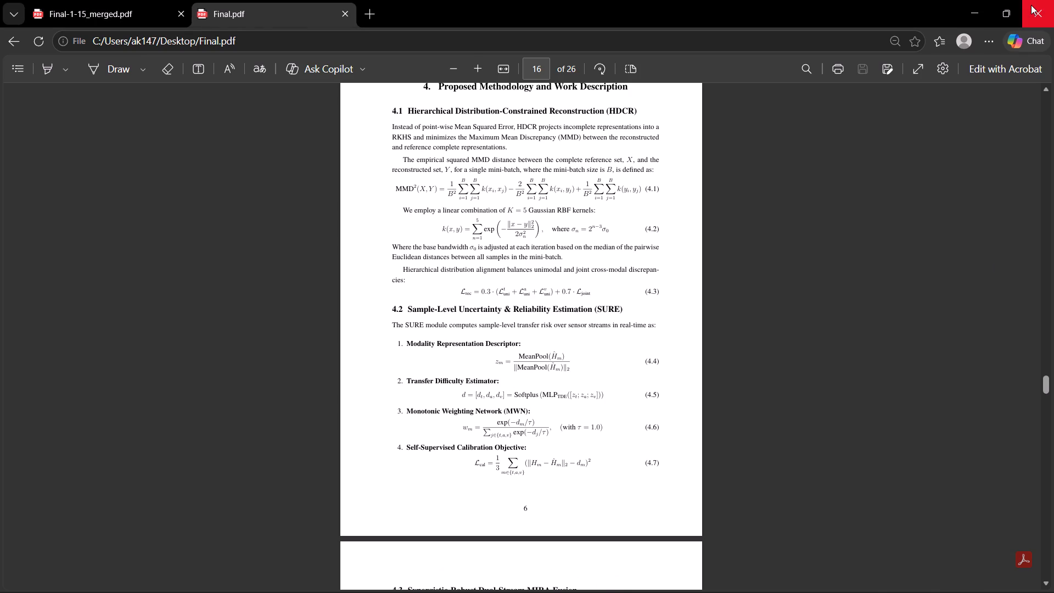
# Close the browser window holding the Final.pdf and Final-1-15_merged.pdf documents.
pyautogui.click(1031, 5)
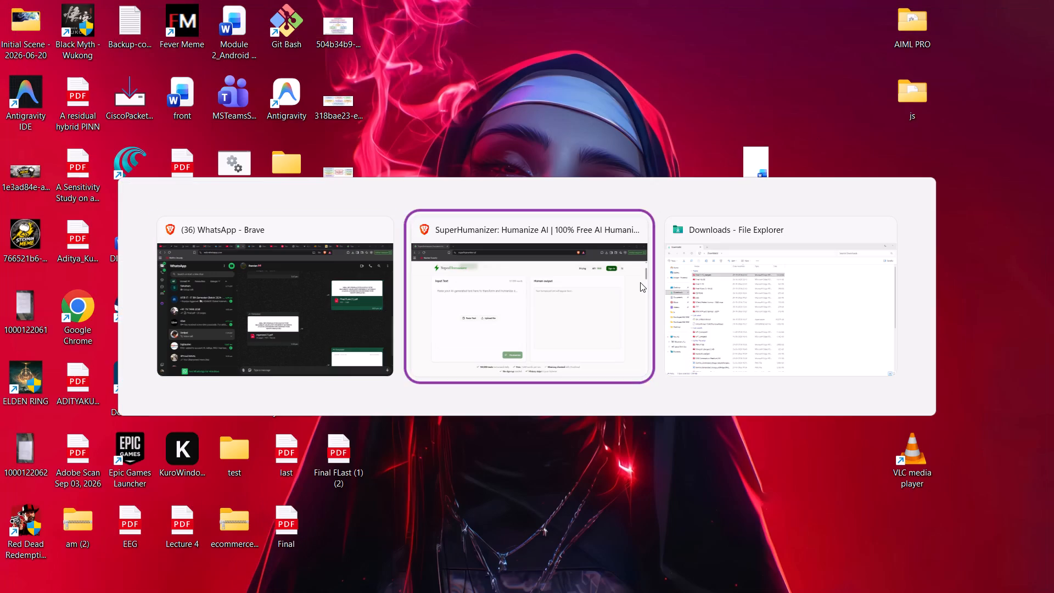
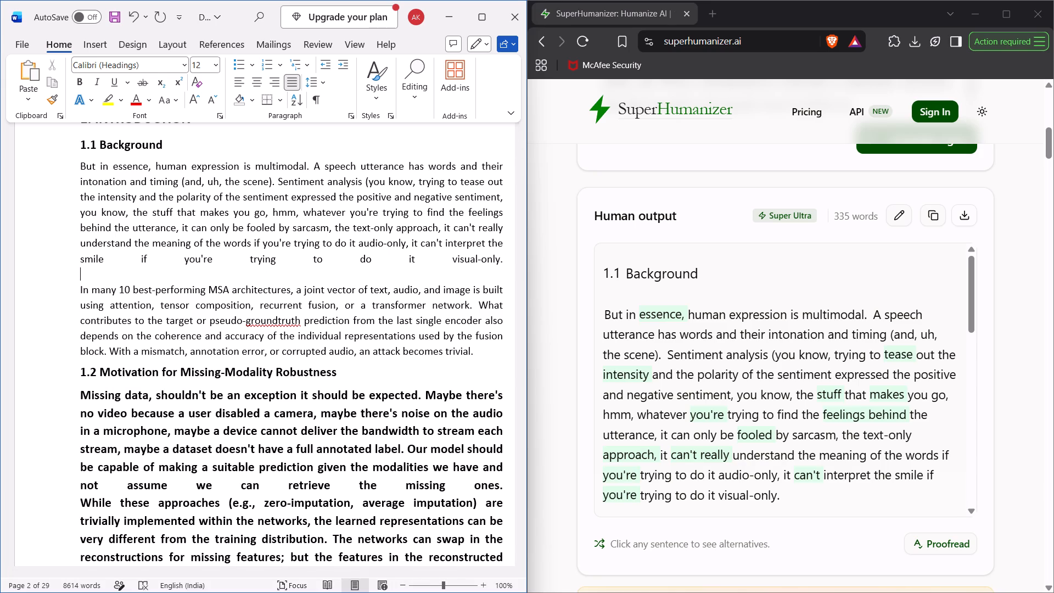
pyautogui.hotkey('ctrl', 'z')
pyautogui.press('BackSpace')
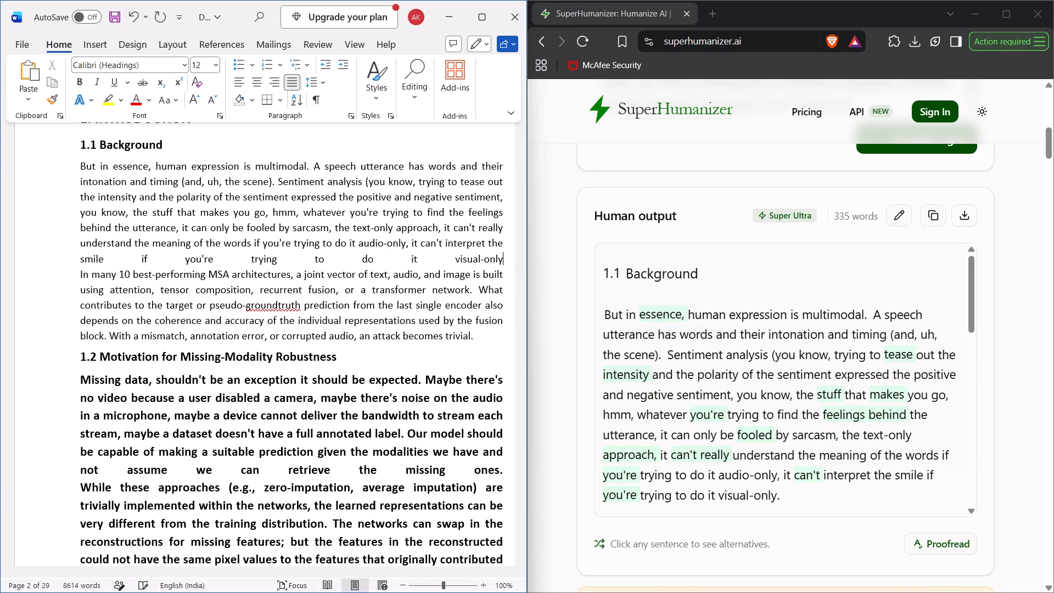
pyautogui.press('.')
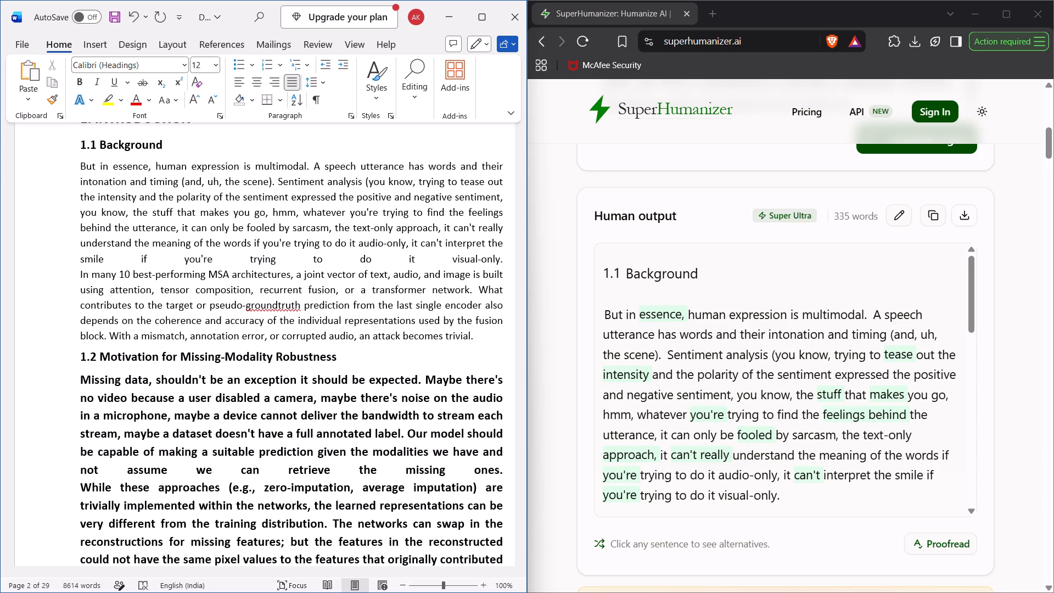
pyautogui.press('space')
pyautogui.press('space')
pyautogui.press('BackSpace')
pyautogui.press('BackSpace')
# Remove the break after "visual-only." under 1.1 Background, joining the "In many 10 best-performing MSA architectures" text into the same paragraph.
pyautogui.press('Up')
pyautogui.press('Down')
pyautogui.press('Return')
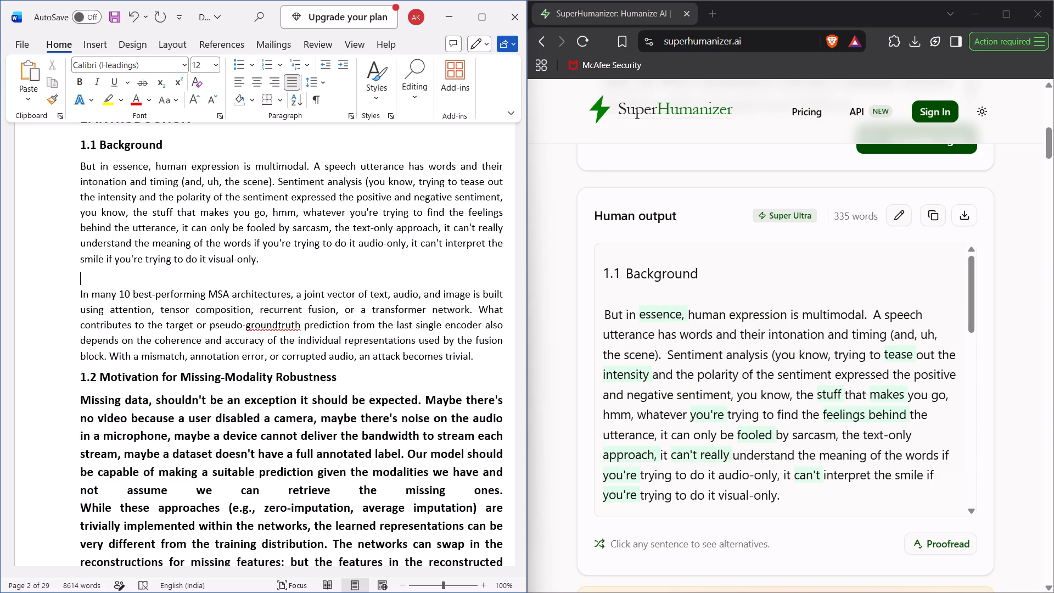
pyautogui.press('BackSpace')
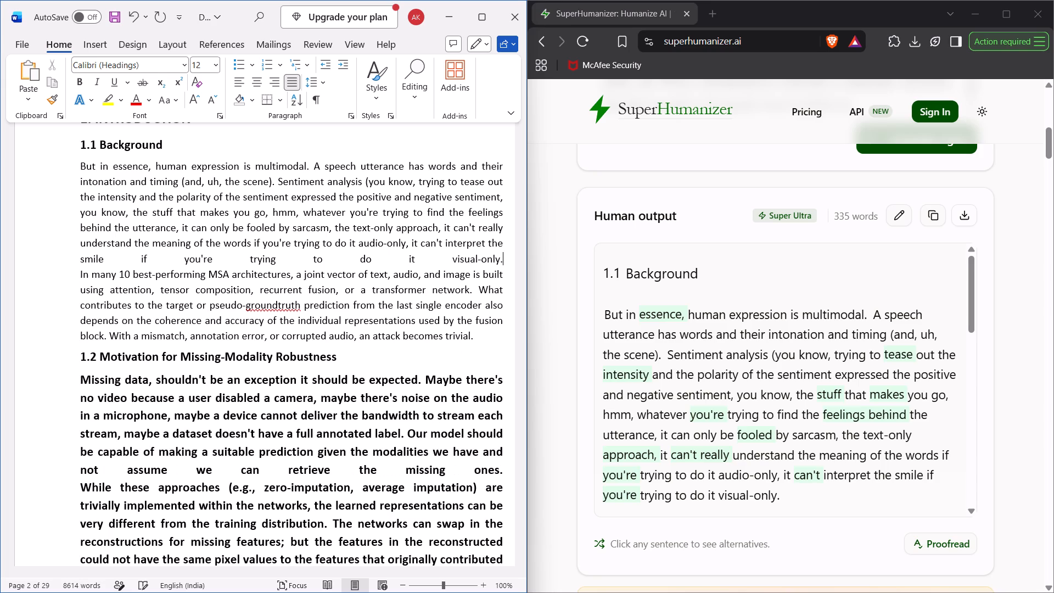
pyautogui.press('Return')
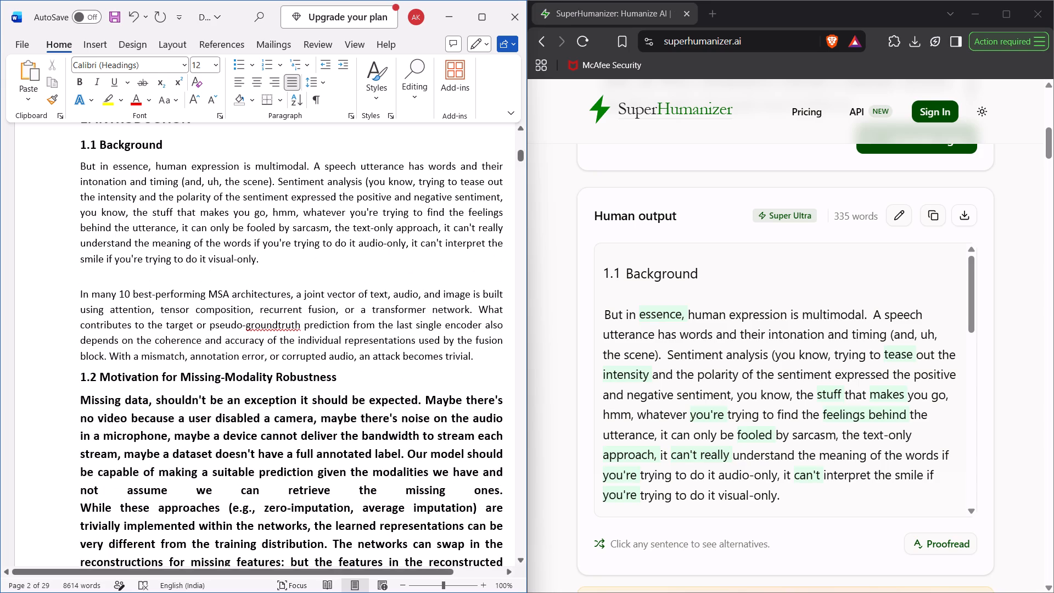
pyautogui.press('Down')
pyautogui.press('BackSpace')
pyautogui.press('BackSpace')
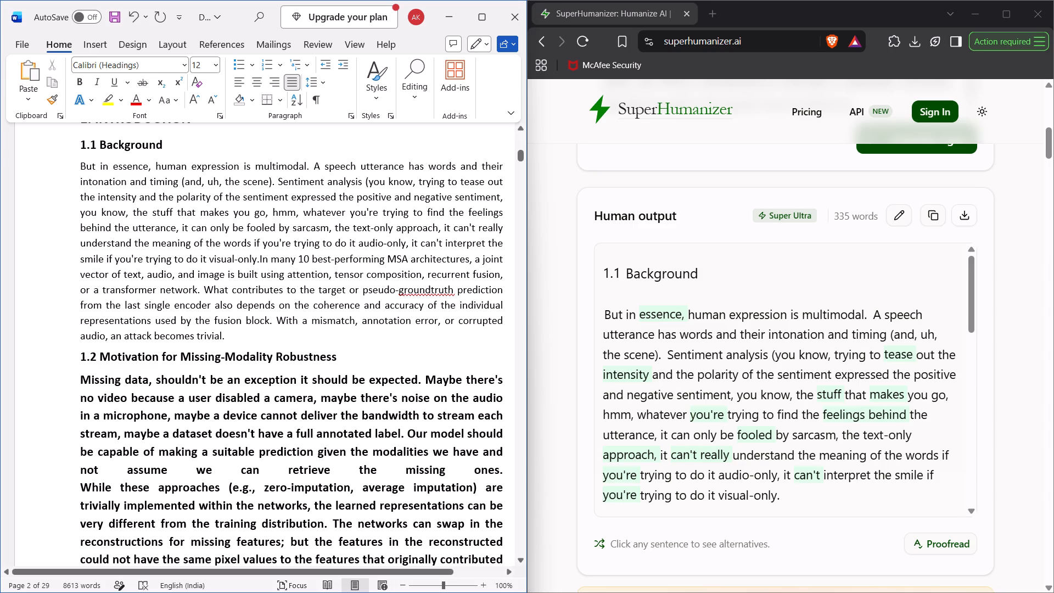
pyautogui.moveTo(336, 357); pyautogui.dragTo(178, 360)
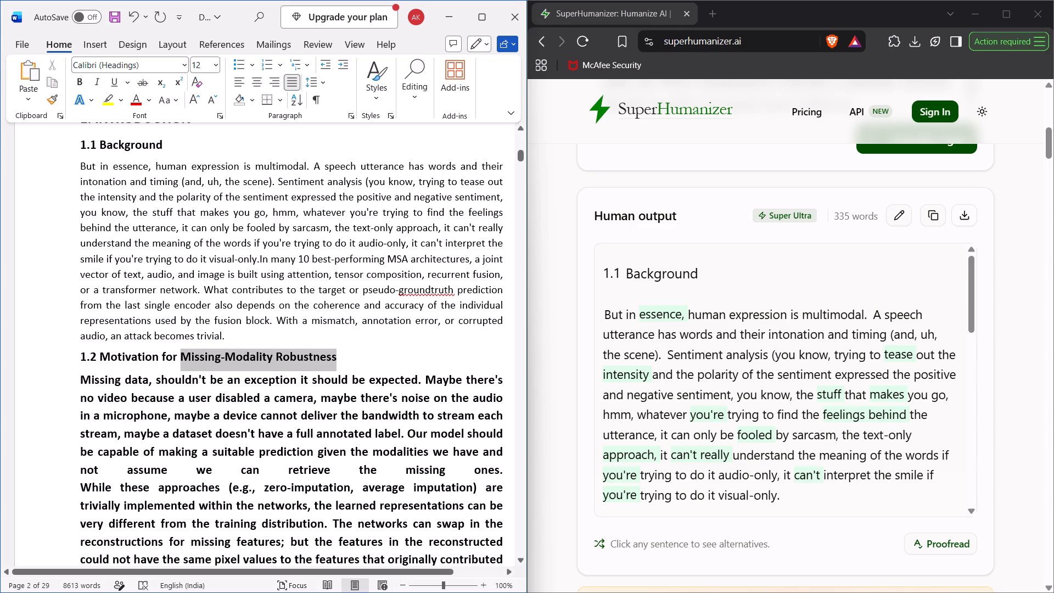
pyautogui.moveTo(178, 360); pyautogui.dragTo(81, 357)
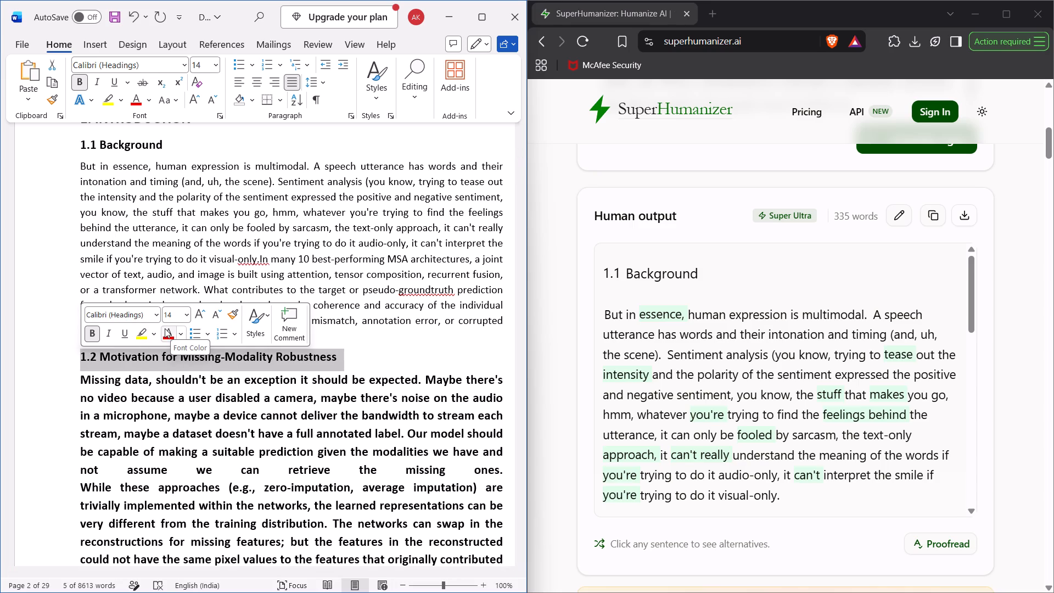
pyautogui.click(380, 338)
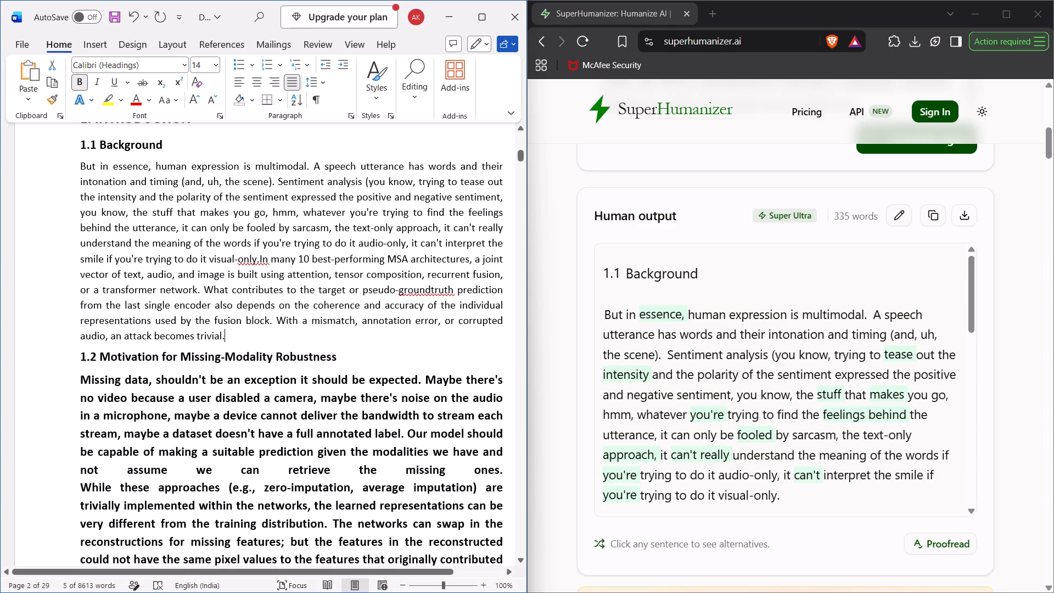
# Remove the bold from the body text under 1.2 Motivation for Missing-Modality Robustness and set its font size to 12.
pyautogui.moveTo(77, 378); pyautogui.dragTo(362, 582)
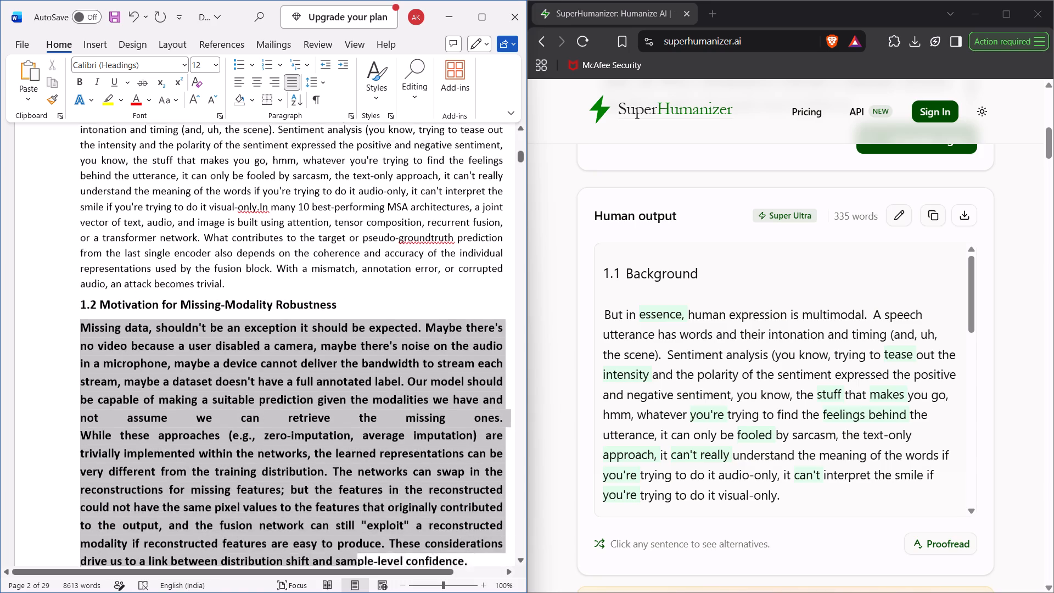
pyautogui.moveTo(362, 582); pyautogui.dragTo(467, 461)
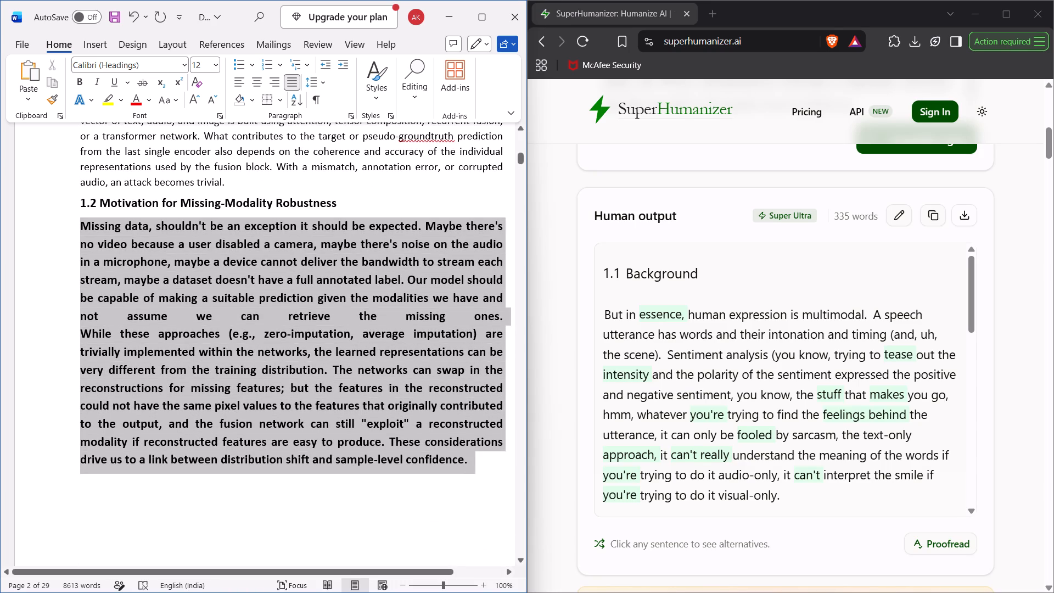
pyautogui.moveTo(467, 461); pyautogui.dragTo(465, 460)
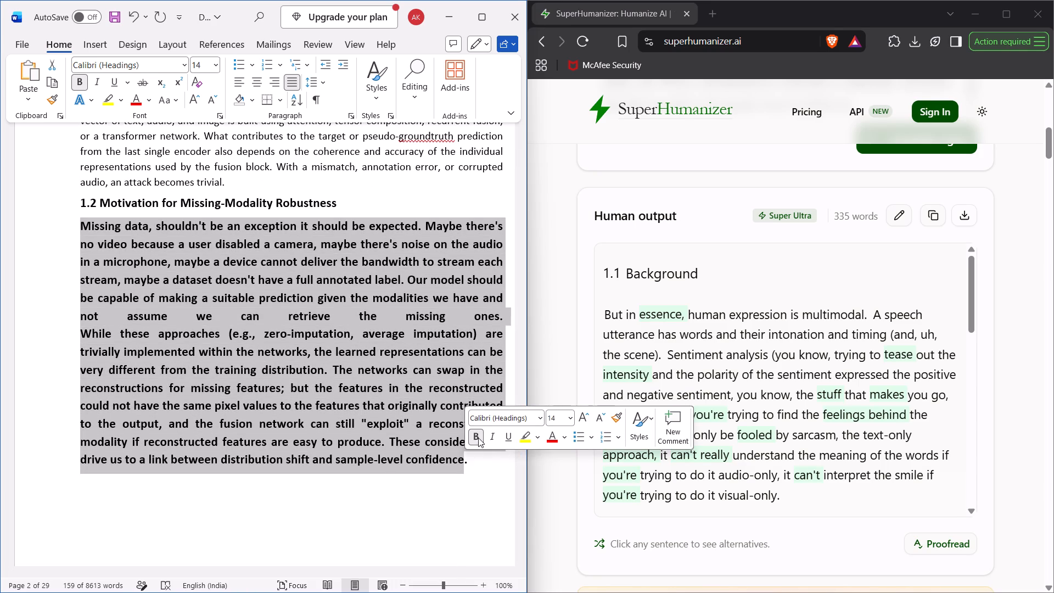
pyautogui.click(477, 437)
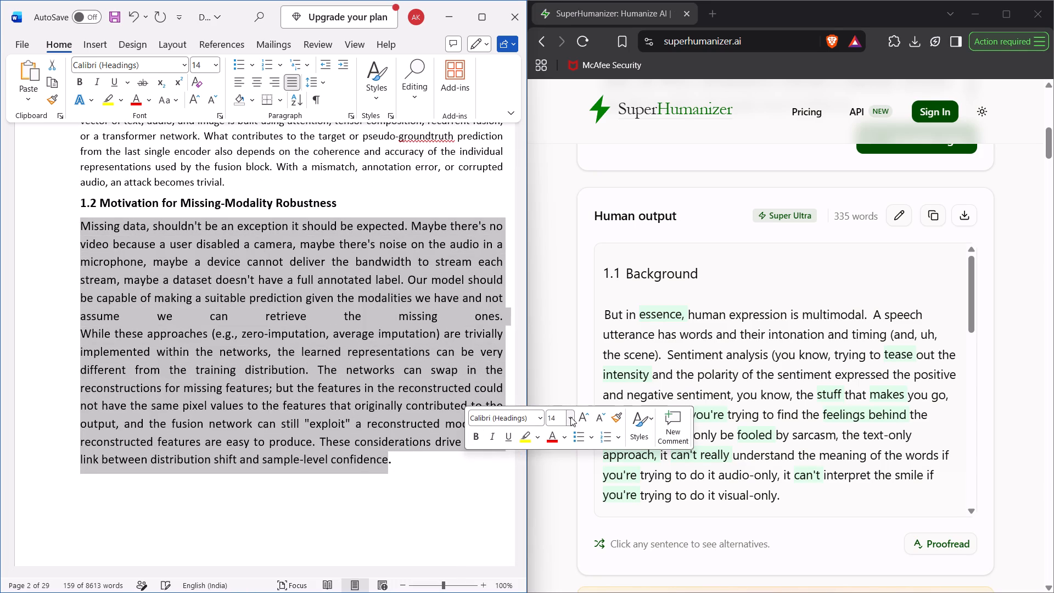
pyautogui.click(570, 416)
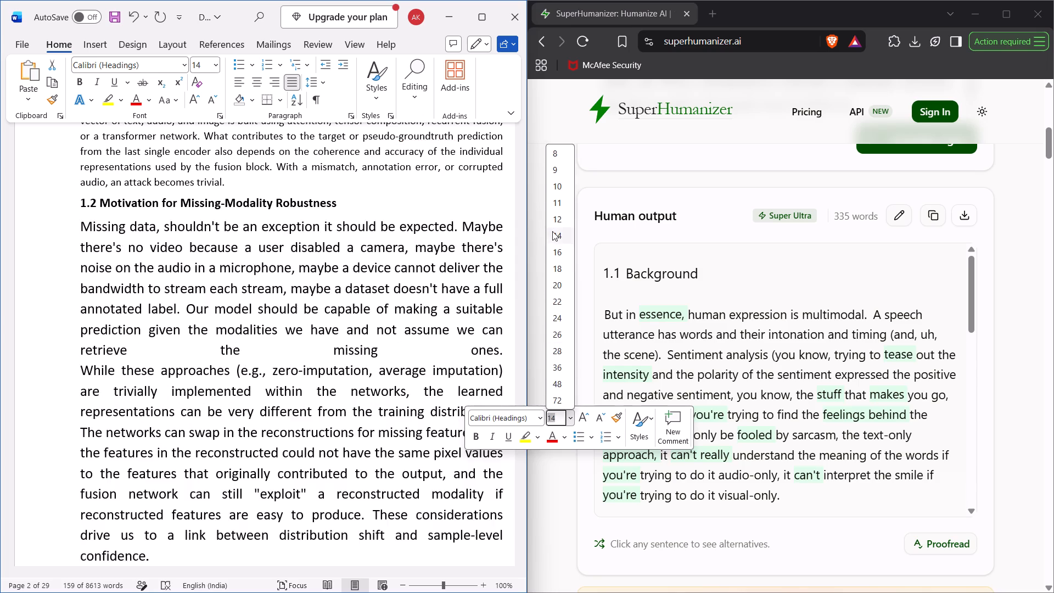
pyautogui.click(553, 223)
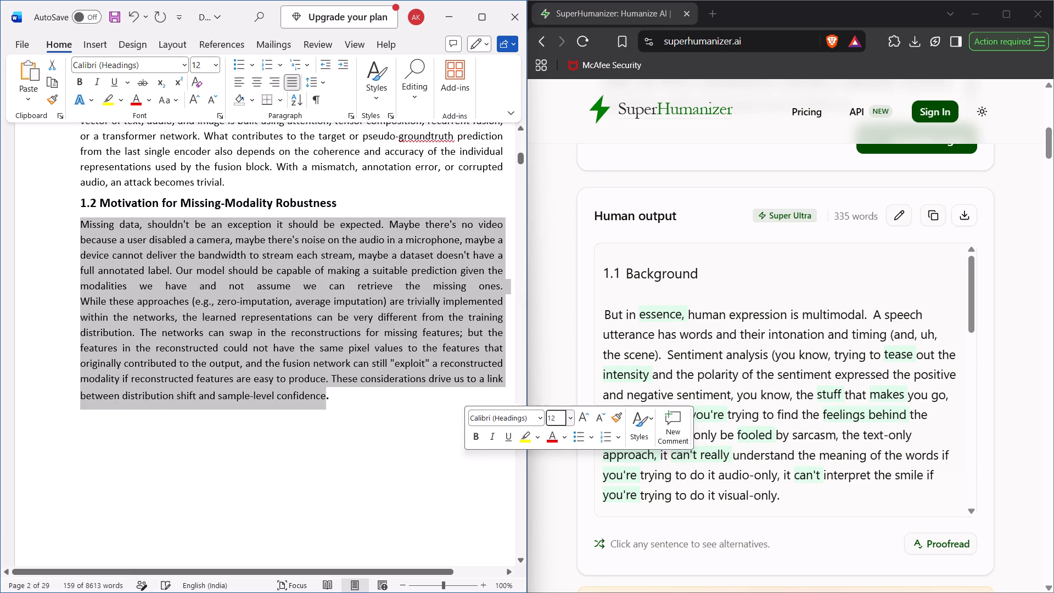
pyautogui.click(389, 424)
# Remove the break after "missing ones." in section 1.2, joining the "While these approaches" text into the same paragraph.
pyautogui.click(501, 292)
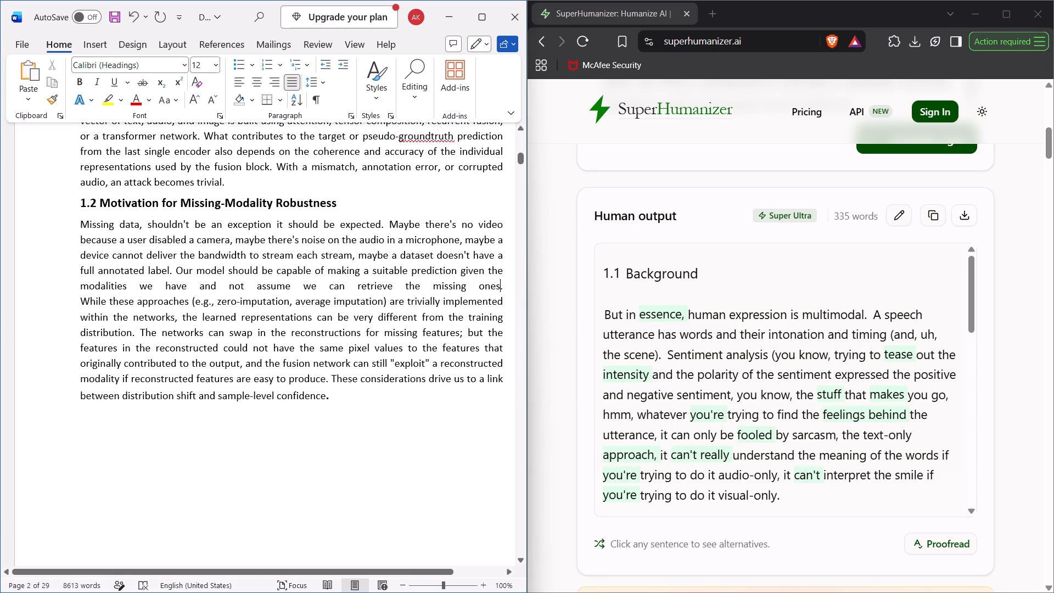
pyautogui.press('Right')
pyautogui.press('Return')
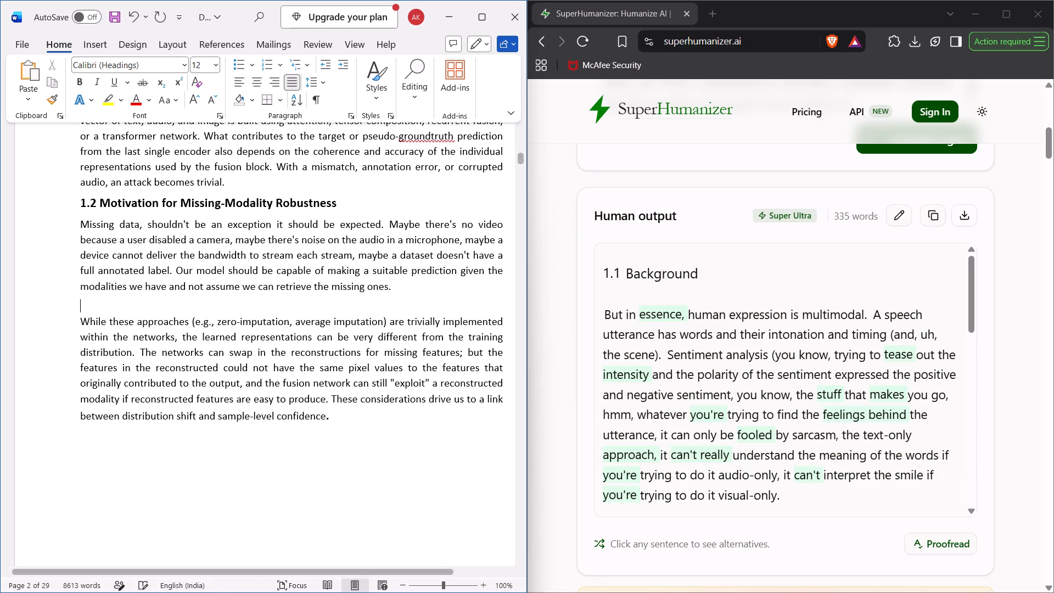
pyautogui.press('Down')
pyautogui.press('BackSpace')
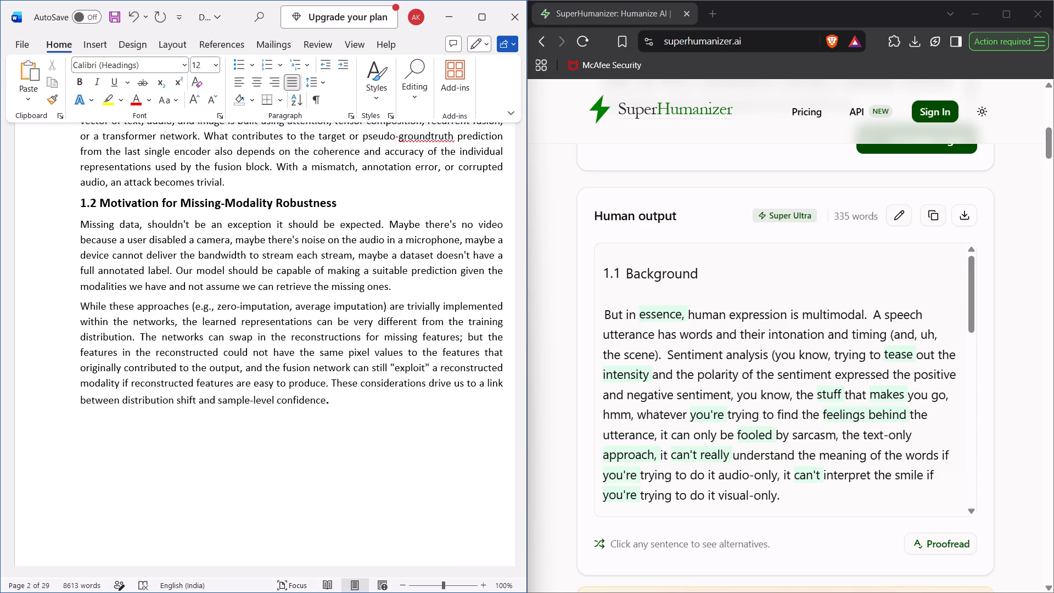
pyautogui.press('BackSpace')
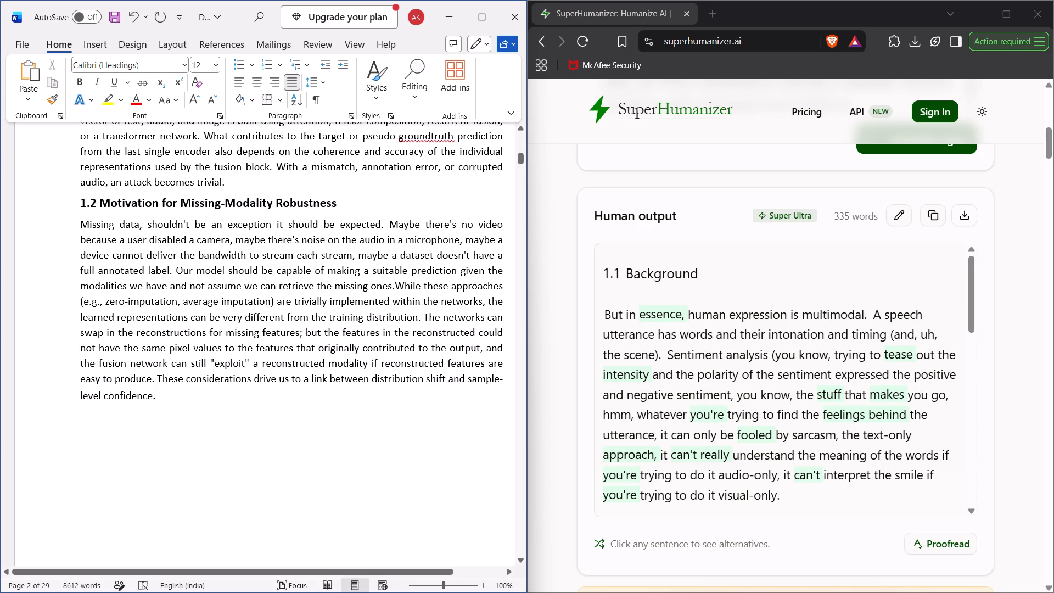
# Center the "1. INTRODUCTION" heading and set its font to Times New Roman.
pyautogui.scroll(2, 417, 404)
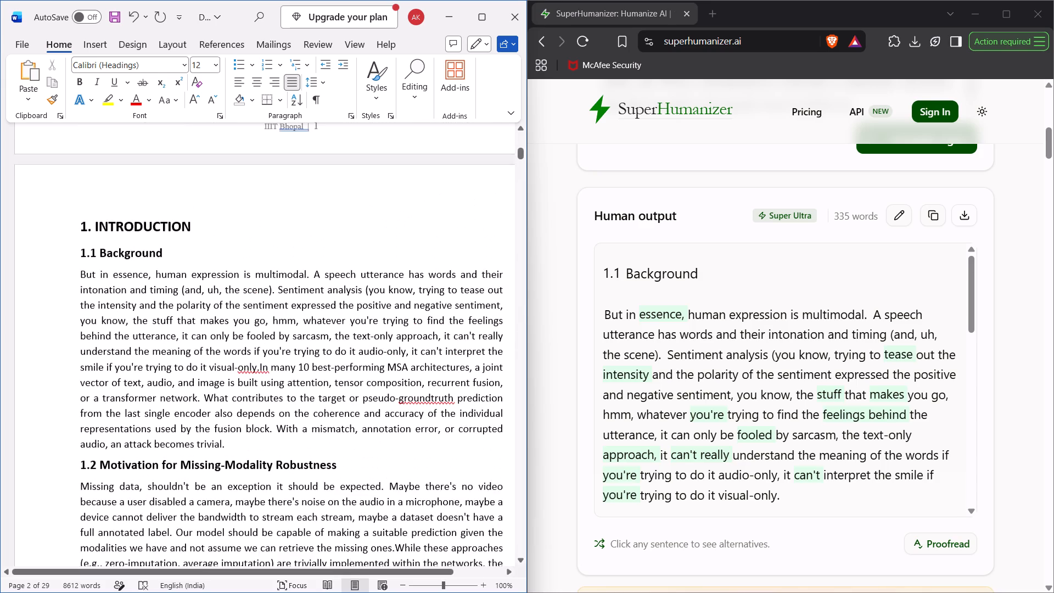
pyautogui.moveTo(196, 225); pyautogui.dragTo(89, 230)
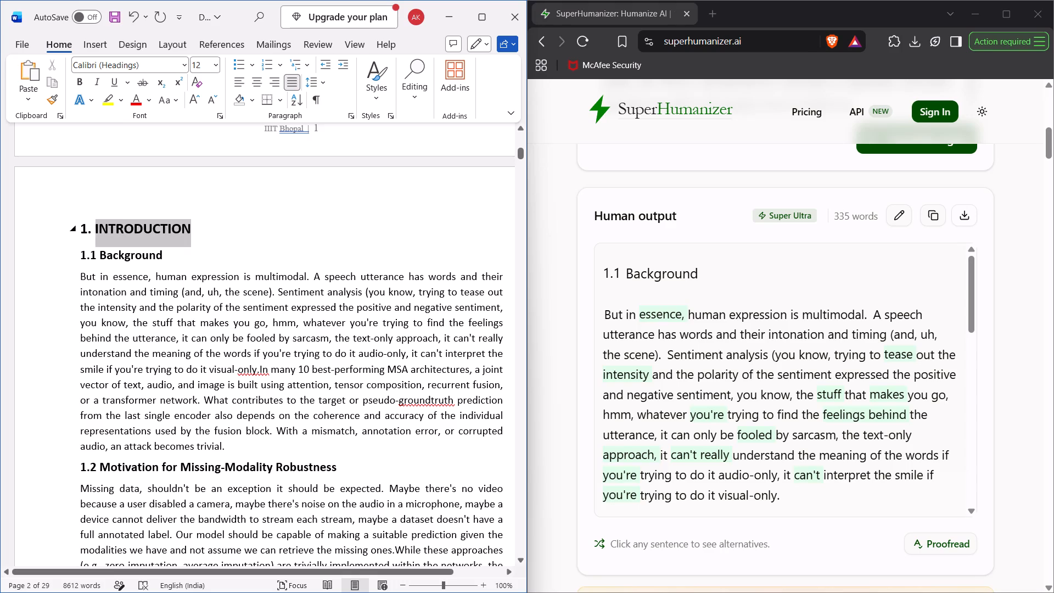
pyautogui.moveTo(89, 230); pyautogui.dragTo(80, 228)
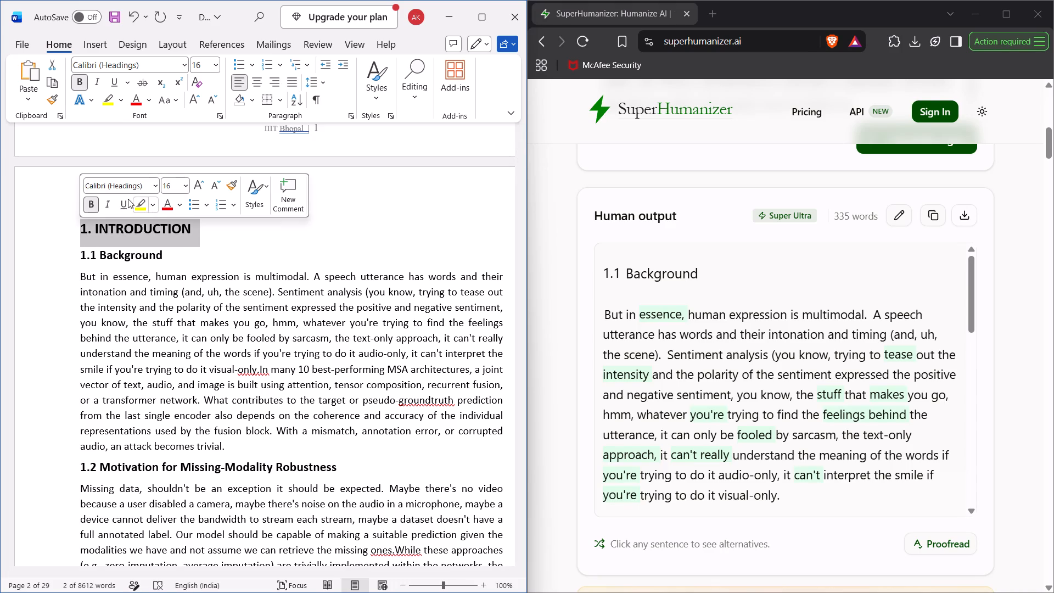
pyautogui.click(254, 80)
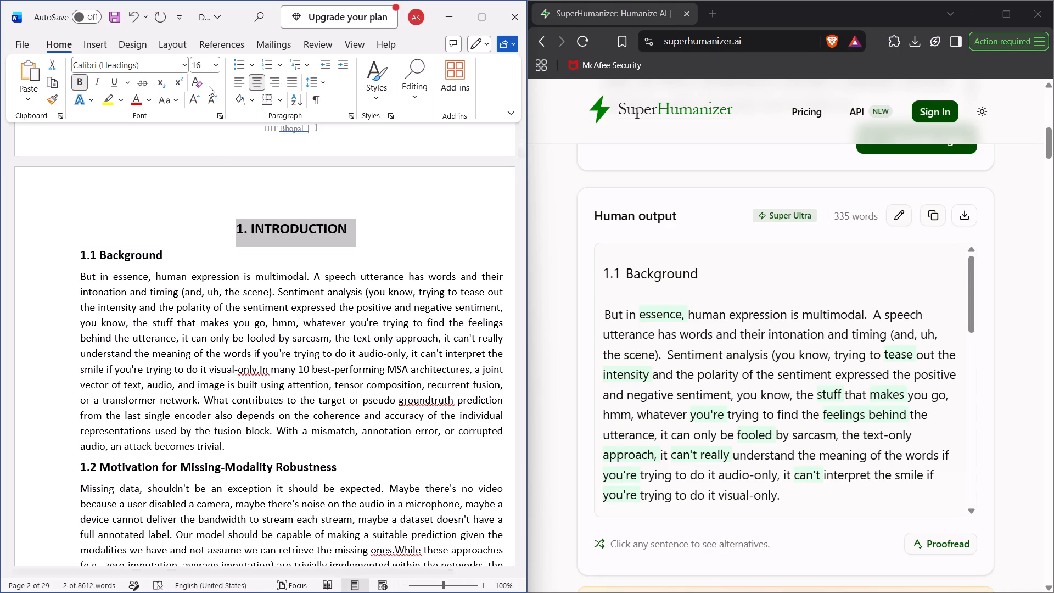
pyautogui.click(180, 67)
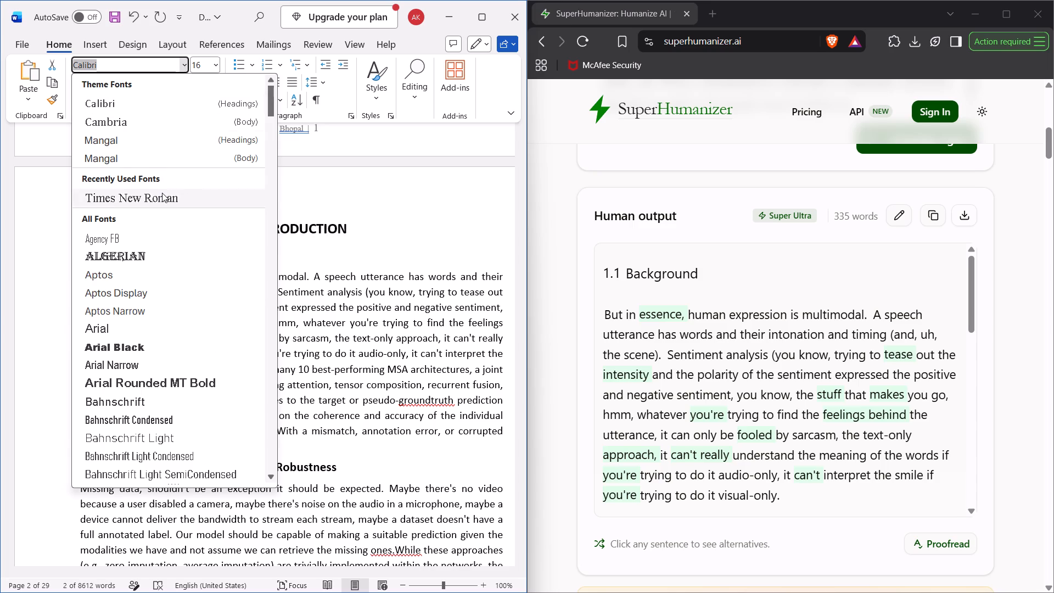
pyautogui.click(162, 193)
pyautogui.click(153, 236)
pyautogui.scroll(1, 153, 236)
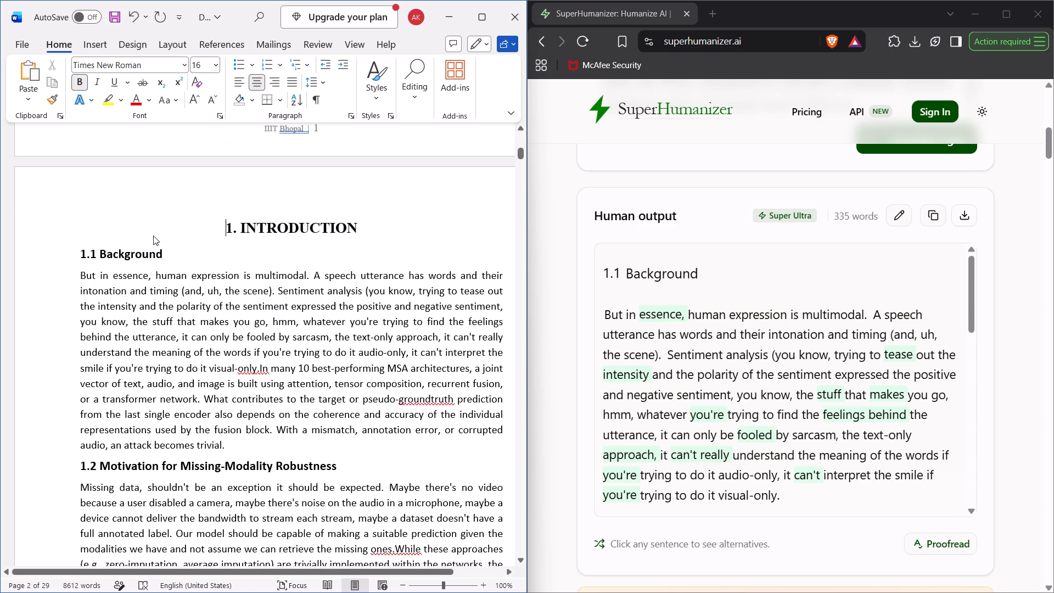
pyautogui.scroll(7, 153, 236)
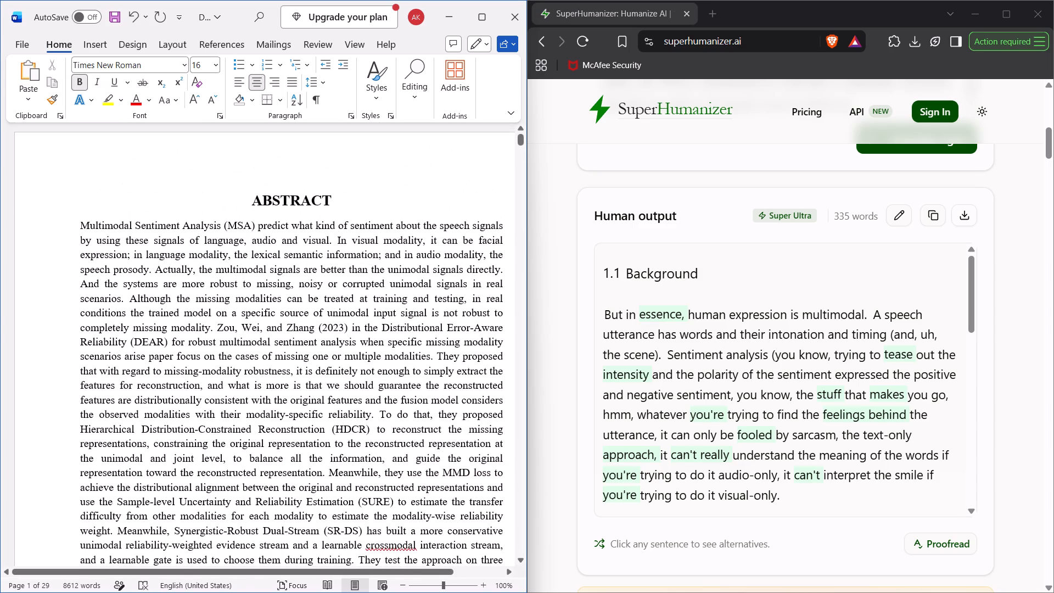
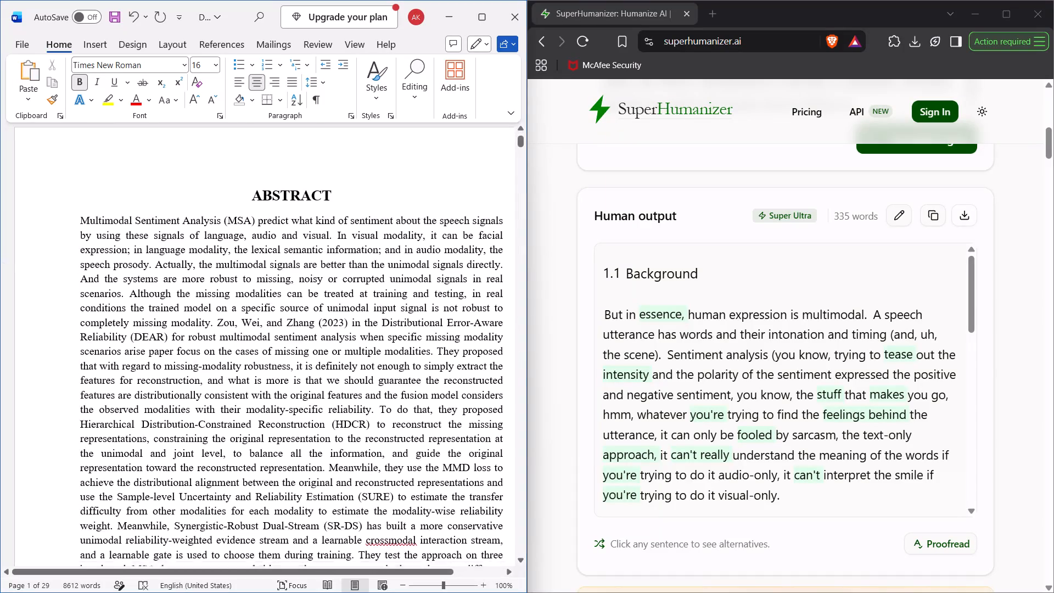
# Delete the "IIIT Bhopal |" text from the page footer, keeping only the page number, and return to the document body.
pyautogui.scroll(-3, 214, 366)
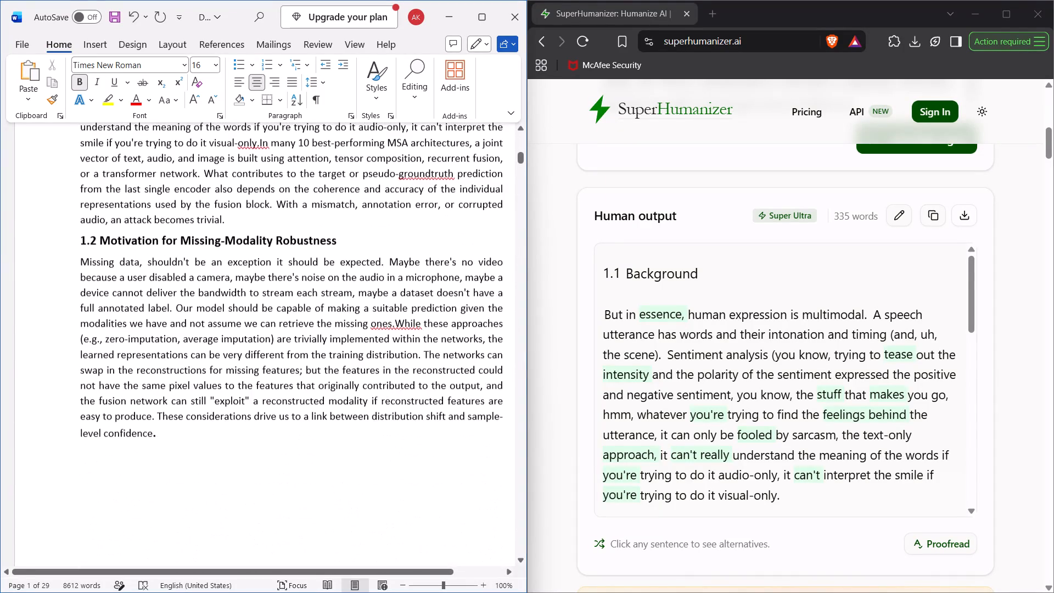
pyautogui.scroll(-2, 214, 366)
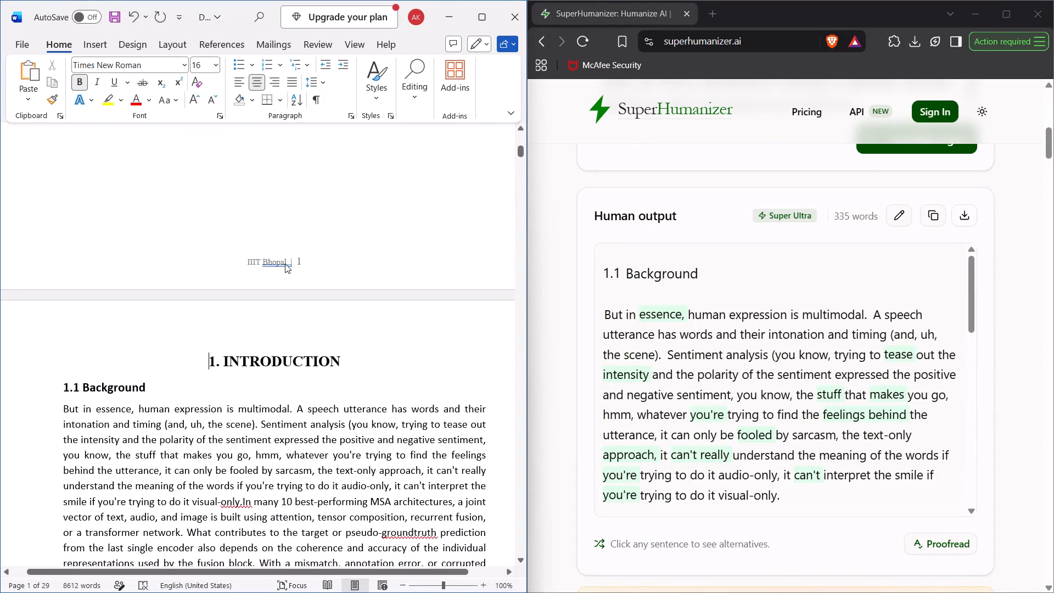
pyautogui.click(283, 262)
pyautogui.doubleClick(283, 262)
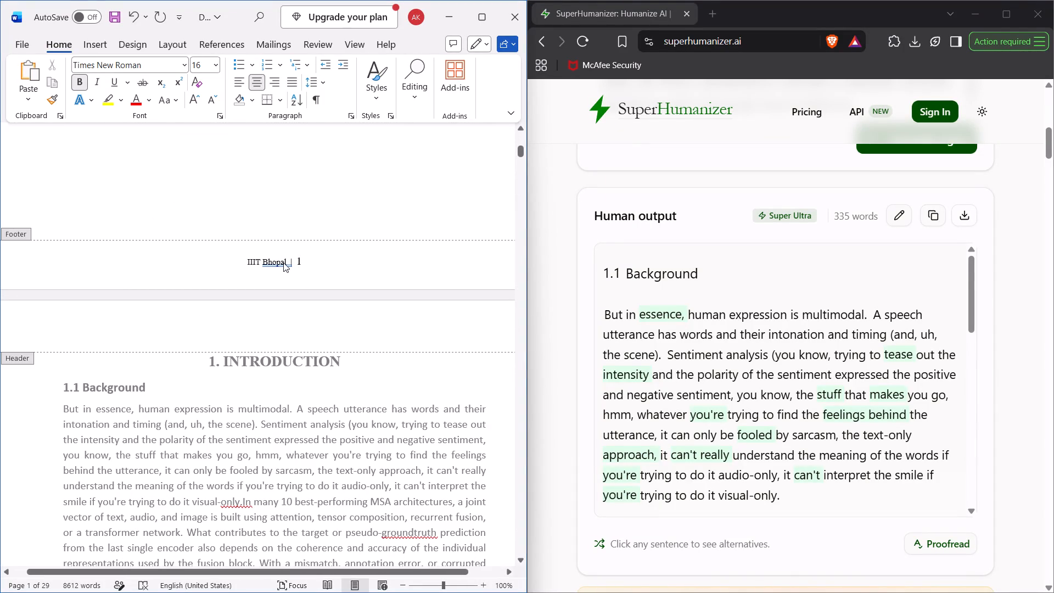
pyautogui.click(289, 262)
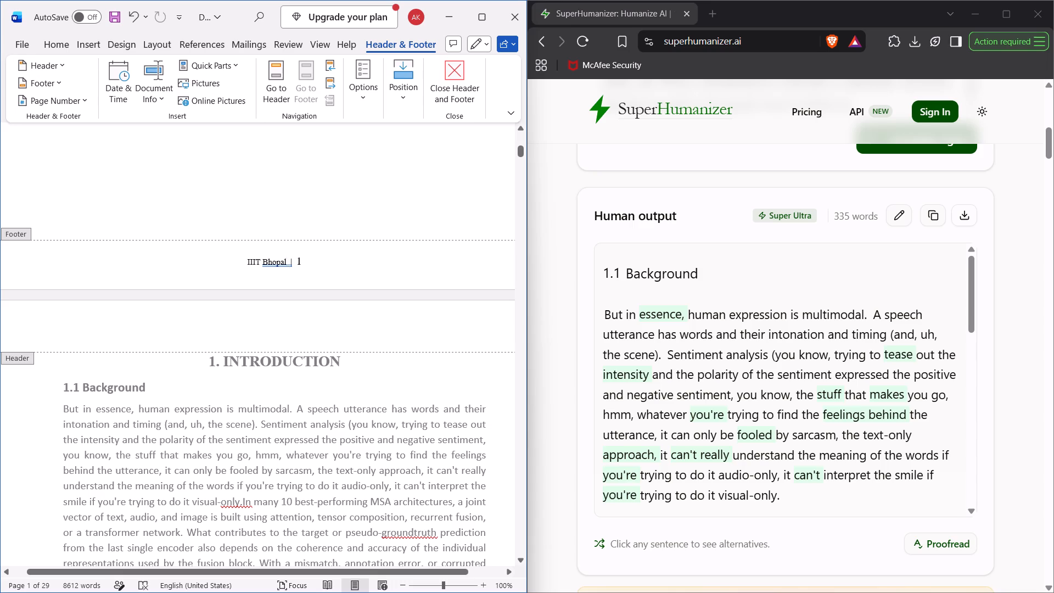
pyautogui.press('Right')
pyautogui.press('Right')
pyautogui.press('BackSpace')
pyautogui.press('BackSpace')
pyautogui.press('BackSpace')
pyautogui.press('BackSpace')
pyautogui.press('BackSpace')
pyautogui.press('BackSpace')
pyautogui.press('BackSpace')
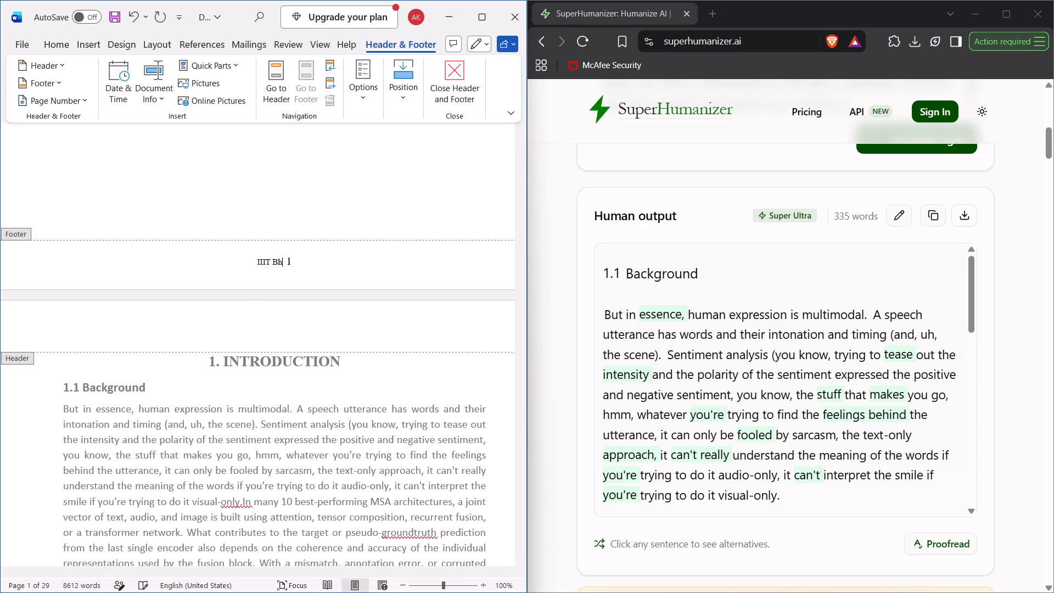
pyautogui.press('BackSpace')
pyautogui.press('BackSpace')
pyautogui.press('BackSpace')
pyautogui.press('BackSpace')
pyautogui.press('BackSpace')
pyautogui.press('BackSpace')
pyautogui.press('BackSpace')
pyautogui.press('Right')
pyautogui.press('BackSpace')
pyautogui.press('Right')
pyautogui.press('BackSpace')
pyautogui.scroll(-2, 334, 358)
pyautogui.click(304, 427)
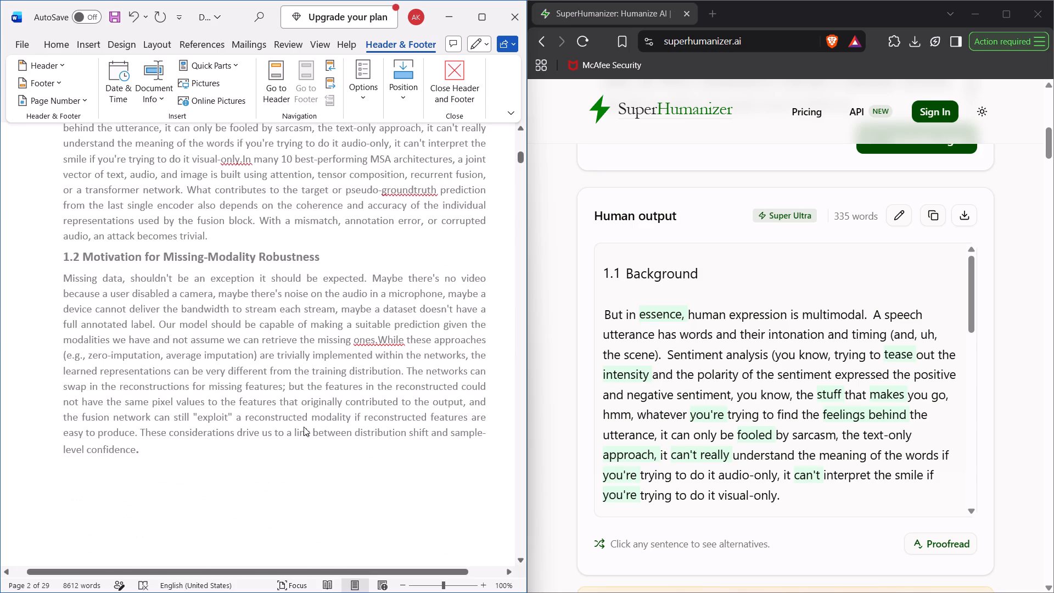
pyautogui.click(296, 446)
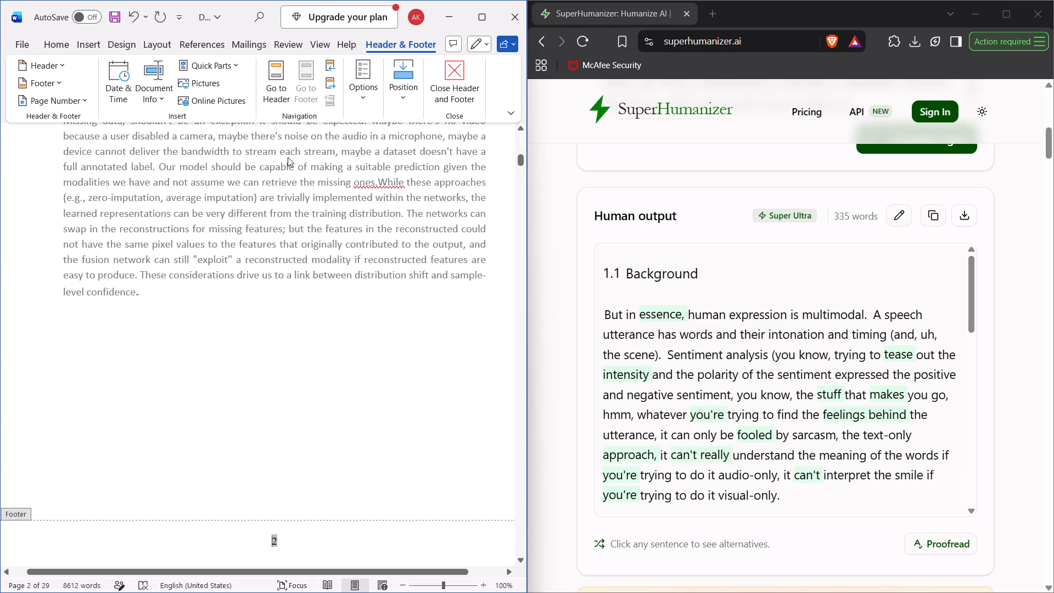
pyautogui.doubleClick(298, 530)
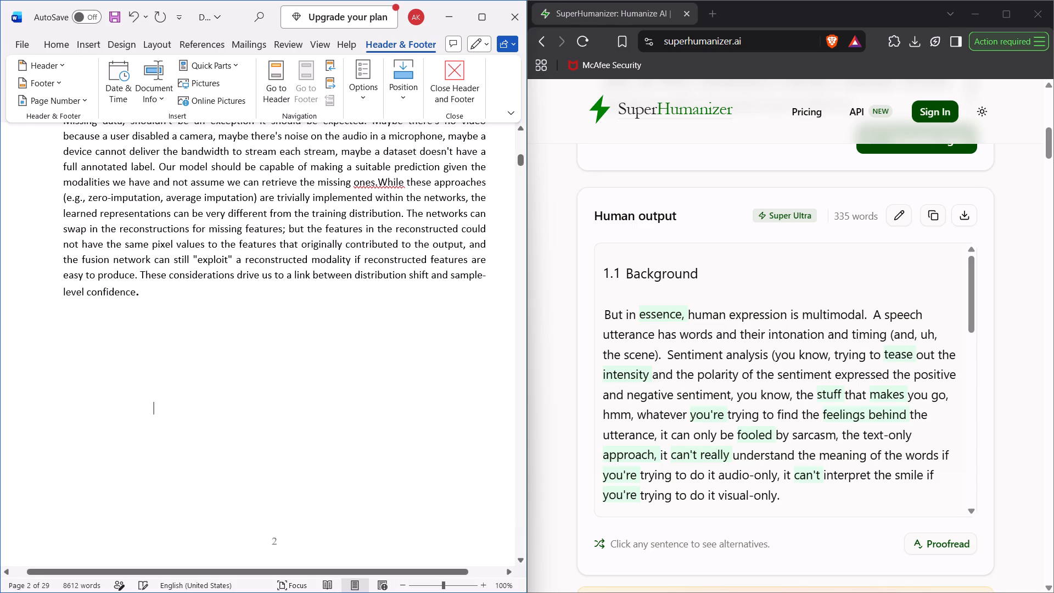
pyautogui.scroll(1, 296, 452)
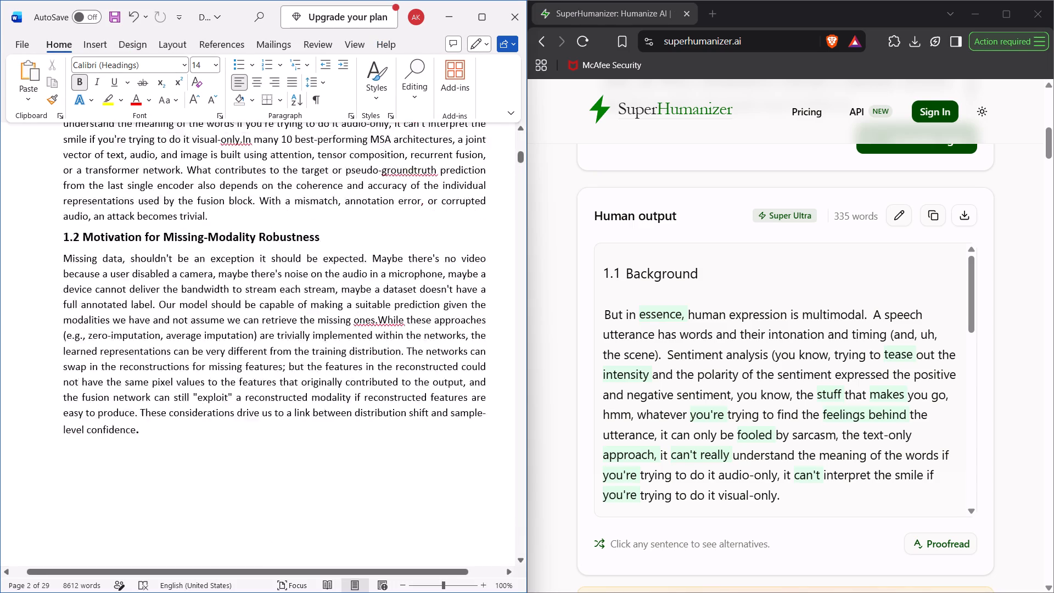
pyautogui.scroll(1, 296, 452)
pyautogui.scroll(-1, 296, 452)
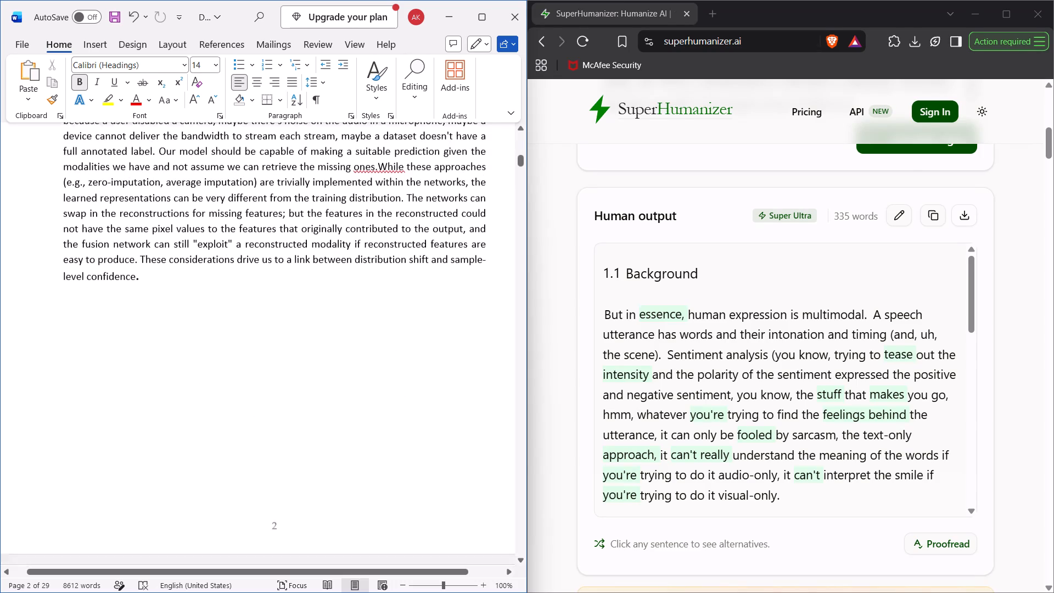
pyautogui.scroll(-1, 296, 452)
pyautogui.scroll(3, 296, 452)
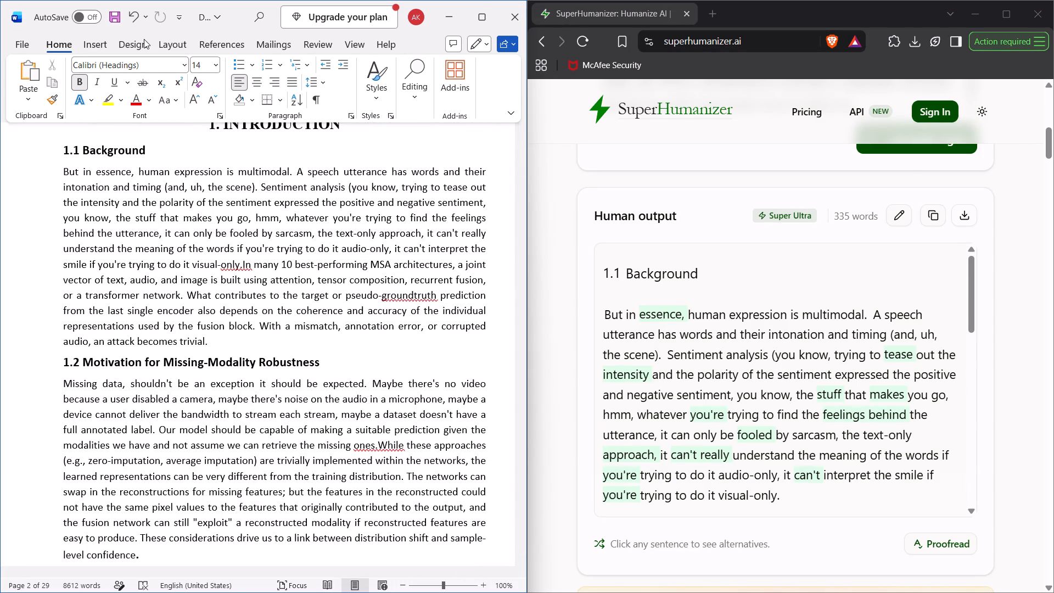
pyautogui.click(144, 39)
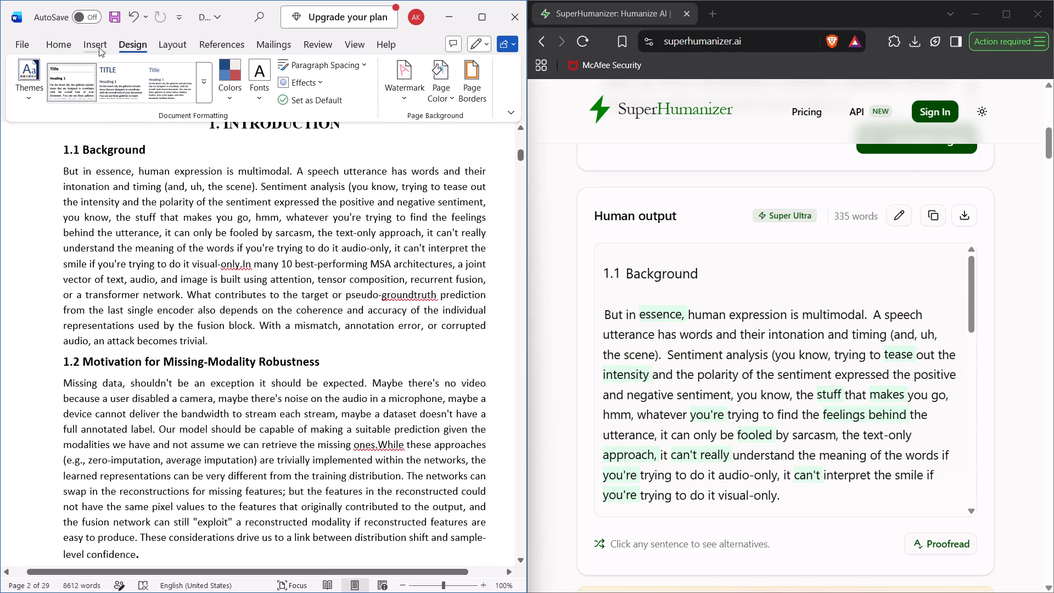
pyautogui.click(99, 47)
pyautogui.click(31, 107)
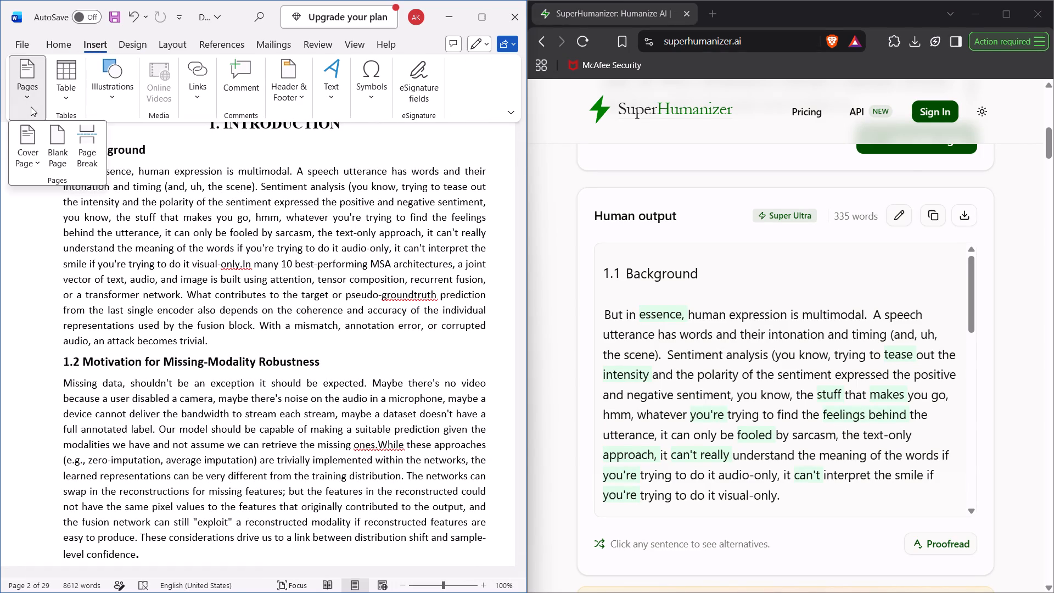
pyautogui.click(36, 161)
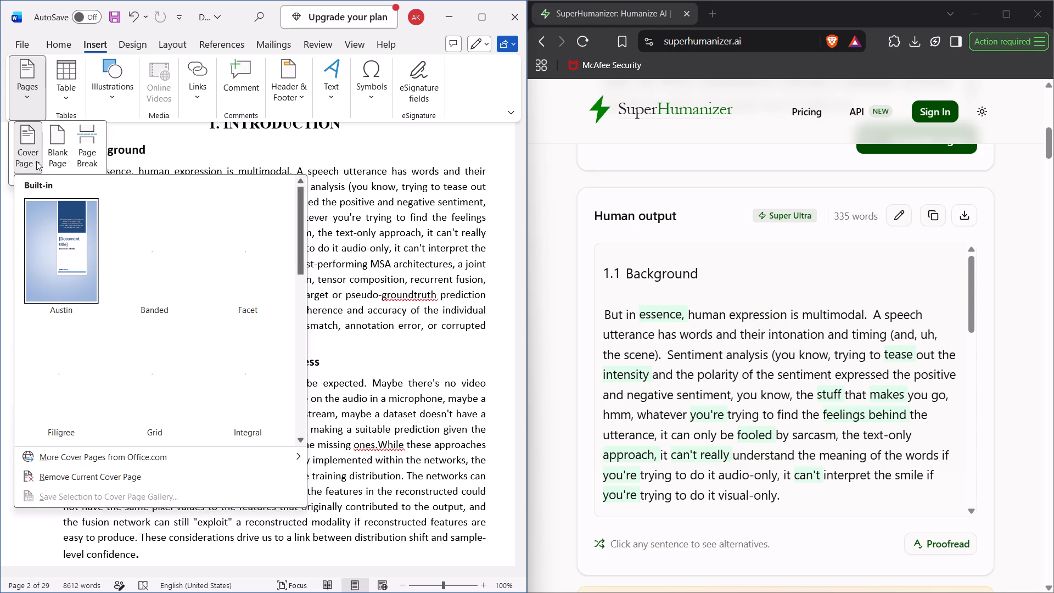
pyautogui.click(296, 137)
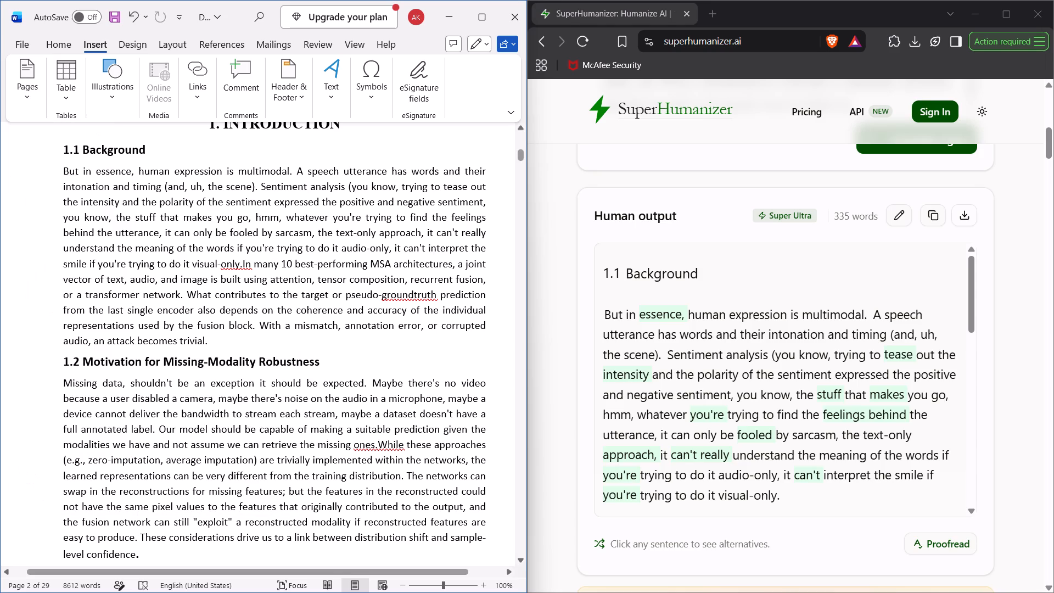
# Look through the Introduction pages from 1.1 Background to 1.5 Organization, checking the text layout and the page footers.
pyautogui.scroll(-4, 240, 202)
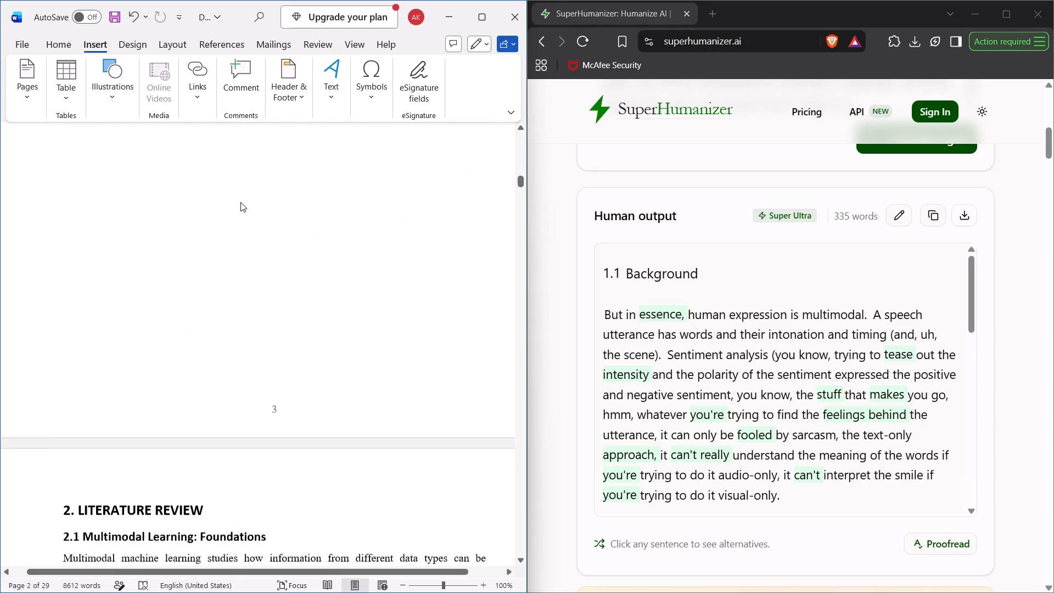
pyautogui.scroll(9, 240, 202)
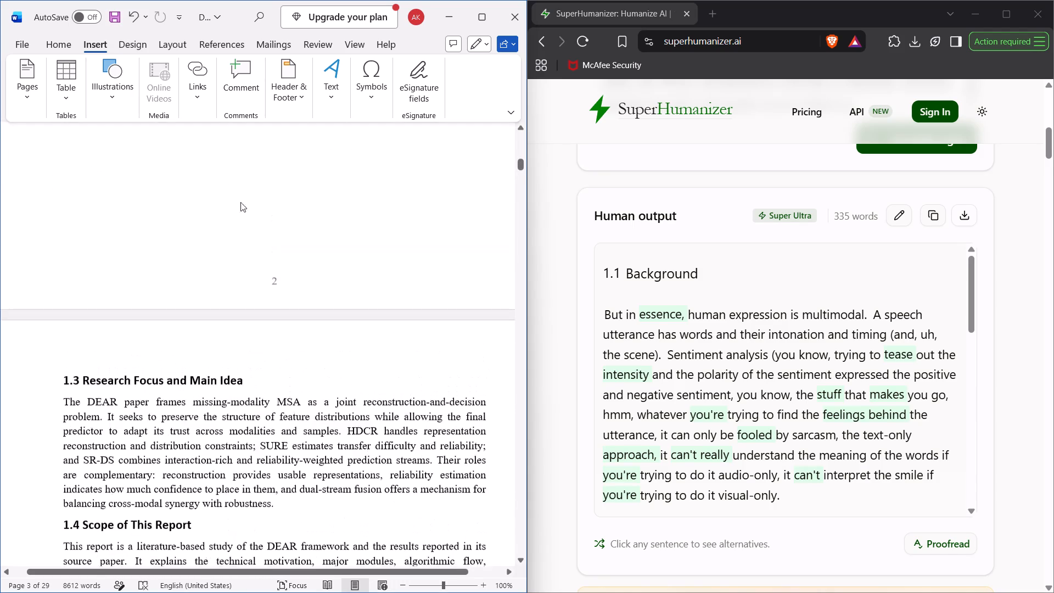
pyautogui.scroll(1, 240, 202)
pyautogui.scroll(-2, 240, 202)
pyautogui.scroll(1, 240, 202)
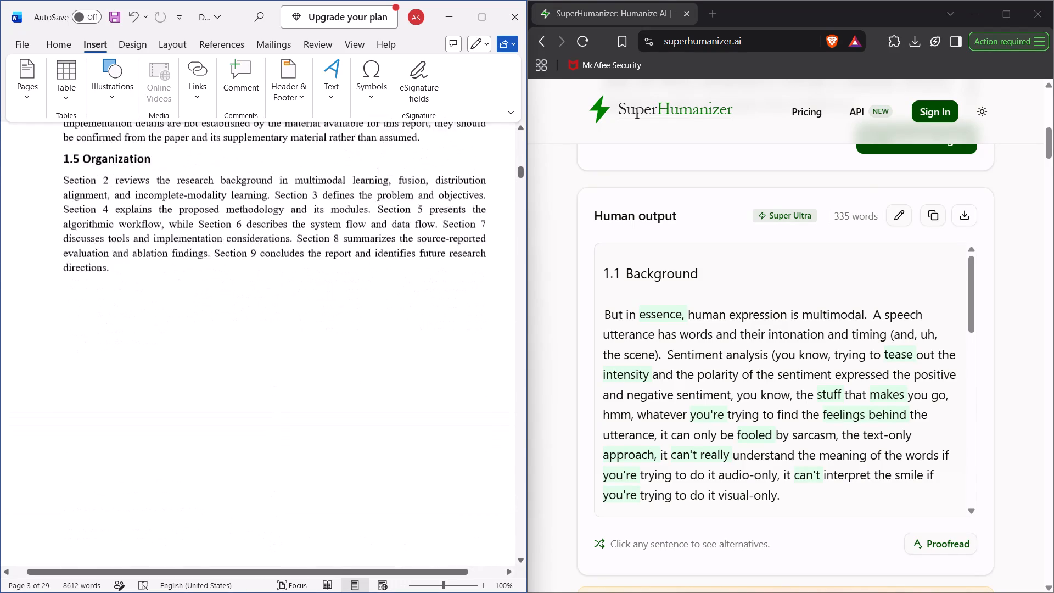
pyautogui.scroll(1, 240, 202)
pyautogui.scroll(-1, 240, 202)
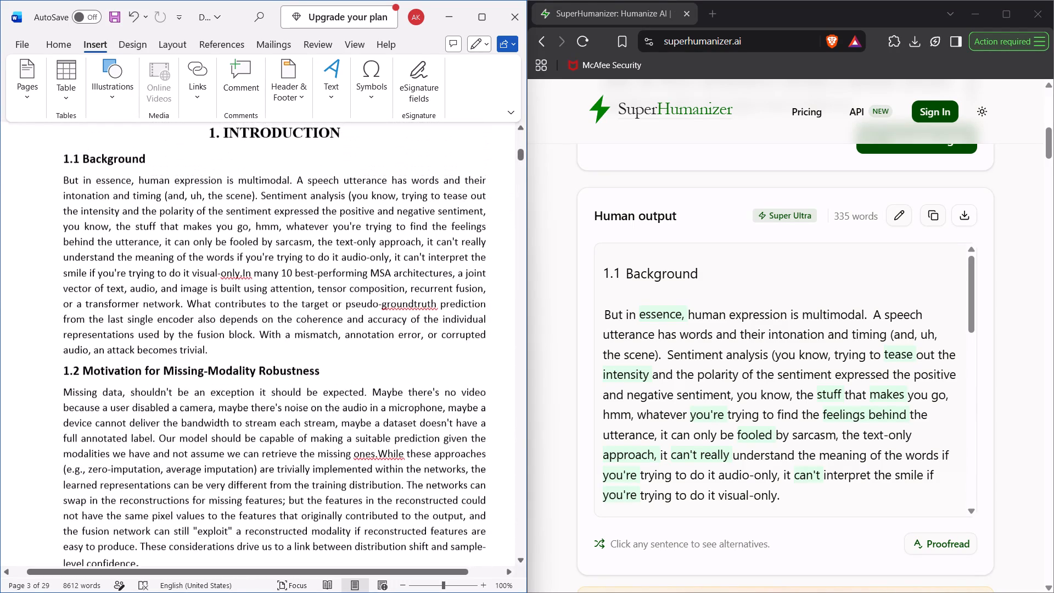
pyautogui.scroll(-1, 240, 202)
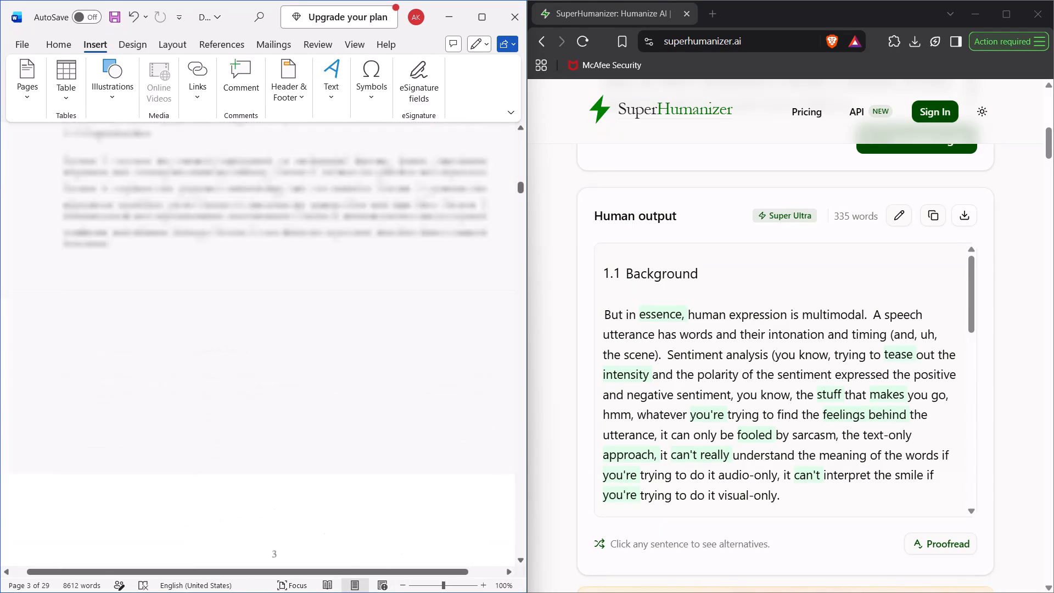
pyautogui.scroll(-1, 240, 202)
pyautogui.scroll(7, 240, 202)
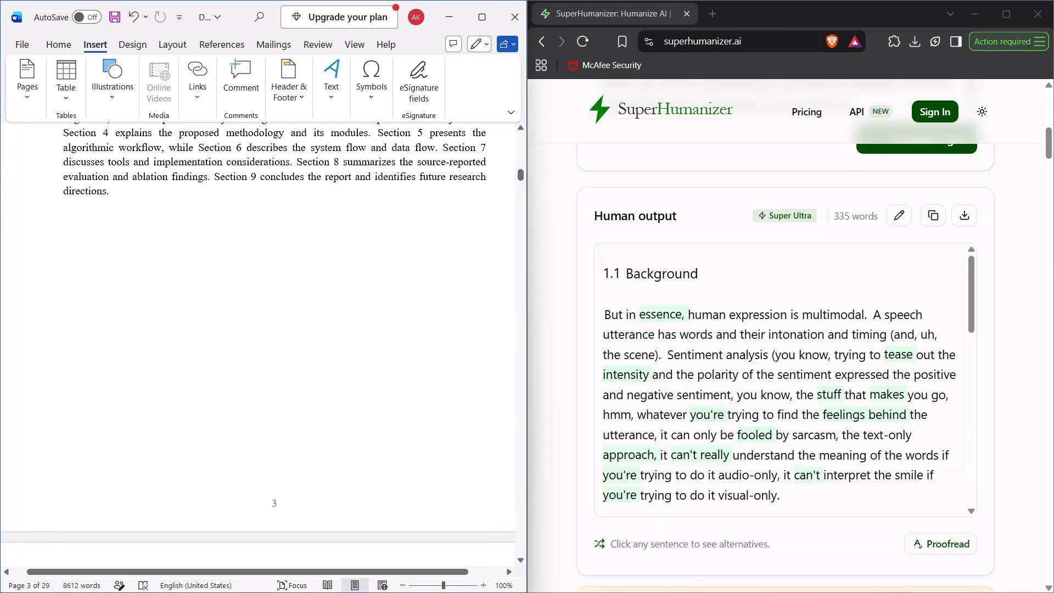
# Maximize the report's document window to fill the screen.
pyautogui.click(55, 43)
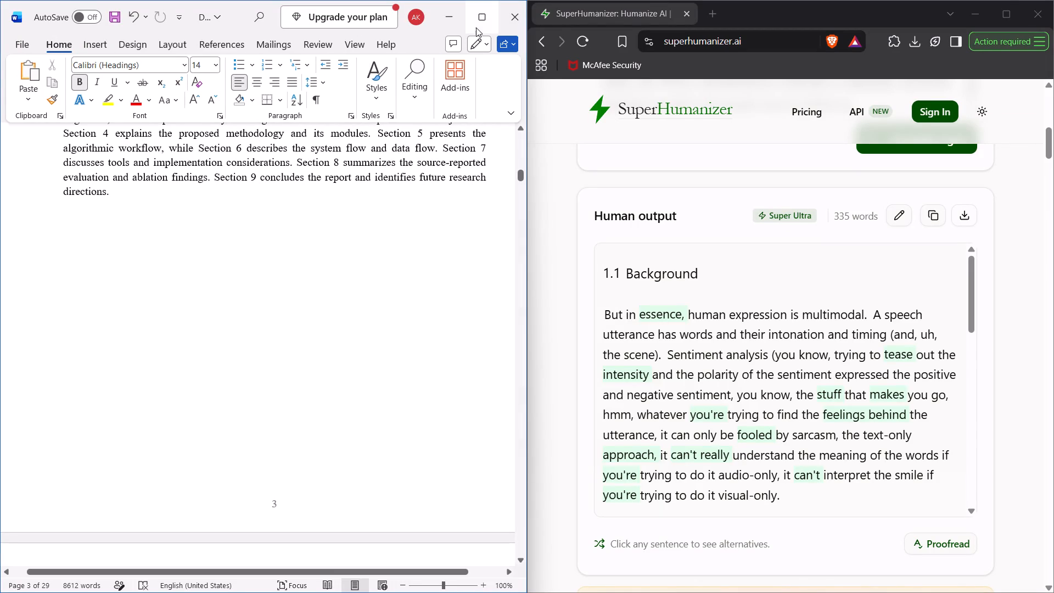
pyautogui.click(487, 4)
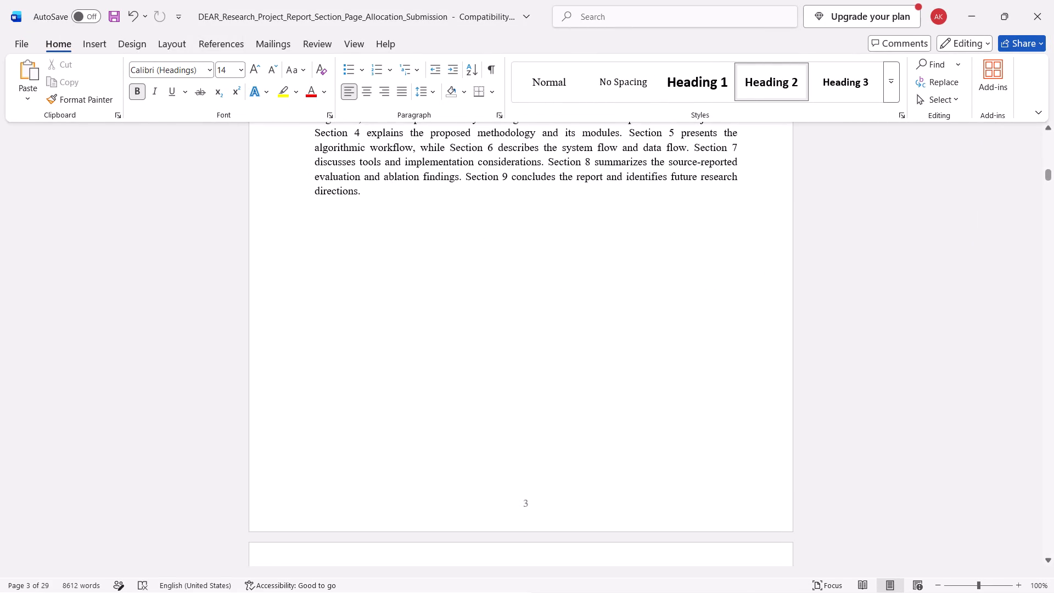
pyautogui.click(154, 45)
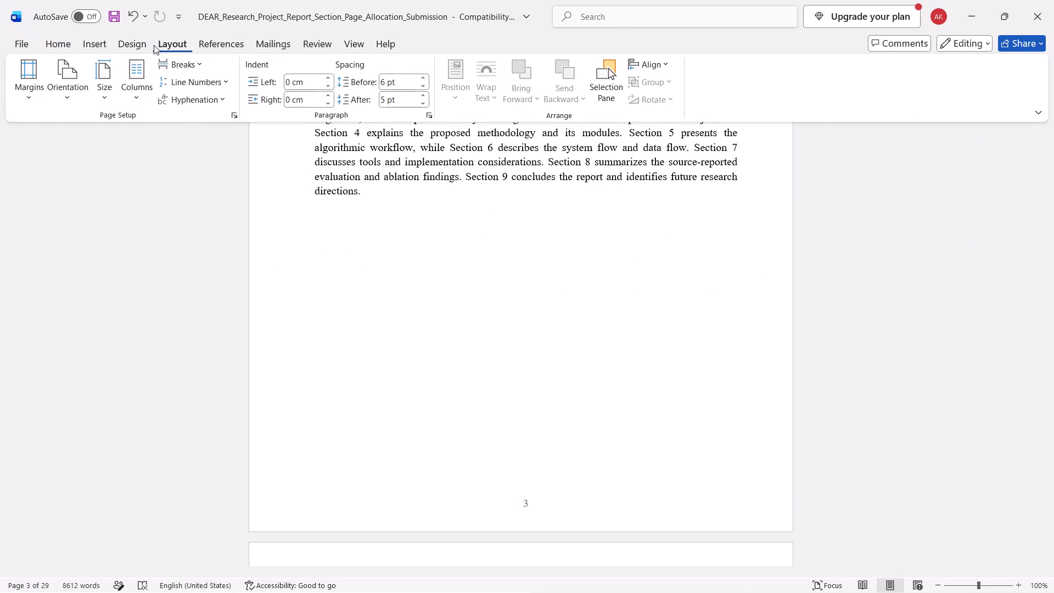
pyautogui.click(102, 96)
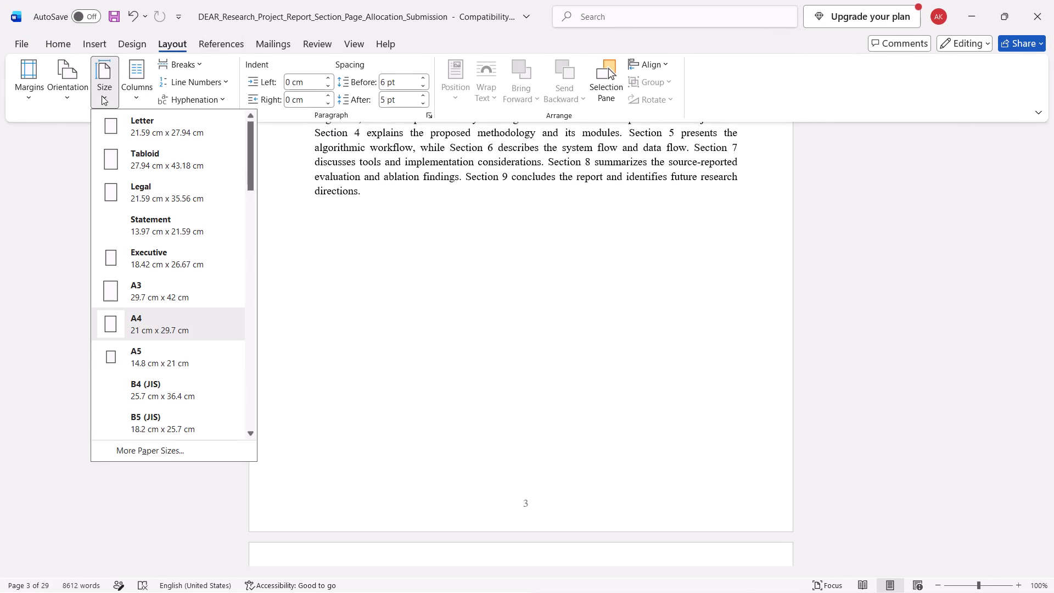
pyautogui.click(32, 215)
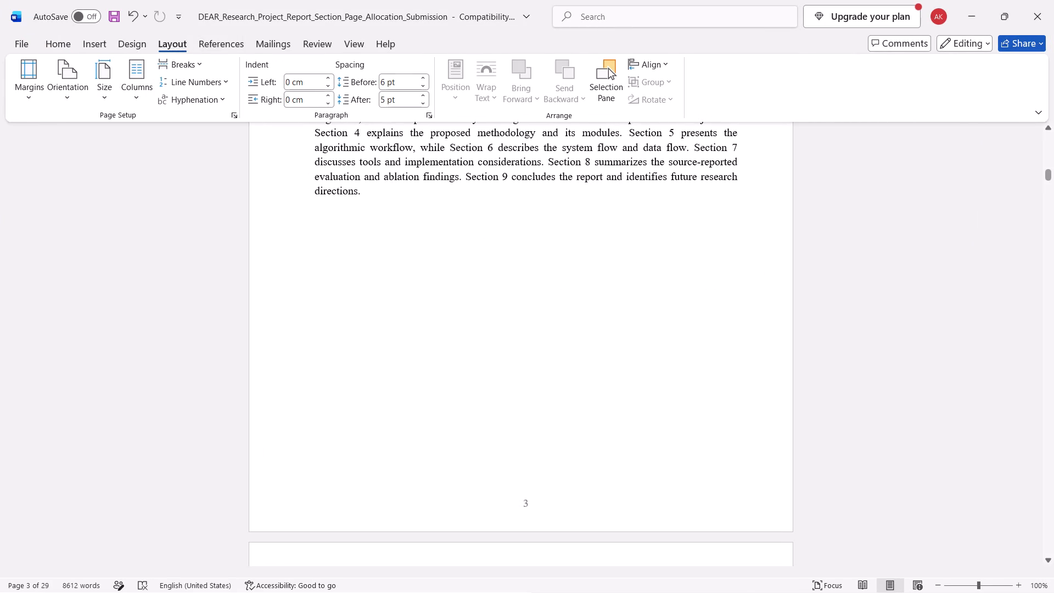
# Look over the Introduction pages from 1.1 Background to 1.5 Organization, checking the spacing between sections and the page breaks.
pyautogui.scroll(2, 1053, 558)
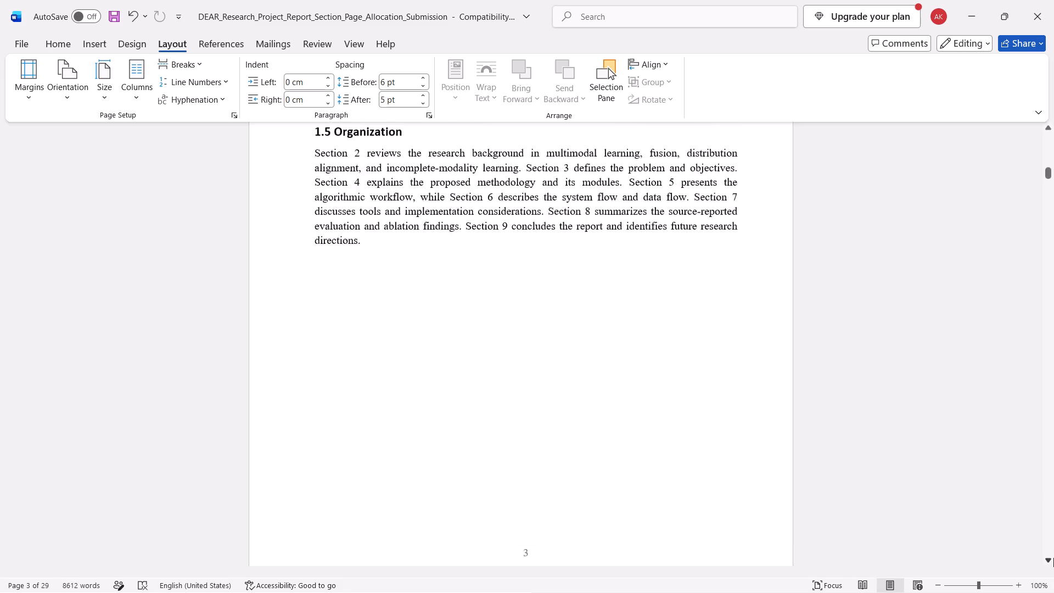
pyautogui.scroll(7, 1053, 558)
pyautogui.hscroll(1, 1053, 558)
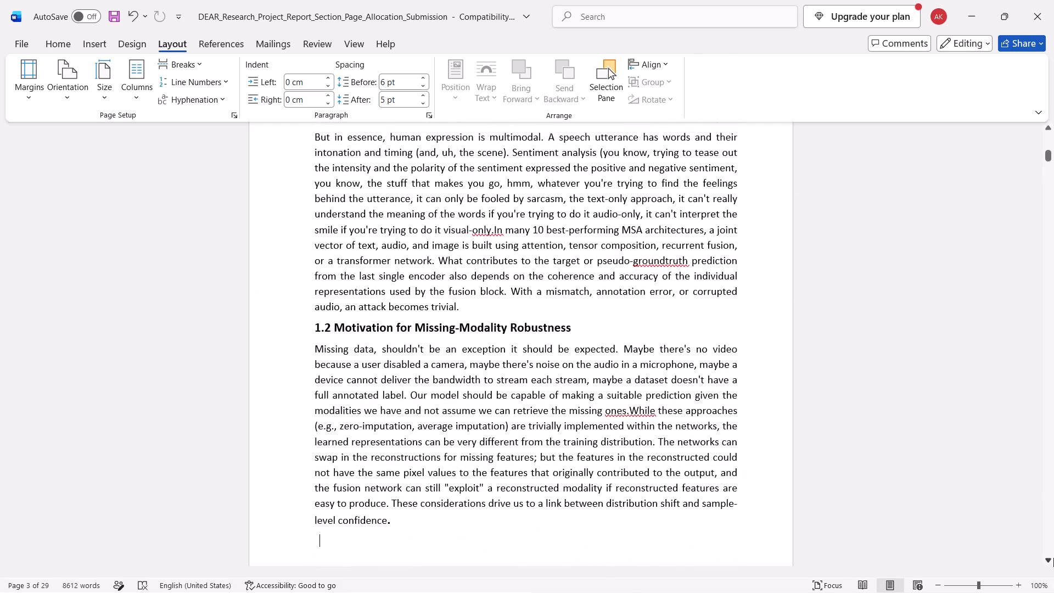
pyautogui.hscroll(1, 1053, 558)
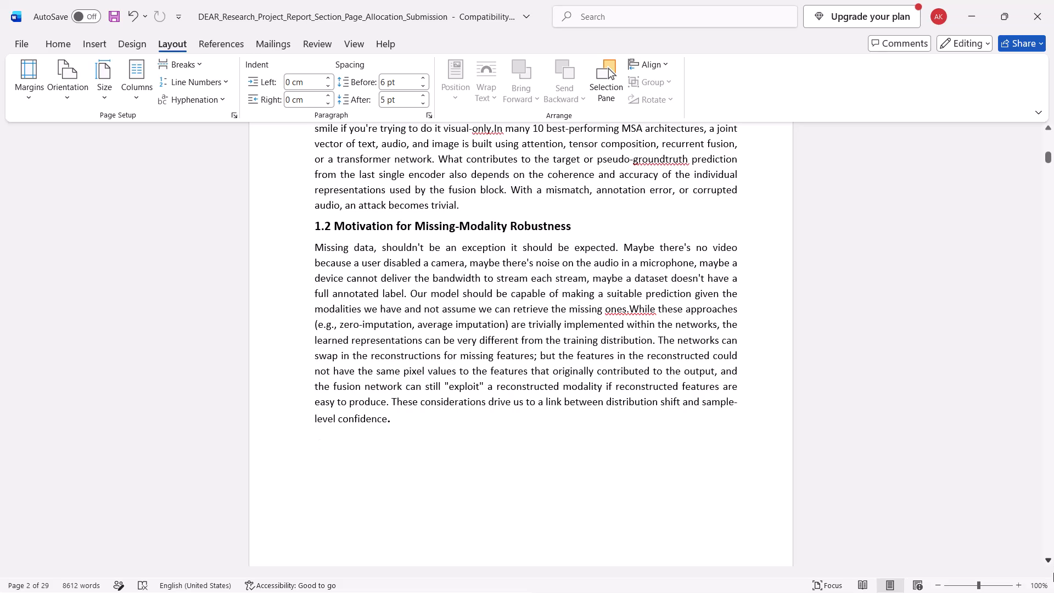
pyautogui.scroll(-2, 1053, 581)
pyautogui.click(735, 391)
pyautogui.click(702, 432)
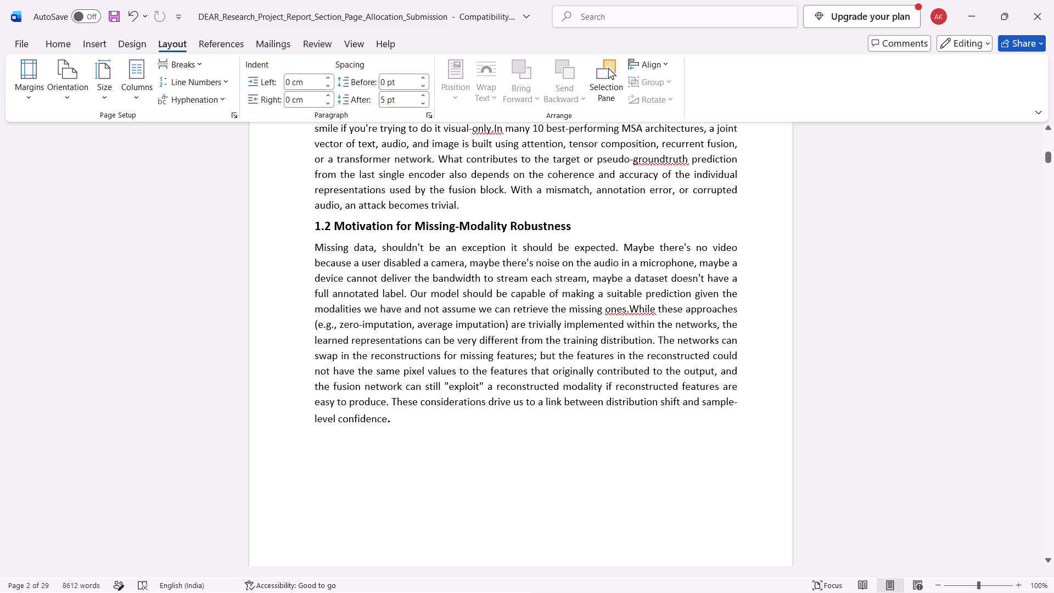
pyautogui.scroll(-2, 702, 432)
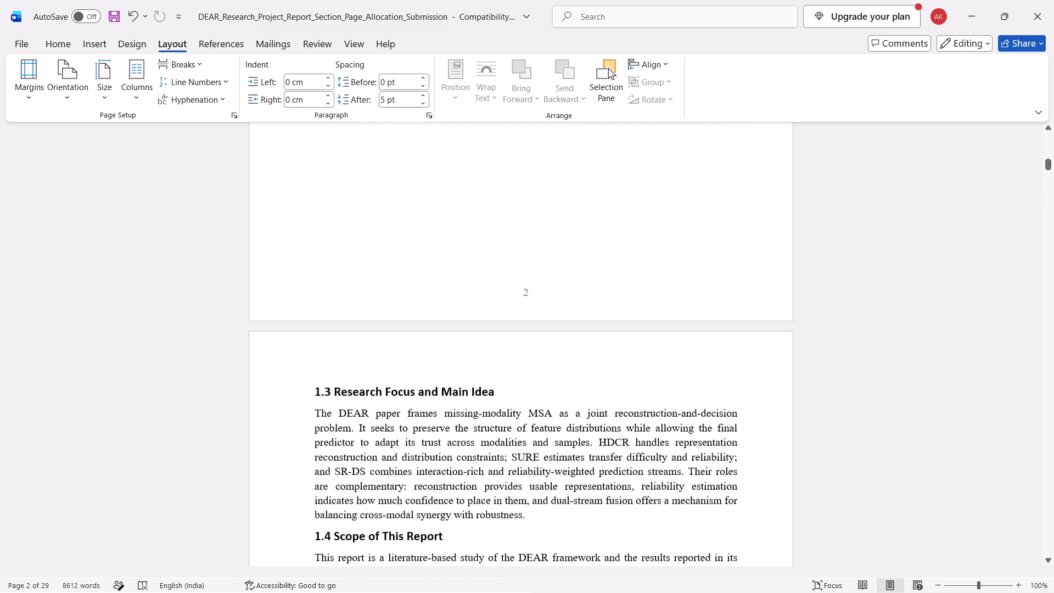
pyautogui.scroll(-4, 702, 432)
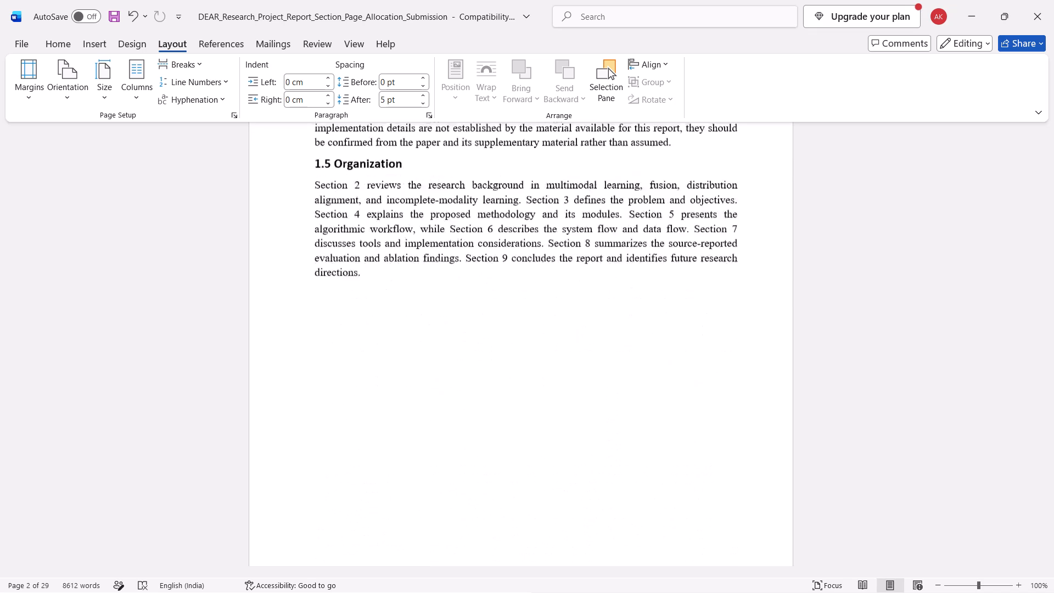
pyautogui.scroll(-1, 702, 432)
pyautogui.scroll(2, 702, 432)
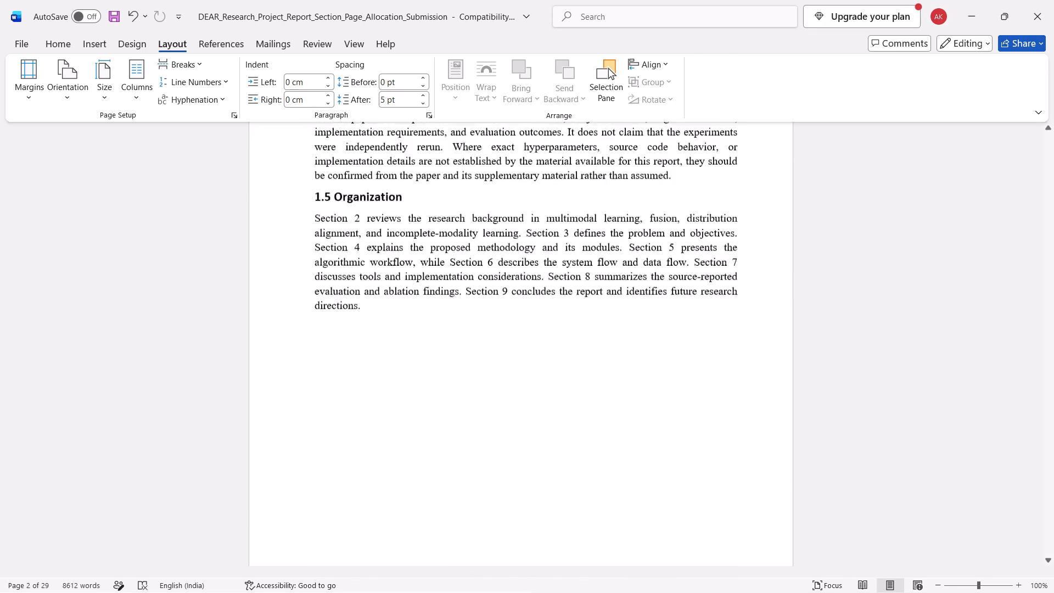
pyautogui.scroll(1, 702, 432)
pyautogui.scroll(-3, 702, 432)
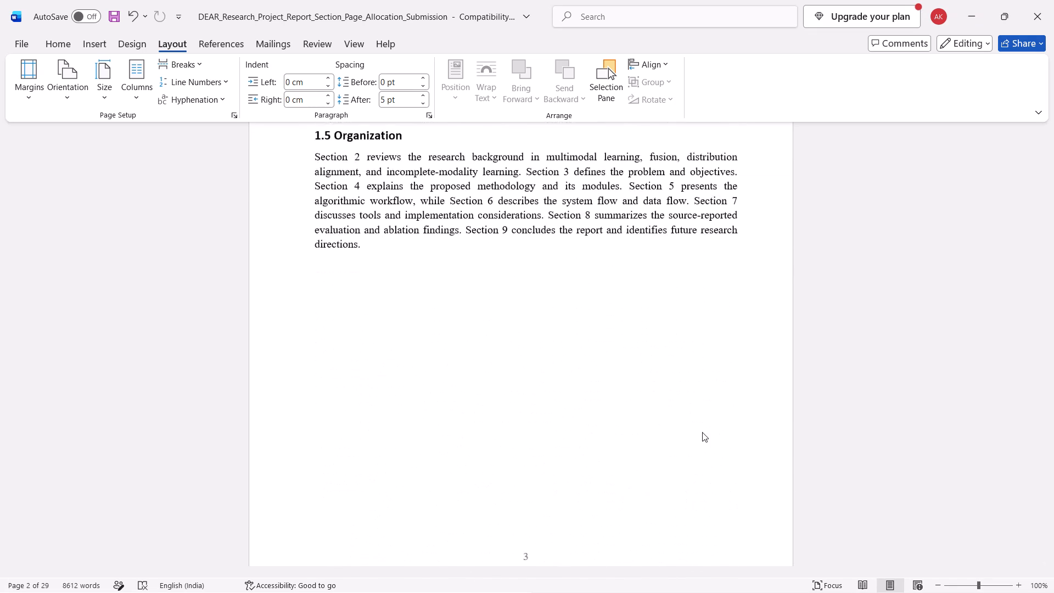
pyautogui.scroll(-1, 702, 432)
pyautogui.scroll(6, 702, 432)
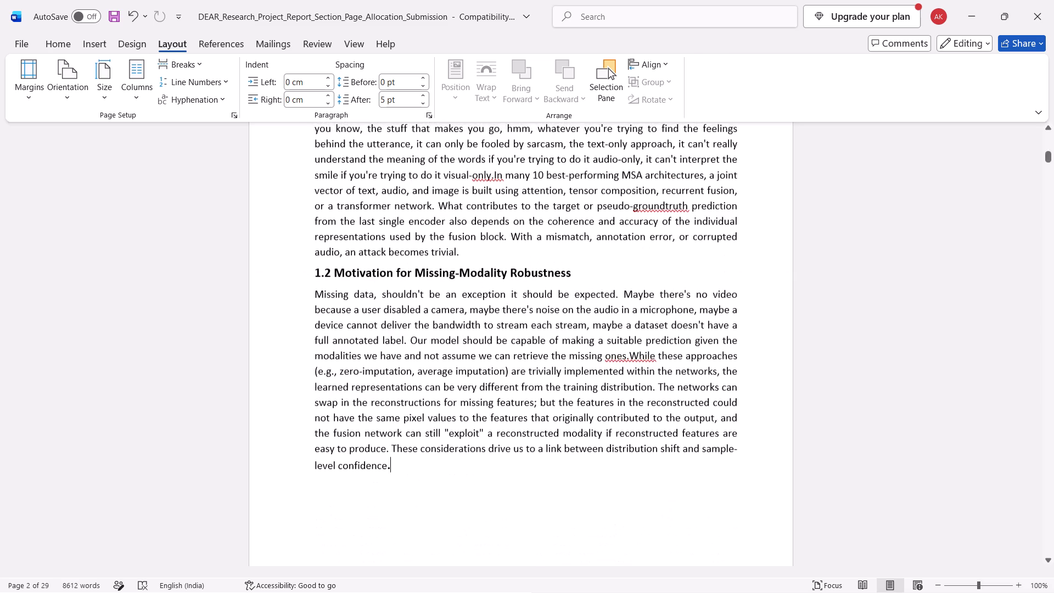
# Insert a blank line between the 1.1 Background paragraph and the 1.2 Motivation for Missing-Modality Robustness heading.
pyautogui.scroll(2, 702, 432)
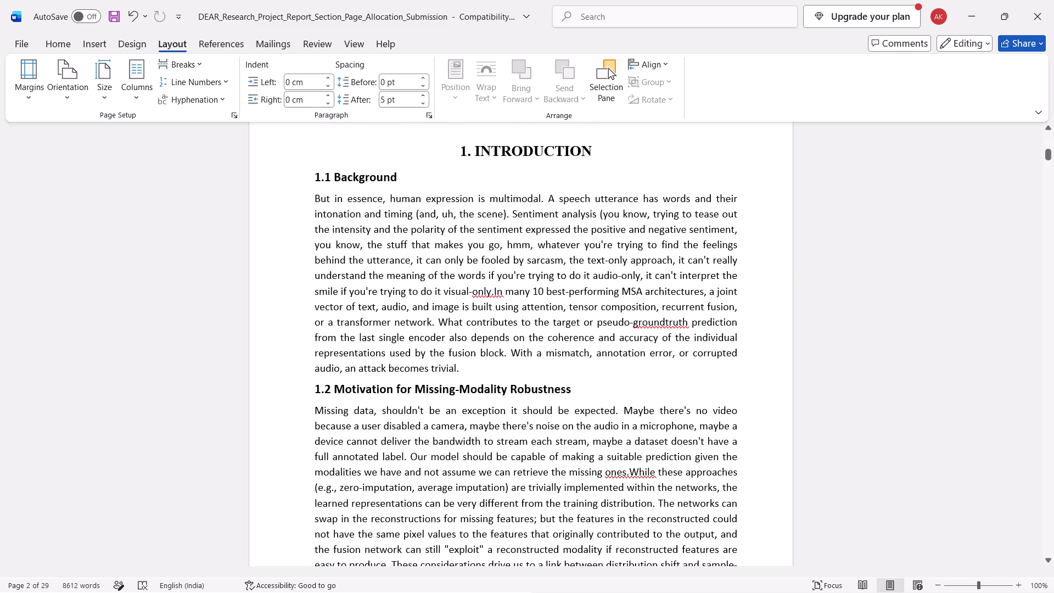
pyautogui.click(513, 370)
pyautogui.press('Return')
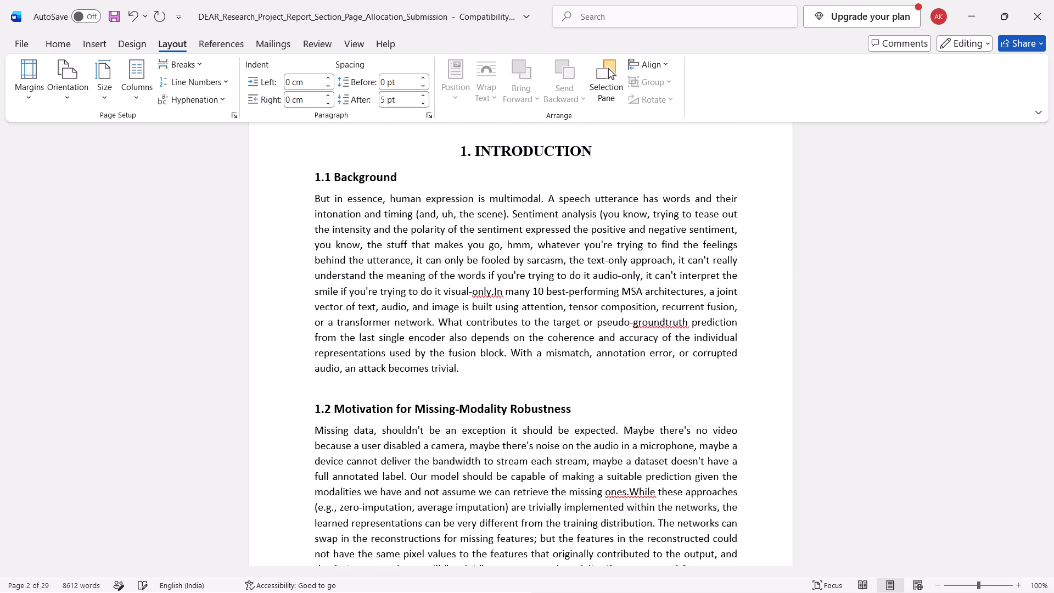
# Copy the text of sections 1.3 Research Focus and Main Idea through 1.5 Organization, including their headings.
pyautogui.scroll(1, 513, 370)
pyautogui.scroll(2, 502, 419)
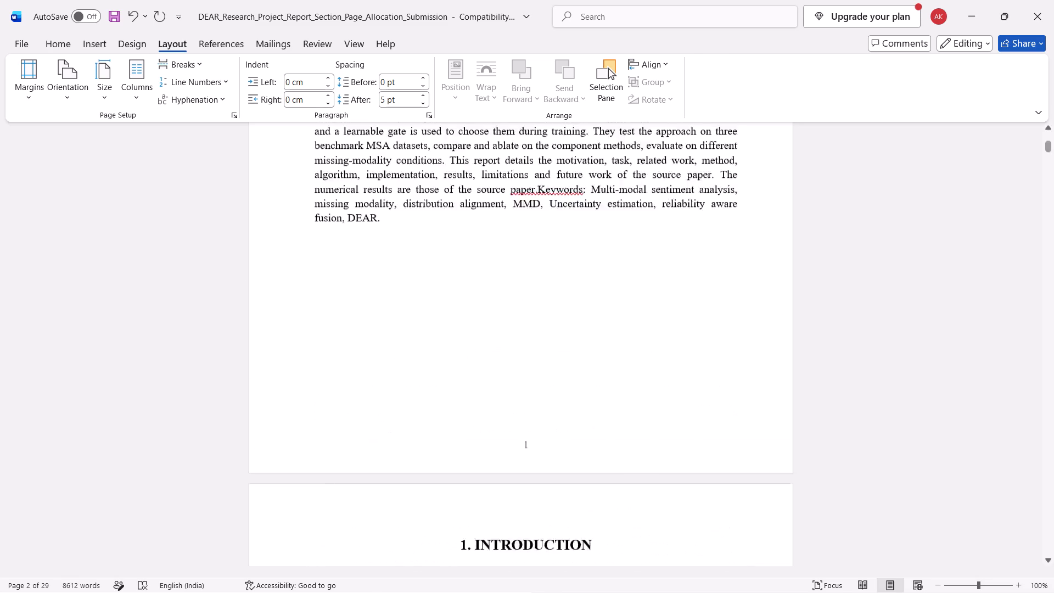
pyautogui.scroll(-6, 502, 419)
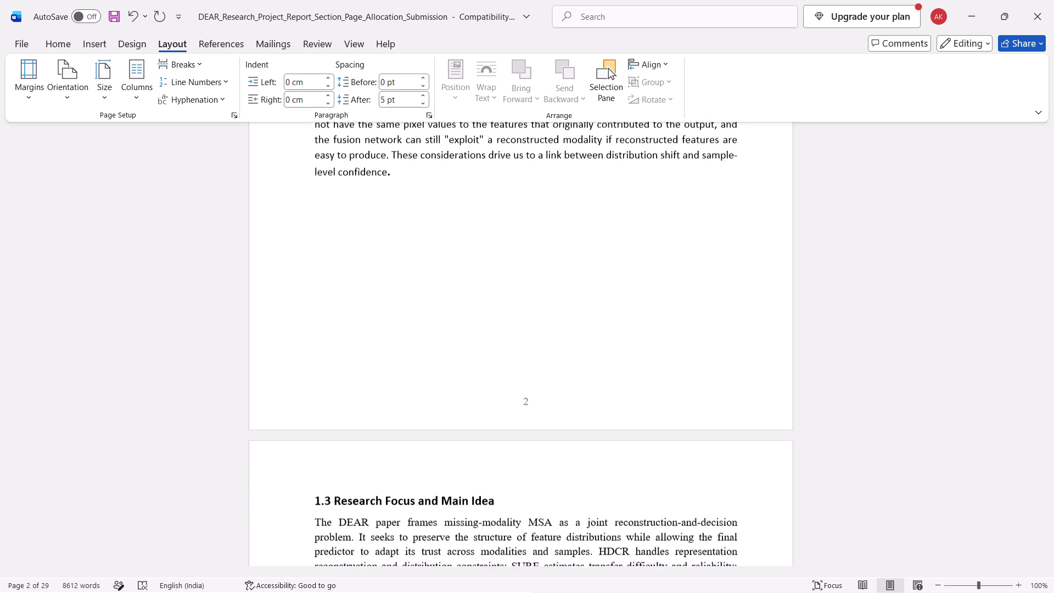
pyautogui.scroll(-1, 502, 419)
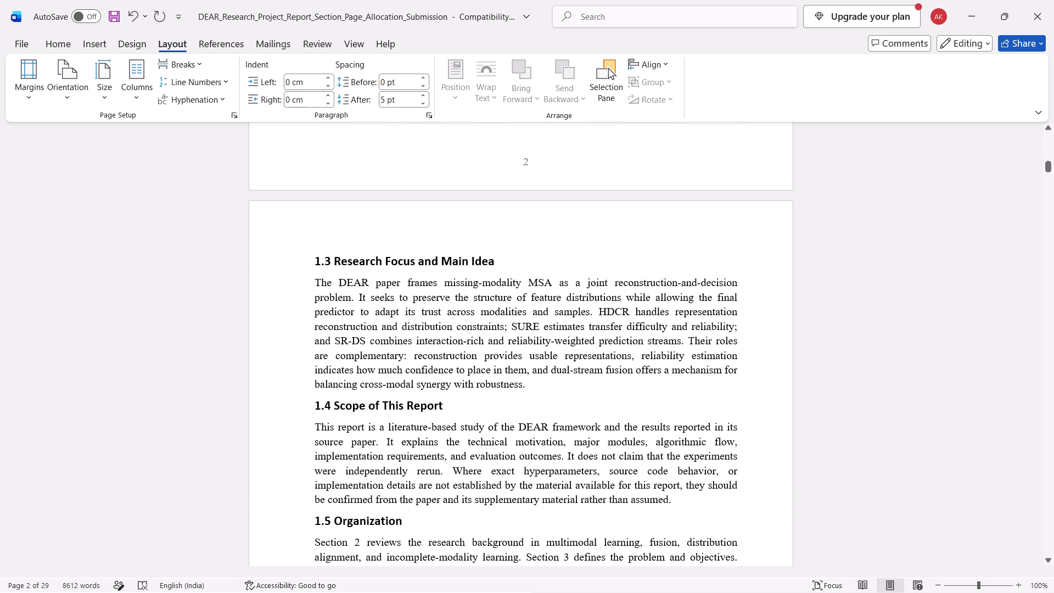
pyautogui.moveTo(316, 259); pyautogui.dragTo(325, 271)
pyautogui.moveTo(325, 271); pyautogui.dragTo(398, 465)
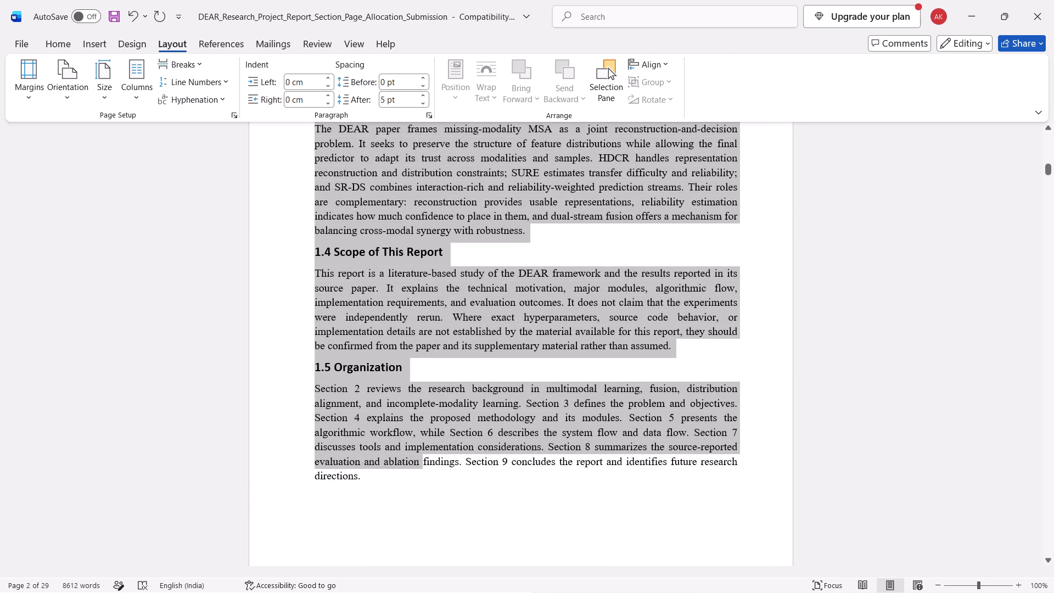
pyautogui.moveTo(398, 465); pyautogui.dragTo(374, 473)
pyautogui.hotkey('ctrl', 'c')
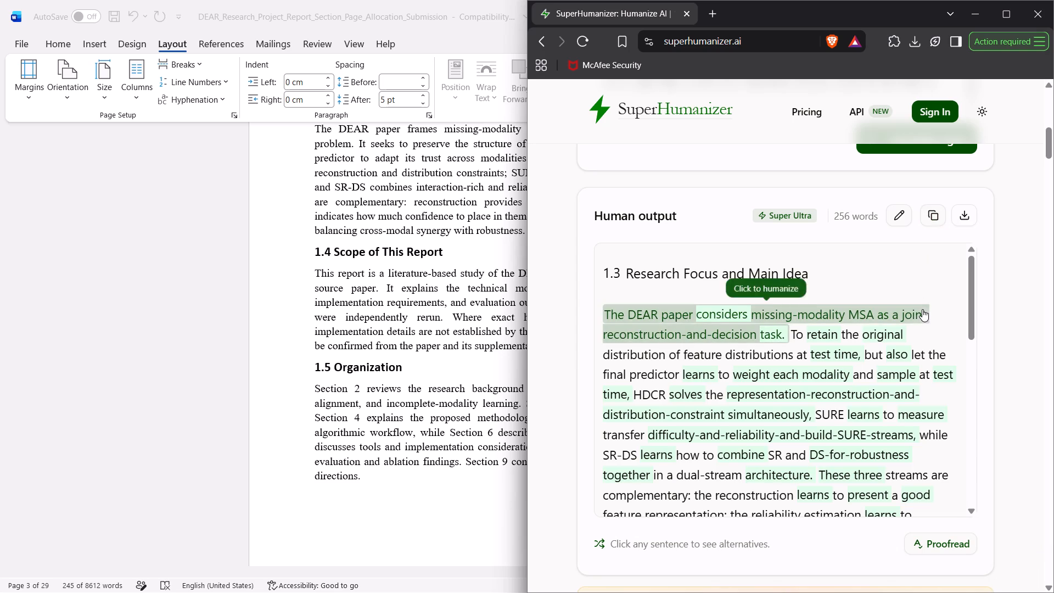
pyautogui.click(937, 209)
# Replace the input with the copied first-pass output, humanize sections 1.3 to 1.5 a second time and copy the new output.
pyautogui.scroll(1, 937, 209)
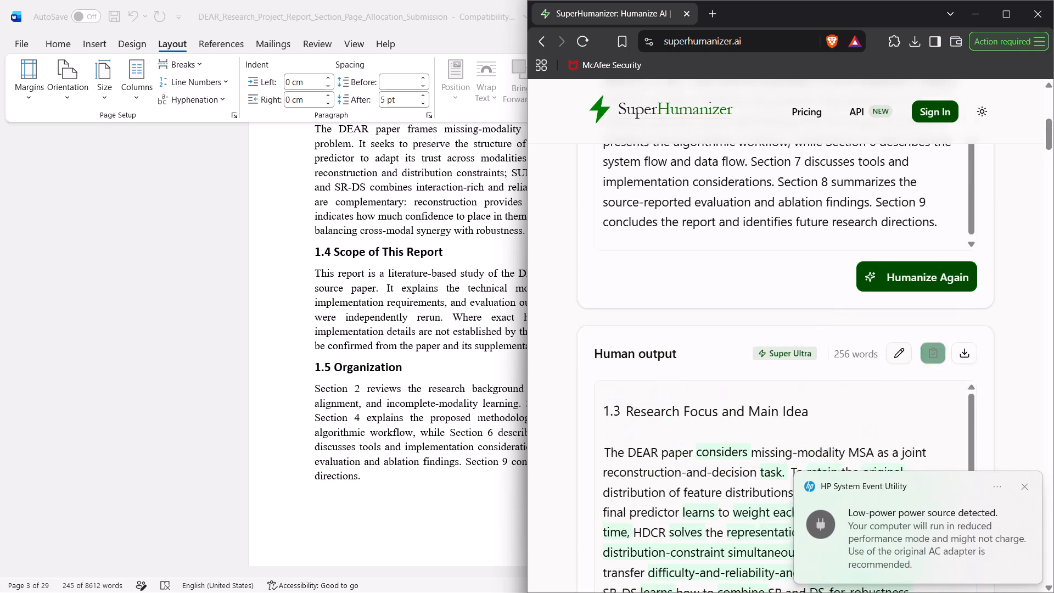
pyautogui.scroll(1, 937, 209)
pyautogui.click(915, 210)
pyautogui.hotkey('ctrl', 'a')
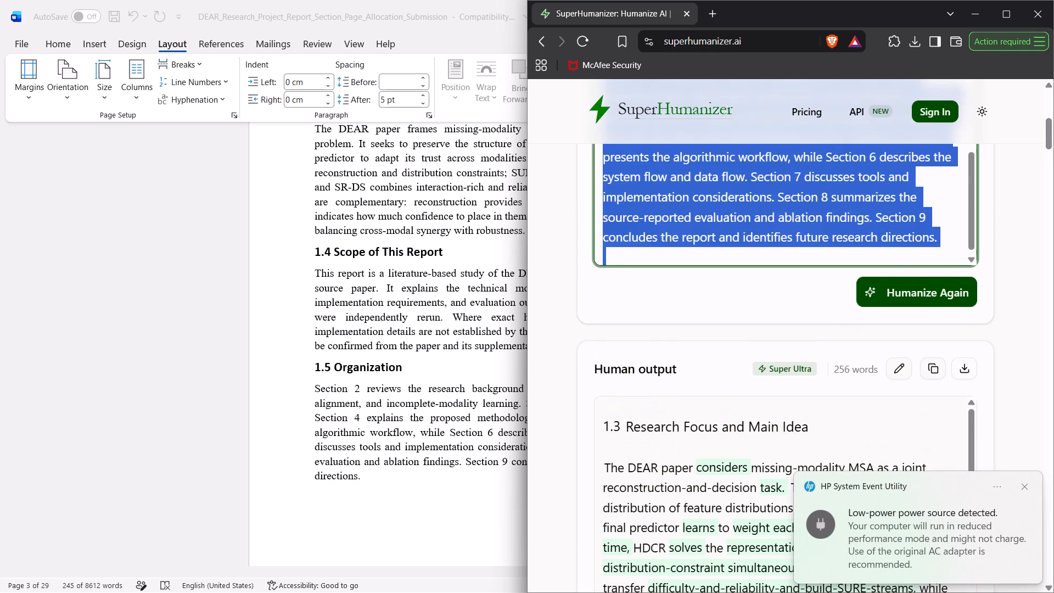
pyautogui.hotkey('ctrl', 'v')
pyautogui.click(904, 212)
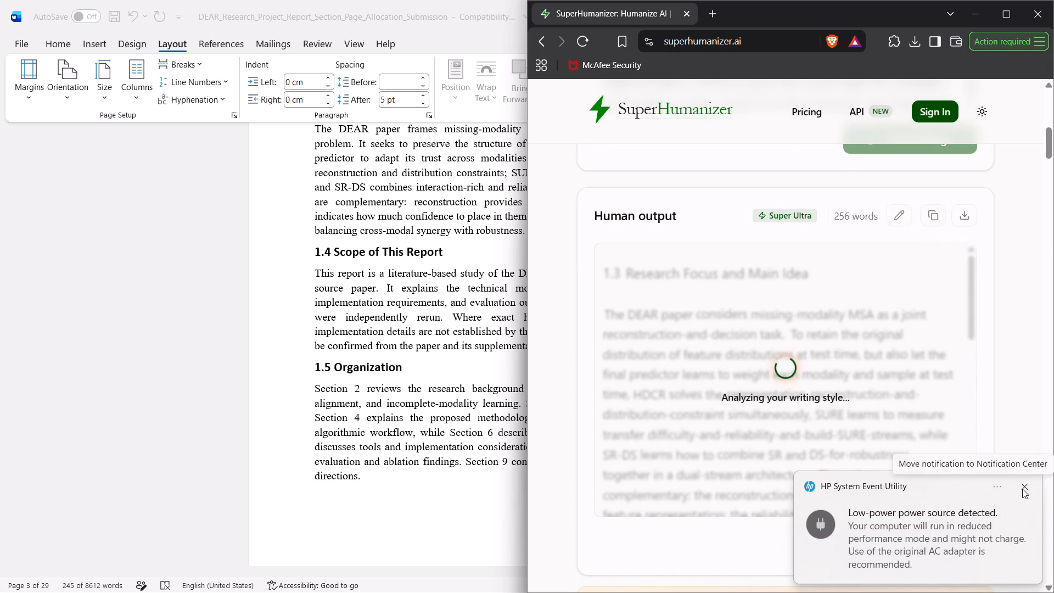
pyautogui.click(1022, 489)
pyautogui.click(933, 221)
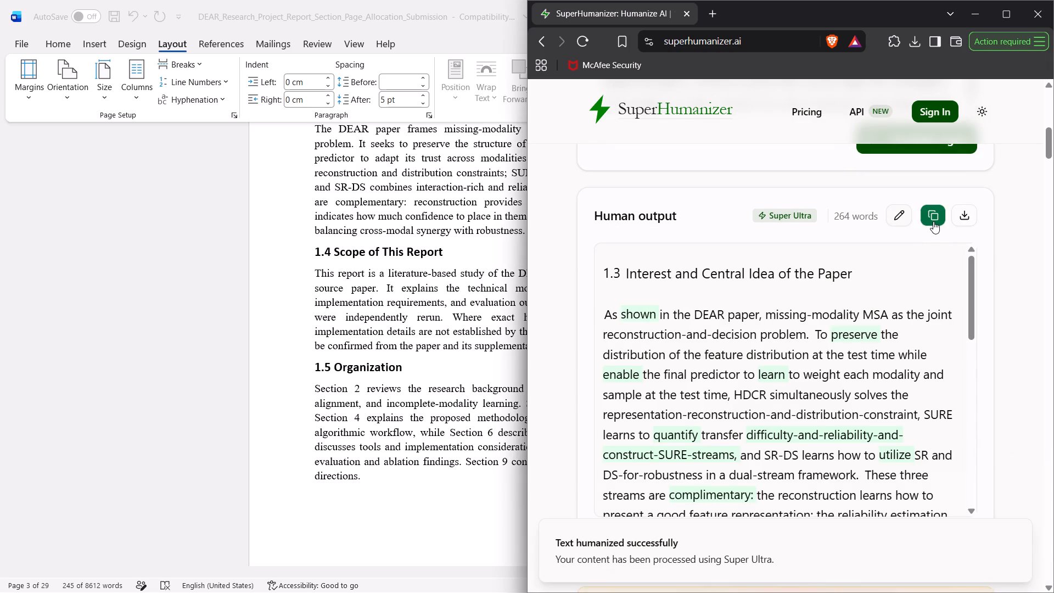
# Replace the input with the second-pass output, run a third humanizing pass on sections 1.3 to 1.5 and copy the result.
pyautogui.scroll(3, 933, 221)
pyautogui.click(933, 221)
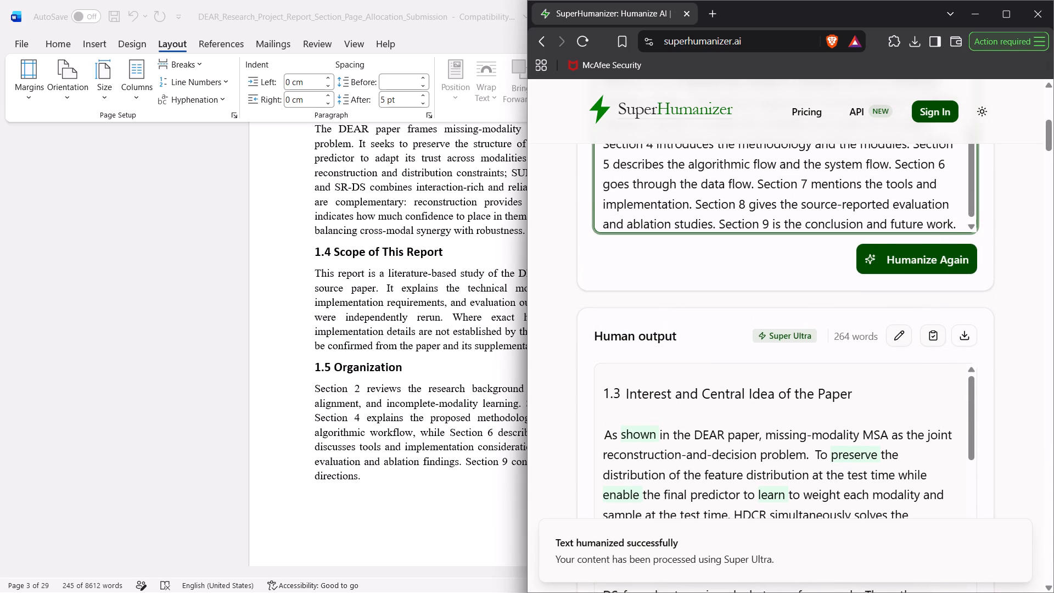
pyautogui.hotkey('ctrl', 'a')
pyautogui.hotkey('ctrl', 'v')
pyautogui.click(925, 211)
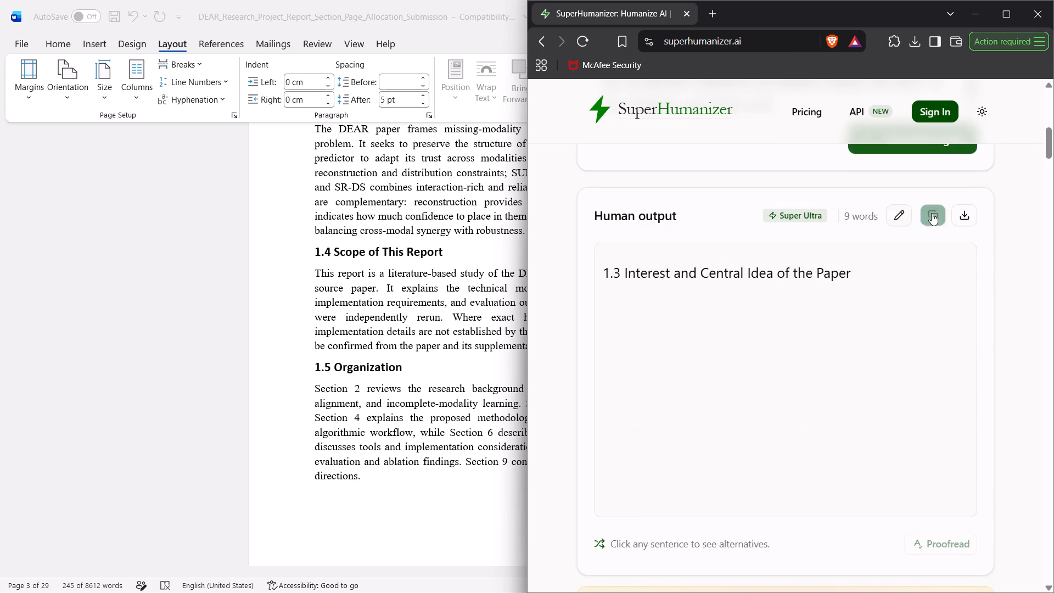
pyautogui.click(932, 213)
# Replace the input with the third-pass output, run a fourth humanizing pass on sections 1.3 to 1.5 and copy the result.
pyautogui.scroll(2, 932, 213)
pyautogui.click(906, 193)
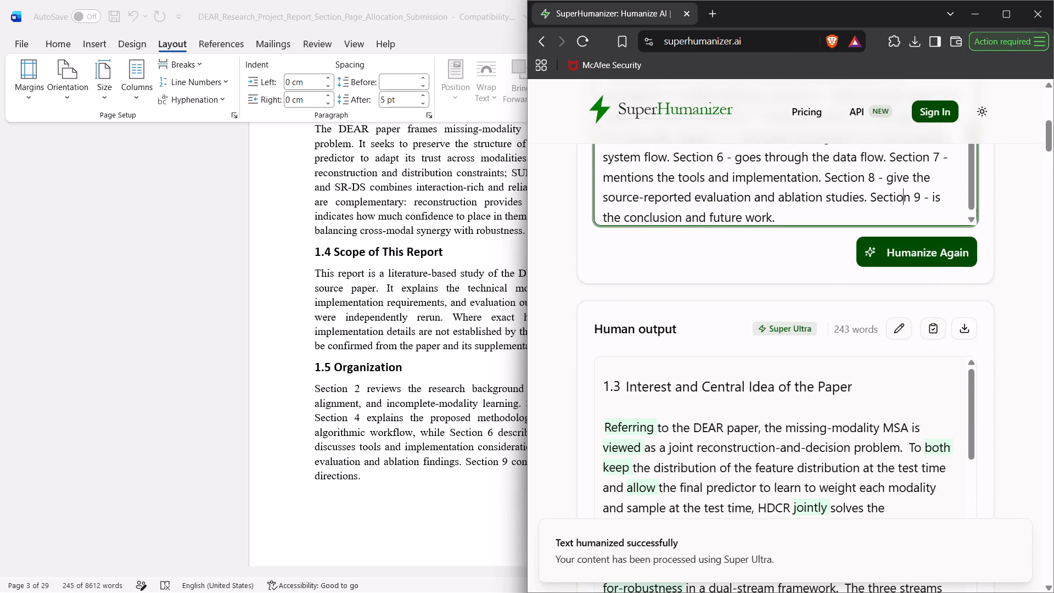
pyautogui.hotkey('ctrl', 'a')
pyautogui.hotkey('ctrl', 'v')
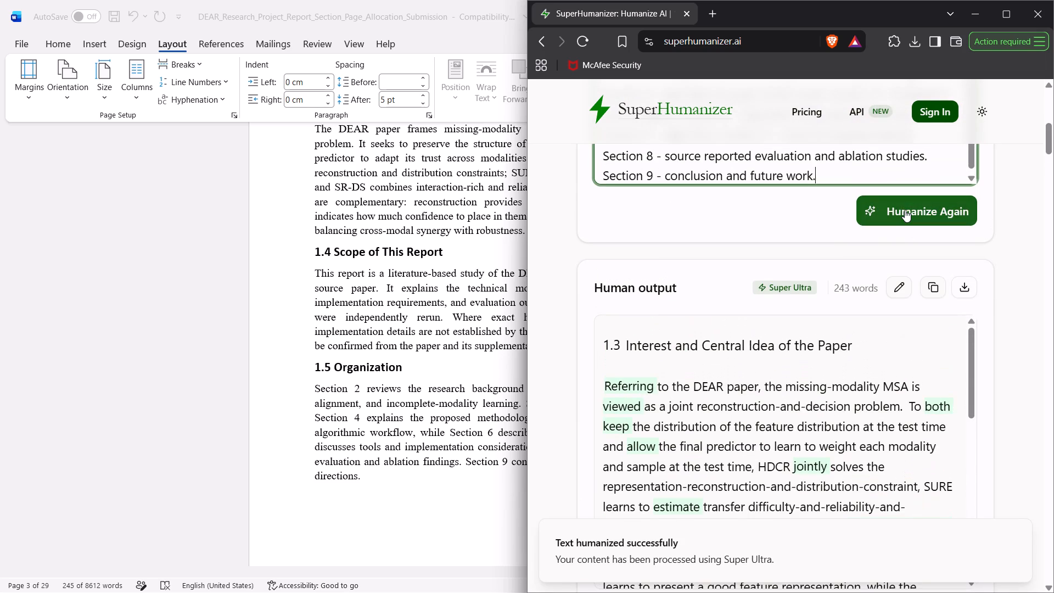
pyautogui.click(905, 210)
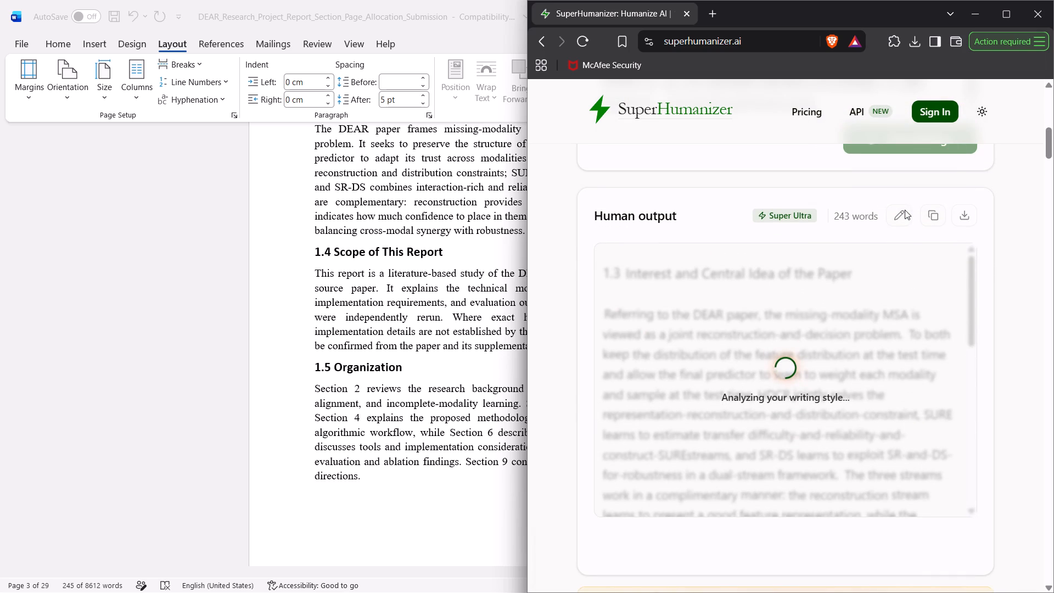
pyautogui.scroll(2, 905, 210)
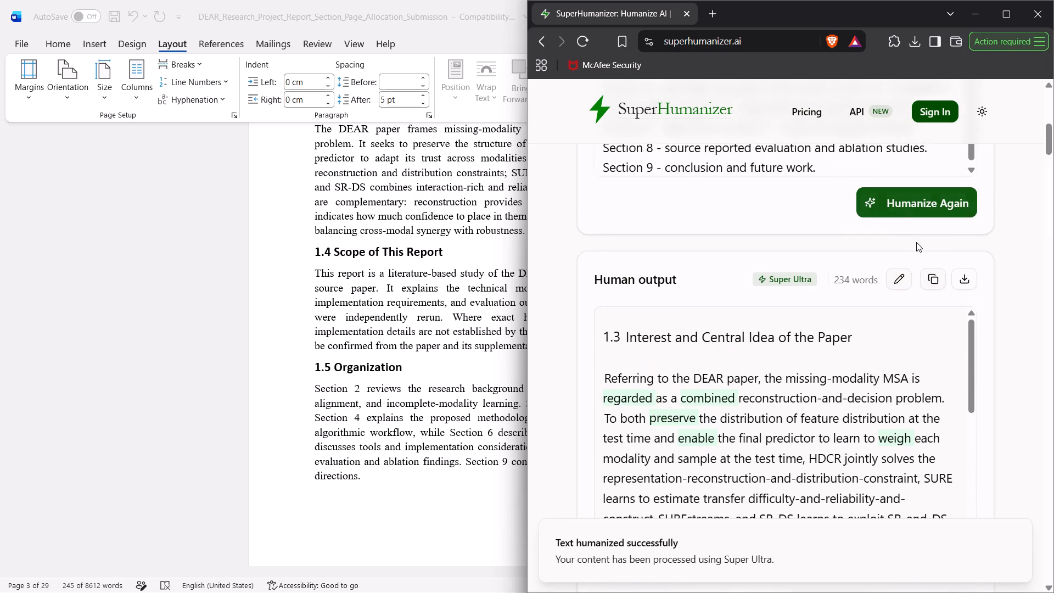
pyautogui.click(929, 275)
# Replace the input with the fourth-pass output, run a fifth humanizing pass on sections 1.3 to 1.5 and copy the result.
pyautogui.click(866, 169)
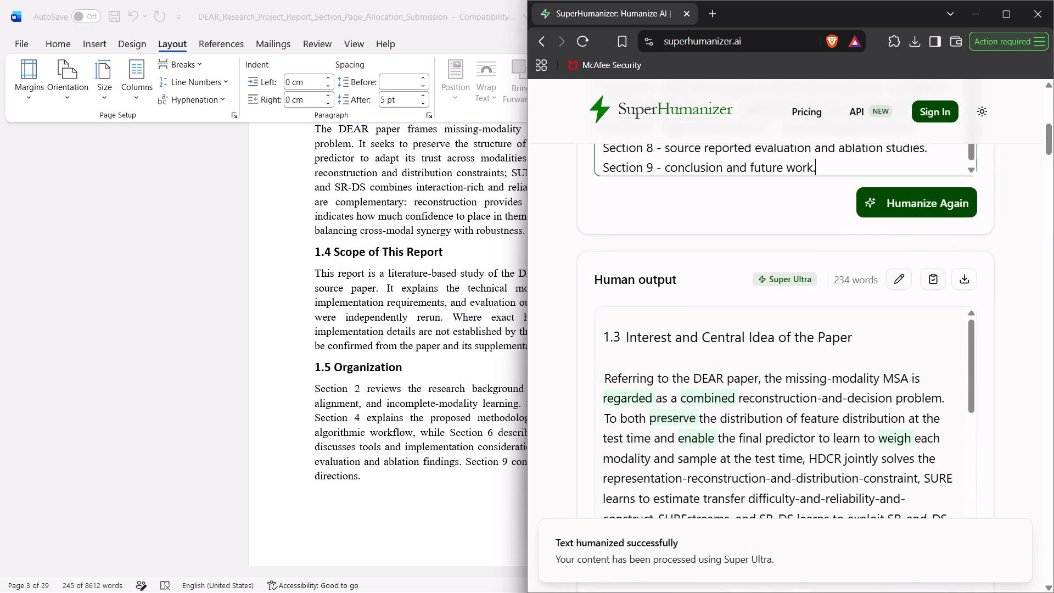
pyautogui.hotkey('ctrl', 'a')
pyautogui.hotkey('ctrl', 'v')
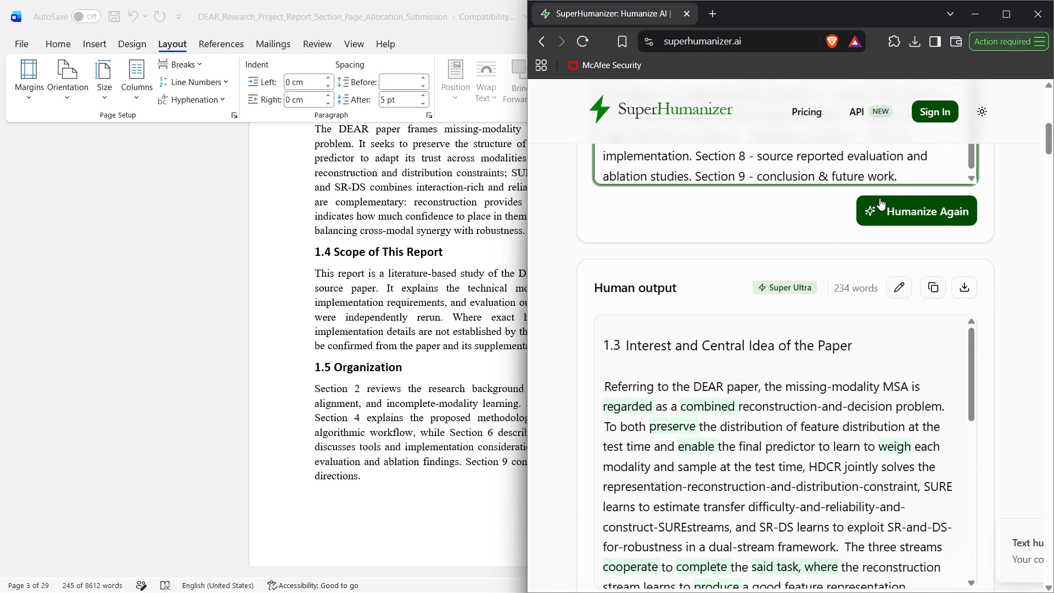
pyautogui.click(879, 198)
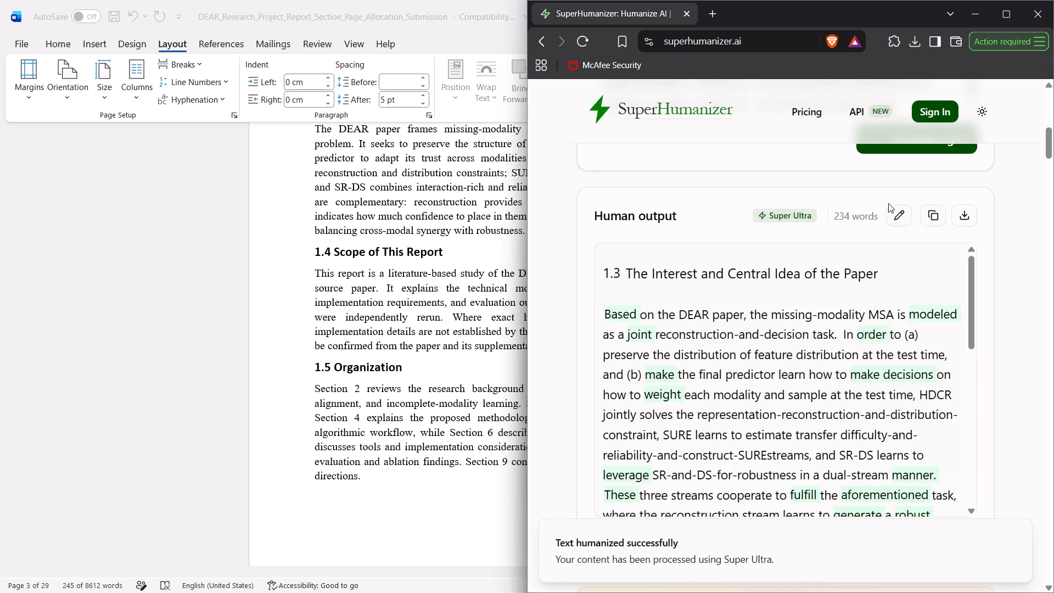
pyautogui.click(934, 217)
# Switch to Word and replace the selected sections 1.3 to 1.5 with the copied fifth-pass humanized text.
pyautogui.click(467, 326)
pyautogui.scroll(1, 467, 326)
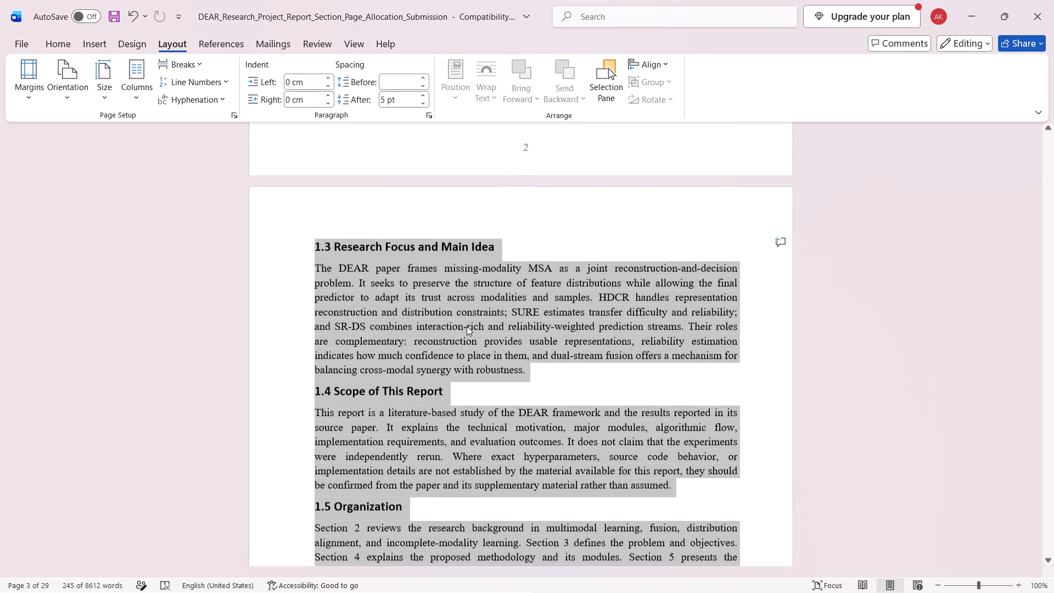
pyautogui.scroll(1, 467, 326)
pyautogui.hotkey('ctrl', 'v')
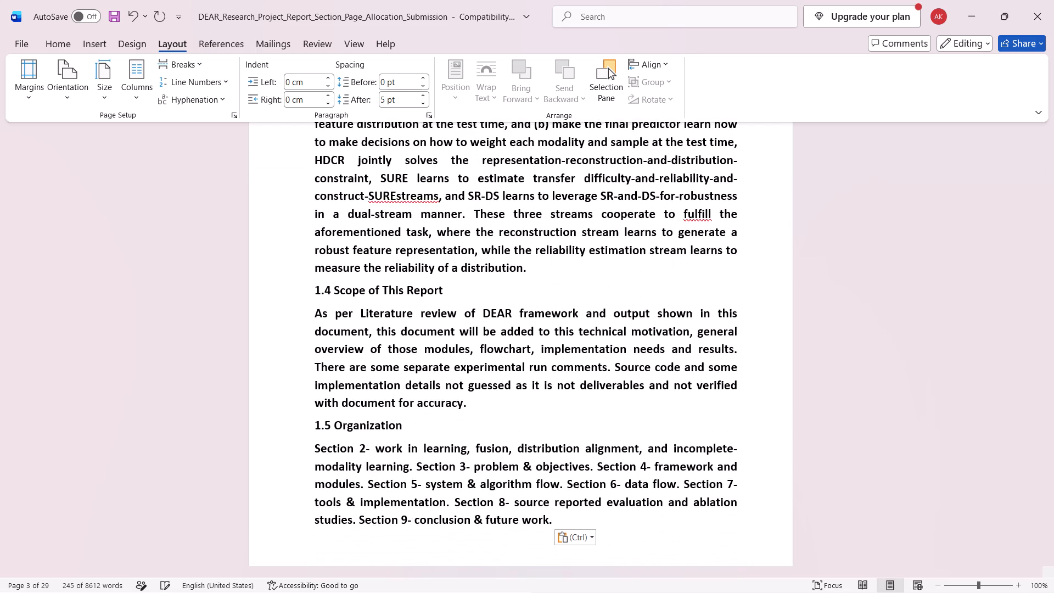
# Set the font of the pasted sections 1.3 to 1.5, headings included, to Times New Roman.
pyautogui.scroll(-1, 467, 326)
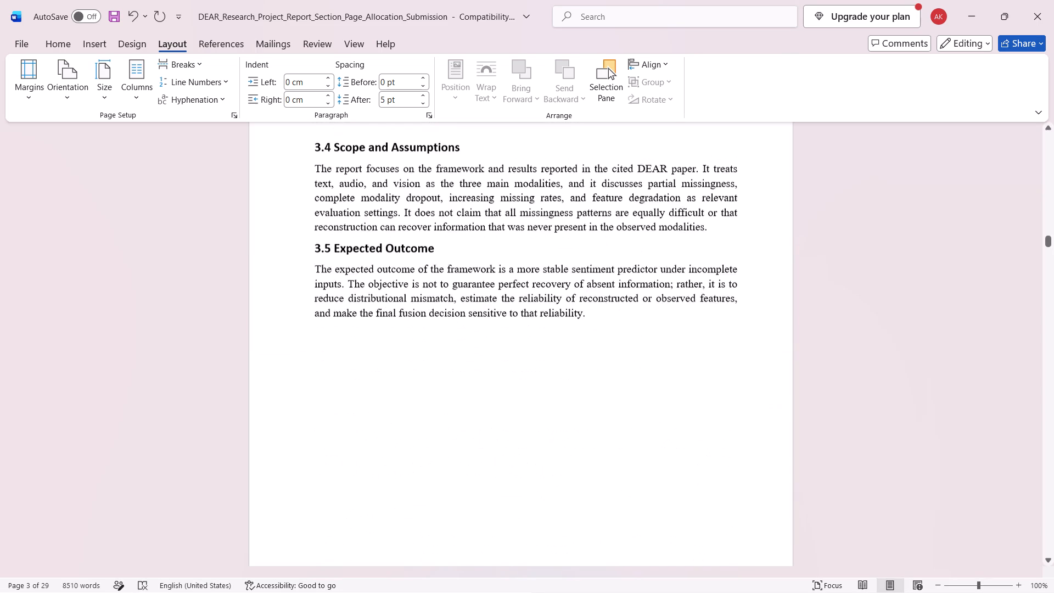
pyautogui.scroll(-1, 467, 326)
pyautogui.scroll(20, 467, 326)
pyautogui.scroll(4, 467, 326)
pyautogui.hscroll(1, 467, 326)
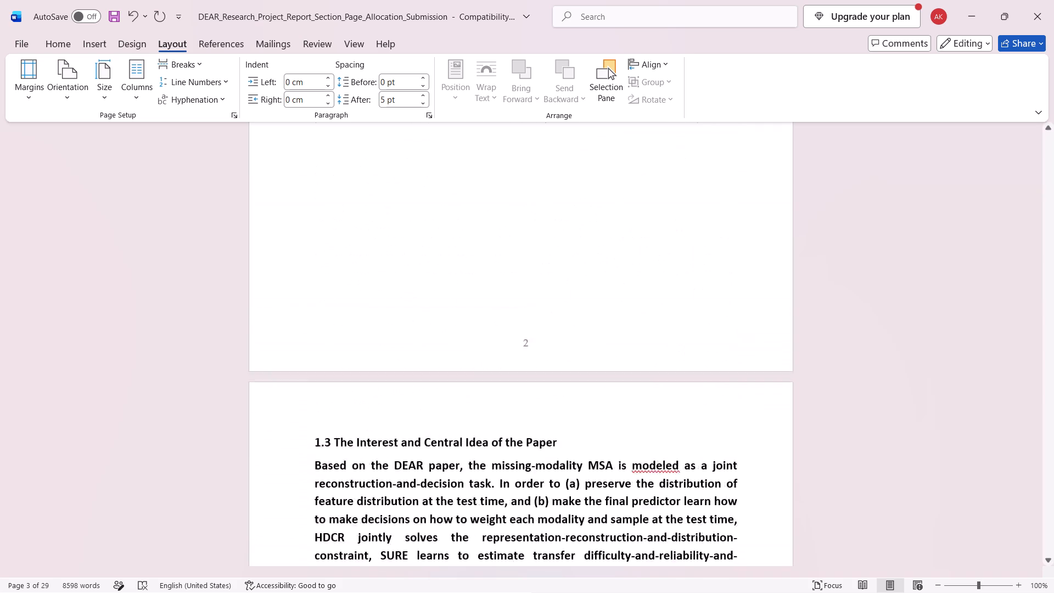
pyautogui.hscroll(1, 467, 326)
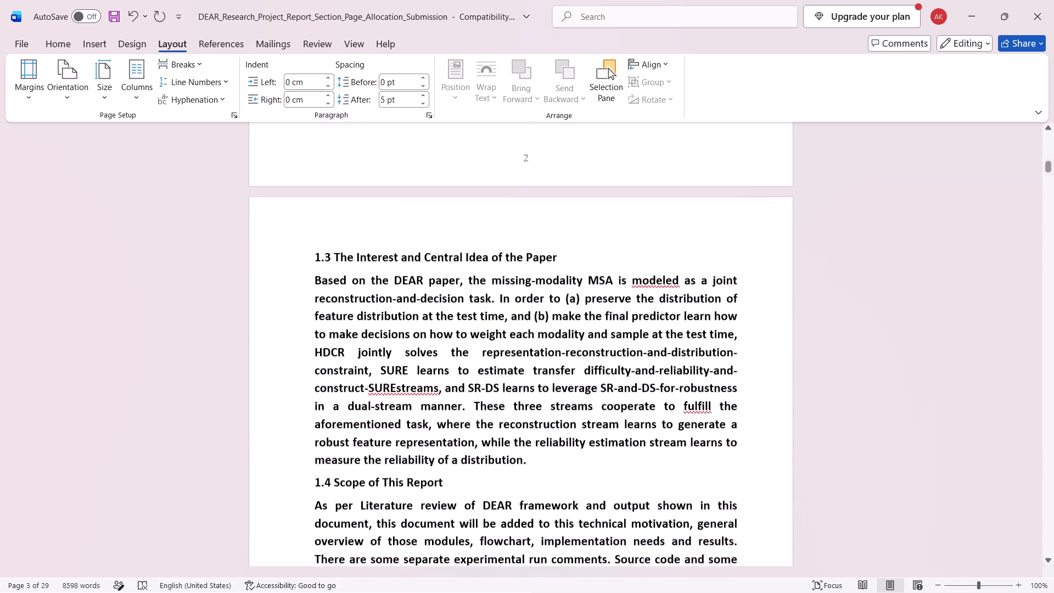
pyautogui.hscroll(1, 467, 326)
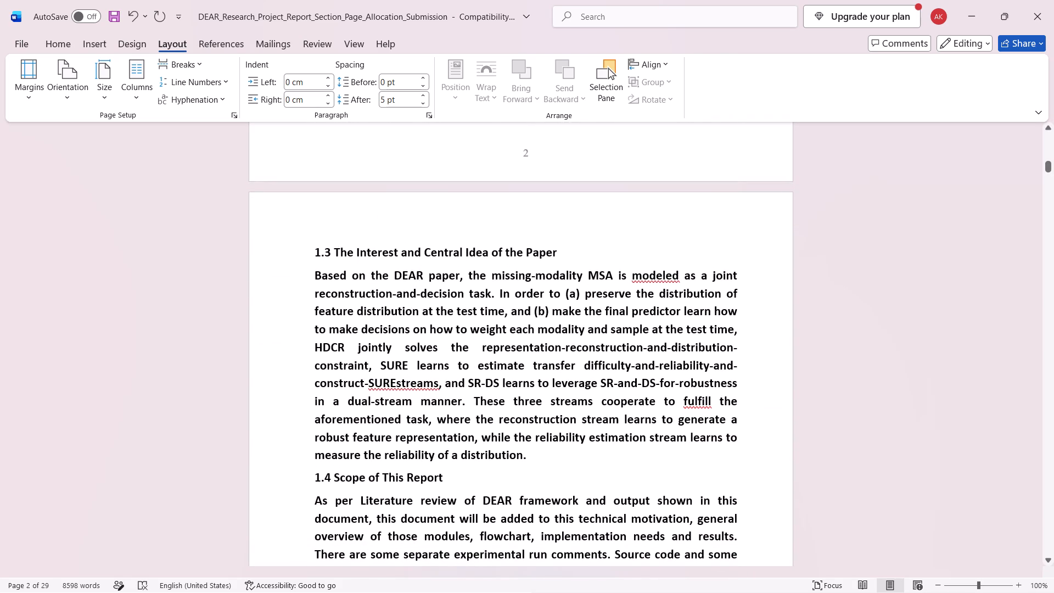
pyautogui.moveTo(315, 250); pyautogui.dragTo(493, 447)
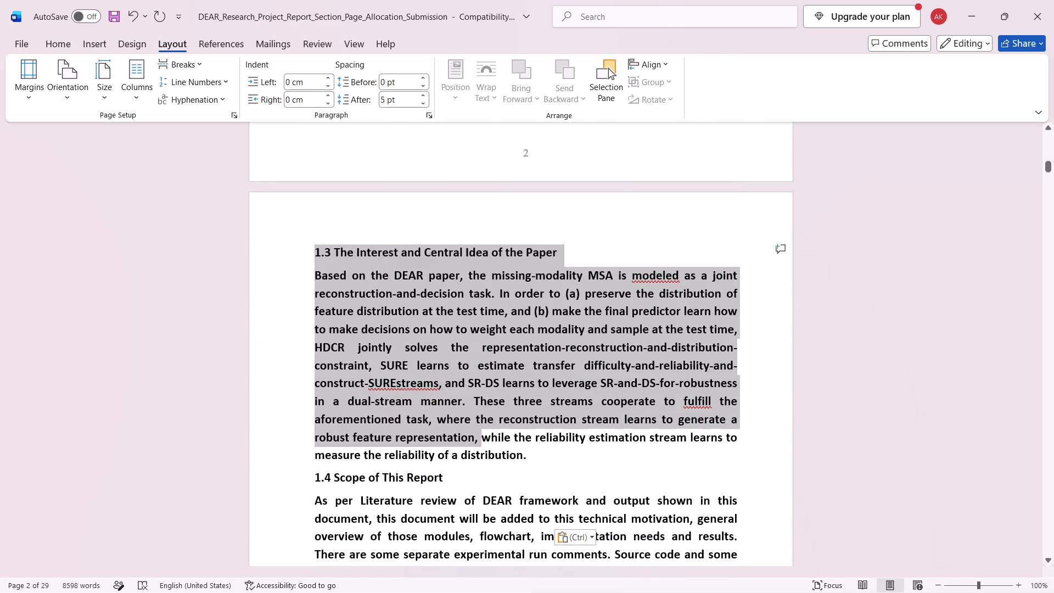
pyautogui.moveTo(493, 447); pyautogui.dragTo(597, 554)
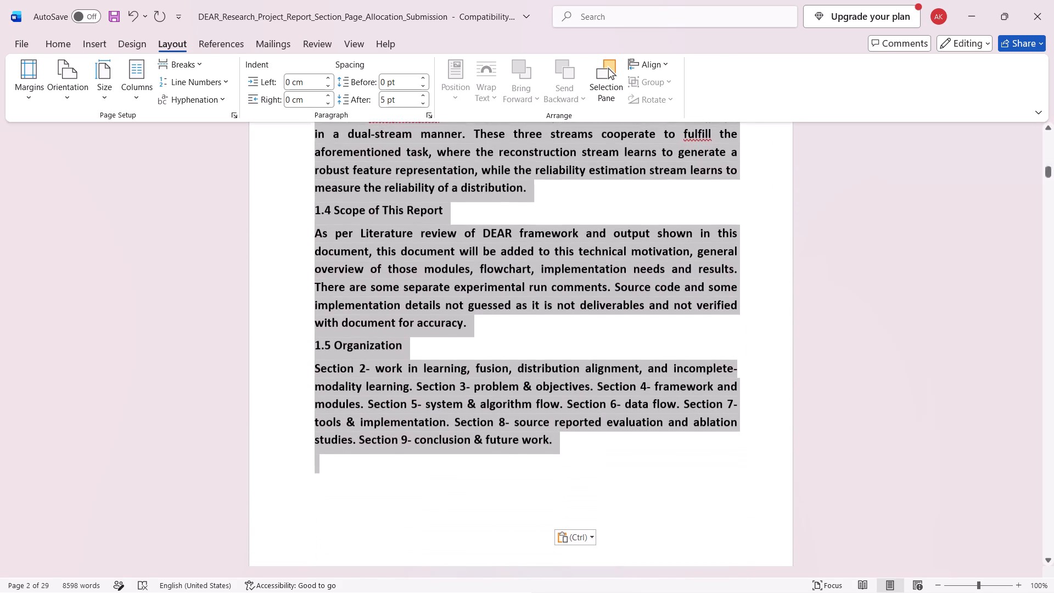
pyautogui.moveTo(597, 554); pyautogui.dragTo(557, 422)
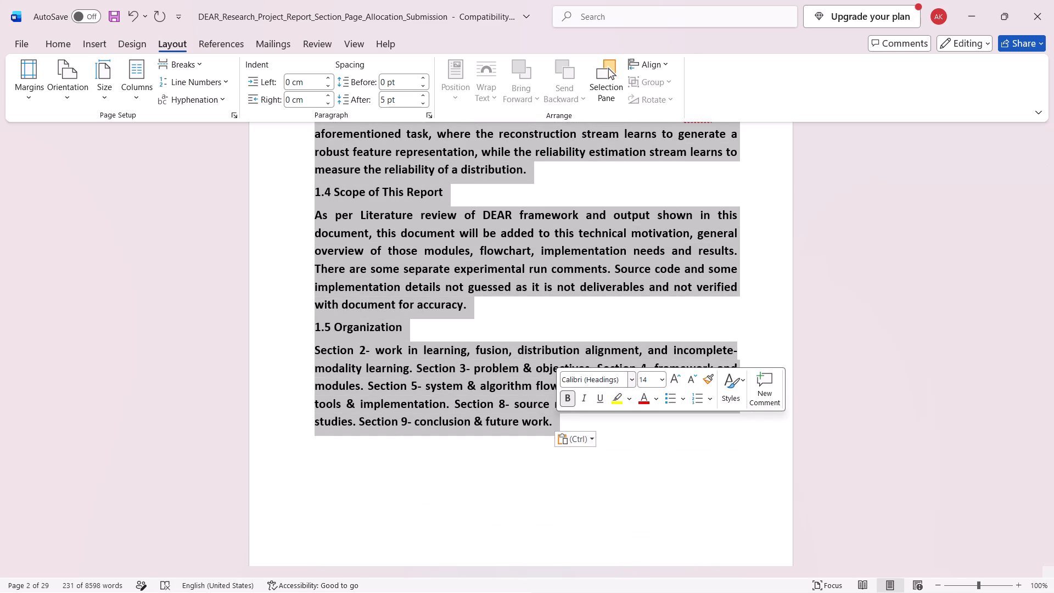
pyautogui.click(629, 381)
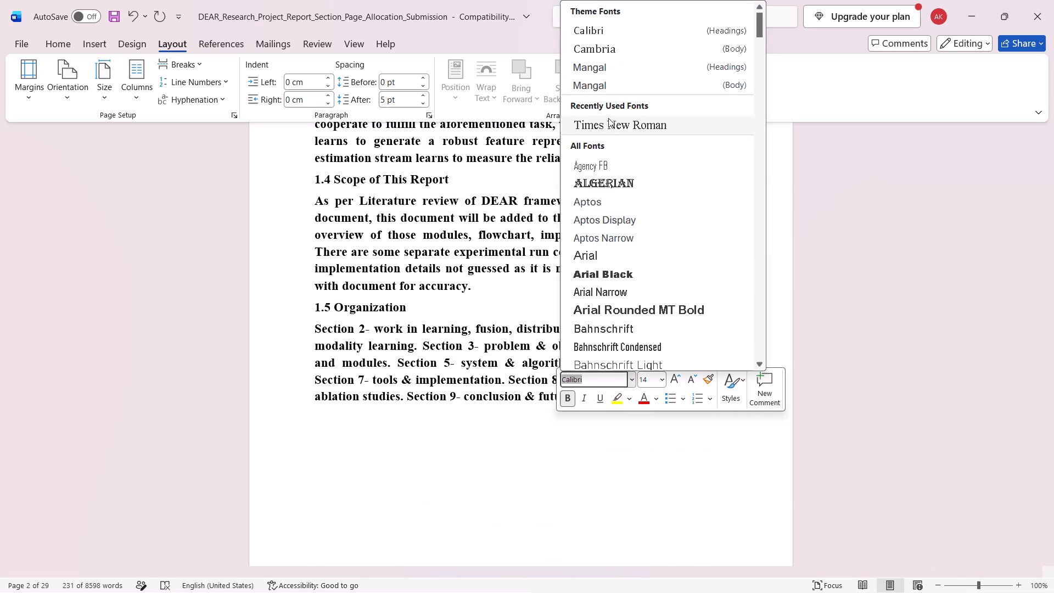
pyautogui.click(608, 118)
pyautogui.scroll(1, 608, 118)
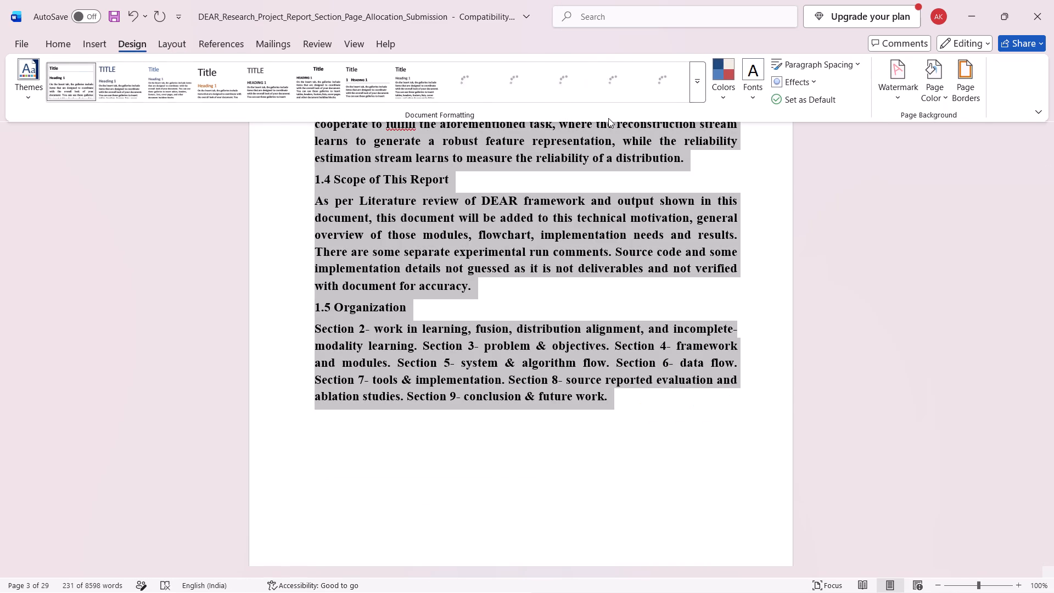
# Set the body paragraph under 1.5 Organization to 12 pt and remove its bold formatting.
pyautogui.click(311, 321)
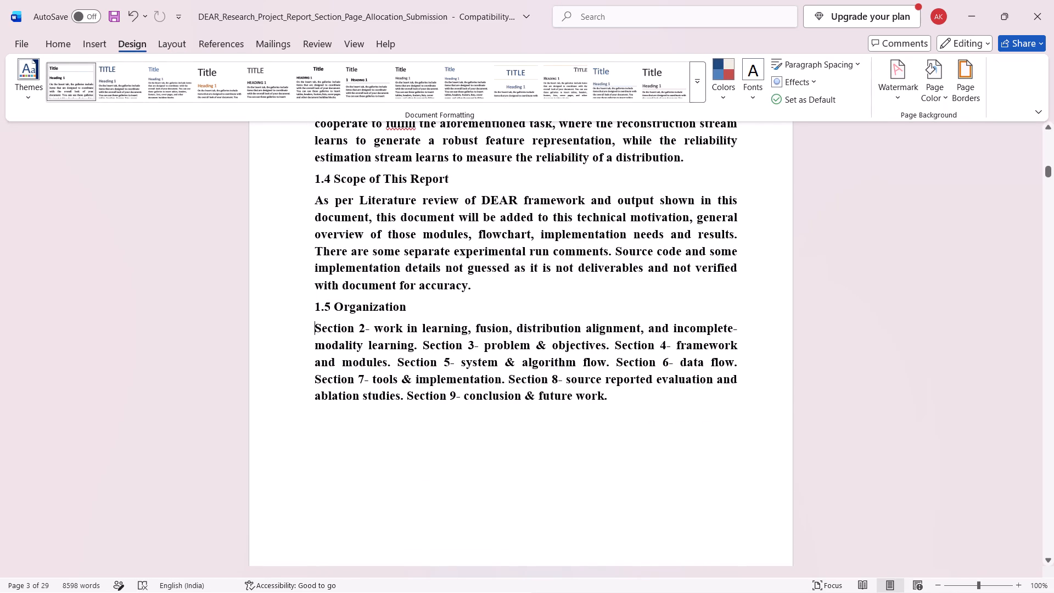
pyautogui.moveTo(314, 322); pyautogui.dragTo(606, 404)
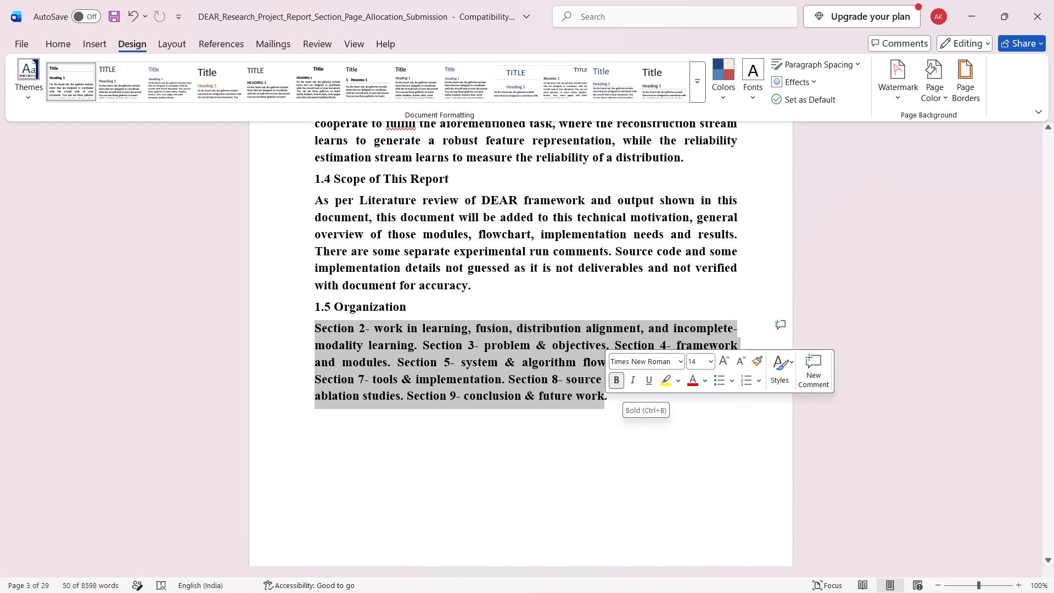
pyautogui.hotkey('alt', 'Right')
pyautogui.hotkey('alt', 'Right')
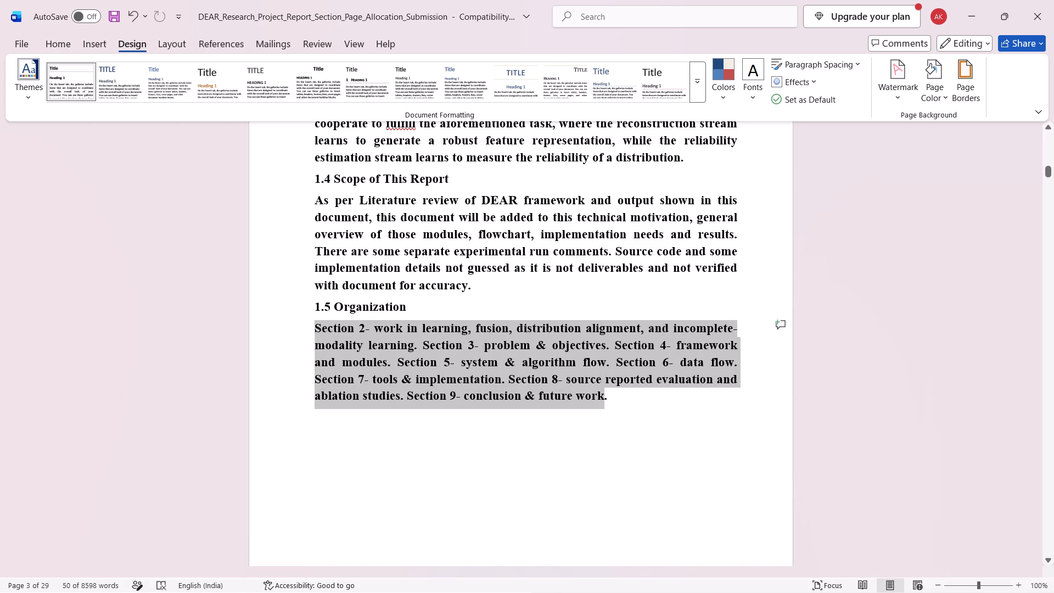
pyautogui.hotkey('ctrl', 'z')
pyautogui.hotkey('shift', 'Right')
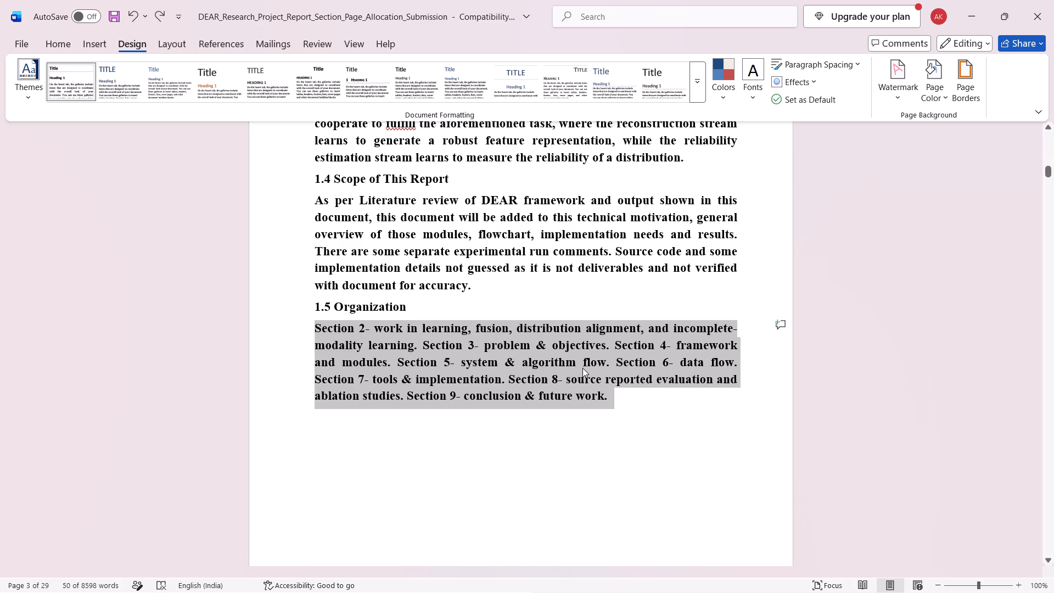
pyautogui.rightClick(534, 332)
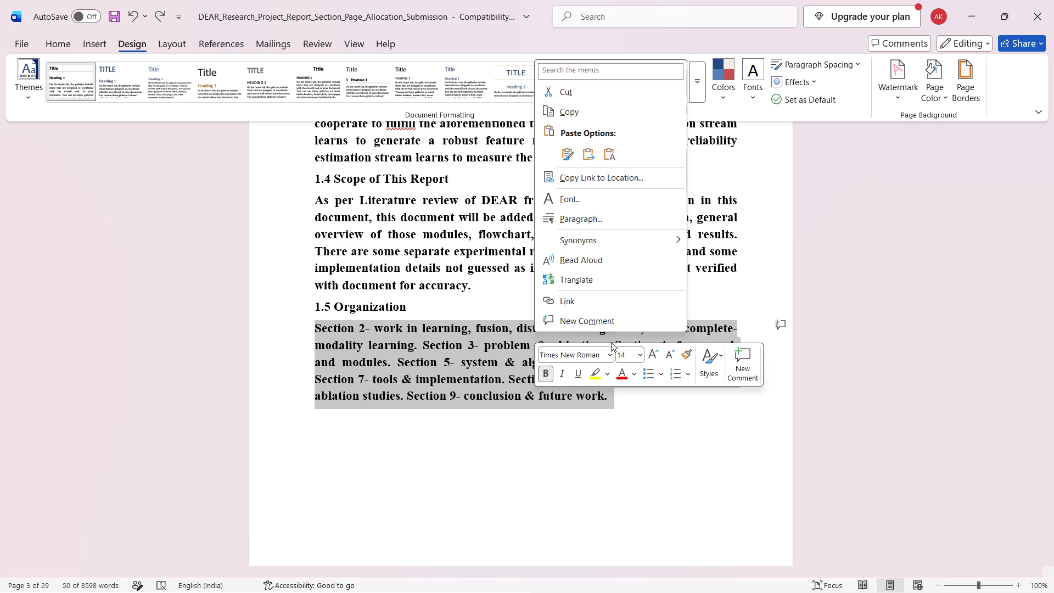
pyautogui.click(637, 356)
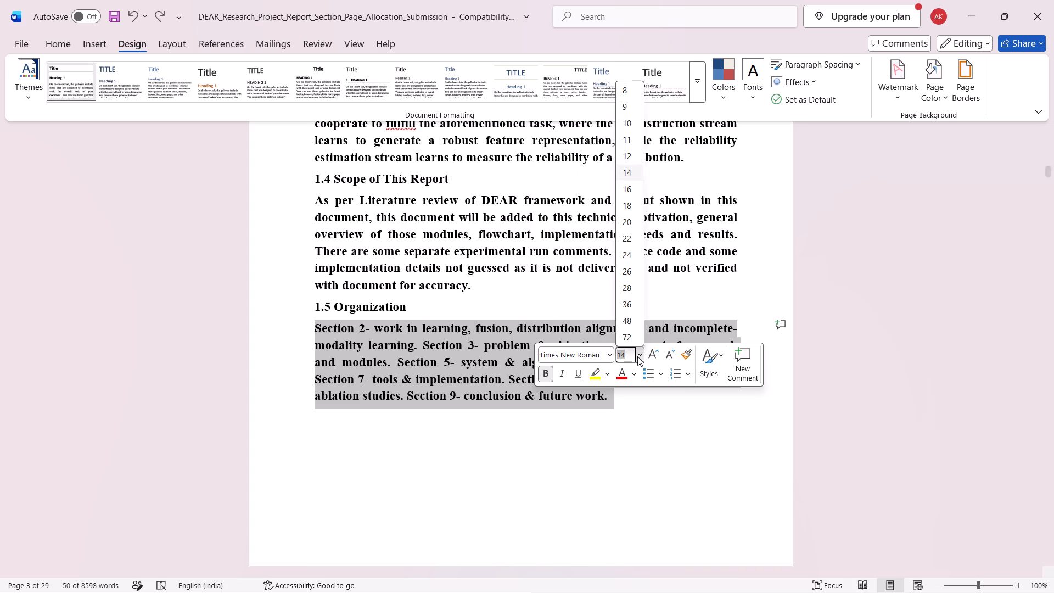
pyautogui.click(627, 158)
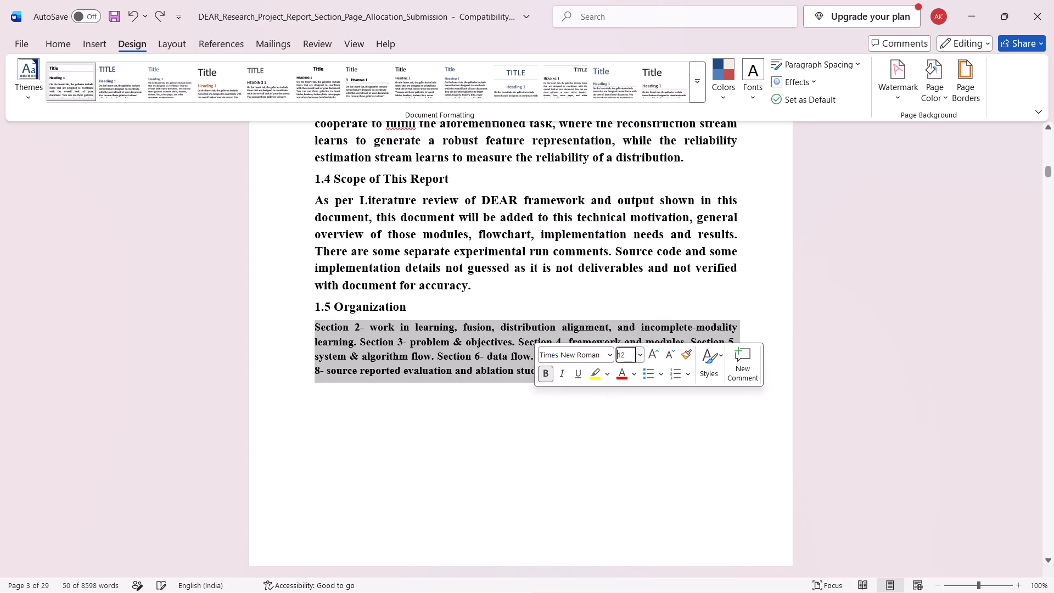
pyautogui.click(549, 373)
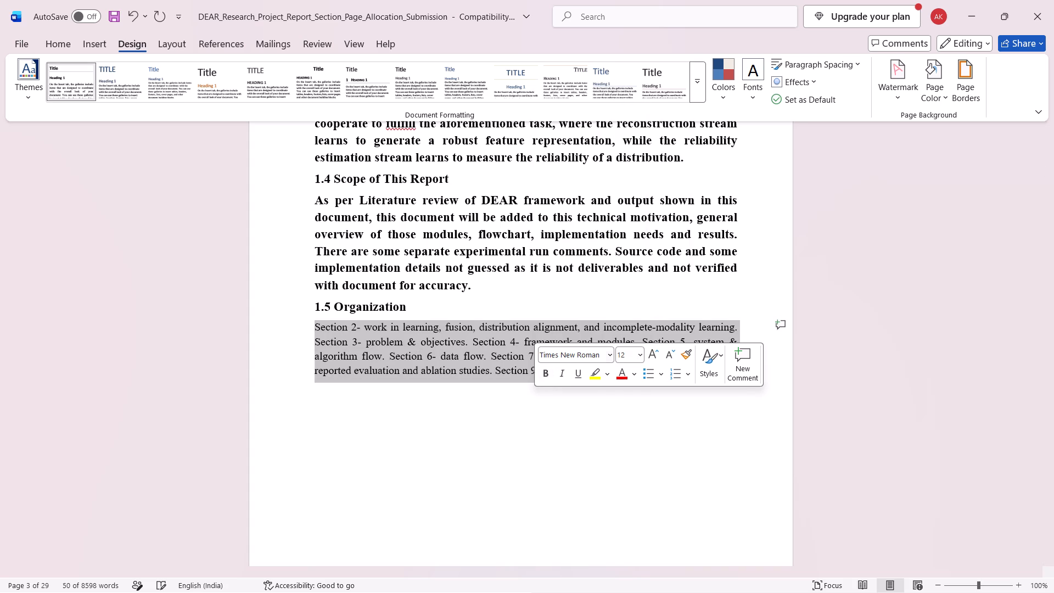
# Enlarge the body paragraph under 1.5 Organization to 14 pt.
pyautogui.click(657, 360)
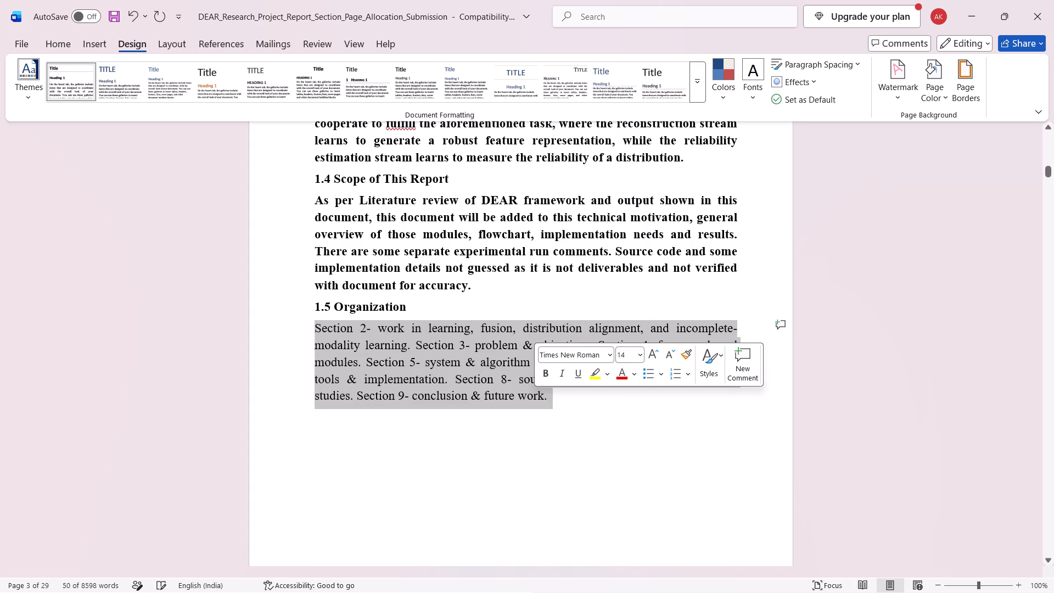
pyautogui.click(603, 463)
# Set the body paragraph under 1.4 Scope of This Report to 12 pt and remove its bold formatting.
pyautogui.scroll(1, 603, 463)
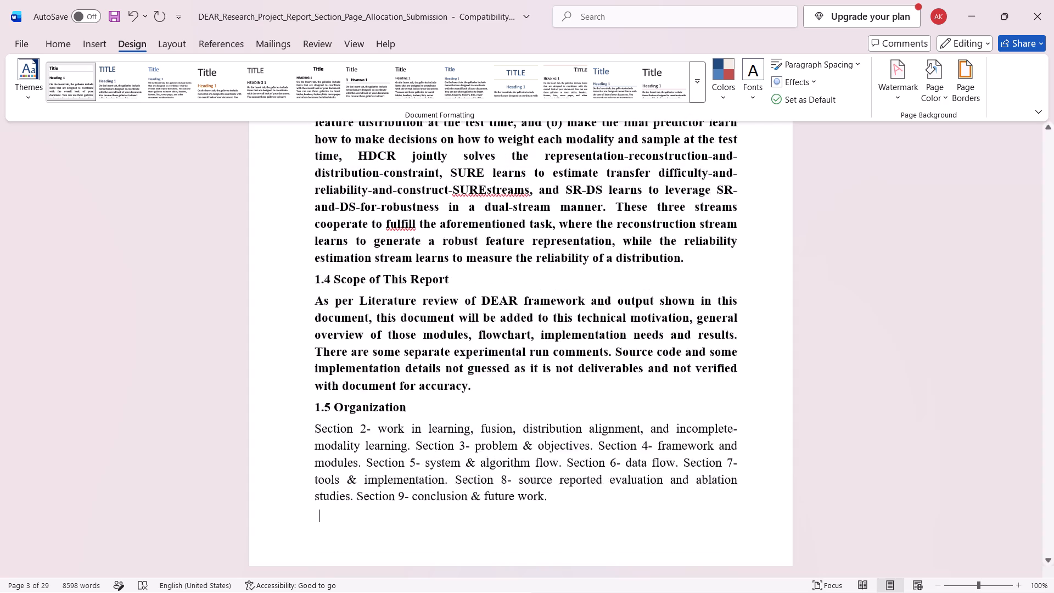
pyautogui.scroll(1, 603, 463)
pyautogui.scroll(3, 444, 457)
pyautogui.hscroll(2, 444, 457)
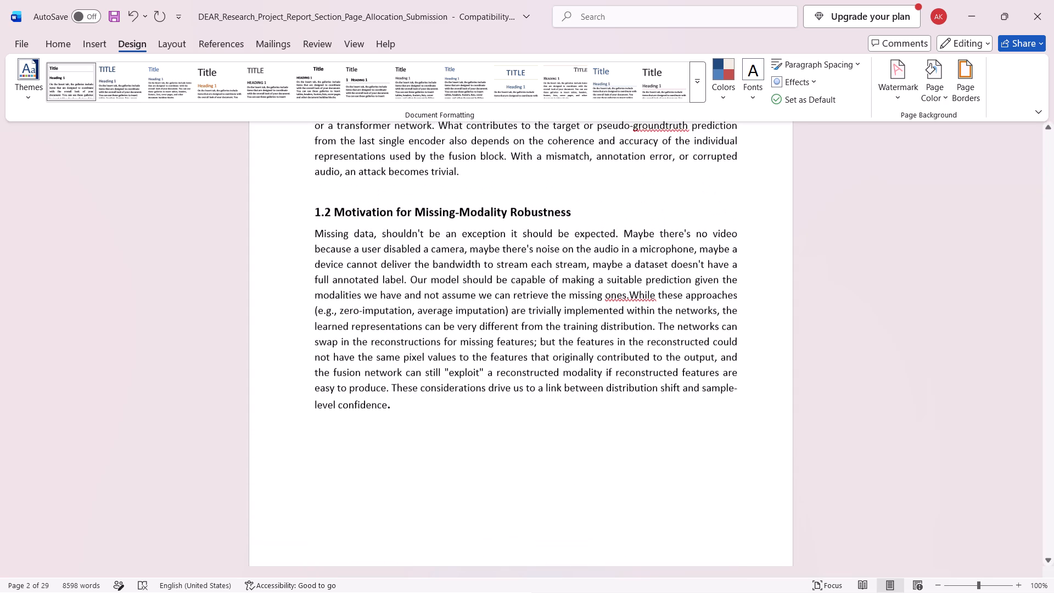
pyautogui.hscroll(1, 444, 457)
pyautogui.scroll(-2, 444, 457)
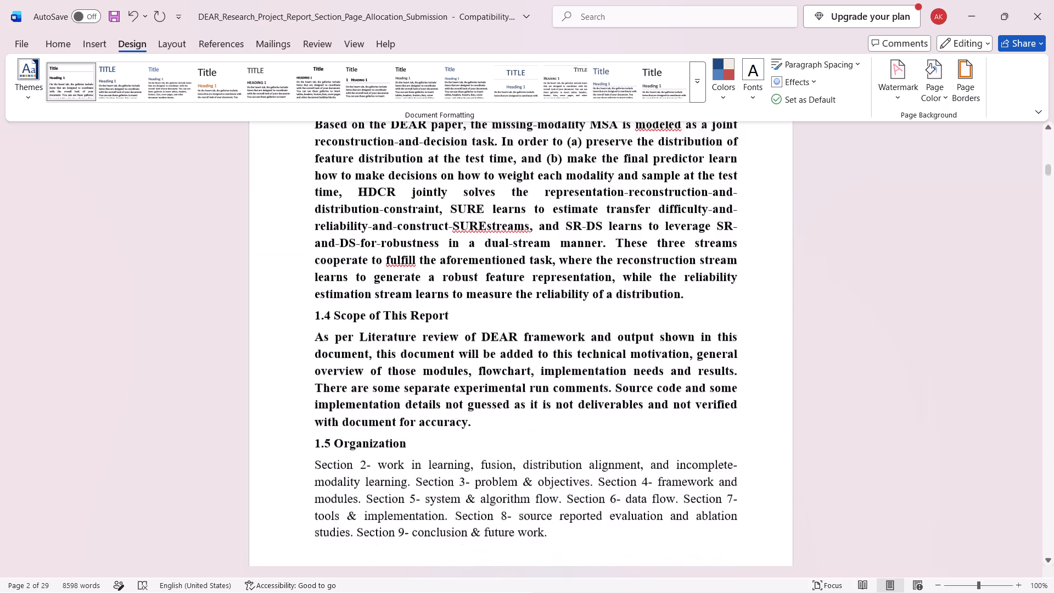
pyautogui.scroll(-1, 444, 457)
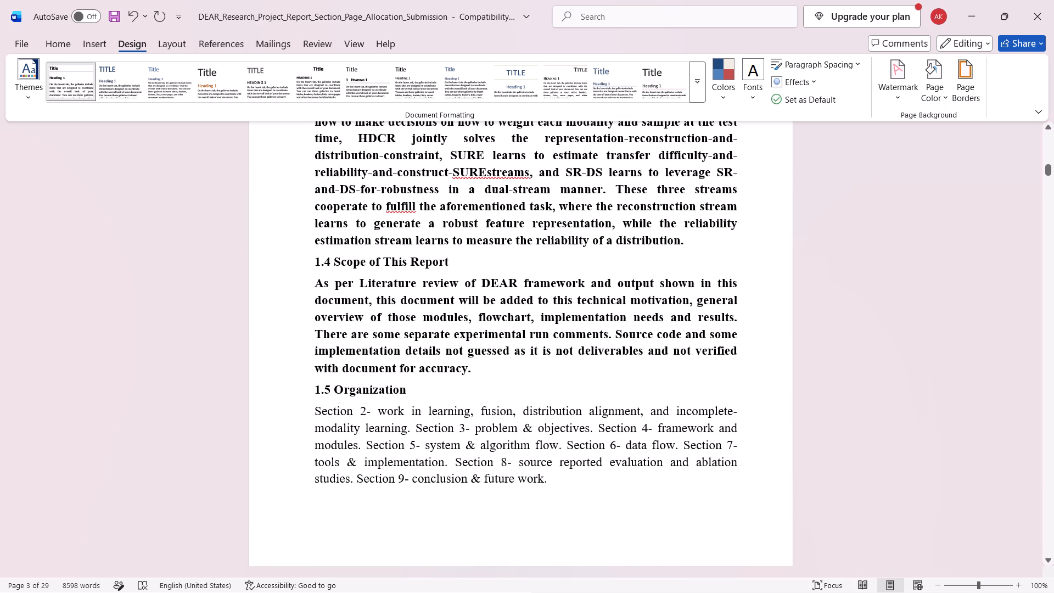
pyautogui.moveTo(475, 372); pyautogui.dragTo(321, 286)
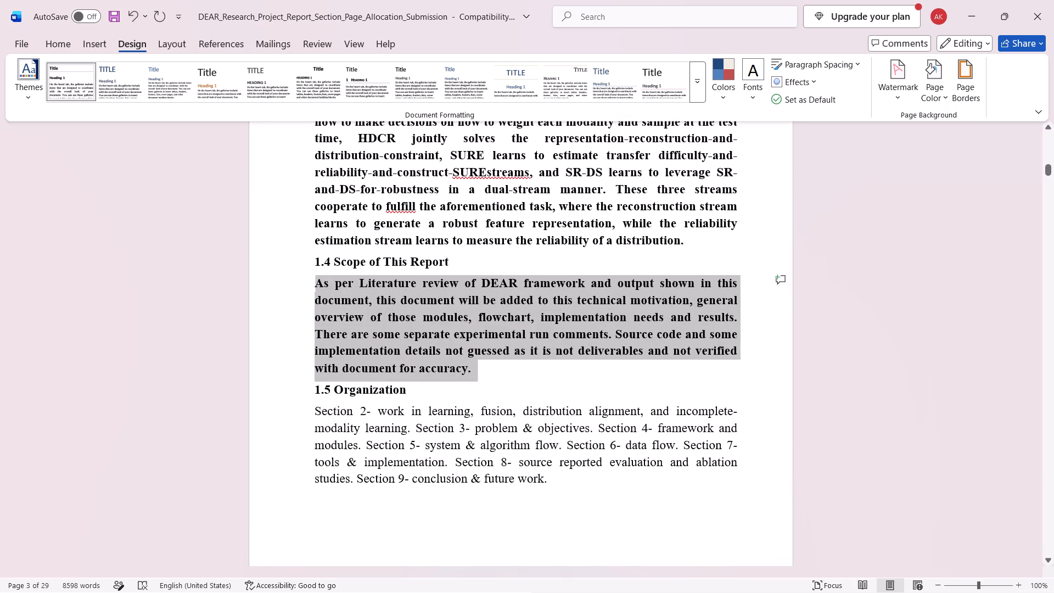
pyautogui.moveTo(321, 286); pyautogui.dragTo(320, 286)
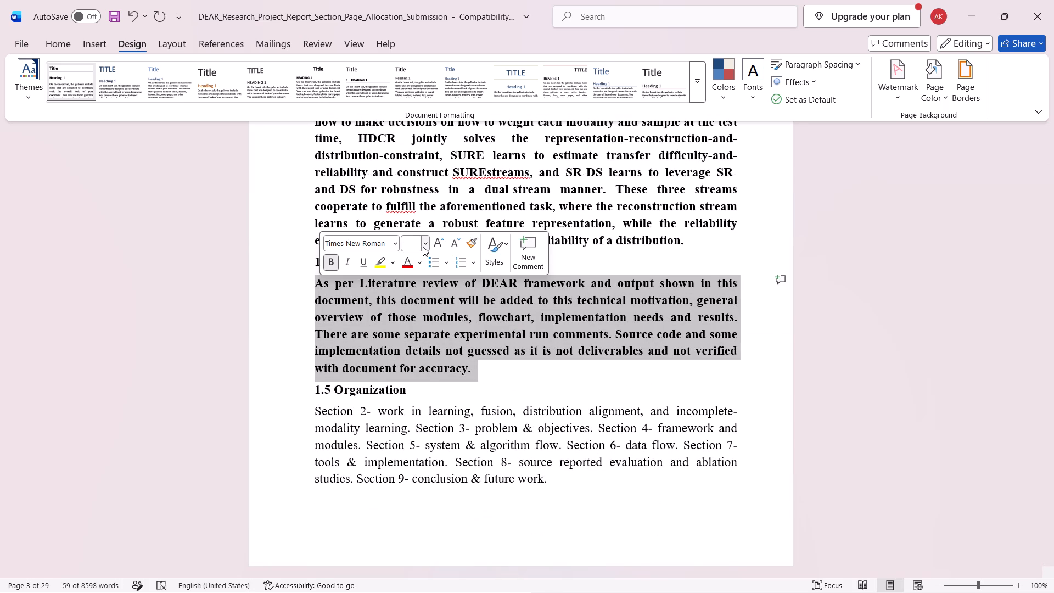
pyautogui.click(423, 247)
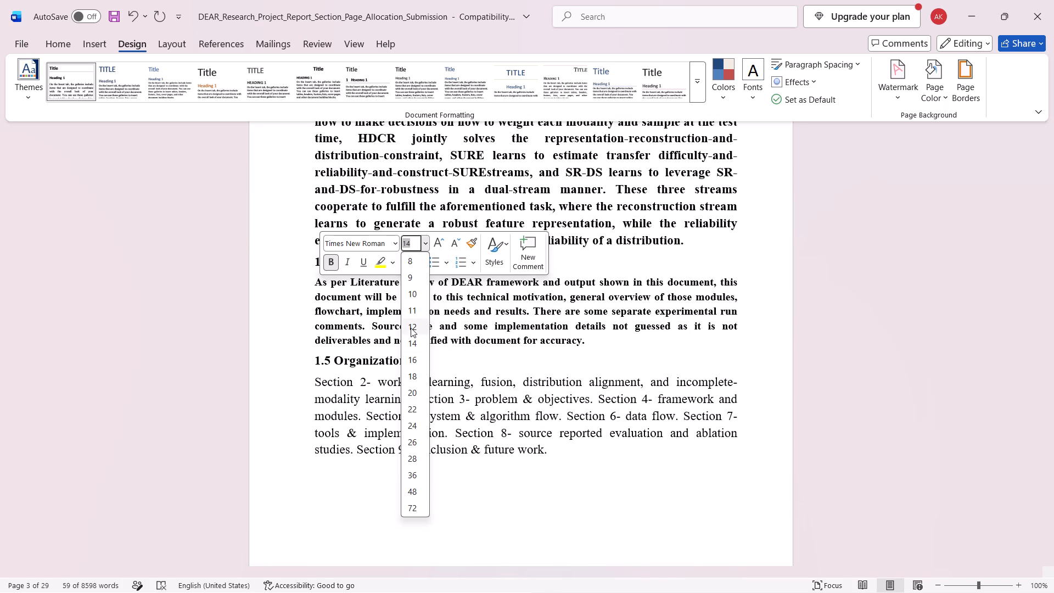
pyautogui.click(411, 328)
pyautogui.click(330, 260)
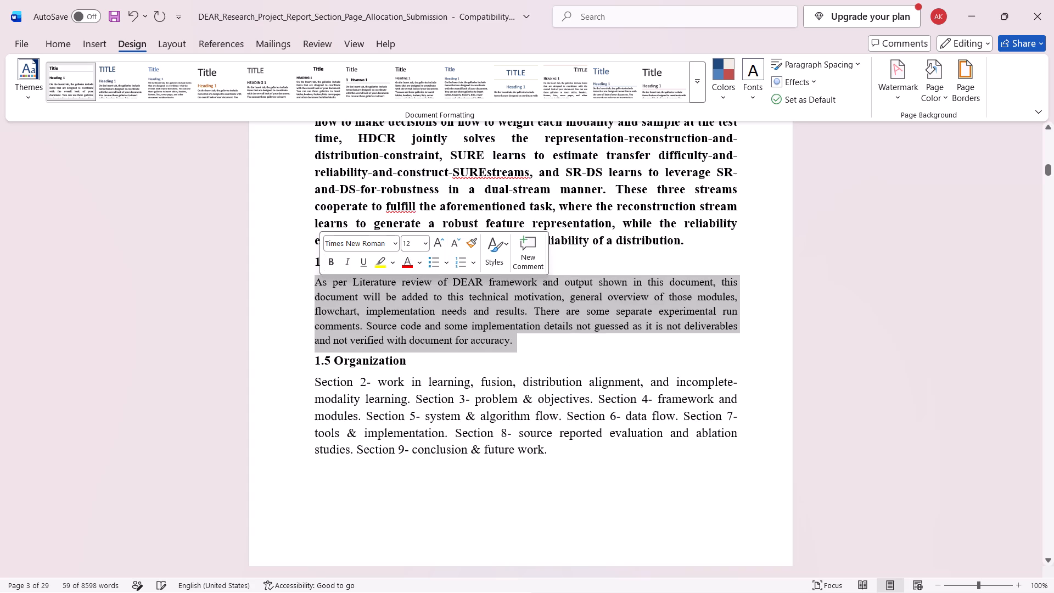
# Reduce the body paragraph under 1.5 Organization to 12 pt.
pyautogui.moveTo(547, 447); pyautogui.dragTo(335, 372)
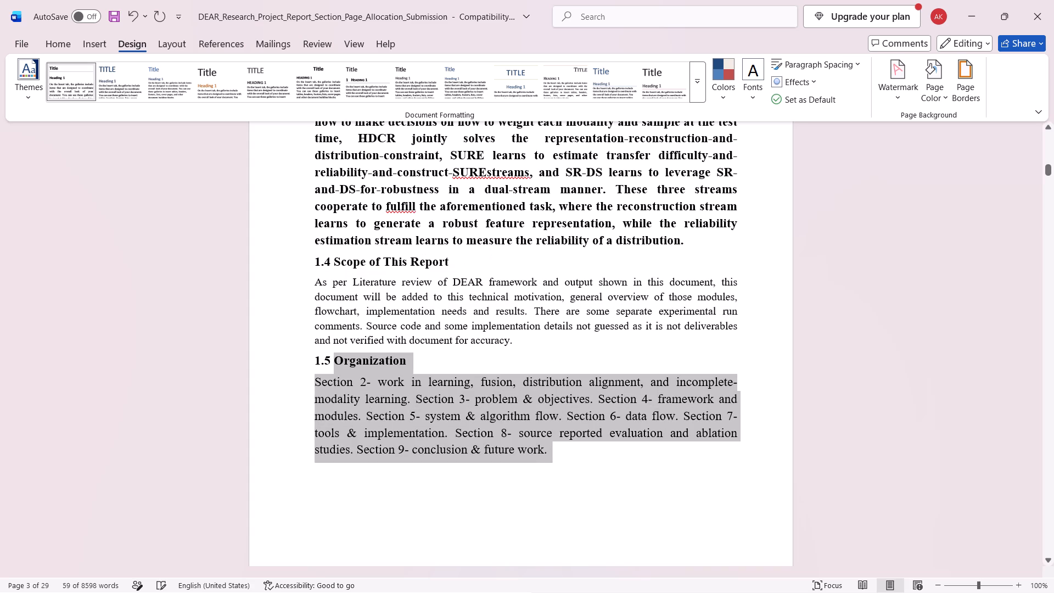
pyautogui.moveTo(335, 372); pyautogui.dragTo(317, 381)
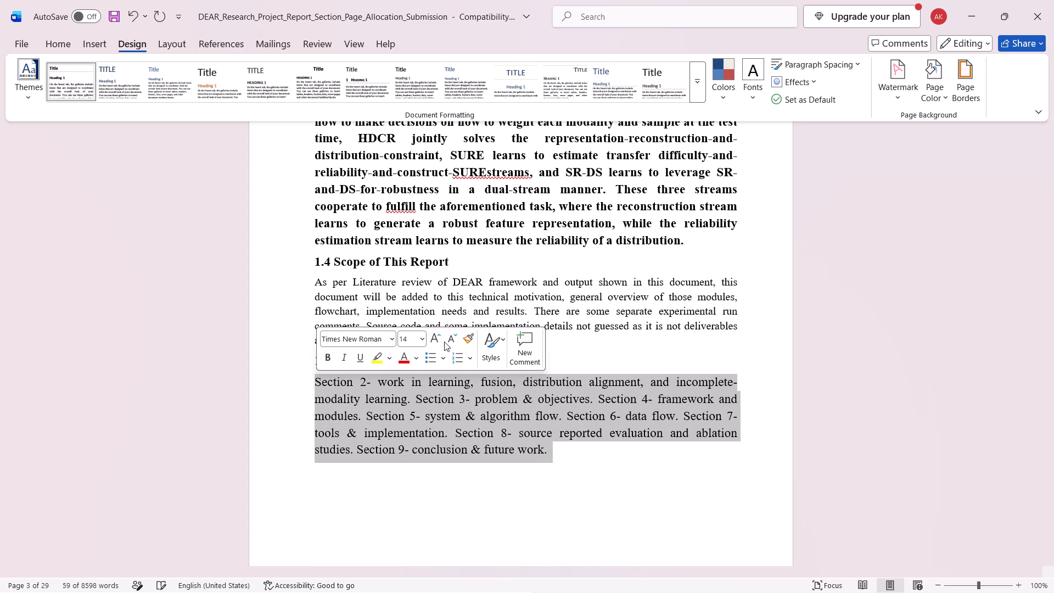
pyautogui.click(448, 342)
pyautogui.click(442, 437)
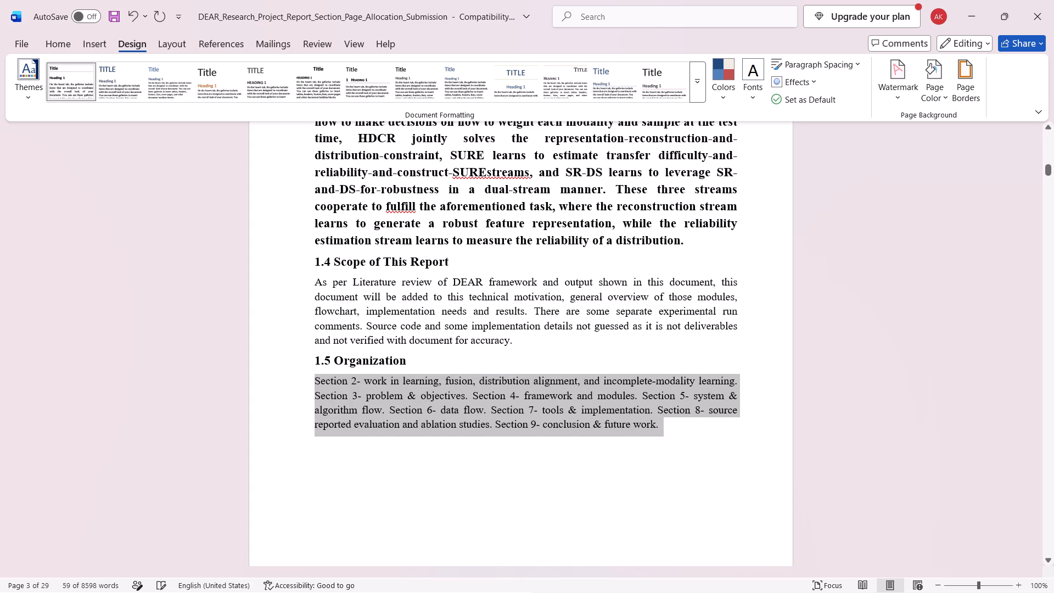
# Remove the bold formatting from the body paragraph under 1.3 The Interest and Central Idea of the Paper and set it to 12 pt.
pyautogui.scroll(1, 499, 408)
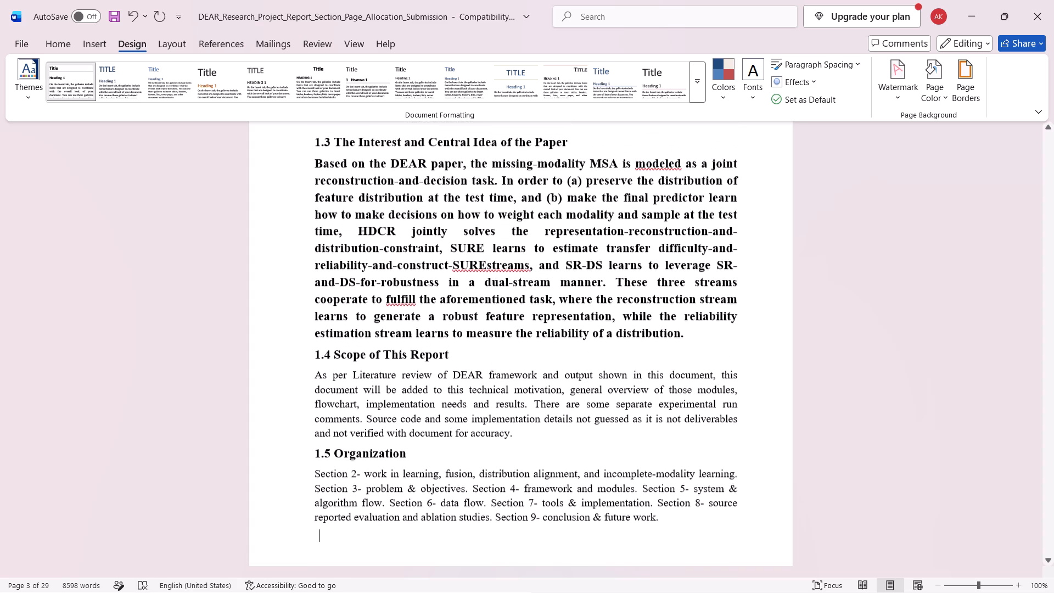
pyautogui.scroll(1, 499, 408)
pyautogui.moveTo(687, 355); pyautogui.dragTo(673, 348)
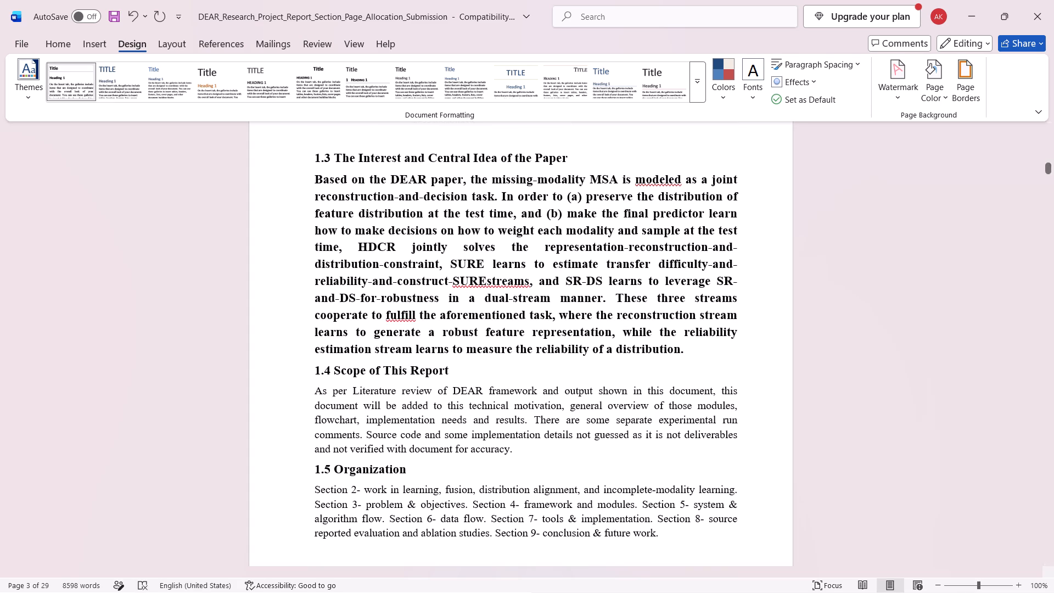
pyautogui.moveTo(673, 348); pyautogui.dragTo(326, 177)
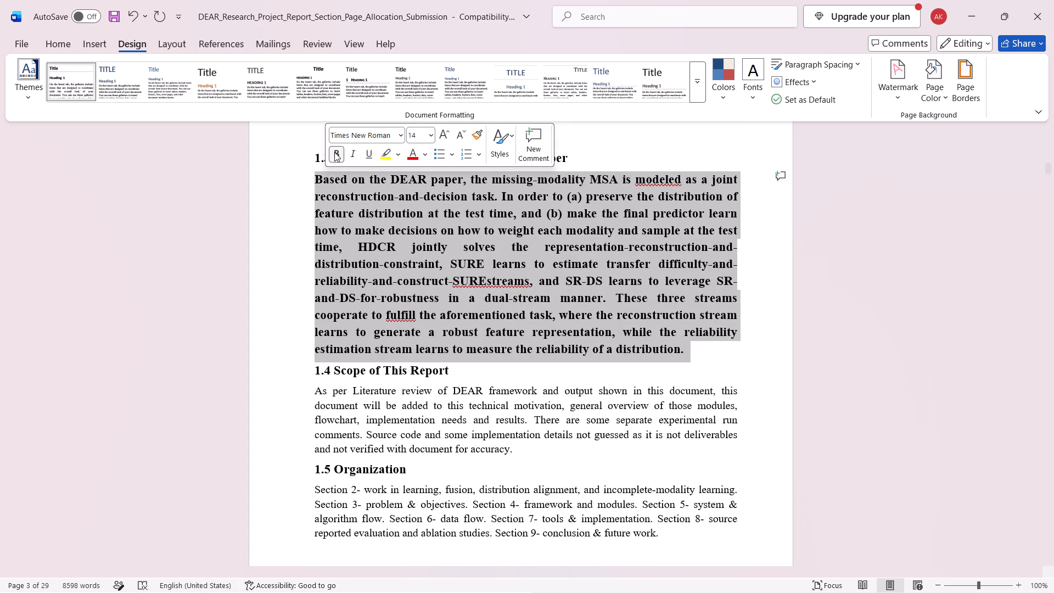
pyautogui.click(334, 152)
pyautogui.click(429, 134)
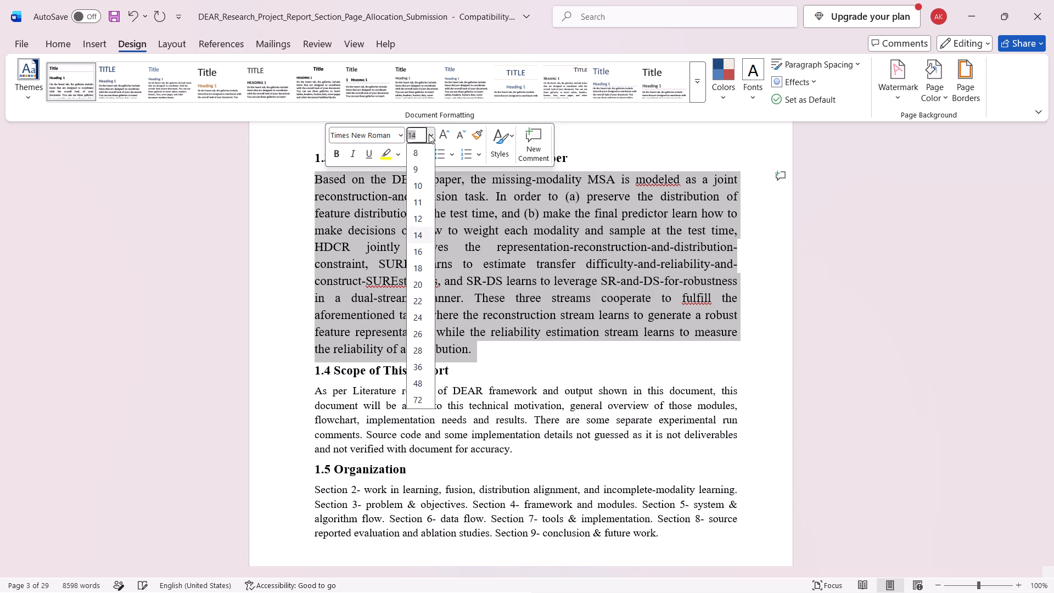
pyautogui.click(422, 216)
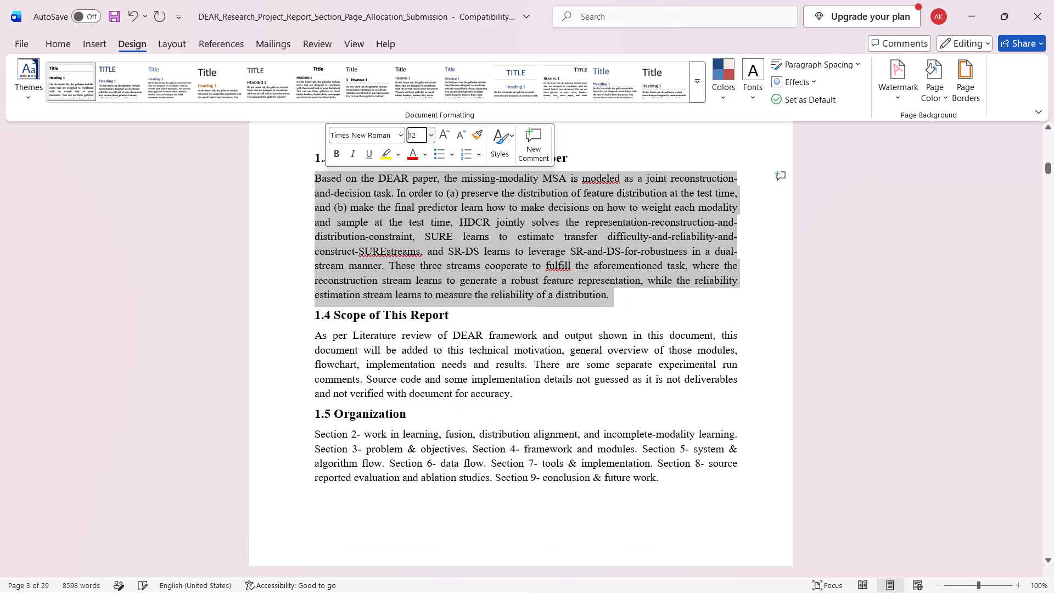
pyautogui.click(304, 367)
# Look over the reformatted Introduction pages and the Literature Review sections 2.1 to 2.5 that follow.
pyautogui.scroll(1, 304, 367)
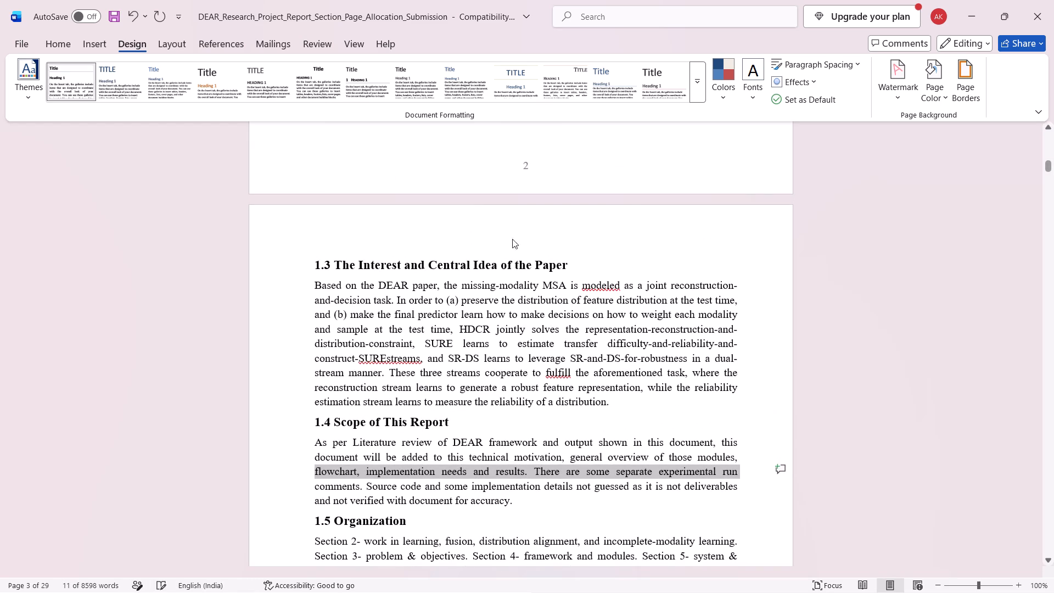
pyautogui.click(632, 224)
pyautogui.scroll(2, 632, 224)
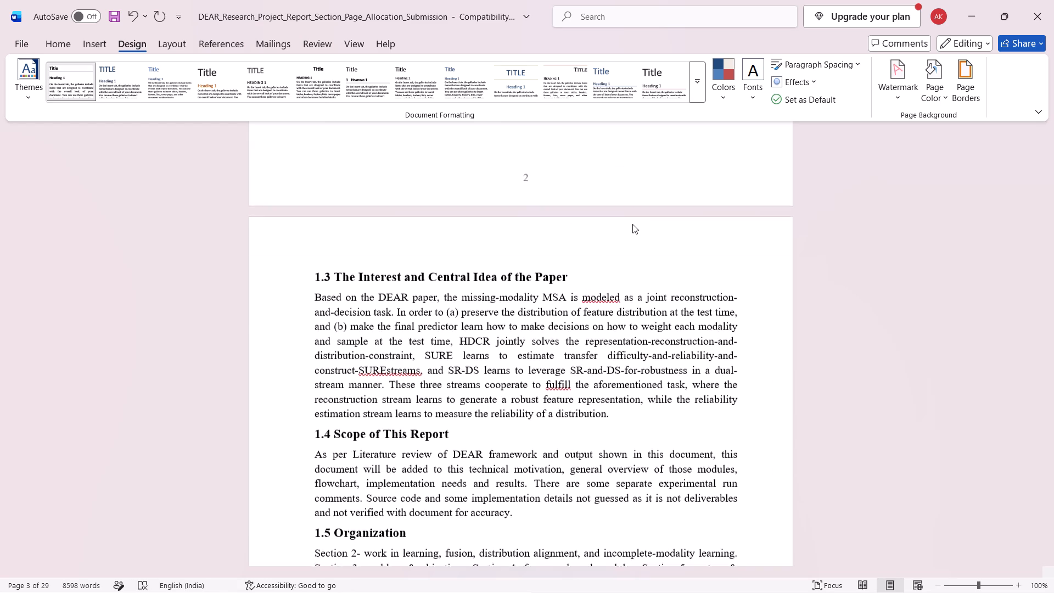
pyautogui.scroll(2, 632, 224)
pyautogui.scroll(-7, 632, 224)
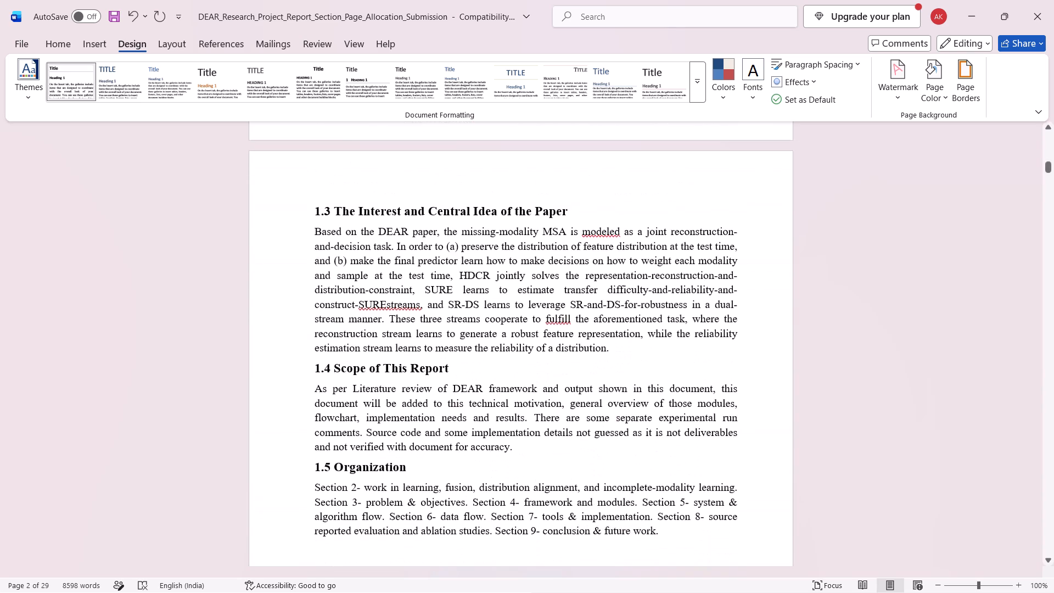
pyautogui.scroll(-2, 632, 224)
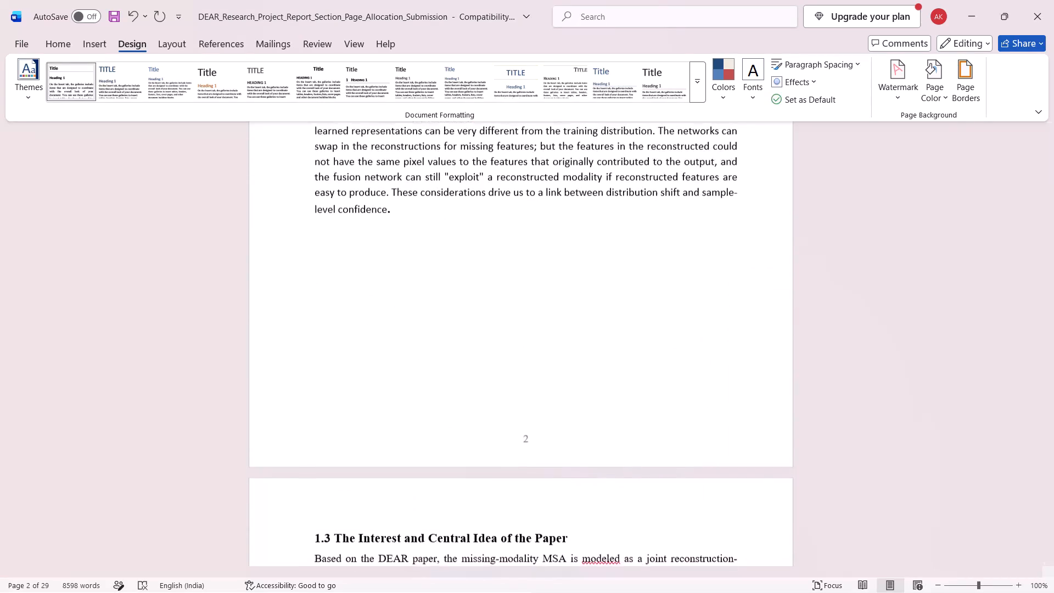
pyautogui.scroll(-1, 632, 224)
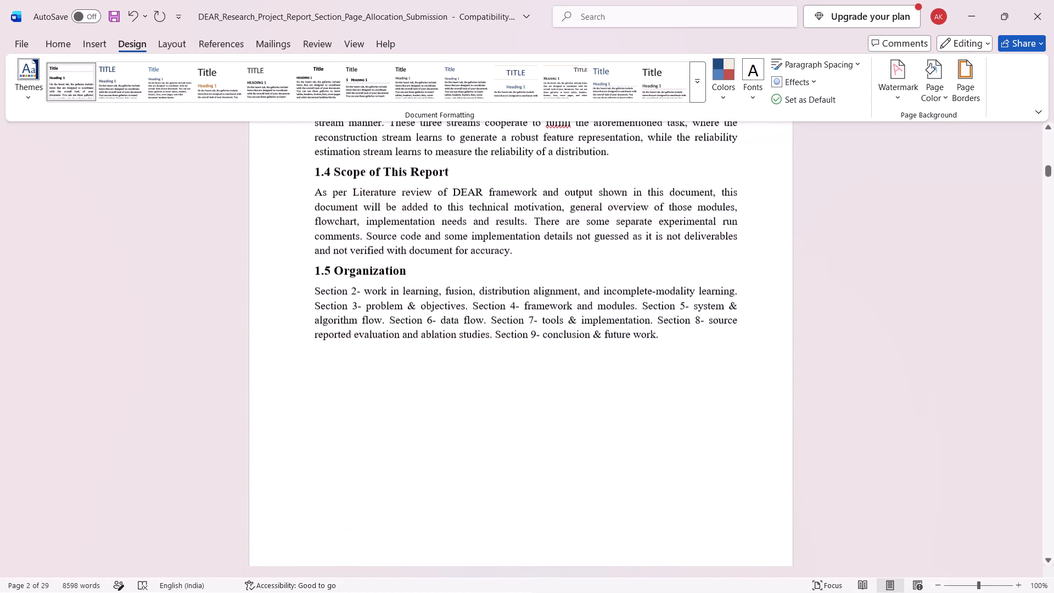
pyautogui.scroll(1, 632, 224)
pyautogui.scroll(-3, 632, 224)
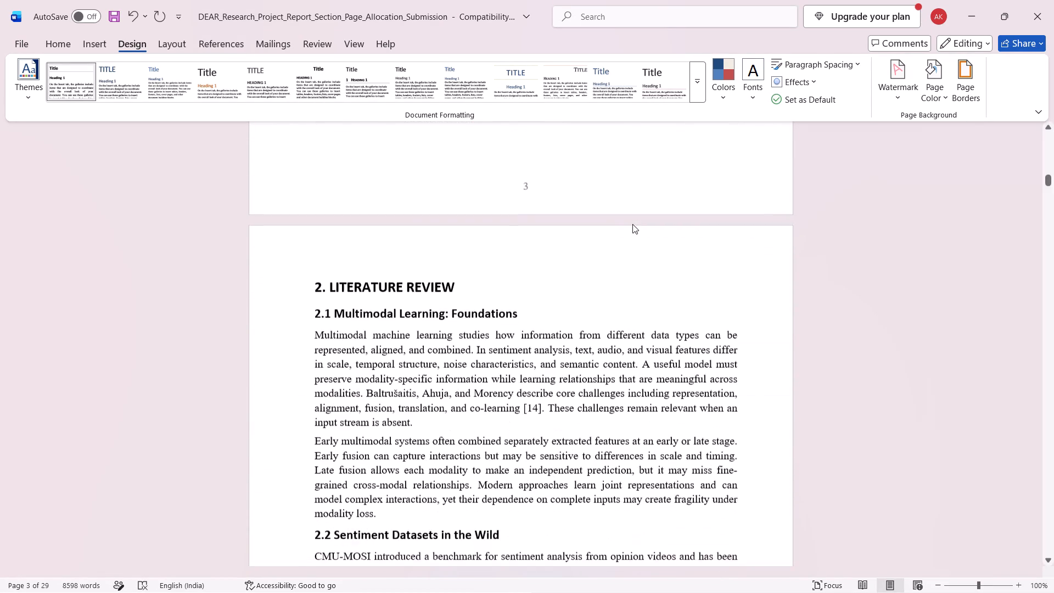
pyautogui.scroll(-3, 632, 224)
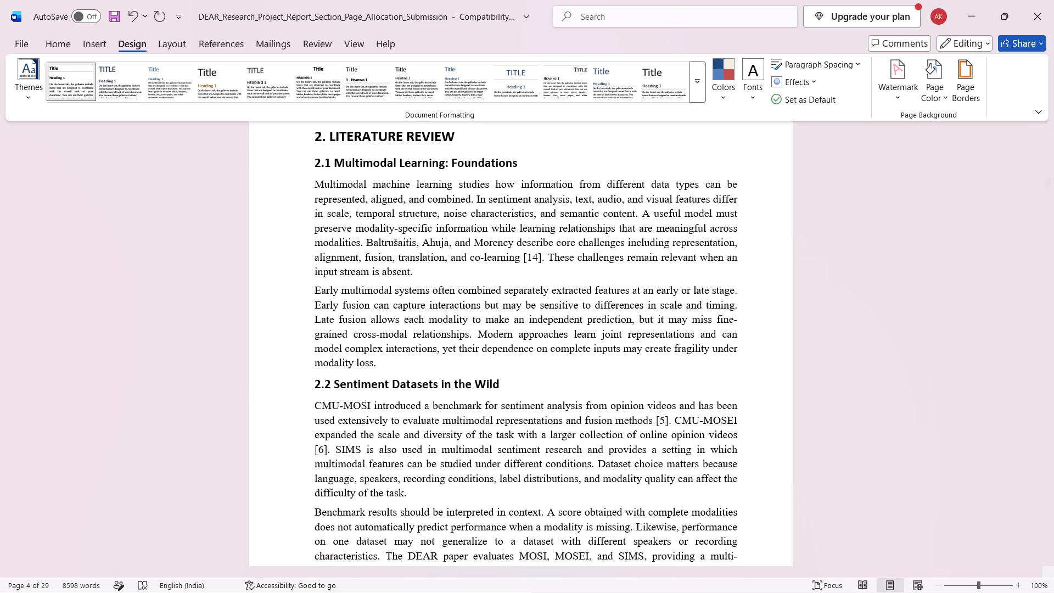
pyautogui.scroll(14, 632, 224)
pyautogui.scroll(-1, 632, 224)
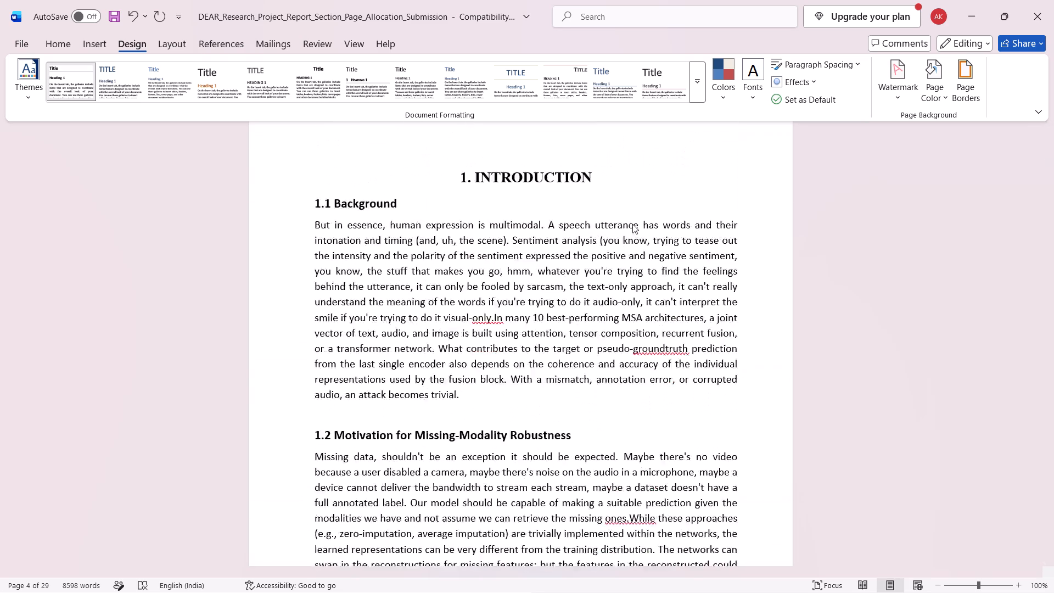
pyautogui.scroll(-5, 632, 224)
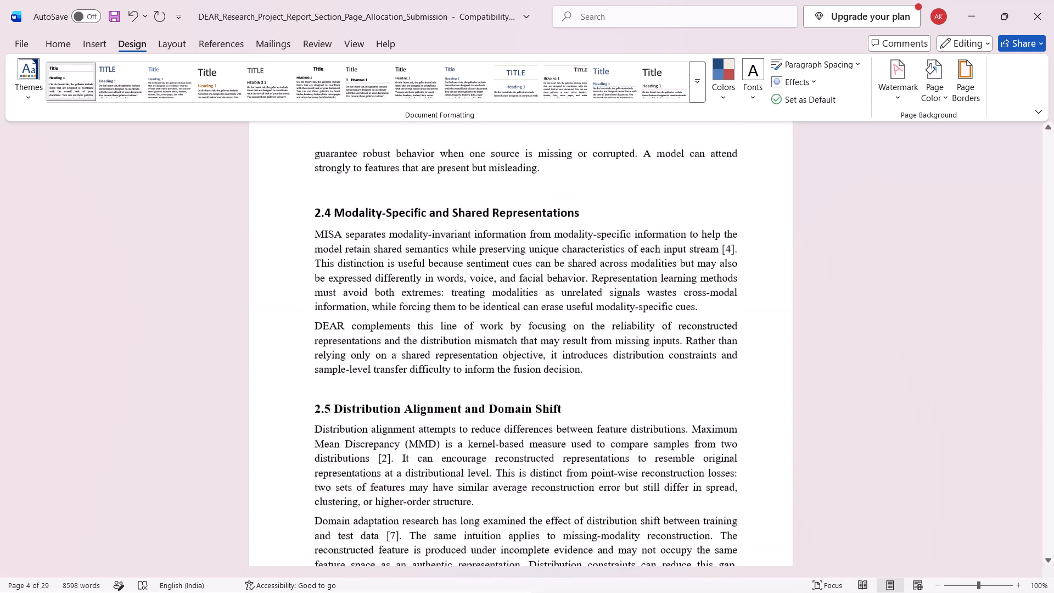
pyautogui.scroll(-1, 632, 224)
pyautogui.scroll(3, 632, 224)
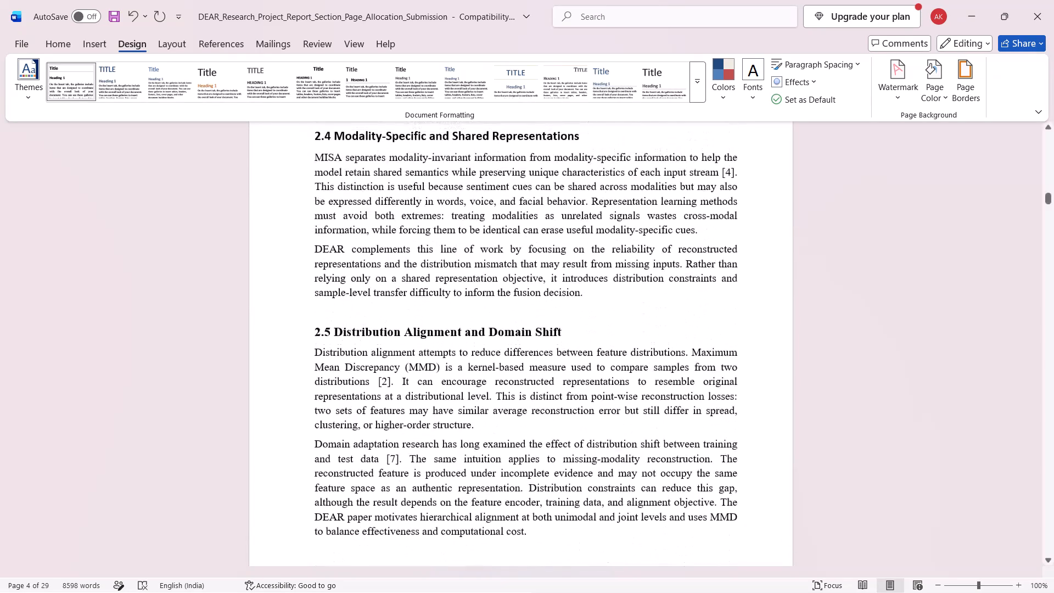
# Center the 2. LITERATURE REVIEW heading and set its font to Times New Roman.
pyautogui.scroll(3, 632, 224)
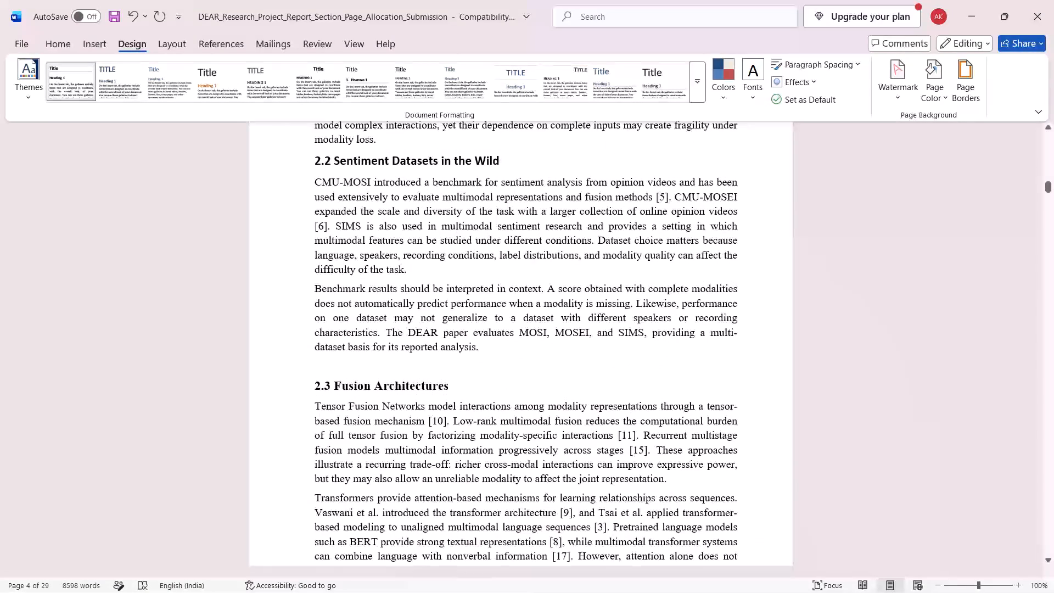
pyautogui.scroll(2, 344, 135)
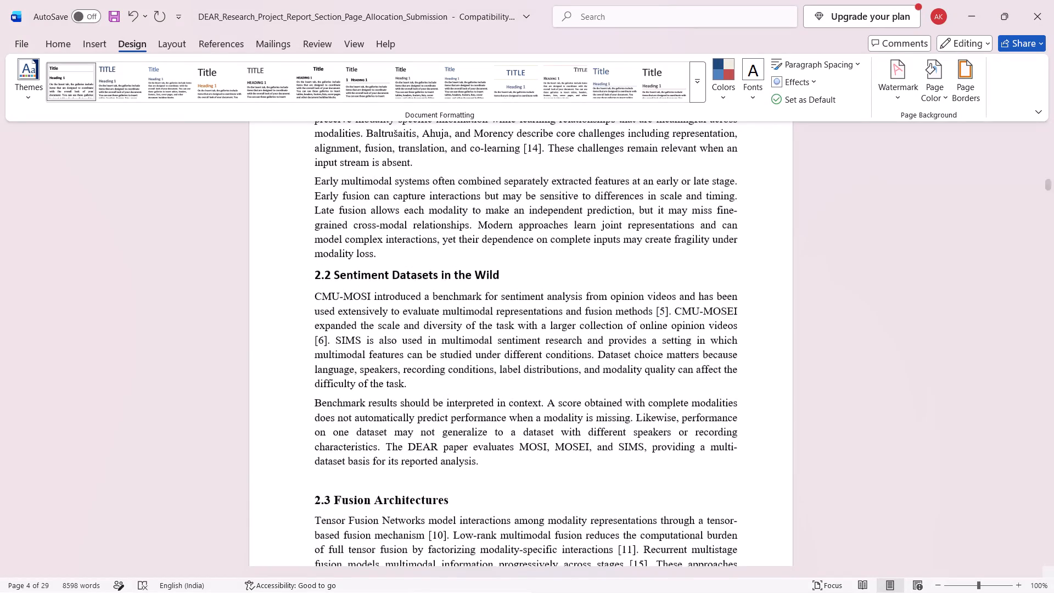
pyautogui.scroll(3, 344, 135)
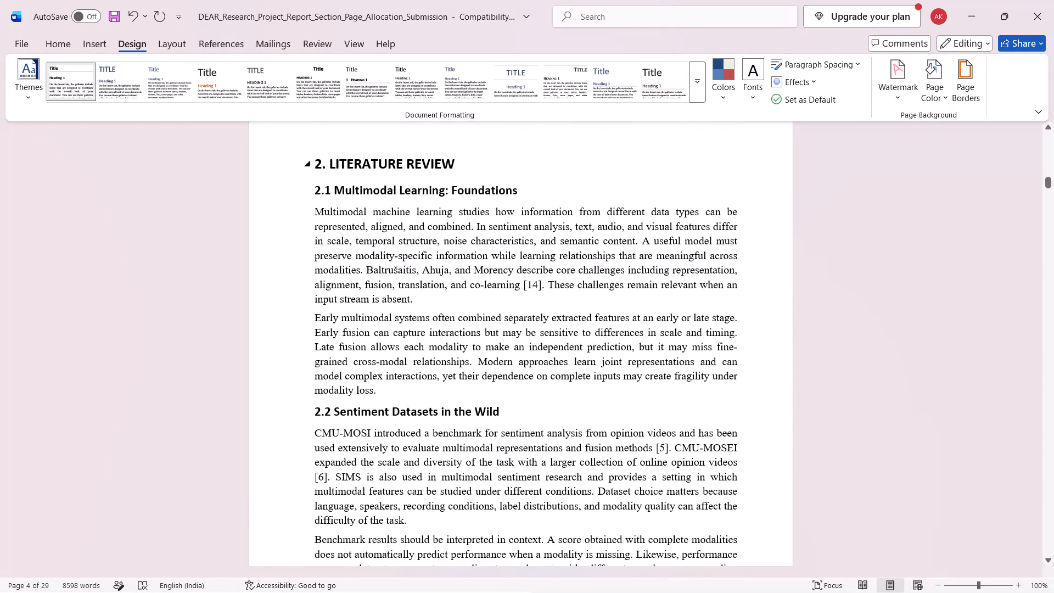
pyautogui.moveTo(458, 165); pyautogui.dragTo(372, 163)
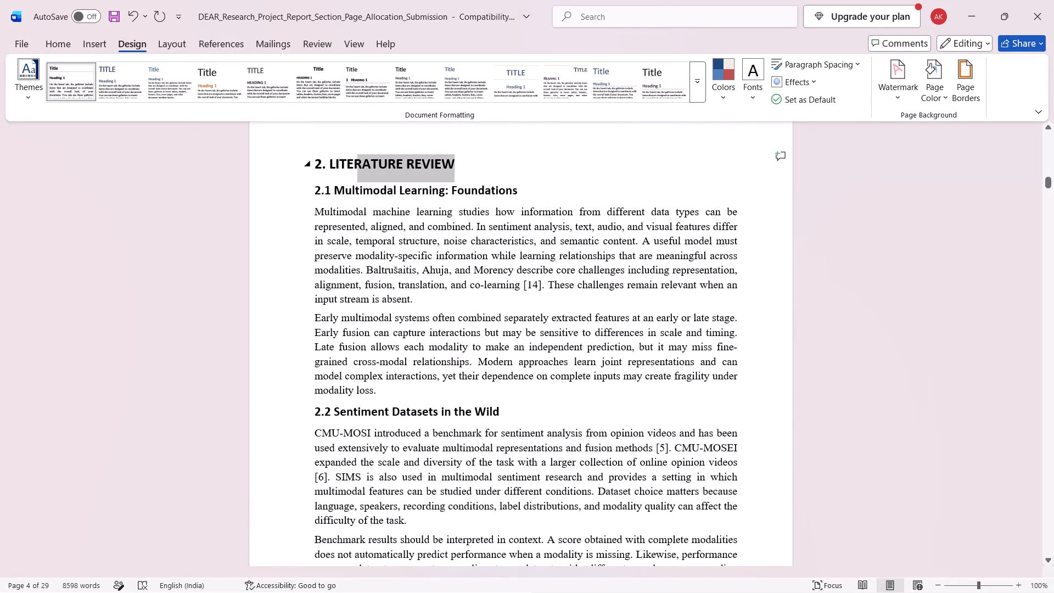
pyautogui.moveTo(372, 163); pyautogui.dragTo(309, 166)
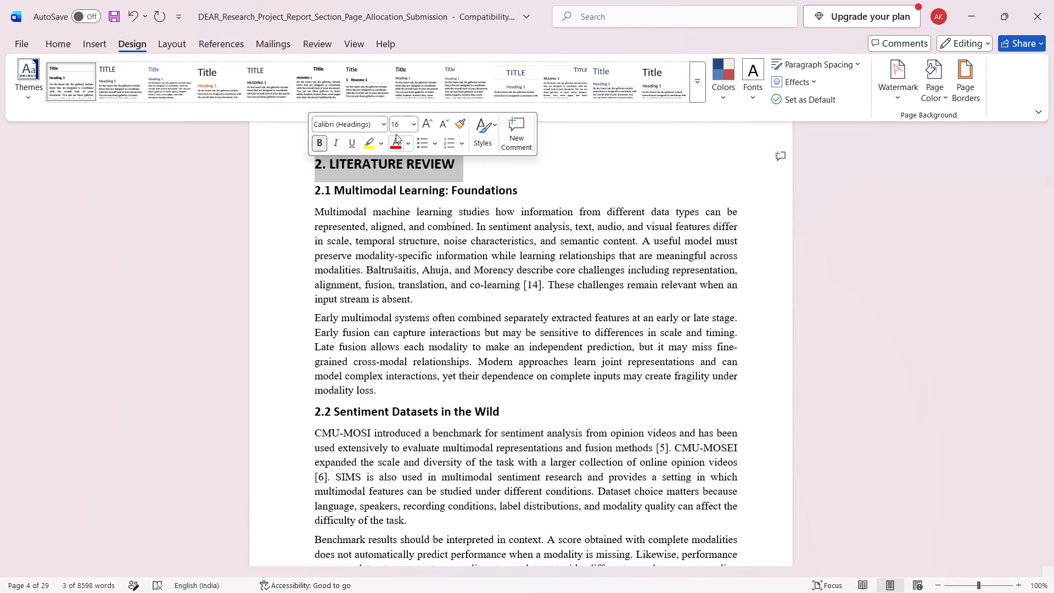
pyautogui.click(61, 38)
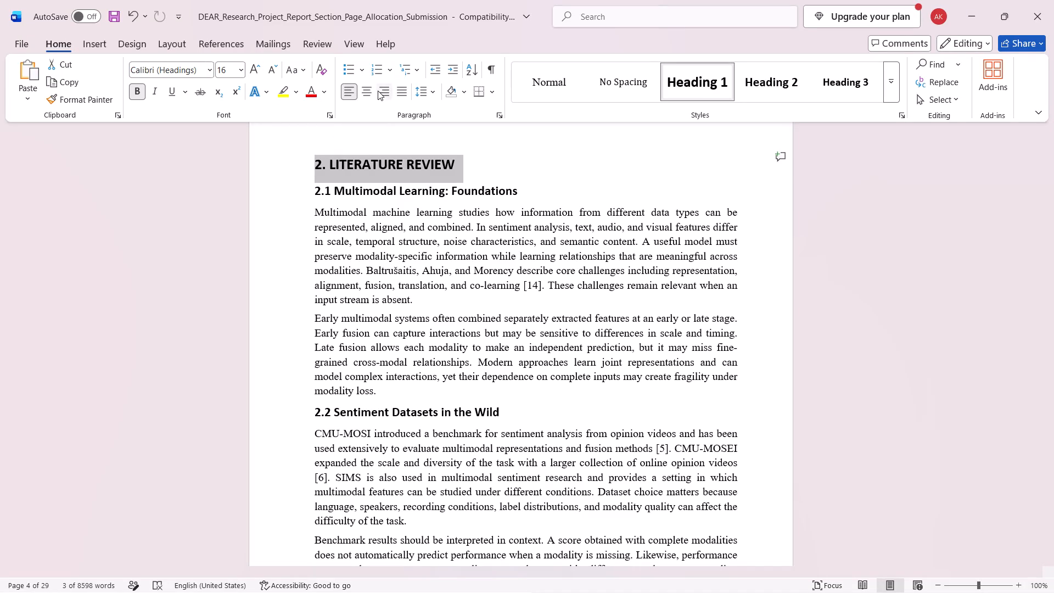
pyautogui.click(371, 86)
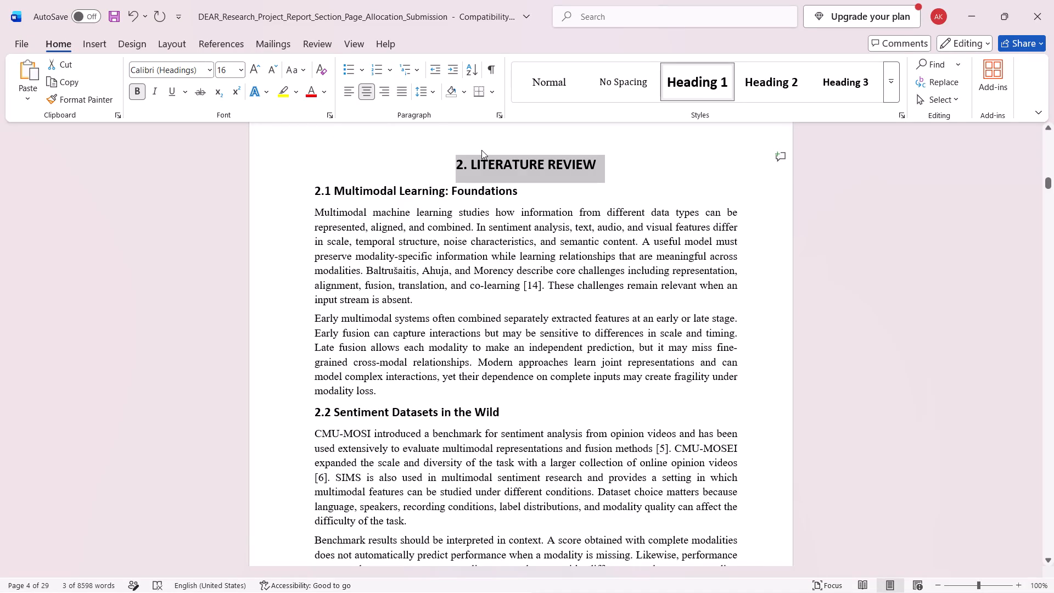
pyautogui.click(209, 68)
pyautogui.click(228, 200)
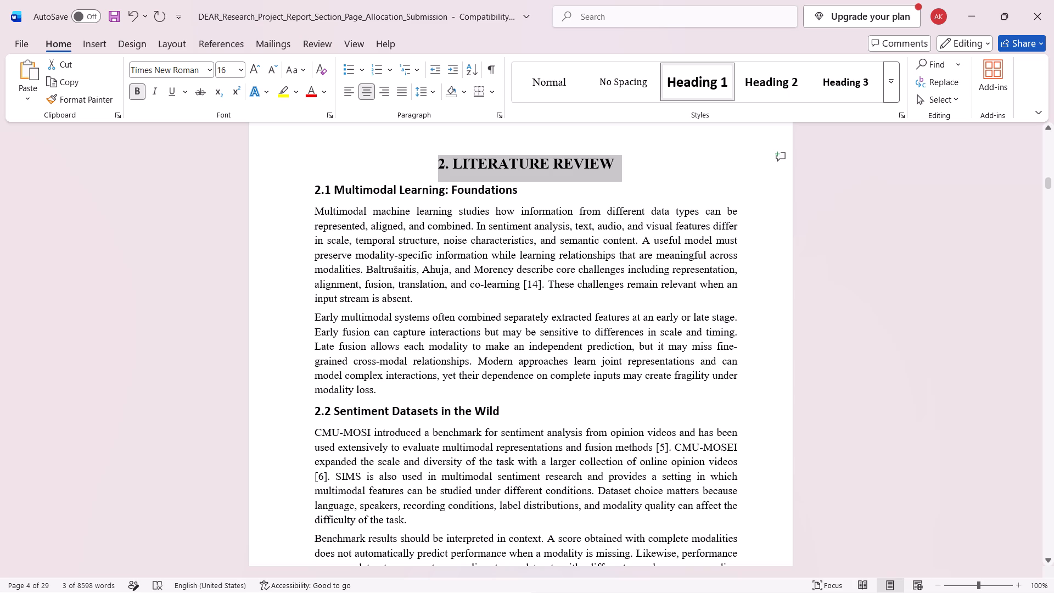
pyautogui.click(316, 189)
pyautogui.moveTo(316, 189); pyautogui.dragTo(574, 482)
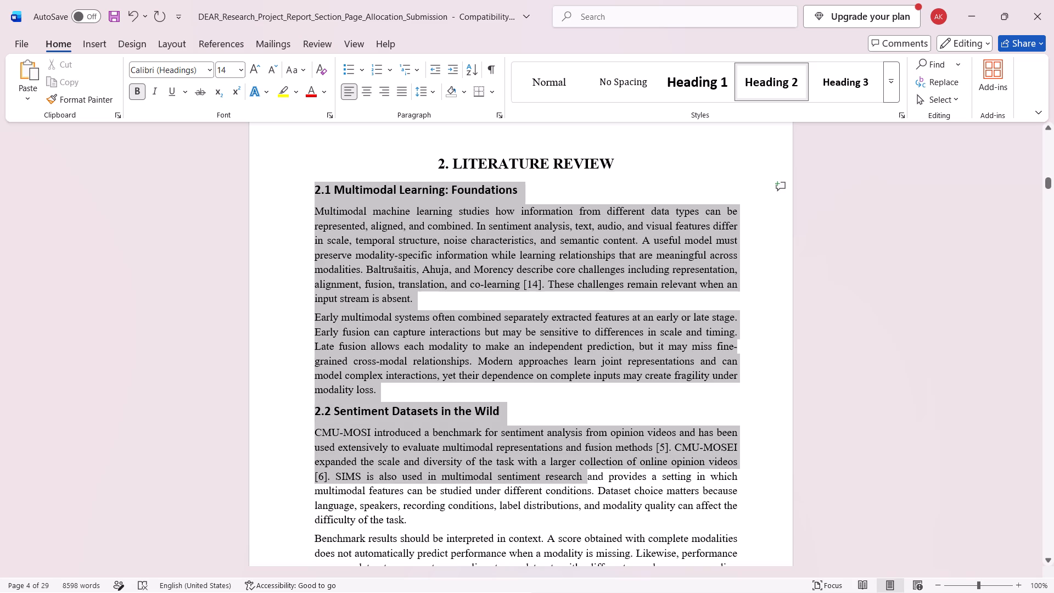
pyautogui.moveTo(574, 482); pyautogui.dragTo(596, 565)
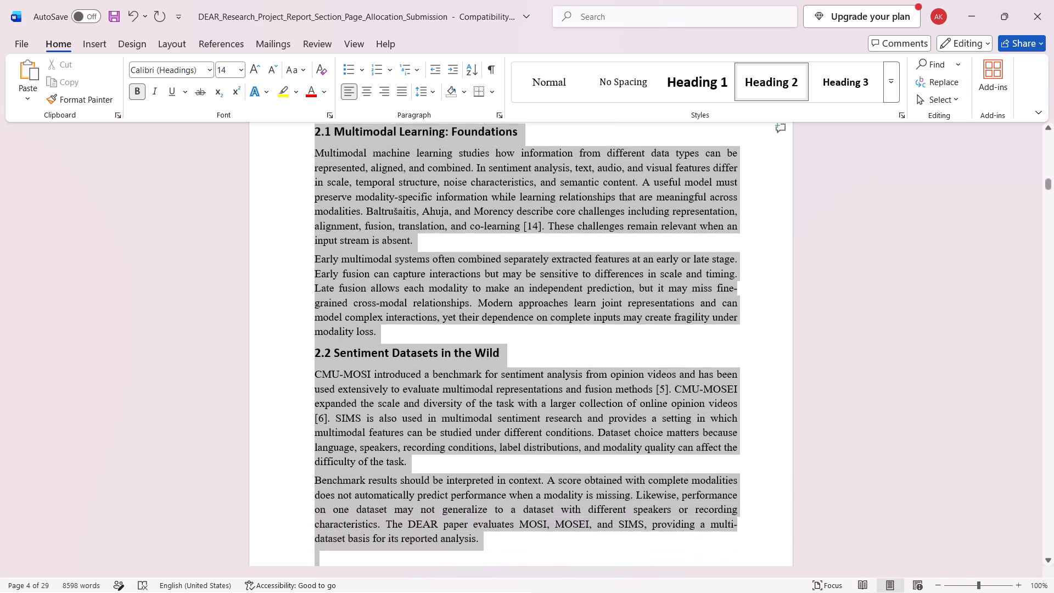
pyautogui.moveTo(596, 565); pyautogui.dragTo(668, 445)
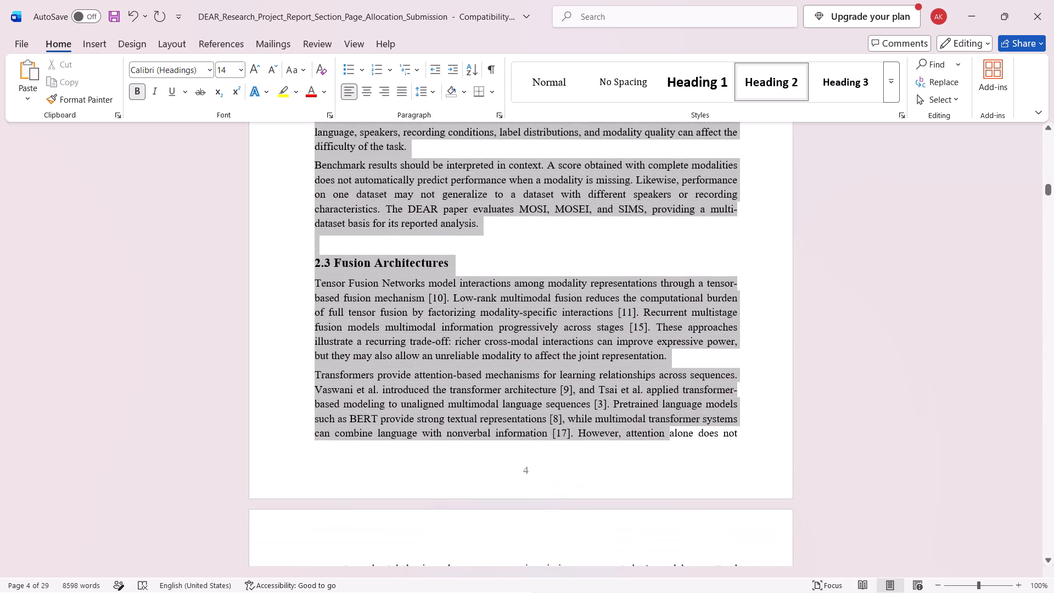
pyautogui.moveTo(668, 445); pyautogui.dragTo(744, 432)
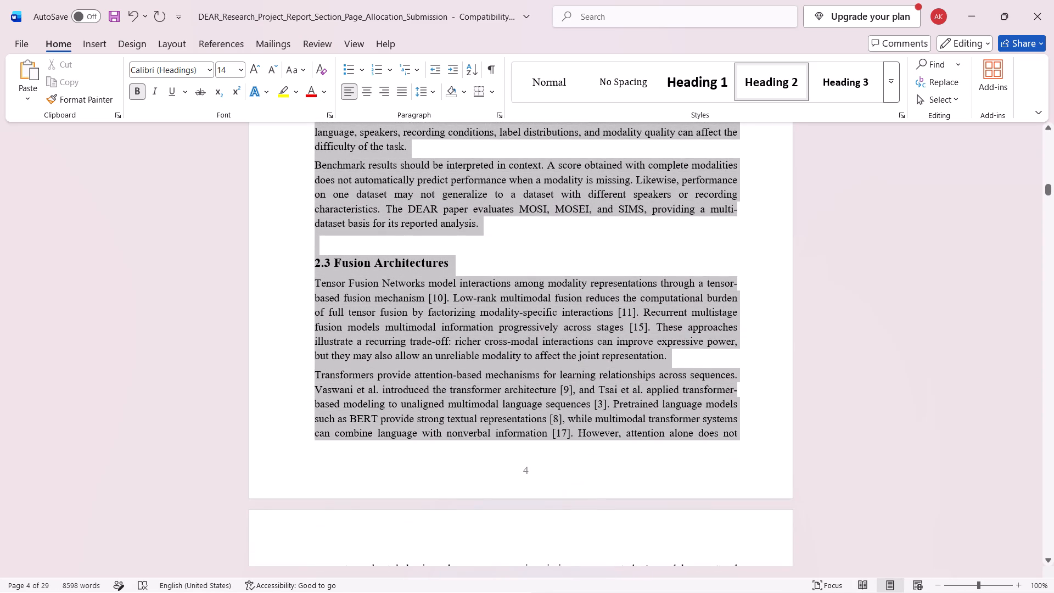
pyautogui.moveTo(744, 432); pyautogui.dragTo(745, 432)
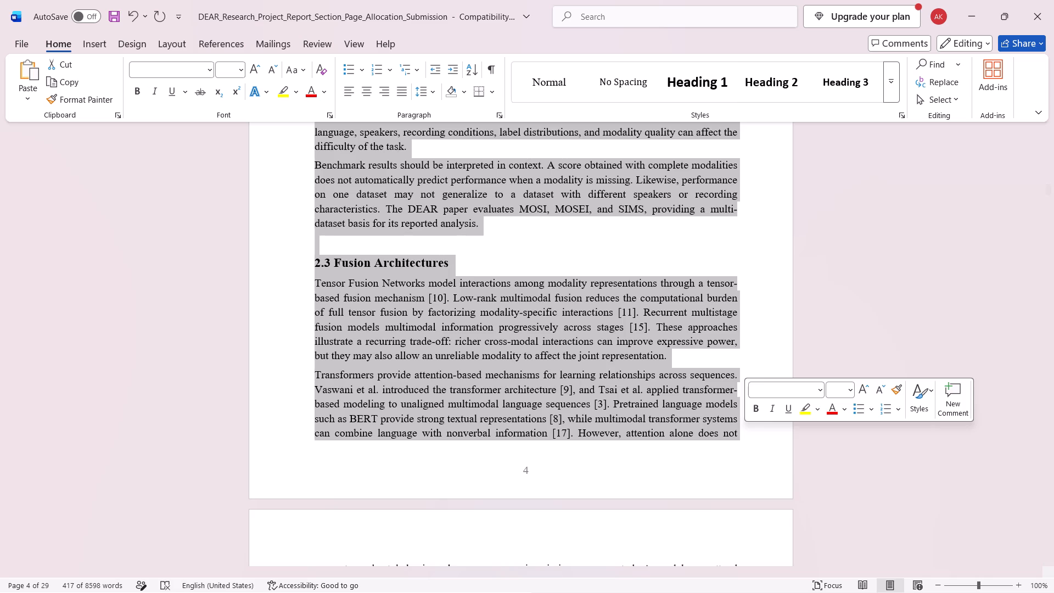
# Look over Literature Review sections 2.1 to 2.4 and where the text breaks between pages 4 and 5.
pyautogui.scroll(2, 745, 432)
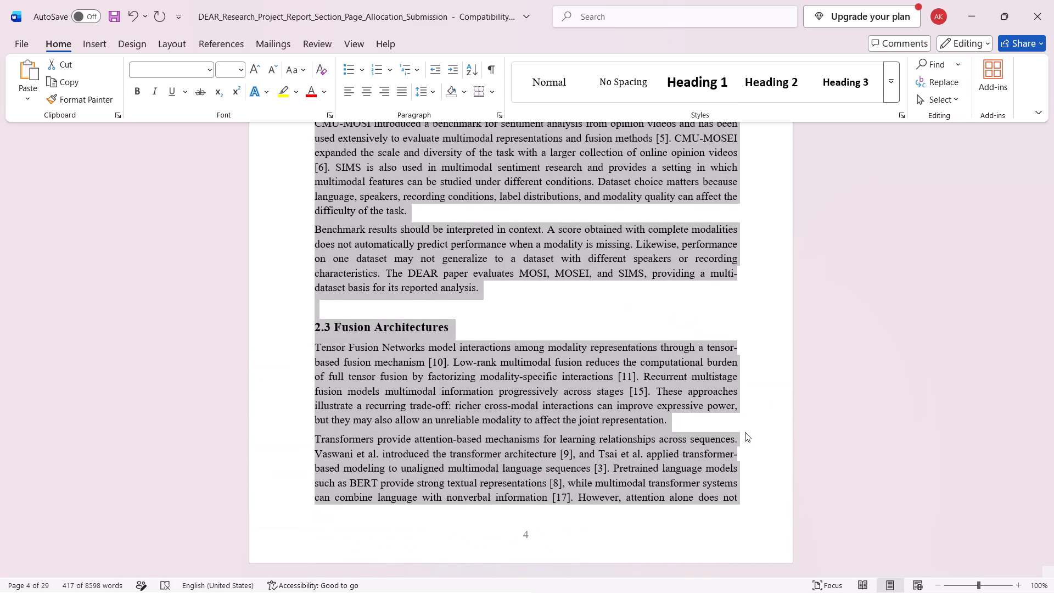
pyautogui.scroll(2, 745, 432)
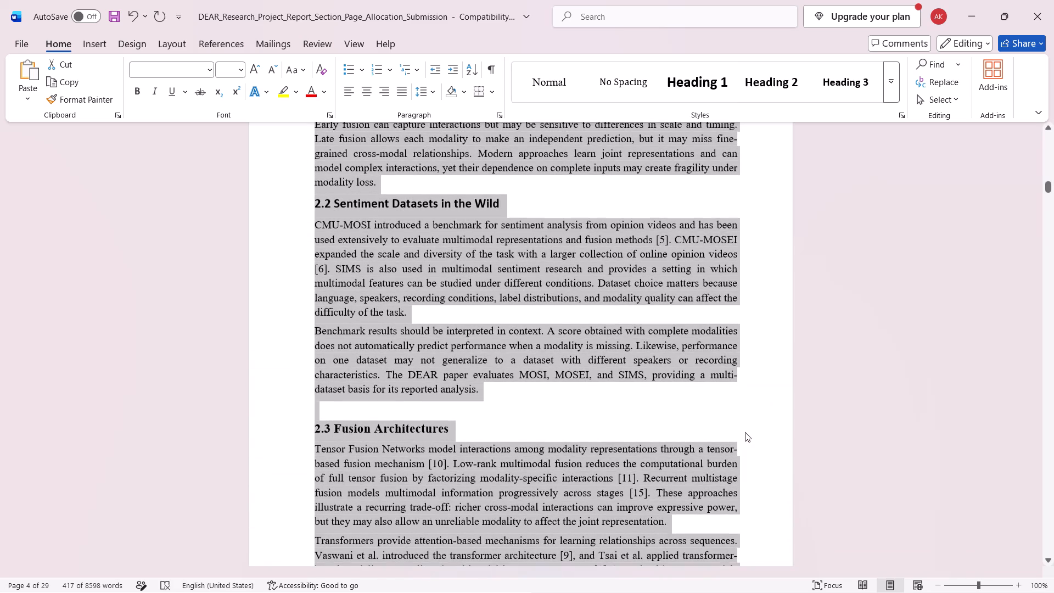
pyautogui.scroll(-2, 745, 432)
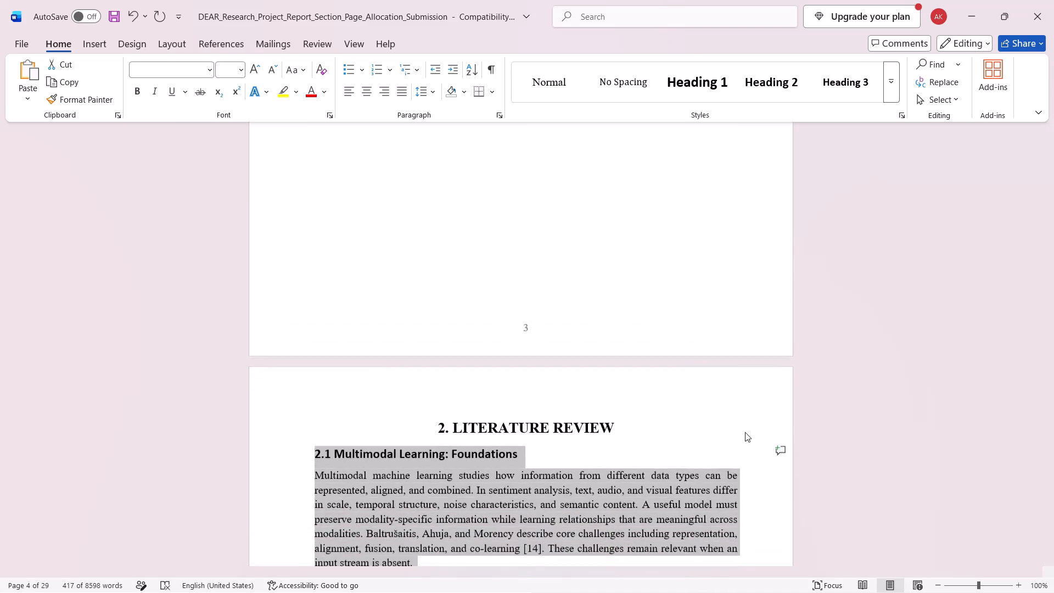
pyautogui.scroll(-3, 745, 432)
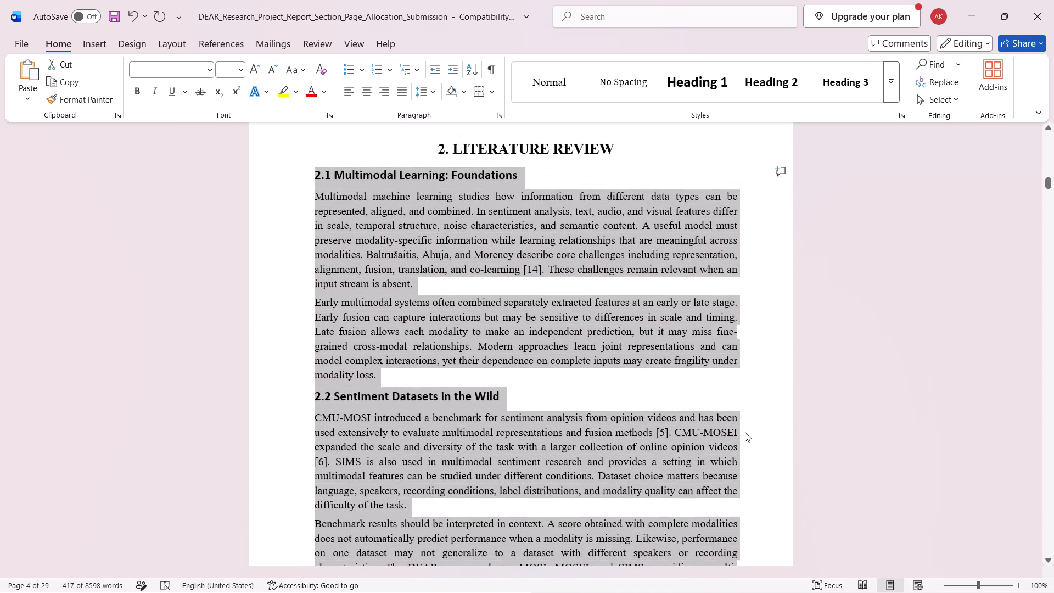
pyautogui.scroll(-4, 745, 432)
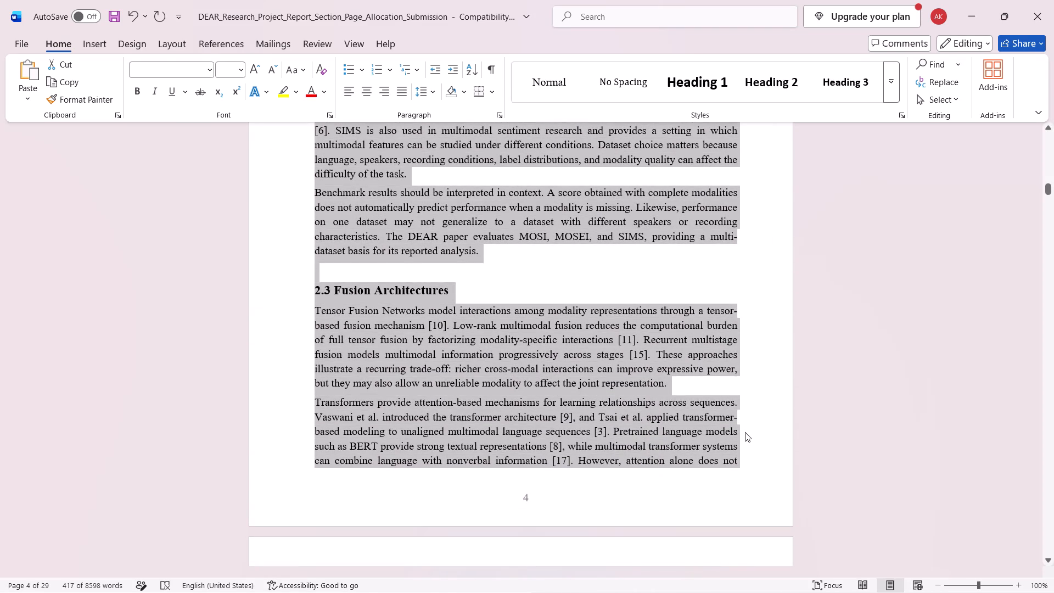
pyautogui.hscroll(1, 764, 395)
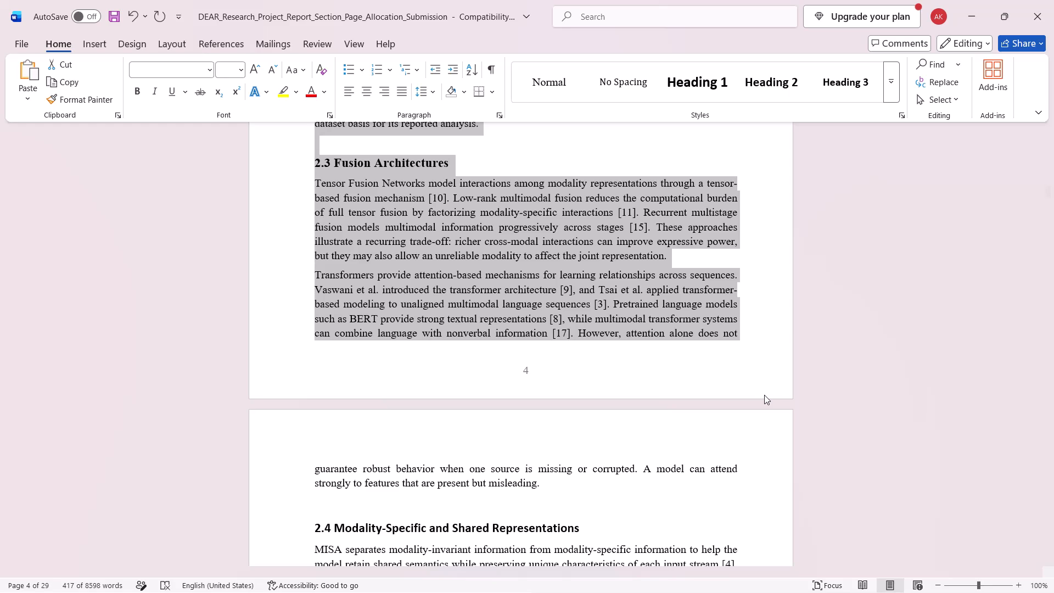
pyautogui.hscroll(1, 764, 395)
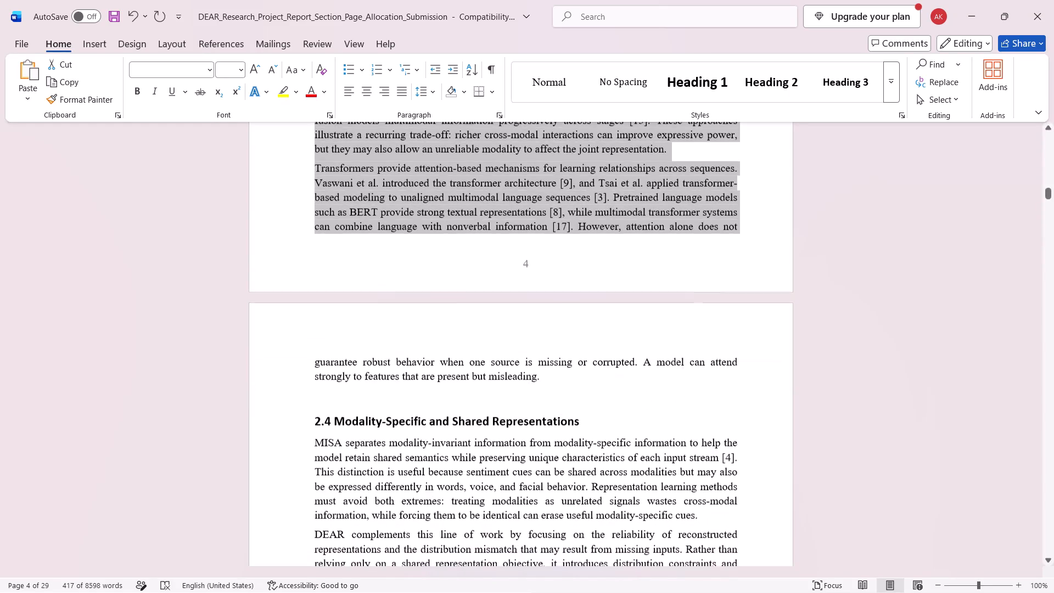
pyautogui.hscroll(1, 764, 395)
# Merge the "Benchmark results should be interpreted in context" paragraph into the preceding one under 2.2 Sentiment Datasets in the Wild.
pyautogui.click(672, 387)
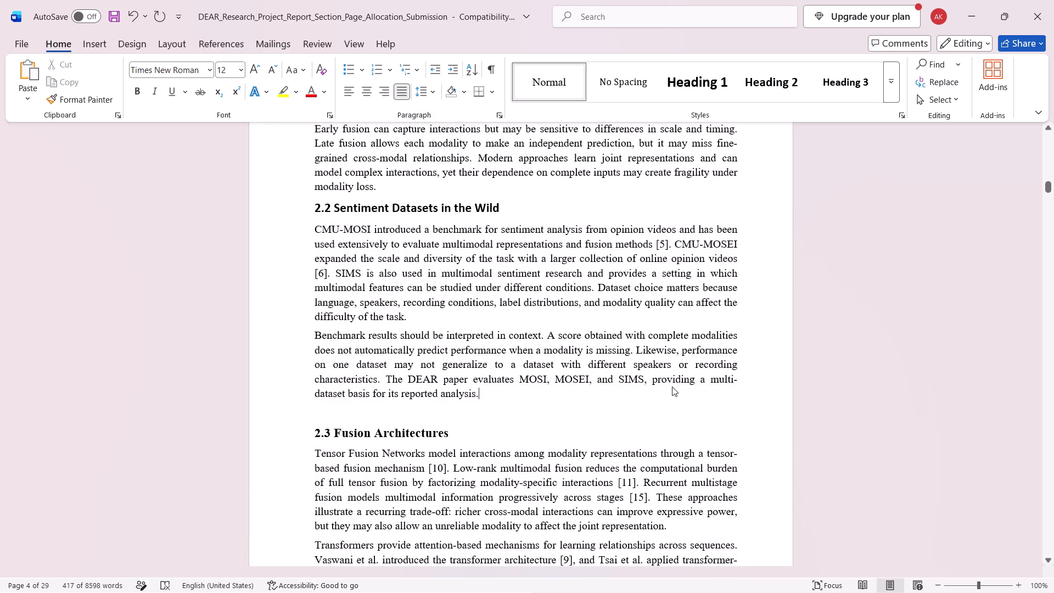
pyautogui.click(312, 333)
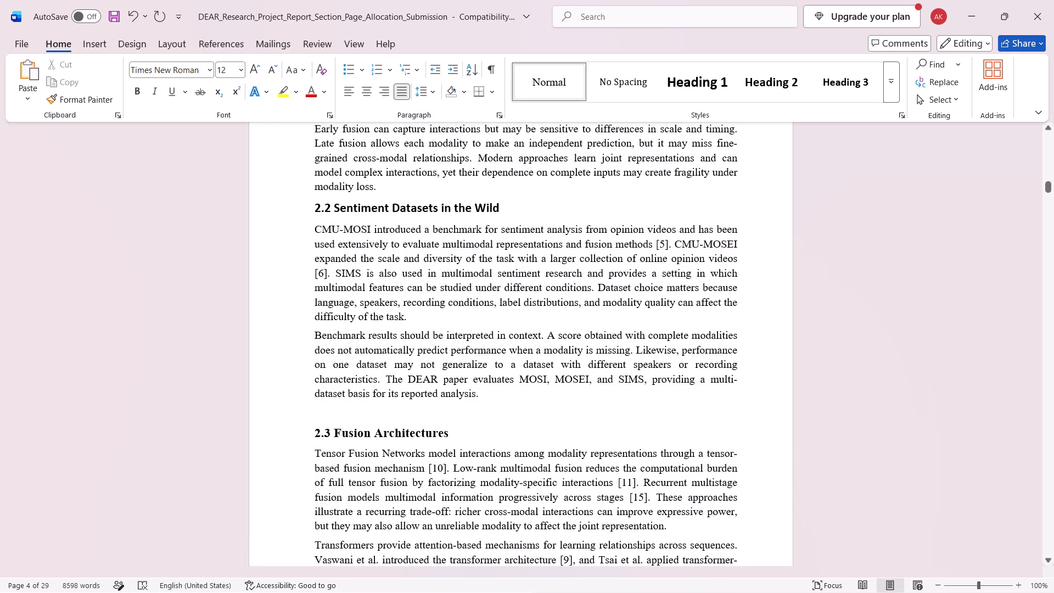
pyautogui.press('BackSpace')
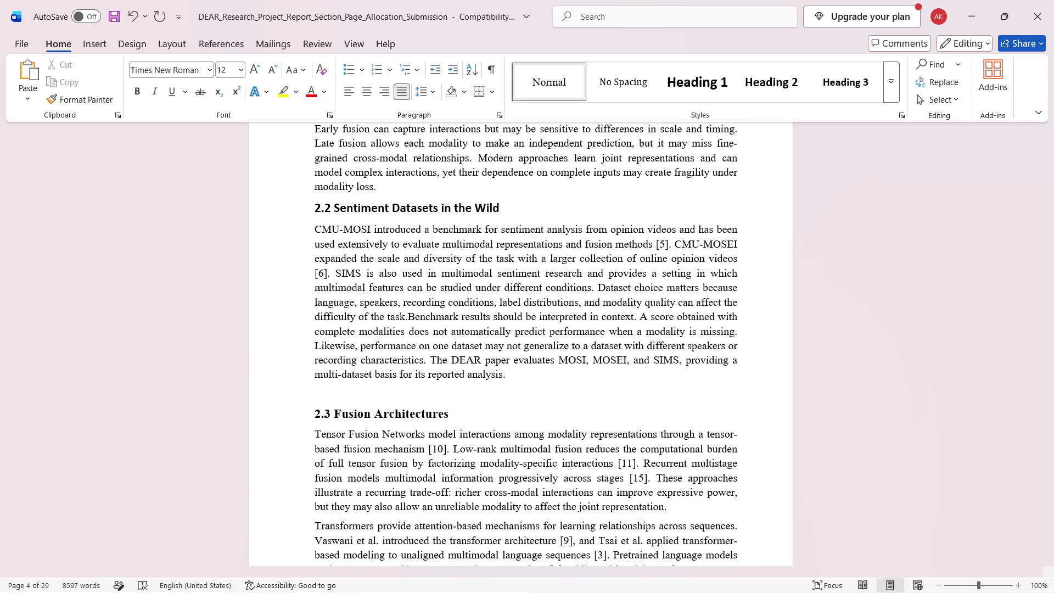
# Copy the Literature Review text from the 2.1 Multimodal Learning: Foundations heading through the end of 2.3 Fusion Architectures.
pyautogui.hscroll(1, 389, 418)
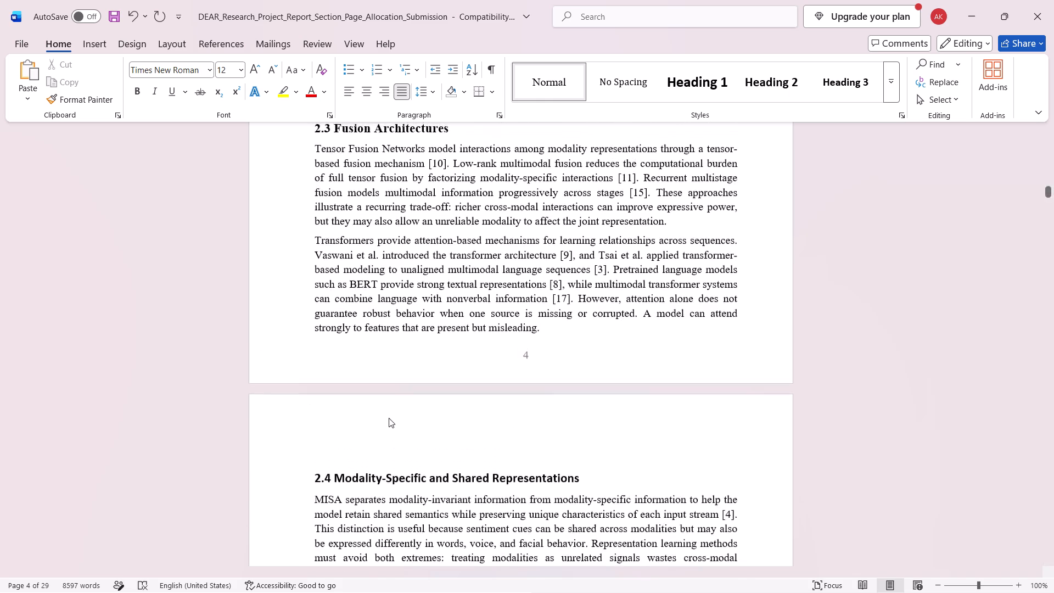
pyautogui.hscroll(1, 389, 418)
pyautogui.scroll(2, 389, 418)
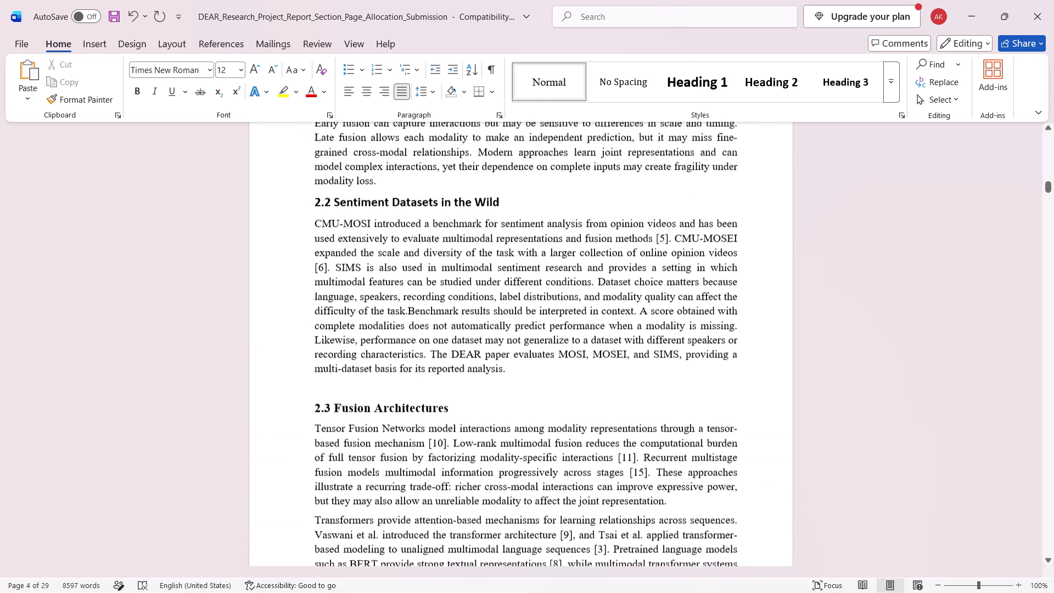
pyautogui.scroll(-1, 491, 437)
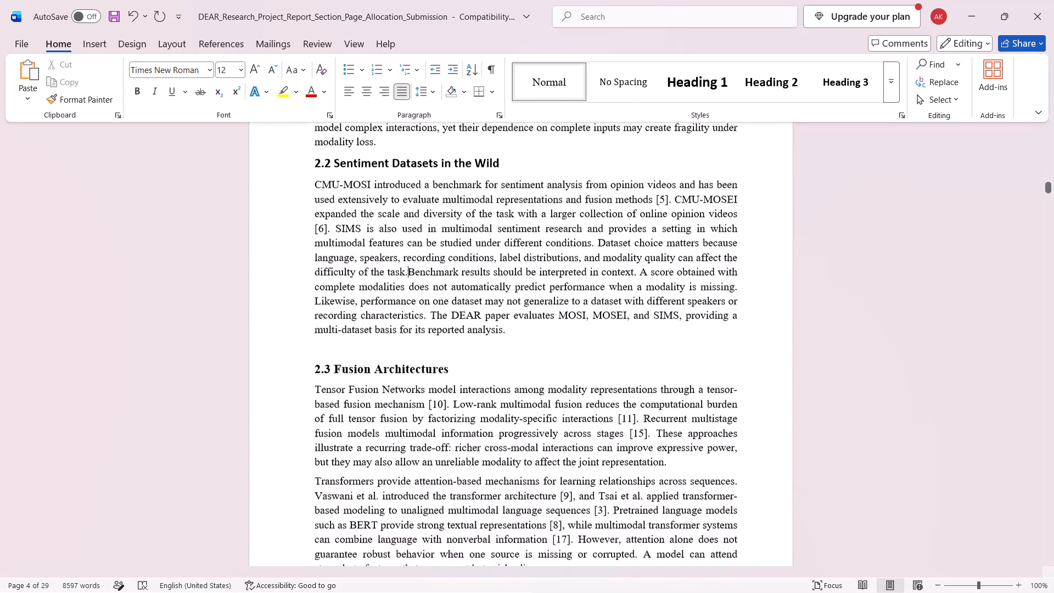
pyautogui.scroll(-1, 491, 437)
pyautogui.moveTo(543, 443); pyautogui.dragTo(313, 158)
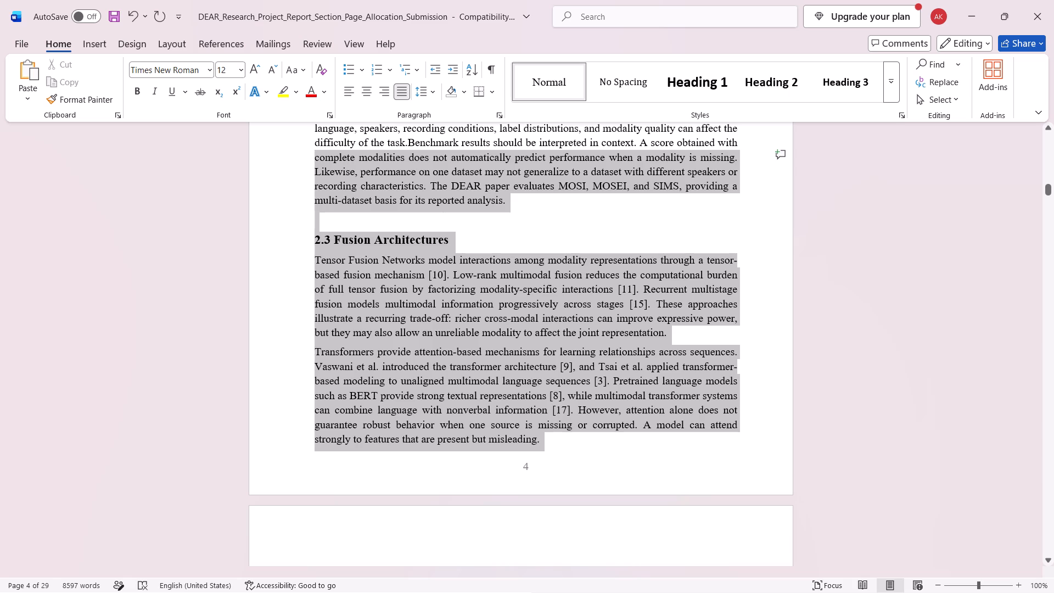
pyautogui.moveTo(313, 158); pyautogui.dragTo(288, 110)
pyautogui.scroll(1, 293, 125)
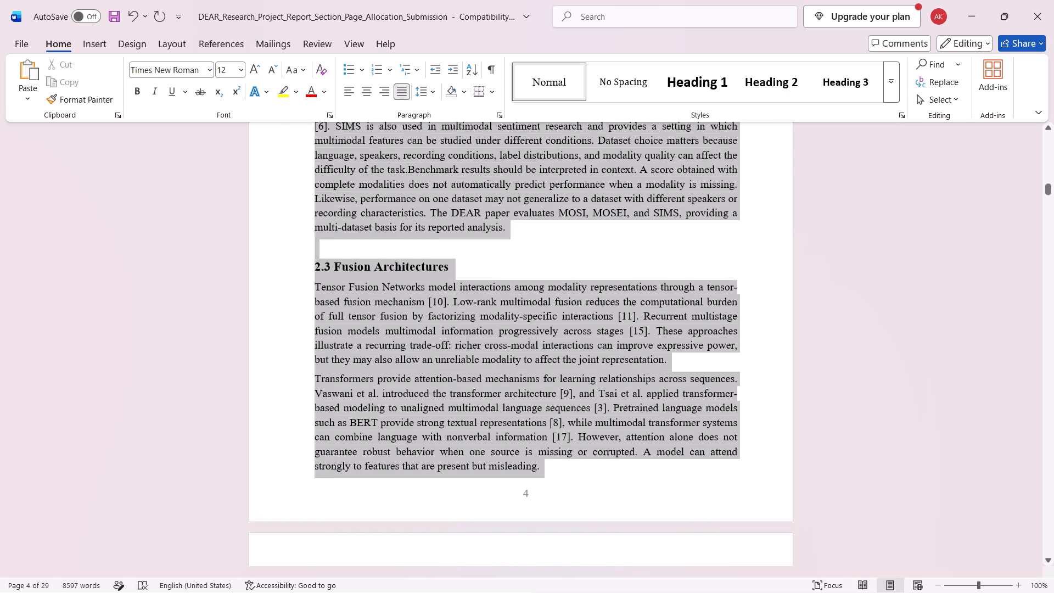
pyautogui.moveTo(288, 110); pyautogui.dragTo(276, 229)
pyautogui.scroll(1, 288, 110)
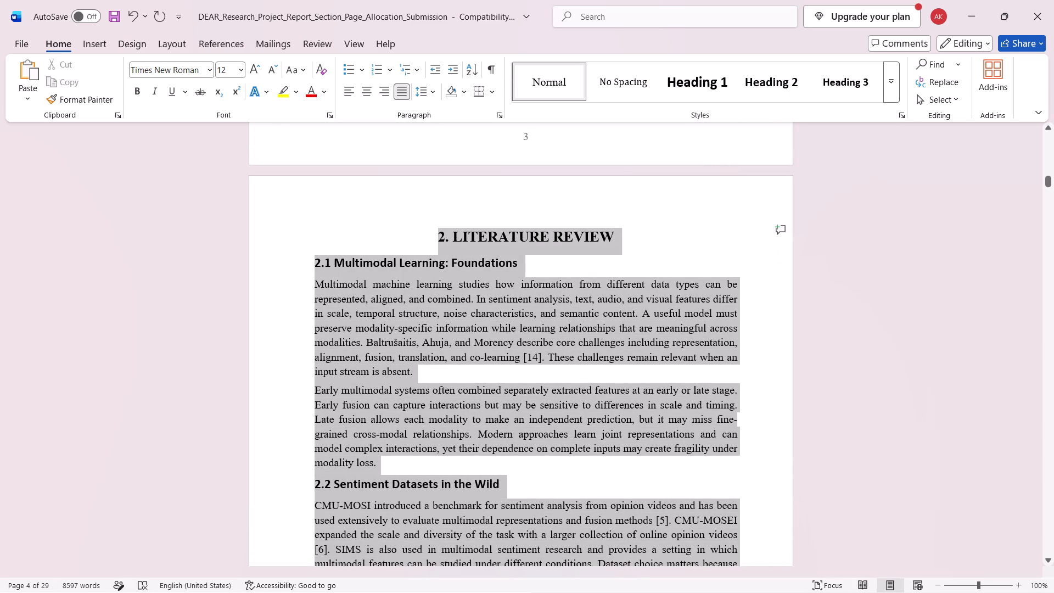
pyautogui.scroll(1, 276, 229)
pyautogui.moveTo(276, 229); pyautogui.dragTo(269, 274)
pyautogui.scroll(2, 272, 244)
pyautogui.hotkey('ctrl', 'c')
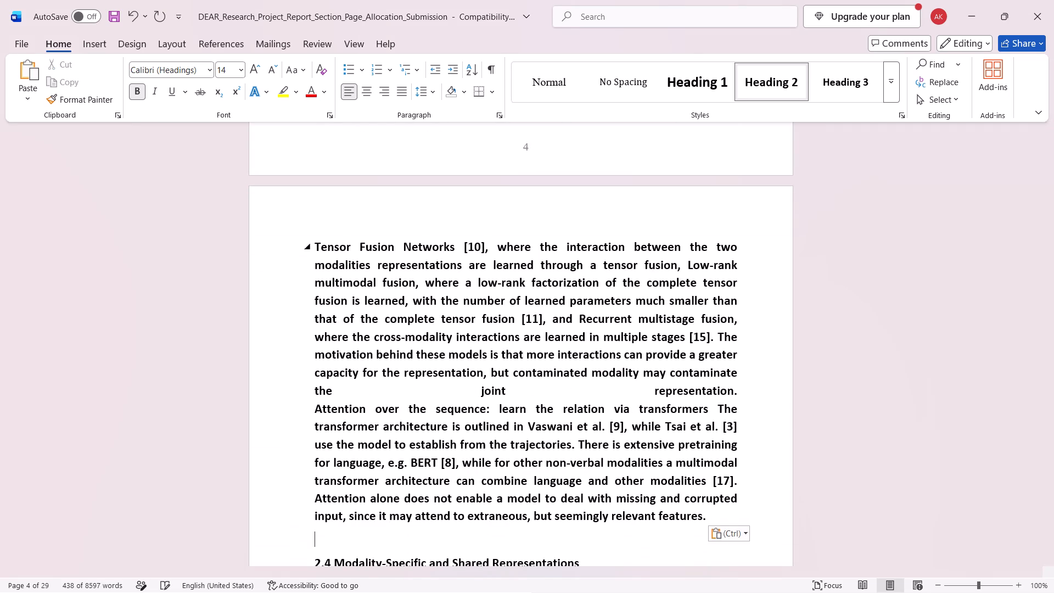
# Format the body text under 2.1 Principles of Multimodal Learning as non-bold 12 pt Times New Roman.
pyautogui.scroll(-3, 315, 260)
pyautogui.scroll(3, 315, 260)
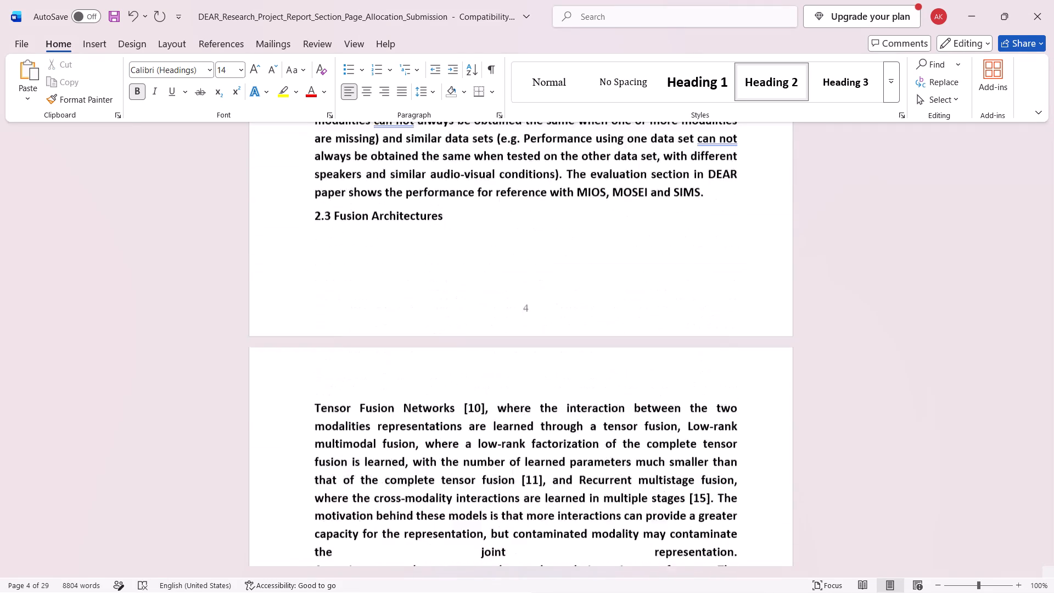
pyautogui.scroll(3, 315, 260)
pyautogui.scroll(-1, 315, 260)
pyautogui.scroll(1, 315, 260)
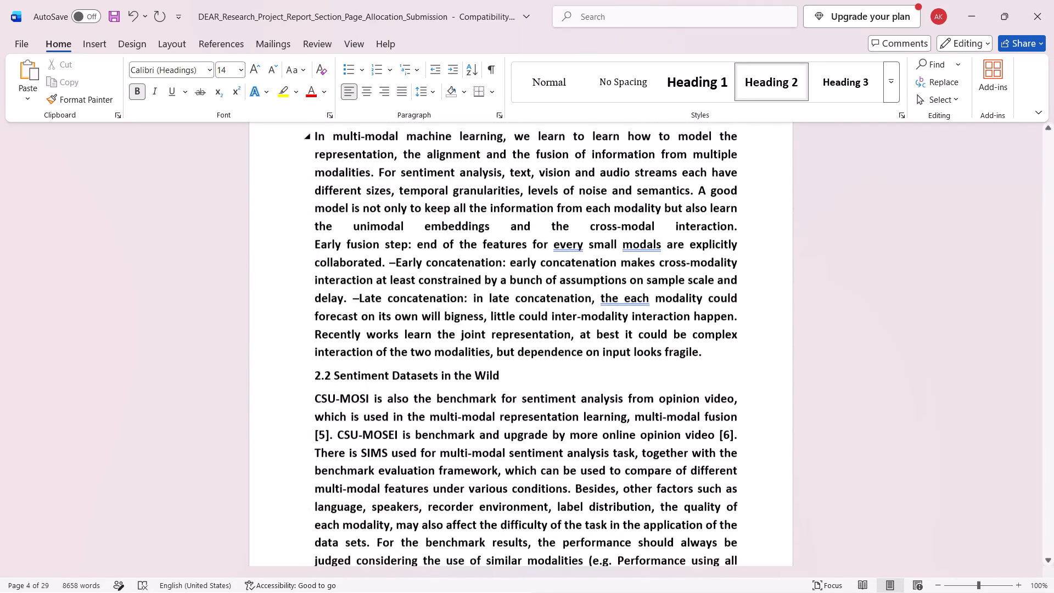
pyautogui.scroll(1, 315, 260)
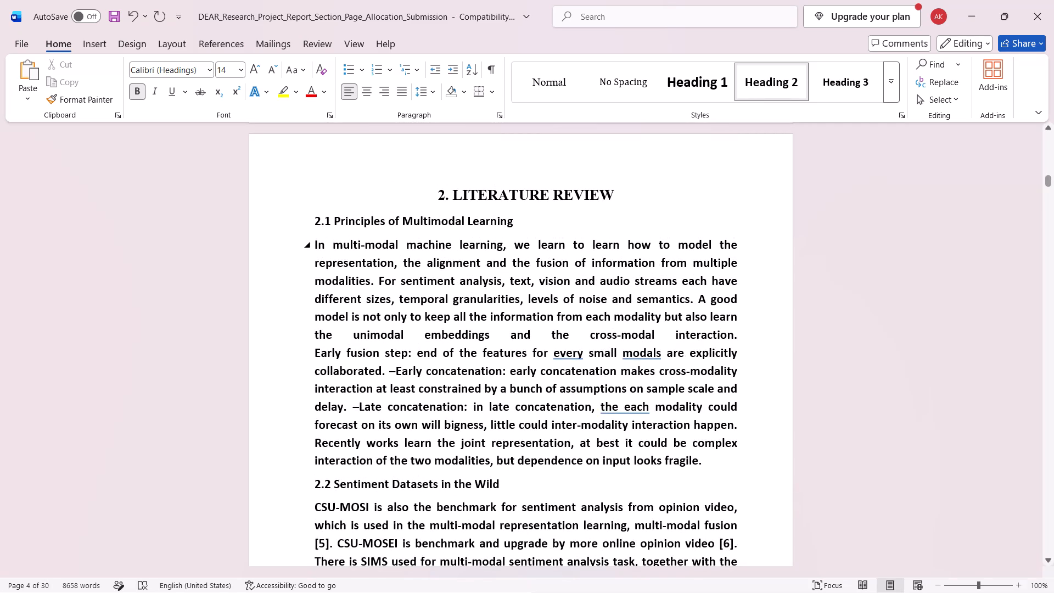
pyautogui.moveTo(711, 459); pyautogui.dragTo(431, 332)
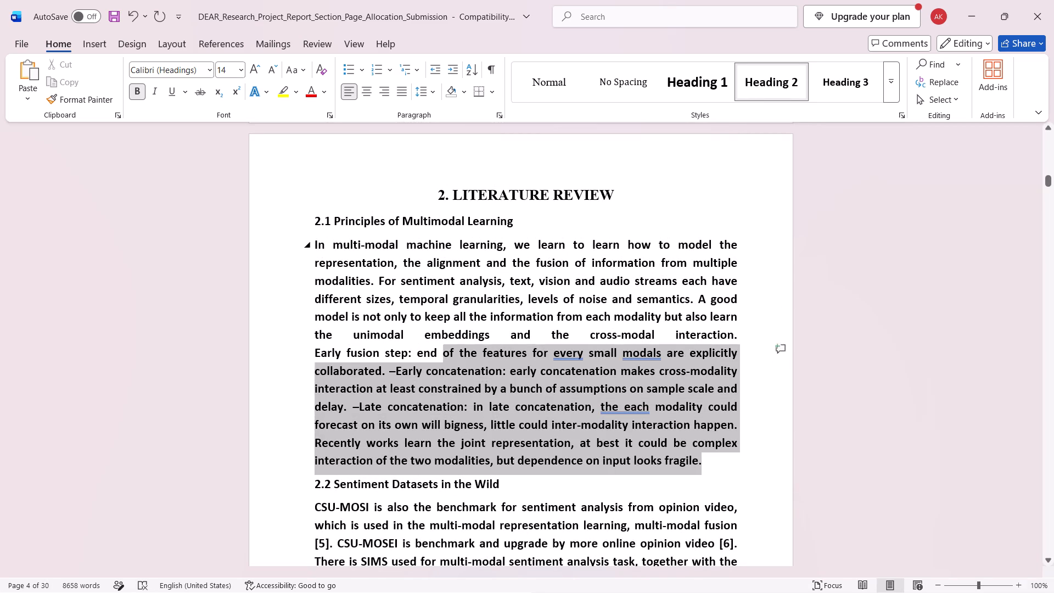
pyautogui.moveTo(431, 332); pyautogui.dragTo(278, 249)
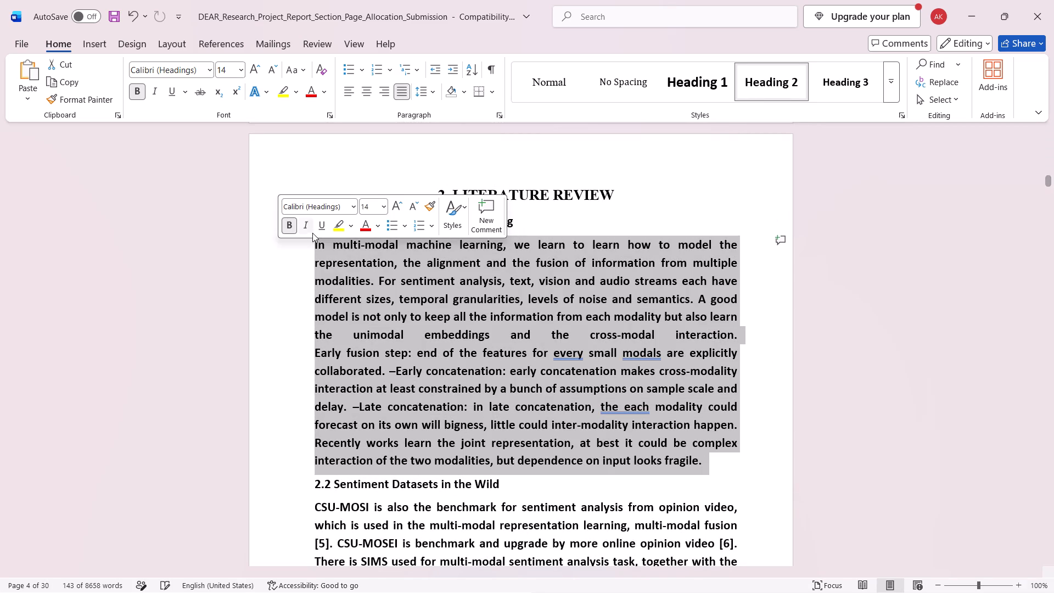
pyautogui.click(383, 208)
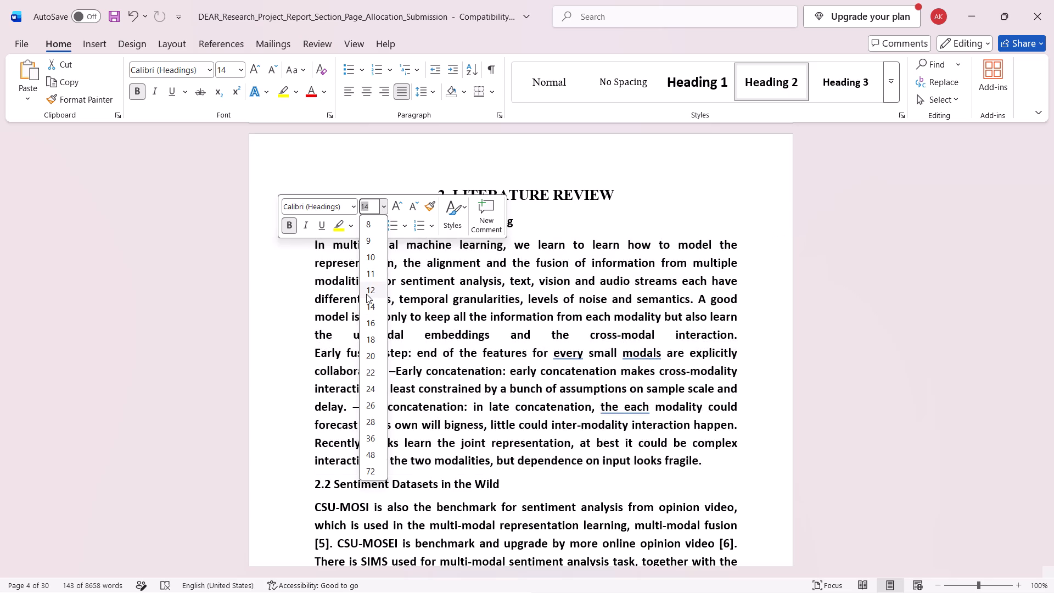
pyautogui.click(366, 294)
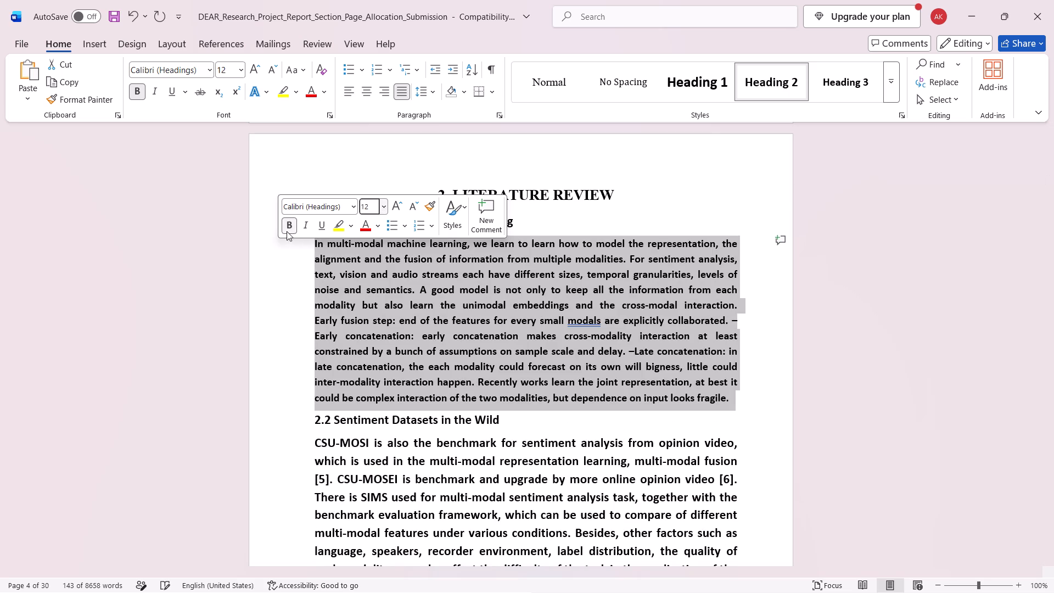
pyautogui.click(289, 228)
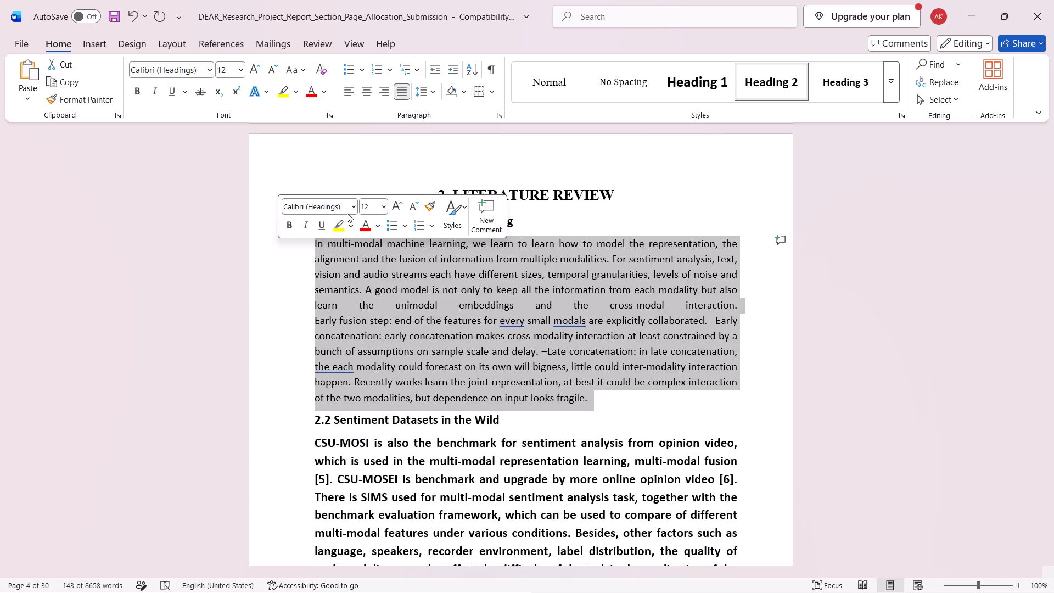
pyautogui.click(352, 208)
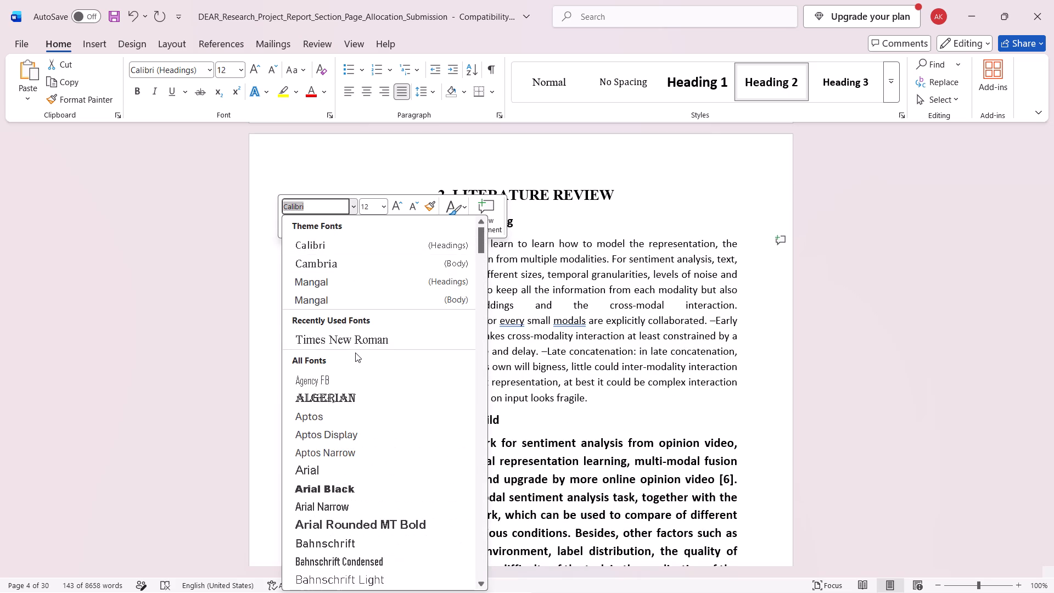
pyautogui.click(366, 345)
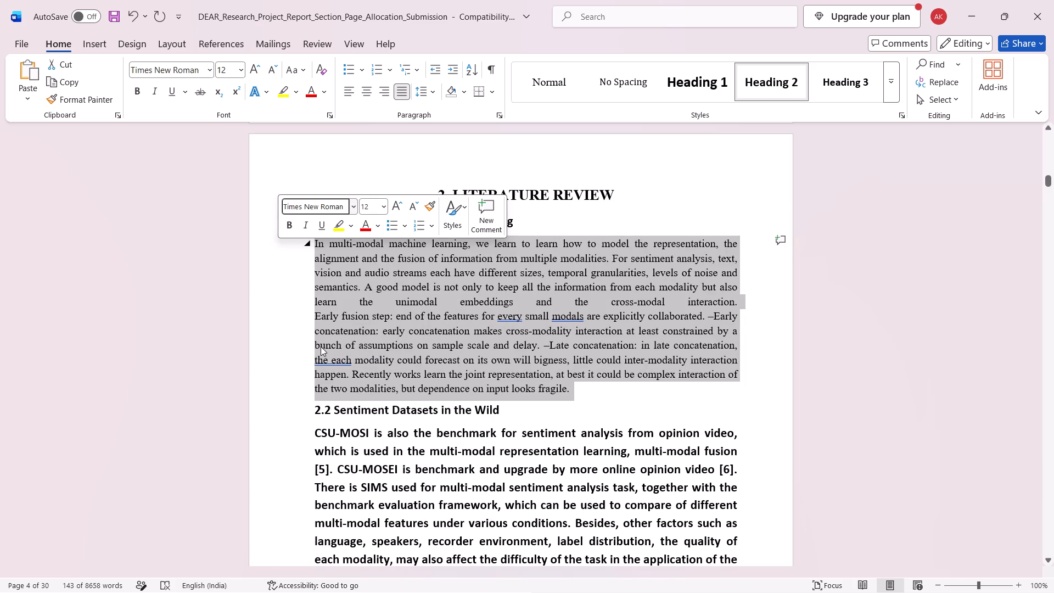
pyautogui.click(293, 394)
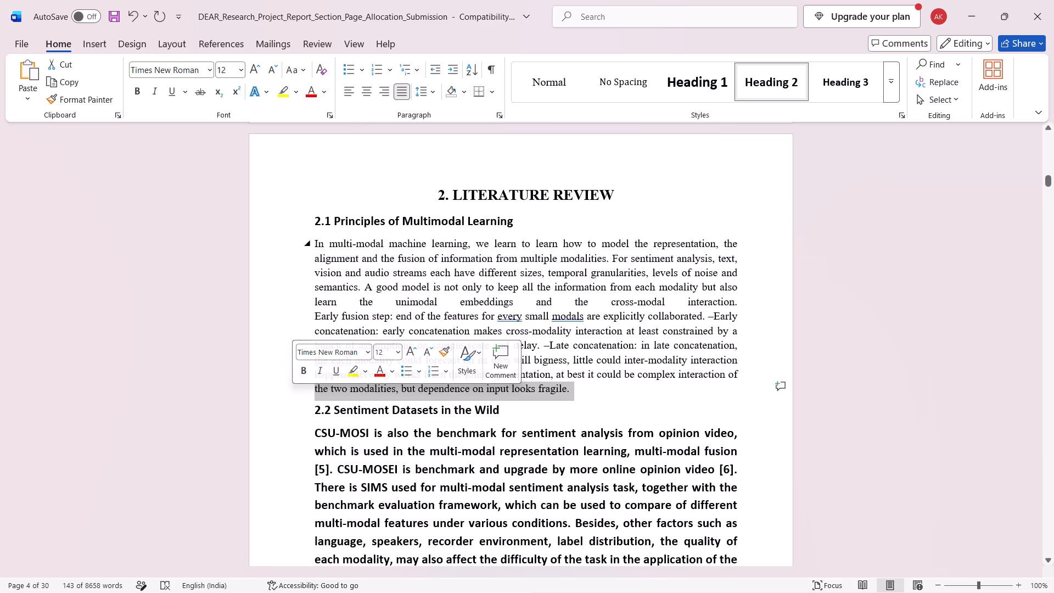
# Format the body text under 2.2 Sentiment Datasets in the Wild as non-bold 12 pt Times New Roman.
pyautogui.moveTo(315, 428); pyautogui.dragTo(631, 410)
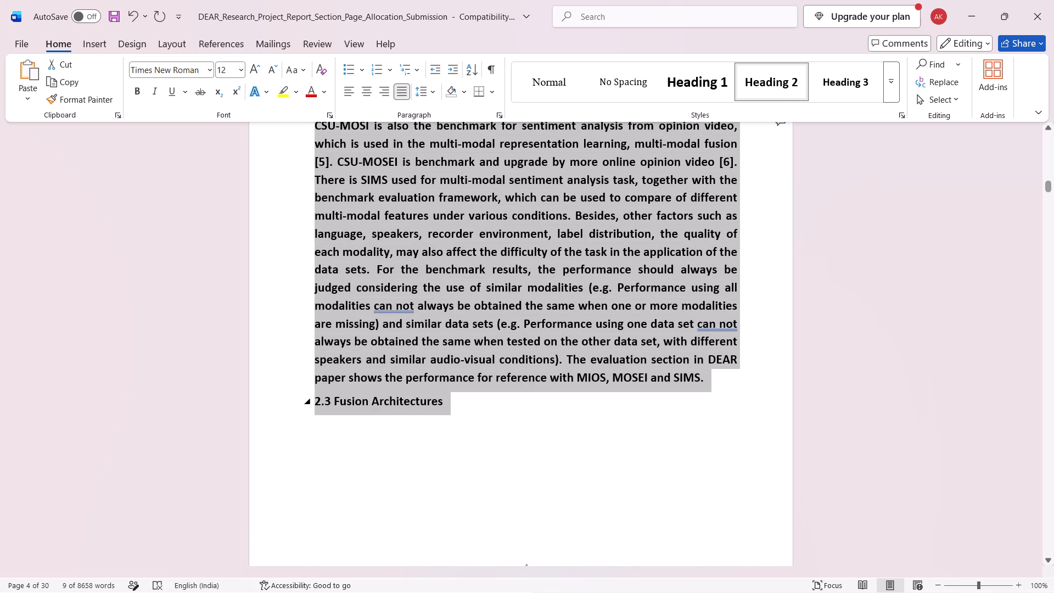
pyautogui.moveTo(631, 410); pyautogui.dragTo(701, 379)
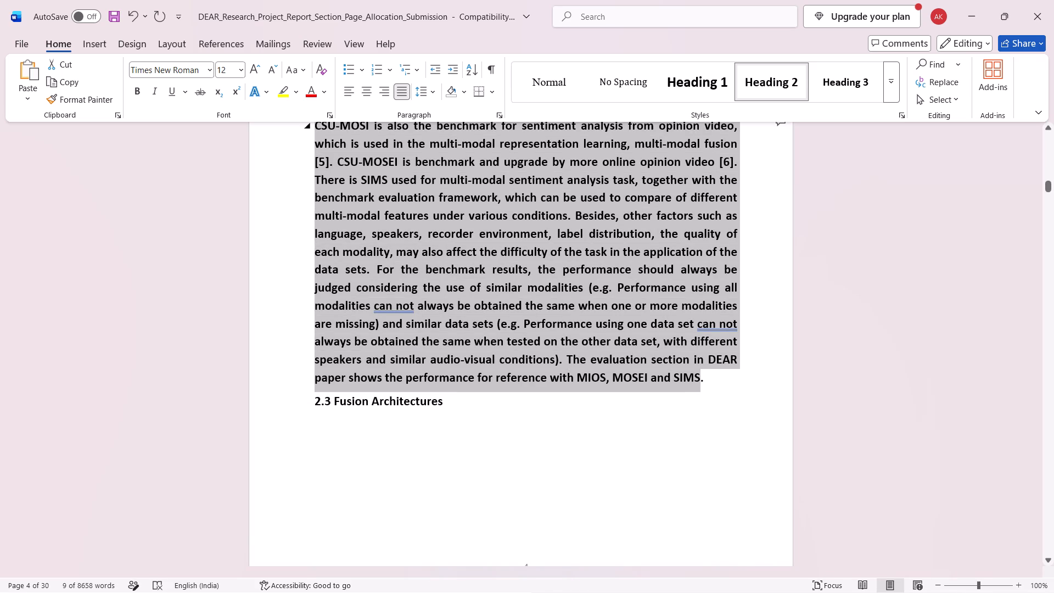
pyautogui.moveTo(701, 379); pyautogui.dragTo(707, 378)
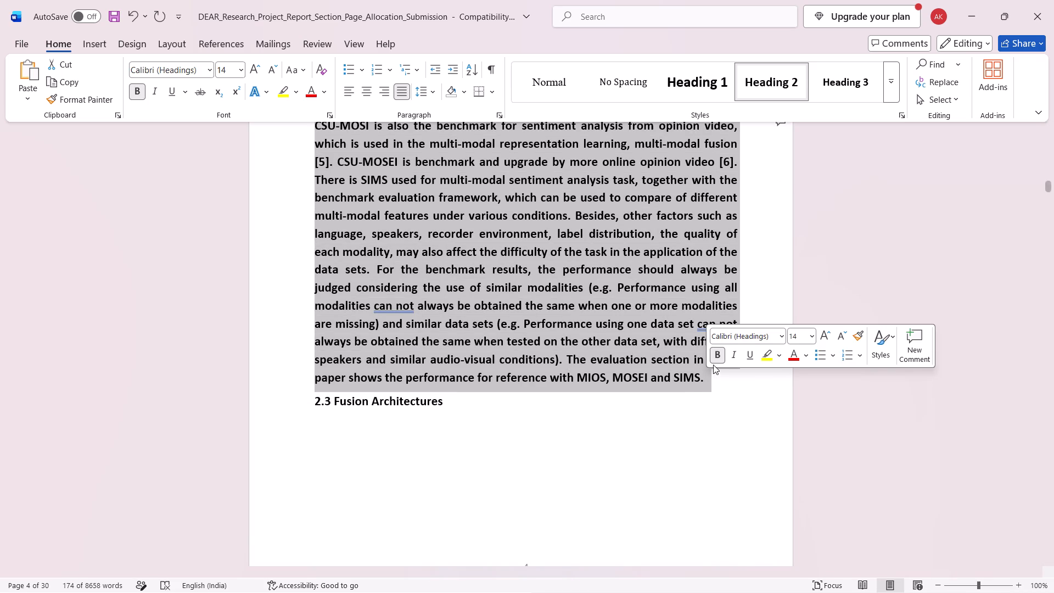
pyautogui.click(714, 359)
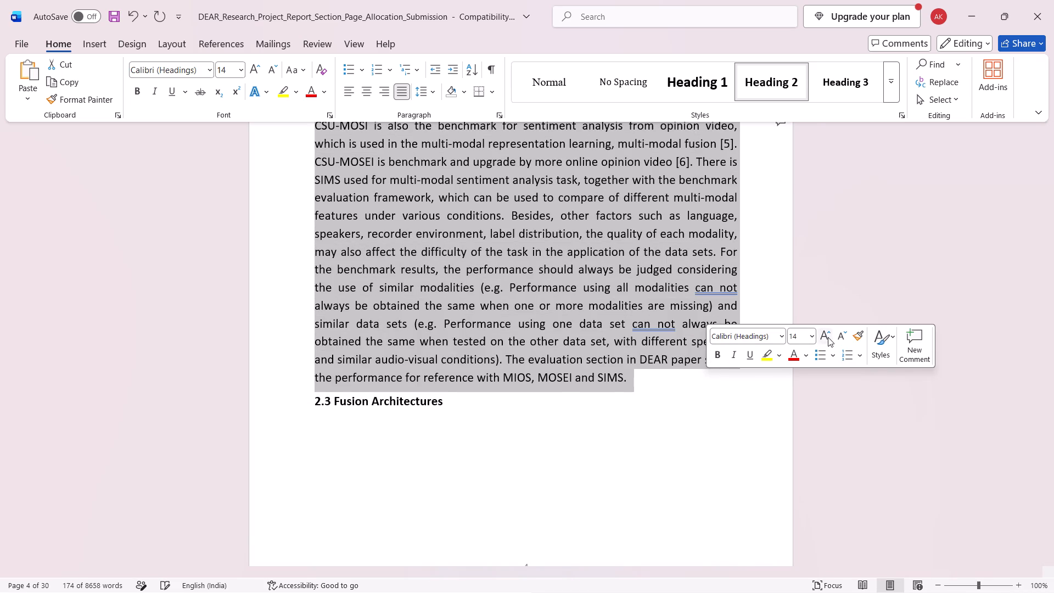
pyautogui.click(812, 337)
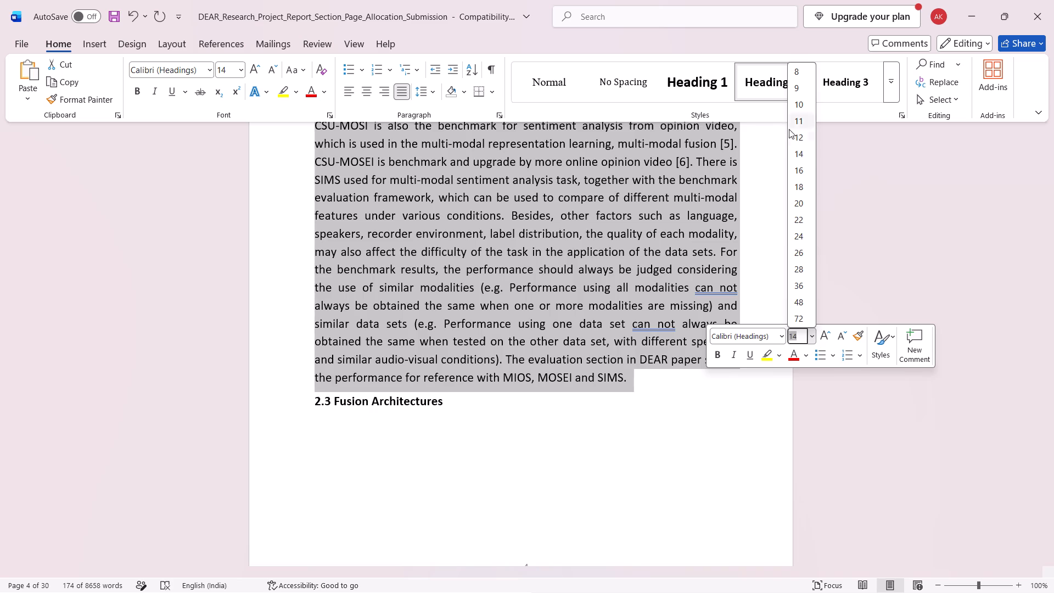
pyautogui.click(791, 131)
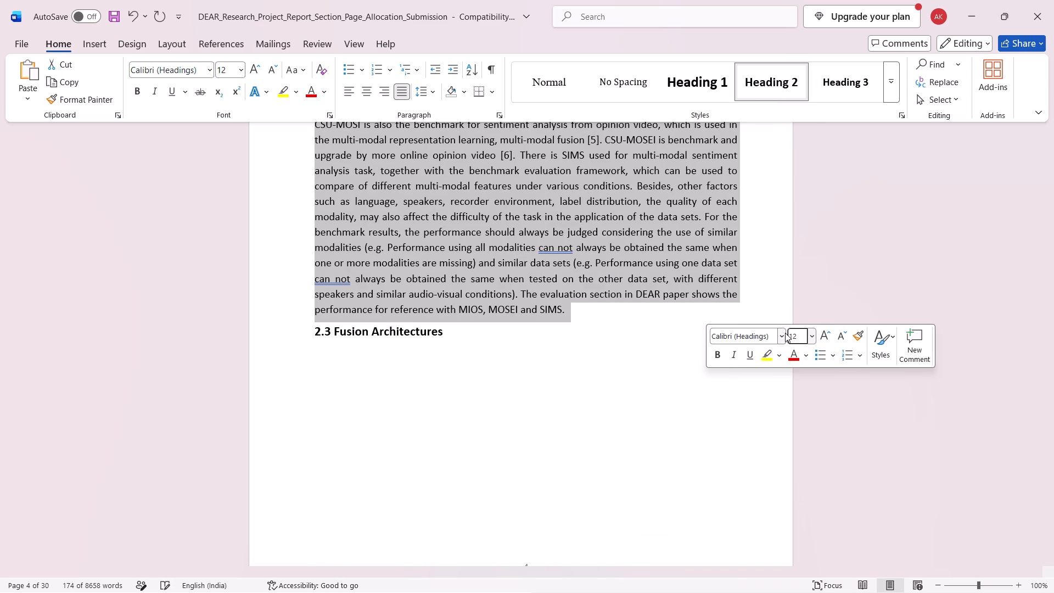
pyautogui.click(783, 332)
pyautogui.click(767, 124)
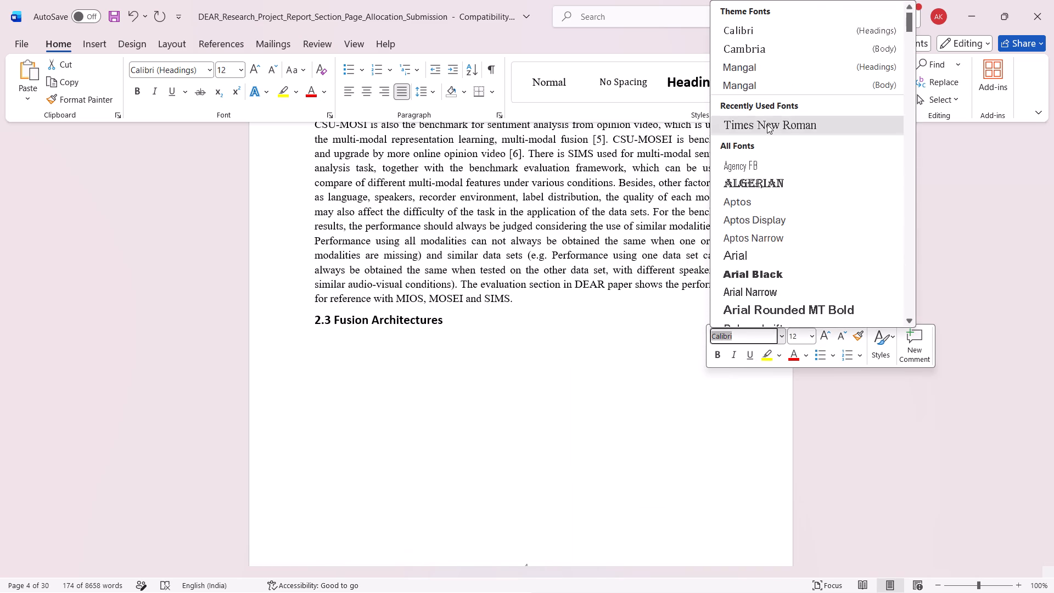
pyautogui.click(470, 398)
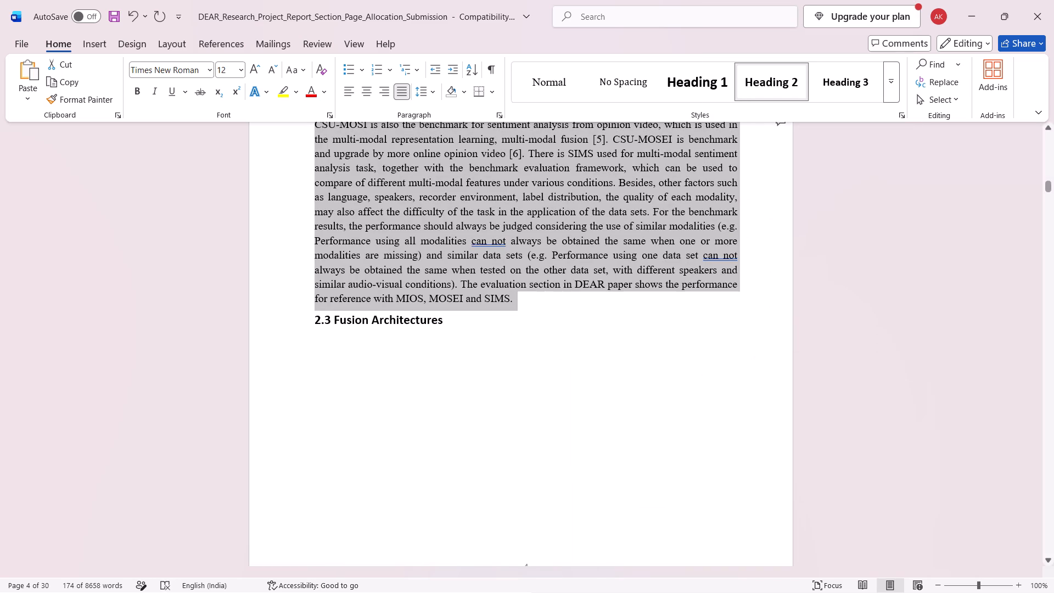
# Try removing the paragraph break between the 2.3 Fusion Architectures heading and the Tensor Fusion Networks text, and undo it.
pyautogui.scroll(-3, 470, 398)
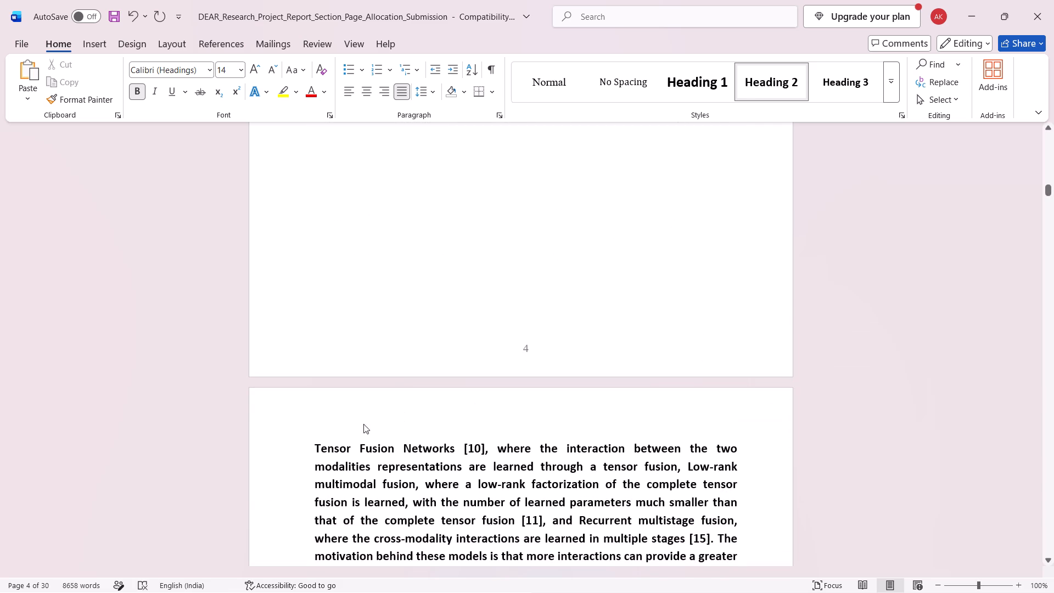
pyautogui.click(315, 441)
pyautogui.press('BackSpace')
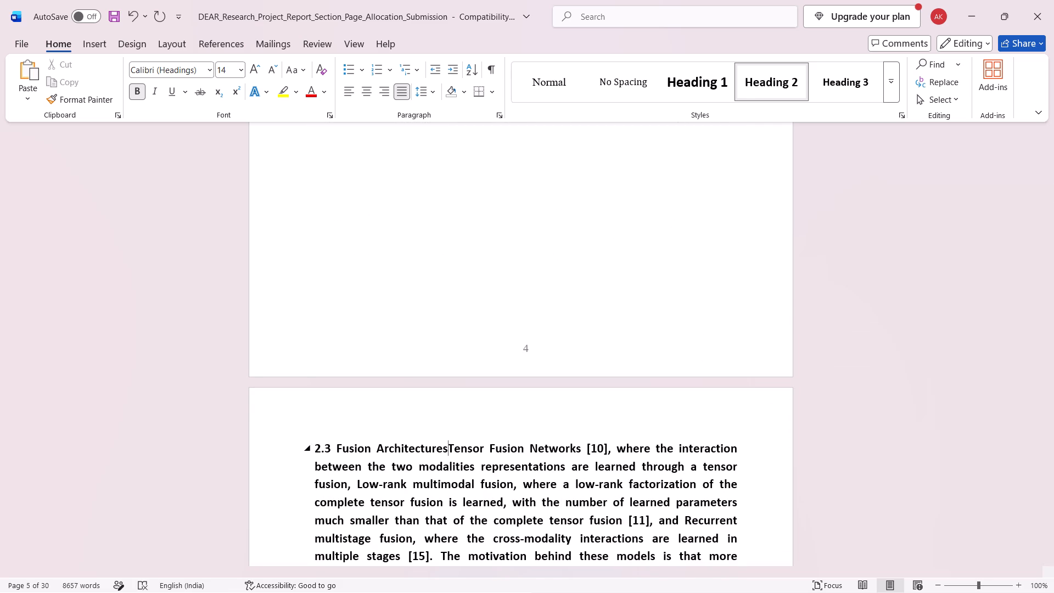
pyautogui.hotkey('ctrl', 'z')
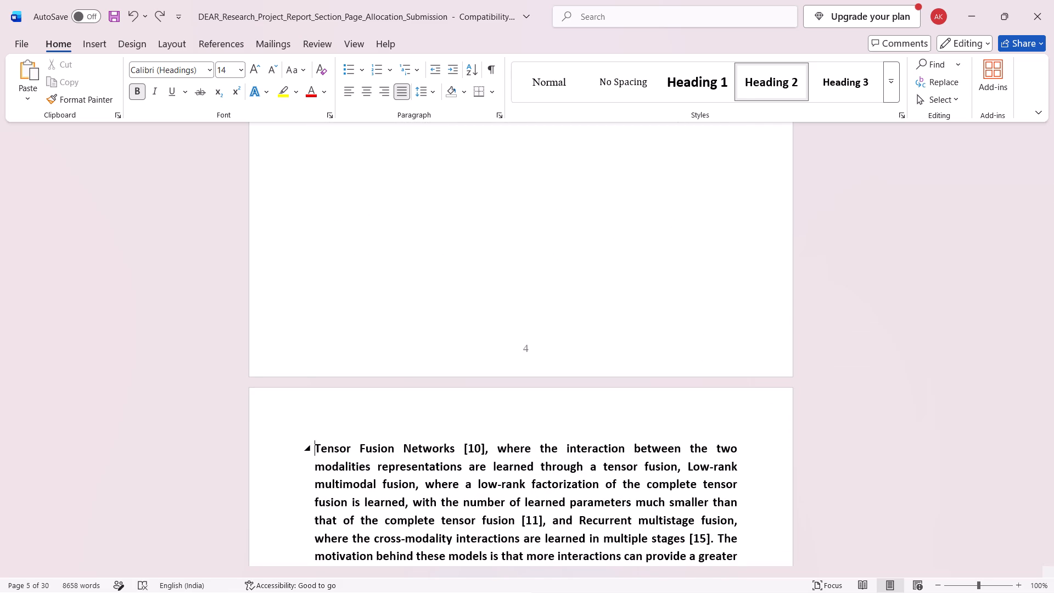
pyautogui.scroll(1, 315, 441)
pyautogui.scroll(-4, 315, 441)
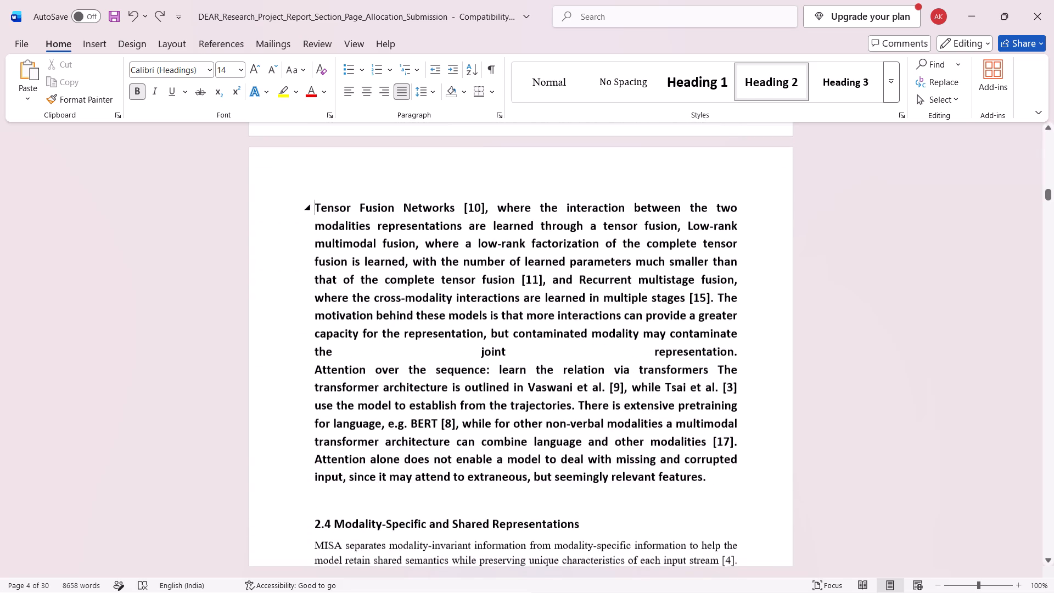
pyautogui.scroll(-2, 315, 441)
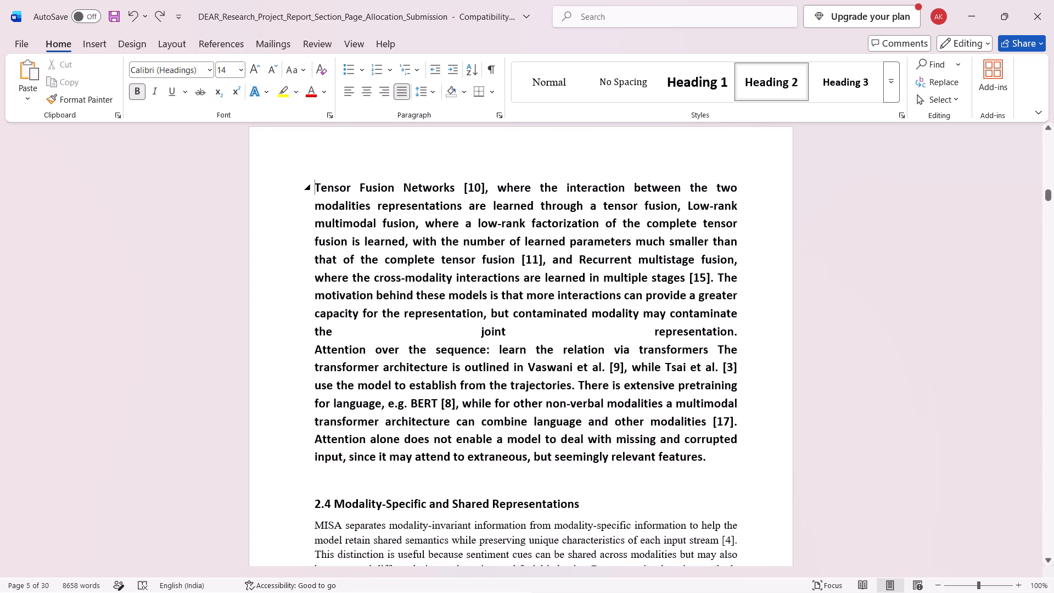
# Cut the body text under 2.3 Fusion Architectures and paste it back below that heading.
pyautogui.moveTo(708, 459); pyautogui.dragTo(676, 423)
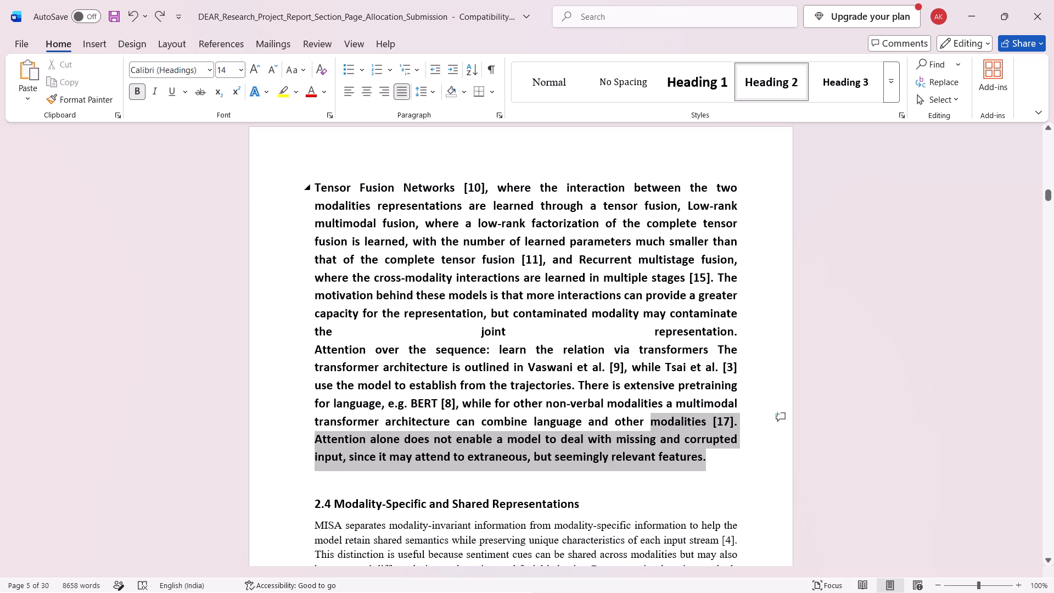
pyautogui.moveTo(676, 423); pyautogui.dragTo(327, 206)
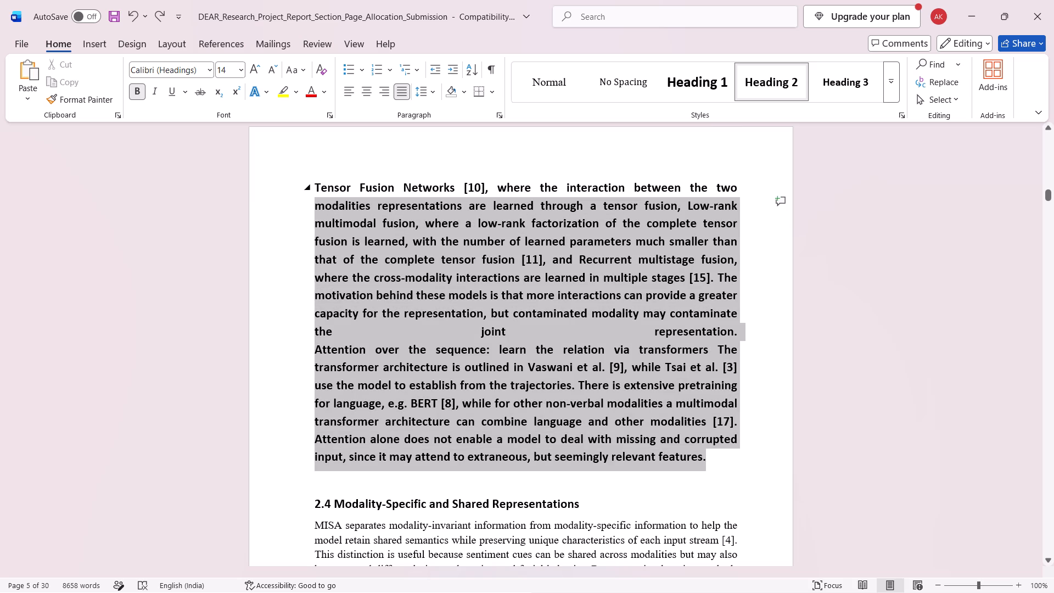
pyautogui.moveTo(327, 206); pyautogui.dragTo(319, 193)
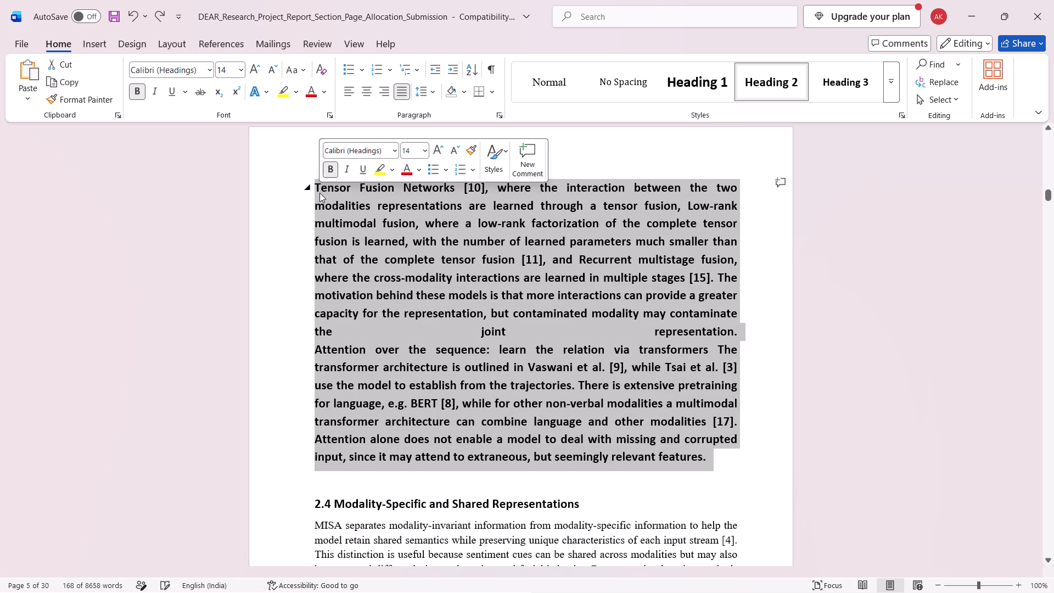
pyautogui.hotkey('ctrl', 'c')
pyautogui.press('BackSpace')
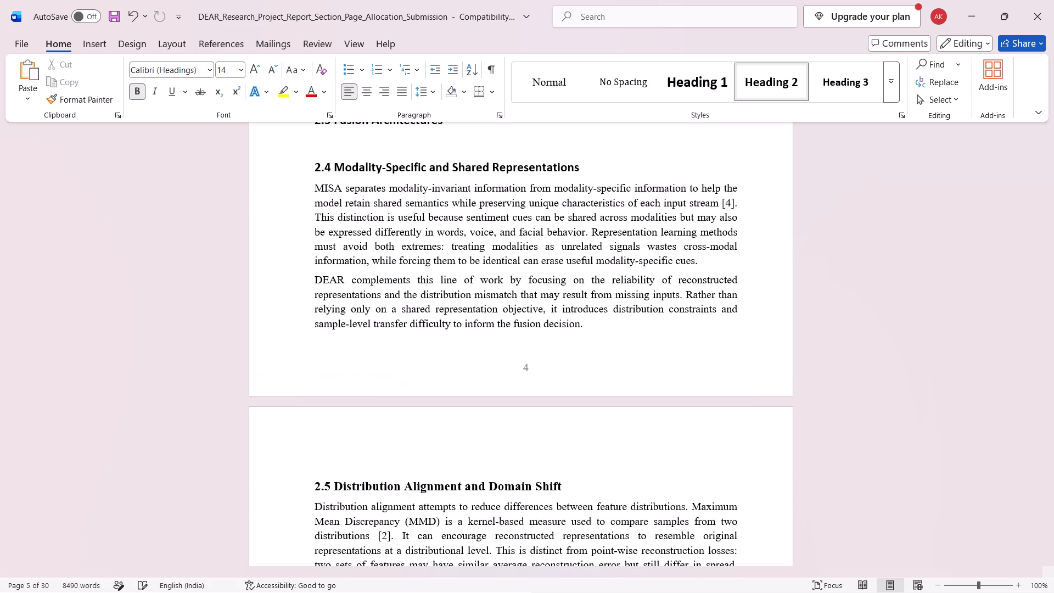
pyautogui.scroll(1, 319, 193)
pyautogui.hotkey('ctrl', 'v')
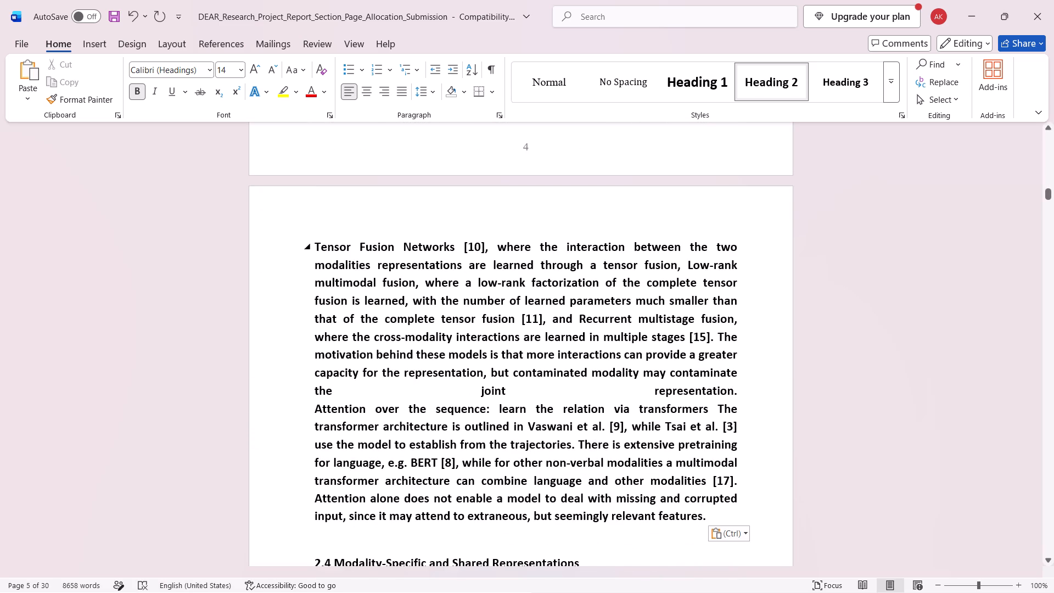
# Format the body text under 2.3 Fusion Architectures as non-bold 12 pt.
pyautogui.moveTo(714, 516); pyautogui.dragTo(305, 253)
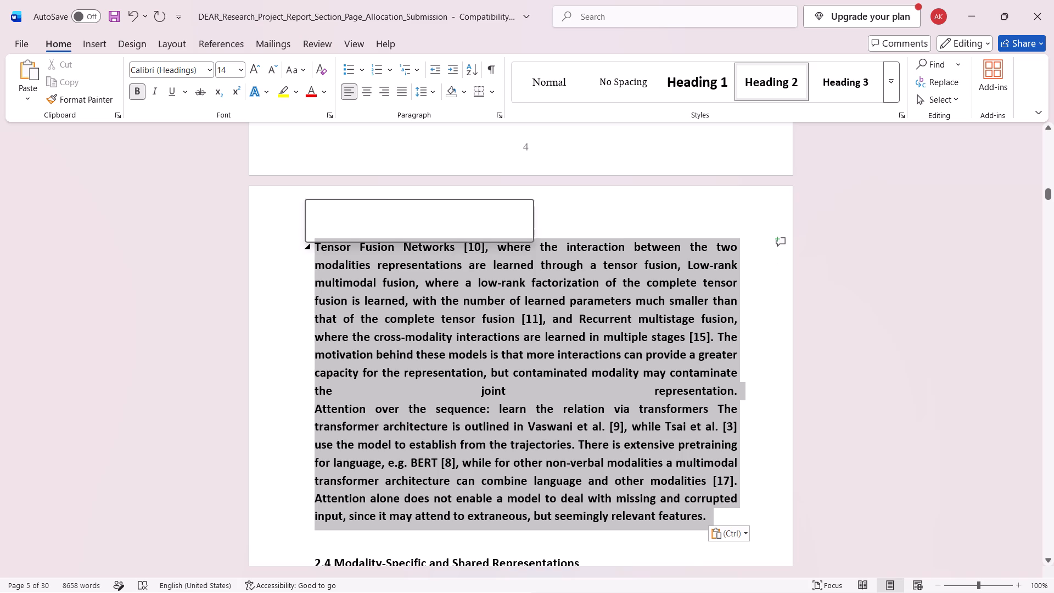
pyautogui.click(411, 208)
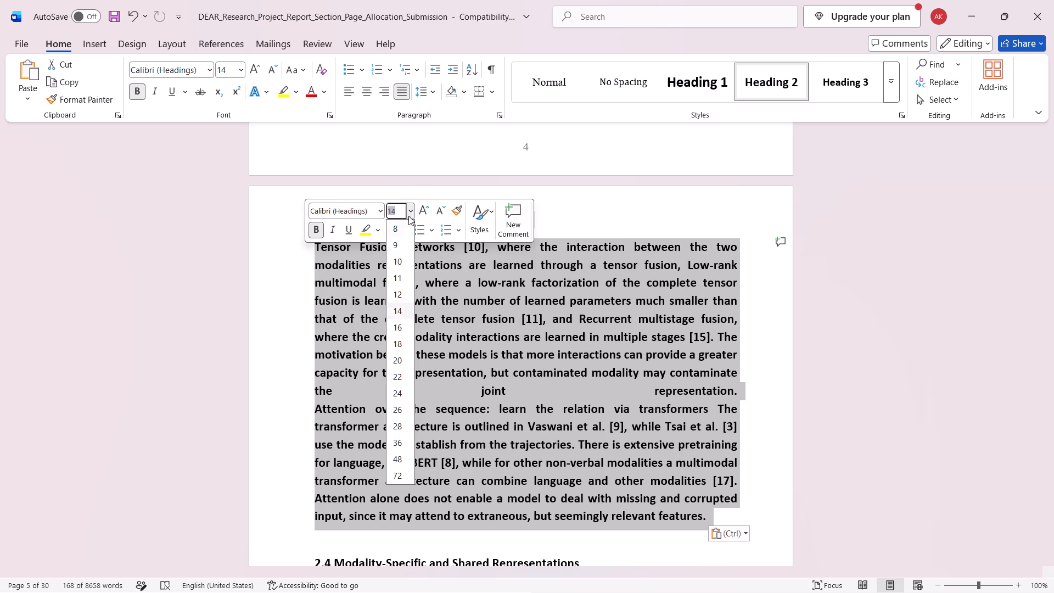
pyautogui.click(391, 286)
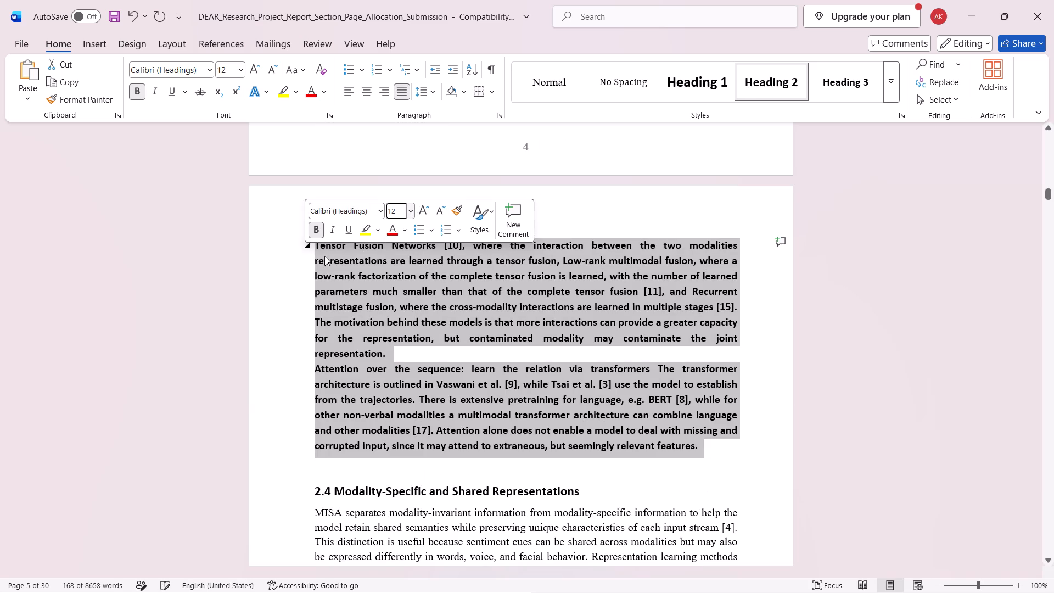
pyautogui.click(313, 232)
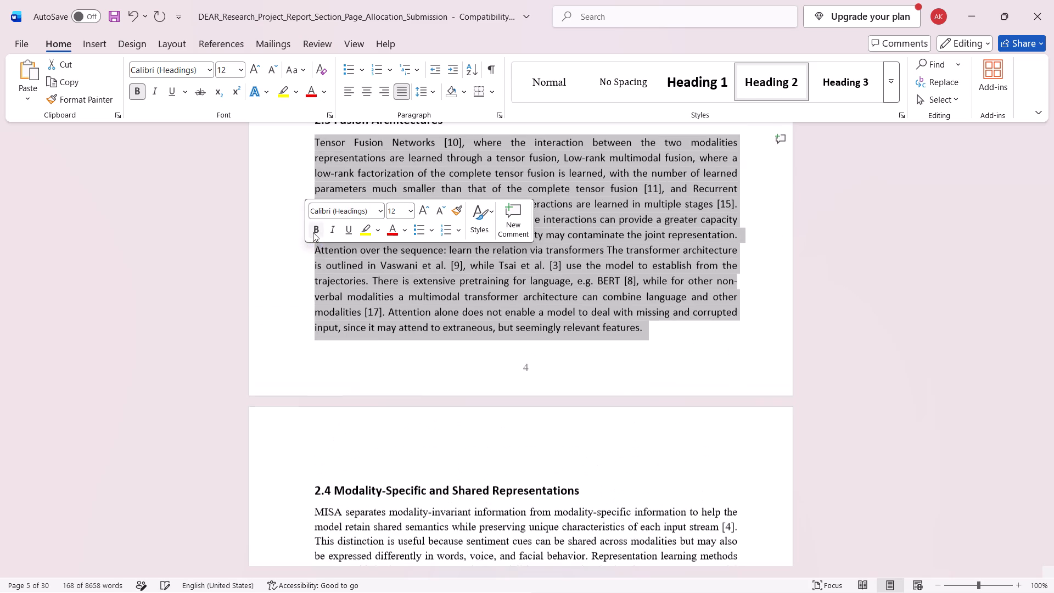
pyautogui.click(485, 370)
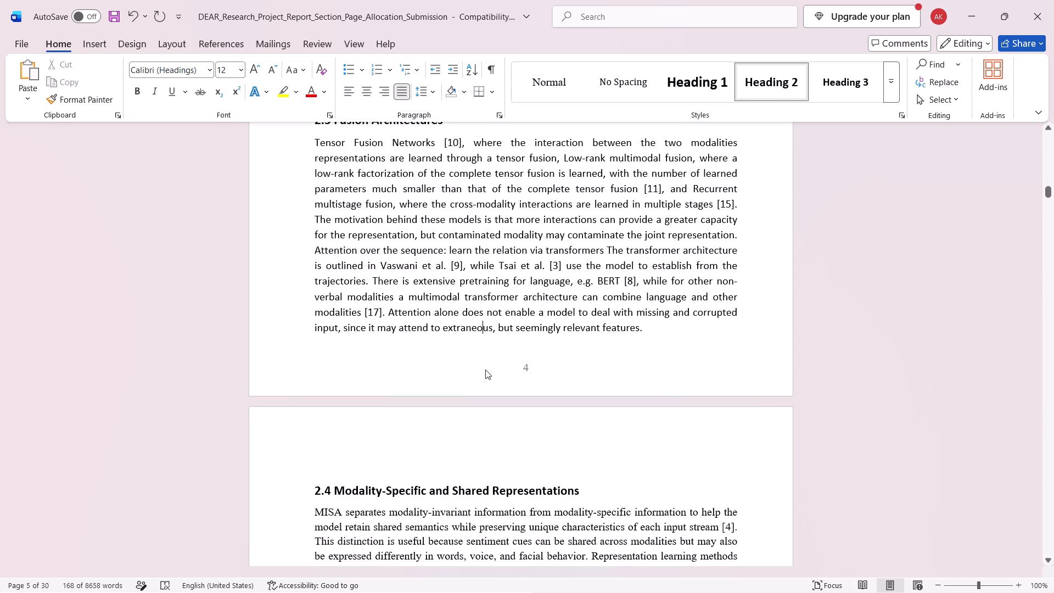
# Review the reformatted sections 2.2 and 2.3 and examine the following Literature Review sections 2.4 to 2.7.
pyautogui.scroll(2, 485, 370)
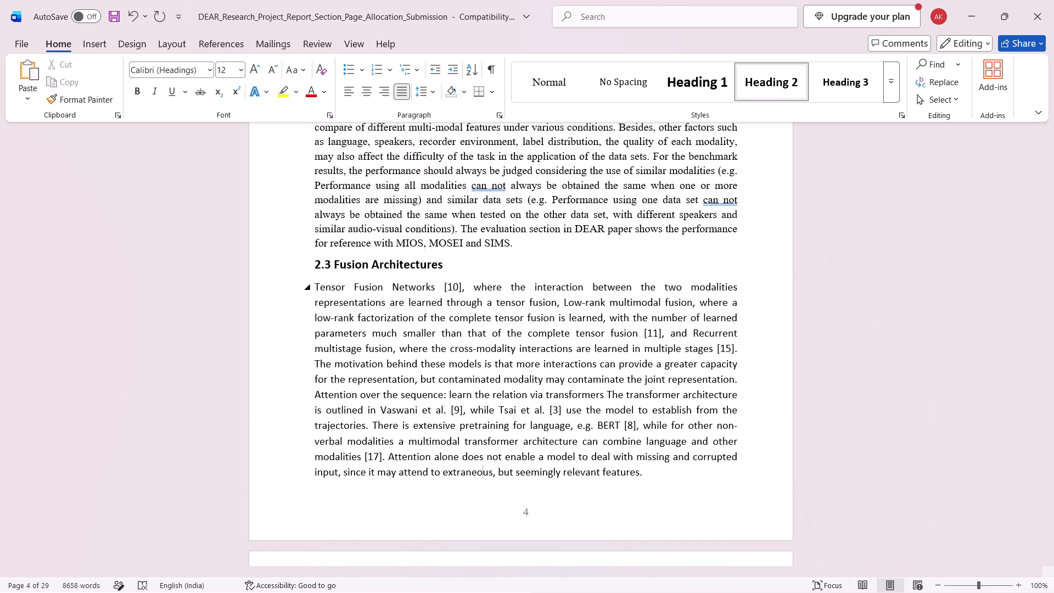
pyautogui.scroll(1, 485, 370)
pyautogui.hscroll(2, 485, 370)
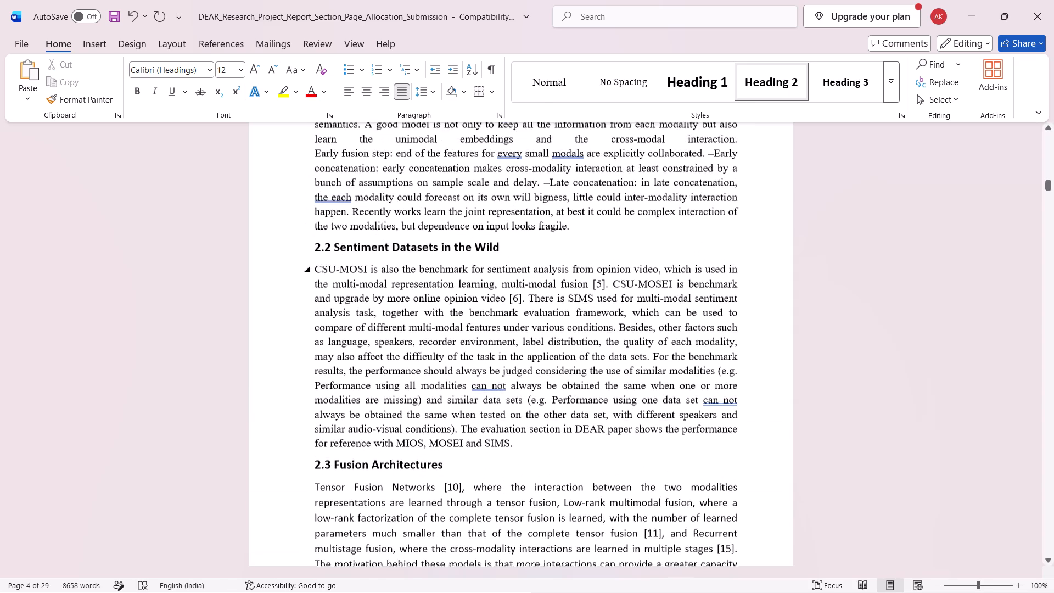
pyautogui.scroll(-2, 485, 370)
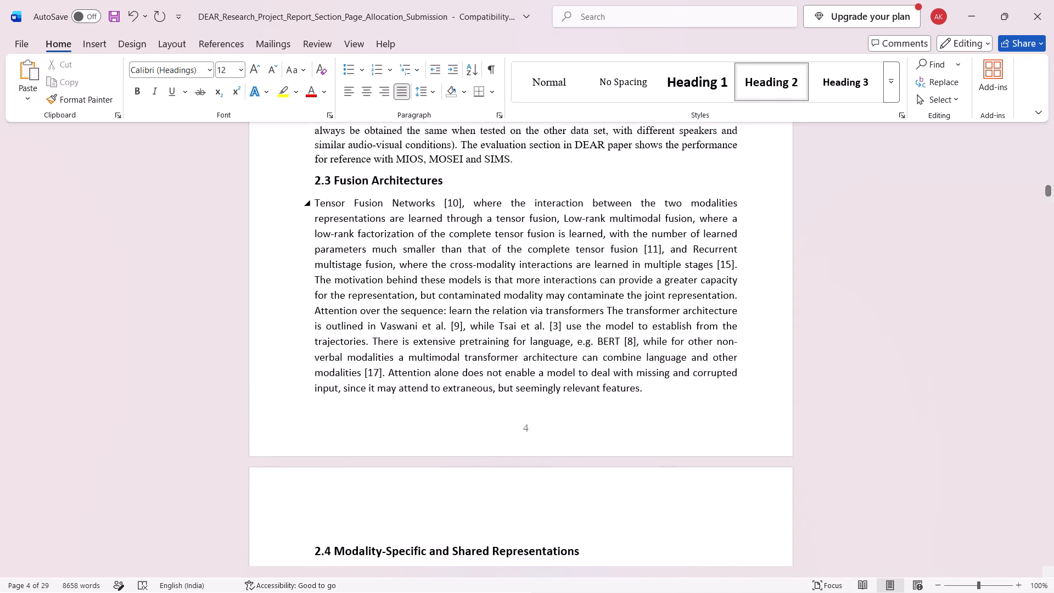
pyautogui.scroll(-3, 485, 370)
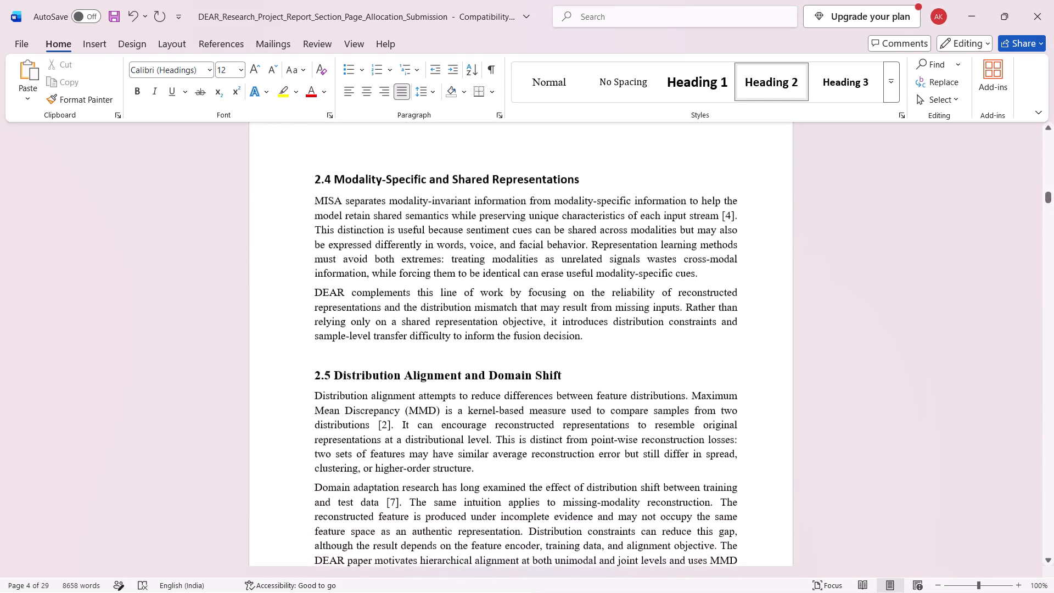
pyautogui.scroll(-1, 485, 370)
pyautogui.scroll(1, 485, 370)
pyautogui.hscroll(1, 485, 370)
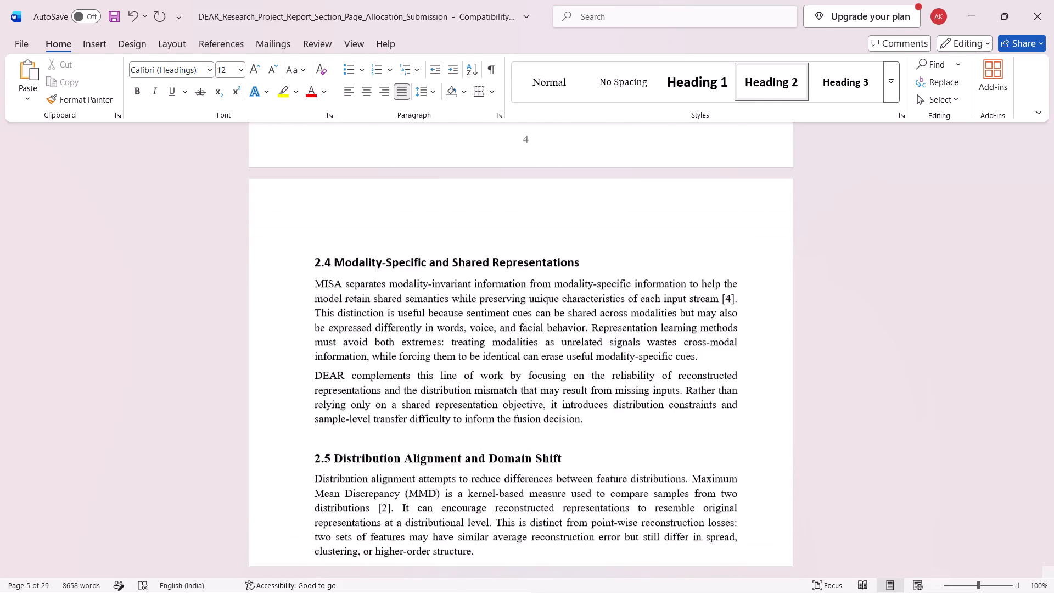
pyautogui.hscroll(1, 485, 370)
pyautogui.scroll(-4, 485, 370)
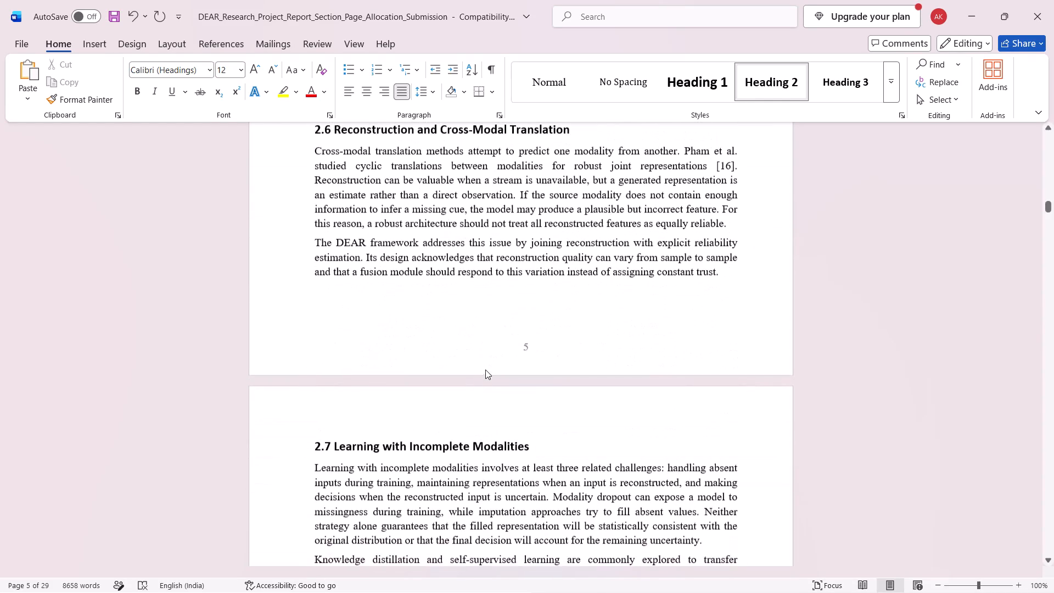
pyautogui.scroll(4, 485, 370)
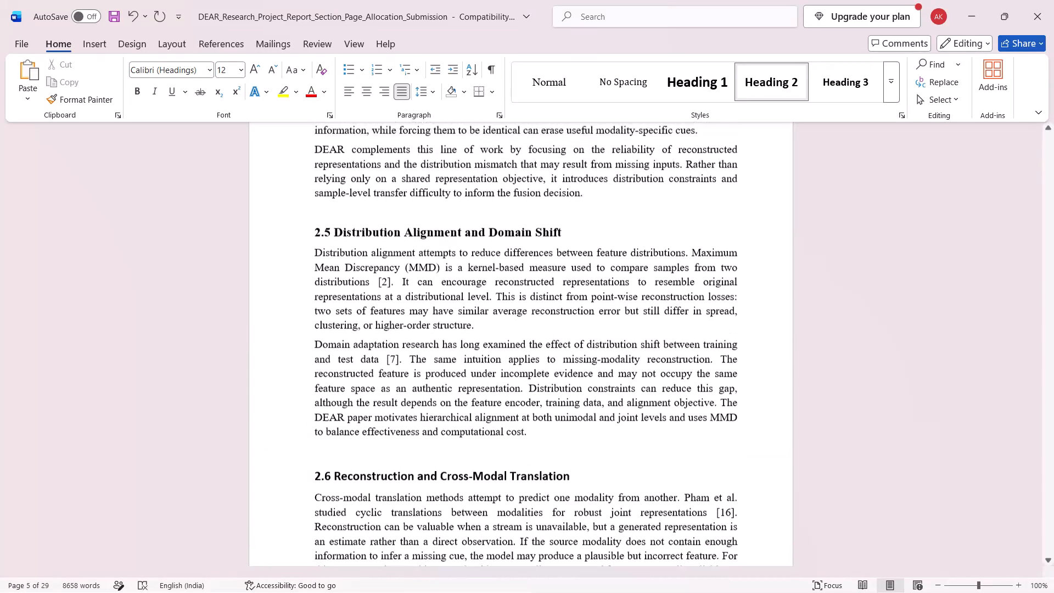
pyautogui.scroll(1, 485, 370)
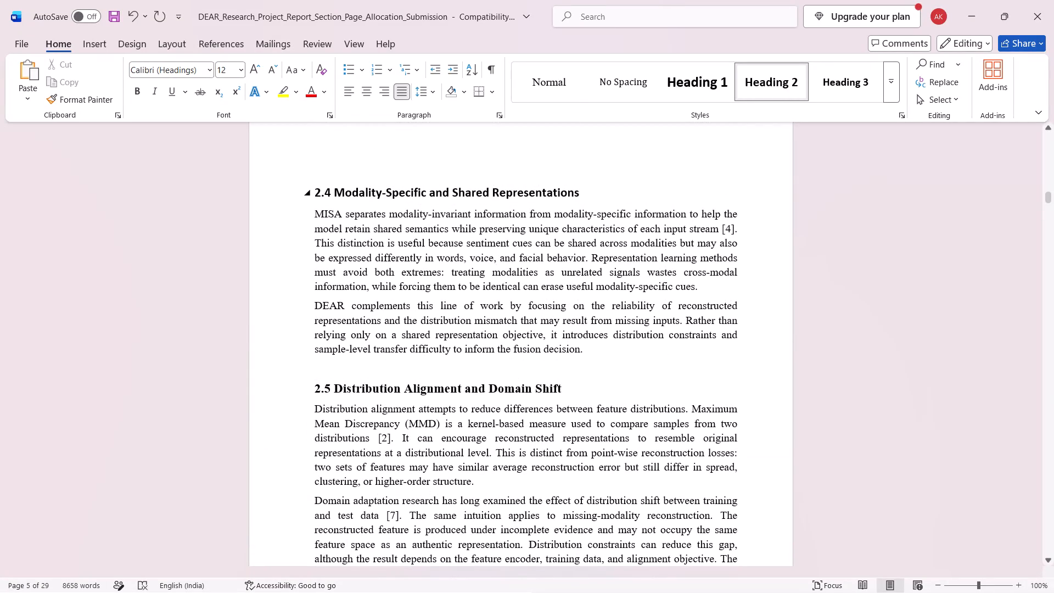
# Copy sections 2.4 Modality-Specific and Shared Representations through 2.6 Reconstruction and Cross-Modal Translation, including their headings.
pyautogui.moveTo(315, 186); pyautogui.dragTo(466, 292)
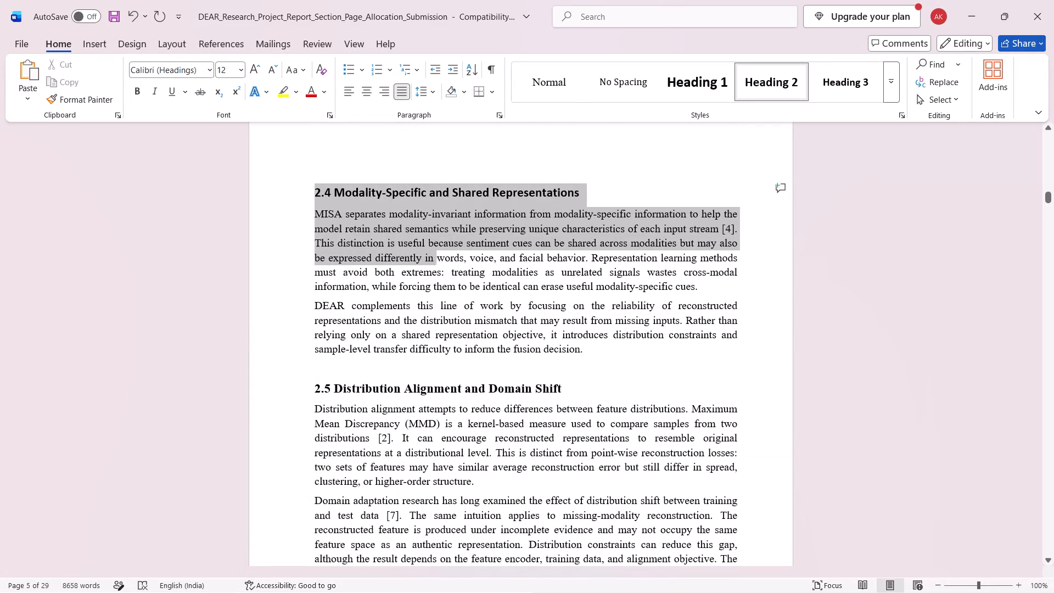
pyautogui.moveTo(466, 292); pyautogui.dragTo(710, 353)
pyautogui.scroll(1, 598, 462)
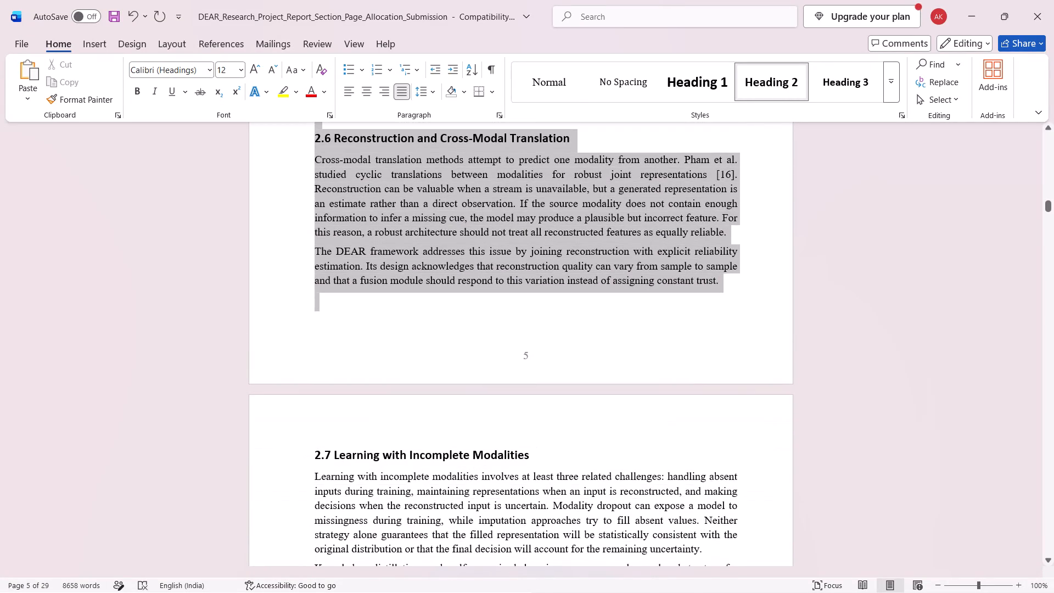
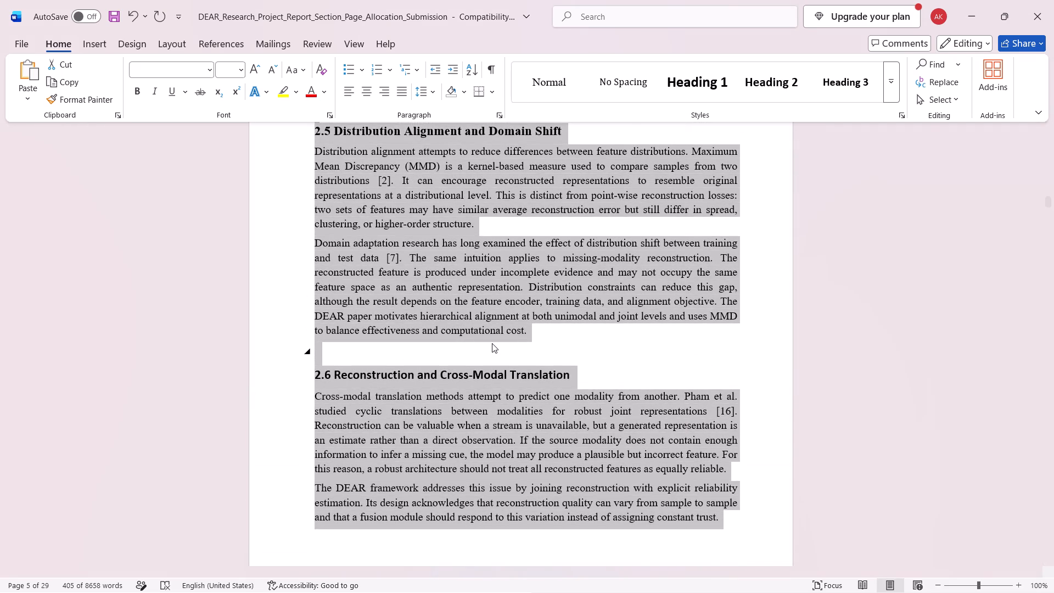
pyautogui.hotkey('ctrl', 'v')
# Format the body text under 2.4 Custom and shared Abstractions as non-bold 12 pt, leaving out the heading.
pyautogui.scroll(5, 492, 343)
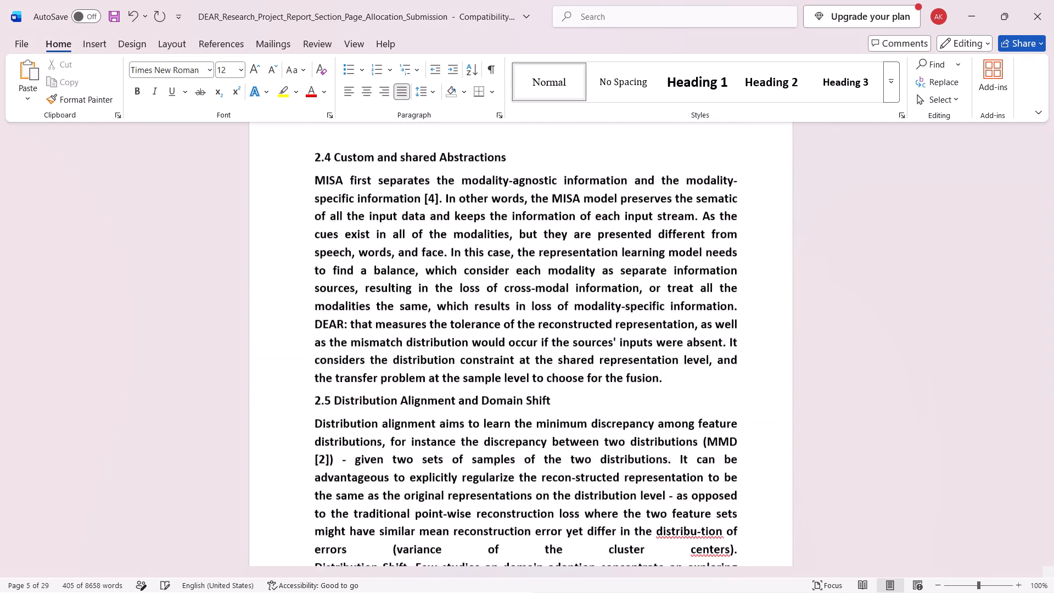
pyautogui.scroll(1, 492, 343)
pyautogui.scroll(-1, 474, 361)
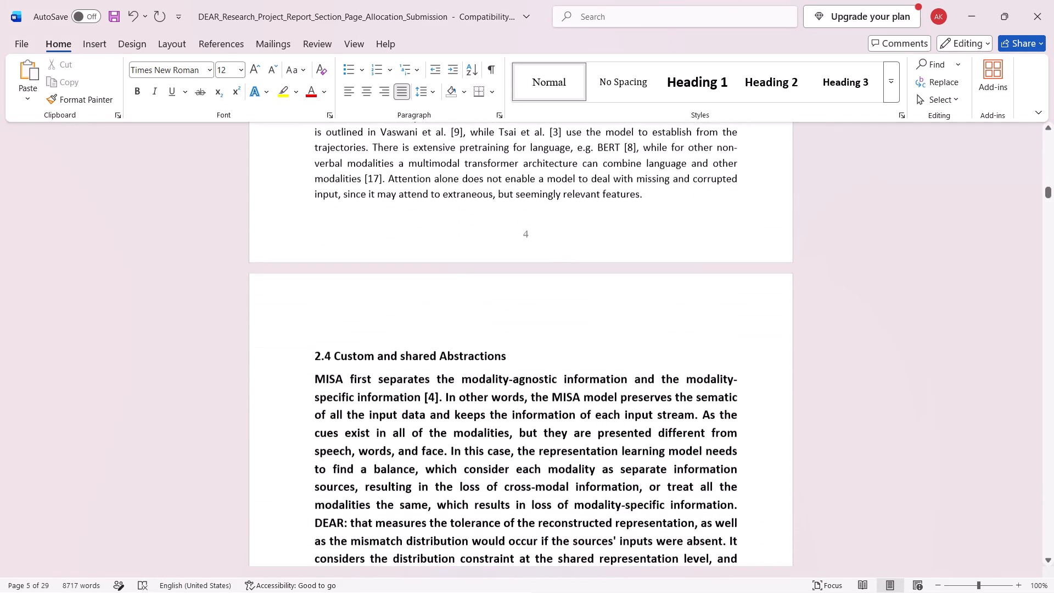
pyautogui.scroll(-2, 474, 361)
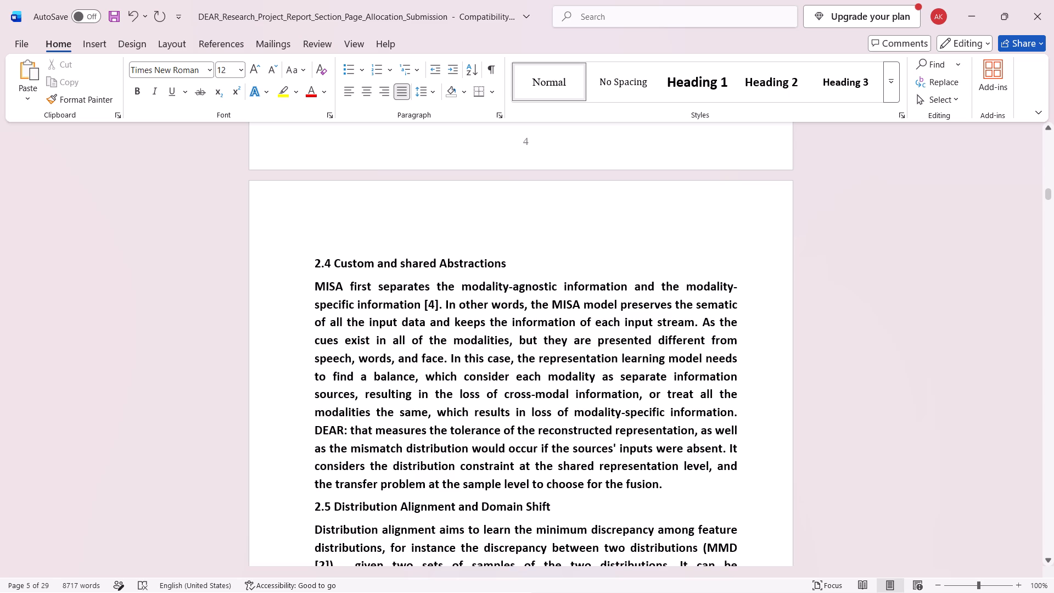
pyautogui.moveTo(663, 484); pyautogui.dragTo(637, 458)
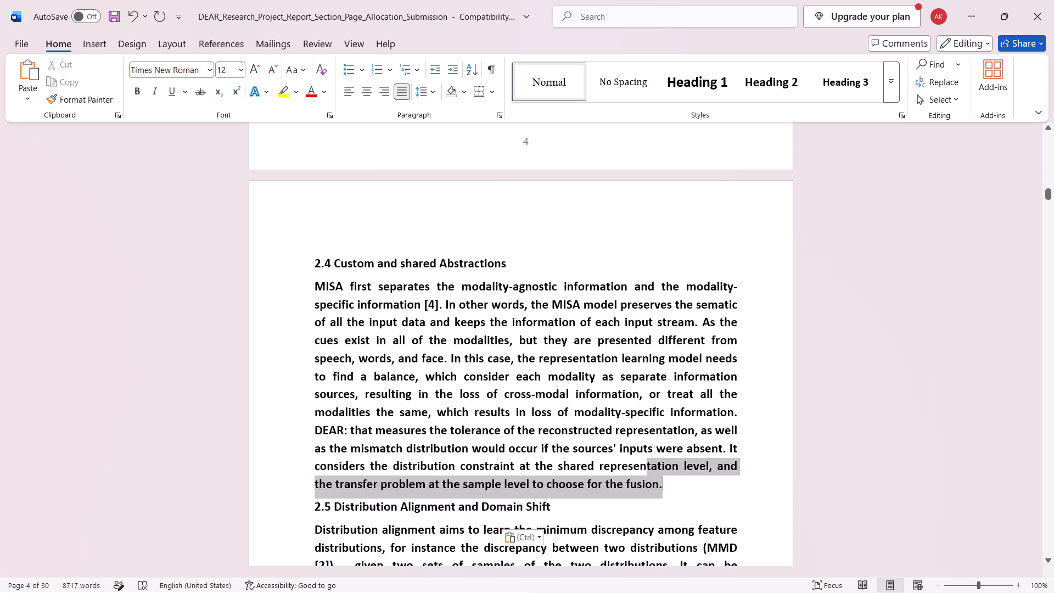
pyautogui.moveTo(637, 458); pyautogui.dragTo(317, 281)
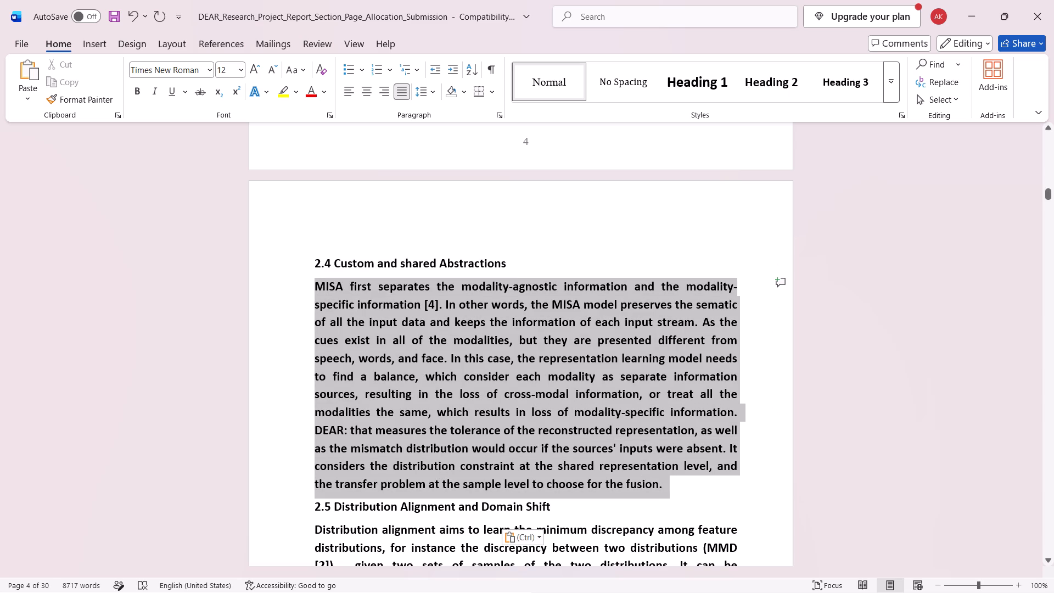
pyautogui.moveTo(317, 281); pyautogui.dragTo(317, 284)
pyautogui.click(331, 265)
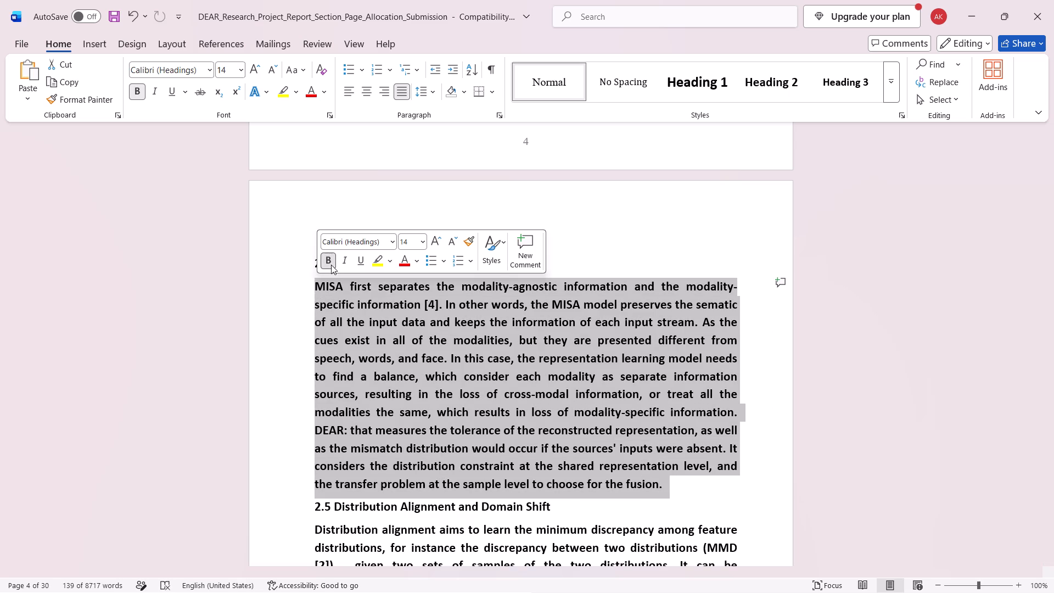
pyautogui.click(421, 245)
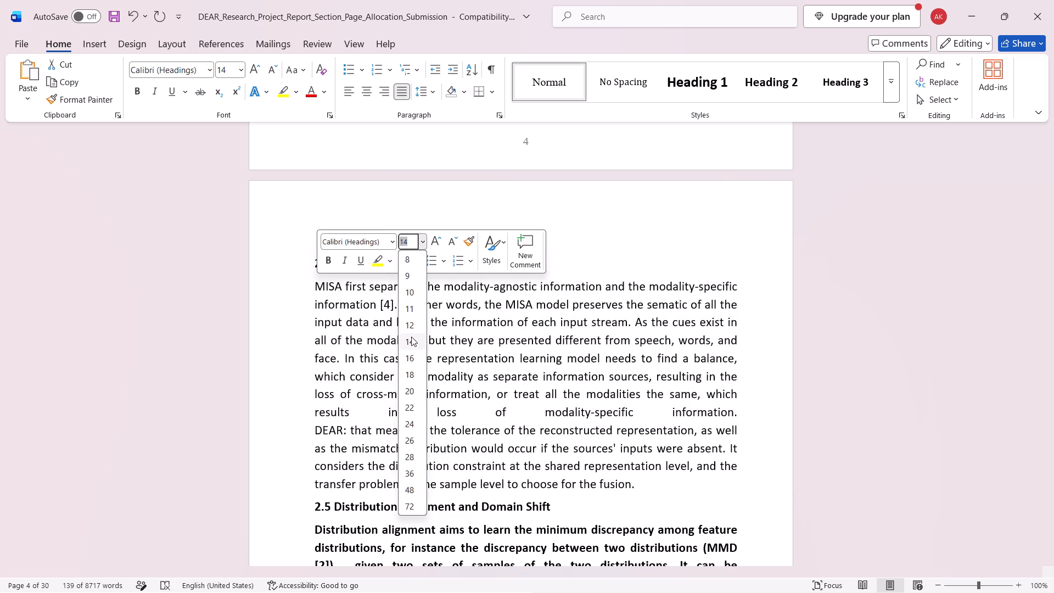
pyautogui.click(411, 327)
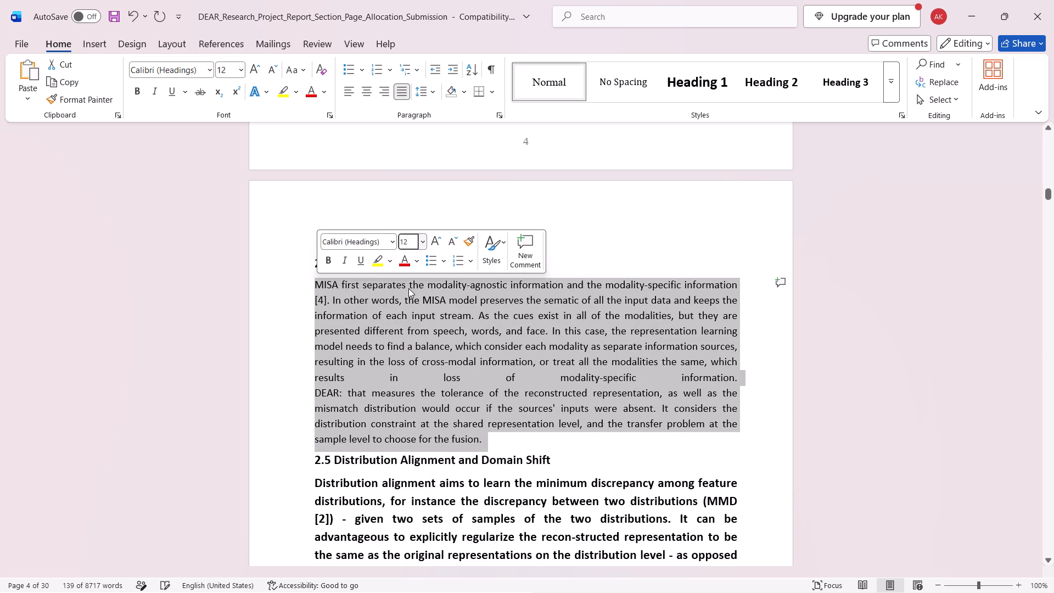
pyautogui.click(593, 260)
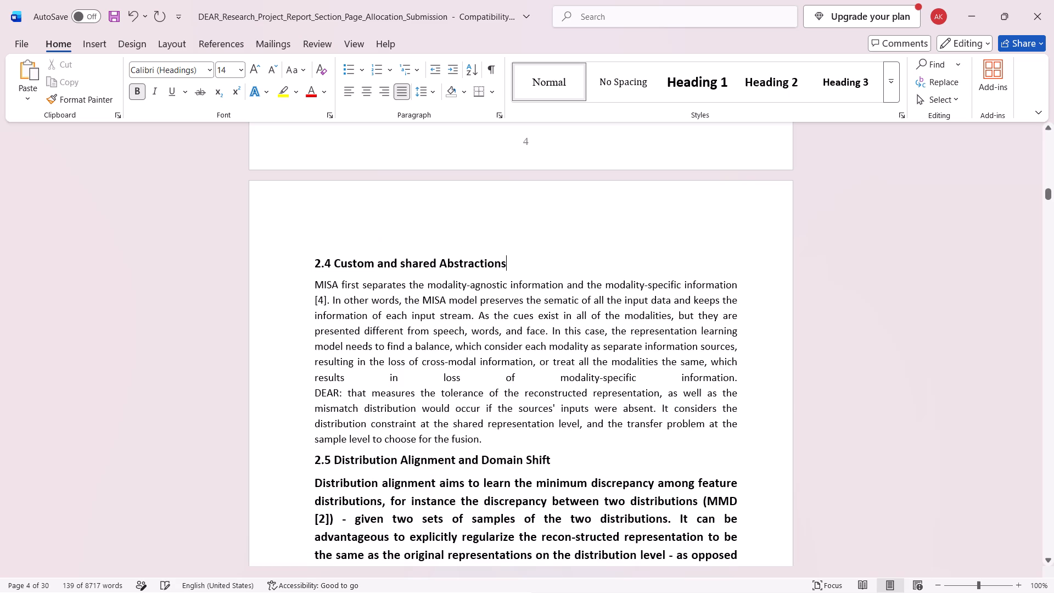
# Format the body text under 2.5 Distribution Alignment and Domain Shift as non-bold 12 pt.
pyautogui.scroll(-1, 481, 368)
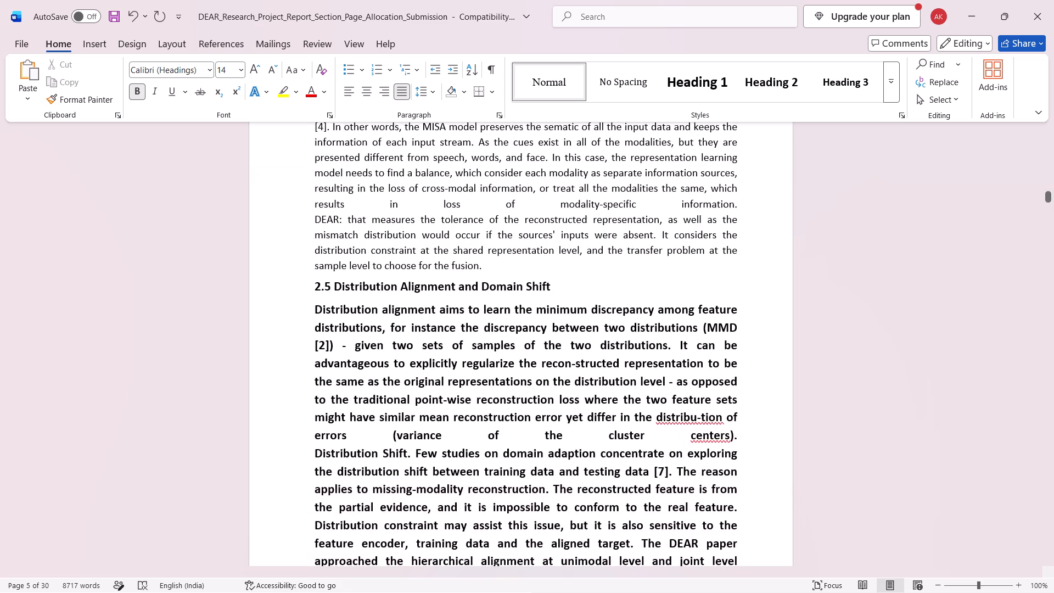
pyautogui.scroll(-1, 481, 368)
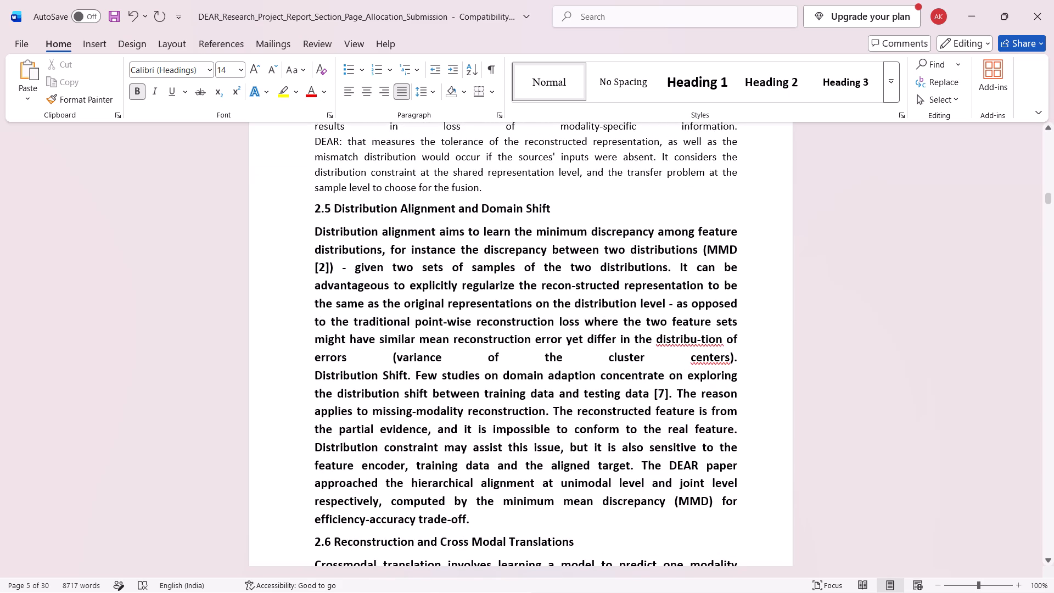
pyautogui.moveTo(489, 521); pyautogui.dragTo(341, 264)
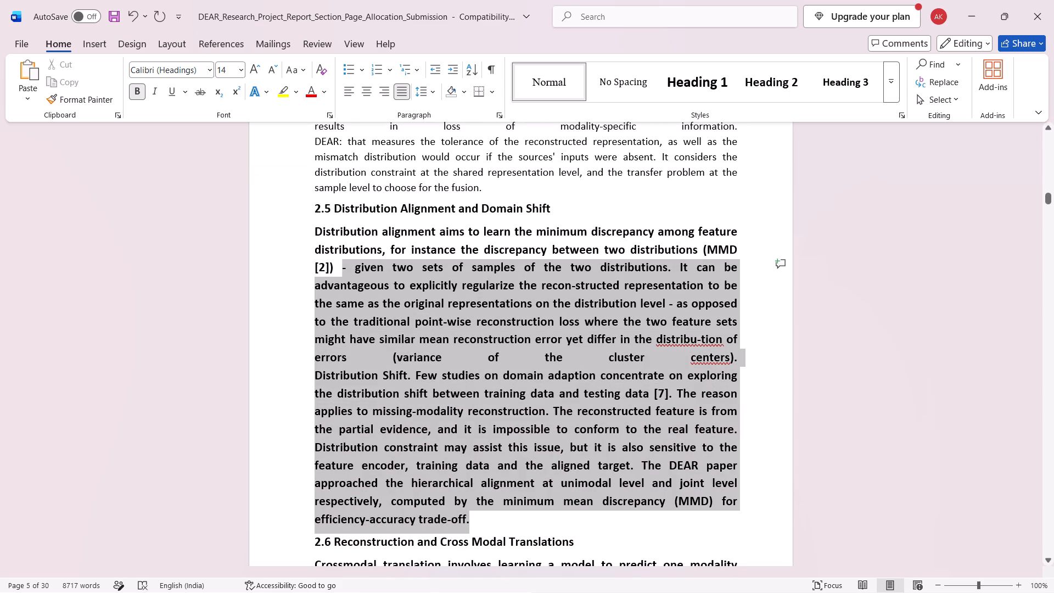
pyautogui.moveTo(341, 264); pyautogui.dragTo(313, 236)
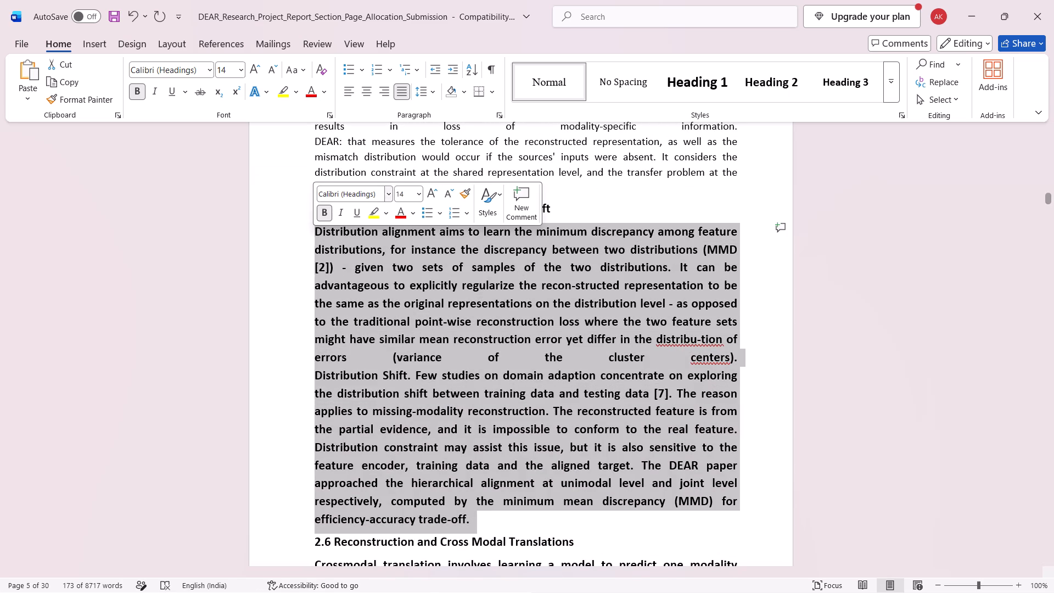
pyautogui.click(323, 207)
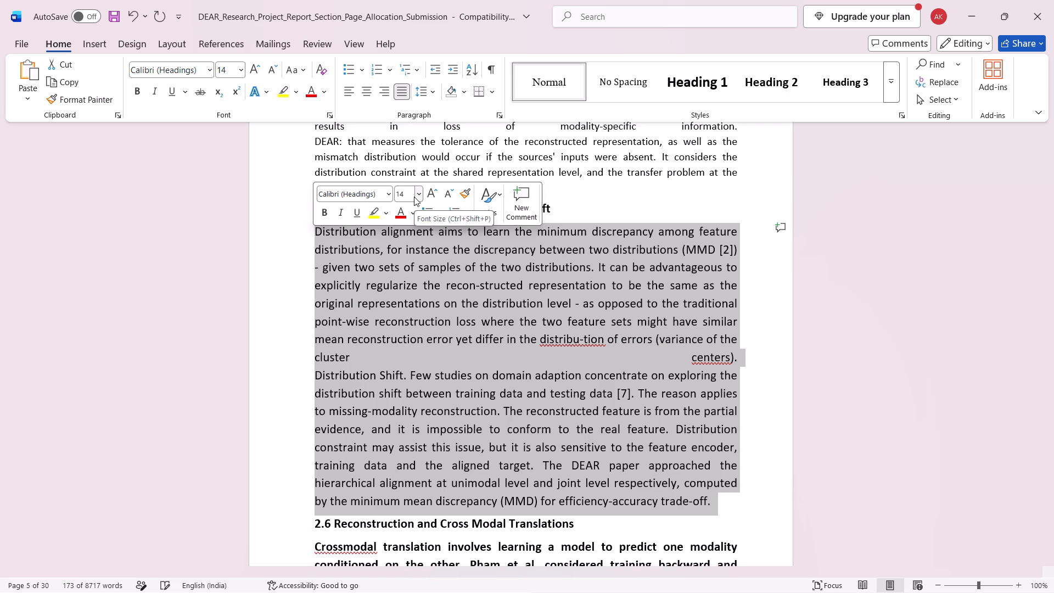
pyautogui.click(419, 197)
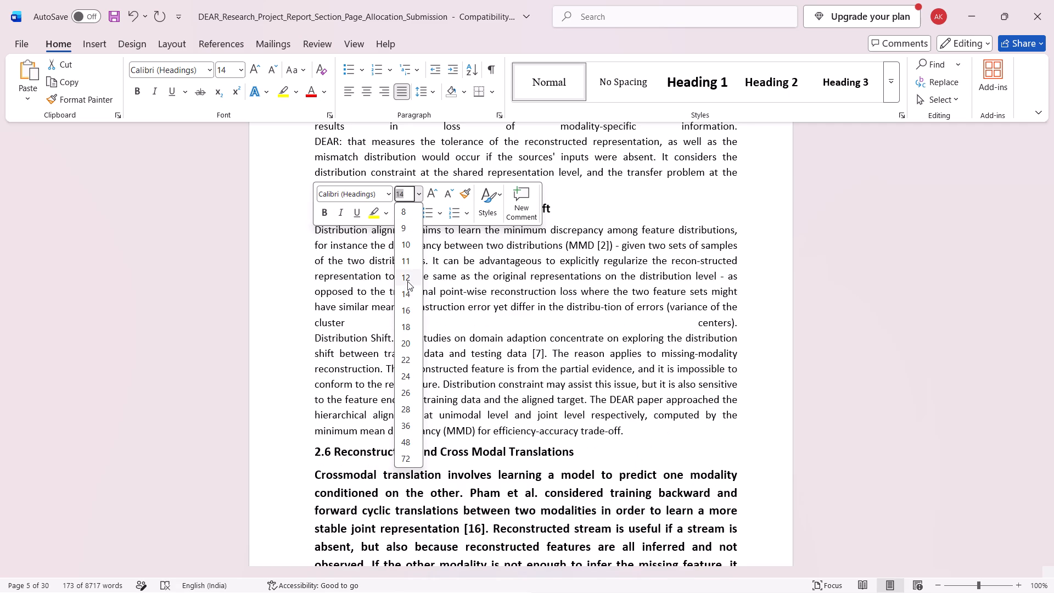
pyautogui.click(407, 281)
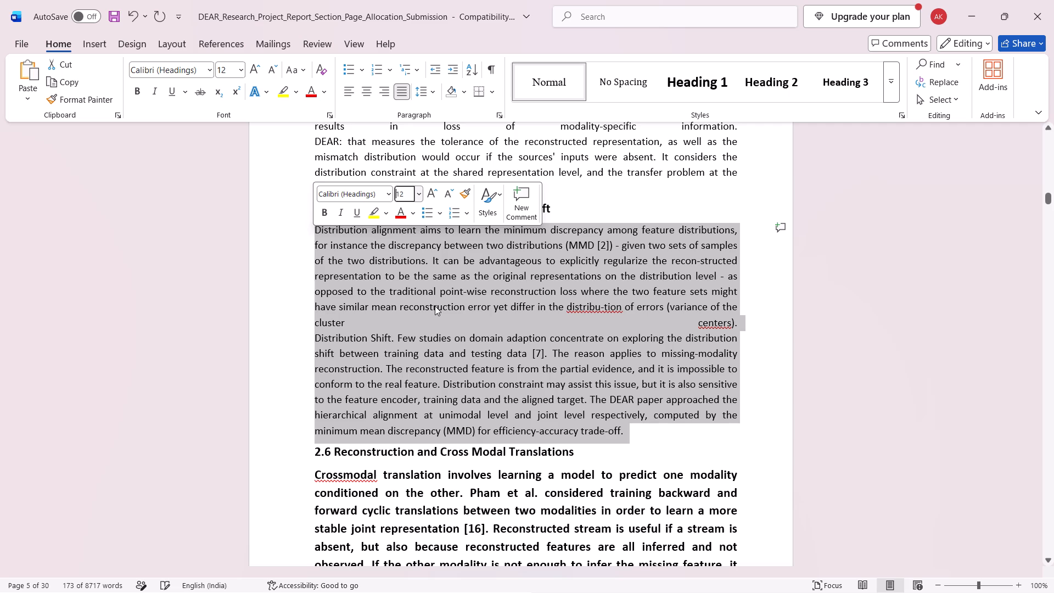
# Format the body text under 2.6 Reconstruction and Cross Modal Translations as non-bold 12 pt, leaving out the heading.
pyautogui.scroll(-1, 439, 298)
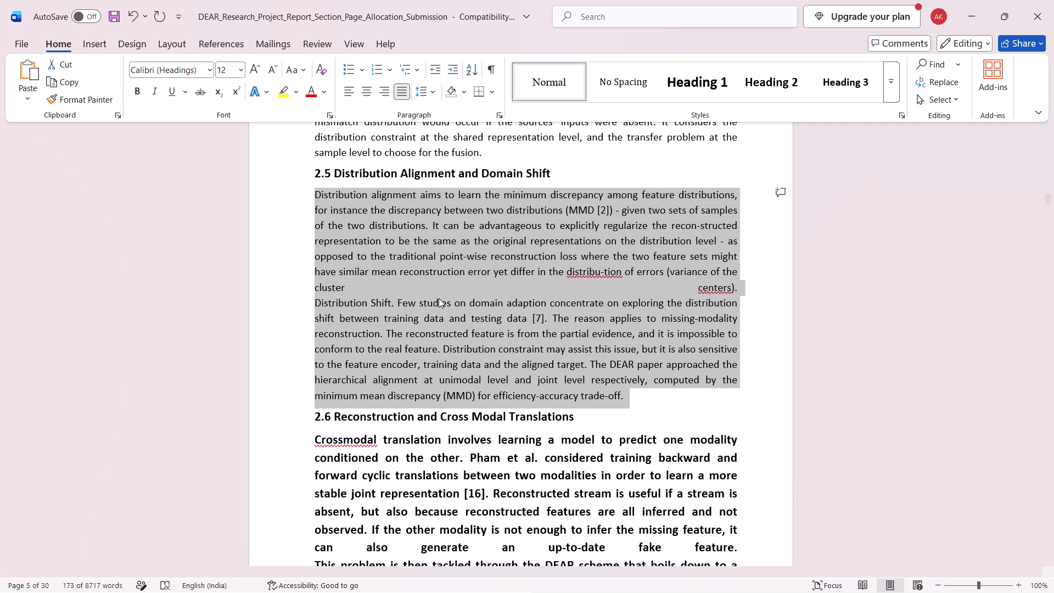
pyautogui.scroll(-1, 439, 298)
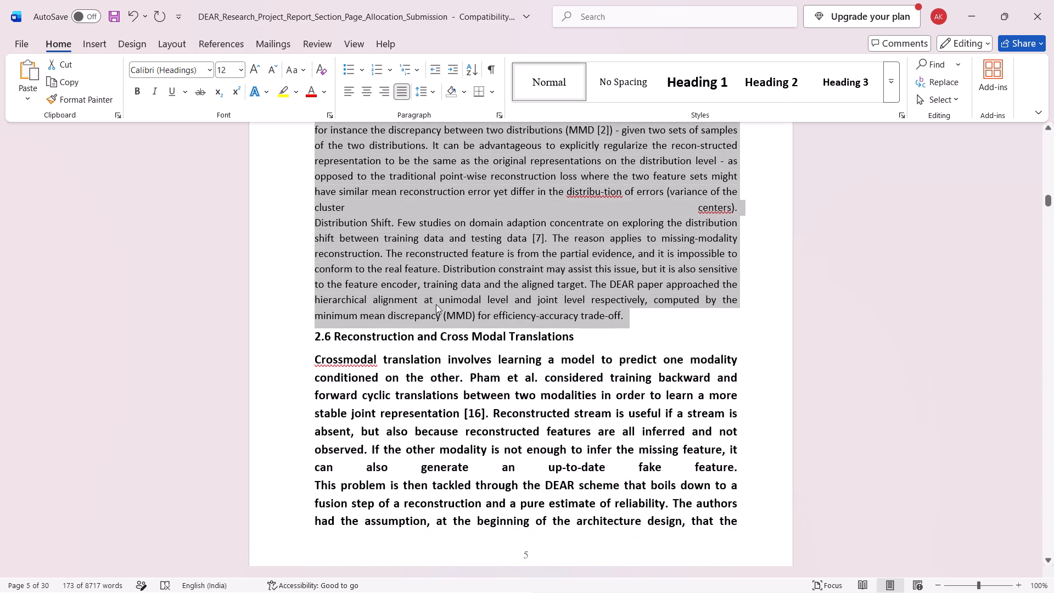
pyautogui.click(319, 355)
pyautogui.press('Left')
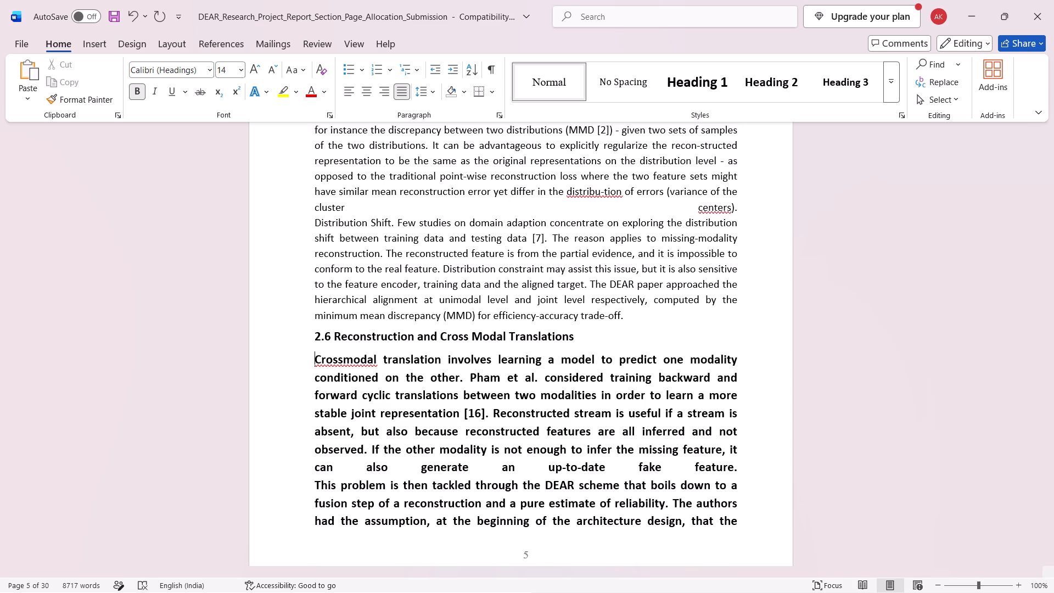
pyautogui.click(319, 355)
pyautogui.press('Left')
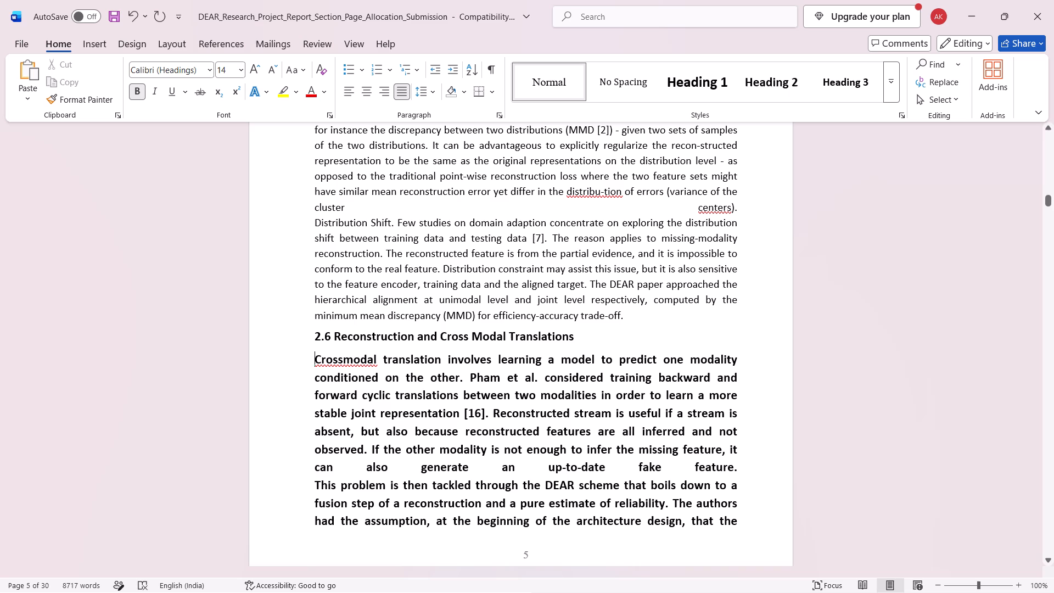
pyautogui.moveTo(314, 355); pyautogui.dragTo(565, 424)
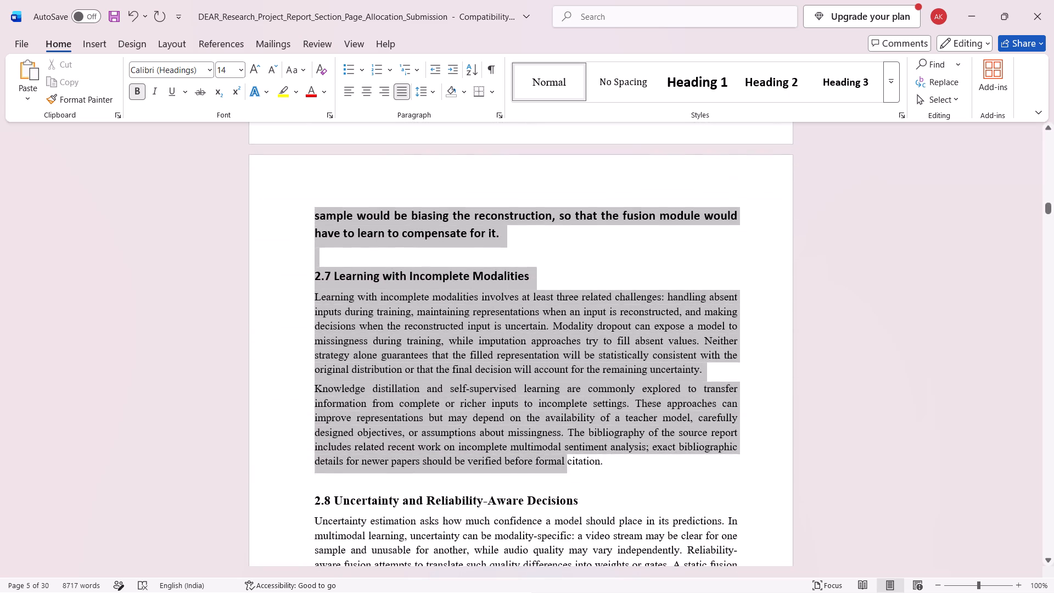
pyautogui.moveTo(565, 424); pyautogui.dragTo(505, 232)
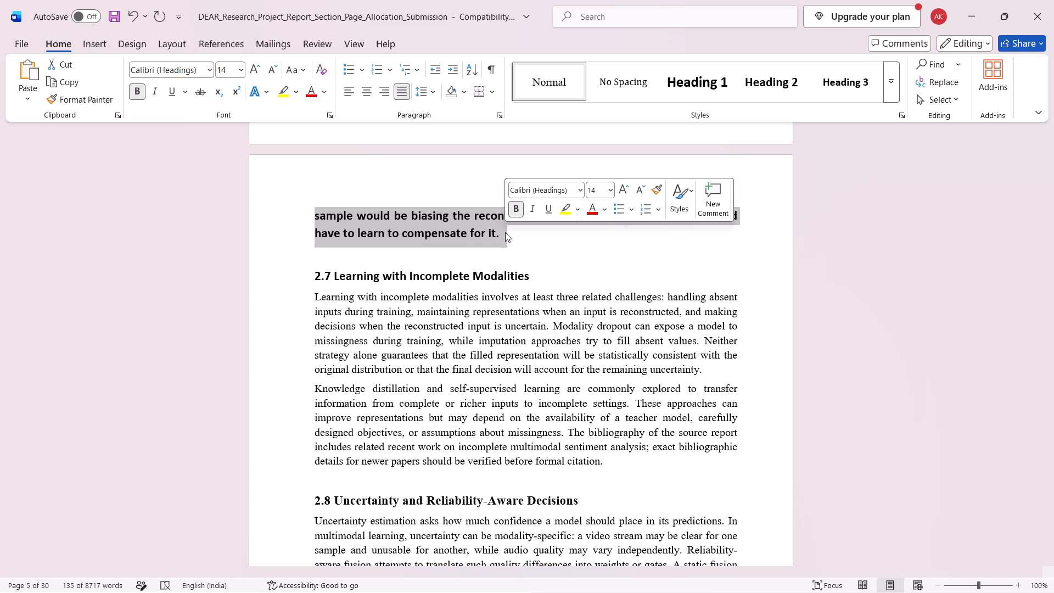
pyautogui.click(517, 203)
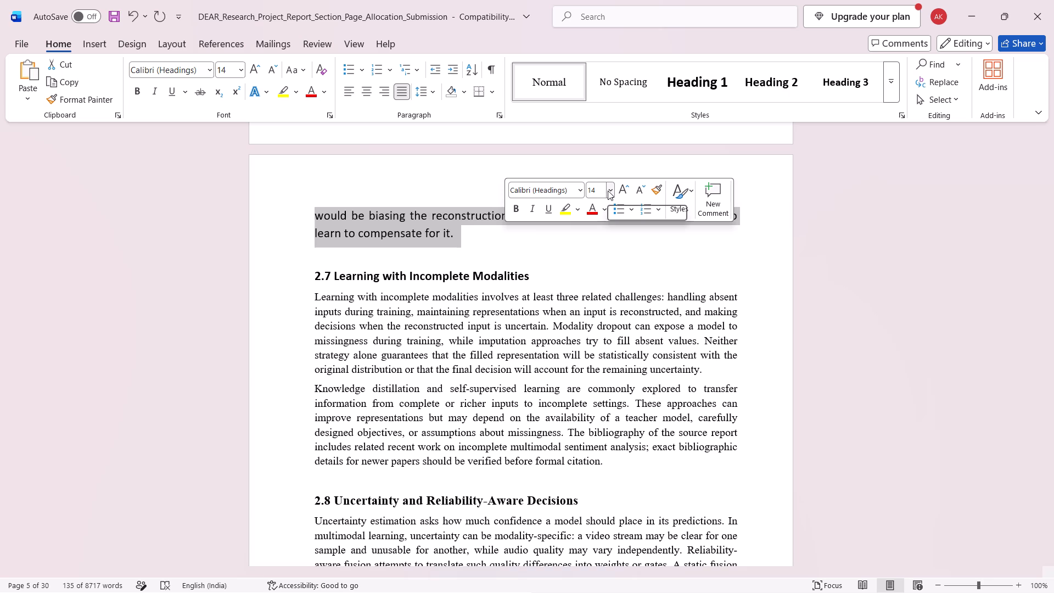
pyautogui.click(608, 191)
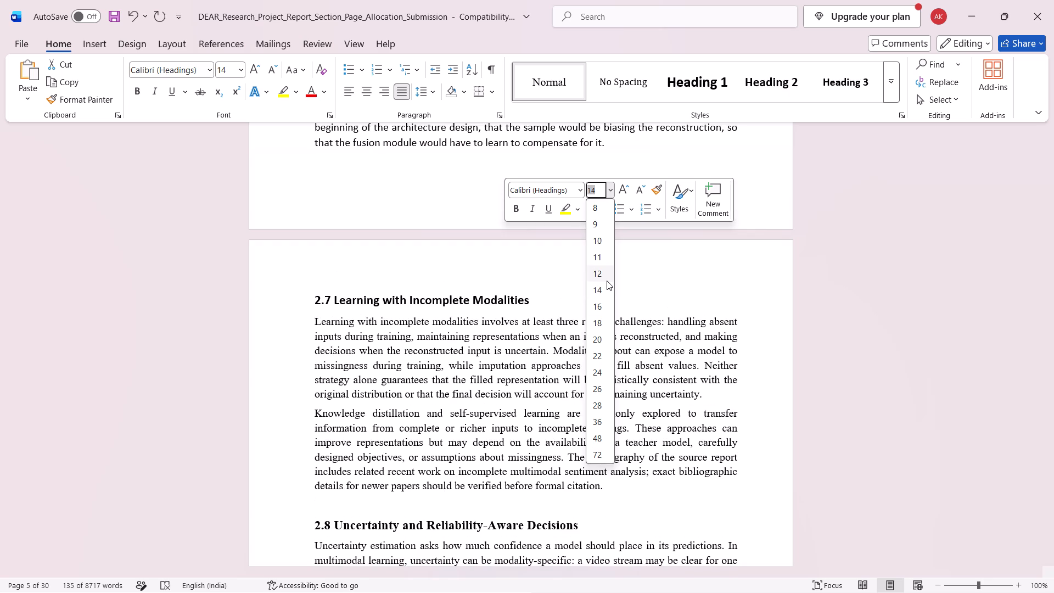
pyautogui.click(607, 281)
# Join the two parts of the 2.6 body text into one paragraph by removing the line break after "up-to-date fake feature.".
pyautogui.scroll(2, 484, 264)
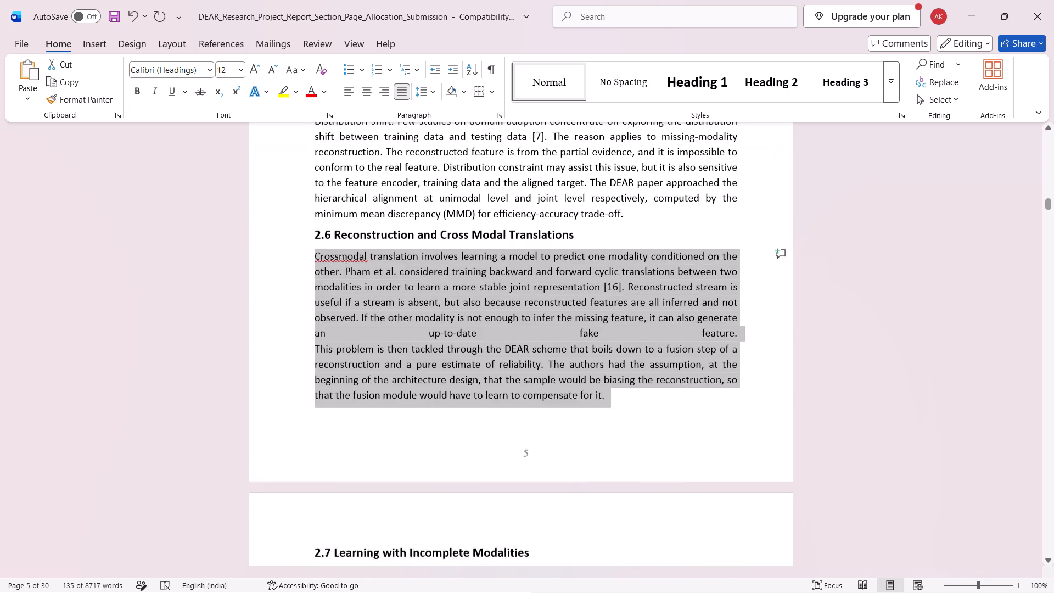
pyautogui.scroll(1, 484, 264)
pyautogui.click(604, 267)
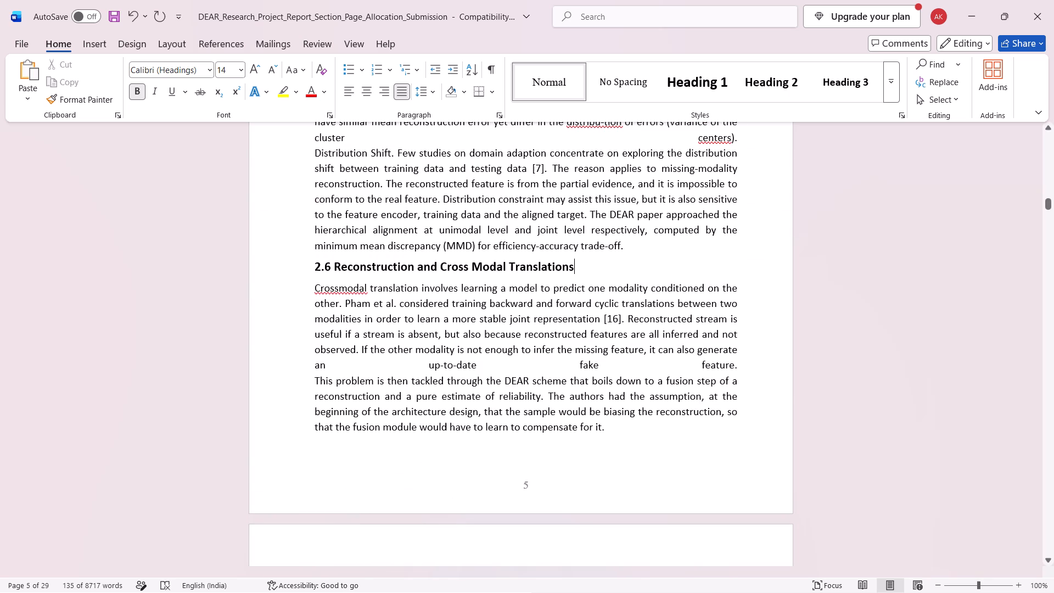
pyautogui.click(735, 365)
pyautogui.press('Right')
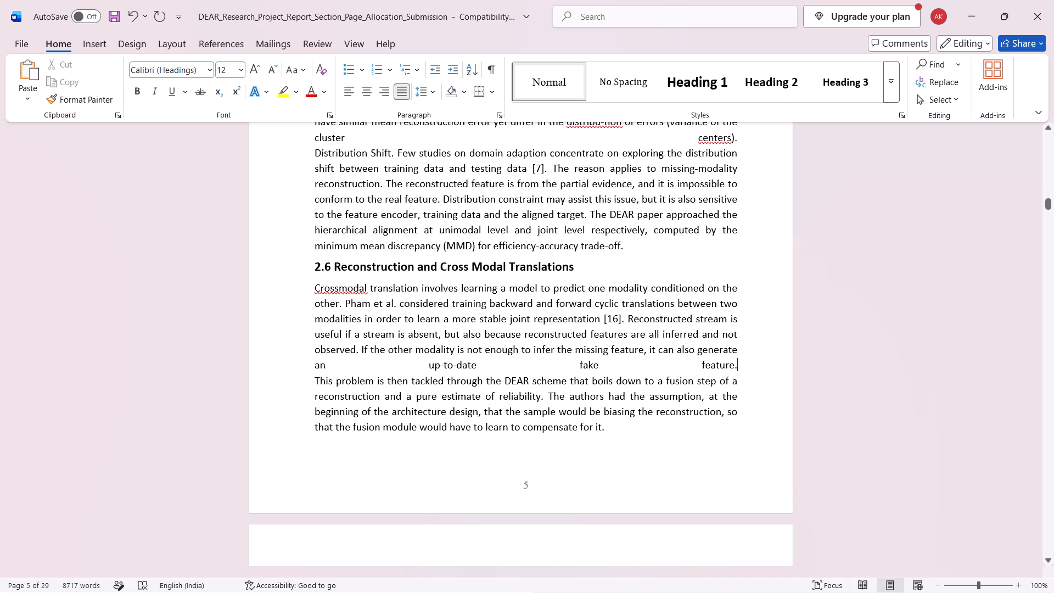
pyautogui.press('Return')
pyautogui.press('Down')
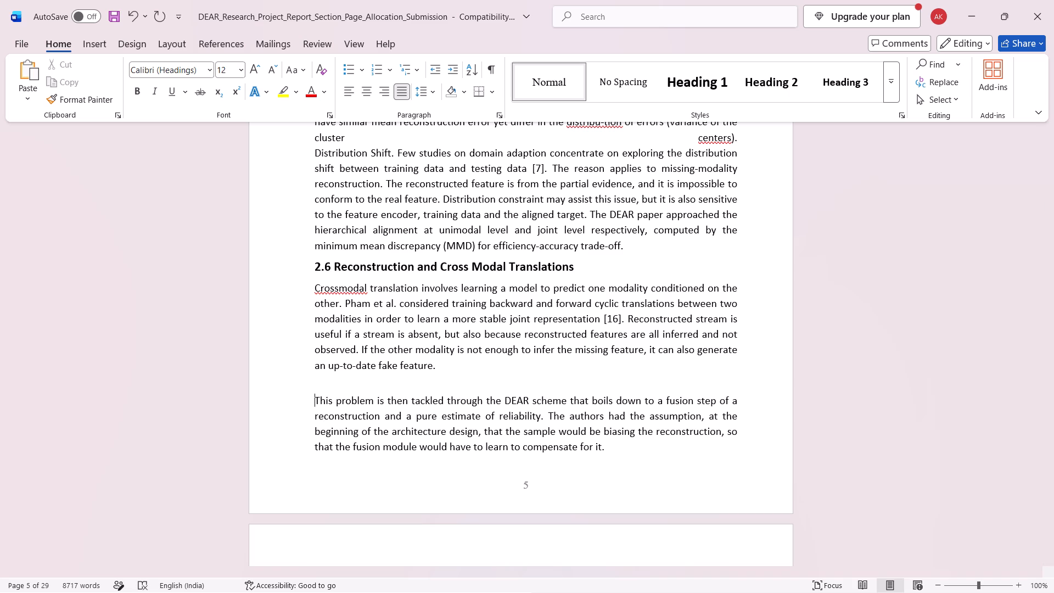
pyautogui.press('BackSpace')
pyautogui.press('BackSpace')
# Insert the missing spaces in section 2.6 so it reads "Cross modal" at the start and "feature. This" at the join.
pyautogui.scroll(-1, 735, 365)
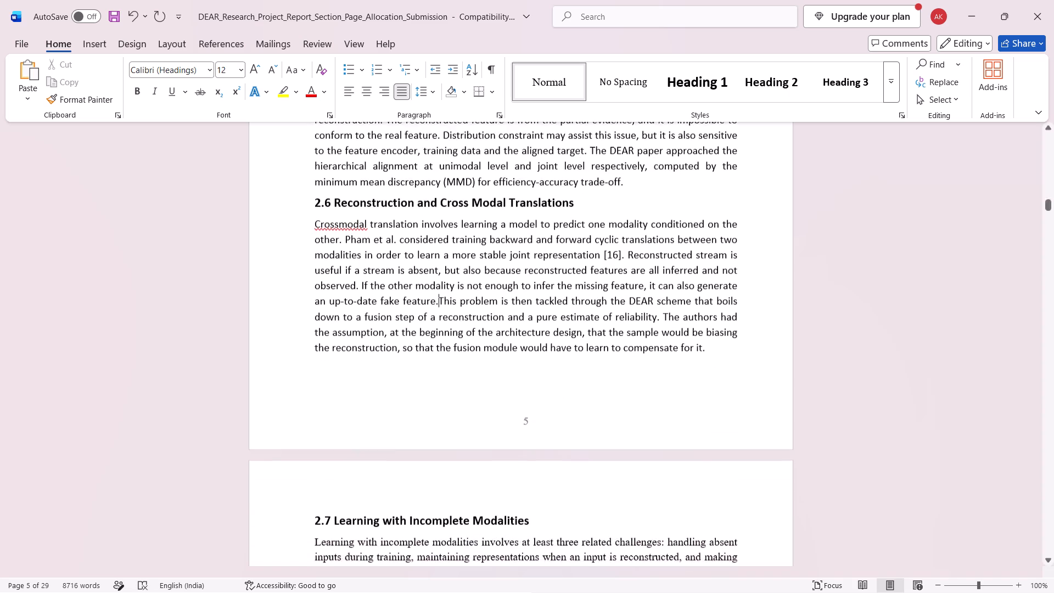
pyautogui.scroll(-1, 735, 365)
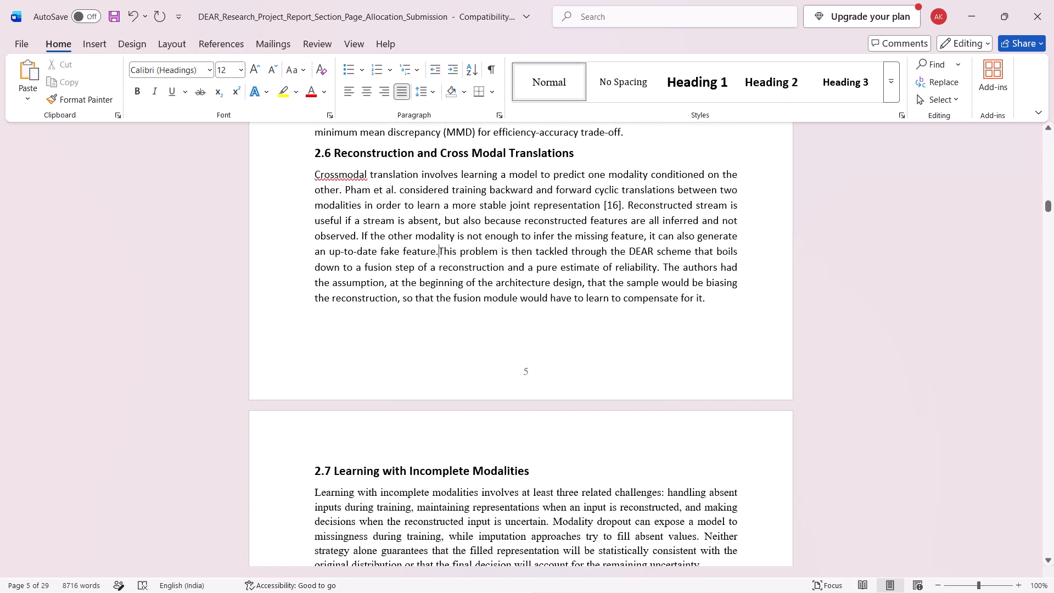
pyautogui.click(339, 176)
pyautogui.press('space')
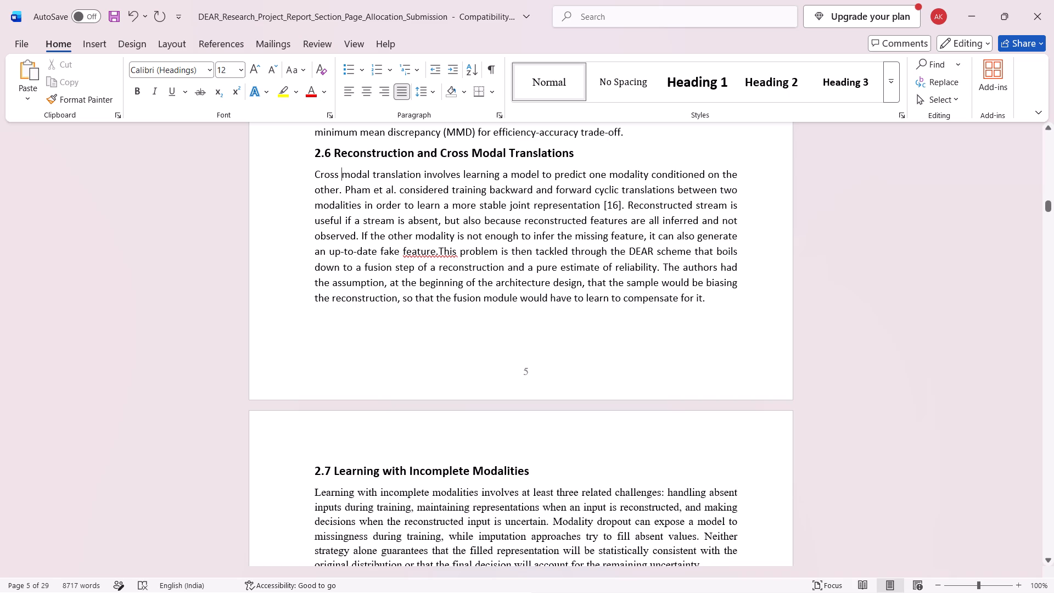
pyautogui.click(439, 250)
pyautogui.press('space')
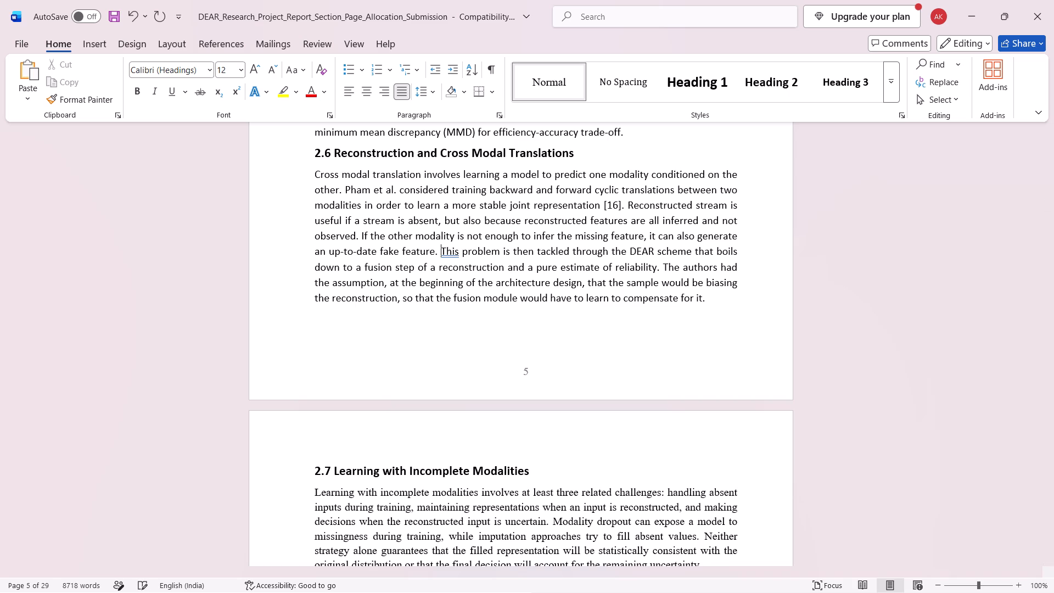
# Copy sections 2.7 Learning with Incomplete Modalities through 2.9 Research Gap and Position of DEAR, including their headings.
pyautogui.click(444, 322)
pyautogui.scroll(-1, 444, 322)
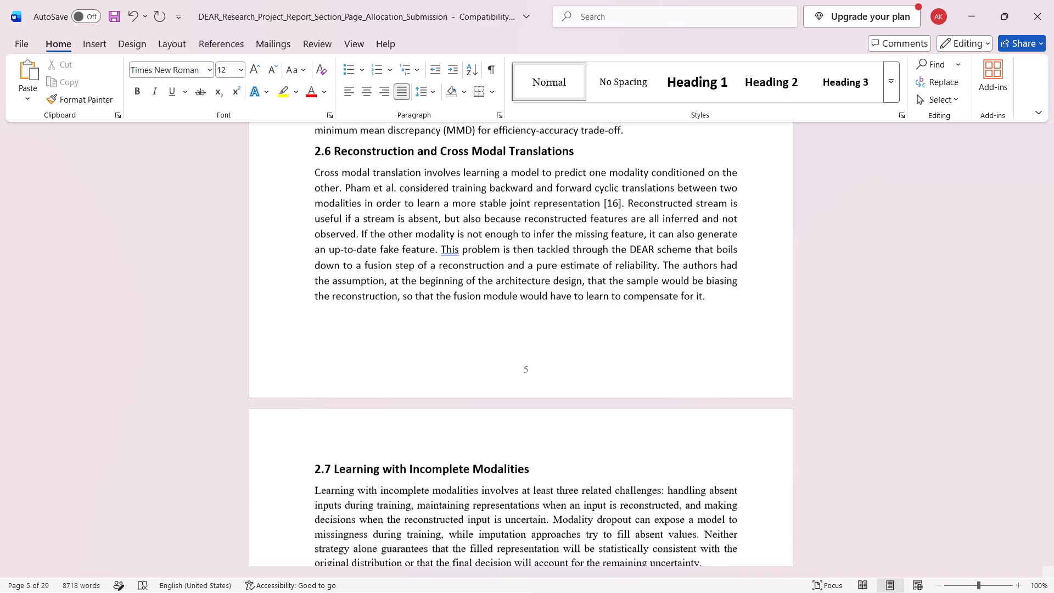
pyautogui.scroll(-2, 444, 322)
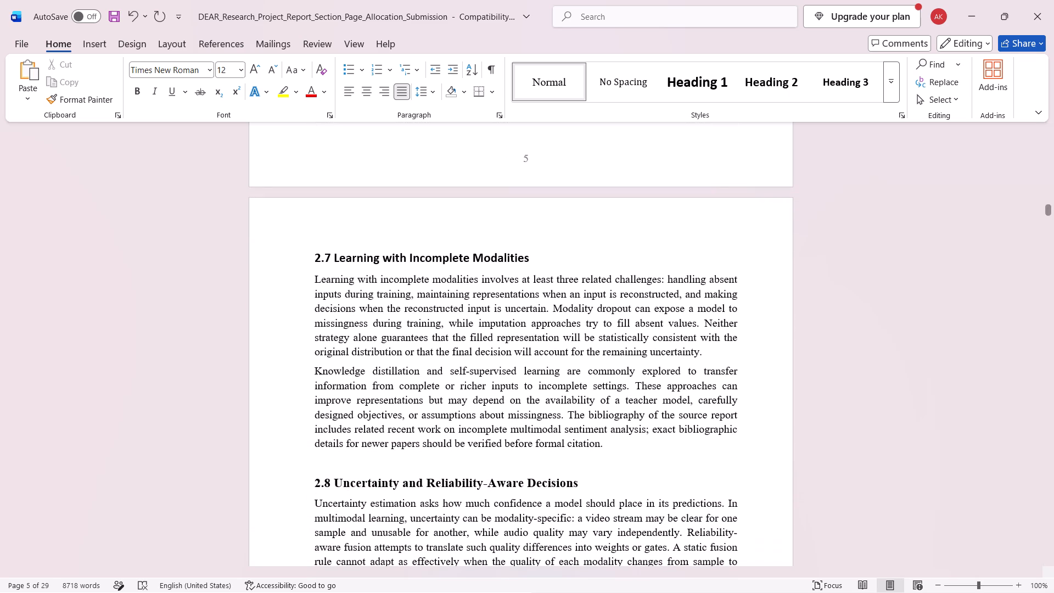
pyautogui.moveTo(315, 254); pyautogui.dragTo(574, 519)
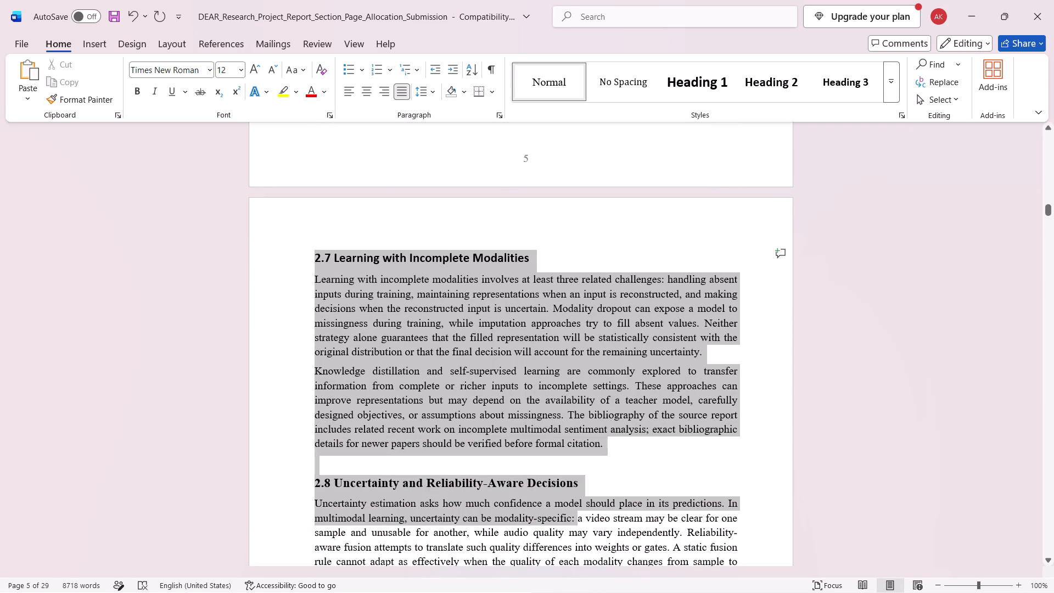
pyautogui.moveTo(574, 519); pyautogui.dragTo(606, 566)
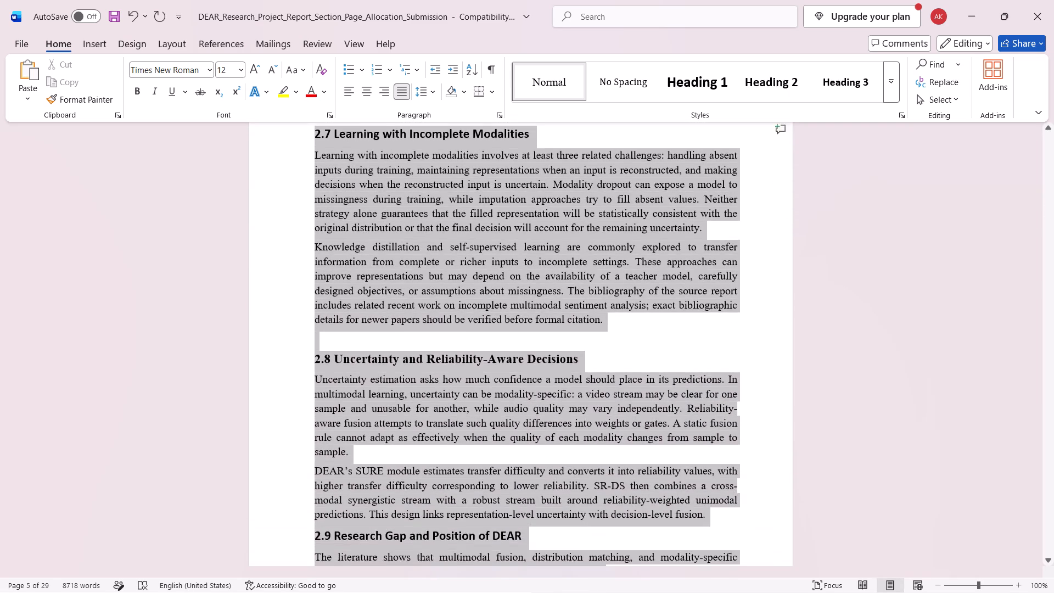
pyautogui.moveTo(606, 566); pyautogui.dragTo(613, 578)
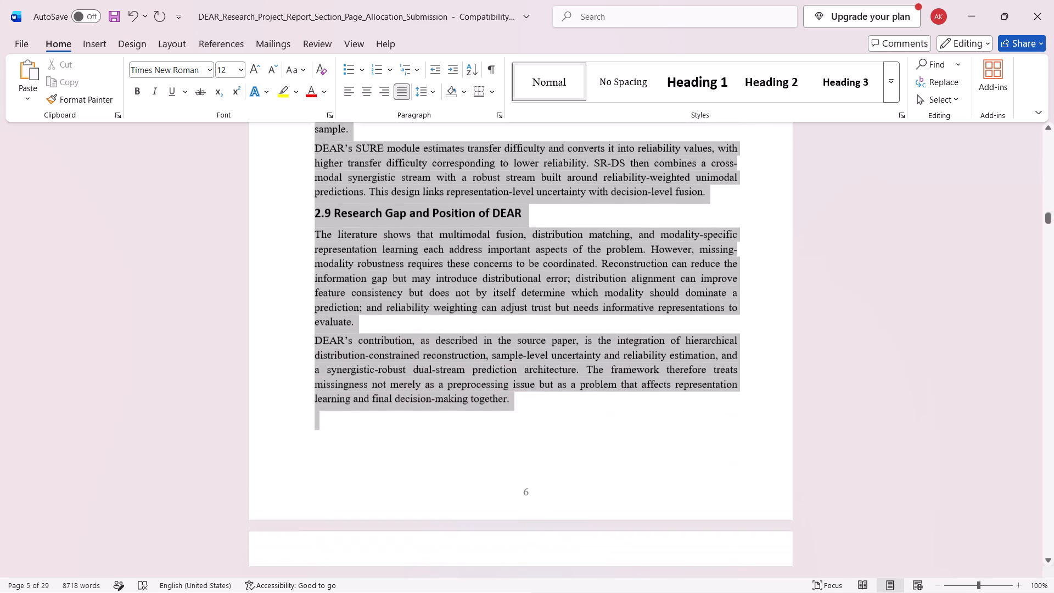
pyautogui.moveTo(613, 578); pyautogui.dragTo(580, 372)
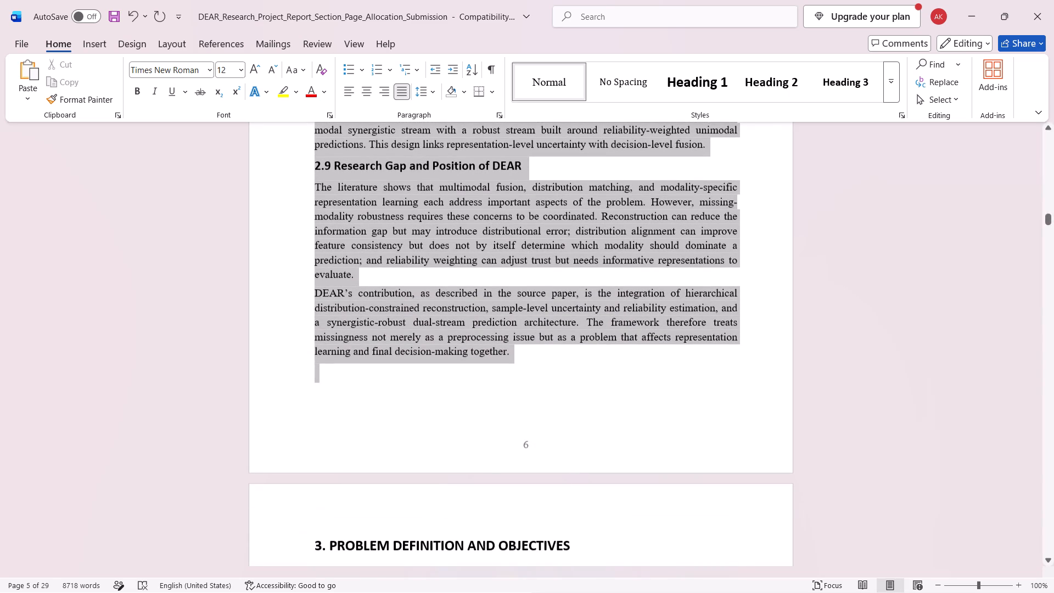
pyautogui.moveTo(580, 372); pyautogui.dragTo(570, 363)
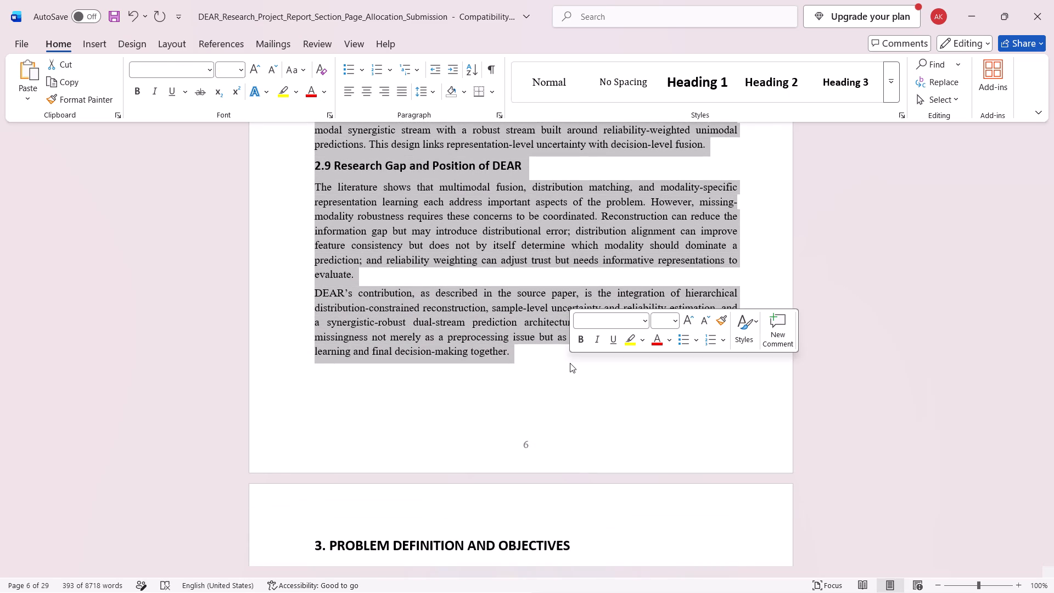
pyautogui.hotkey('ctrl', 'c')
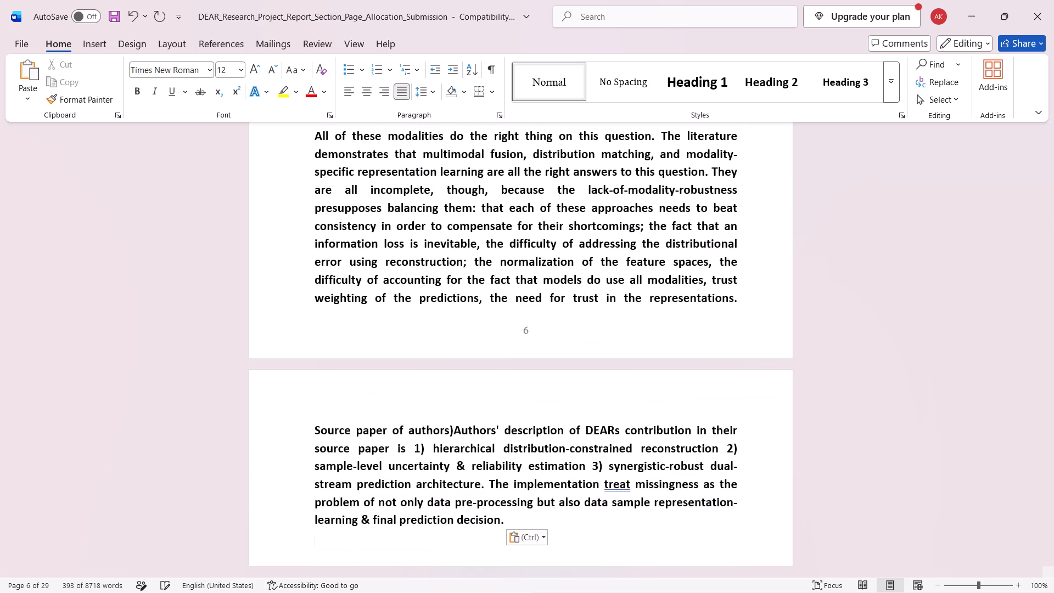
# Insert an empty line before the heading 2.7 Learning with incomplete modalities to move it onto the page with its body text.
pyautogui.scroll(7, 396, 210)
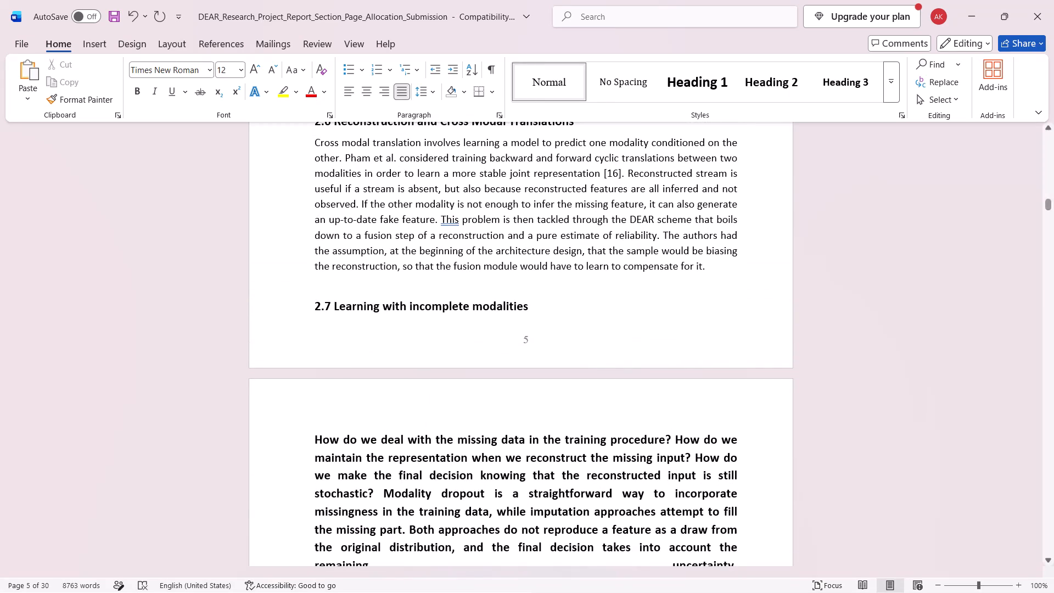
pyautogui.click(310, 301)
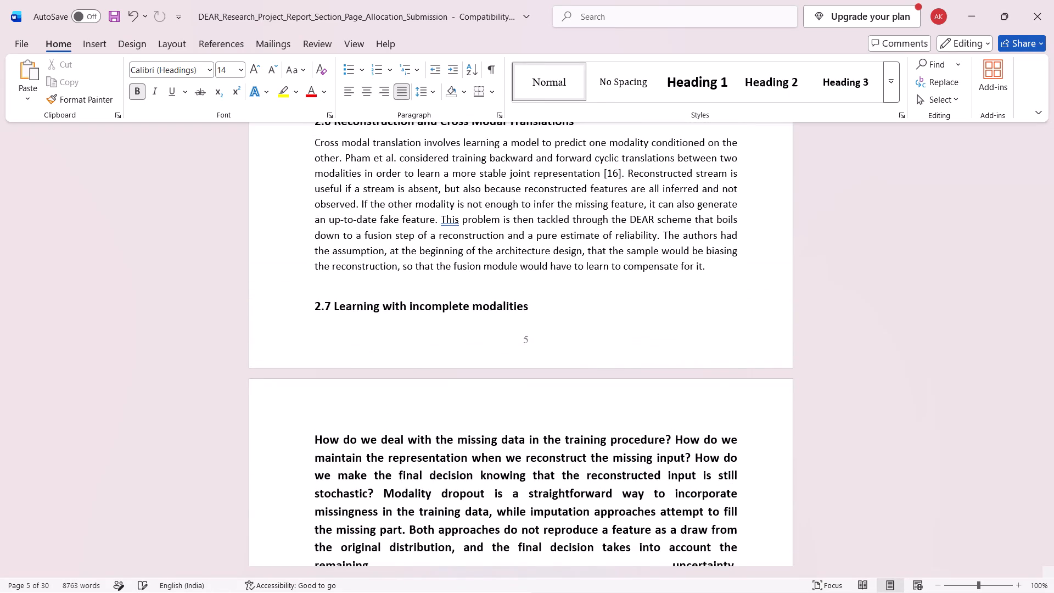
pyautogui.press('Return')
# Remove the bold from the section 2.7 body text and set its font size to 12.
pyautogui.scroll(-2, 310, 301)
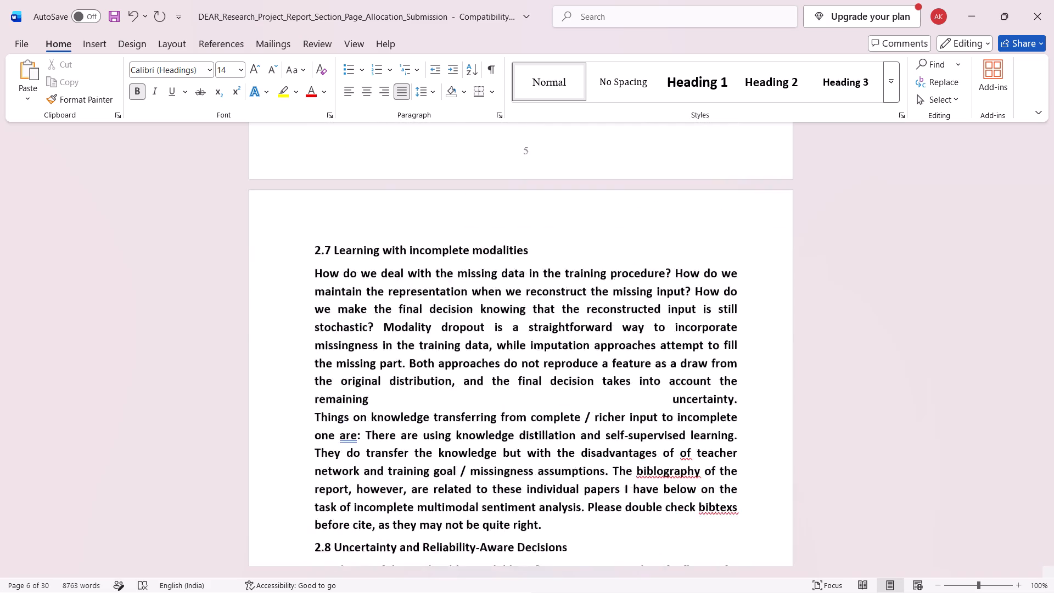
pyautogui.scroll(-1, 310, 301)
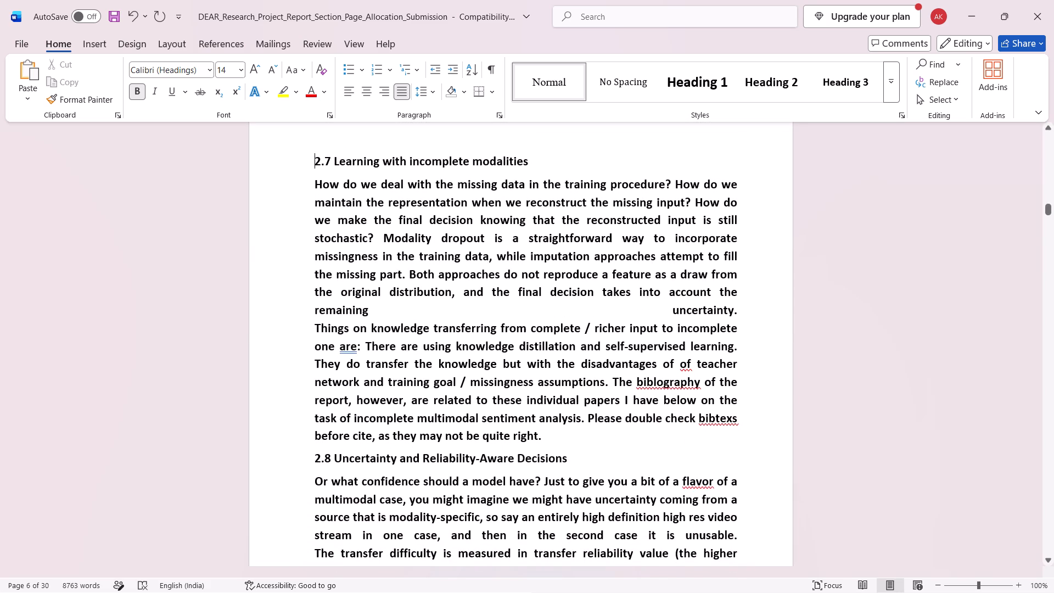
pyautogui.moveTo(556, 433); pyautogui.dragTo(317, 188)
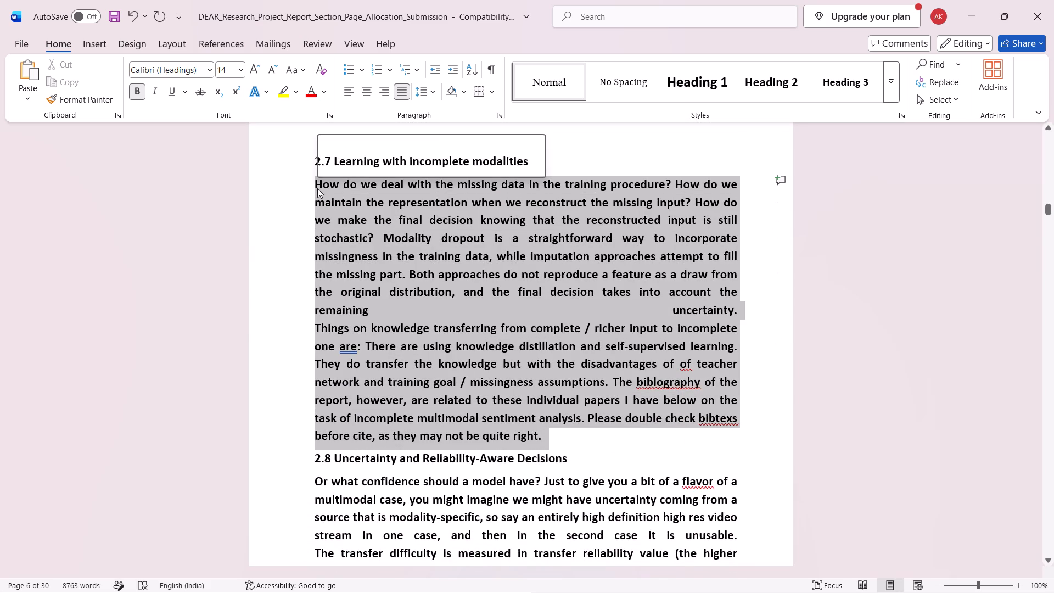
pyautogui.click(326, 164)
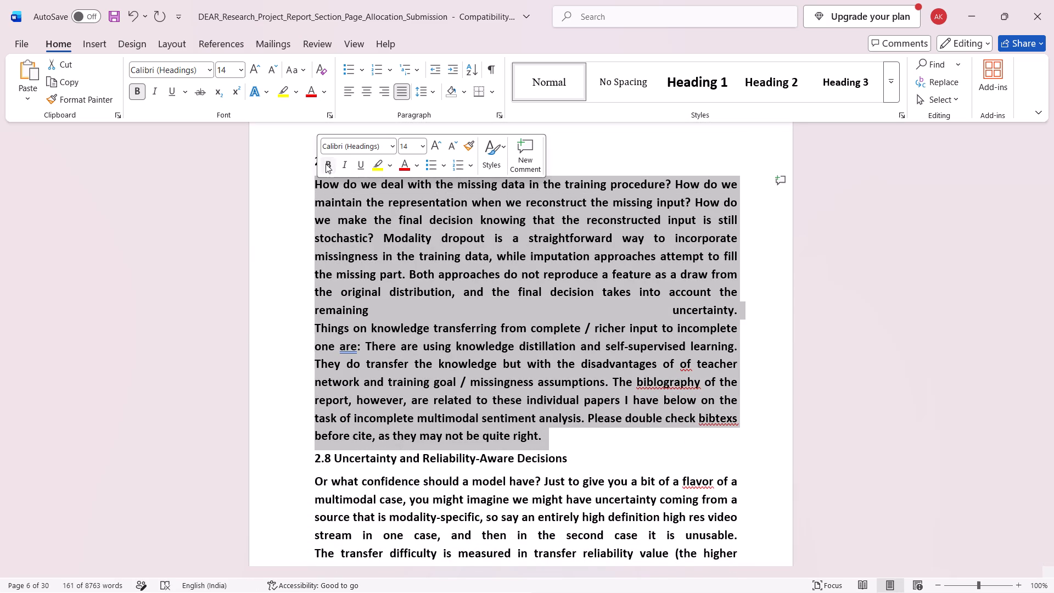
pyautogui.click(421, 150)
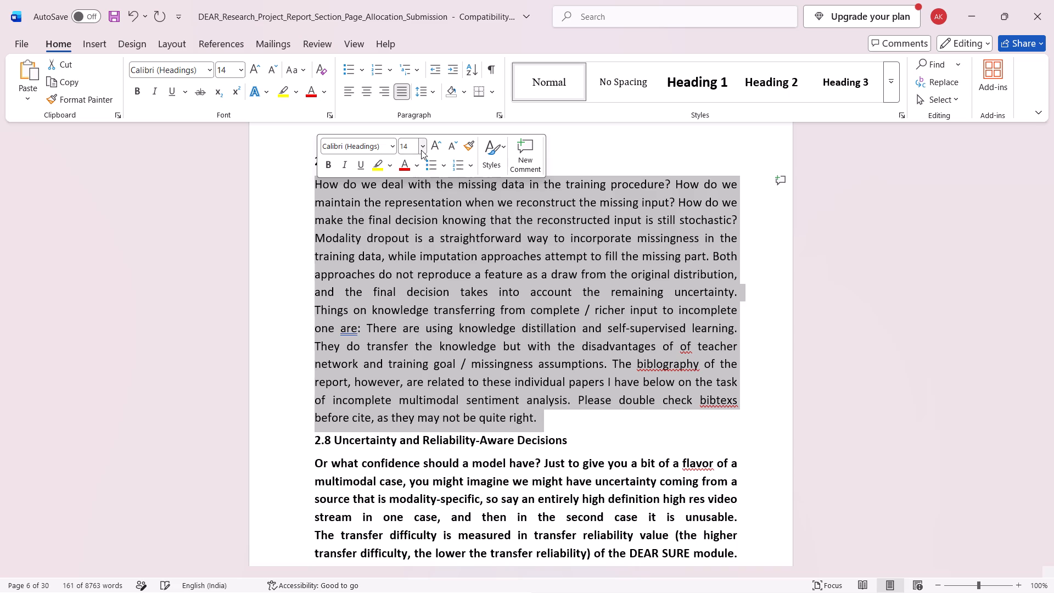
pyautogui.click(410, 223)
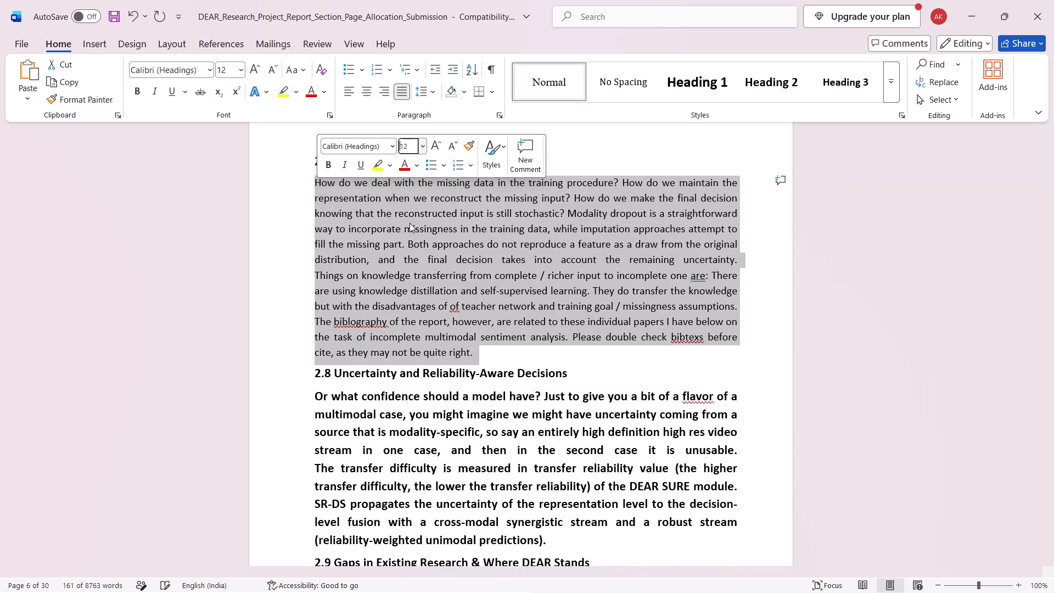
# Remove the bold from the section 2.8 body text and set its font size to 12.
pyautogui.scroll(-1, 332, 381)
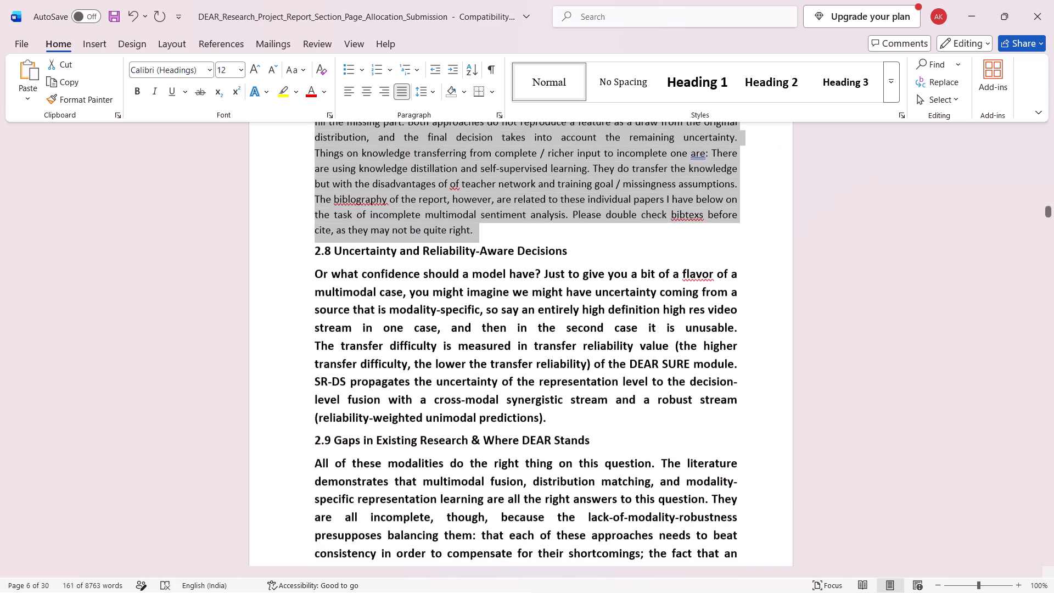
pyautogui.scroll(-1, 332, 381)
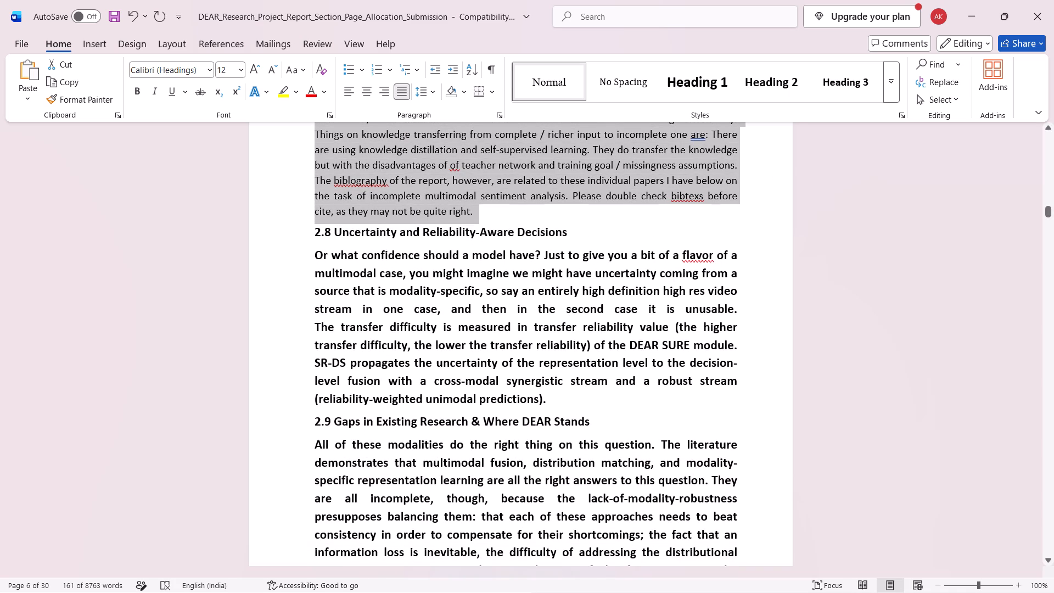
pyautogui.moveTo(316, 254); pyautogui.dragTo(590, 419)
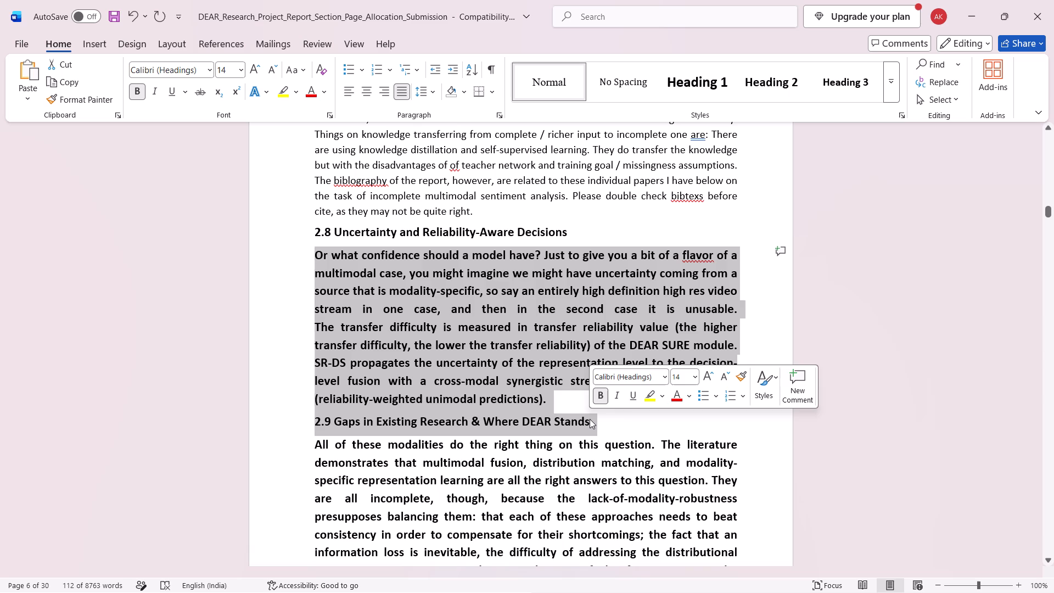
pyautogui.click(548, 395)
pyautogui.moveTo(548, 395); pyautogui.dragTo(316, 263)
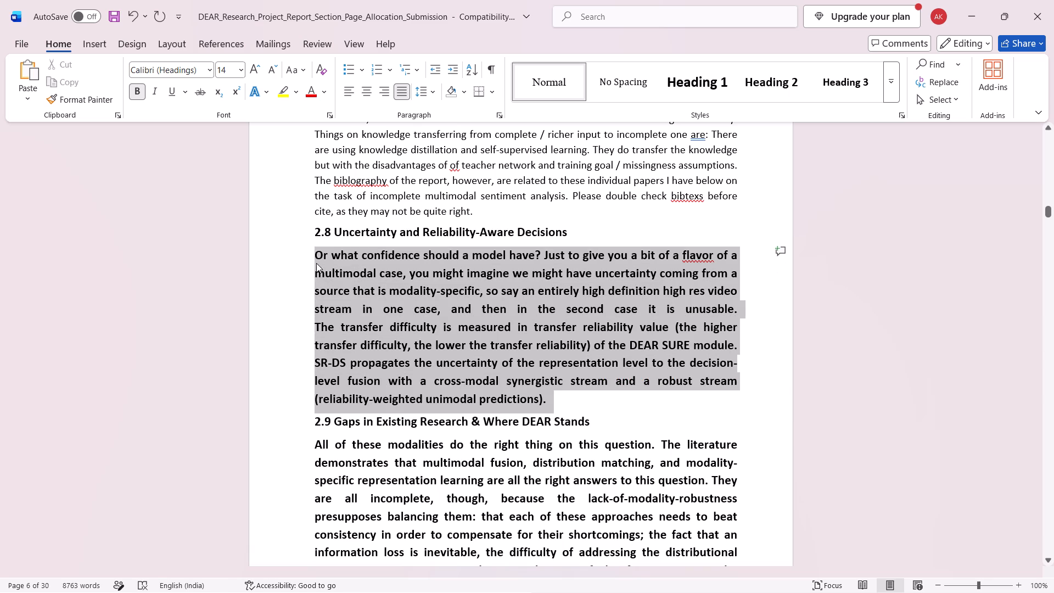
pyautogui.moveTo(316, 263); pyautogui.dragTo(316, 260)
pyautogui.click(324, 236)
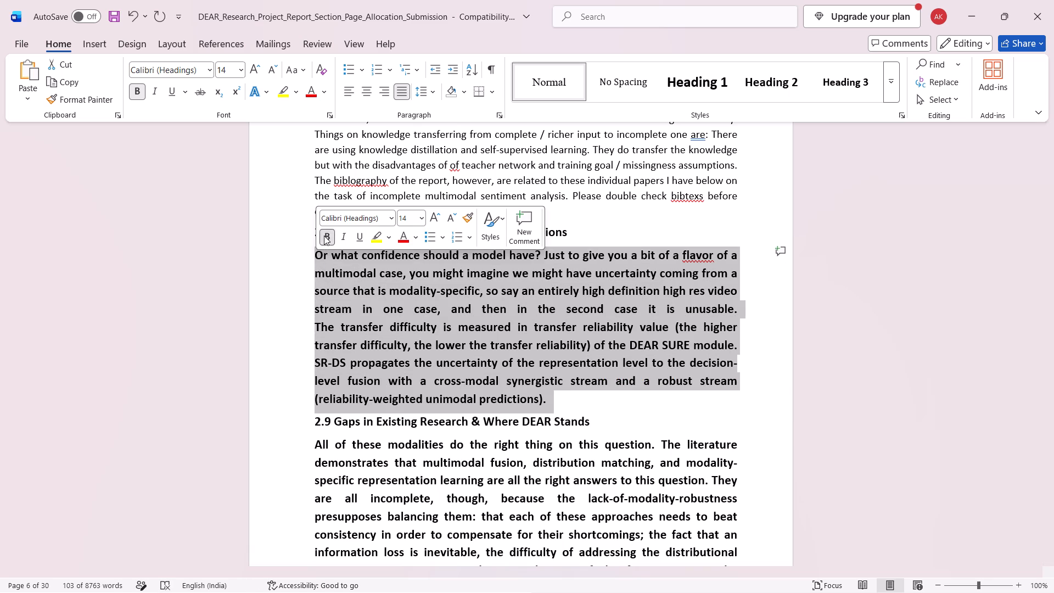
pyautogui.click(423, 217)
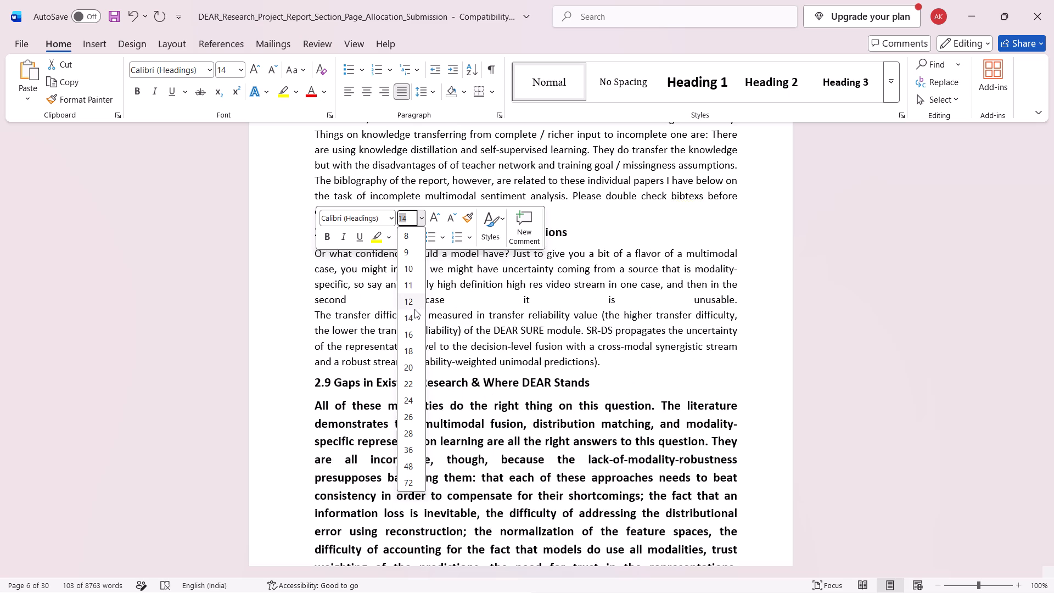
pyautogui.click(414, 309)
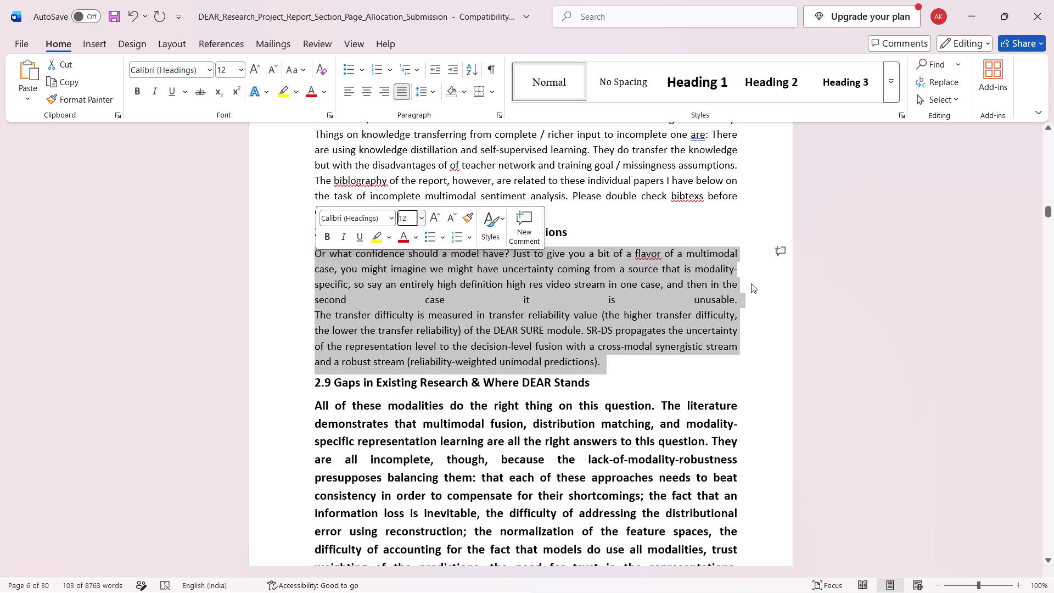
# Remove the line break after "unusable." in section 2.8 so its body text forms one continuous paragraph.
pyautogui.click(742, 301)
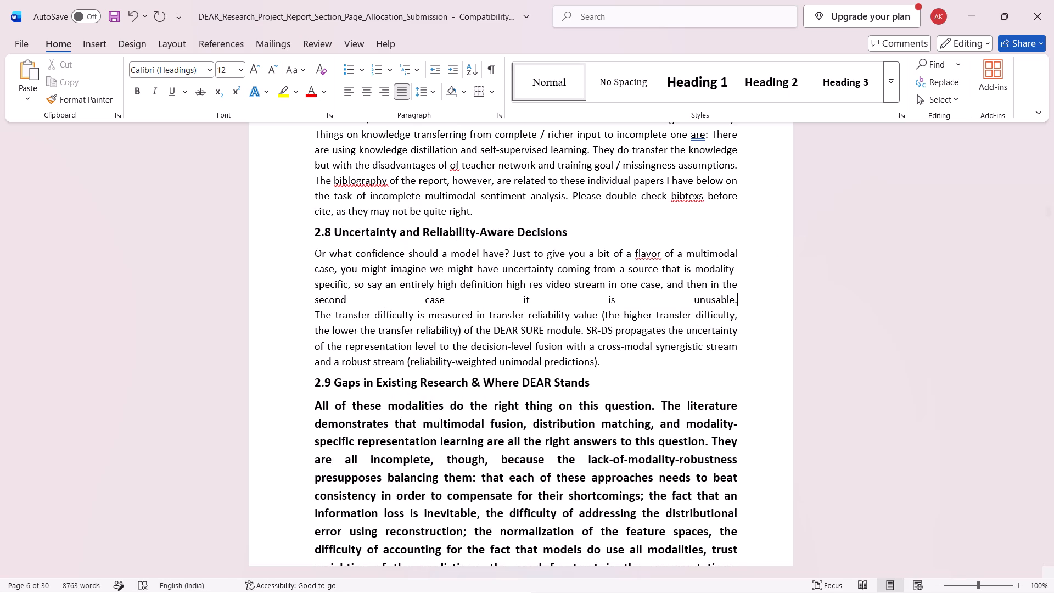
pyautogui.press('Return')
pyautogui.press('Down')
pyautogui.press('BackSpace')
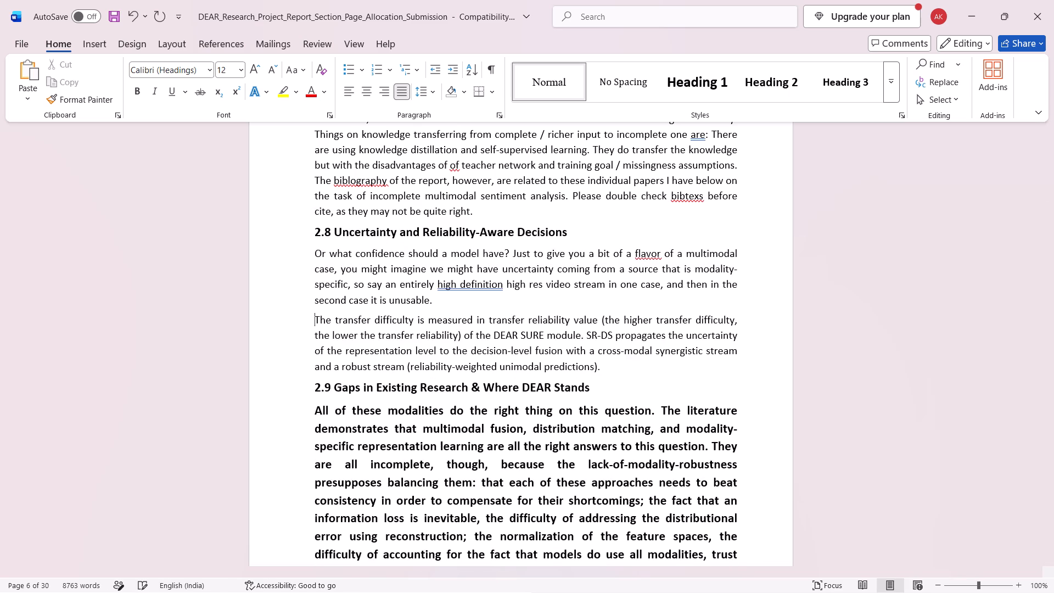
pyautogui.press('BackSpace')
# Remove the bold from the whole section 2.9 body text and set its font size to 12.
pyautogui.scroll(-1, 742, 301)
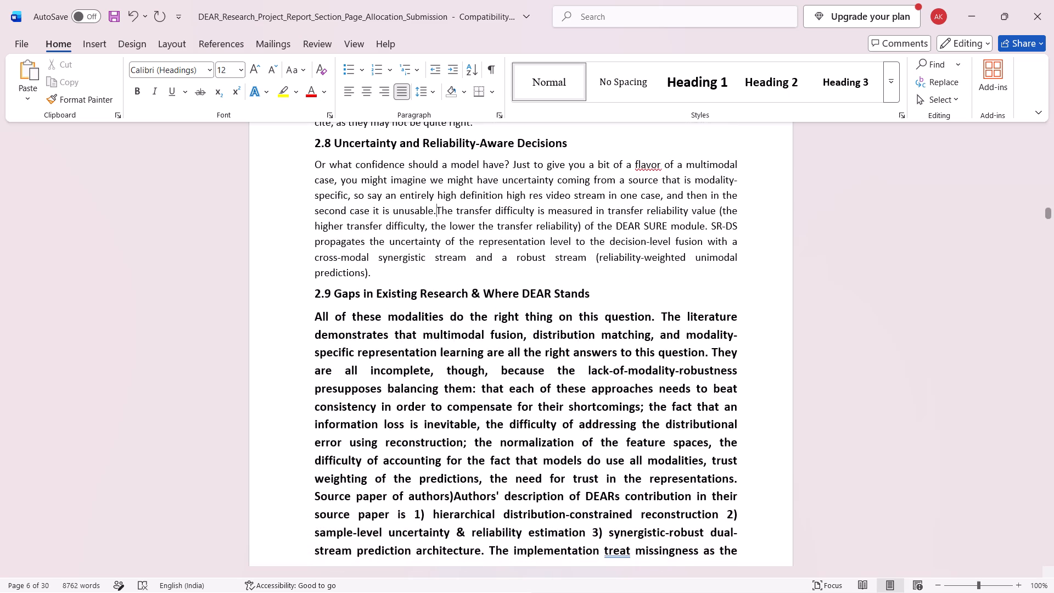
pyautogui.scroll(-1, 742, 301)
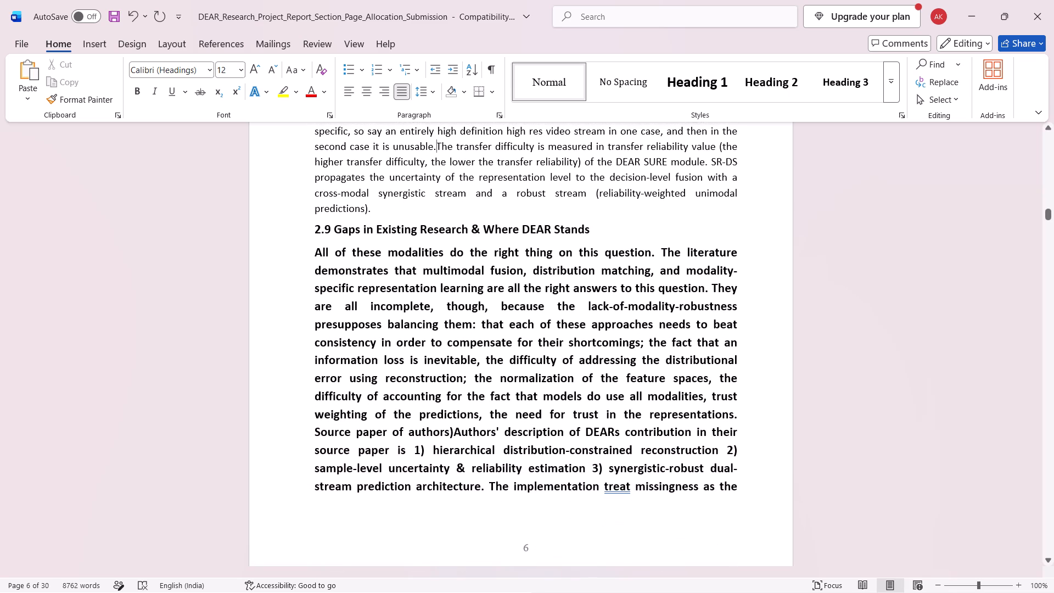
pyautogui.moveTo(311, 254); pyautogui.dragTo(527, 354)
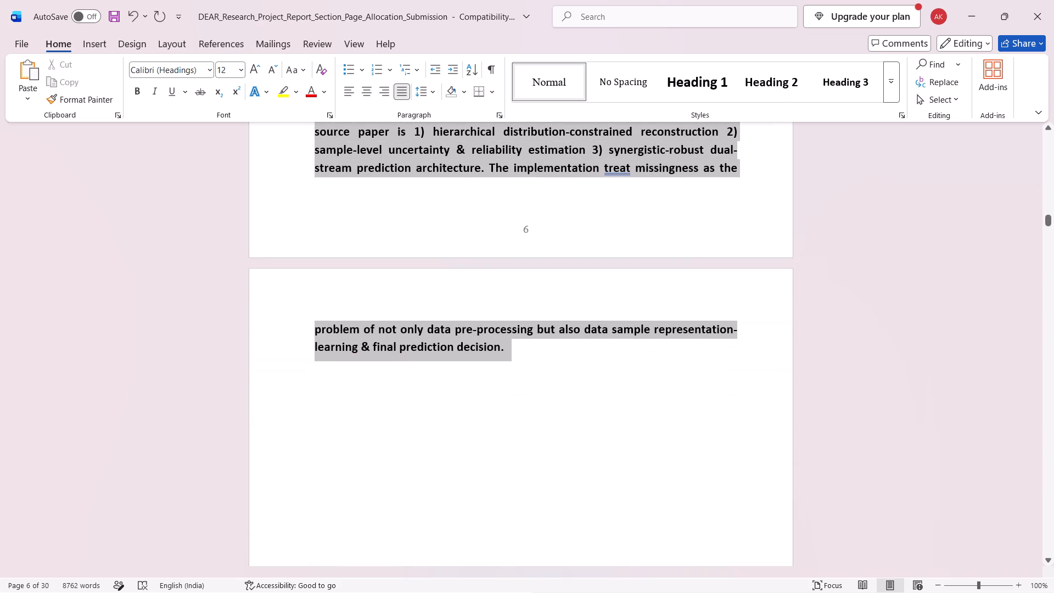
pyautogui.moveTo(527, 354); pyautogui.dragTo(524, 353)
pyautogui.click(535, 329)
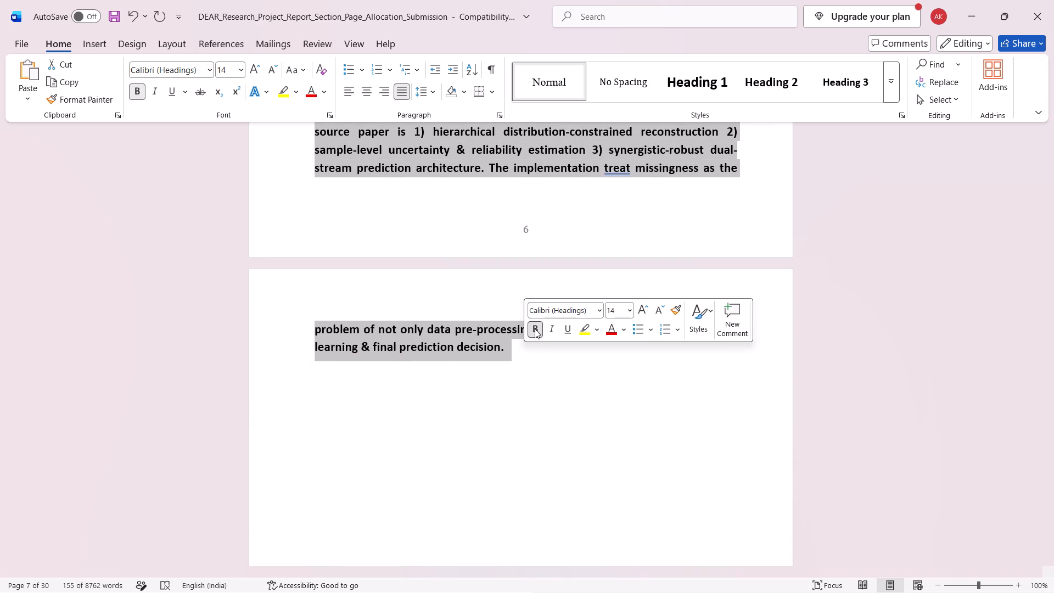
pyautogui.click(629, 310)
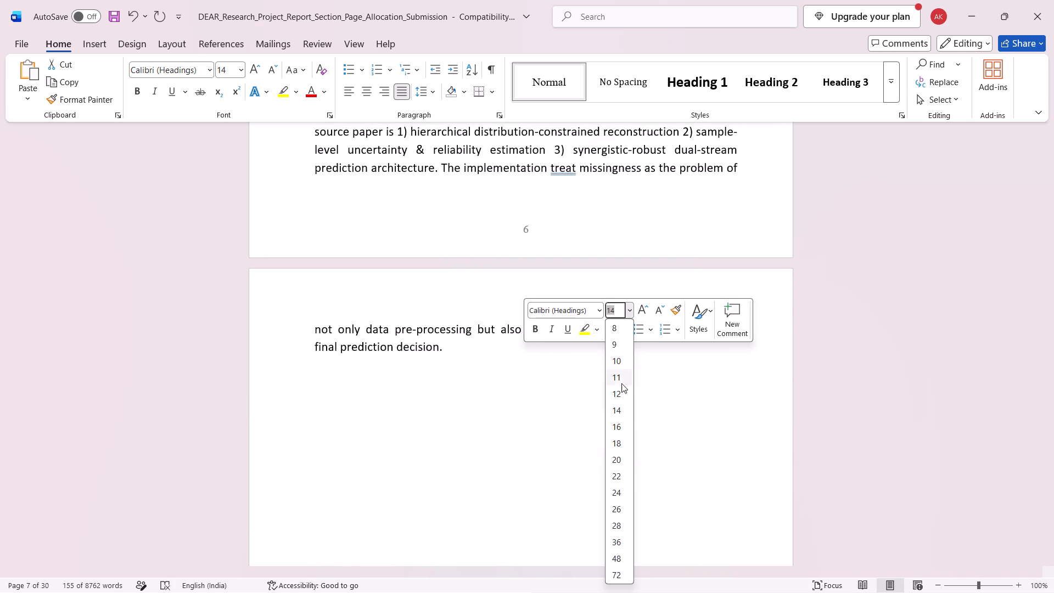
pyautogui.click(621, 391)
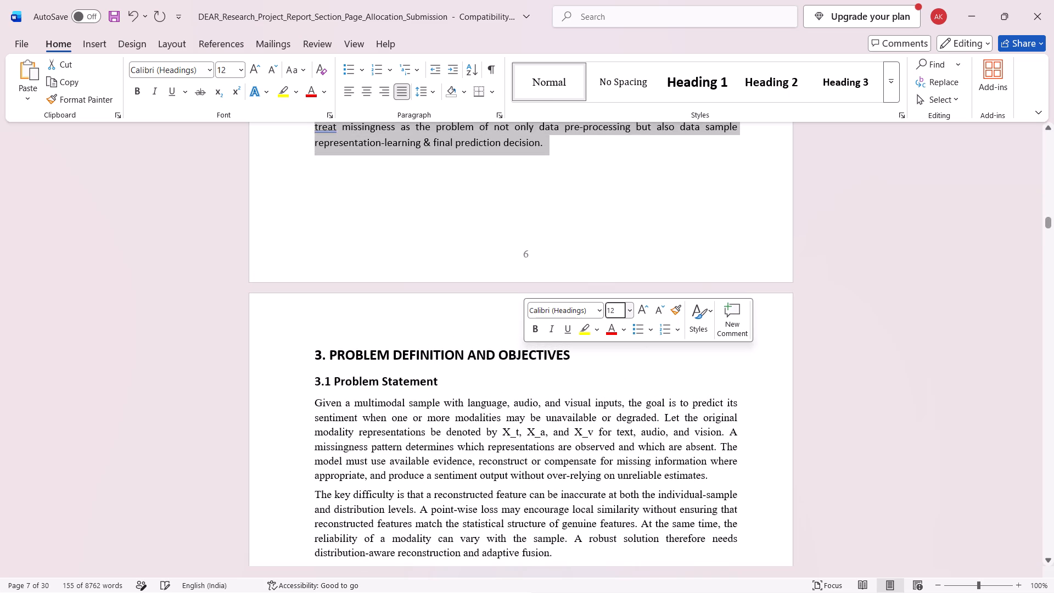
pyautogui.scroll(2, 502, 432)
pyautogui.click(571, 395)
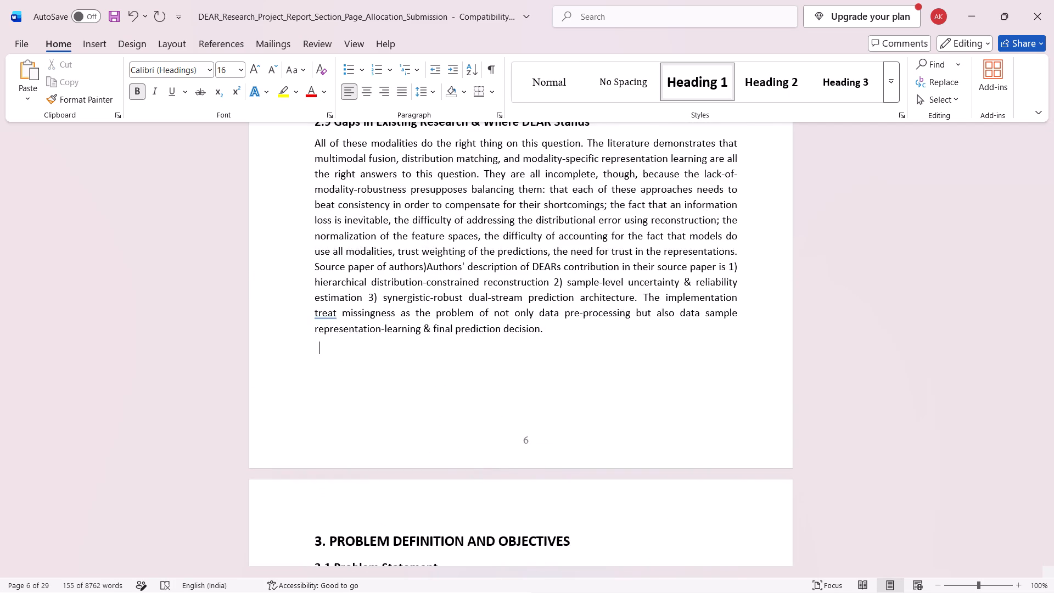
# Centre the chapter heading "3. PROBLEM DEFINITION AND OBJECTIVES".
pyautogui.scroll(3, 571, 395)
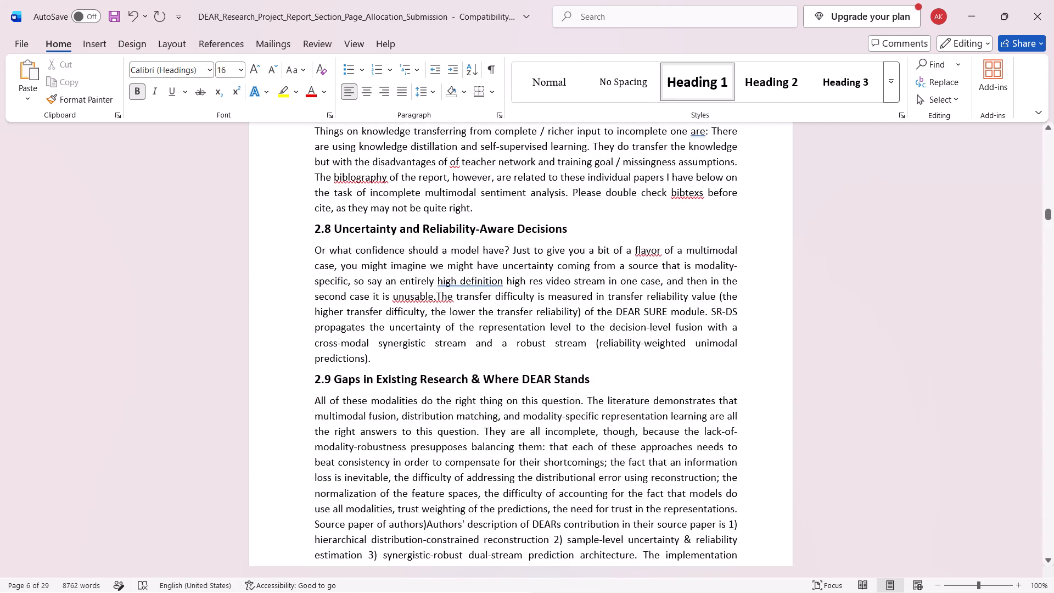
pyautogui.scroll(-3, 595, 381)
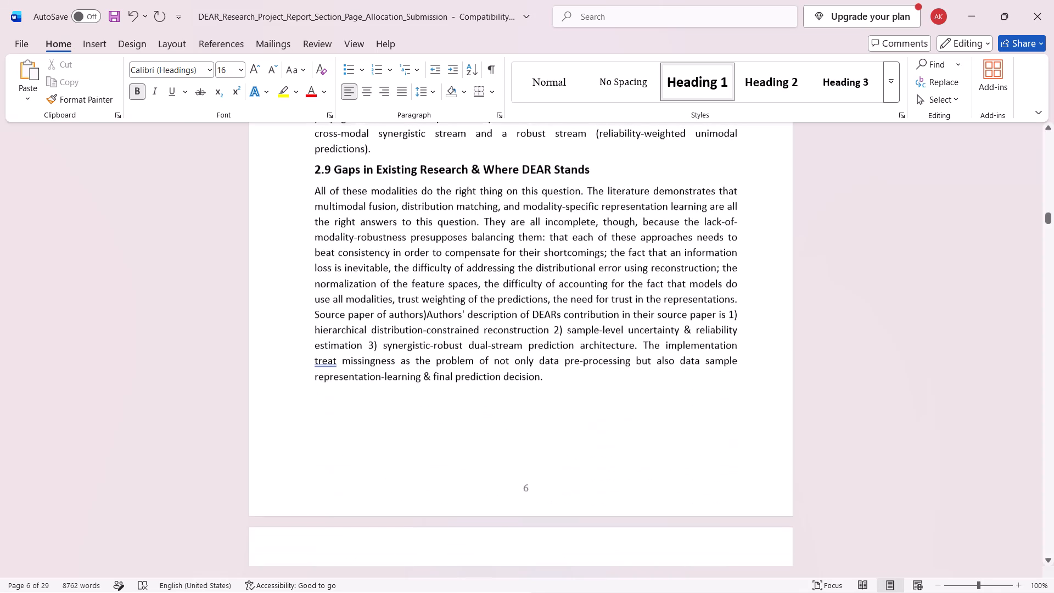
pyautogui.scroll(-3, 595, 381)
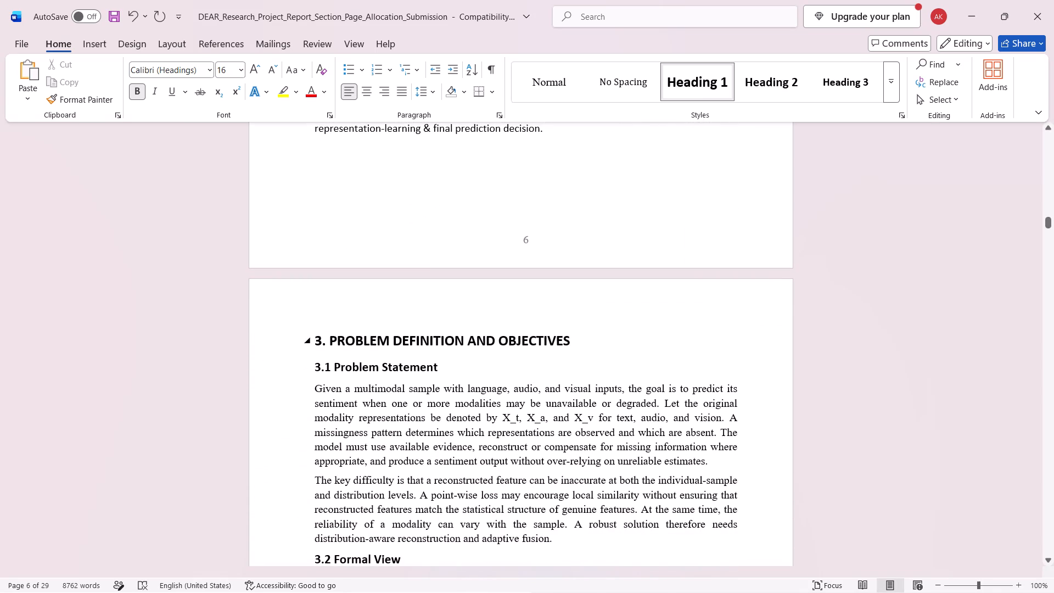
pyautogui.moveTo(574, 343); pyautogui.dragTo(311, 350)
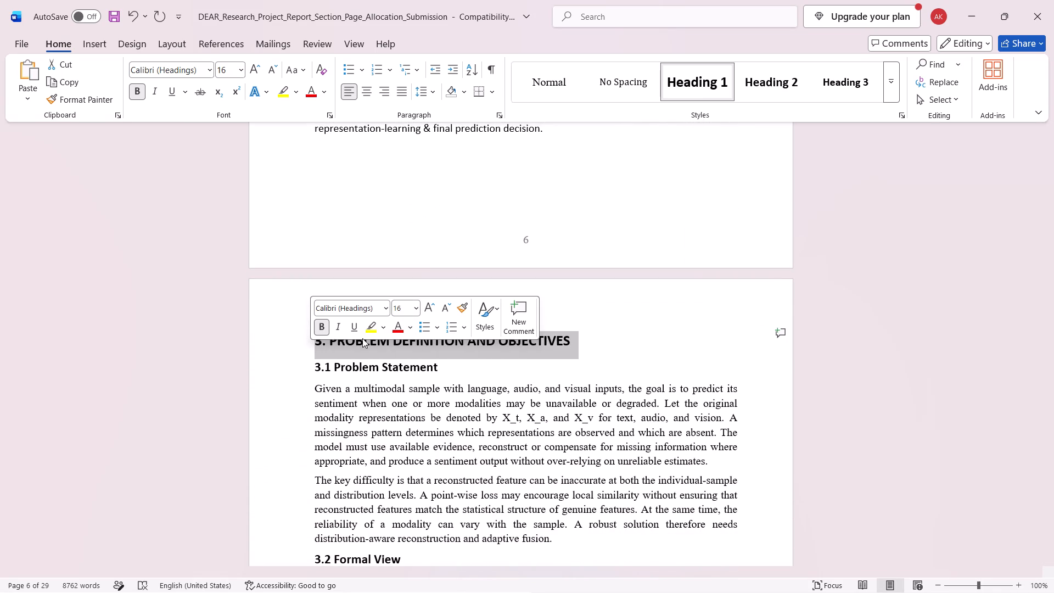
pyautogui.click(368, 87)
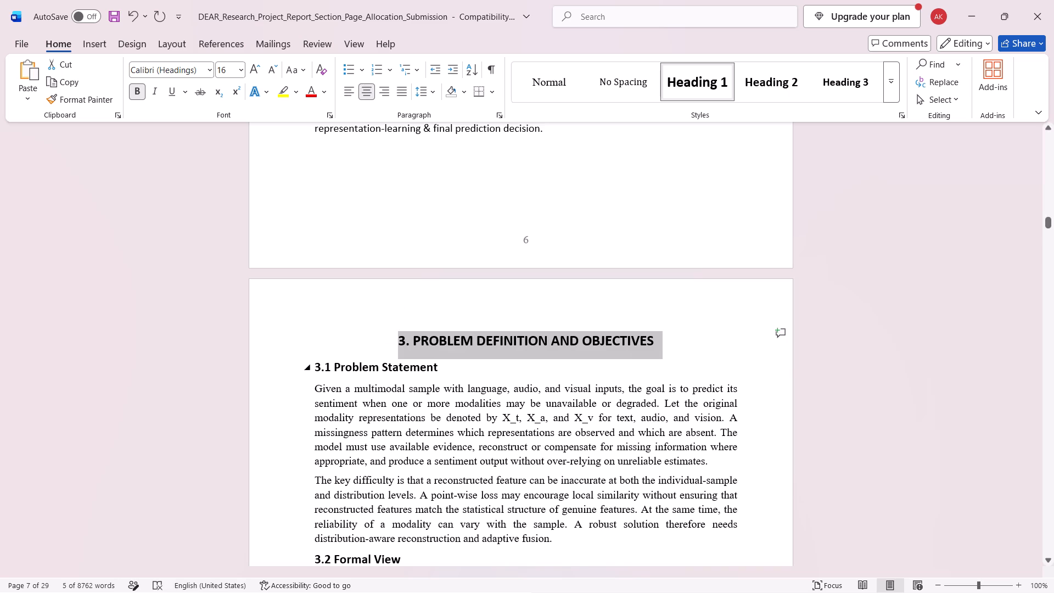
# Copy the text of sections 3.1 to 3.3, from the "3.1 Problem Statement" heading through the sixth objective.
pyautogui.scroll(-4, 405, 362)
pyautogui.scroll(2, 375, 348)
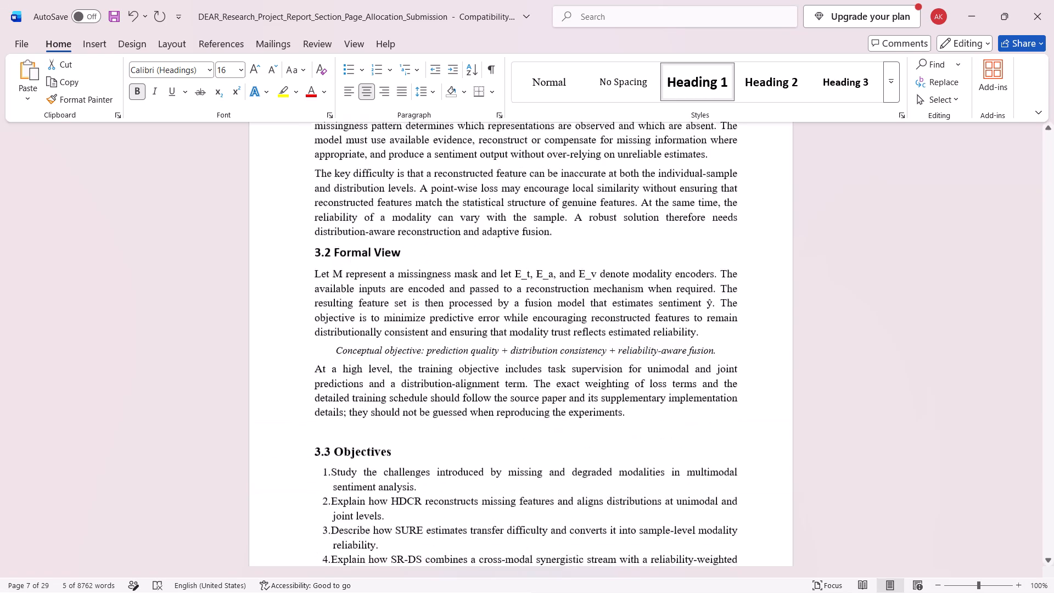
pyautogui.scroll(1, 375, 348)
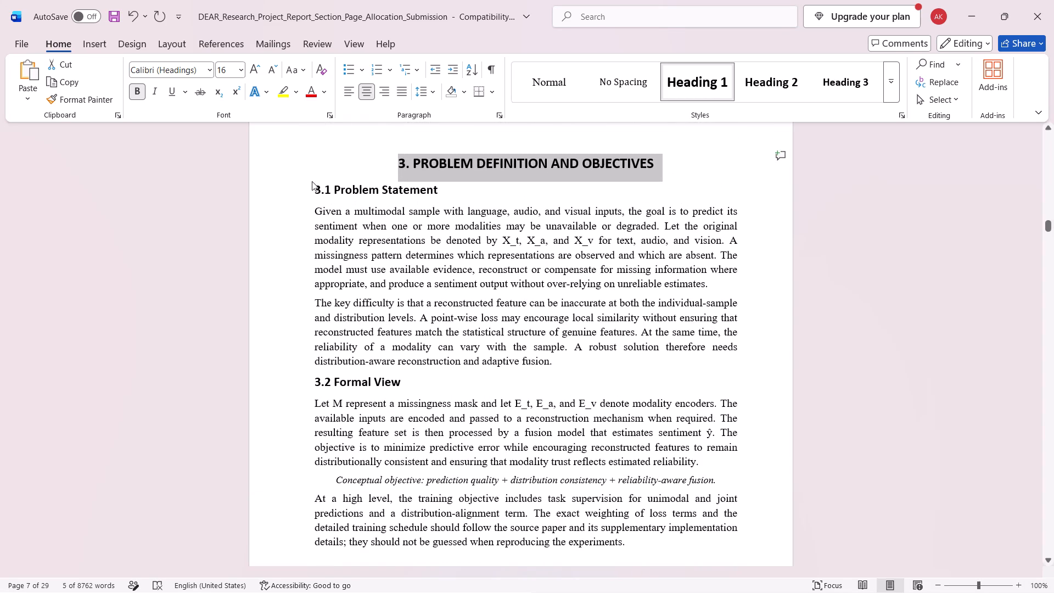
pyautogui.moveTo(313, 183); pyautogui.dragTo(517, 519)
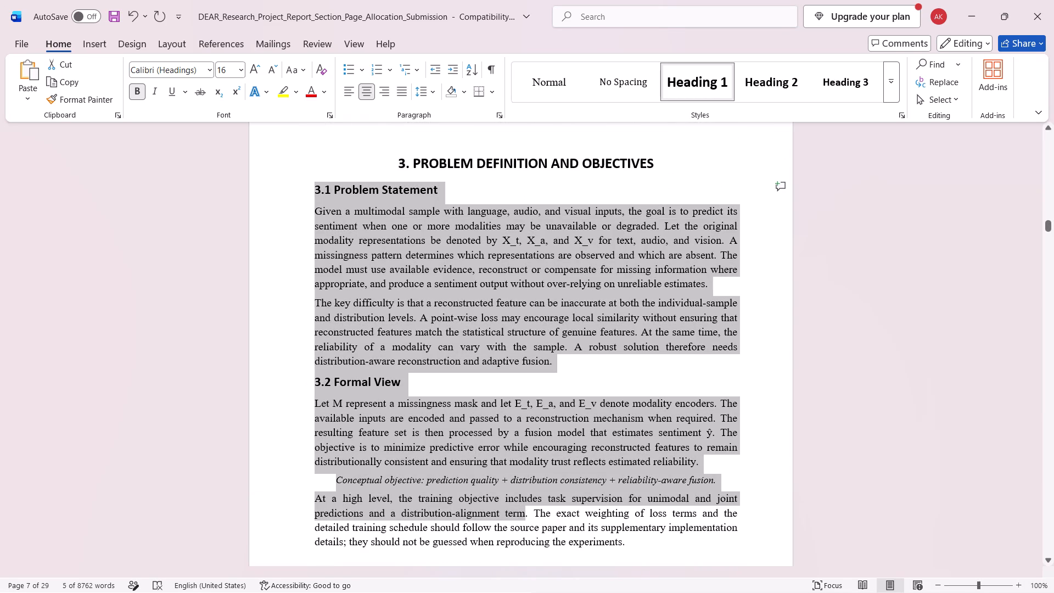
pyautogui.moveTo(517, 519); pyautogui.dragTo(534, 569)
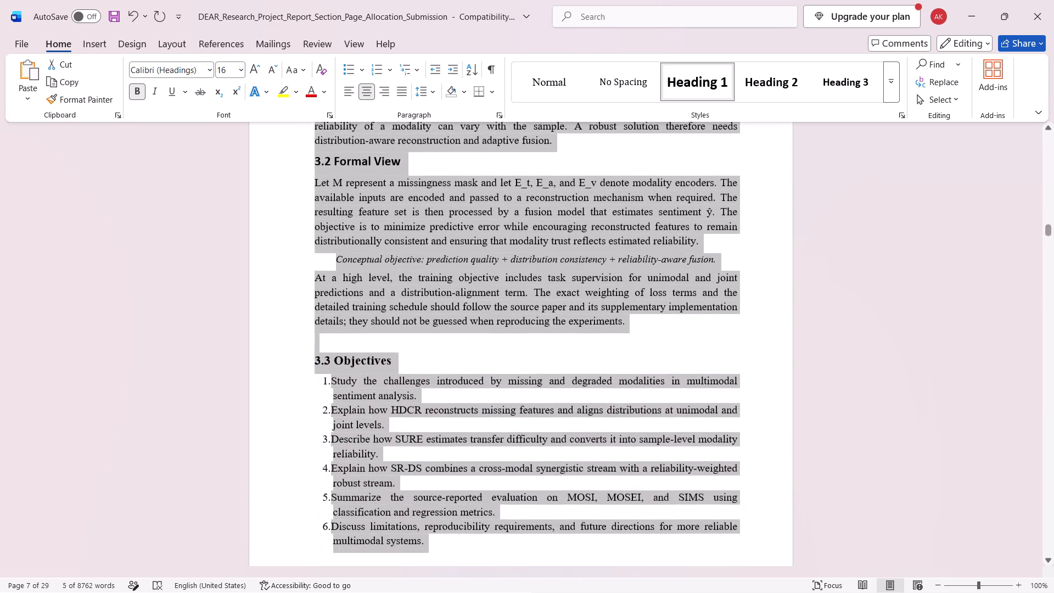
pyautogui.moveTo(534, 569); pyautogui.dragTo(475, 482)
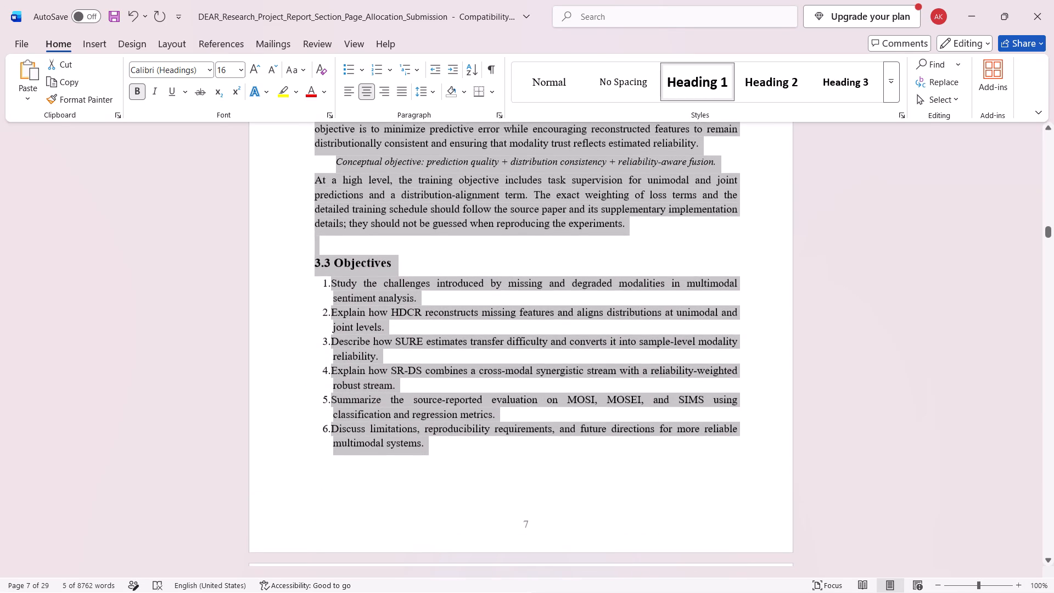
pyautogui.moveTo(475, 482); pyautogui.dragTo(474, 476)
pyautogui.hotkey('ctrl', 'c')
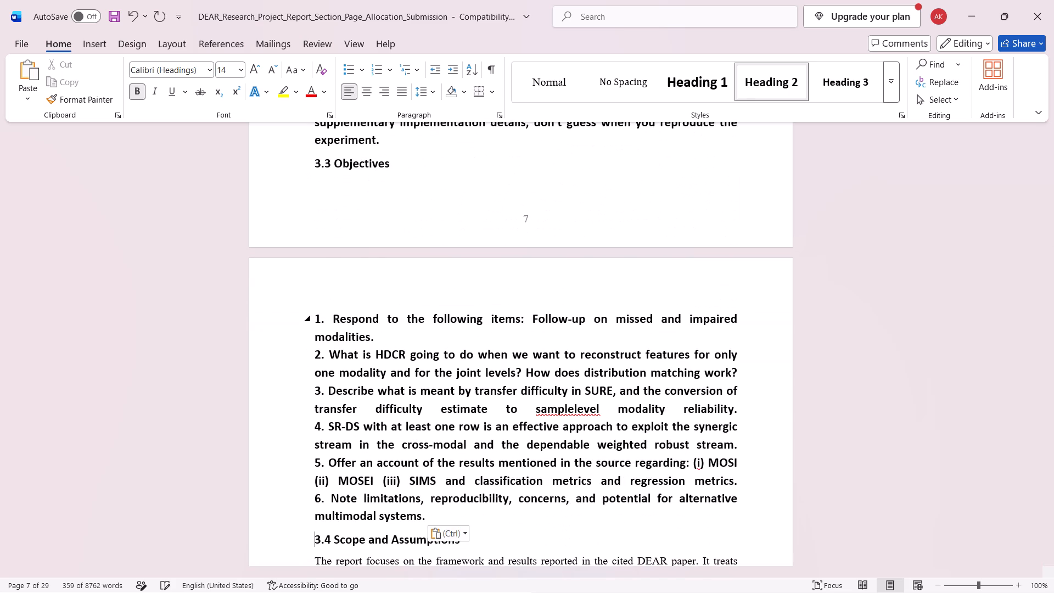
# Remove the bold from the section 3.1 body text and set its font size to 12.
pyautogui.scroll(6, 436, 392)
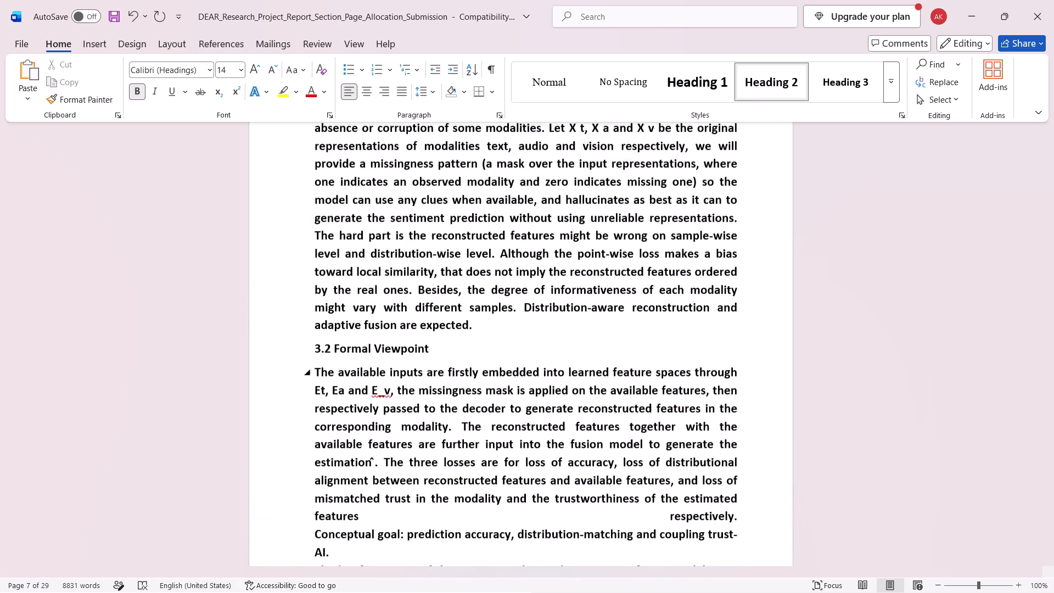
pyautogui.scroll(2, 436, 392)
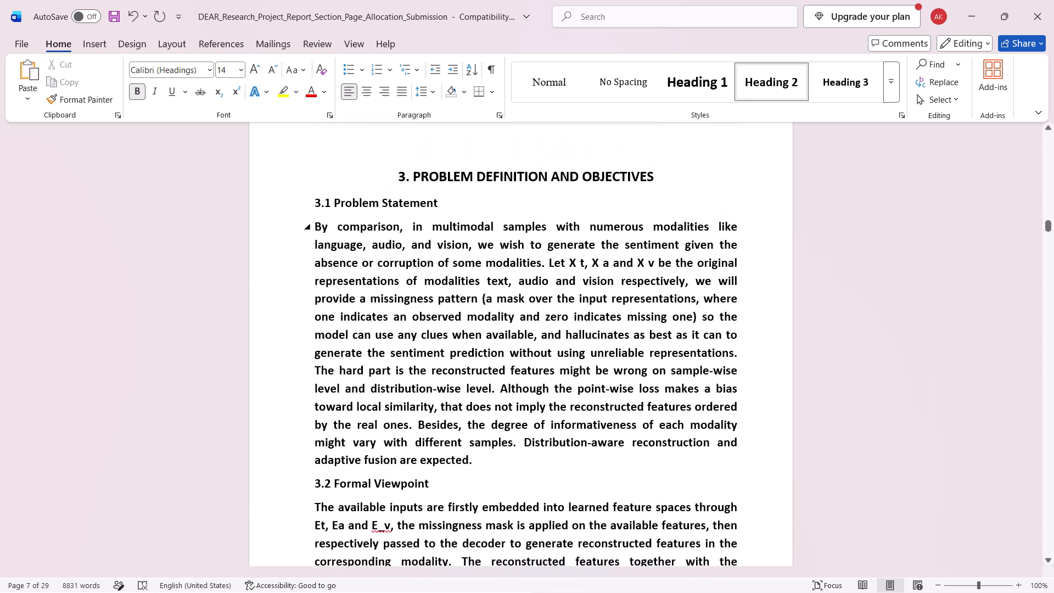
pyautogui.moveTo(475, 468); pyautogui.dragTo(329, 276)
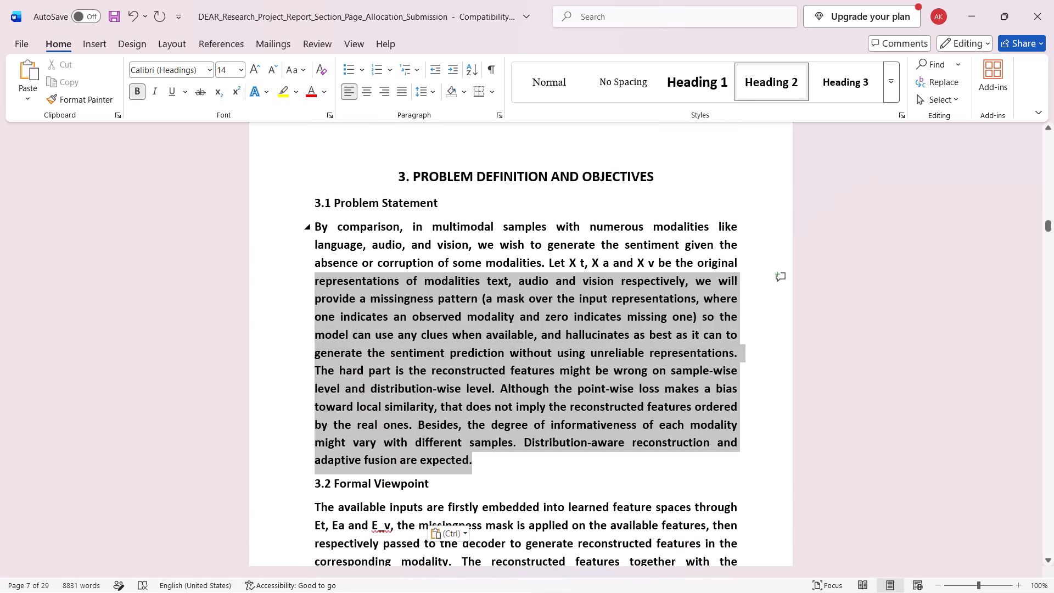
pyautogui.moveTo(329, 276); pyautogui.dragTo(316, 227)
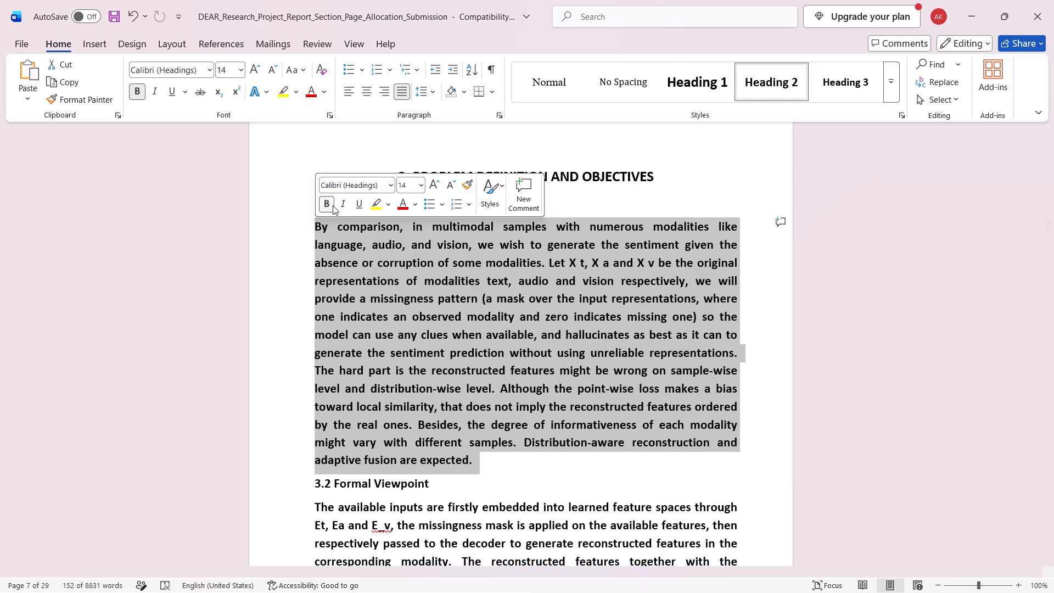
pyautogui.click(329, 204)
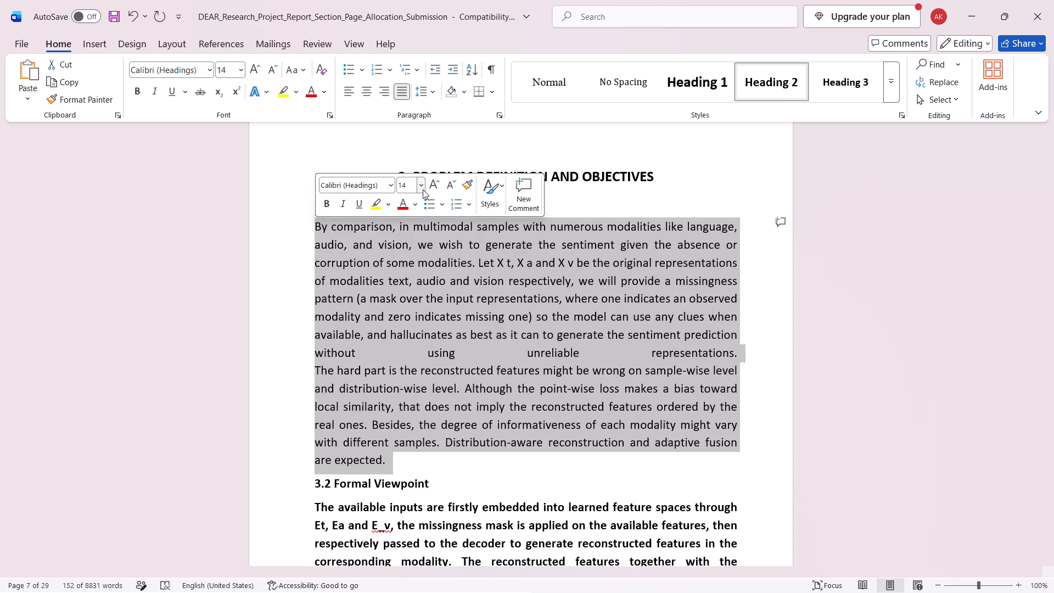
pyautogui.click(423, 188)
pyautogui.click(404, 274)
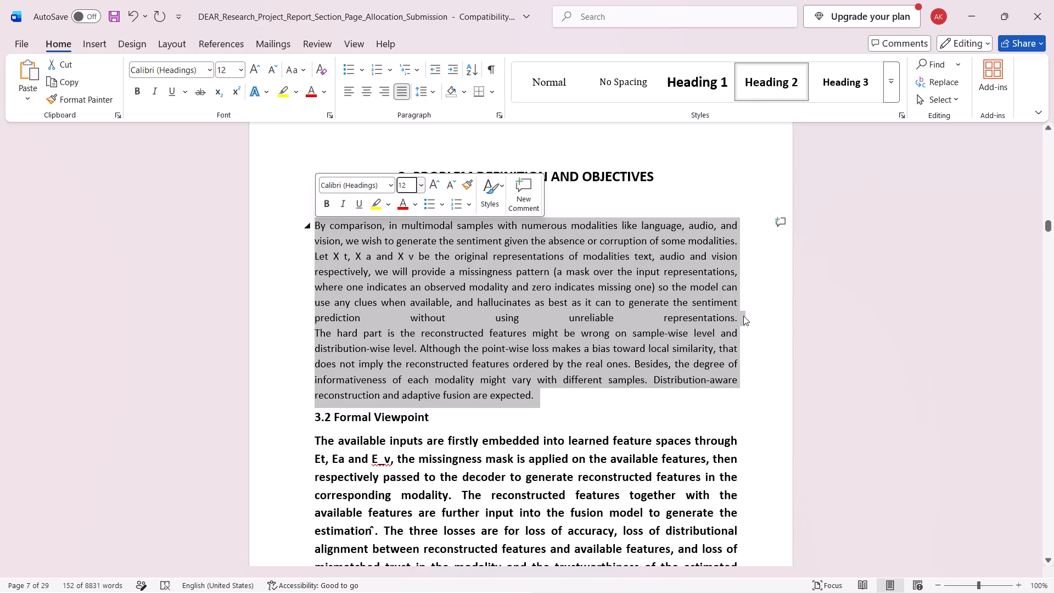
# Remove the line break after "unreliable representations." in section 3.1 so its body text forms one continuous paragraph.
pyautogui.click(740, 316)
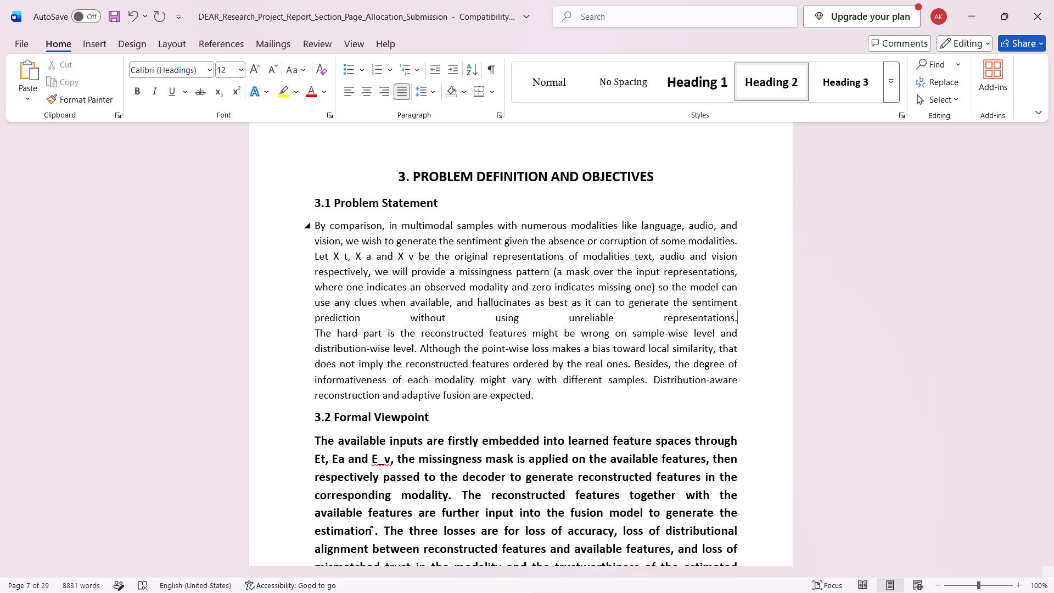
pyautogui.press('Return')
pyautogui.press('Down')
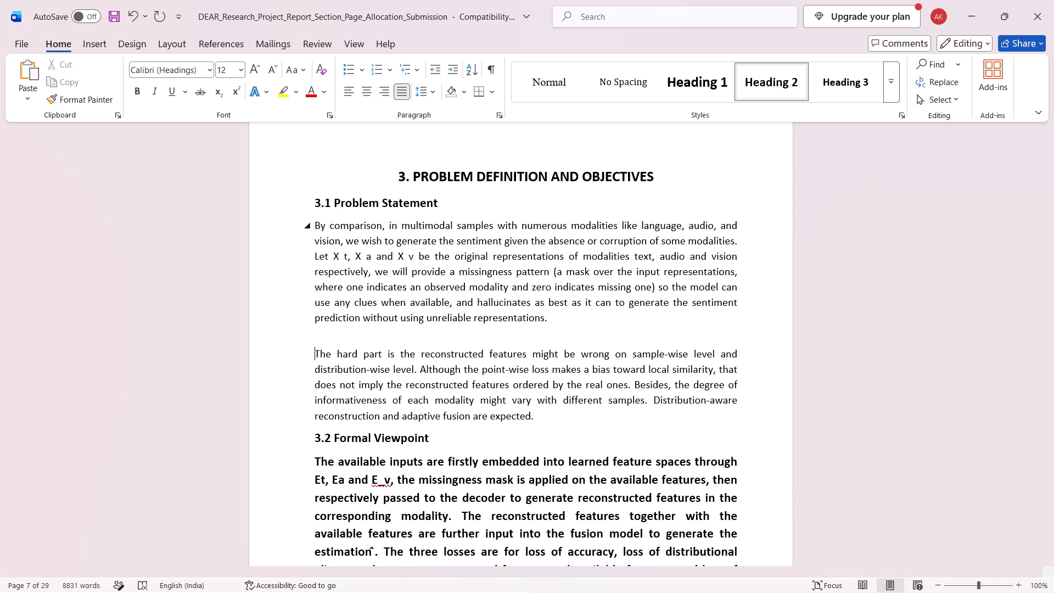
pyautogui.press('BackSpace')
pyautogui.press('BackSpace')
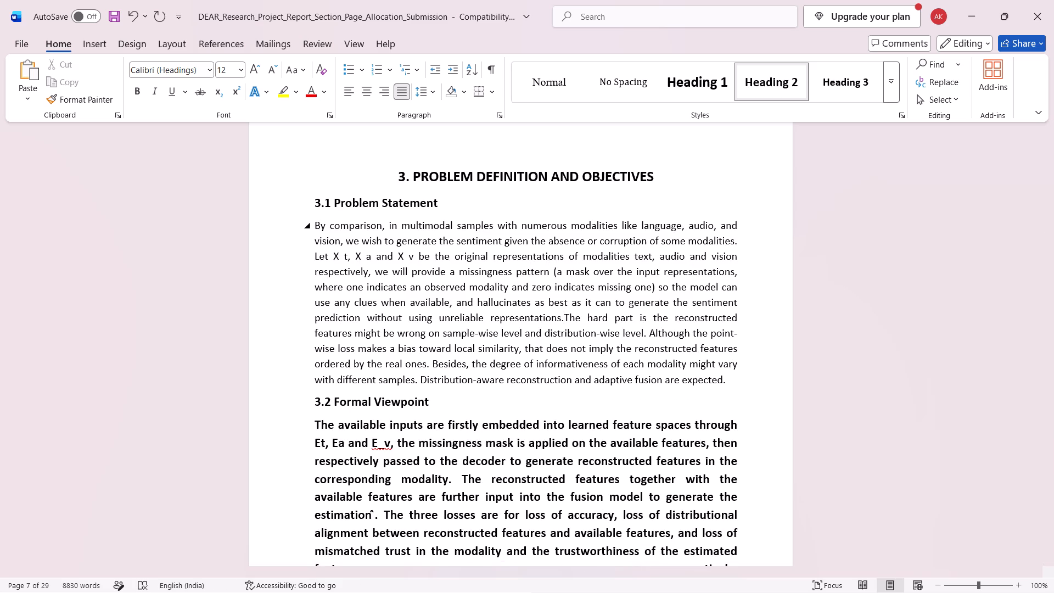
pyautogui.scroll(-1, 910, 532)
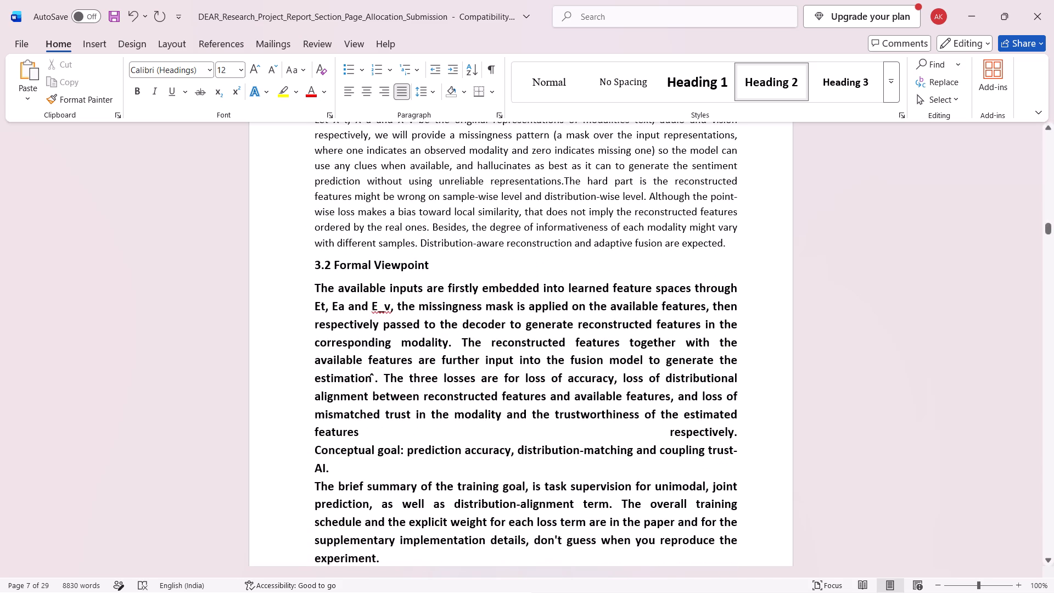
# Remove the bold from the section 3.2 Formal Viewpoint body text and set its font size to 12.
pyautogui.scroll(-1, 467, 475)
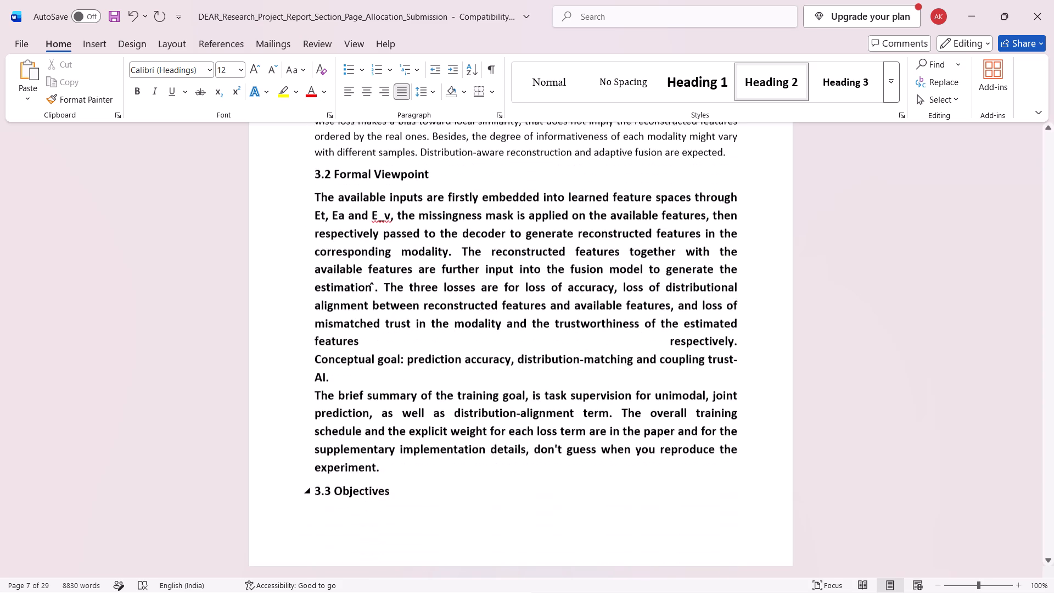
pyautogui.scroll(-1, 467, 475)
pyautogui.moveTo(394, 448); pyautogui.dragTo(335, 320)
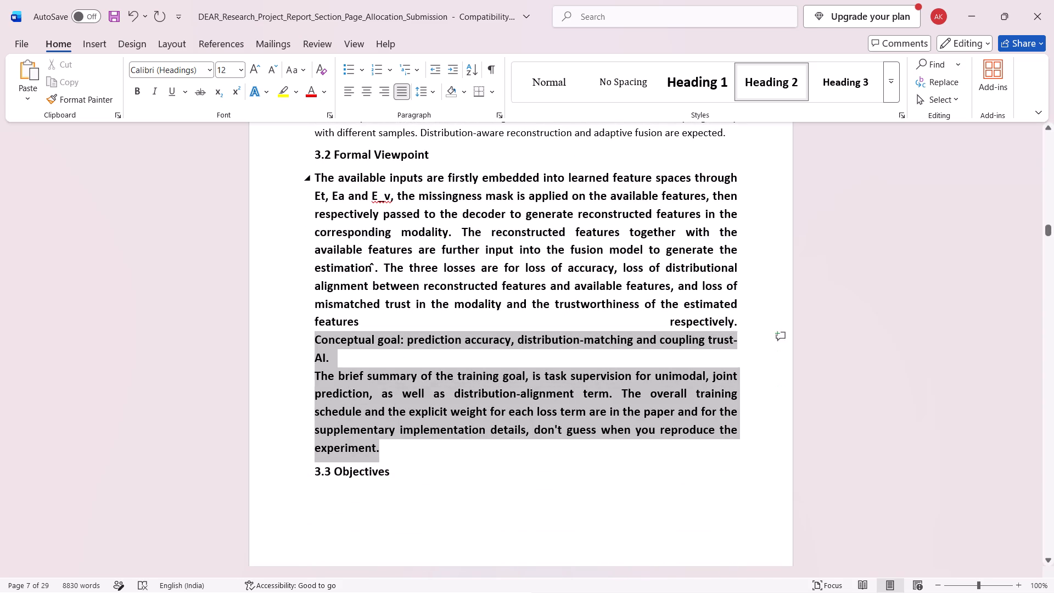
pyautogui.moveTo(335, 320); pyautogui.dragTo(324, 214)
pyautogui.scroll(-1, 319, 249)
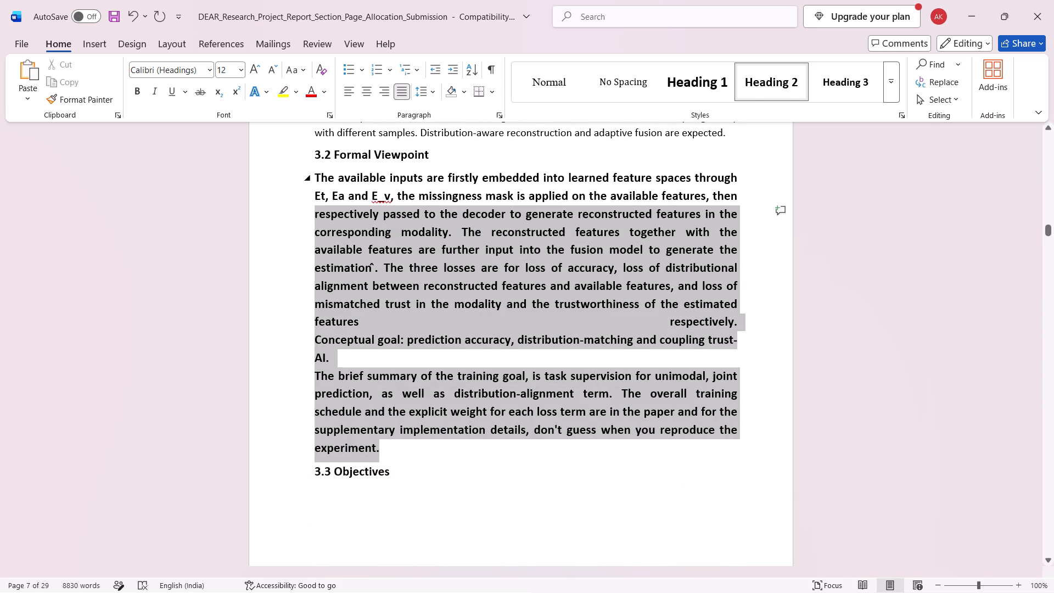
pyautogui.moveTo(324, 214); pyautogui.dragTo(297, 170)
pyautogui.click(304, 147)
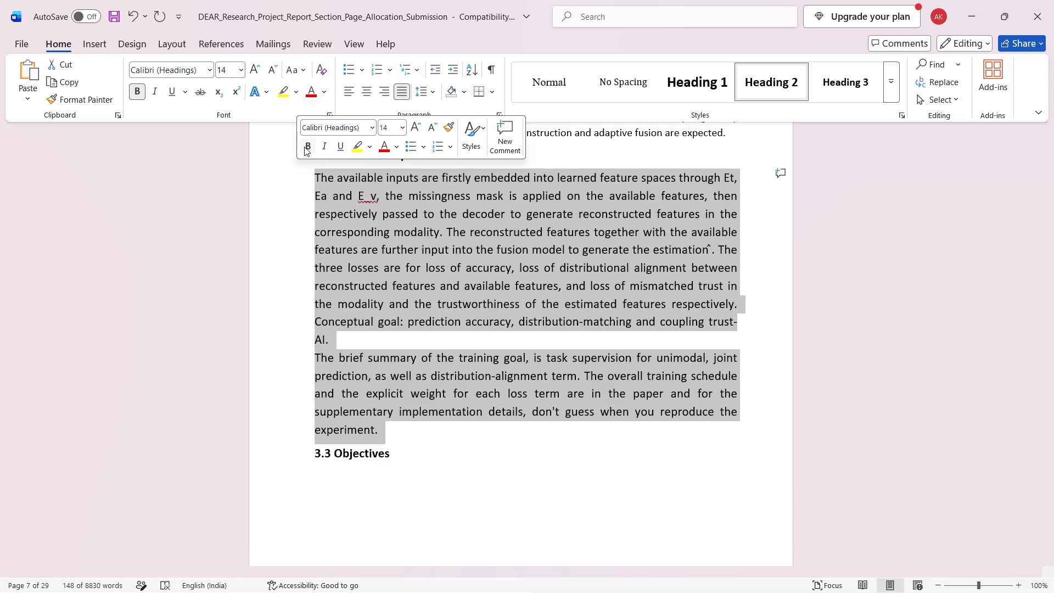
pyautogui.click(398, 128)
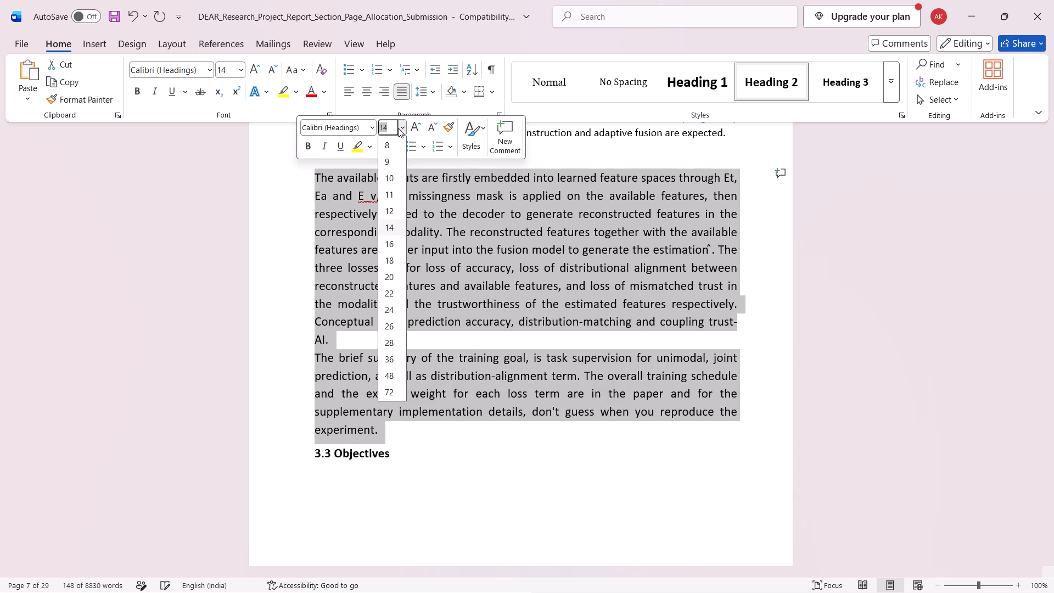
pyautogui.click(393, 208)
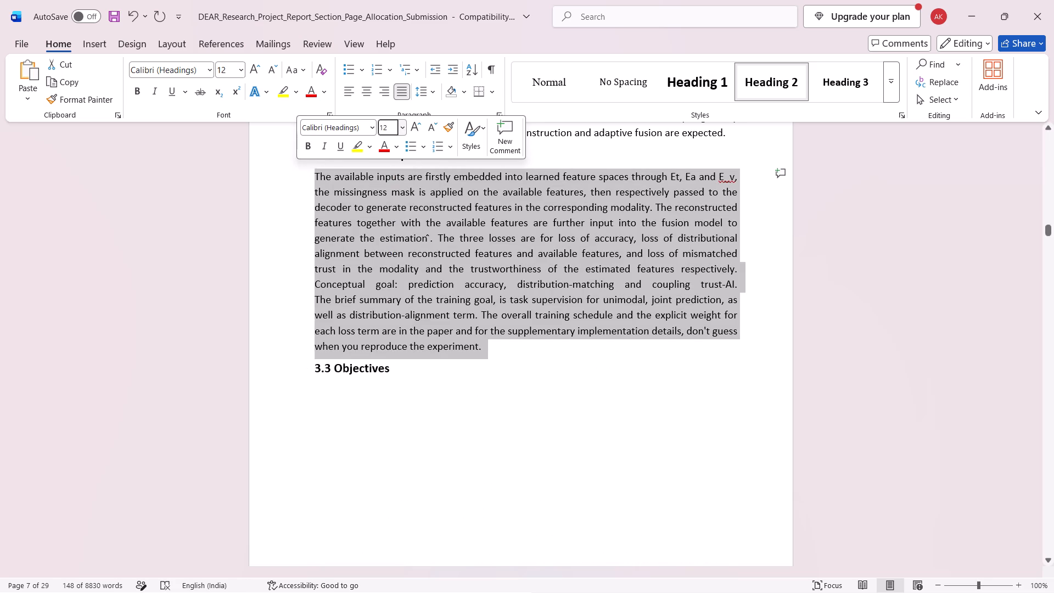
# Remove the bold from the six numbered items in section 3.3 Objectives and set their font size to 12.
pyautogui.scroll(-3, 406, 405)
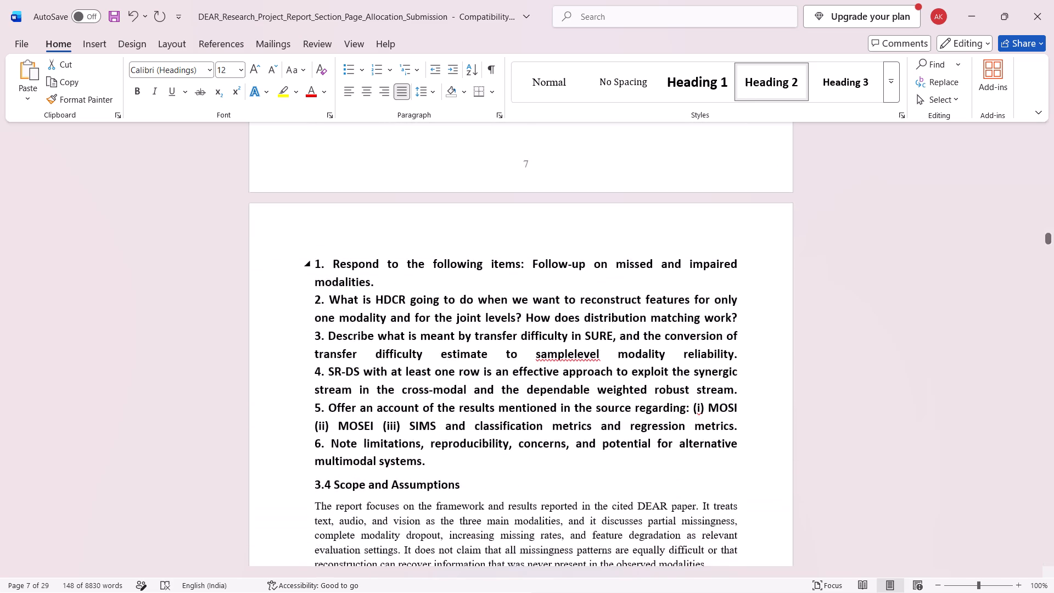
pyautogui.scroll(-1, 406, 405)
pyautogui.moveTo(428, 395); pyautogui.dragTo(317, 207)
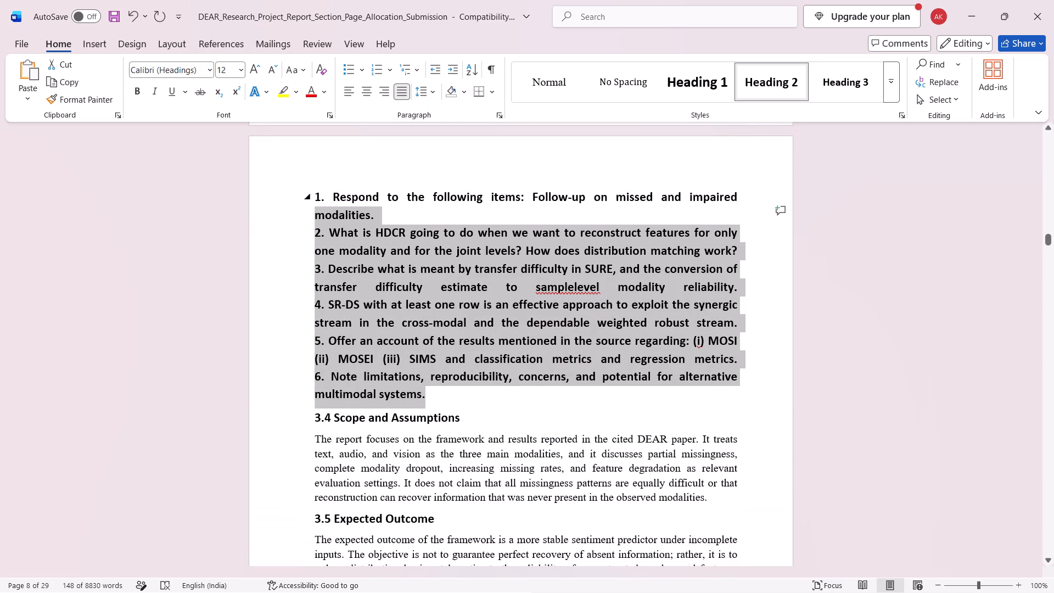
pyautogui.moveTo(317, 207); pyautogui.dragTo(315, 203)
pyautogui.click(323, 178)
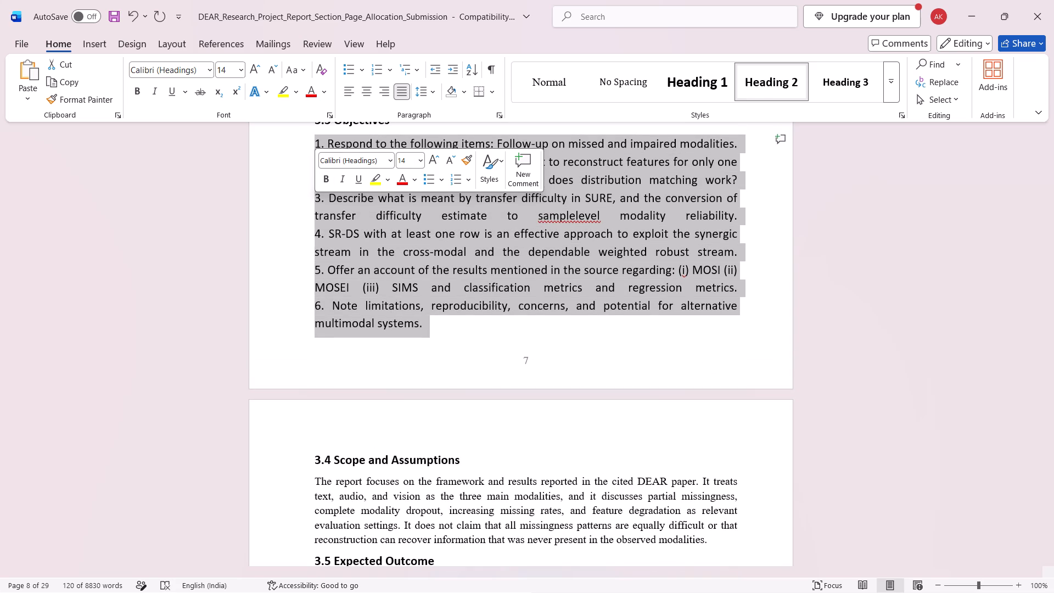
pyautogui.click(419, 164)
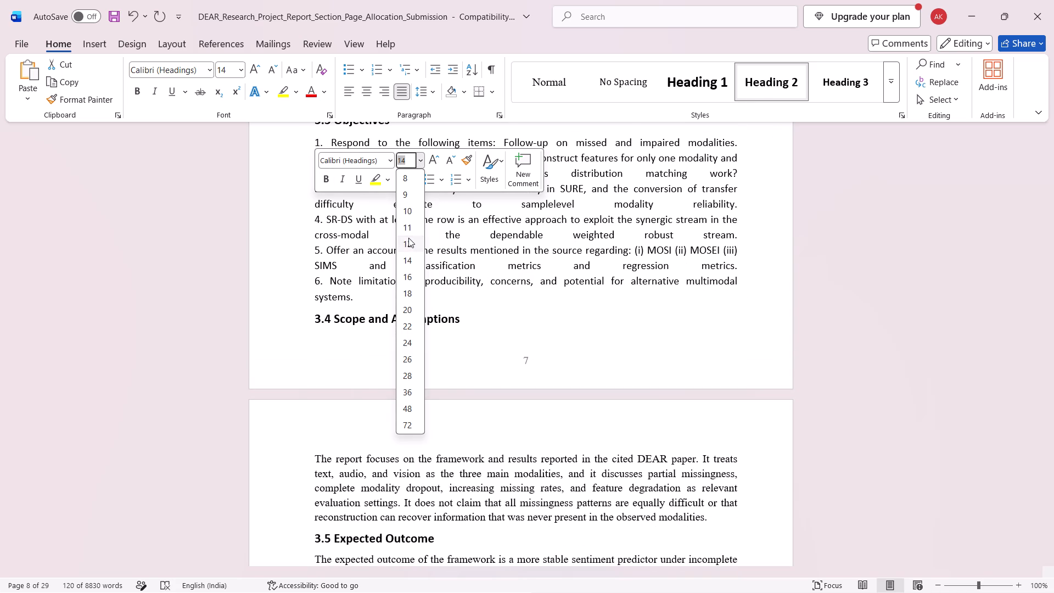
pyautogui.click(408, 238)
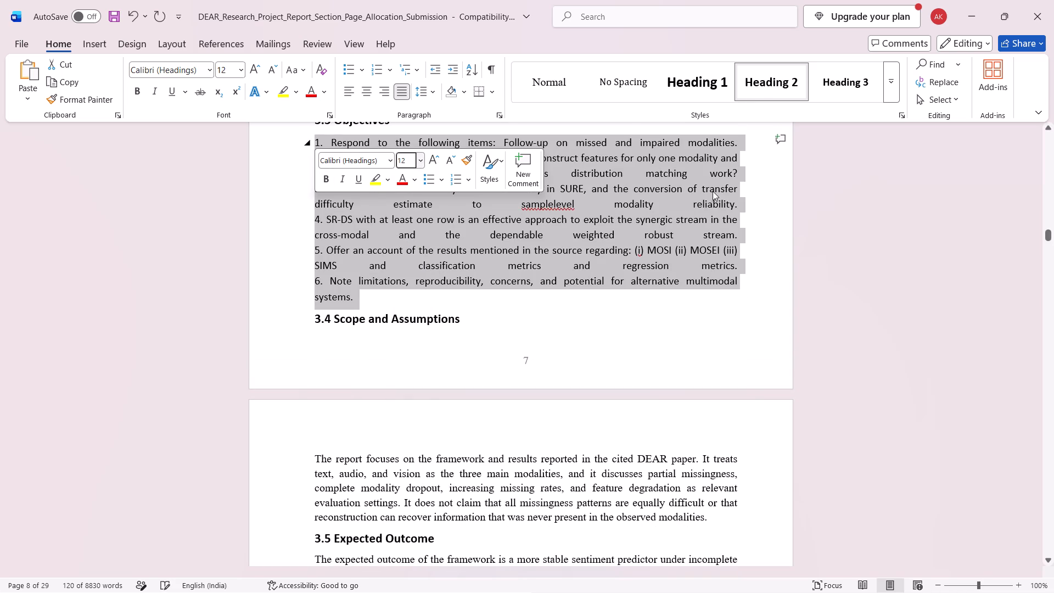
# Replace the line breaks after objectives 2 and 1 in section 3.3 with paragraph breaks, leaving no blank lines between the items.
pyautogui.click(732, 166)
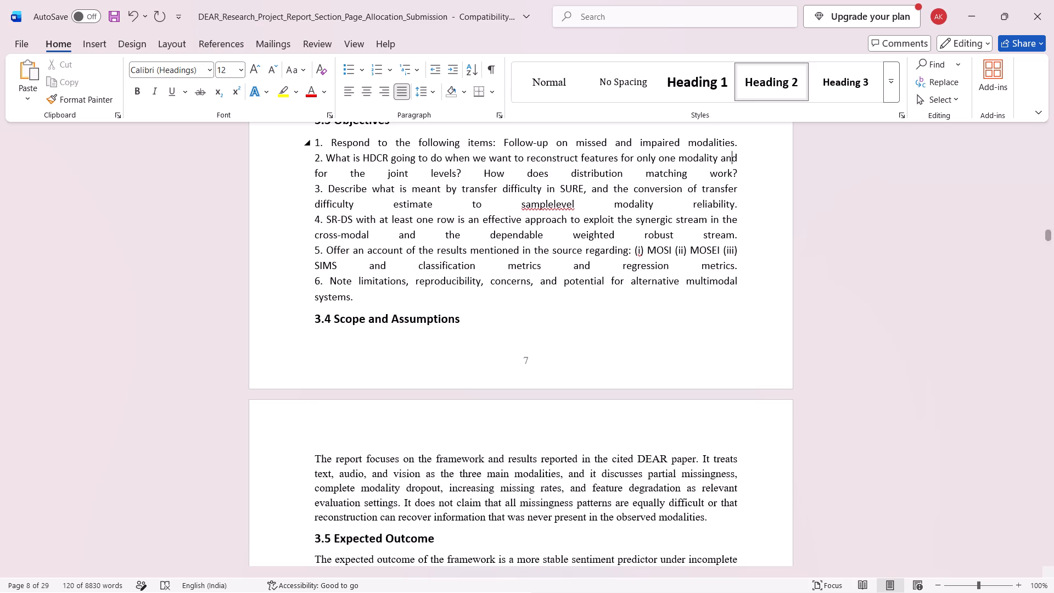
pyautogui.click(740, 172)
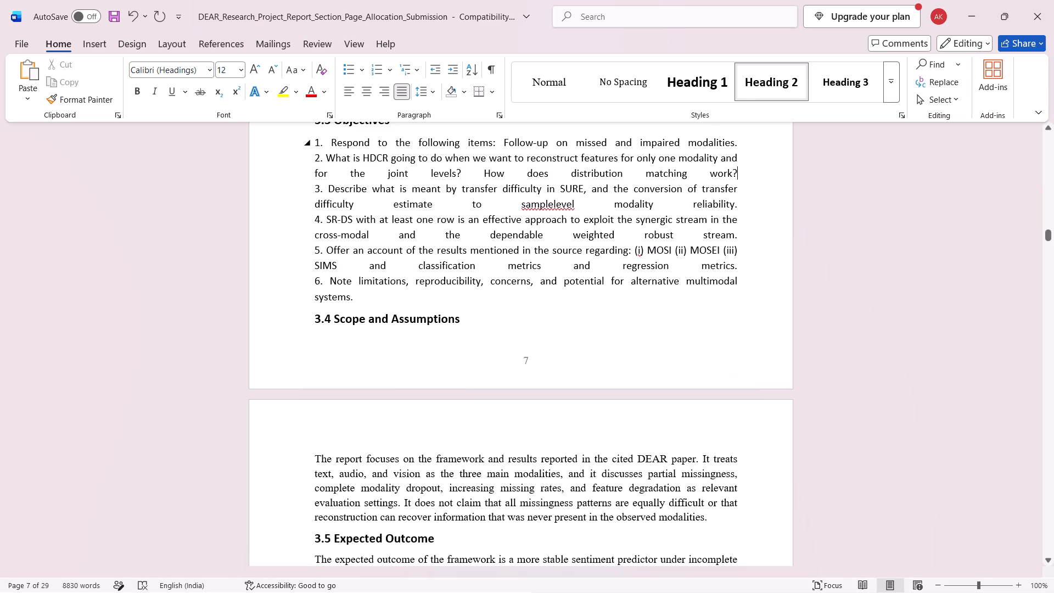
pyautogui.press('Return')
pyautogui.press('Down')
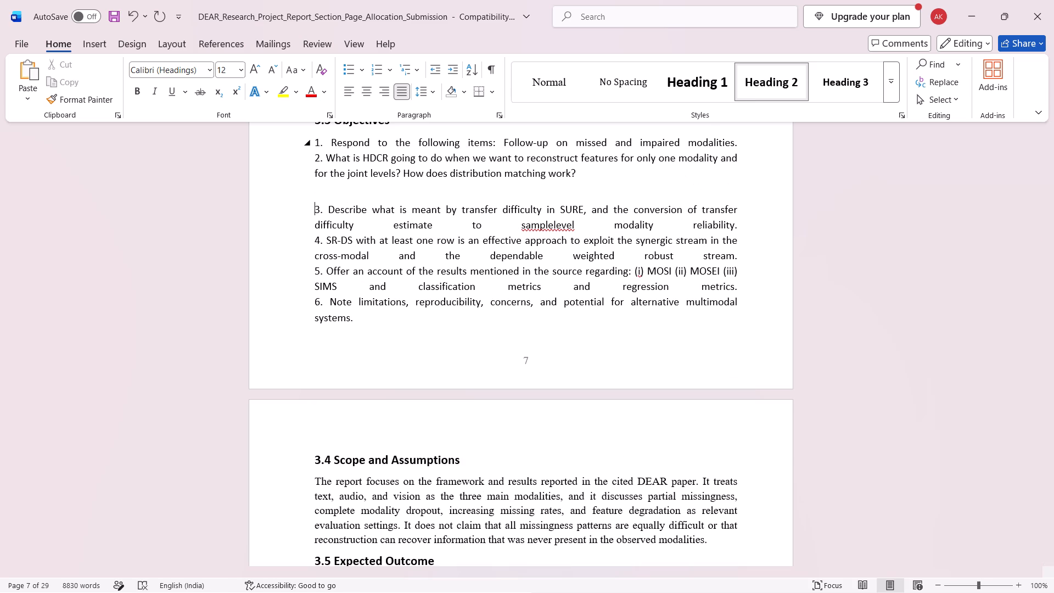
pyautogui.press('BackSpace')
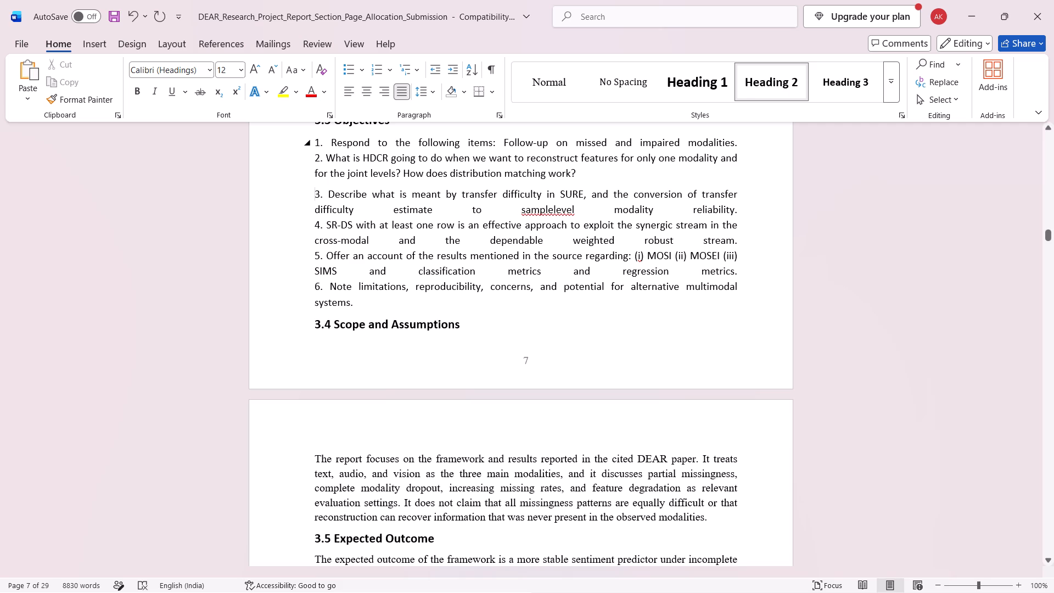
pyautogui.click(735, 139)
pyautogui.press('Right')
pyautogui.press('Return')
pyautogui.press('Down')
pyautogui.press('BackSpace')
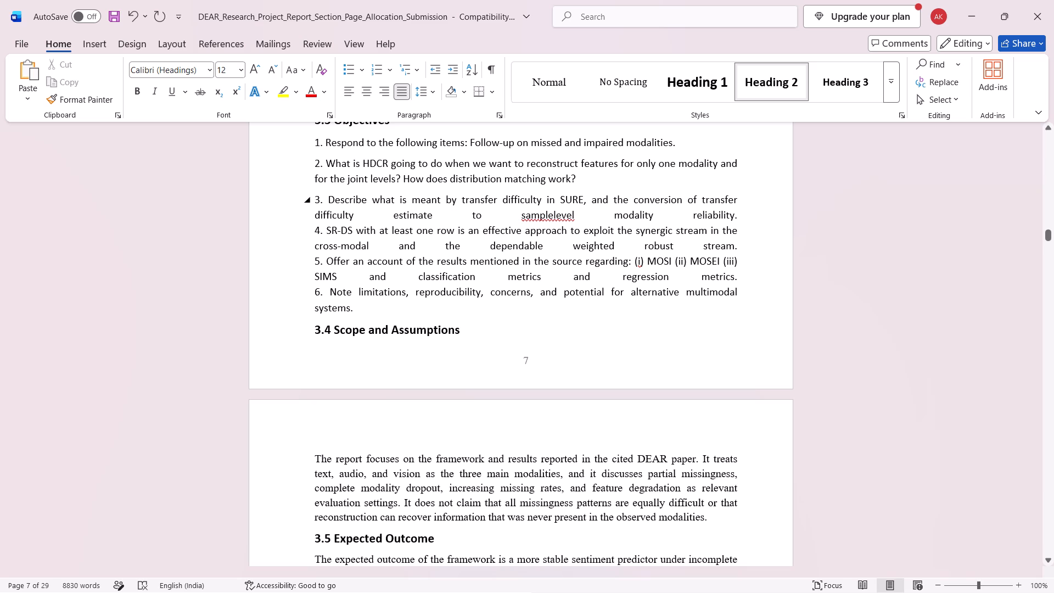
# Replace the line breaks after objectives 3, 4 and 5 in section 3.3 with paragraph breaks, leaving no blank lines between the items.
pyautogui.click(741, 209)
pyautogui.press('Return')
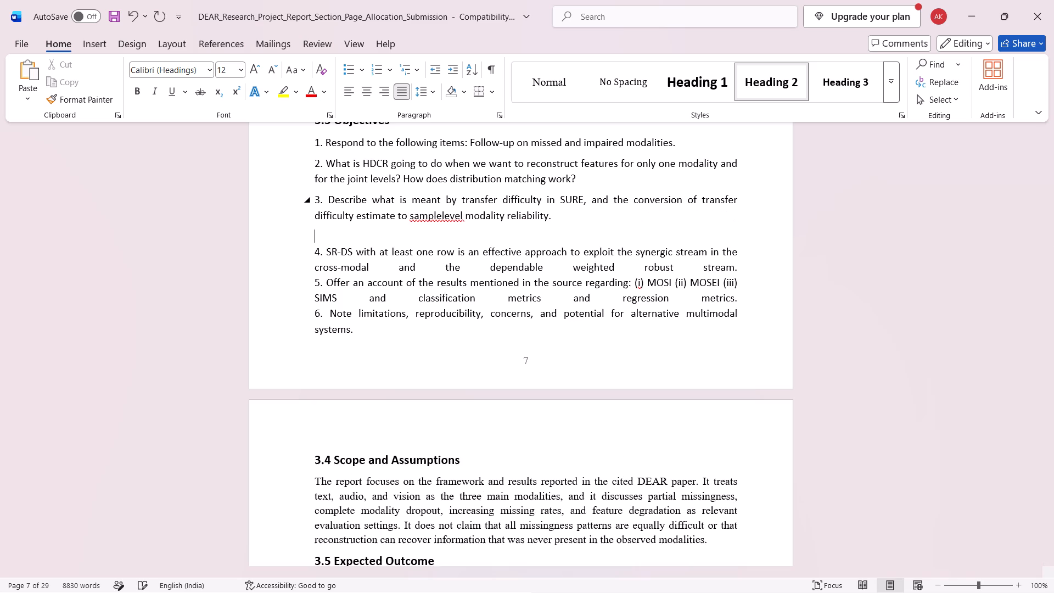
pyautogui.press('BackSpace')
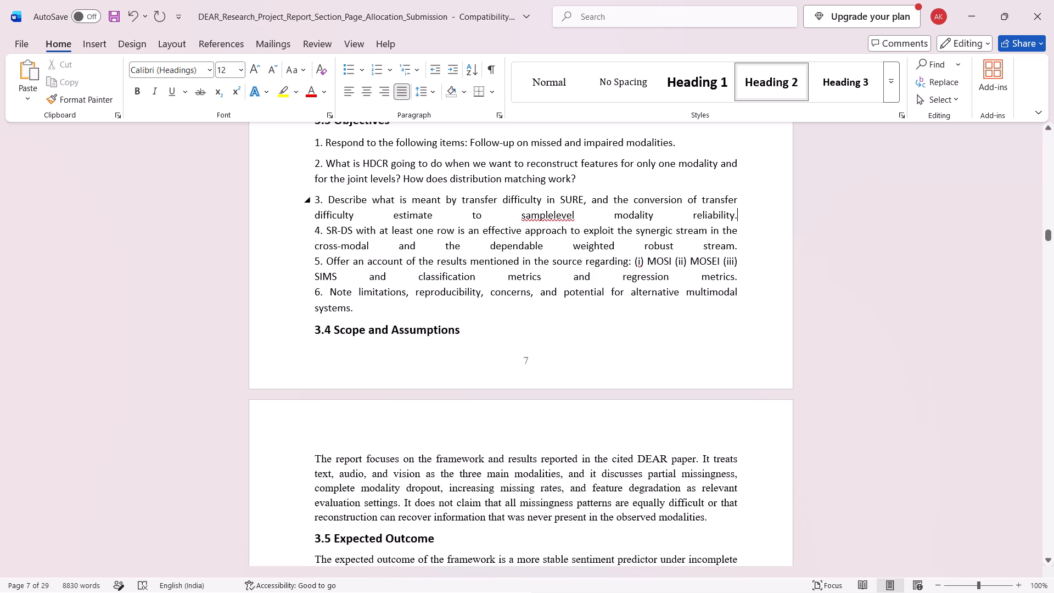
pyautogui.press('Return')
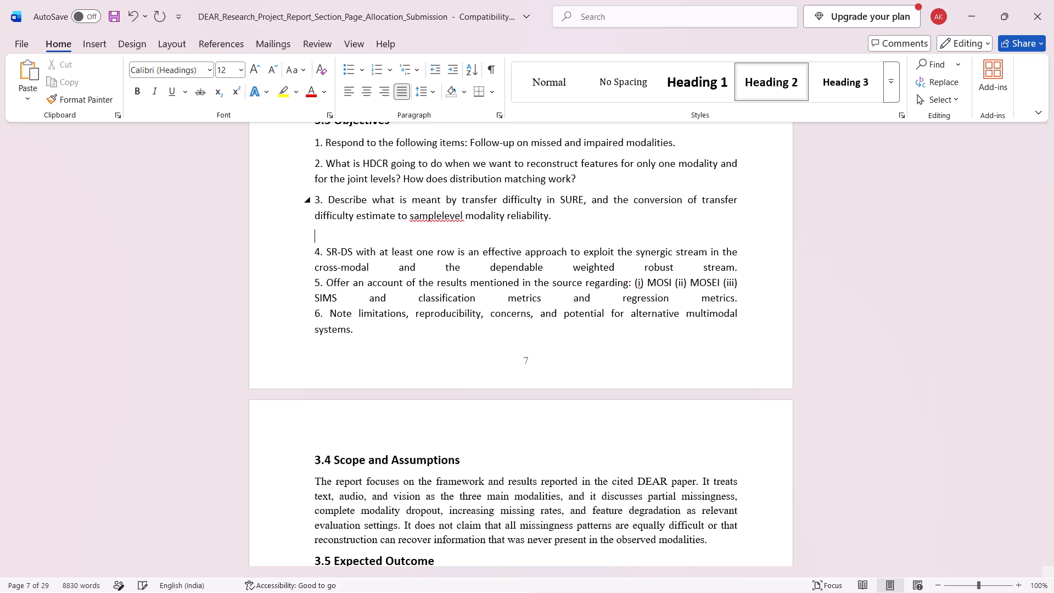
pyautogui.press('Down')
pyautogui.press('BackSpace')
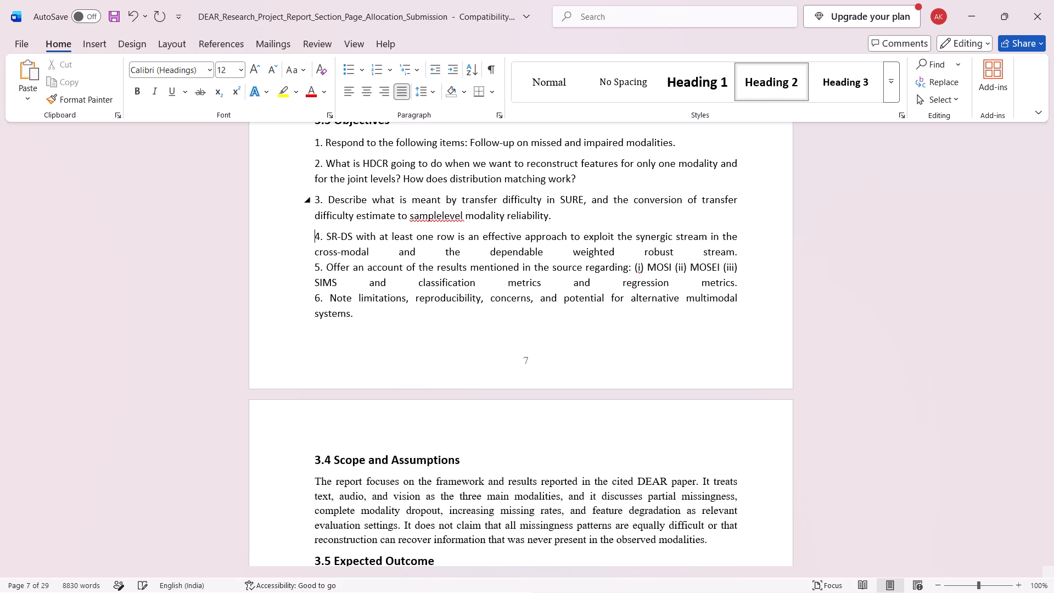
pyautogui.click(754, 250)
pyautogui.press('Return')
pyautogui.press('Down')
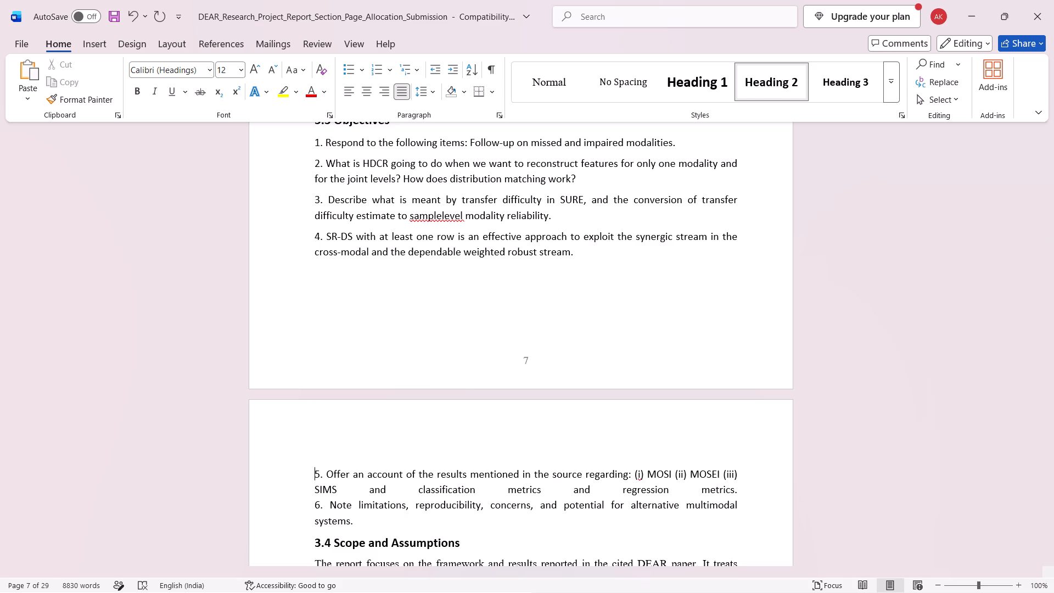
pyautogui.press('BackSpace')
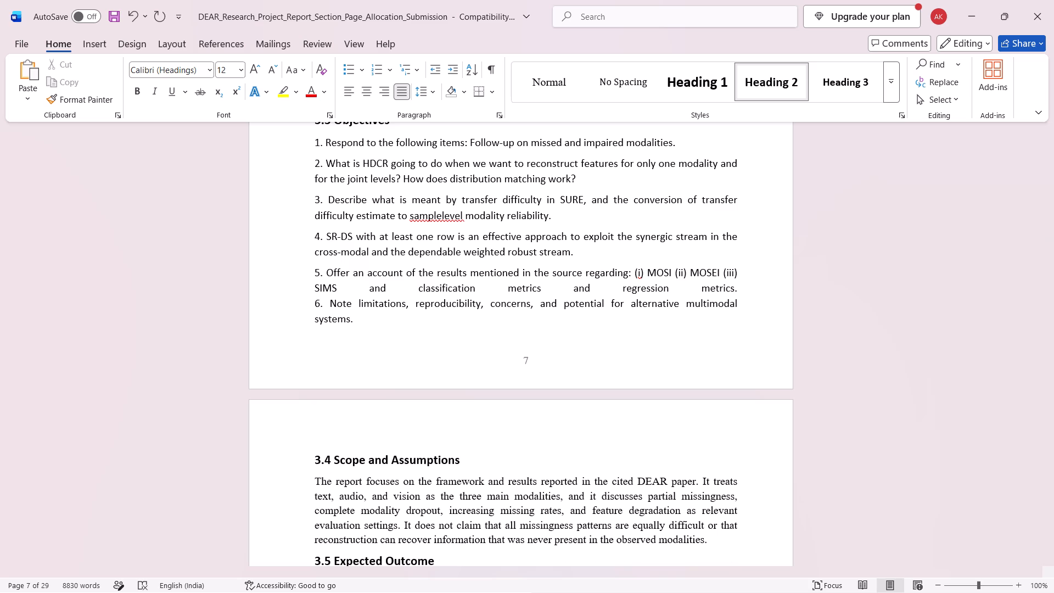
pyautogui.click(748, 291)
pyautogui.press('Return')
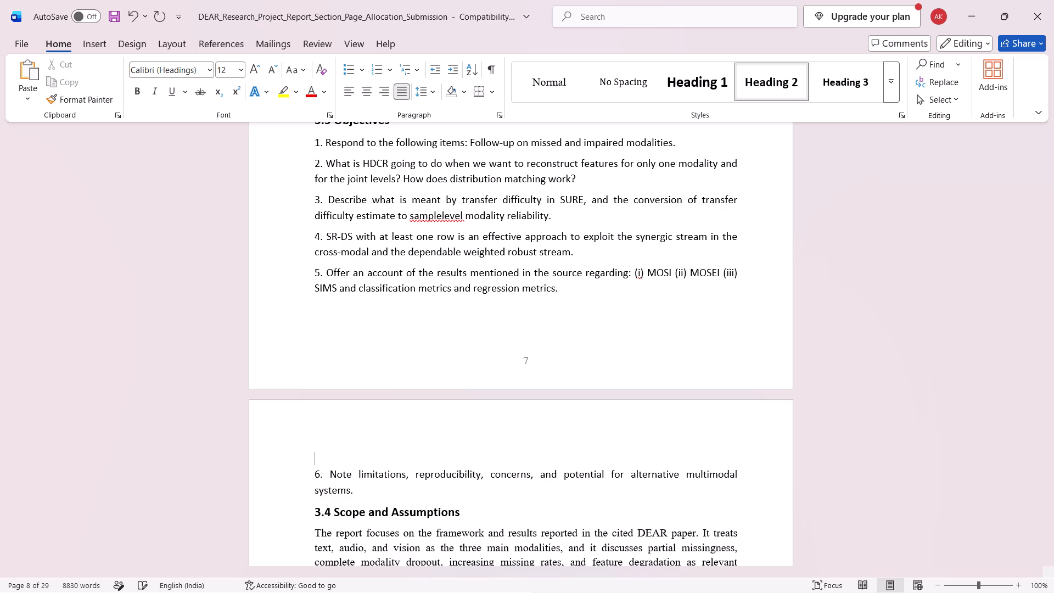
pyautogui.press('Down')
pyautogui.press('BackSpace')
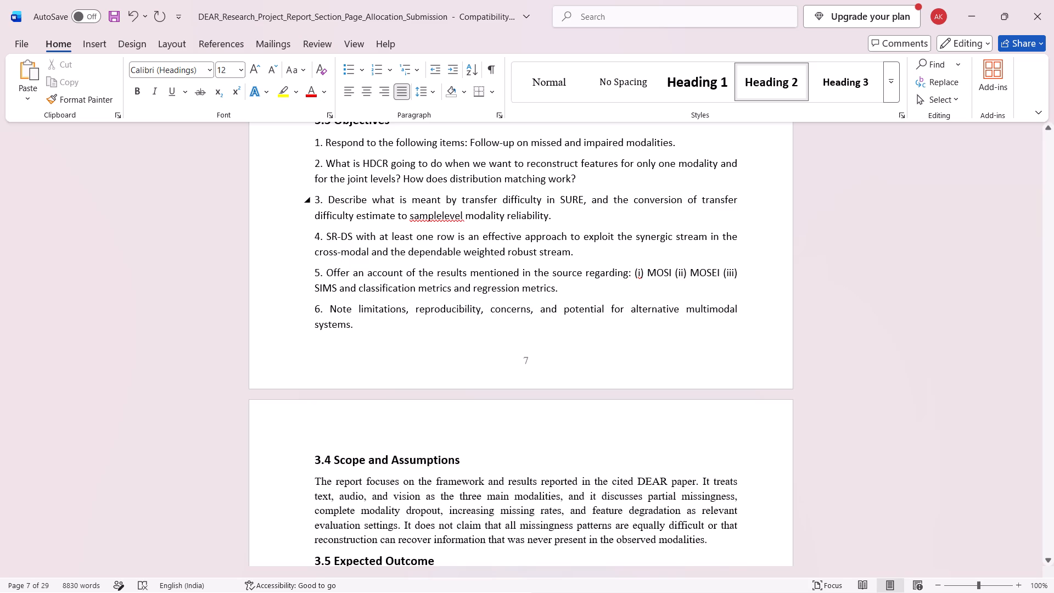
# Correct "samplelevel" to "sample level" in objective 3 of section 3.3.
pyautogui.click(439, 216)
pyautogui.press('Right')
pyautogui.press('space')
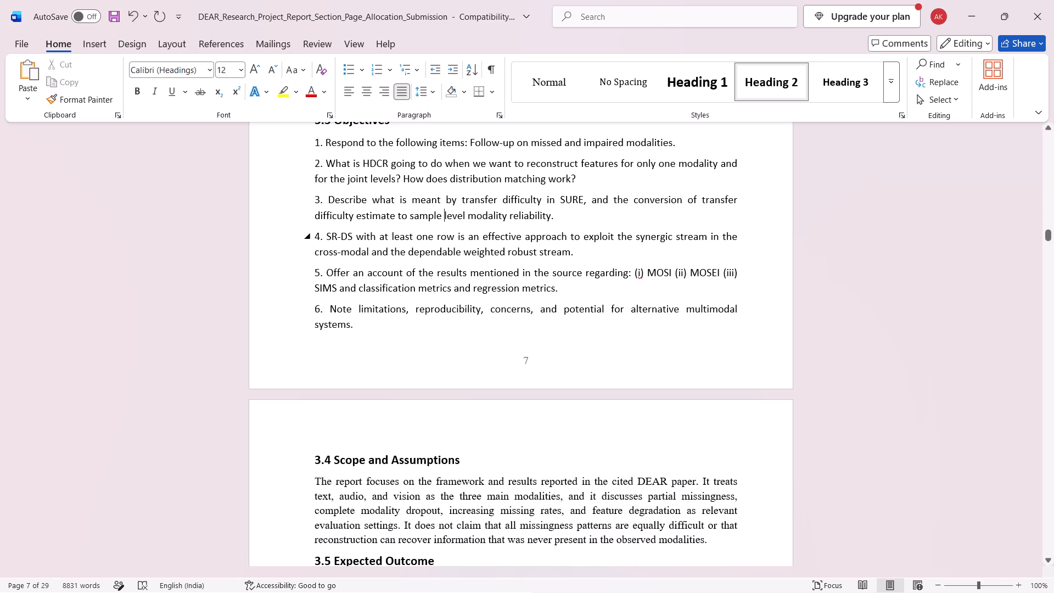
# Copy sections 3.4 Scope and Assumptions and 3.5 Expected Outcome, including their headings.
pyautogui.scroll(-3, 406, 261)
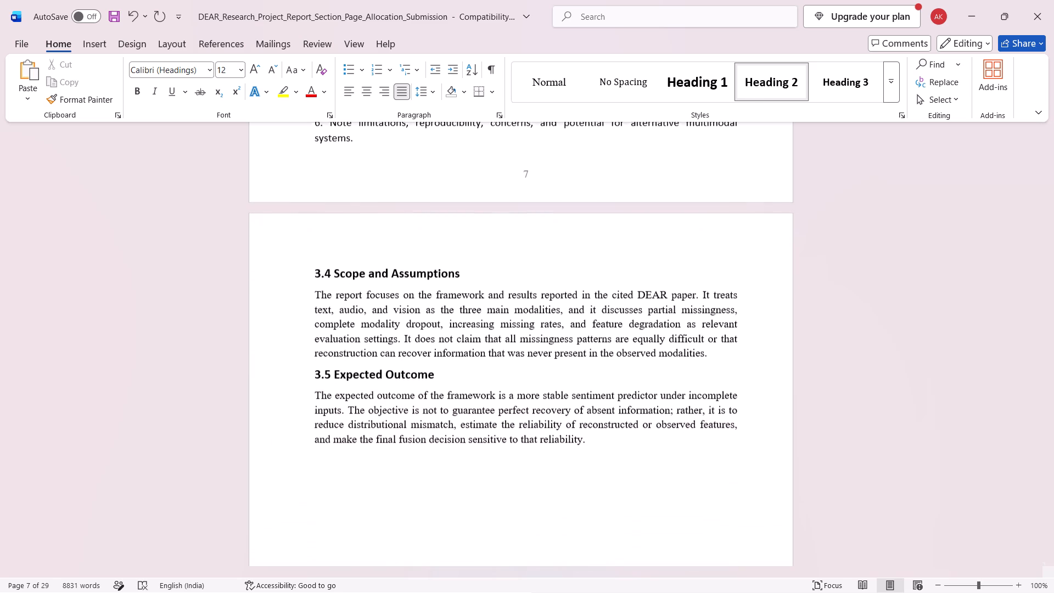
pyautogui.scroll(-4, 406, 261)
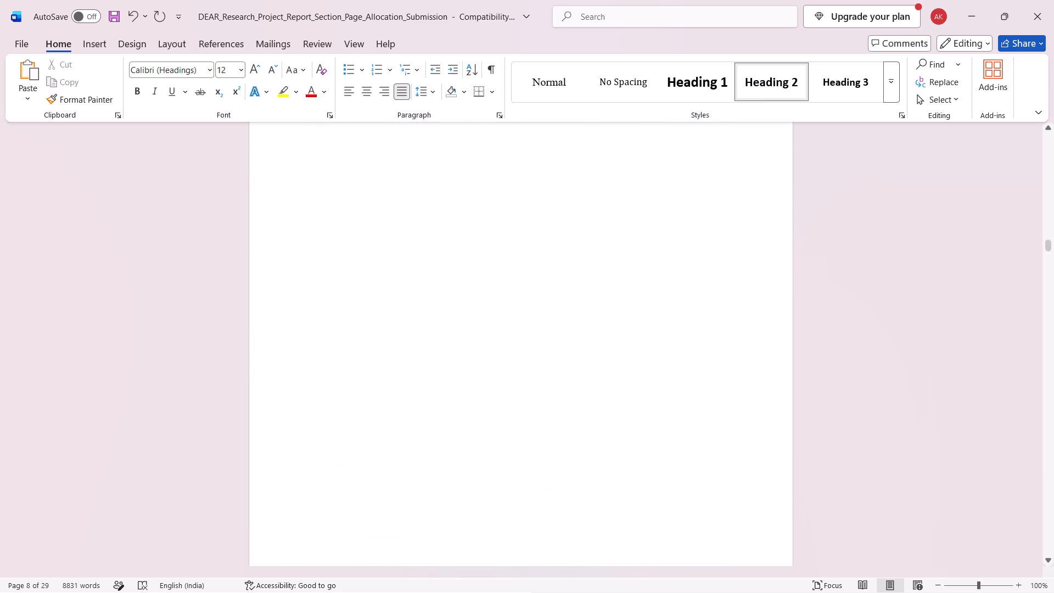
pyautogui.scroll(-2, 406, 261)
pyautogui.scroll(7, 406, 261)
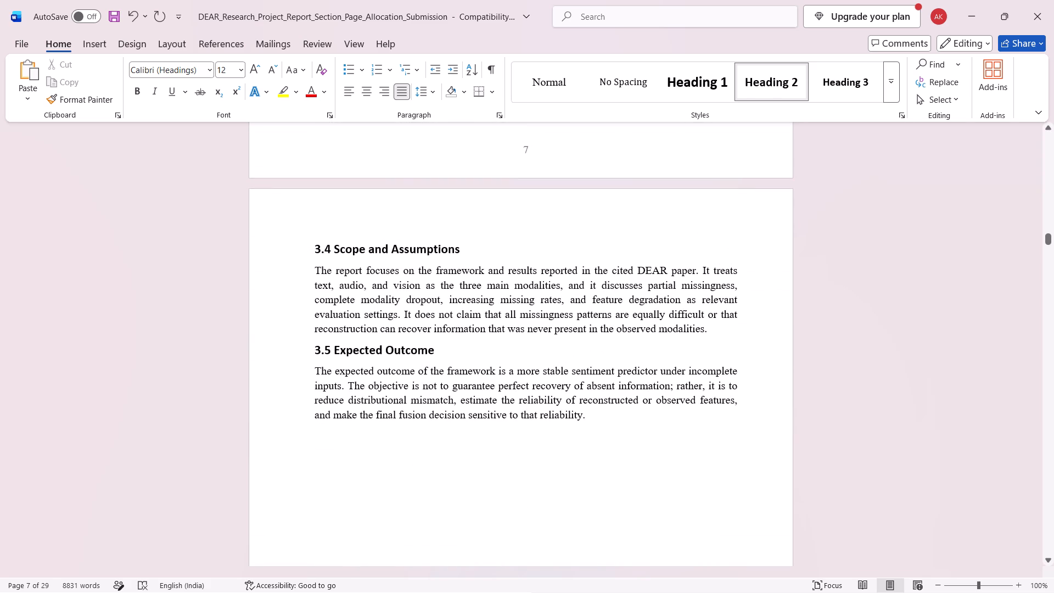
pyautogui.moveTo(590, 412); pyautogui.dragTo(324, 258)
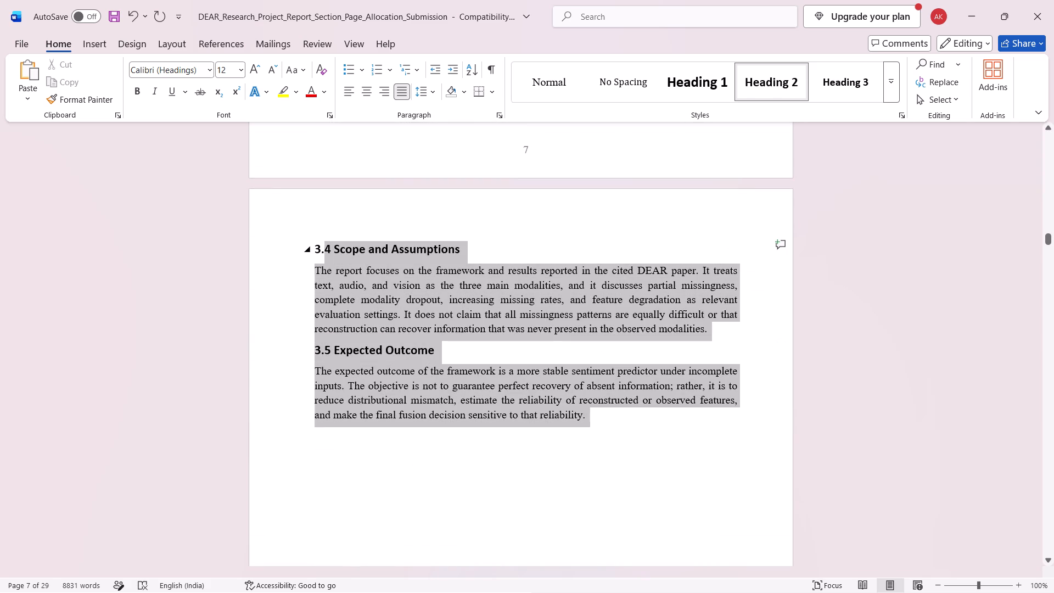
pyautogui.moveTo(324, 258); pyautogui.dragTo(312, 249)
pyautogui.hotkey('ctrl', 'c')
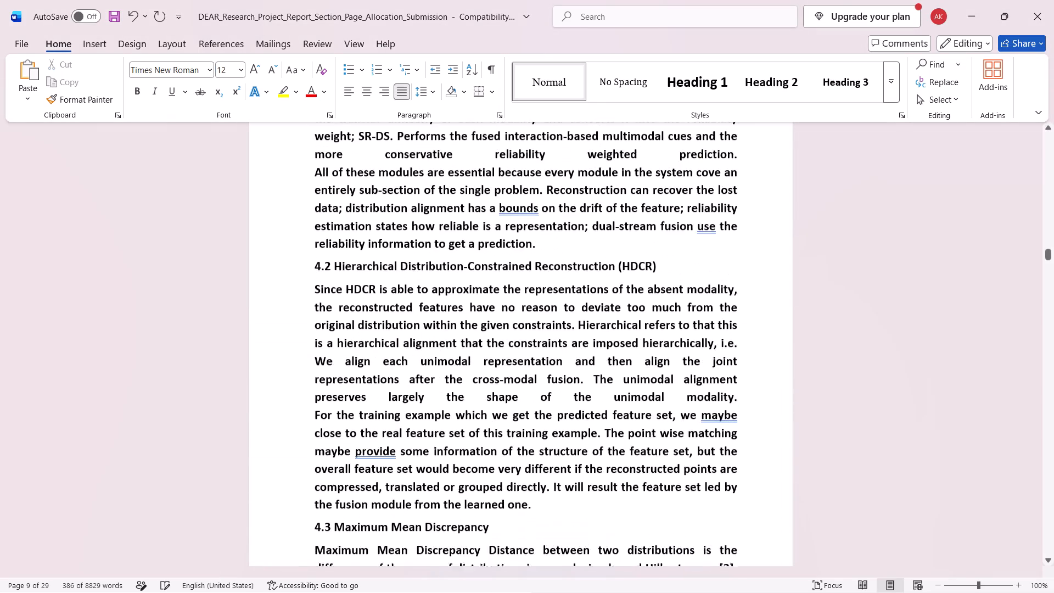
pyautogui.scroll(1, 431, 272)
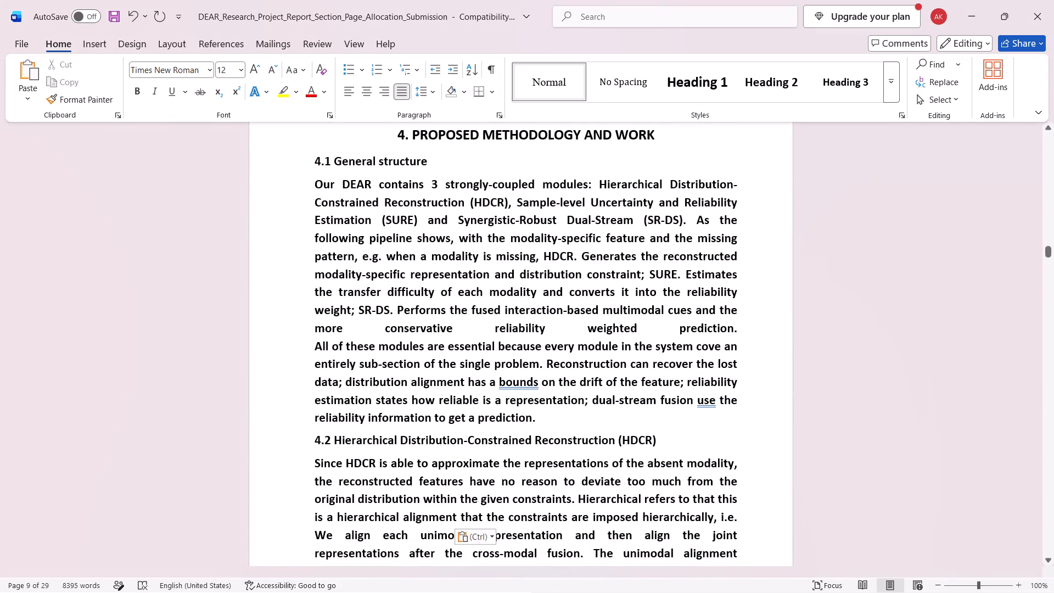
# Remove the bold from the body text of section 4.1 General structure and set its font size to 12.
pyautogui.moveTo(540, 416); pyautogui.dragTo(346, 202)
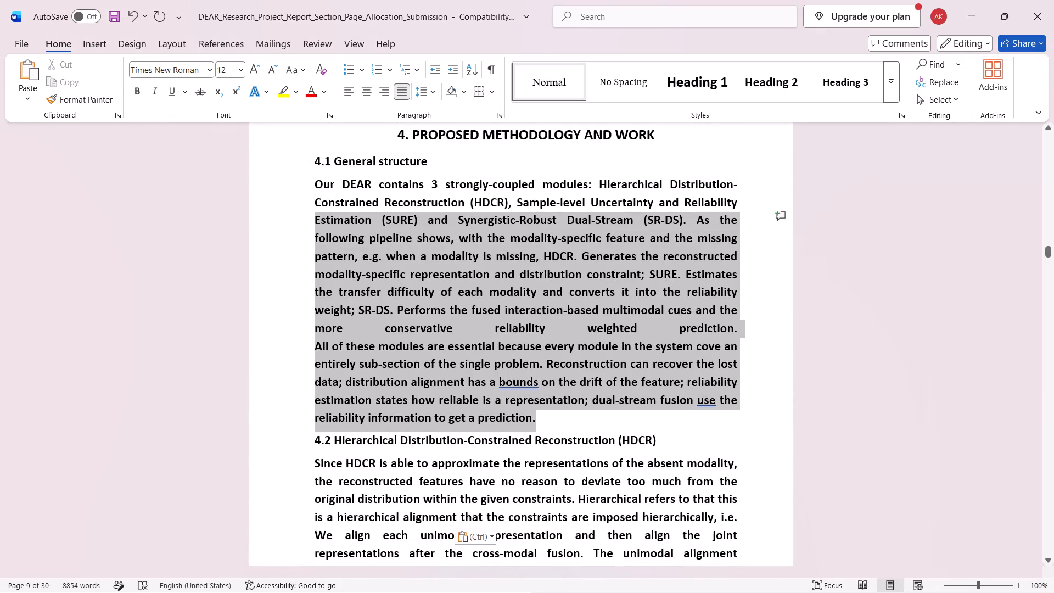
pyautogui.moveTo(346, 202); pyautogui.dragTo(316, 183)
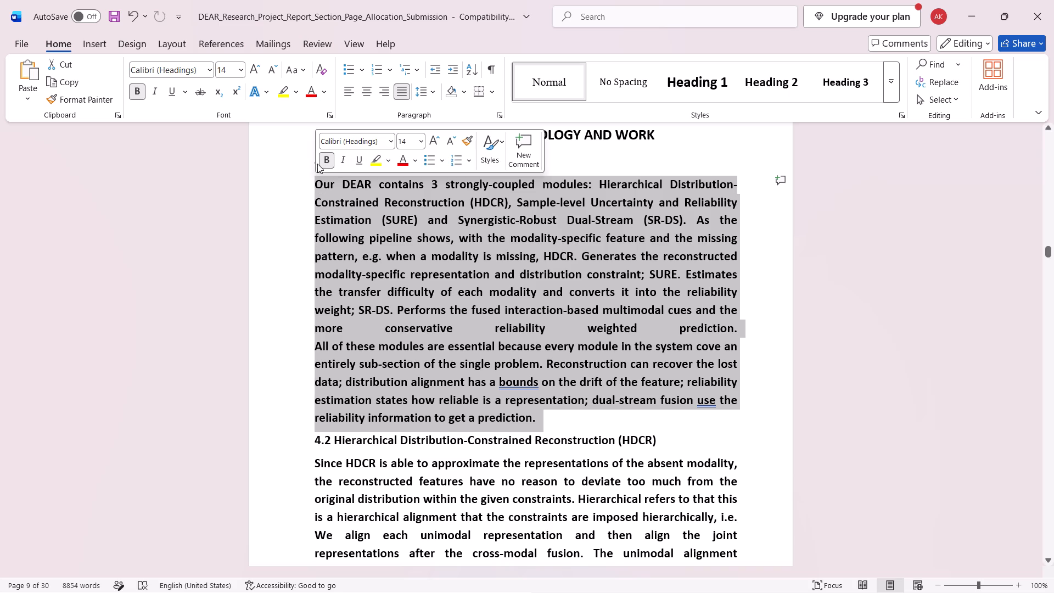
pyautogui.click(328, 161)
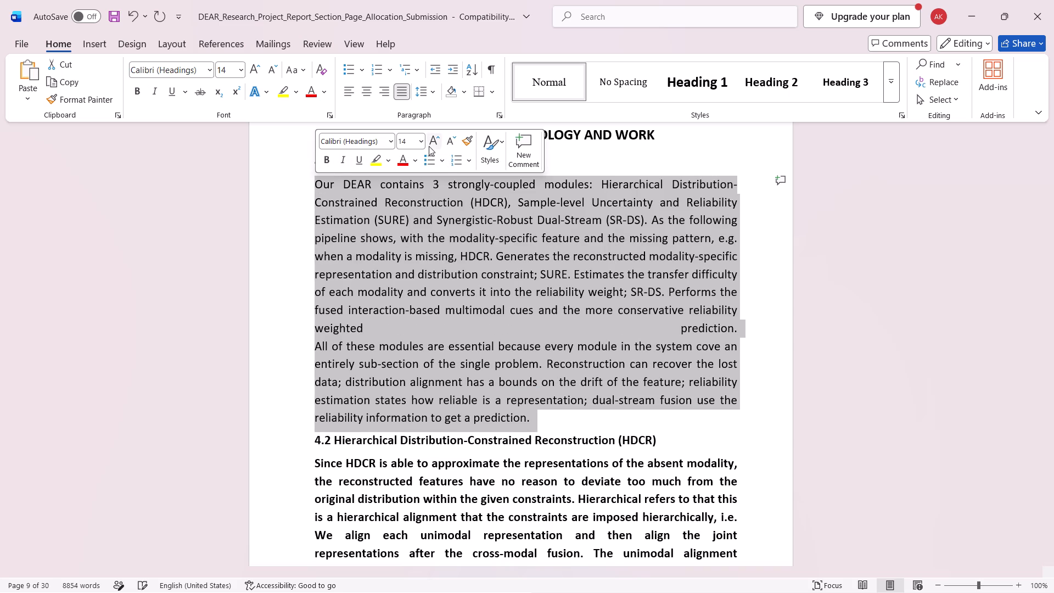
pyautogui.click(423, 142)
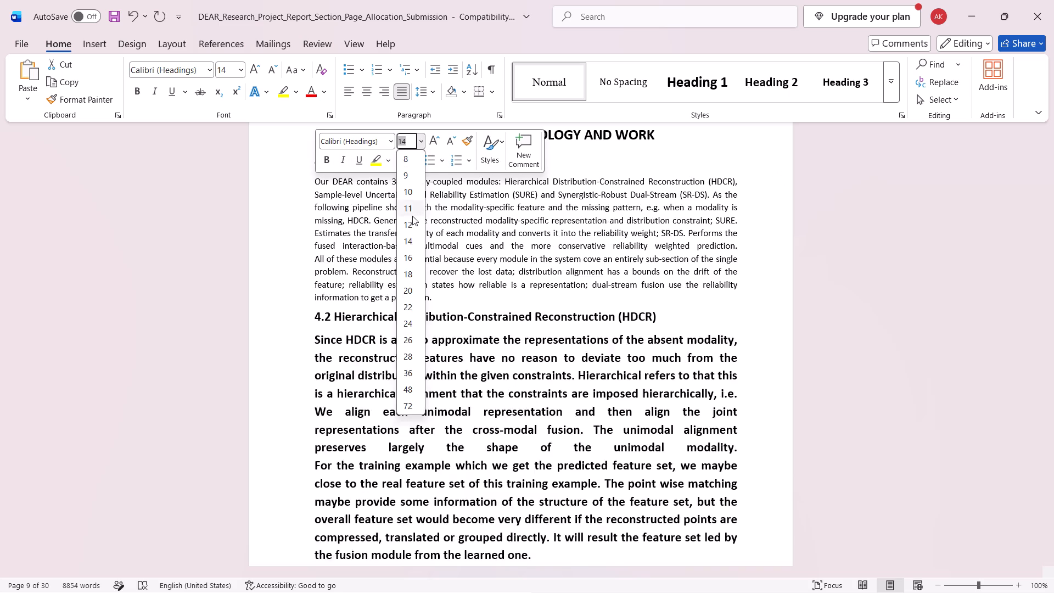
pyautogui.click(412, 216)
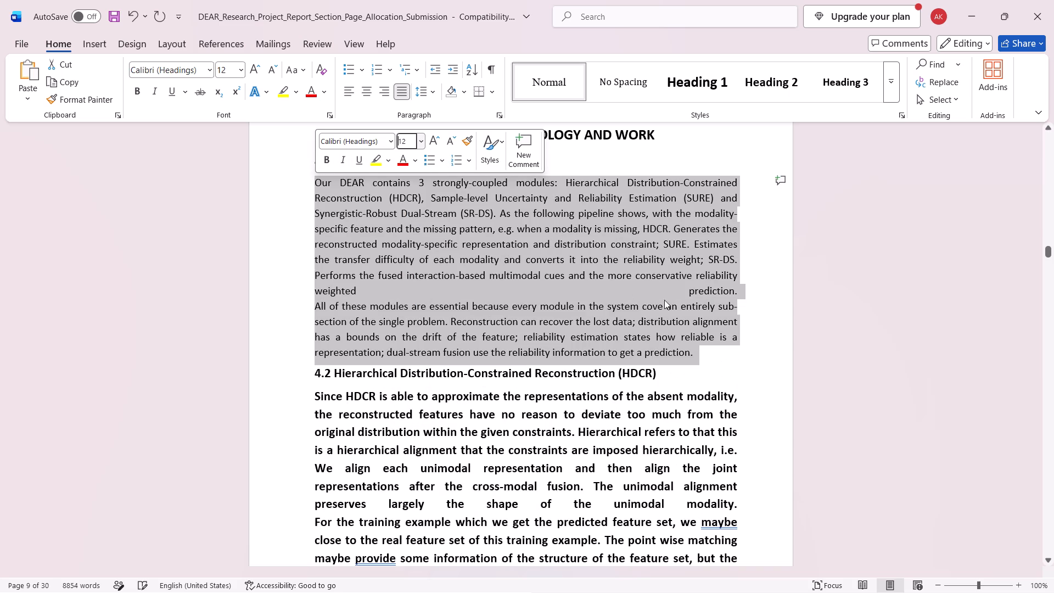
# Remove the line break between "weighted prediction." and "All of these modules" in section 4.1, joining the body text into one paragraph.
pyautogui.click(741, 289)
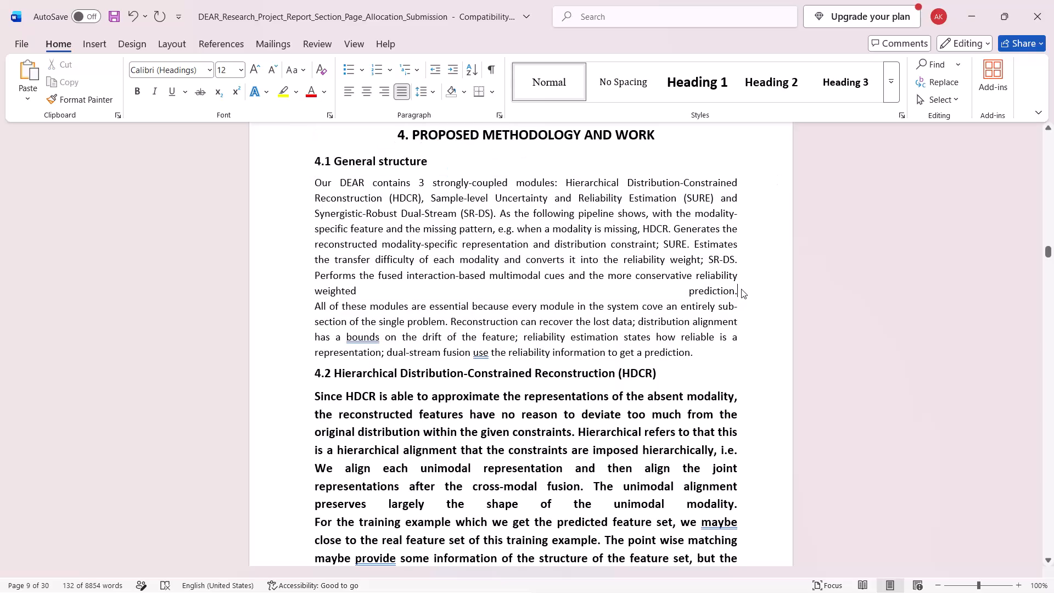
pyautogui.press('Return')
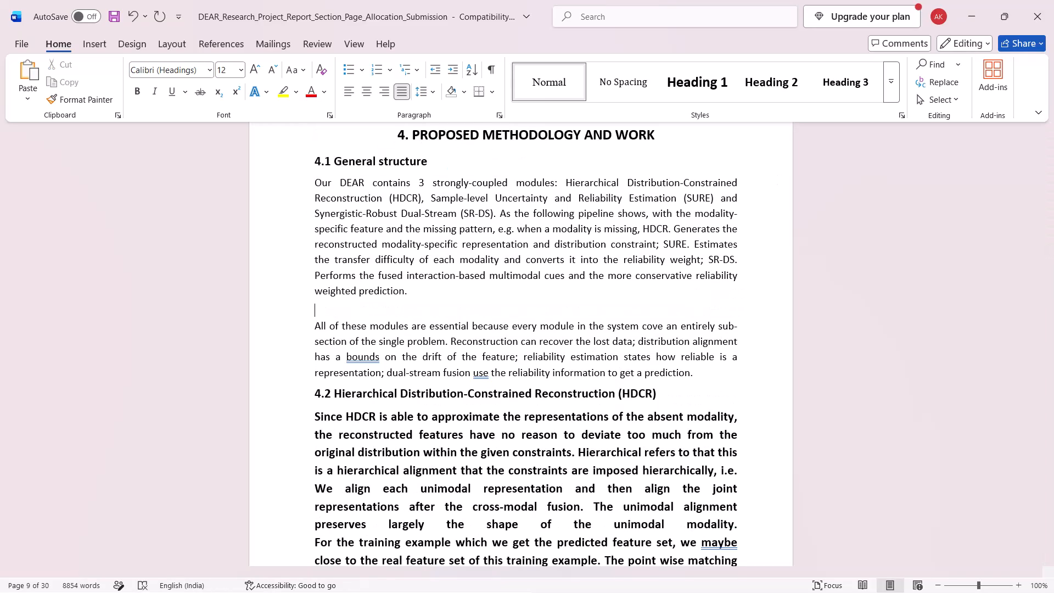
pyautogui.press('Down')
pyautogui.press('BackSpace')
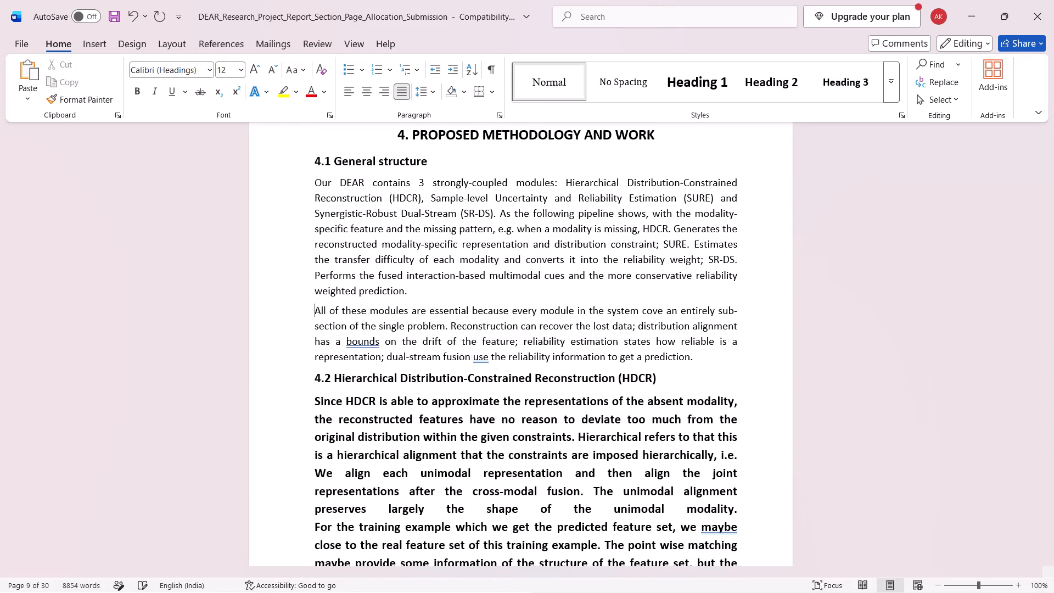
pyautogui.press('BackSpace')
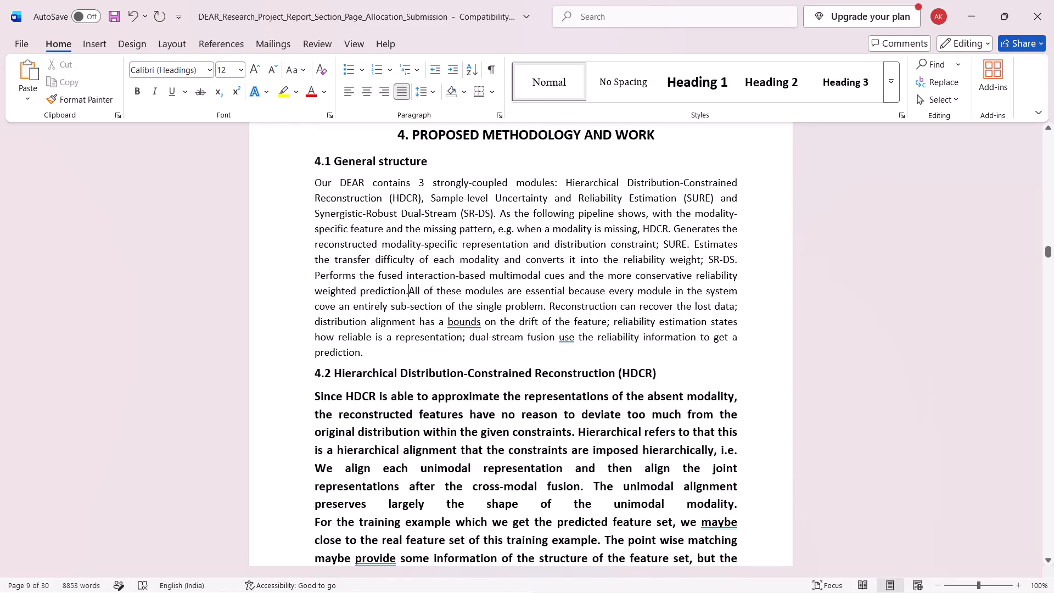
# Remove the bold from the body text of section 4.2 Hierarchical Distribution-Constrained Reconstruction (HDCR) and set its font size to 12.
pyautogui.scroll(-1, 748, 322)
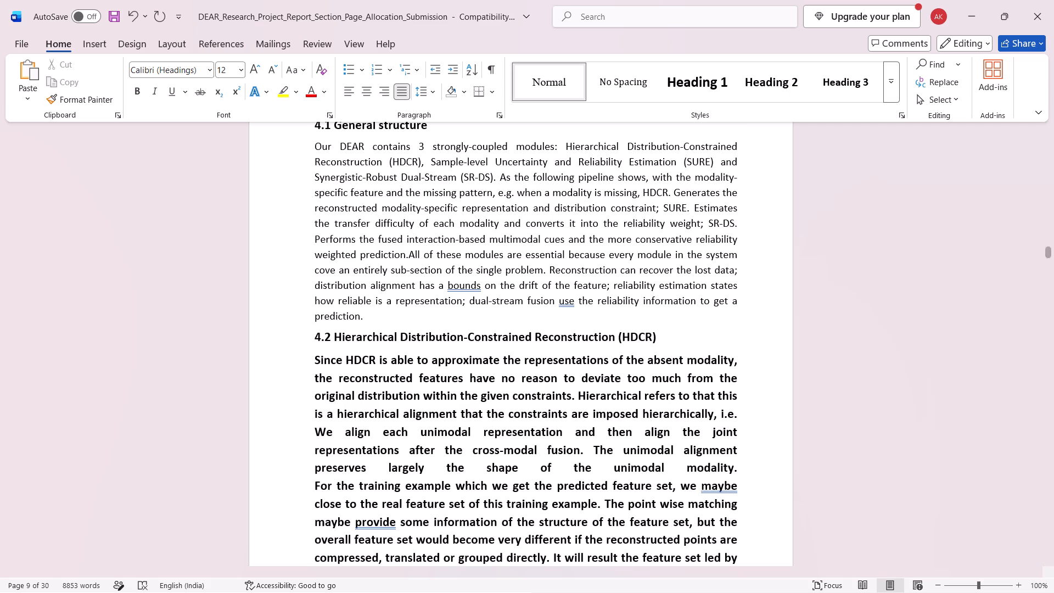
pyautogui.scroll(-2, 748, 322)
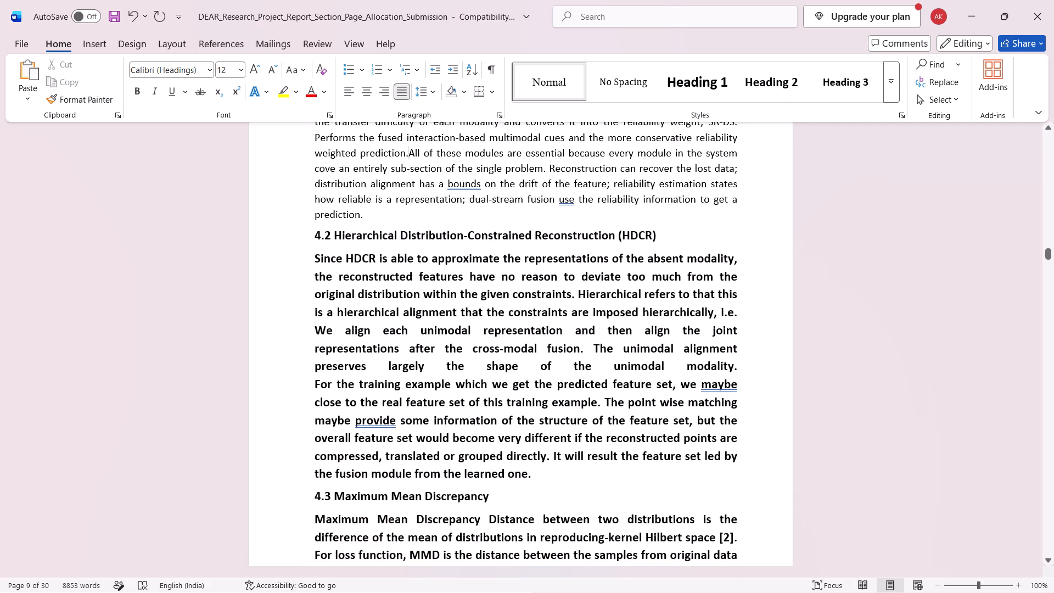
pyautogui.moveTo(534, 480); pyautogui.dragTo(331, 280)
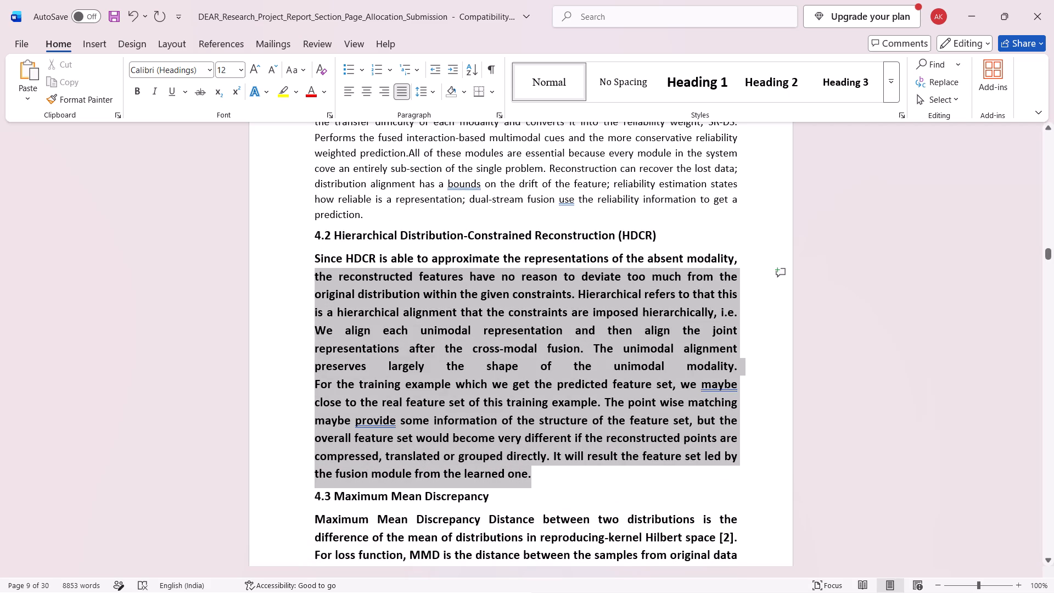
pyautogui.moveTo(331, 280); pyautogui.dragTo(319, 260)
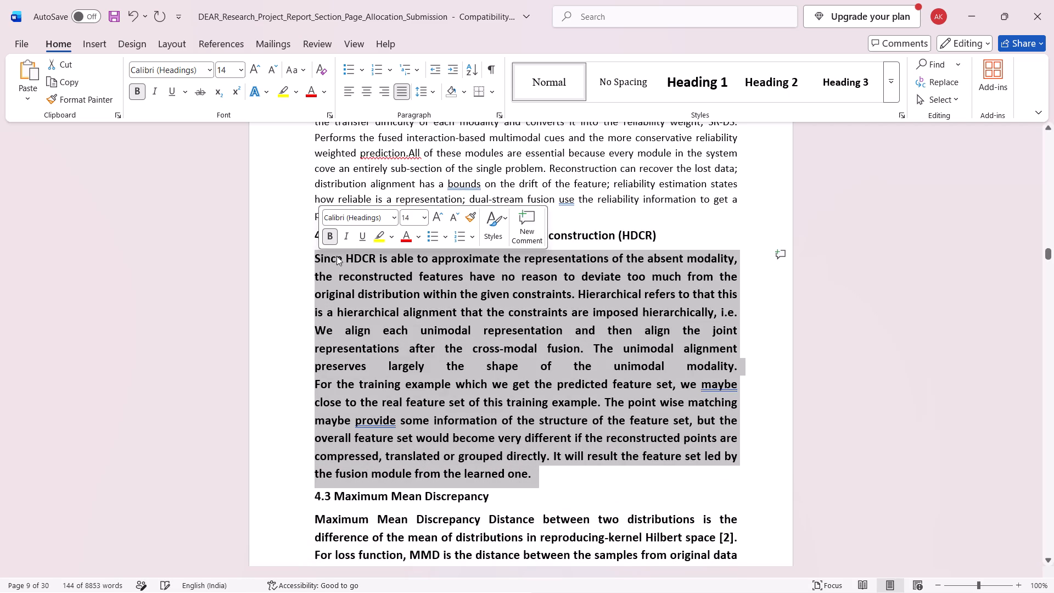
pyautogui.click(329, 236)
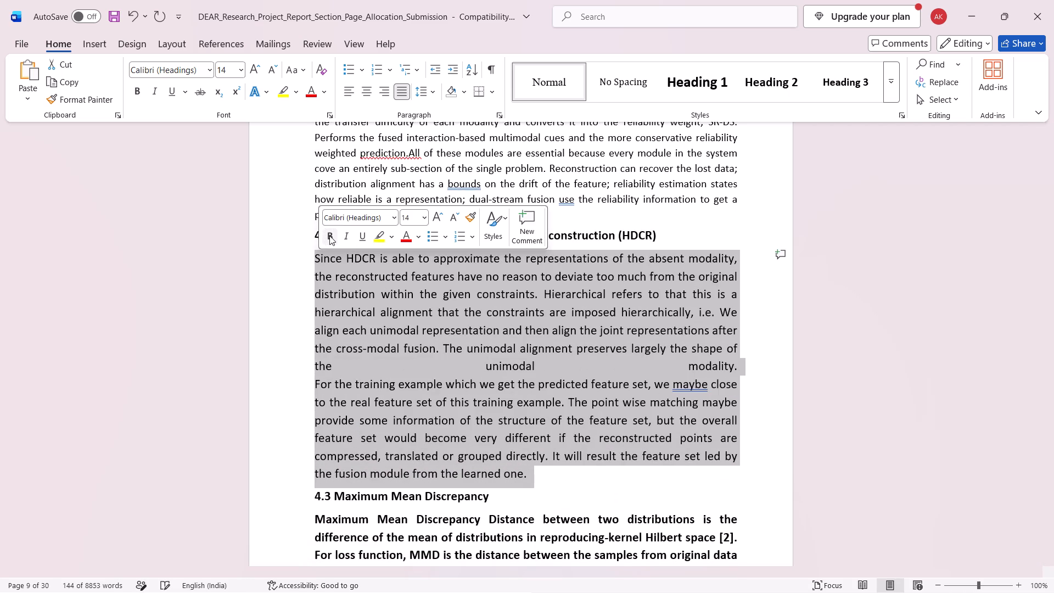
pyautogui.click(424, 211)
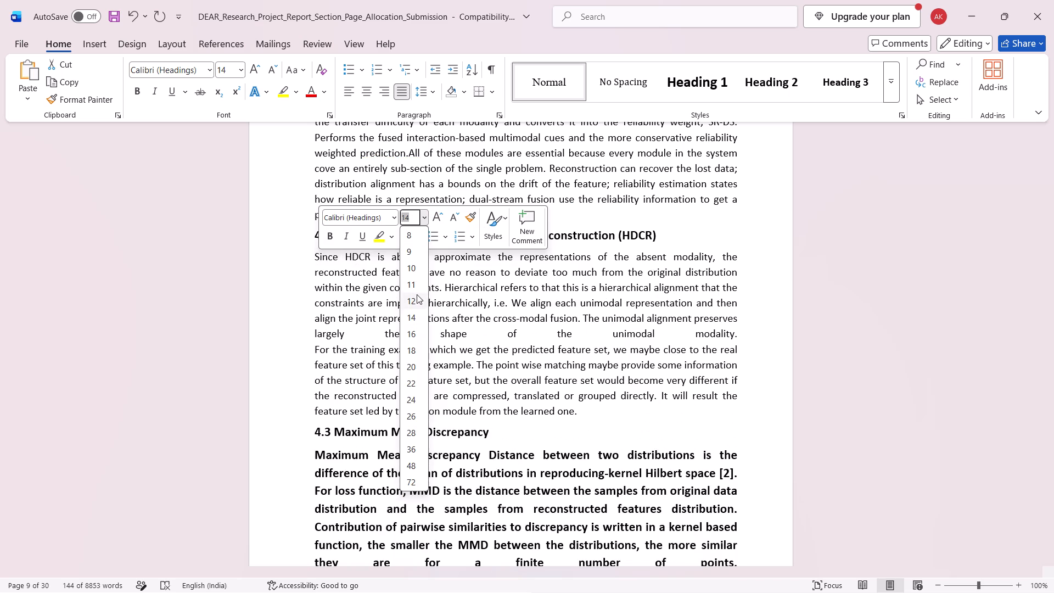
pyautogui.click(417, 294)
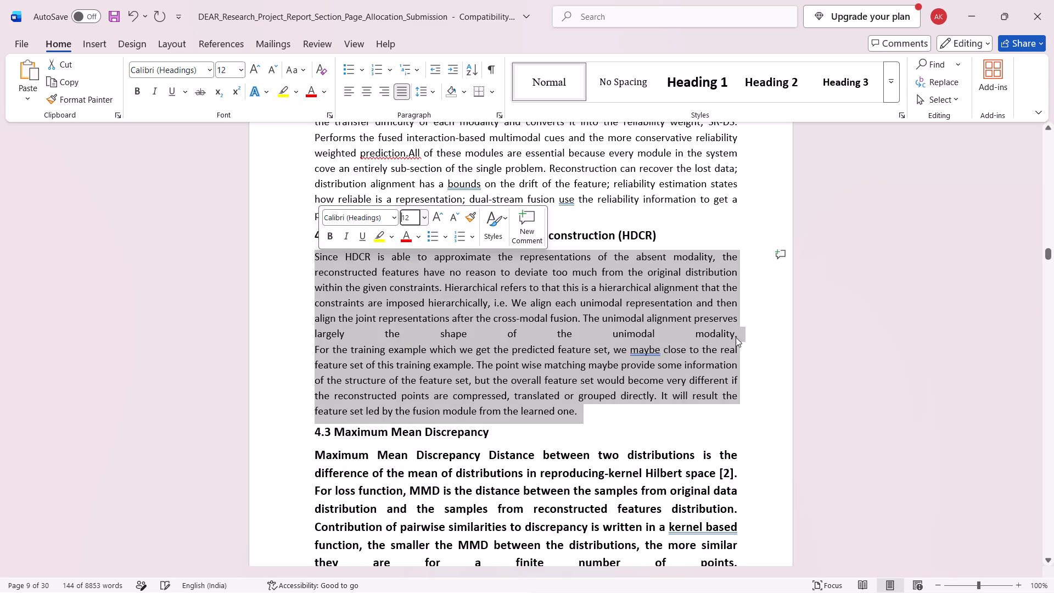
# Remove the line break between "unimodal modality." and "For the training example" in section 4.2, joining the body text into one paragraph.
pyautogui.click(730, 333)
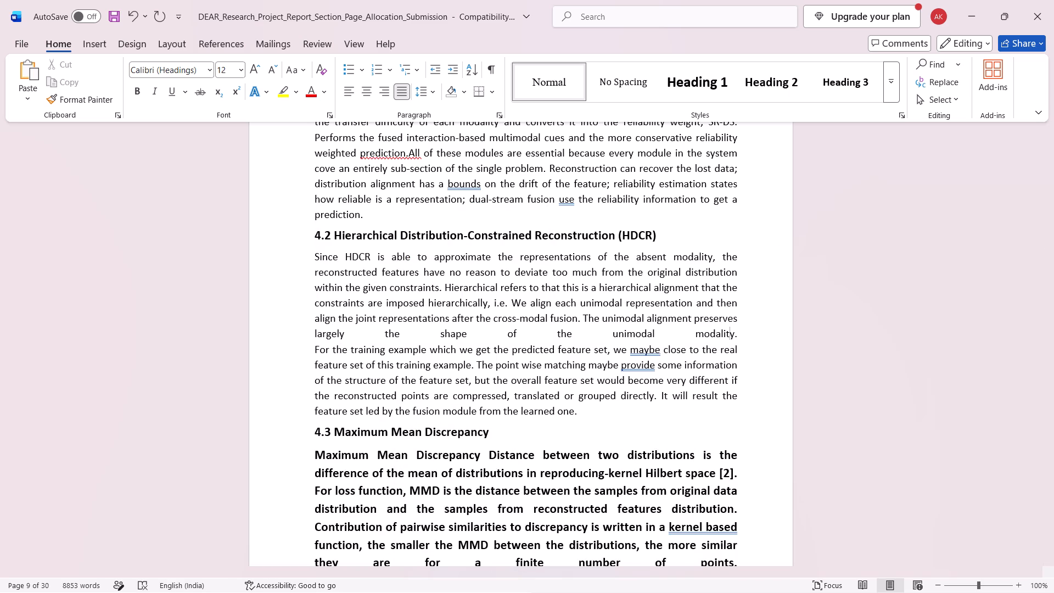
pyautogui.press('Right')
pyautogui.press('Right')
pyautogui.press('Return')
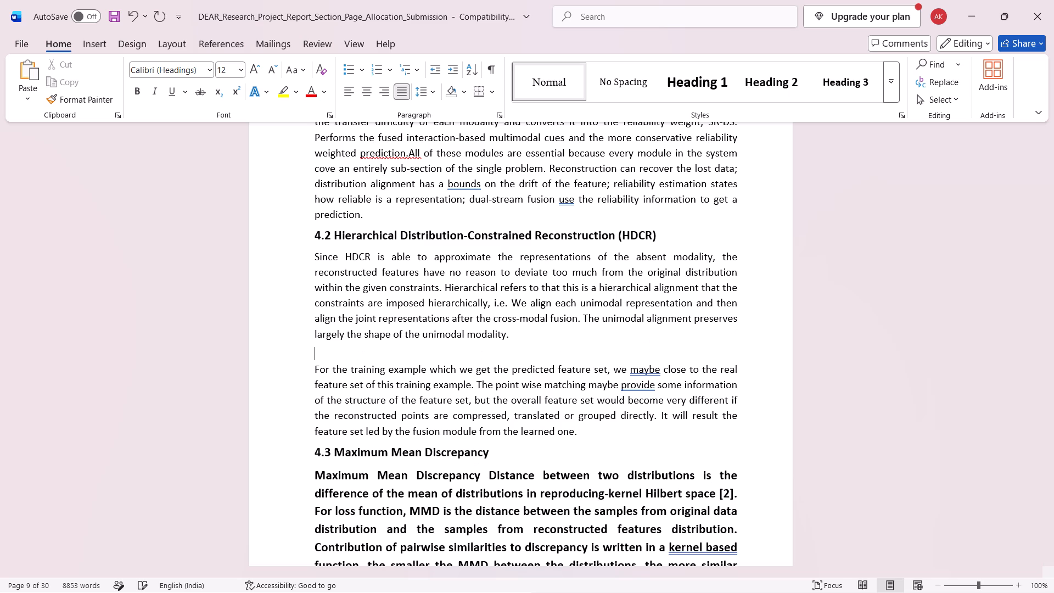
pyautogui.press('Down')
pyautogui.press('BackSpace')
pyautogui.press('BackSpace')
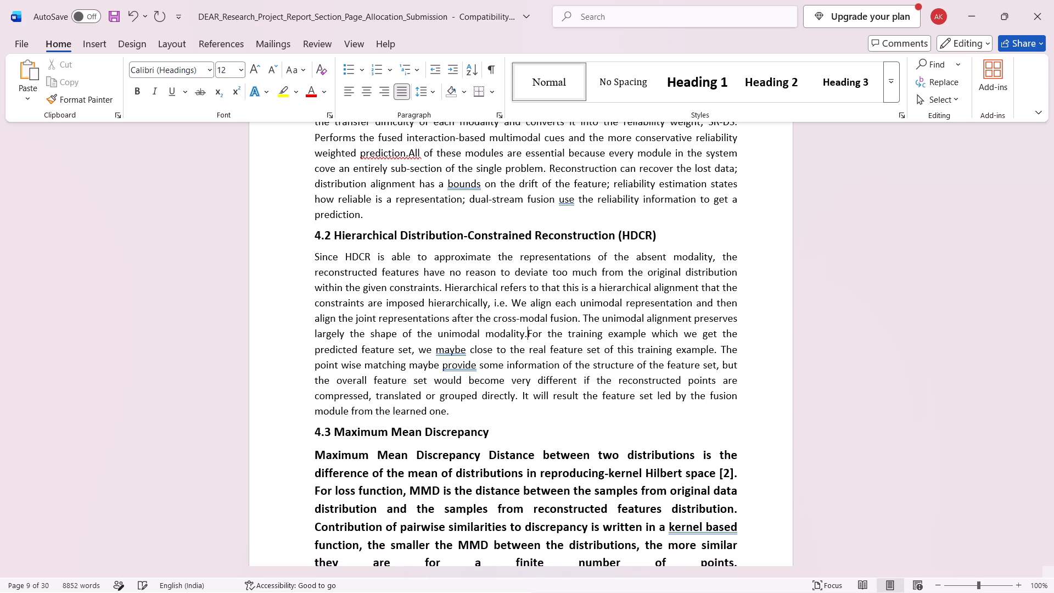
# Remove the bold from the body text of section 4.3 Maximum Mean Discrepancy and set its font size to 12.
pyautogui.scroll(-2, 676, 413)
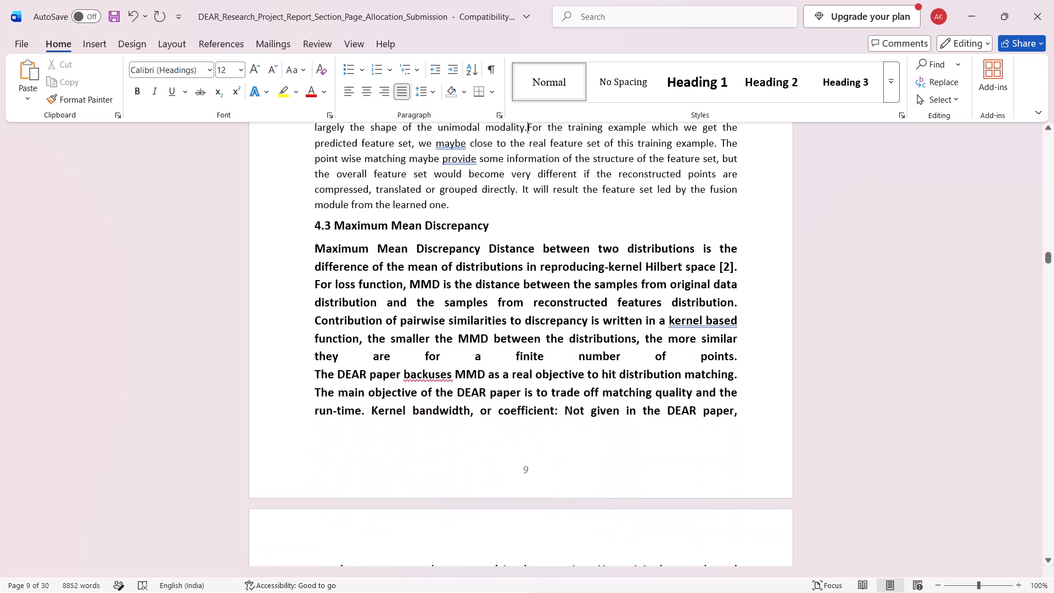
pyautogui.scroll(-2, 676, 413)
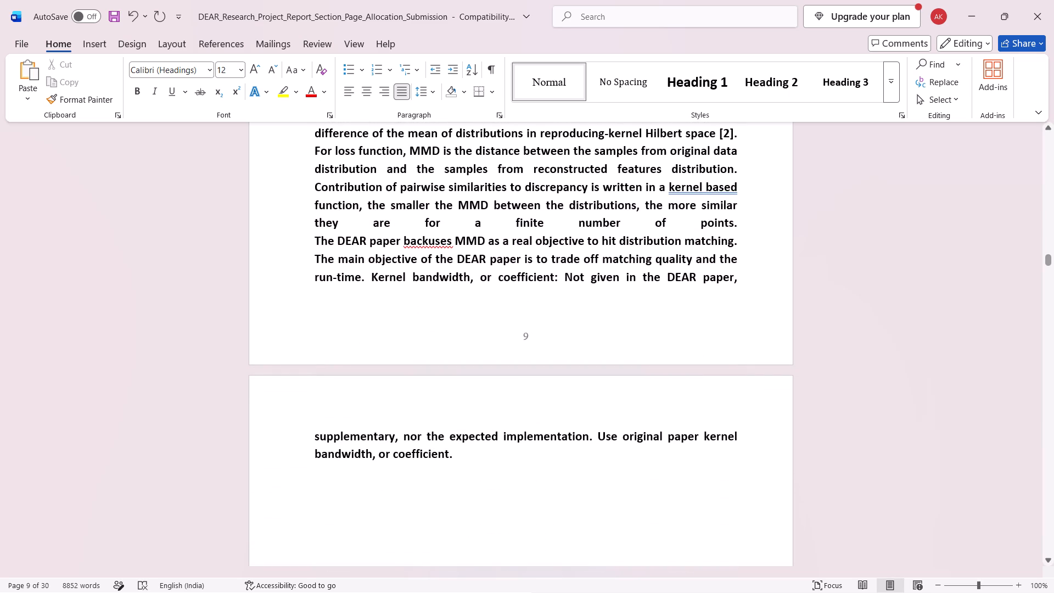
pyautogui.moveTo(453, 456); pyautogui.dragTo(338, 186)
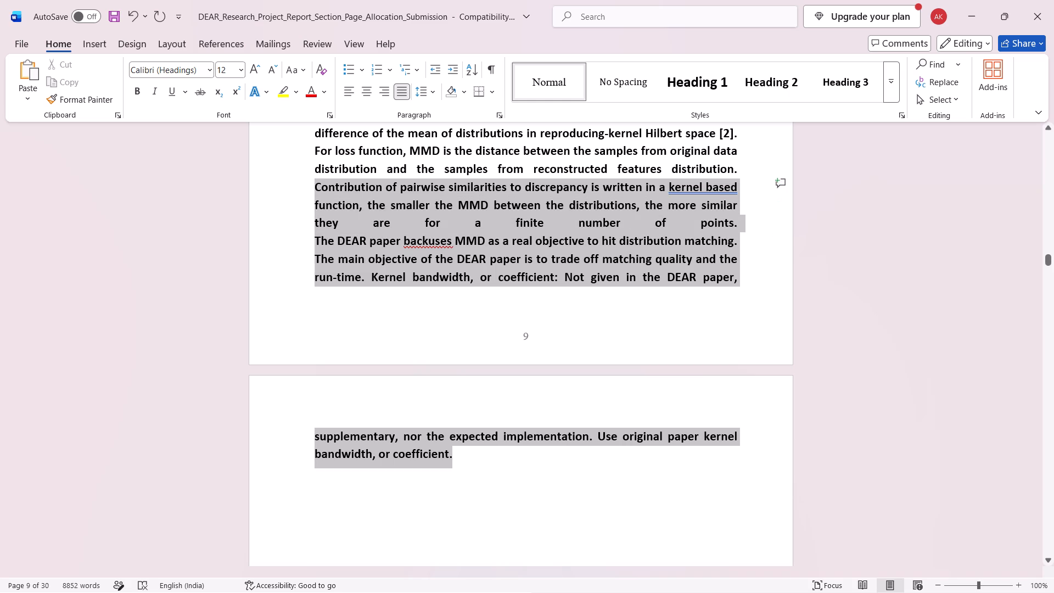
pyautogui.moveTo(338, 186); pyautogui.dragTo(311, 126)
pyautogui.scroll(1, 324, 163)
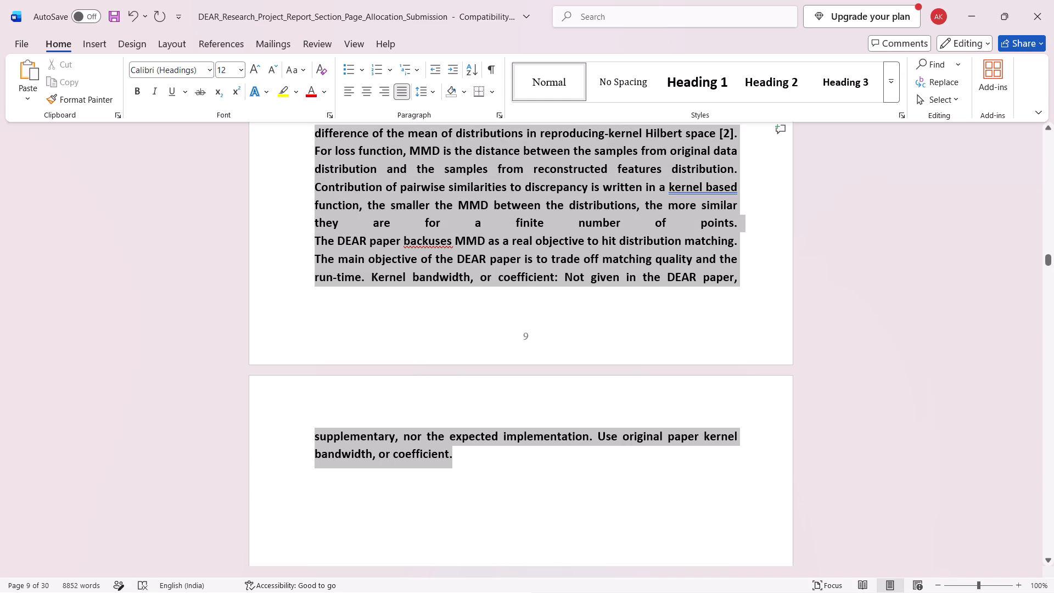
pyautogui.scroll(1, 311, 126)
pyautogui.moveTo(311, 126); pyautogui.dragTo(246, 418)
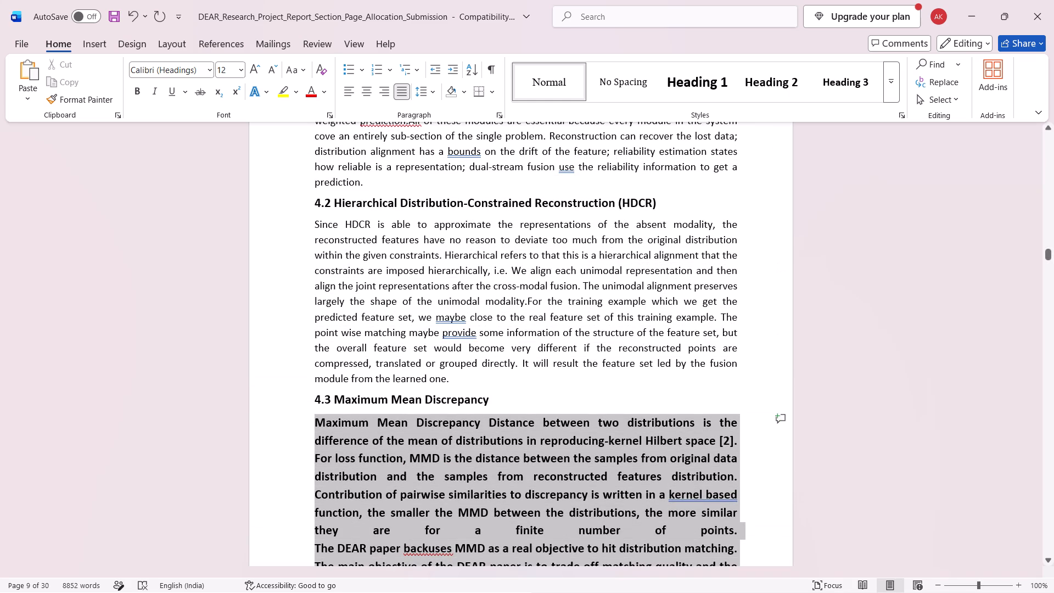
pyautogui.moveTo(246, 418); pyautogui.dragTo(245, 418)
pyautogui.click(256, 399)
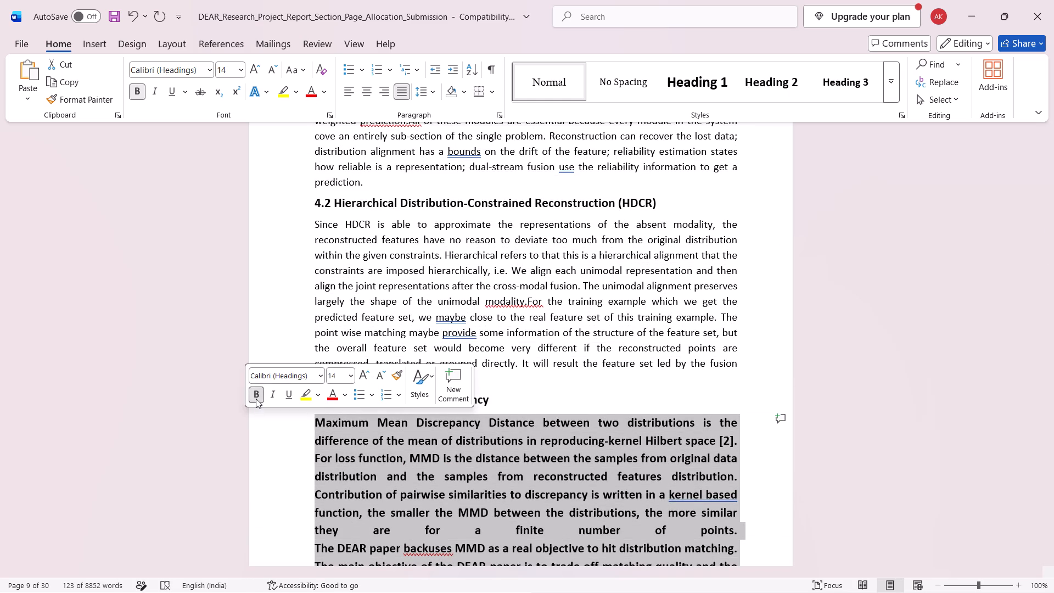
pyautogui.click(349, 376)
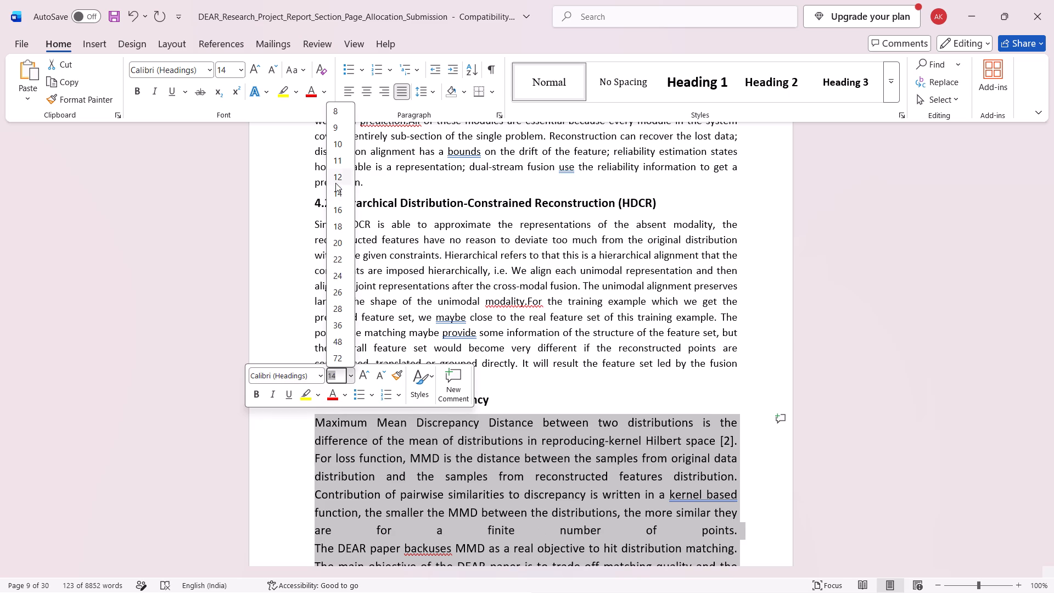
pyautogui.click(335, 182)
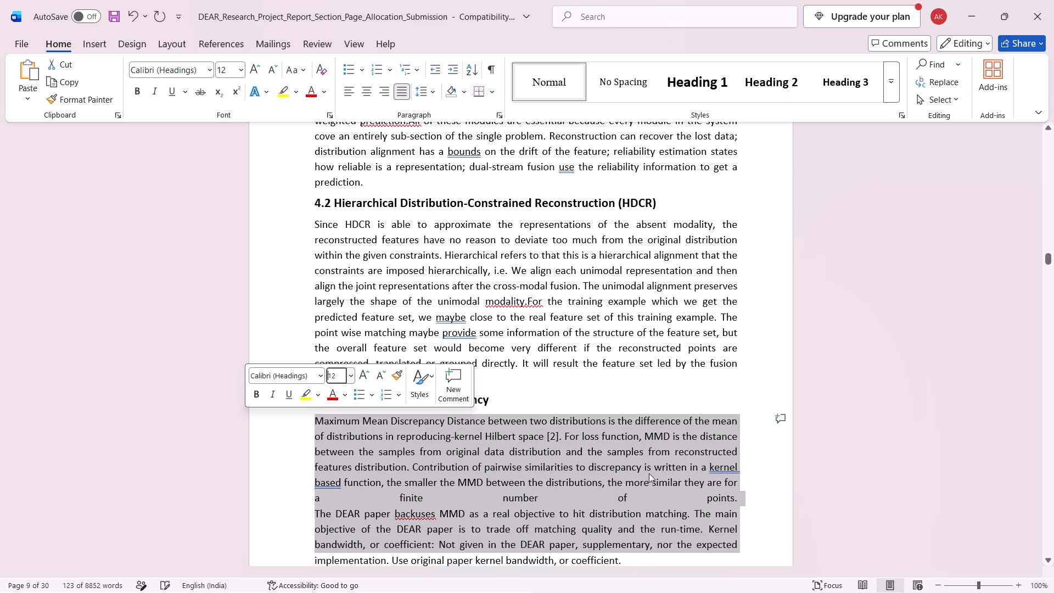
# Remove the line break between "finite number of points." and "The DEAR paper" in section 4.3, joining the body text into one paragraph.
pyautogui.click(748, 499)
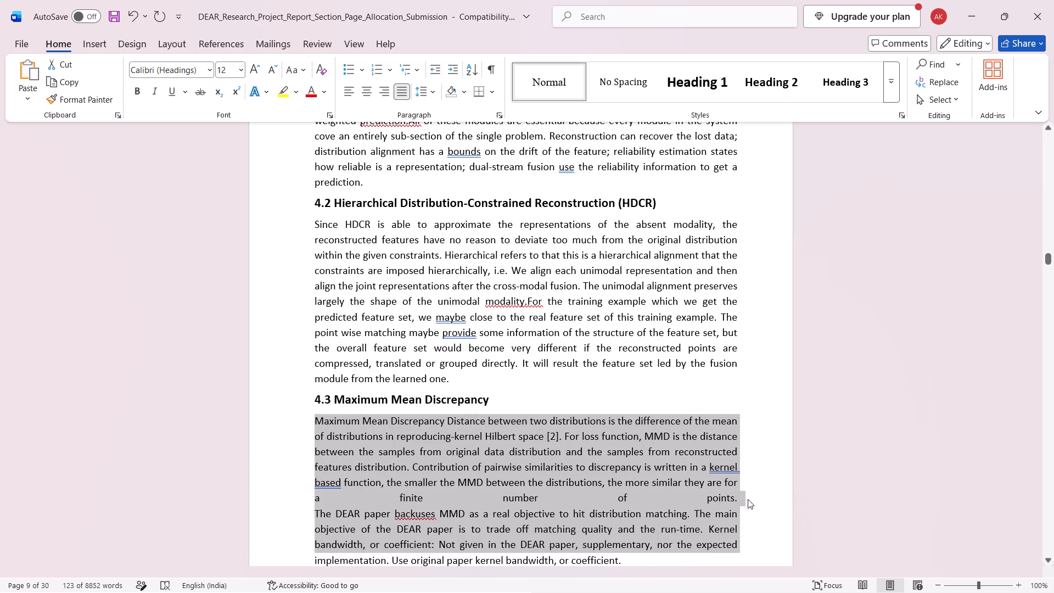
pyautogui.press('Return')
pyautogui.press('Down')
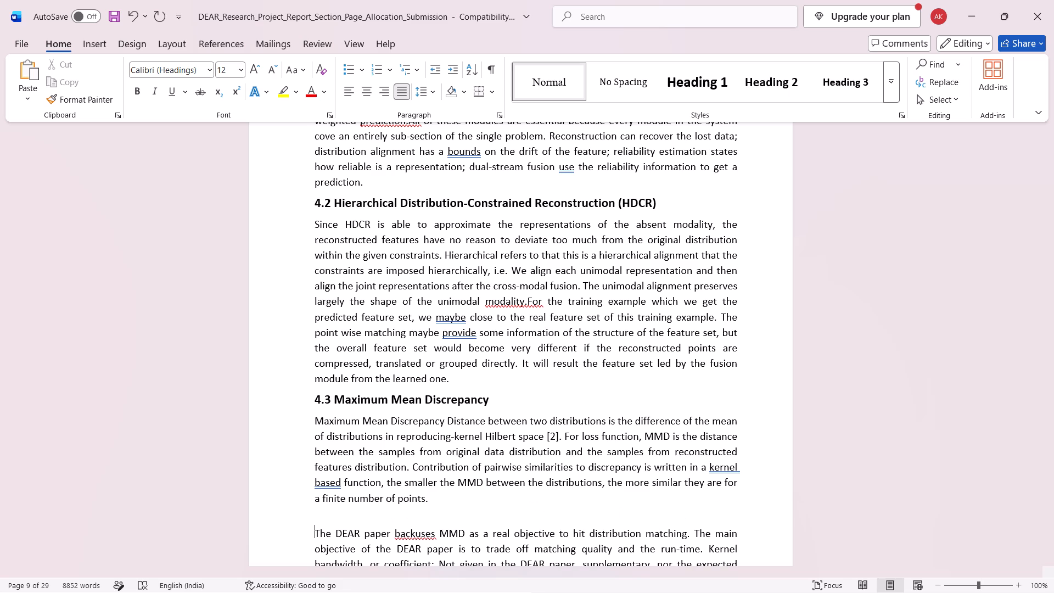
pyautogui.press('BackSpace')
pyautogui.press('BackSpace')
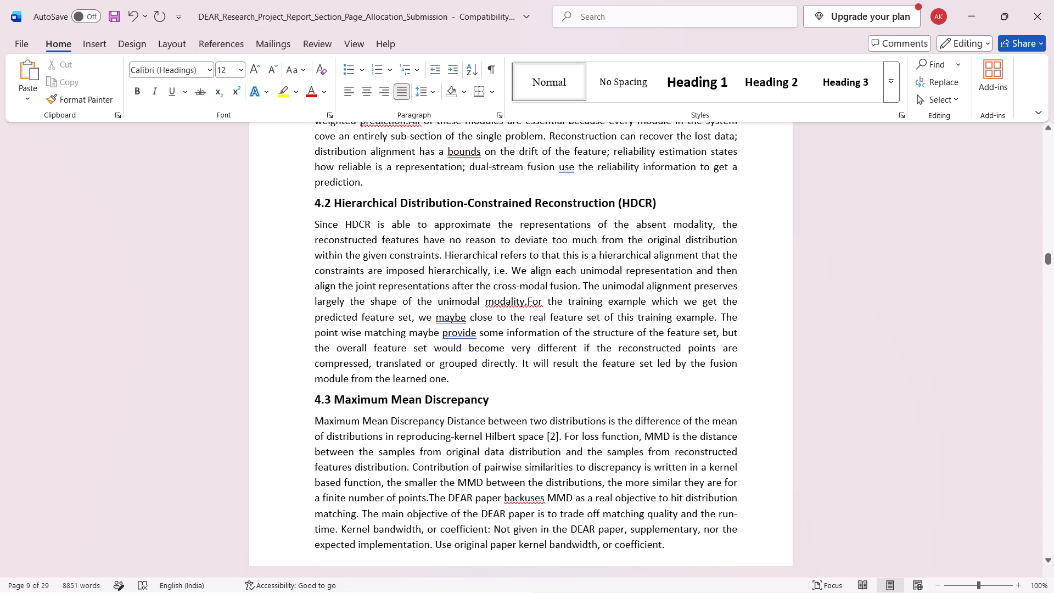
# Fix the missing spaces in section 4.3 so the text reads "back uses" and "points. The DEAR paper".
pyautogui.click(525, 500)
pyautogui.press('space')
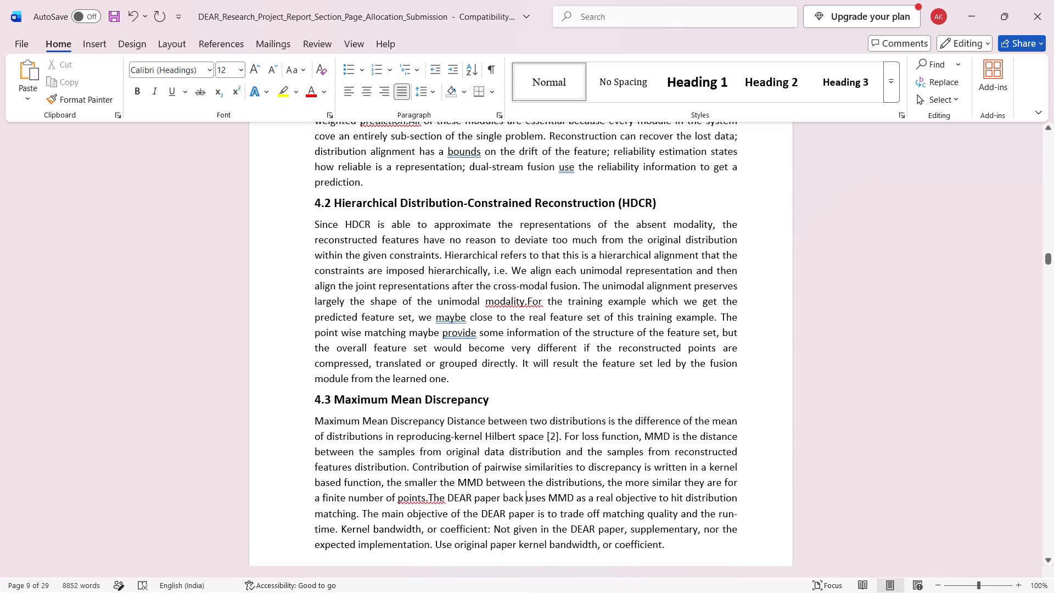
pyautogui.click(428, 499)
pyautogui.press('space')
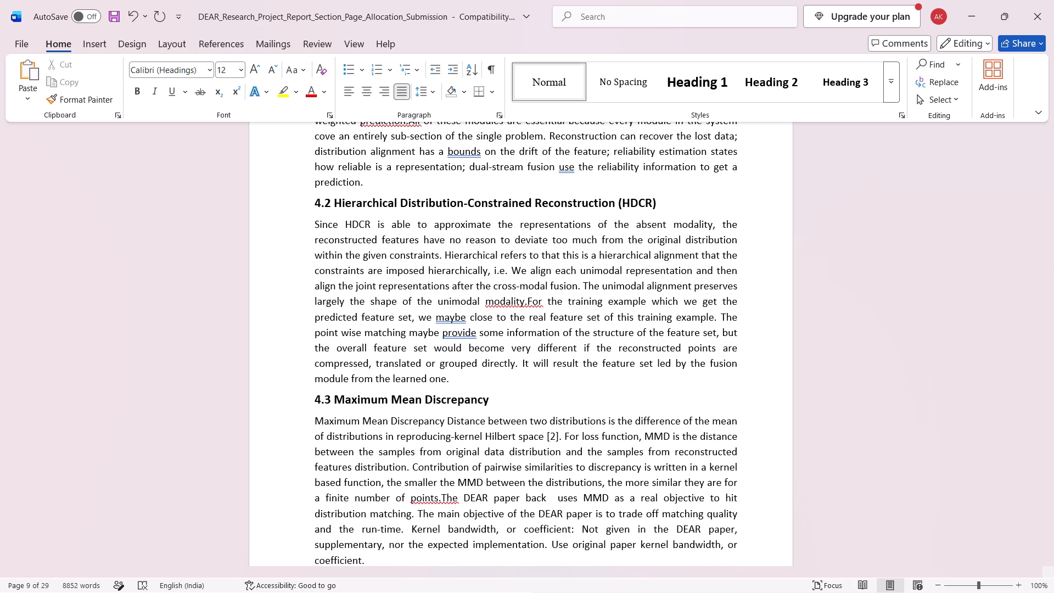
pyautogui.hotkey('ctrl', 'z')
pyautogui.press('space')
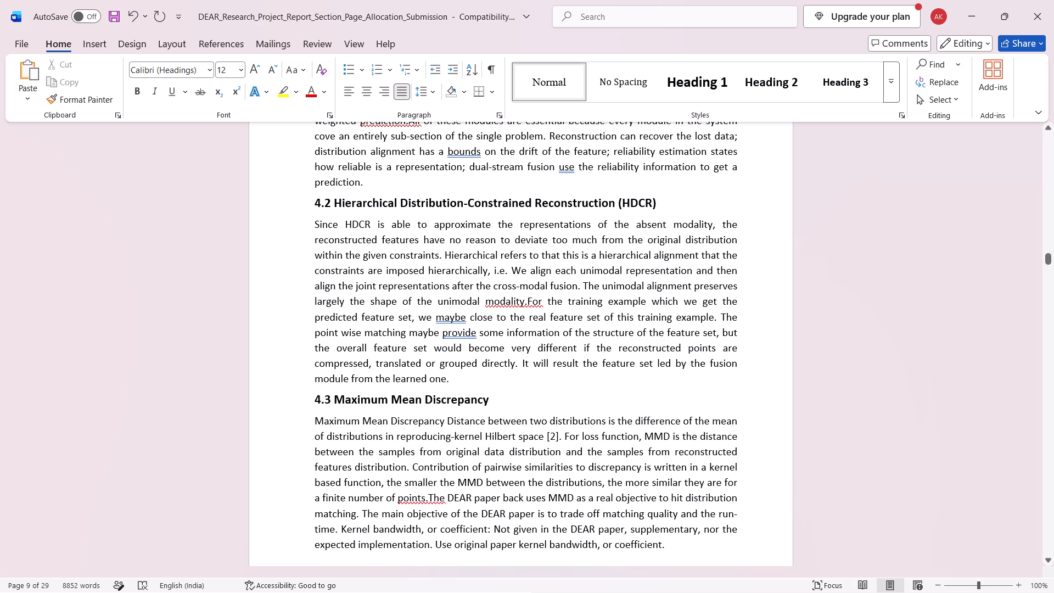
pyautogui.click(428, 497)
pyautogui.press('space')
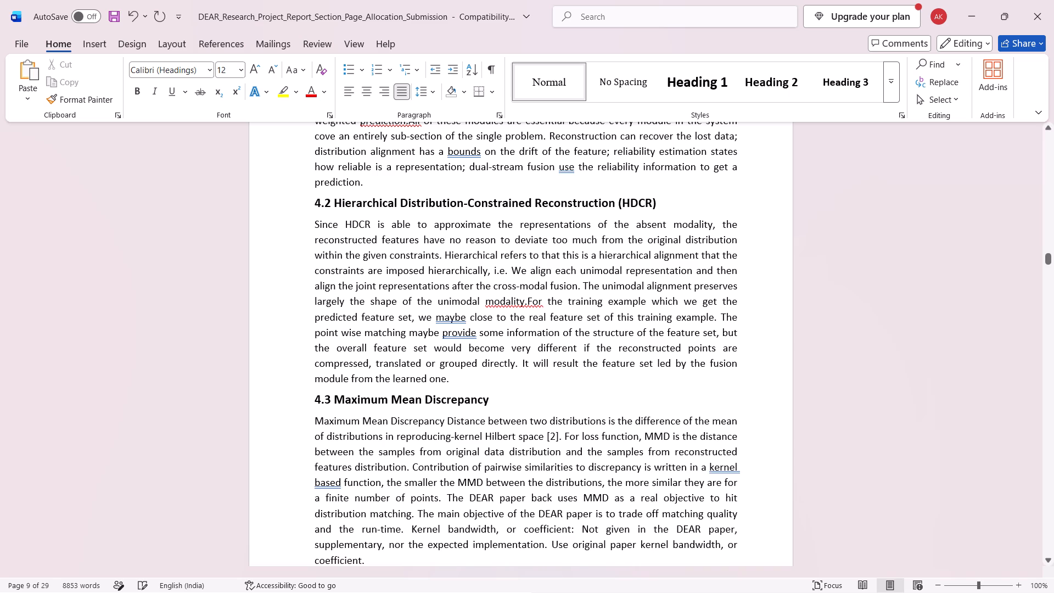
# Copy sections 4.4 to 4.6 of the report, from the SURE heading through the last paragraph on SR-DS.
pyautogui.scroll(-5, 574, 539)
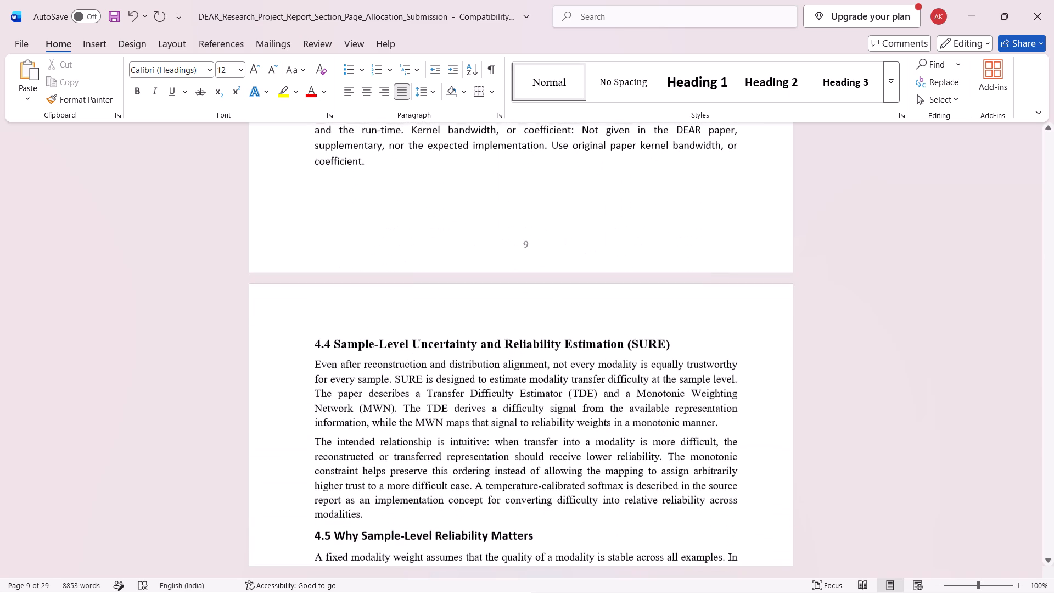
pyautogui.scroll(-1, 574, 539)
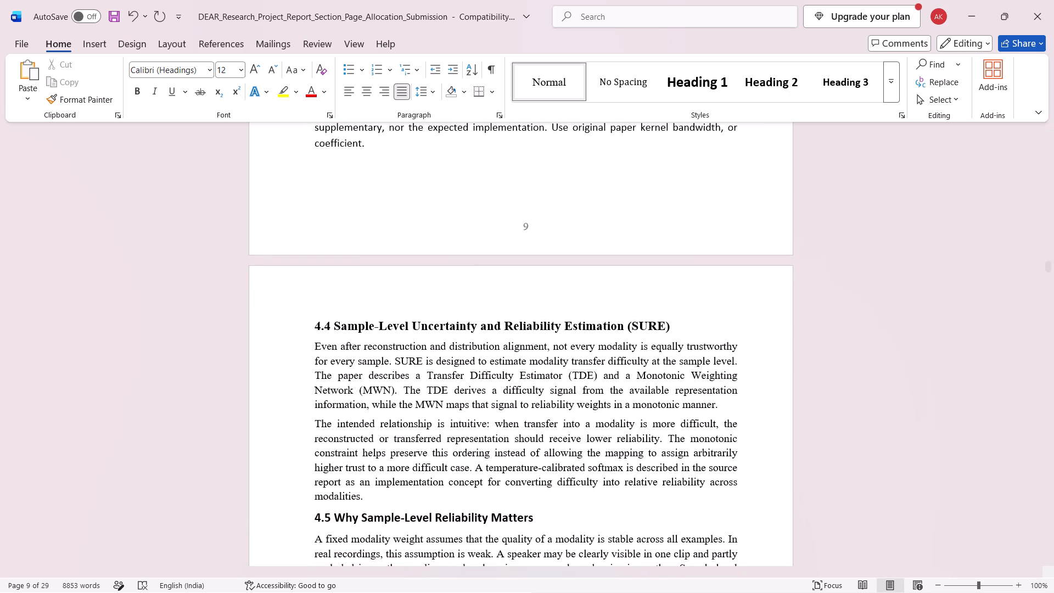
pyautogui.scroll(-2, 574, 539)
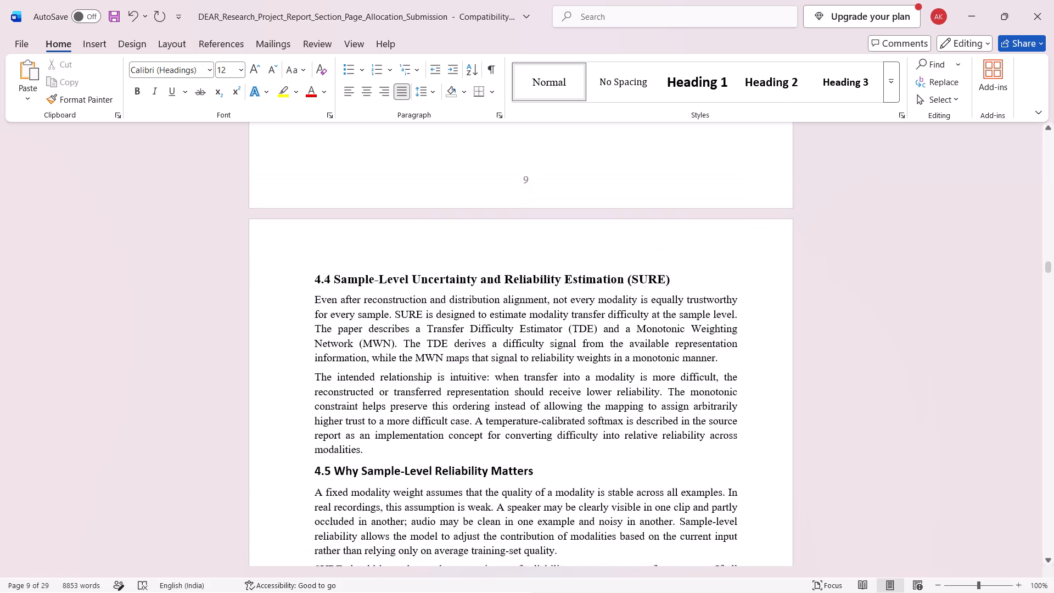
pyautogui.scroll(-1, 574, 539)
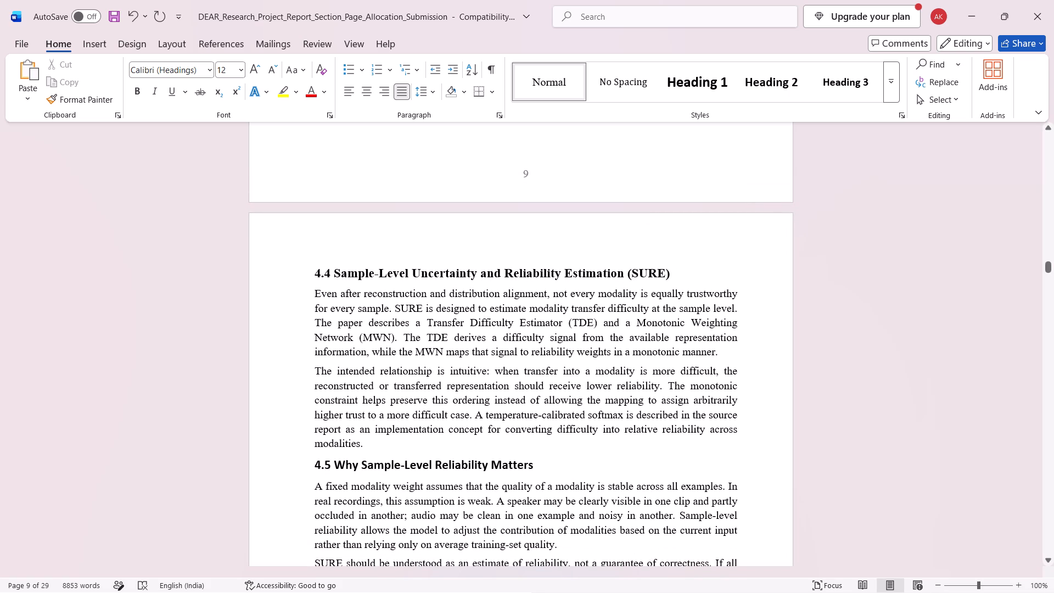
pyautogui.moveTo(317, 271); pyautogui.dragTo(527, 592)
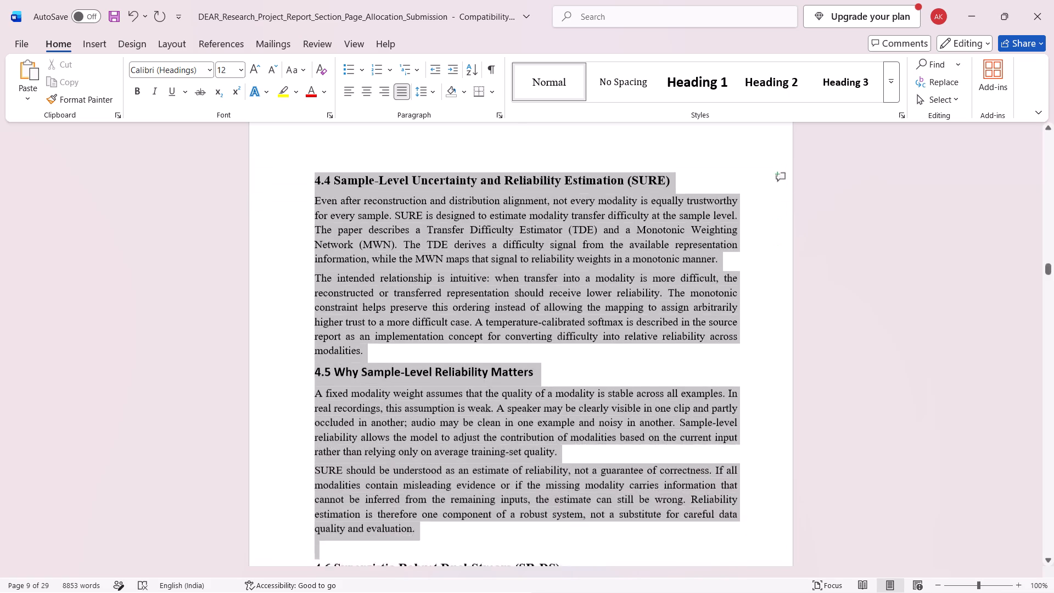
pyautogui.moveTo(527, 592); pyautogui.dragTo(689, 321)
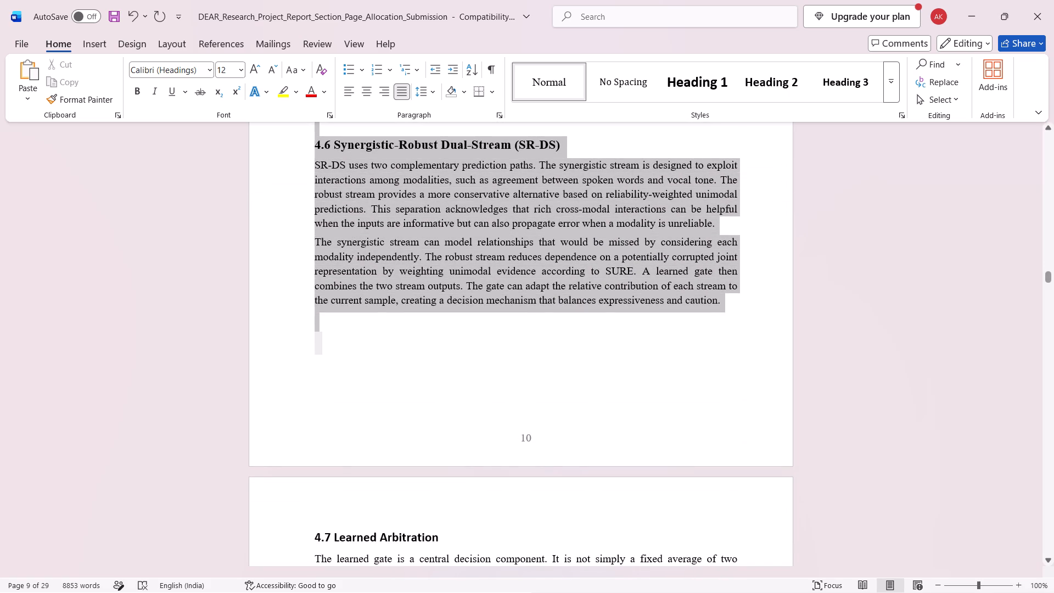
pyautogui.moveTo(689, 321); pyautogui.dragTo(725, 306)
pyautogui.hotkey('ctrl', 'c')
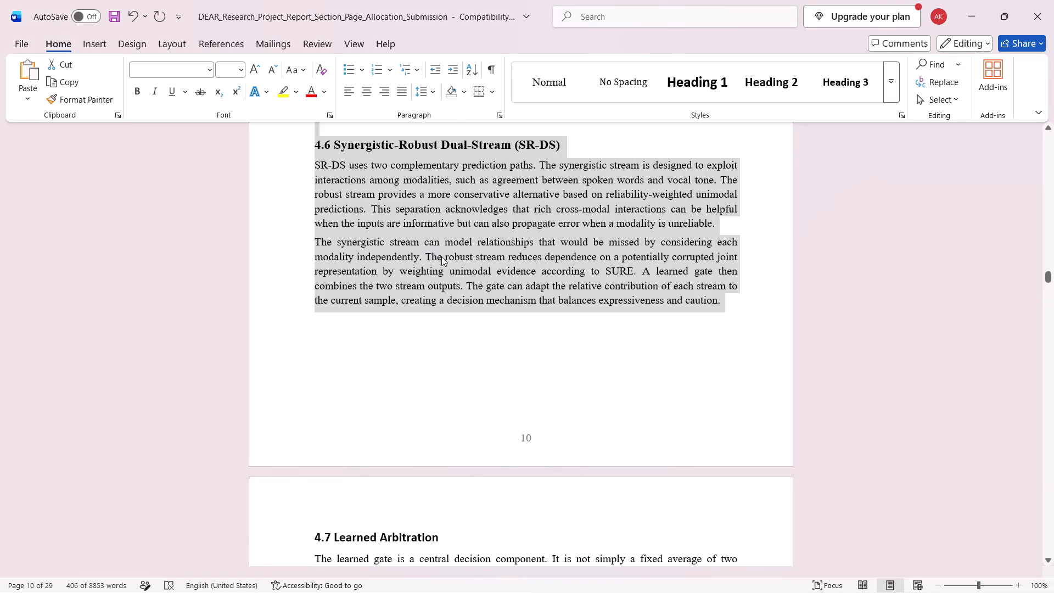
# Remove the bold from the body text of section 4.4 and set its font size to 12.
pyautogui.scroll(6, 441, 256)
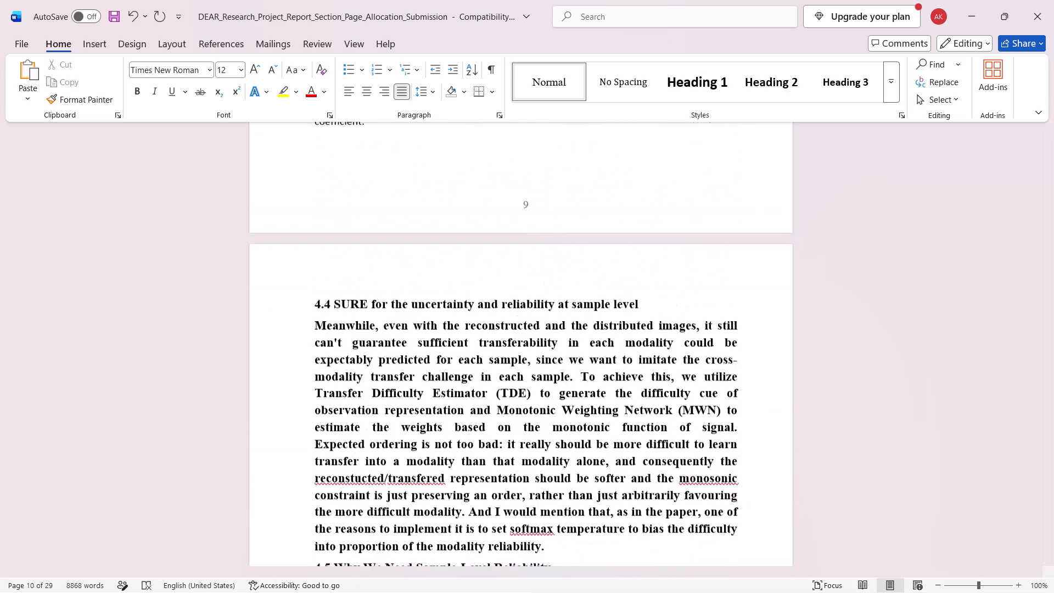
pyautogui.scroll(2, 441, 256)
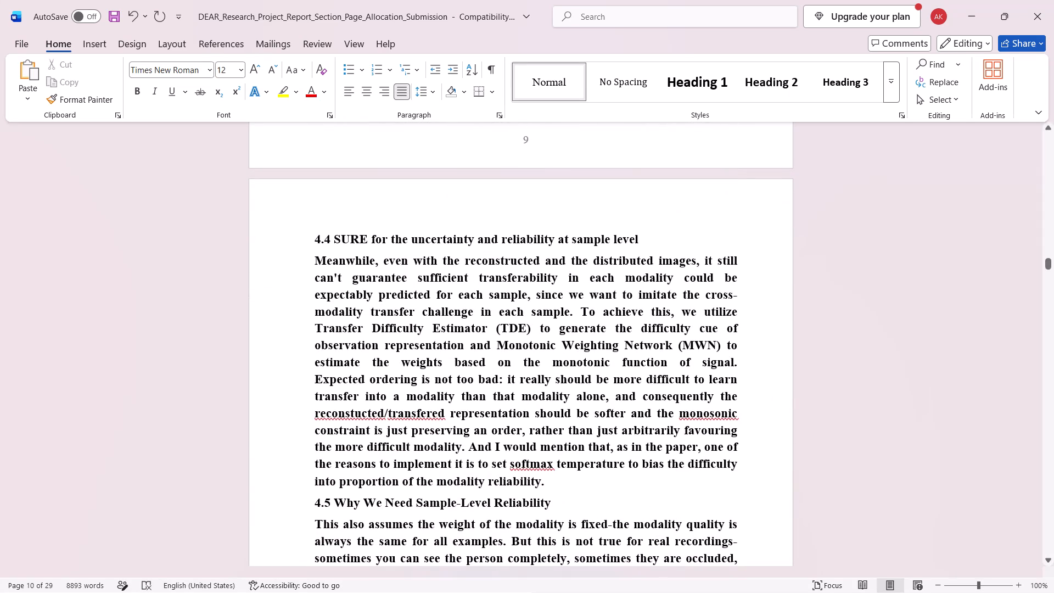
pyautogui.moveTo(546, 484); pyautogui.dragTo(307, 255)
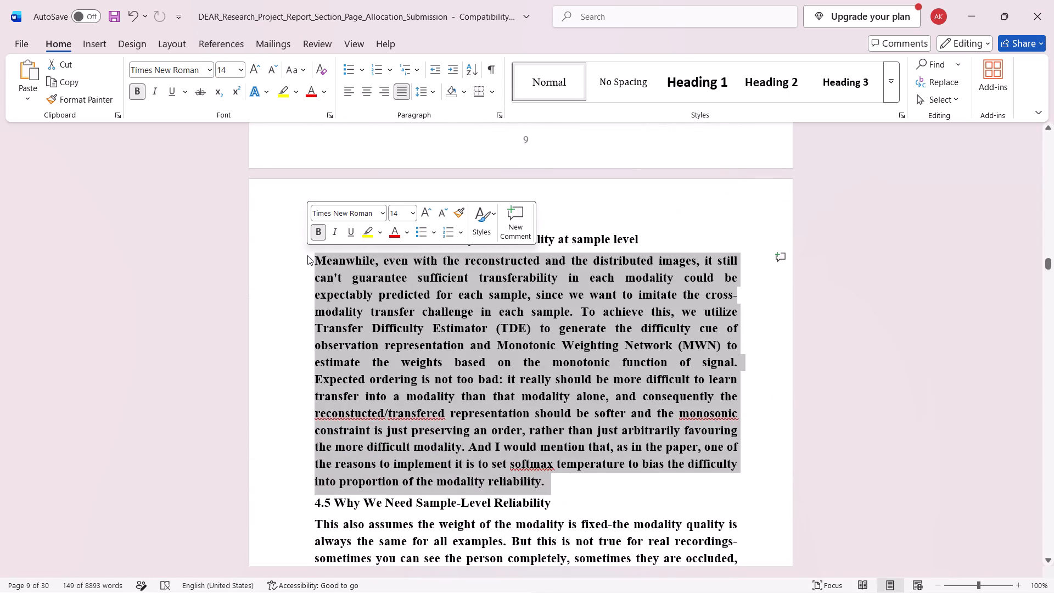
pyautogui.click(322, 231)
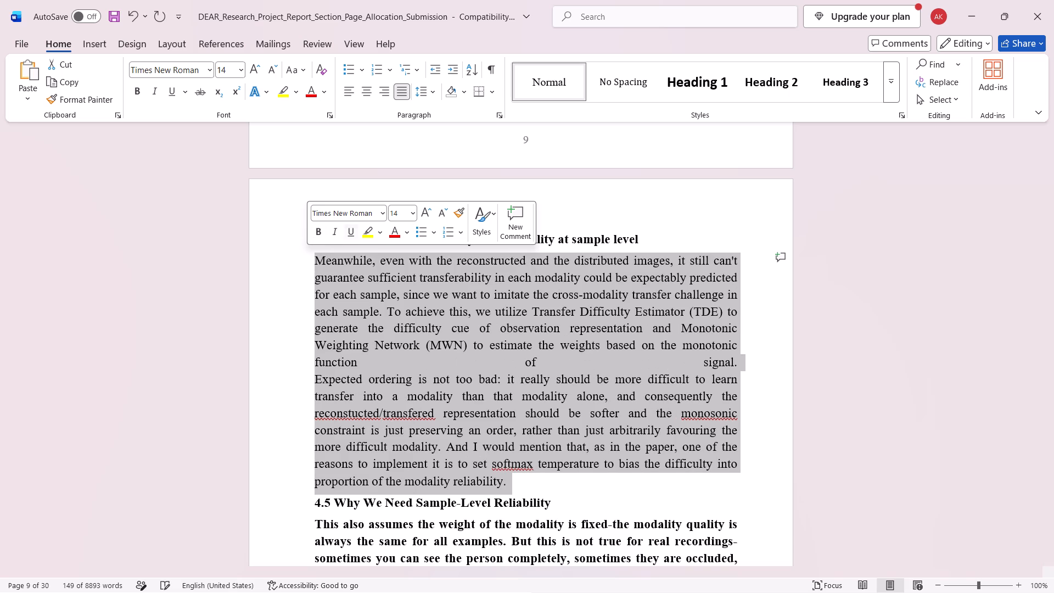
pyautogui.click(415, 214)
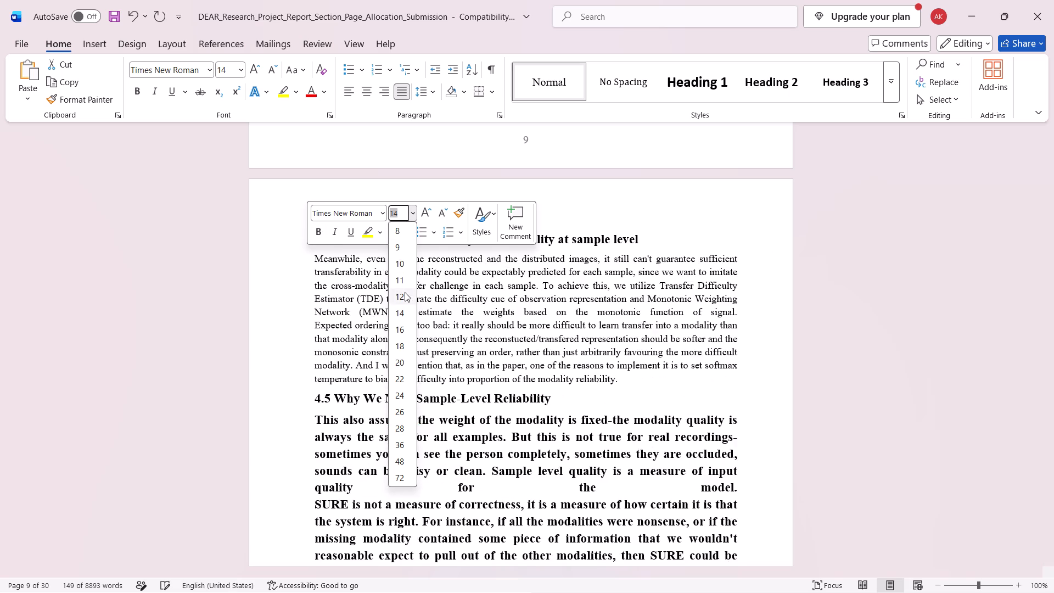
pyautogui.click(405, 292)
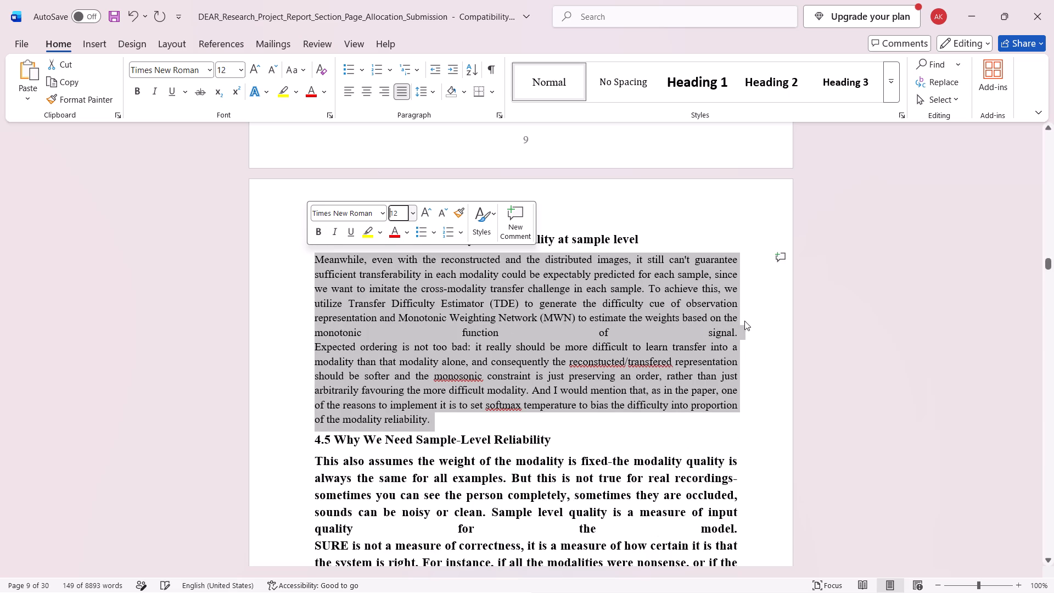
# Remove the line break between "function of signal." and "Expected ordering" in section 4.4, joining the body into one paragraph.
pyautogui.click(738, 327)
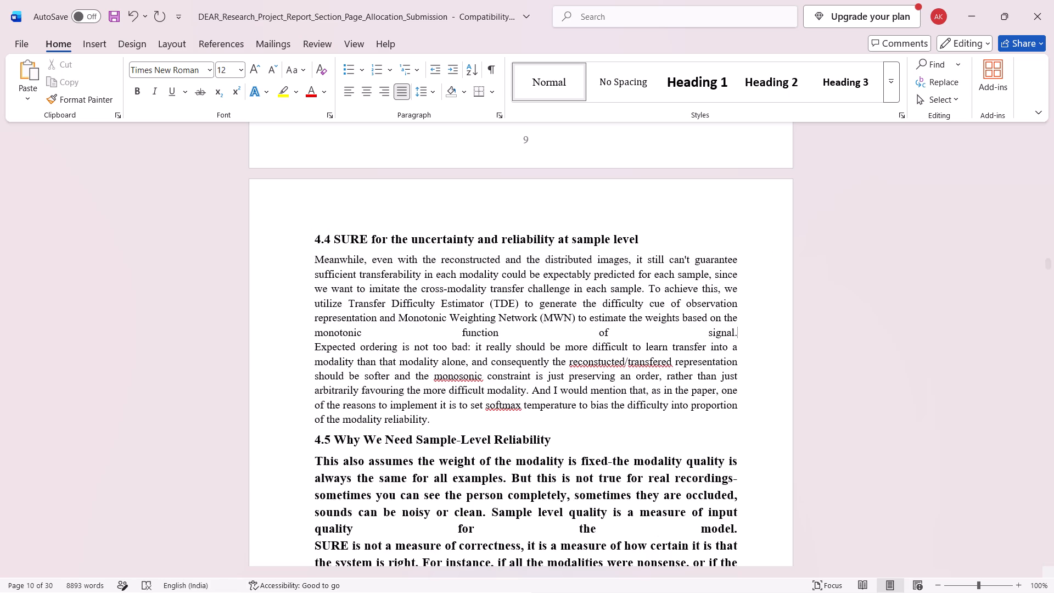
pyautogui.press('Return')
pyautogui.press('Down')
pyautogui.press('BackSpace')
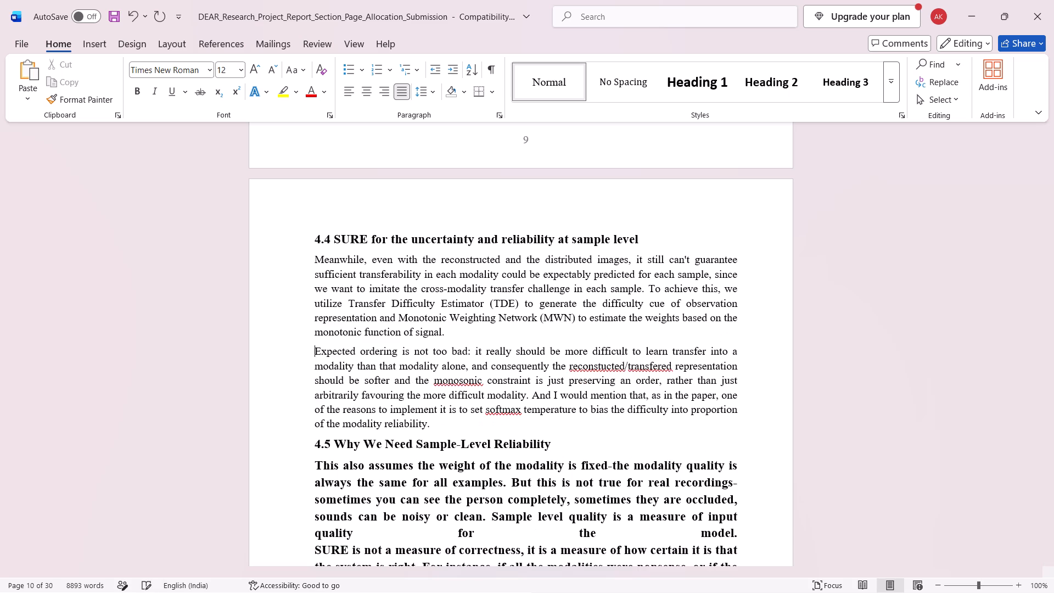
pyautogui.press('BackSpace')
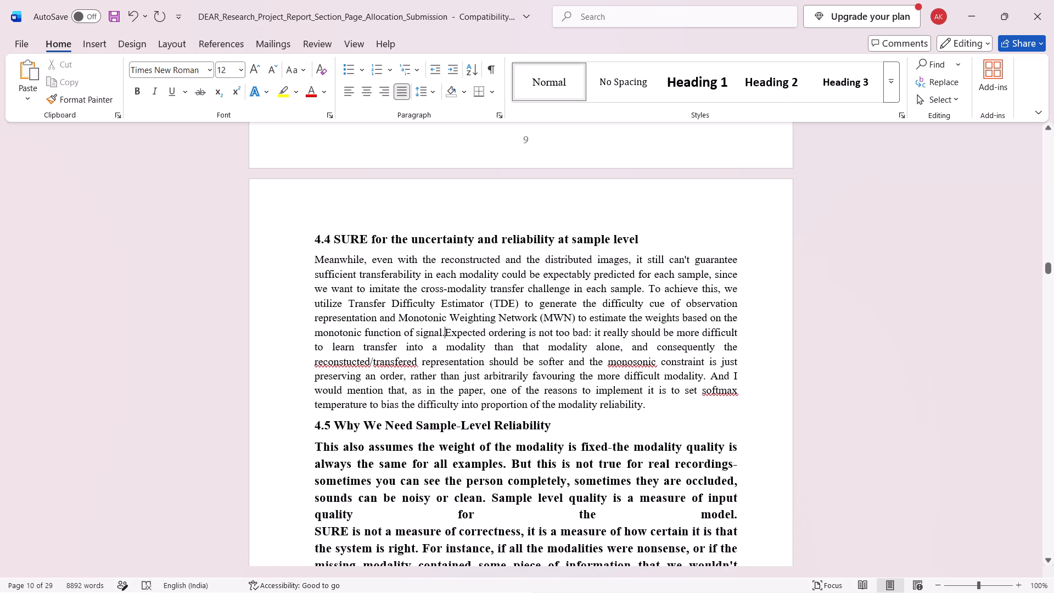
# Remove the bold from the body text of section 4.5 and set its font size to 12.
pyautogui.scroll(-3, 638, 485)
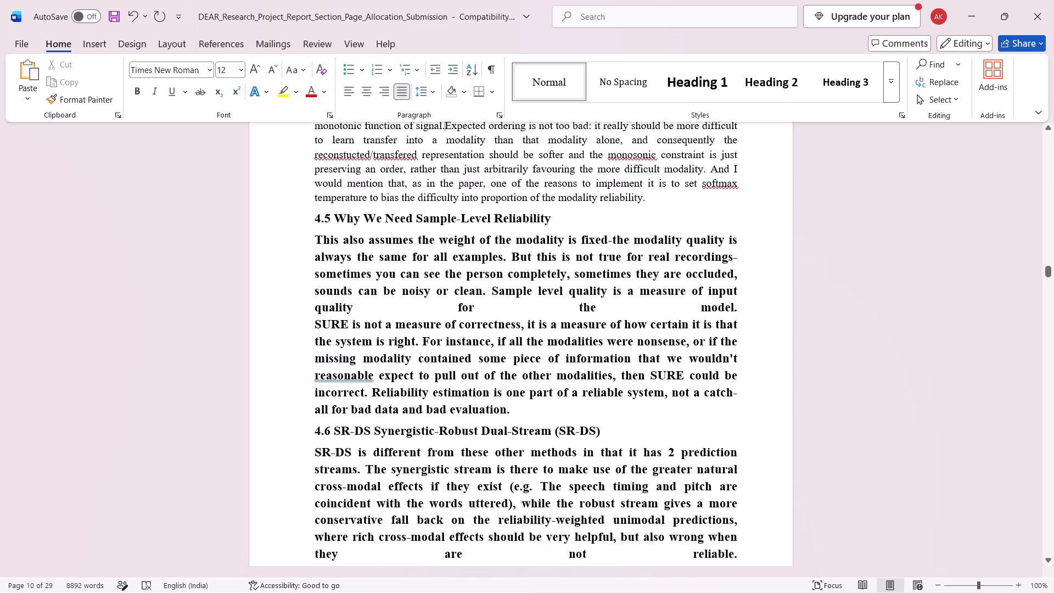
pyautogui.moveTo(519, 411); pyautogui.dragTo(343, 292)
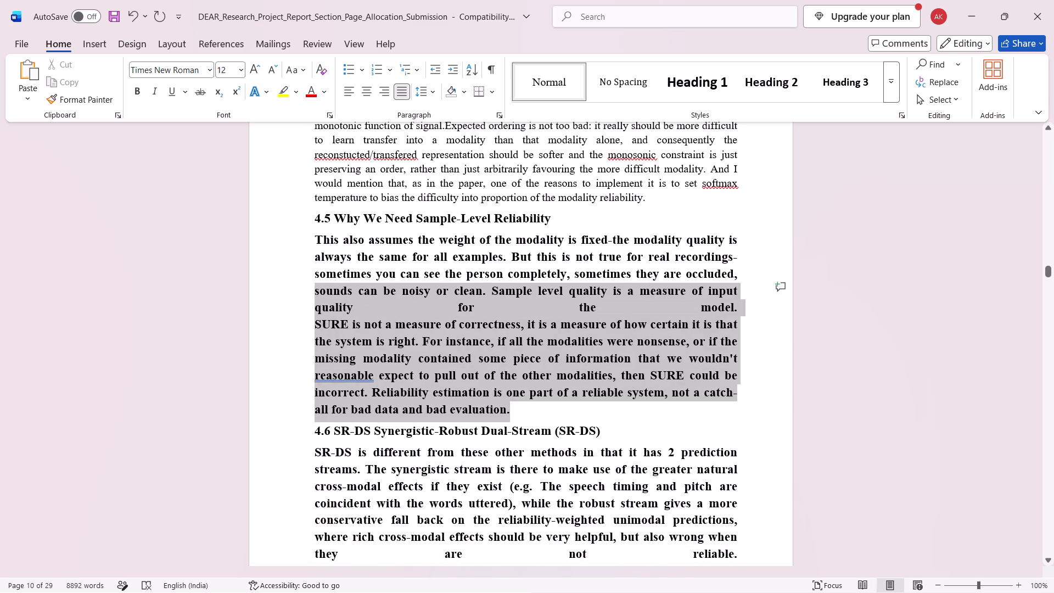
pyautogui.moveTo(343, 292); pyautogui.dragTo(319, 244)
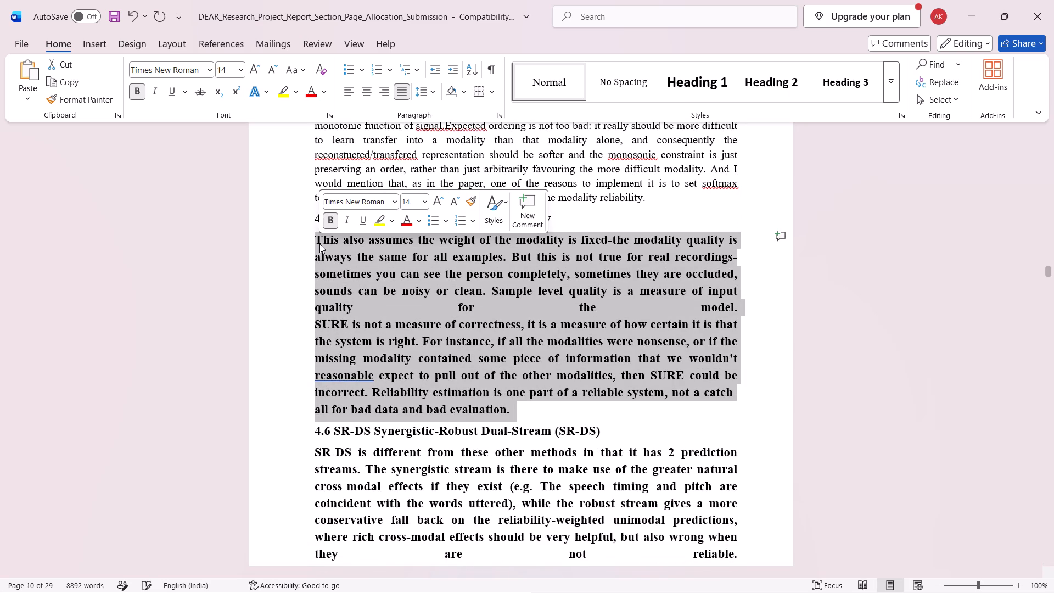
pyautogui.click(329, 212)
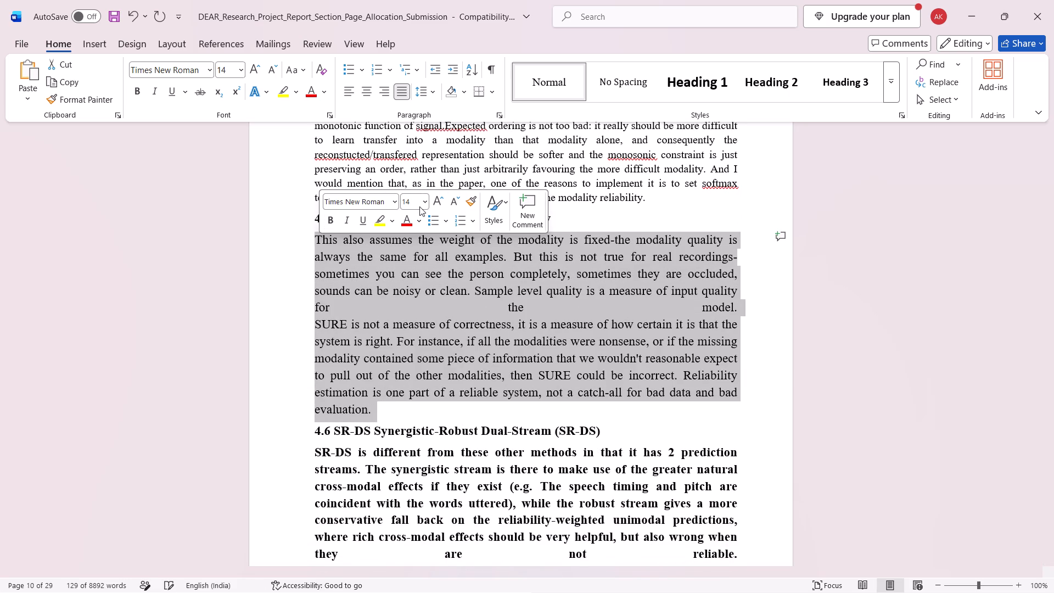
pyautogui.click(419, 206)
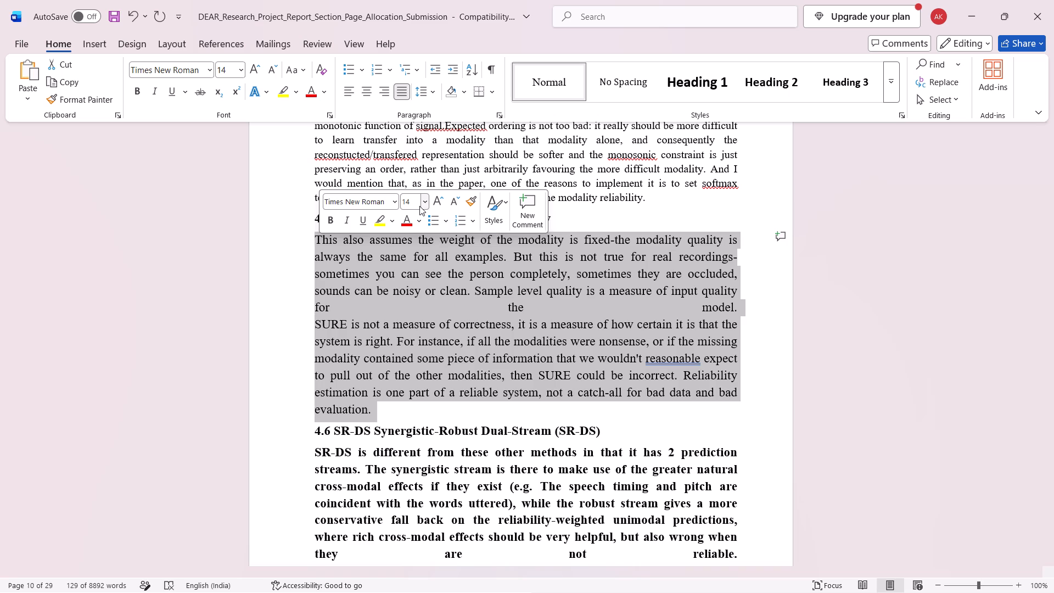
pyautogui.click(423, 206)
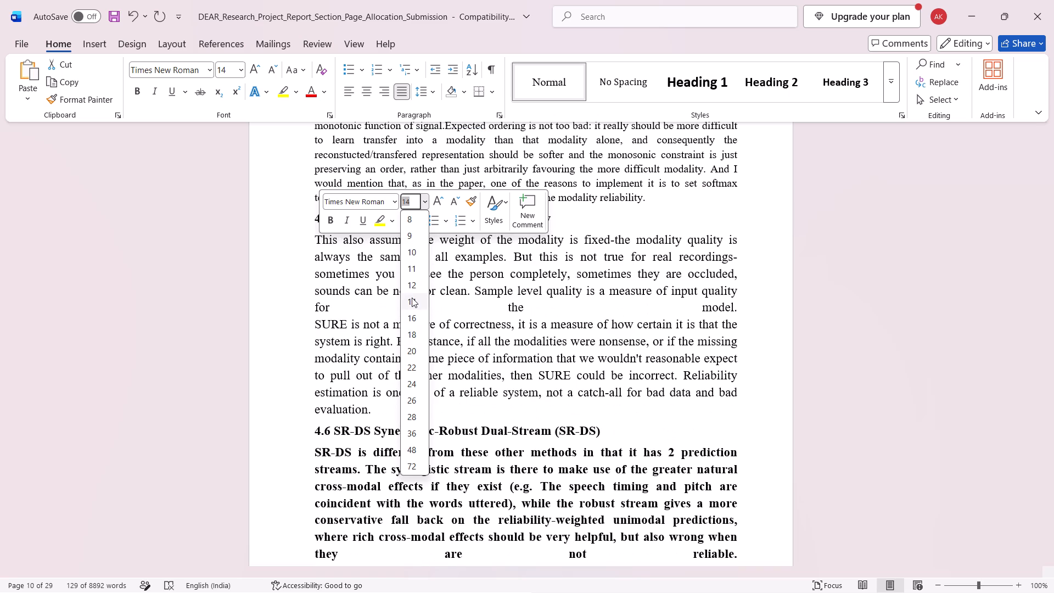
pyautogui.click(412, 290)
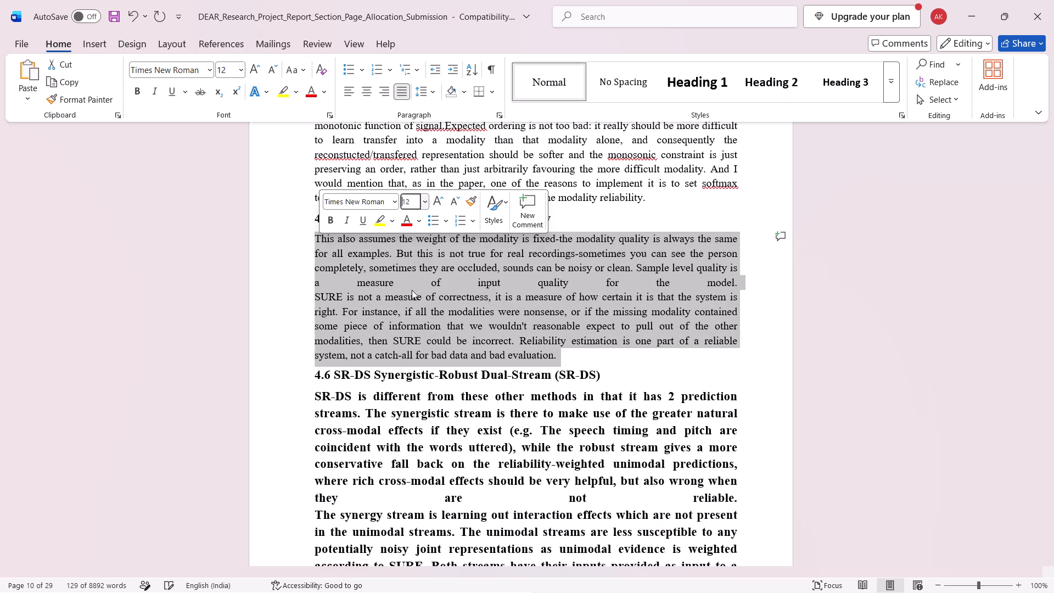
# Join the section 4.5 body text into one paragraph, with a space between "quality for the model." and "SURE is not".
pyautogui.click(736, 279)
pyautogui.press('Right')
pyautogui.press('Return')
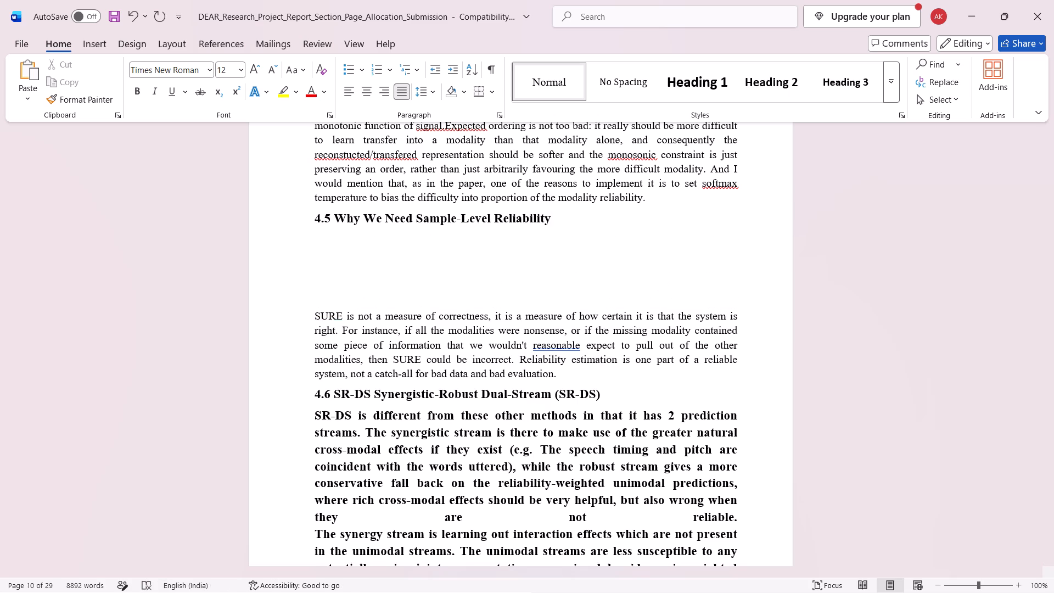
pyautogui.press('Down')
pyautogui.press('BackSpace')
pyautogui.press('BackSpace')
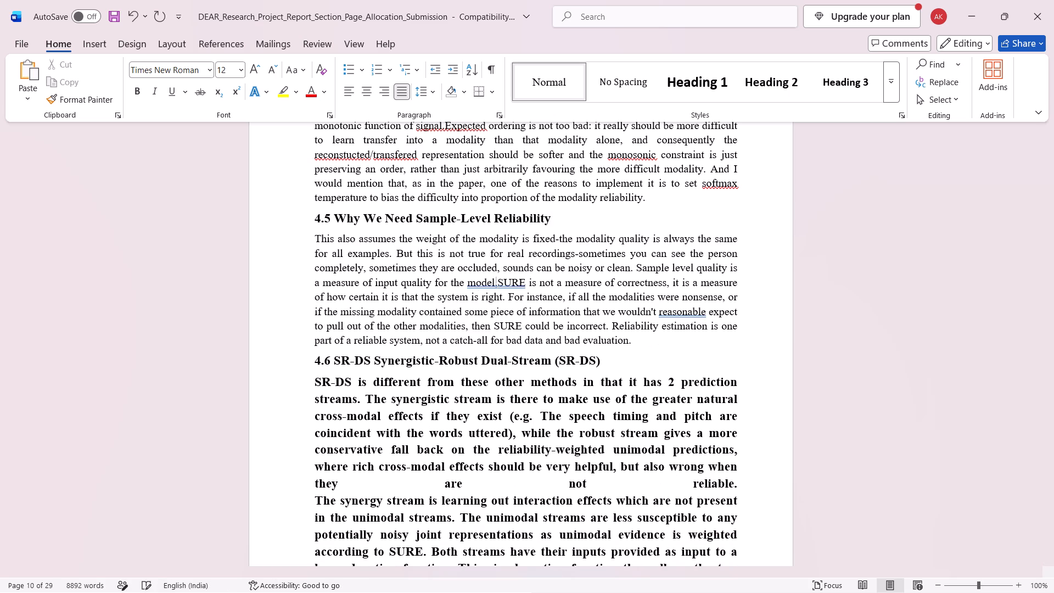
pyautogui.press('space')
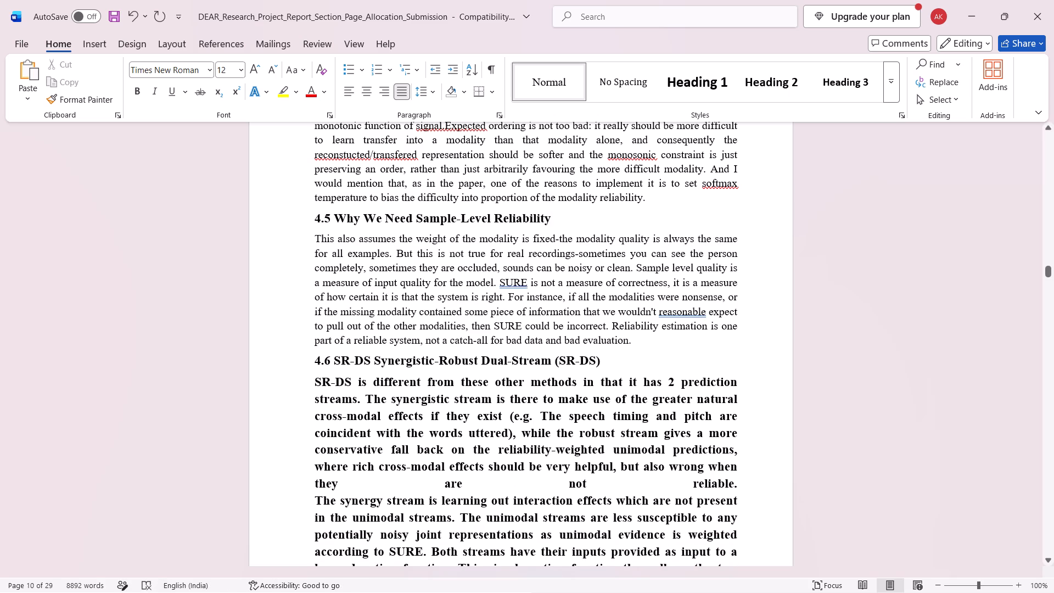
# Remove the bold from the body text of section 4.6 and set its font size to 12.
pyautogui.scroll(-2, 554, 437)
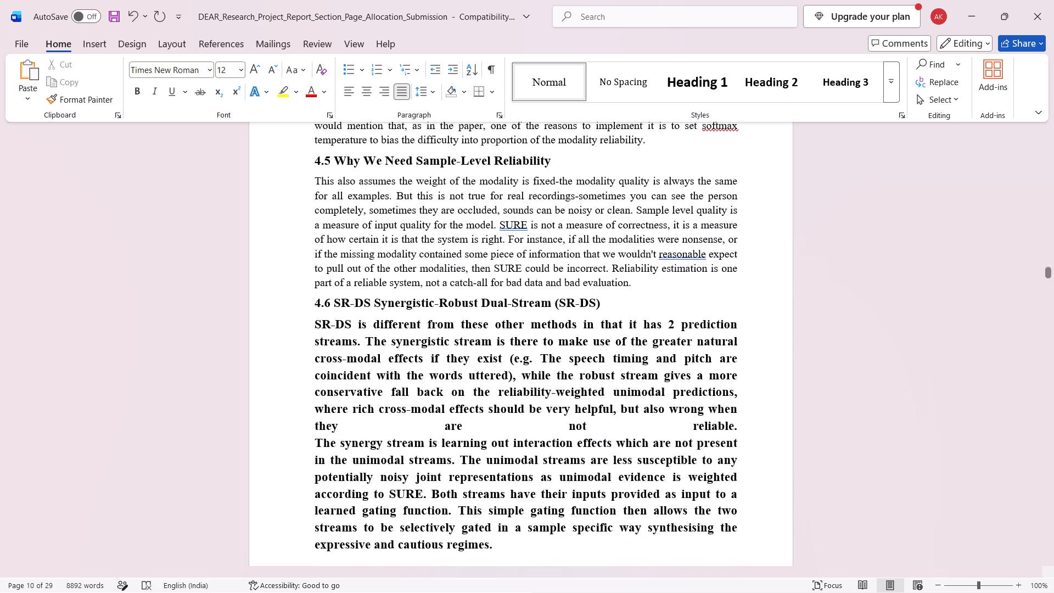
pyautogui.scroll(-3, 554, 437)
pyautogui.scroll(1, 554, 437)
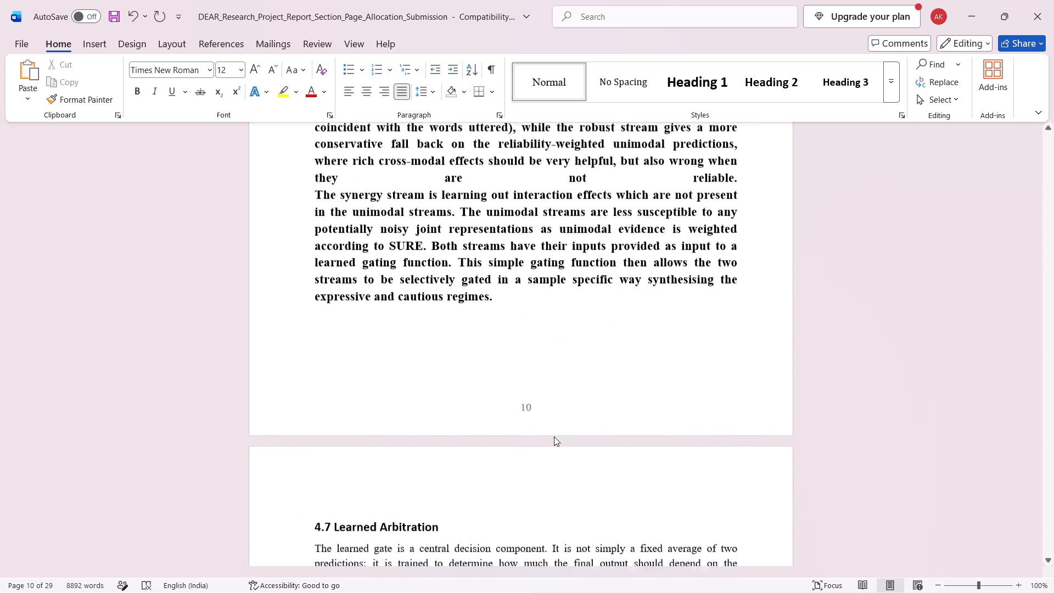
pyautogui.scroll(1, 554, 437)
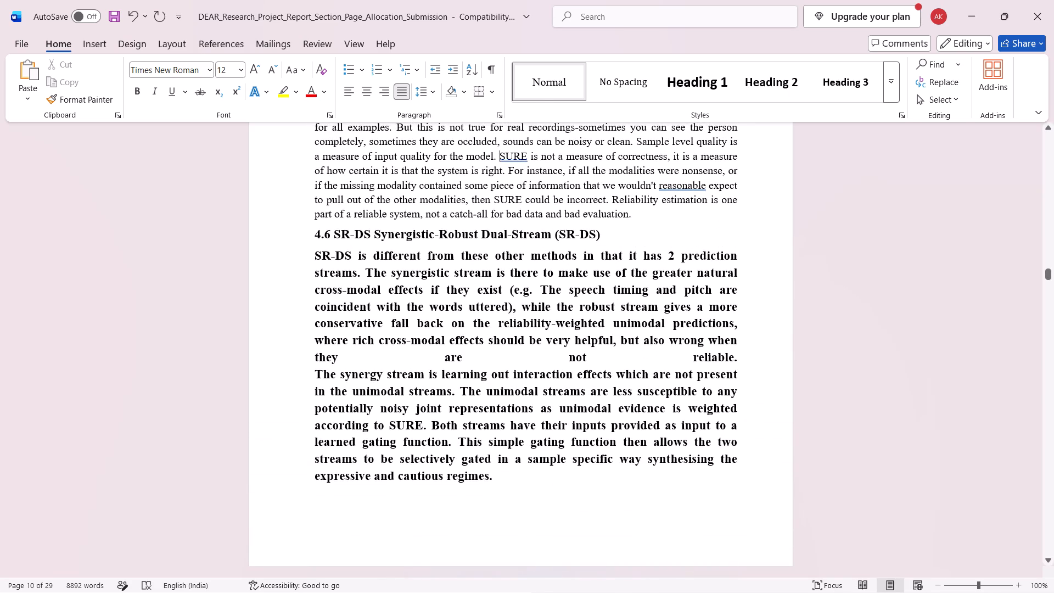
pyautogui.moveTo(511, 475); pyautogui.dragTo(318, 263)
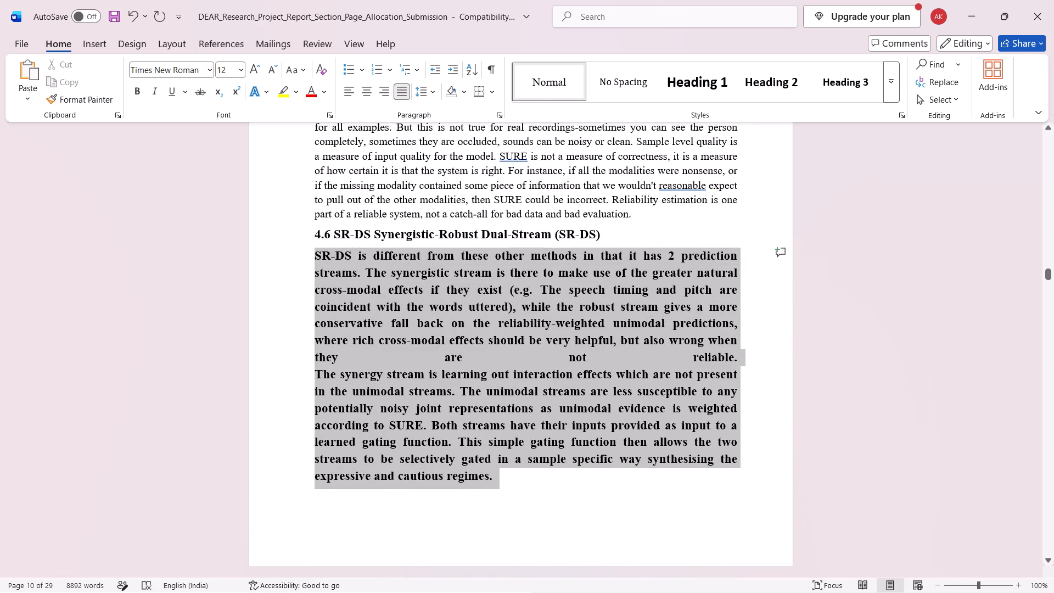
pyautogui.moveTo(318, 263); pyautogui.dragTo(316, 260)
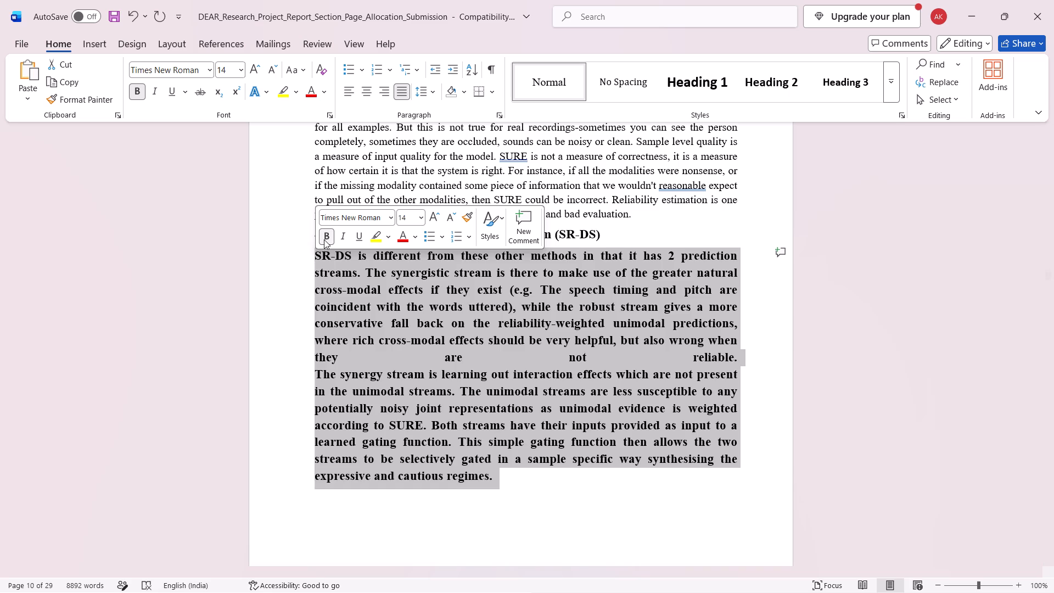
pyautogui.click(324, 239)
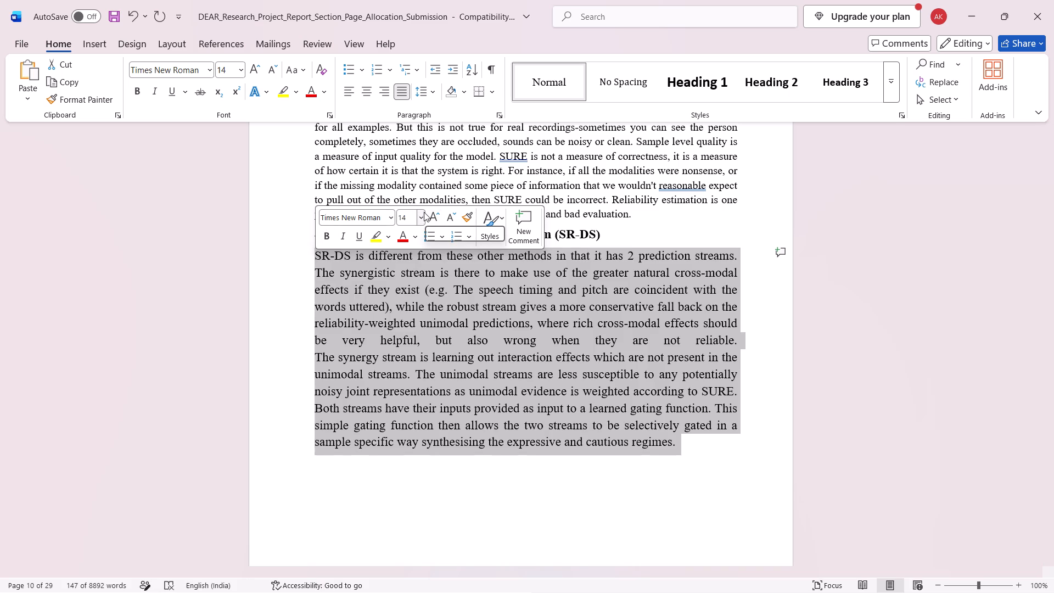
pyautogui.click(422, 212)
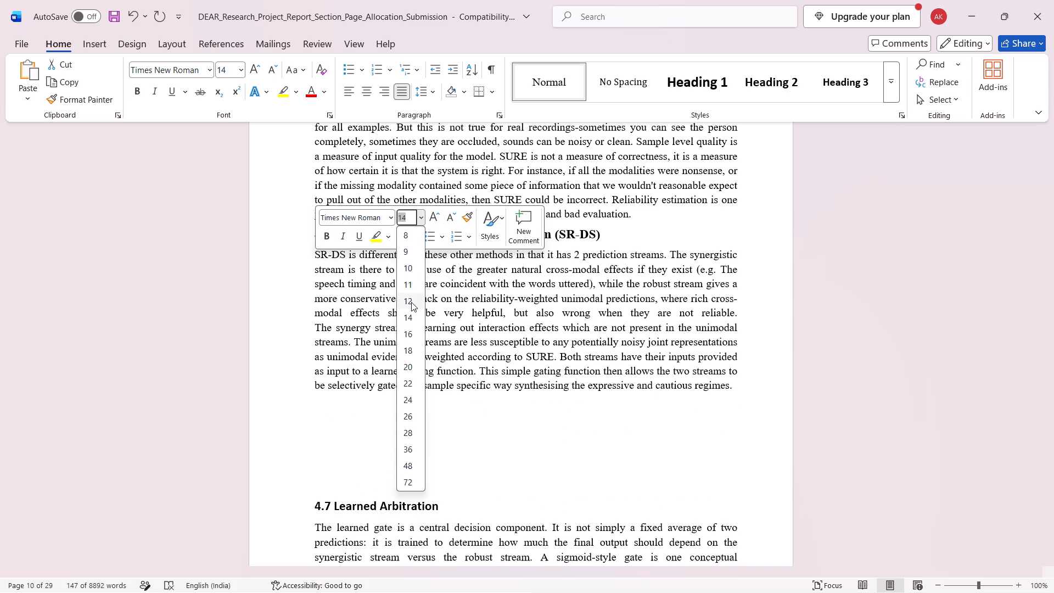
pyautogui.click(411, 302)
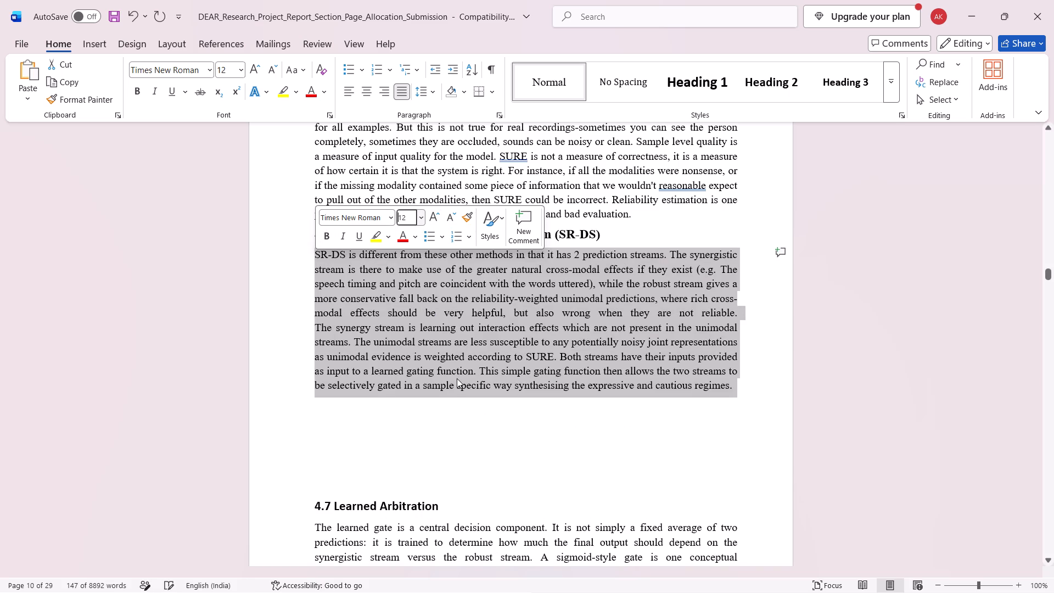
# Delete the empty lines between the section 4.6 body text and the "4.7 Learned Arbitration" heading.
pyautogui.scroll(-9, 457, 378)
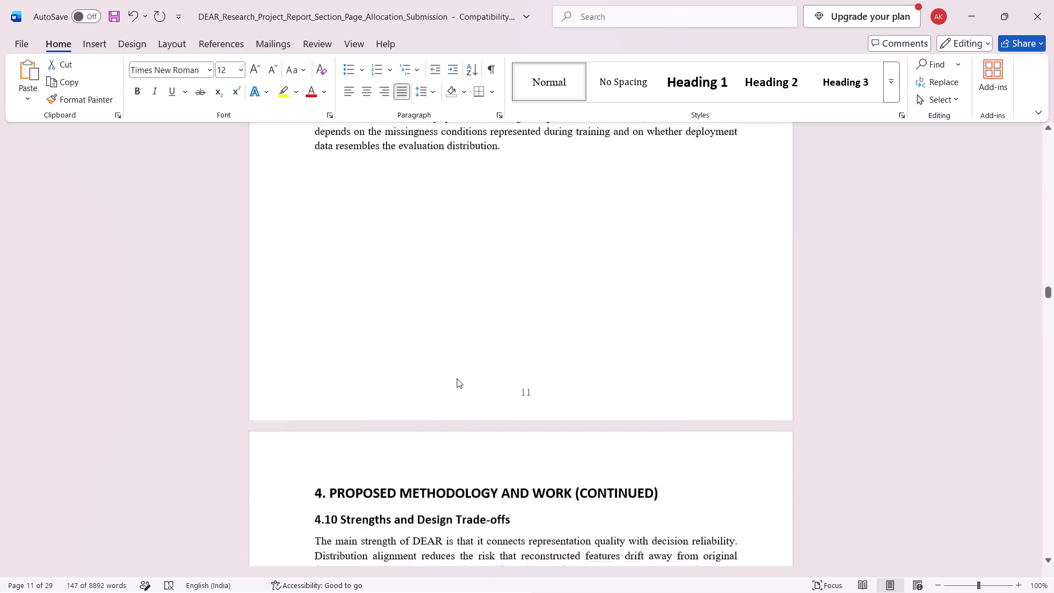
pyautogui.scroll(5, 457, 378)
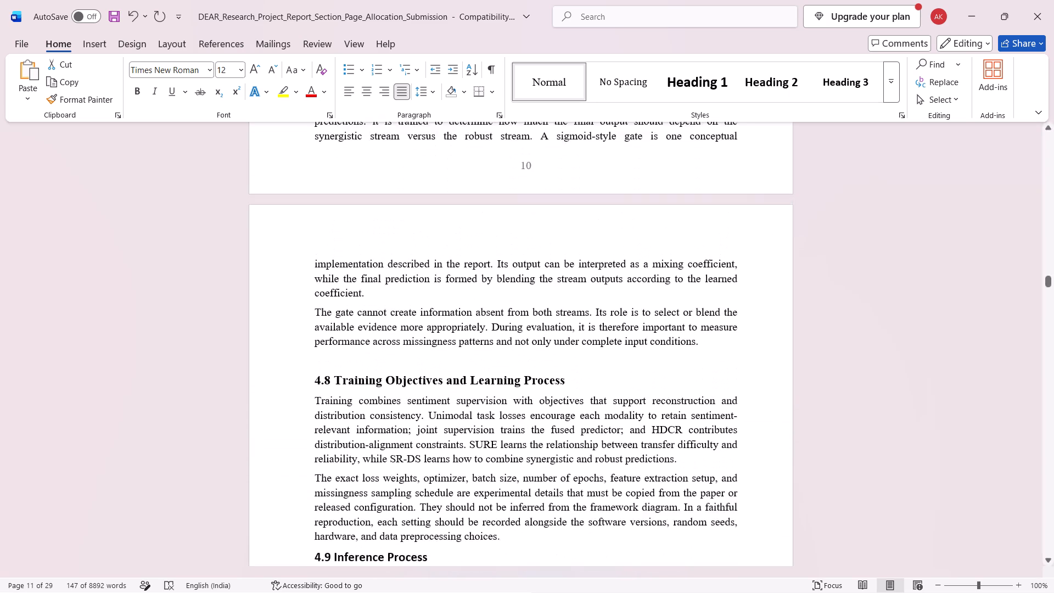
pyautogui.scroll(2, 457, 378)
pyautogui.scroll(1, 371, 268)
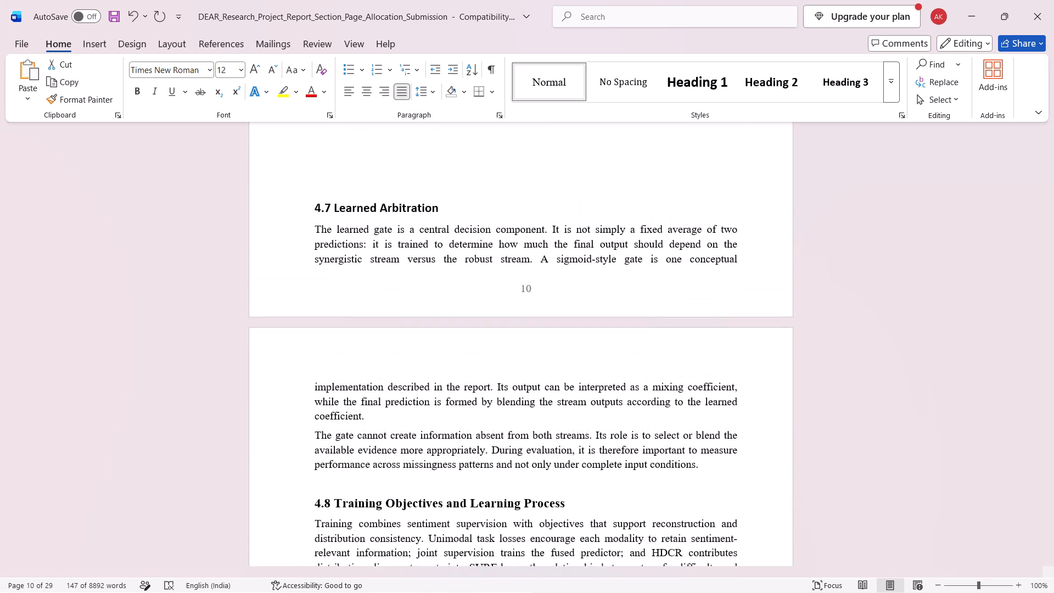
pyautogui.scroll(2, 371, 268)
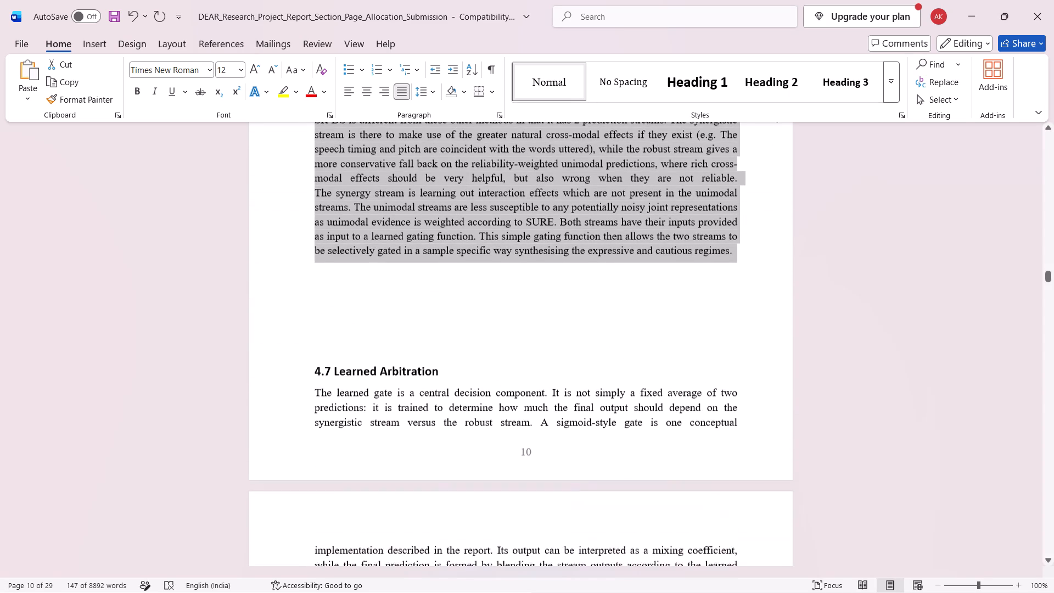
pyautogui.scroll(1, 371, 268)
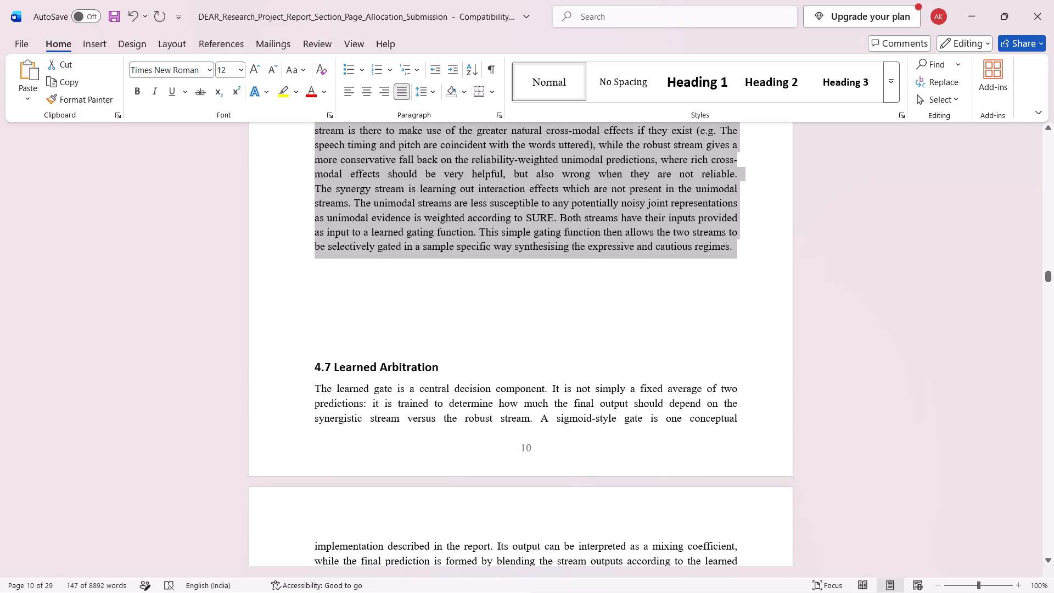
pyautogui.click(311, 361)
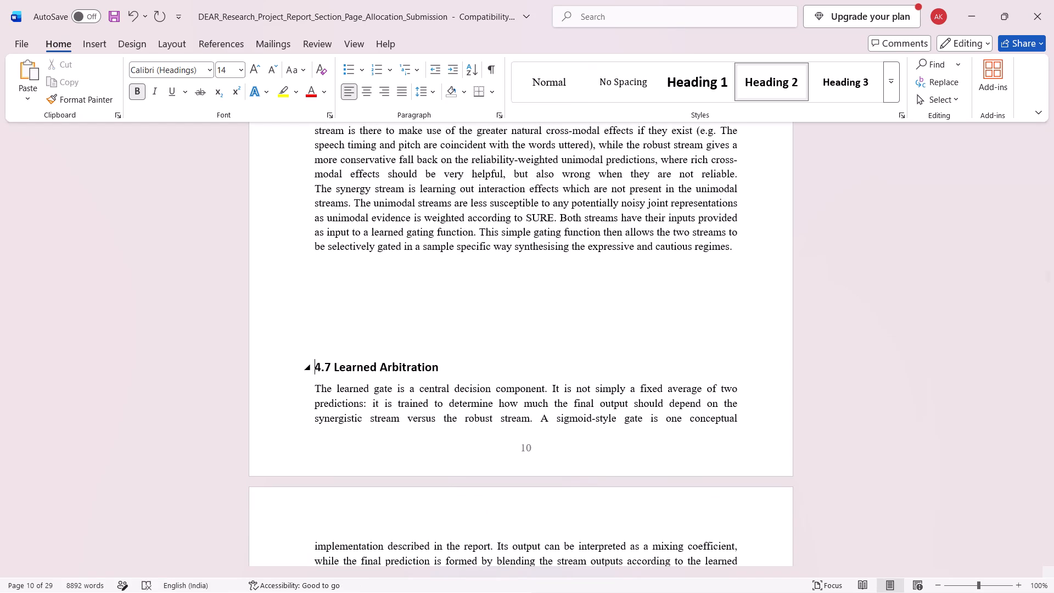
pyautogui.press('BackSpace')
pyautogui.press('BackSpace')
pyautogui.press('BackSpace')
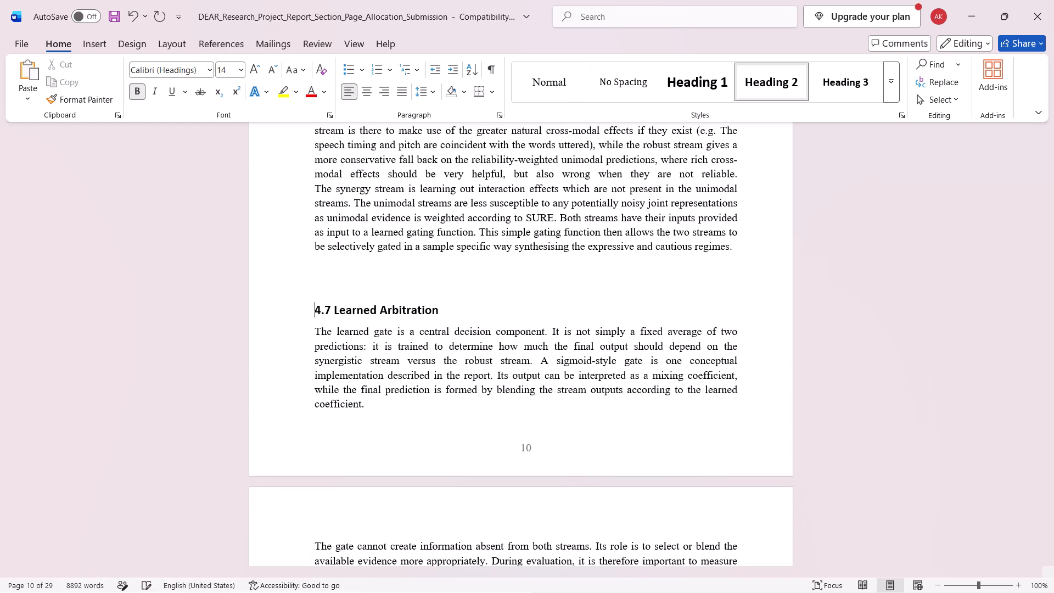
pyautogui.press('BackSpace')
pyautogui.press('BackSpace')
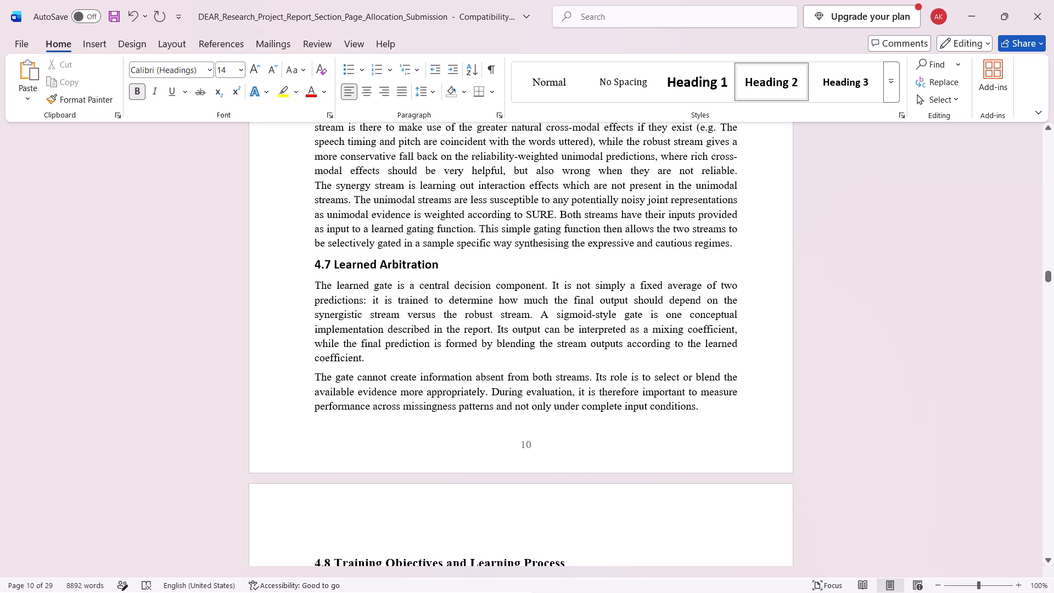
pyautogui.moveTo(312, 266); pyautogui.dragTo(662, 410)
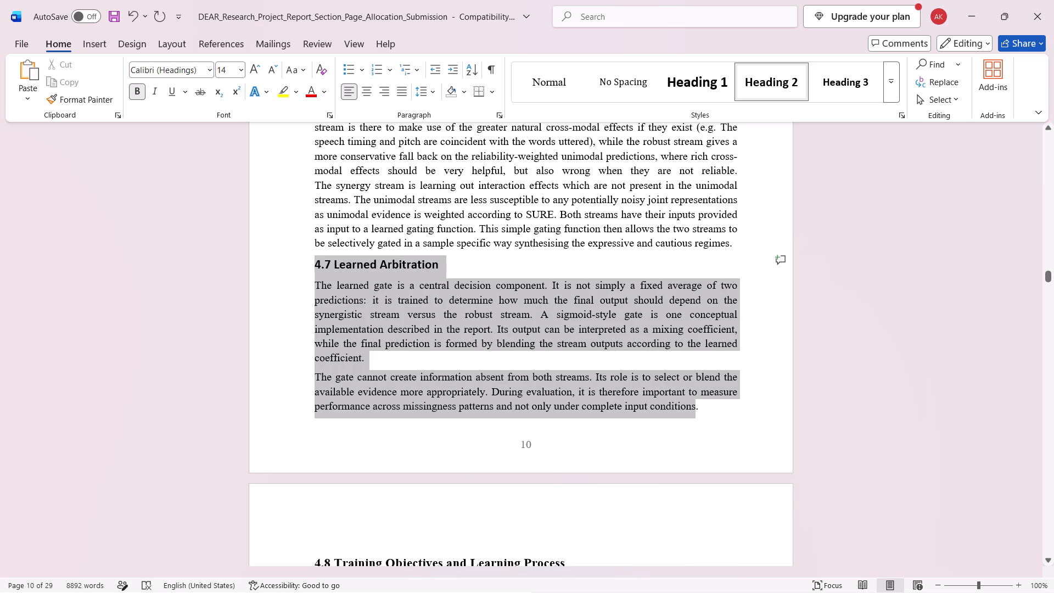
pyautogui.moveTo(662, 410); pyautogui.dragTo(803, 409)
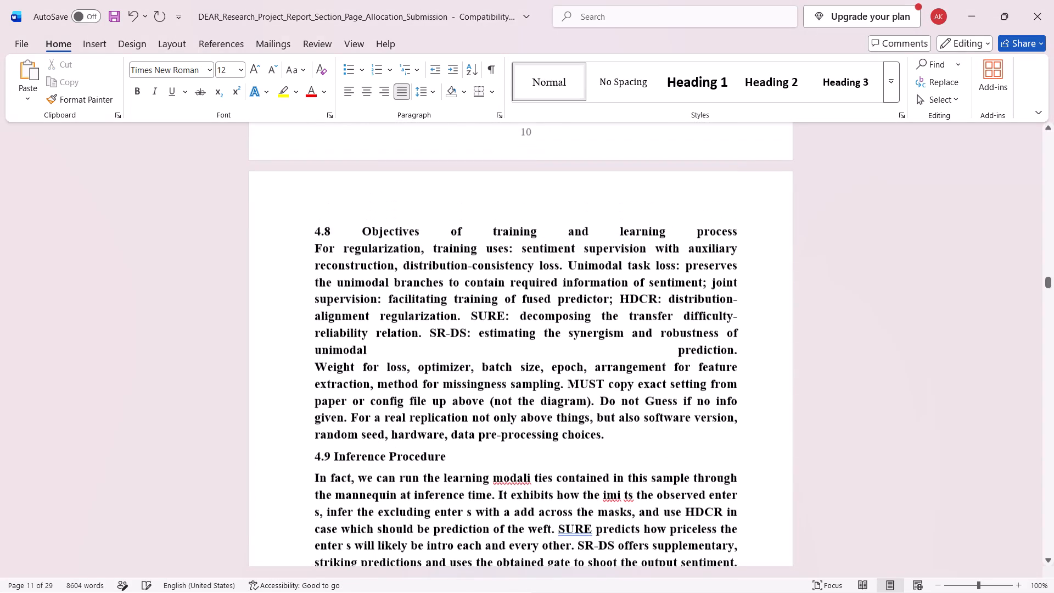
# Remove the bold from the section 4.8 body text below its heading and set its font size to 12.
pyautogui.moveTo(610, 437); pyautogui.dragTo(310, 237)
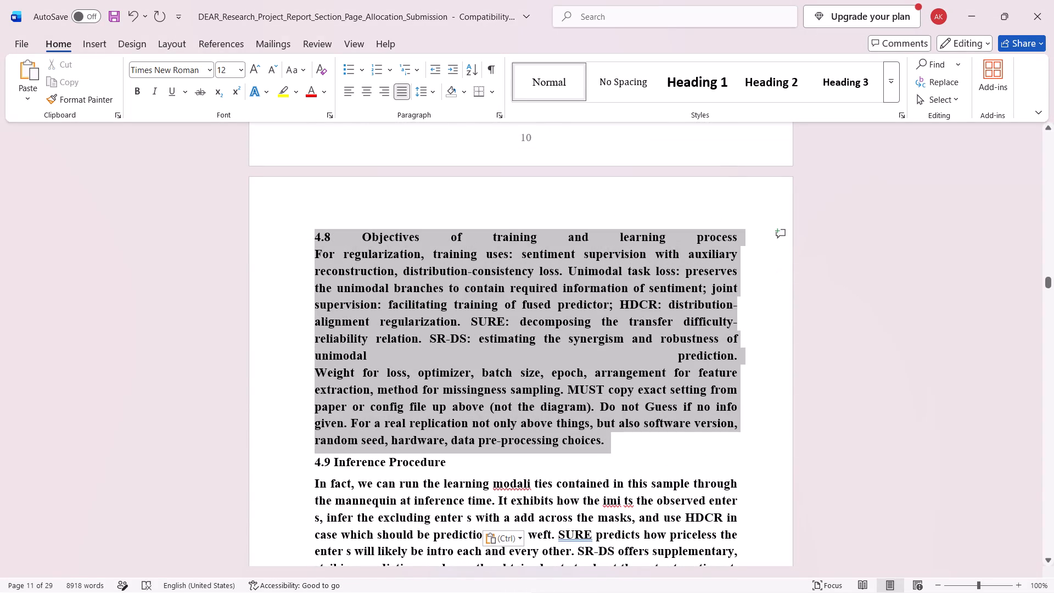
pyautogui.moveTo(310, 237); pyautogui.dragTo(311, 248)
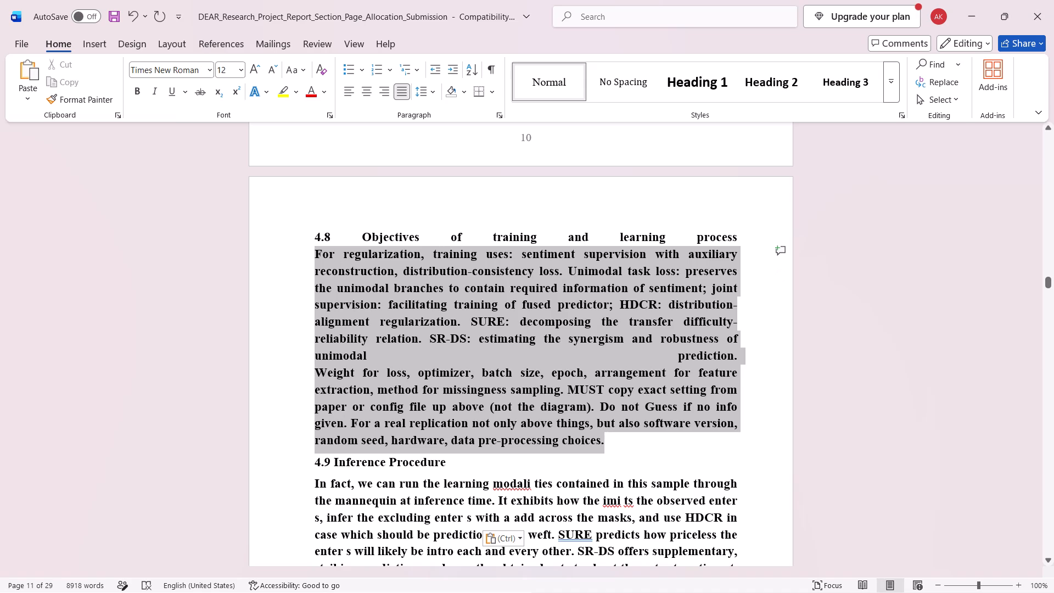
pyautogui.moveTo(311, 248); pyautogui.dragTo(311, 248)
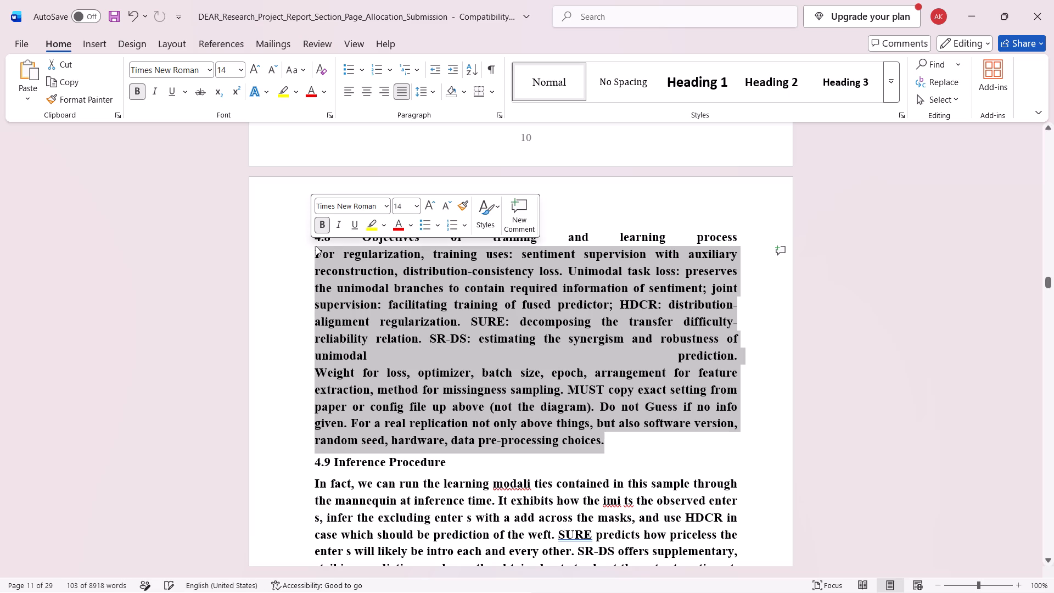
pyautogui.click(326, 223)
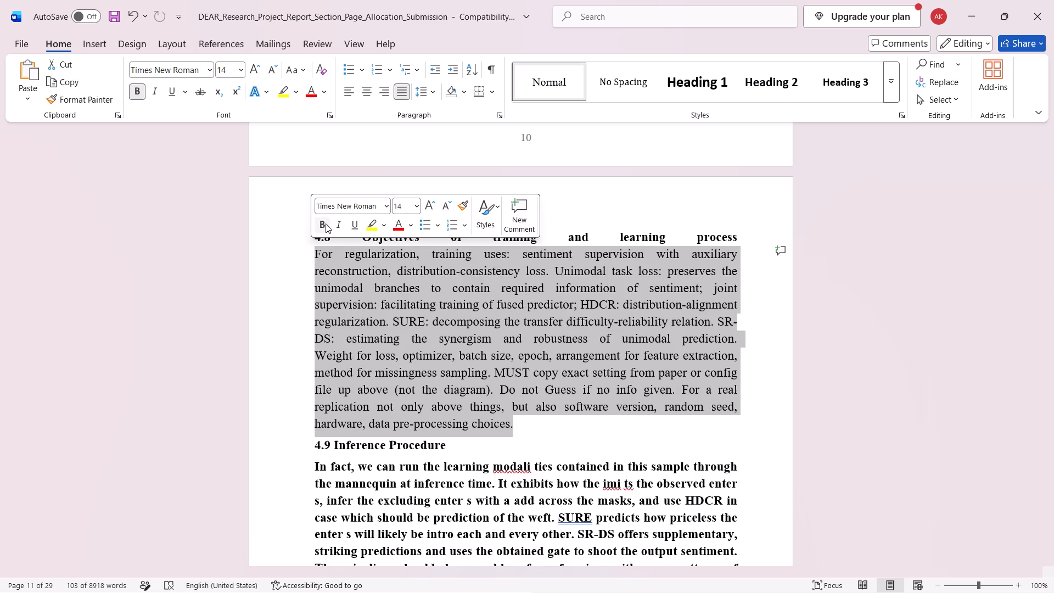
pyautogui.click(416, 209)
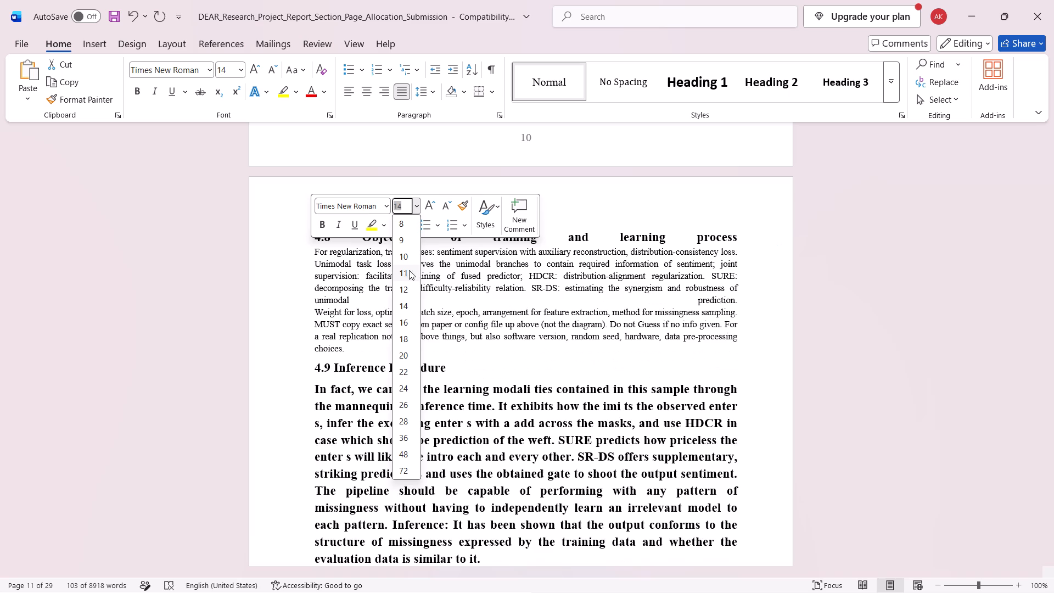
pyautogui.click(409, 281)
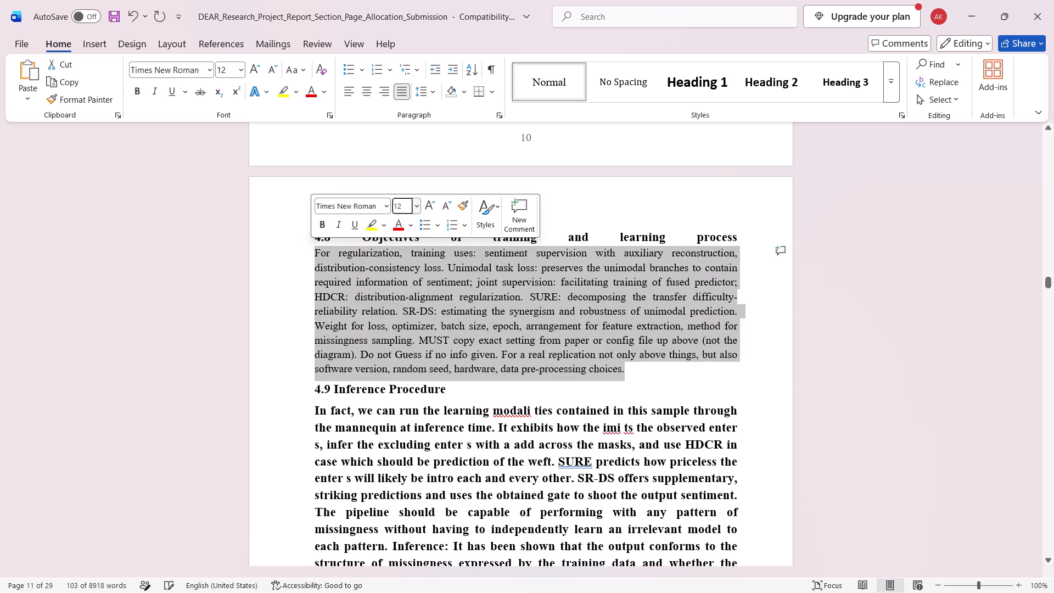
# Split the 4.8 heading from its body text into its own paragraph, with no empty line between them.
pyautogui.click(735, 231)
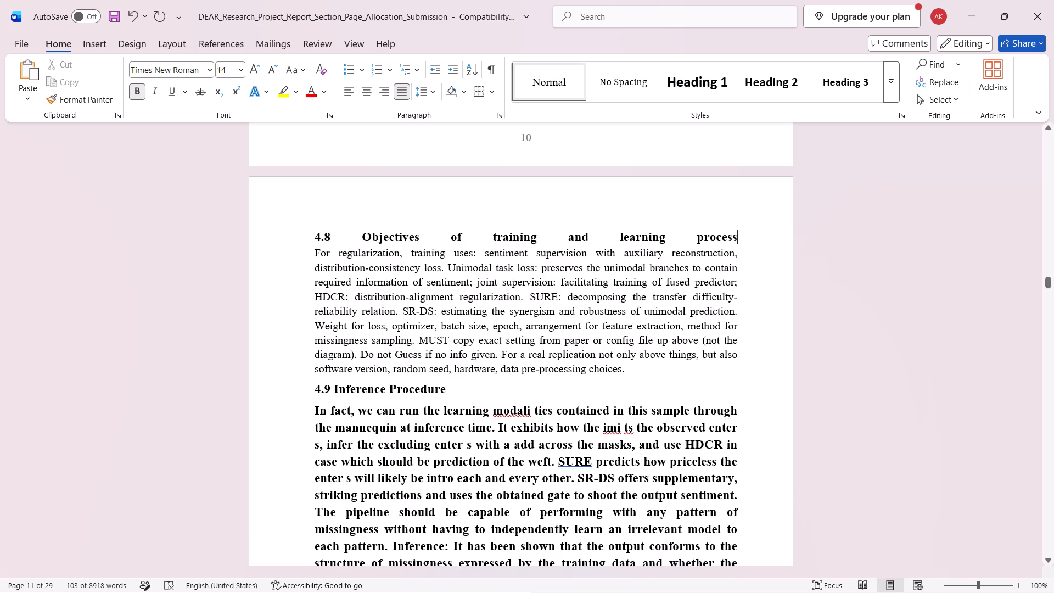
pyautogui.press('Return')
pyautogui.press('Down')
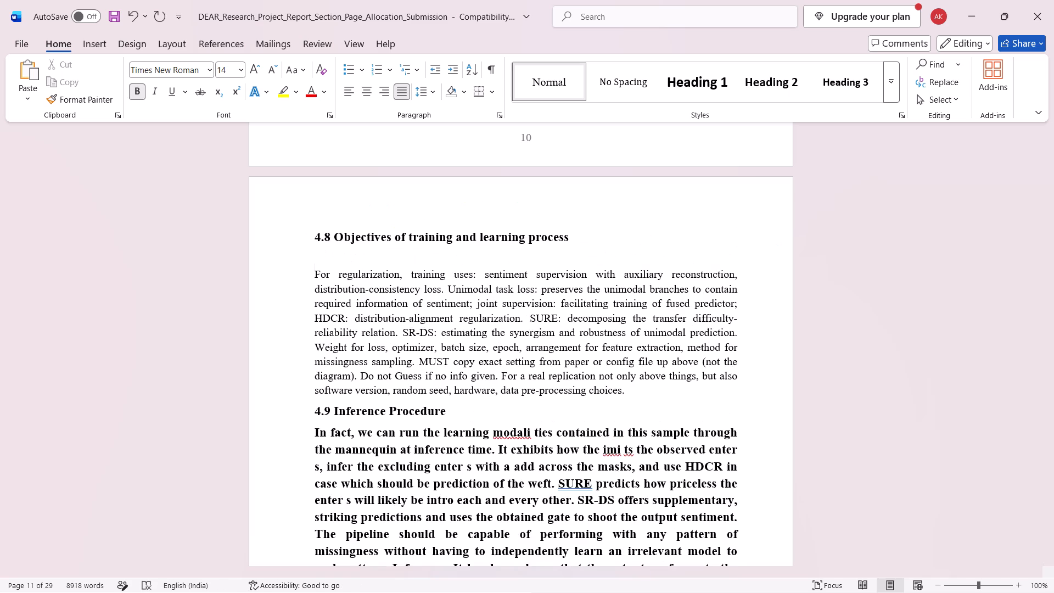
pyautogui.press('BackSpace')
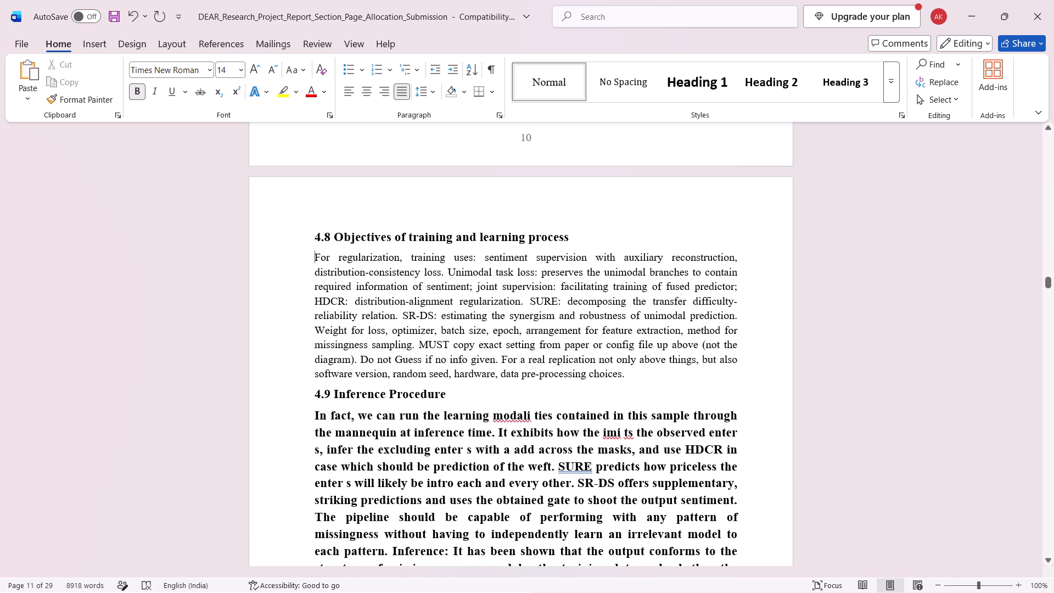
# Remove the bold from the section 4.9 Inference Procedure body text and set its font size to 12.
pyautogui.scroll(-1, 462, 407)
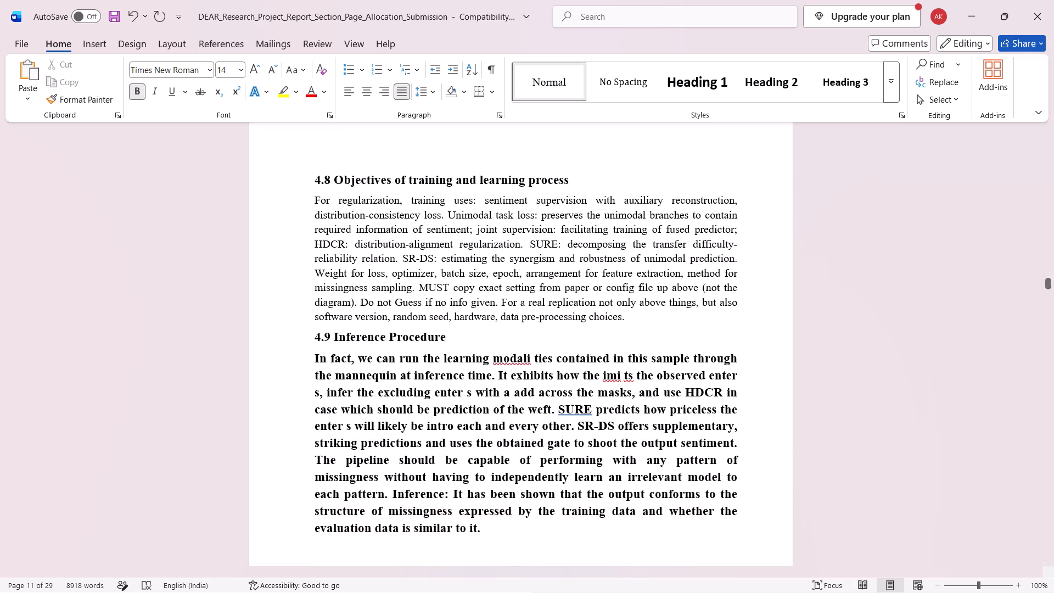
pyautogui.moveTo(486, 528); pyautogui.dragTo(322, 364)
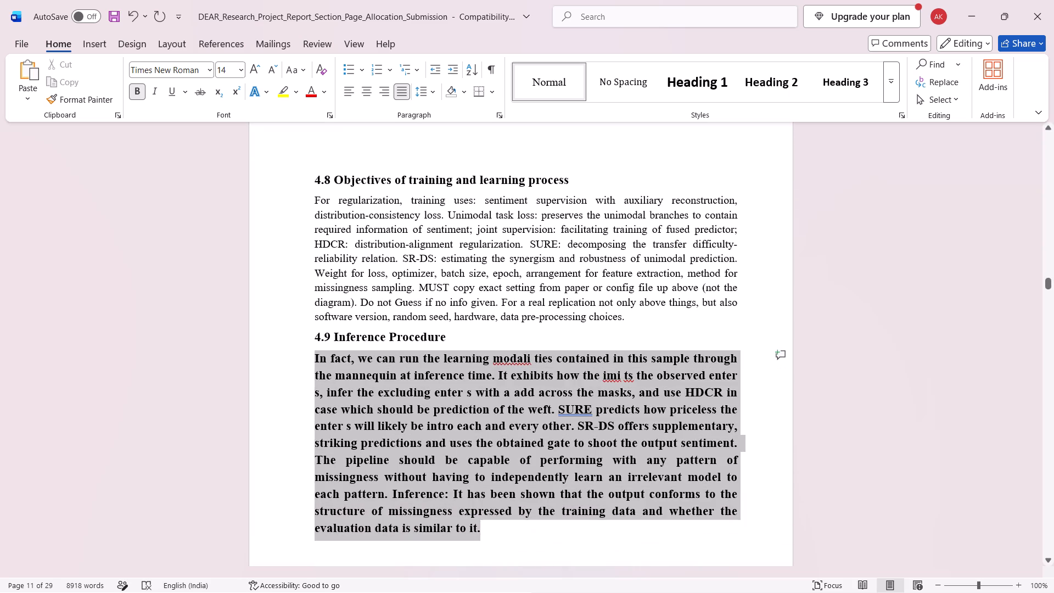
pyautogui.moveTo(322, 364); pyautogui.dragTo(319, 361)
pyautogui.click(323, 337)
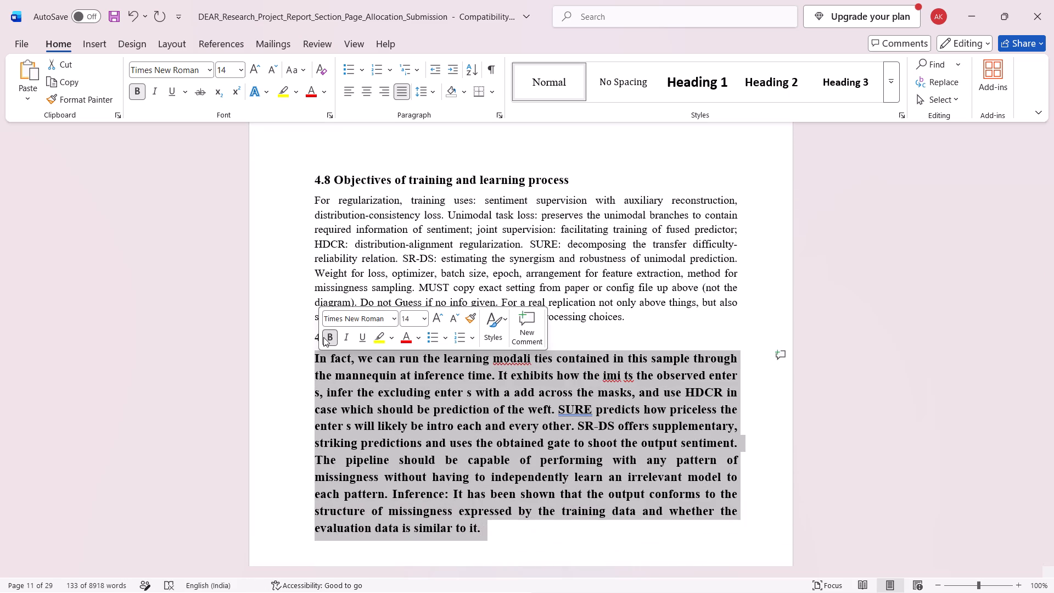
pyautogui.click(423, 322)
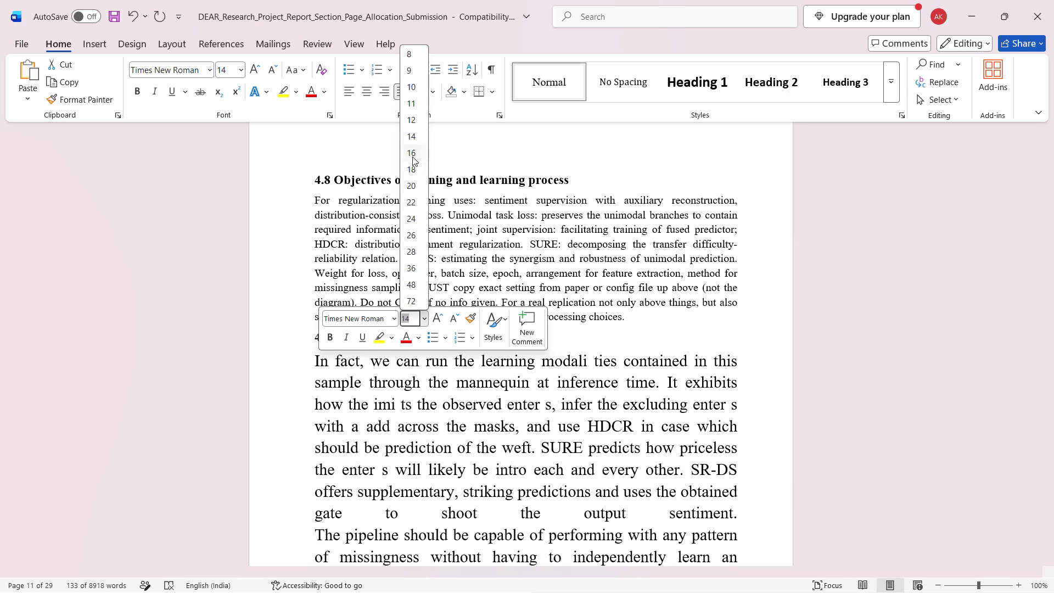
pyautogui.click(411, 122)
pyautogui.click(509, 492)
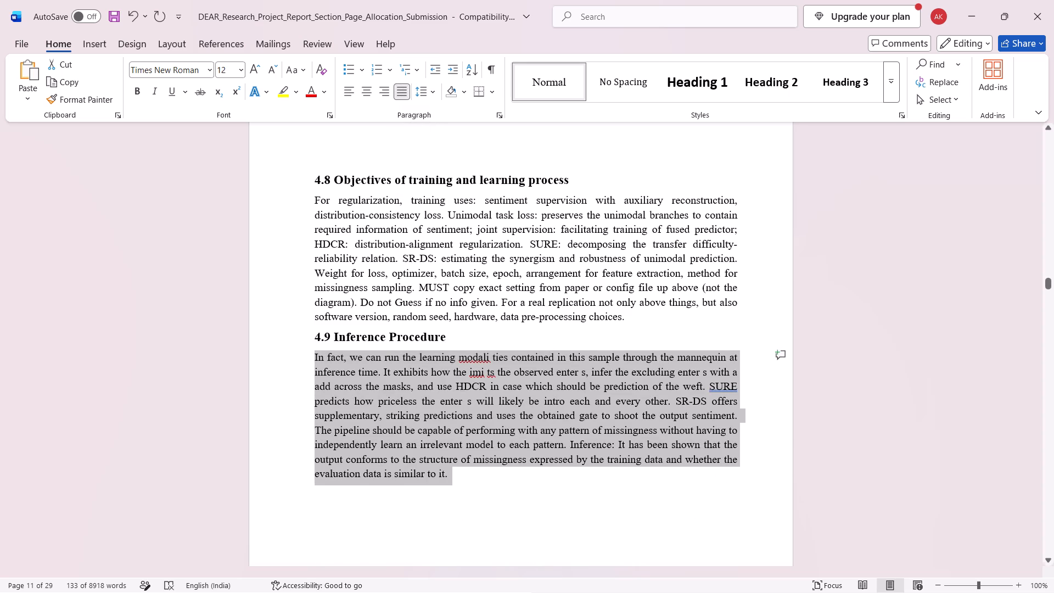
# Delete the heading "4. PROPOSED METHODOLOGY AND WORK (CONTINUED)" and the page break before 4.10 so it directly follows section 4.9.
pyautogui.scroll(-2, 509, 492)
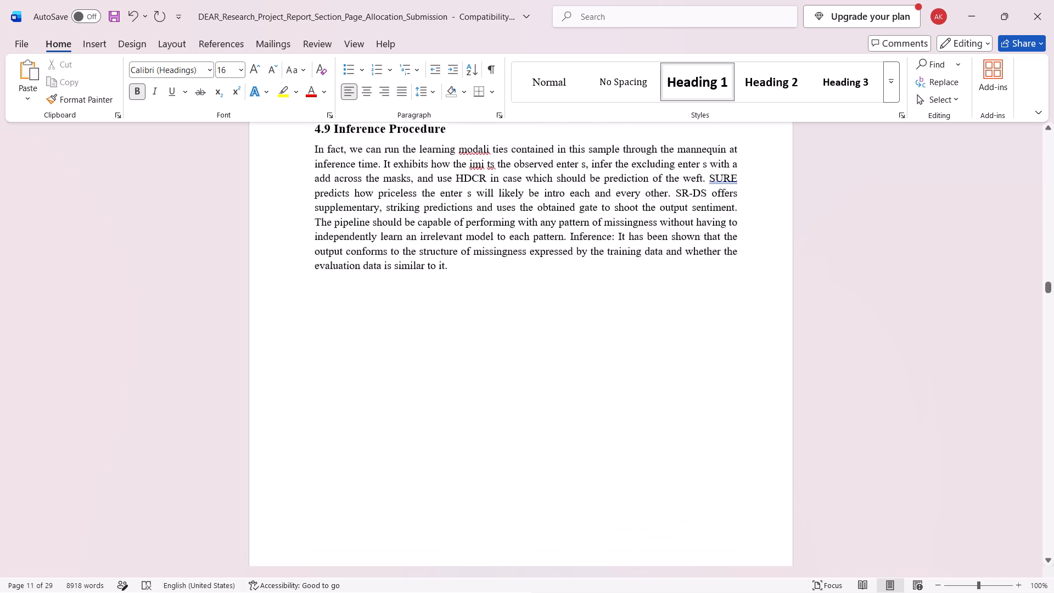
pyautogui.scroll(-4, 509, 492)
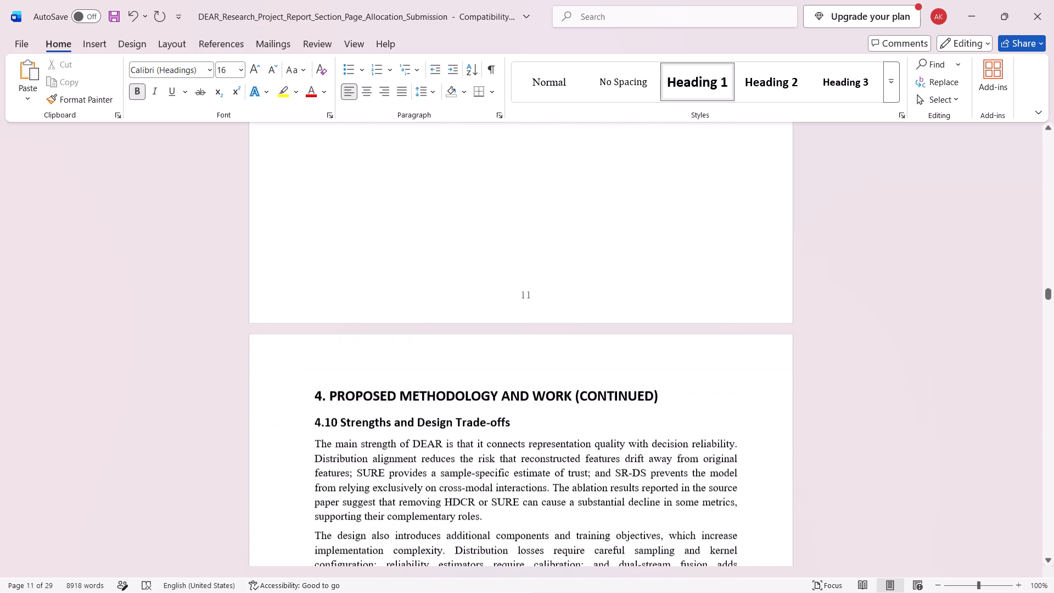
pyautogui.moveTo(671, 389); pyautogui.dragTo(307, 393)
pyautogui.press('BackSpace')
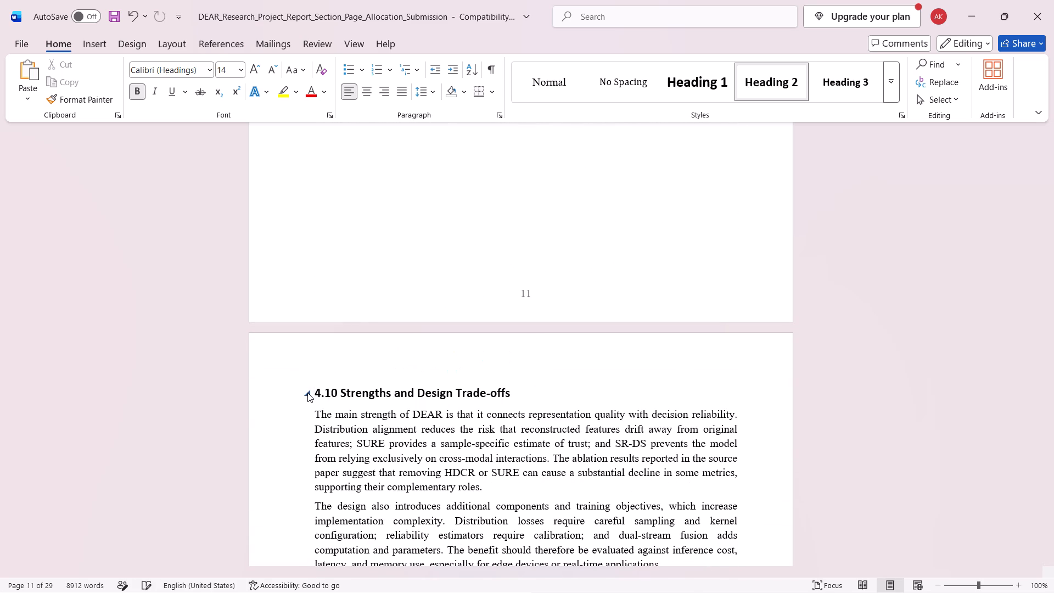
pyautogui.press('BackSpace')
pyautogui.press('BackSpace')
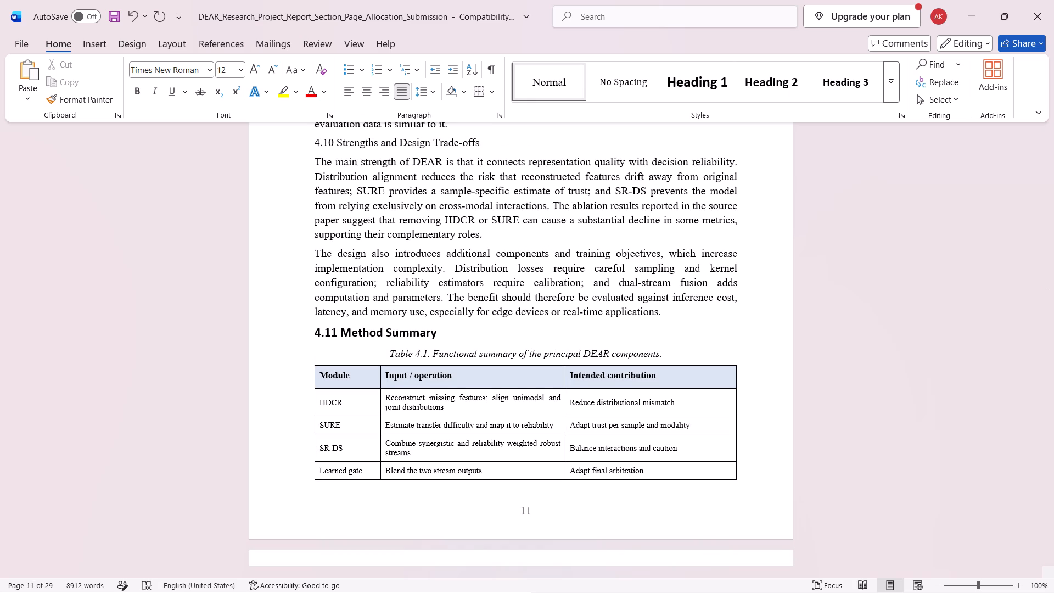
# Make the heading "4.10 Strengths and Design Trade-offs" bold and set its font size to 14.
pyautogui.scroll(-4, 307, 393)
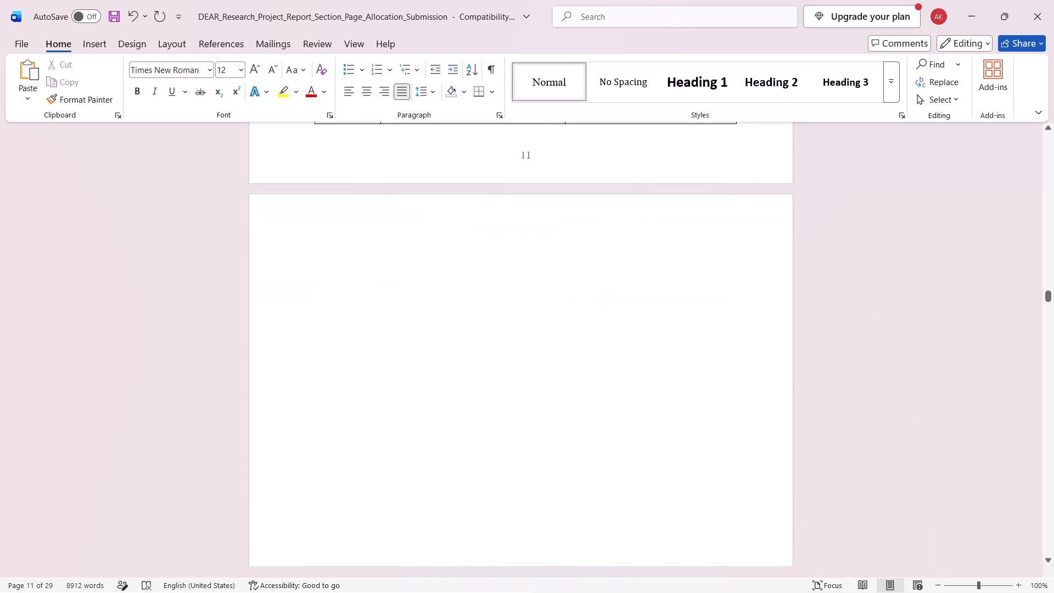
pyautogui.scroll(4, 307, 393)
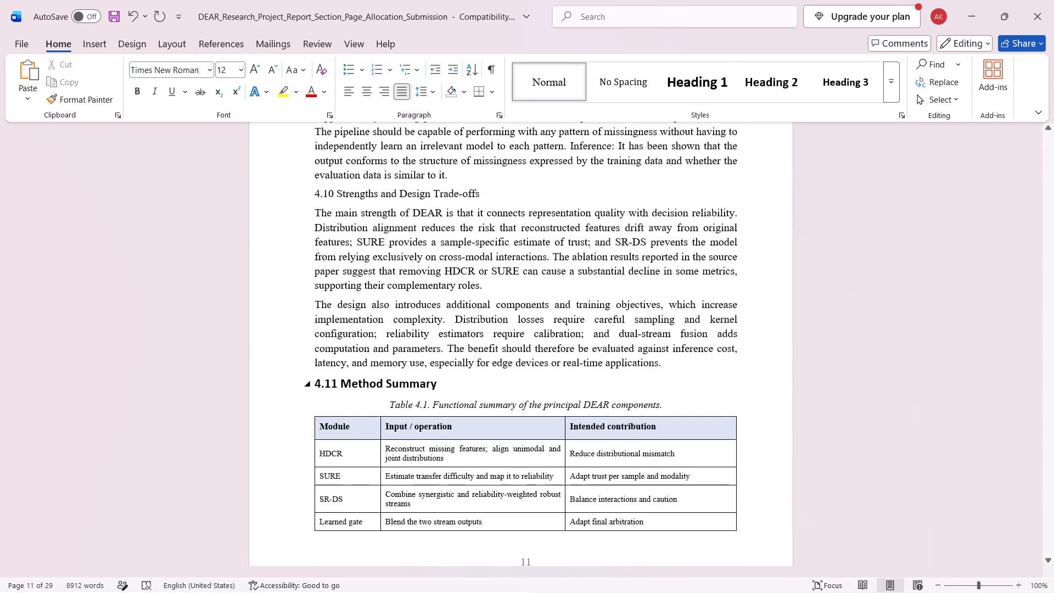
pyautogui.scroll(4, 307, 393)
pyautogui.hscroll(1, 307, 393)
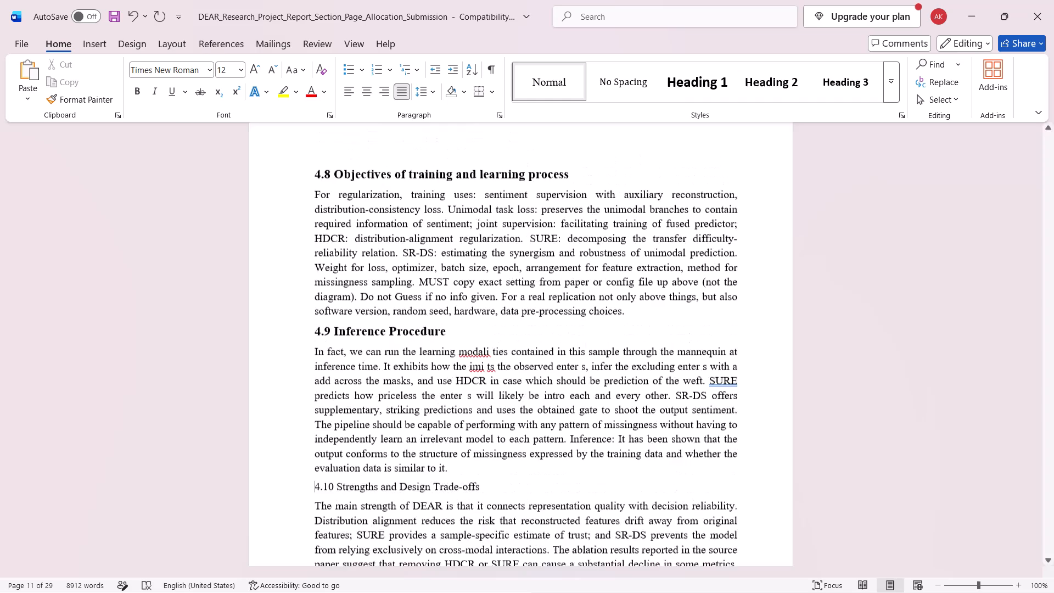
pyautogui.hscroll(2, 307, 393)
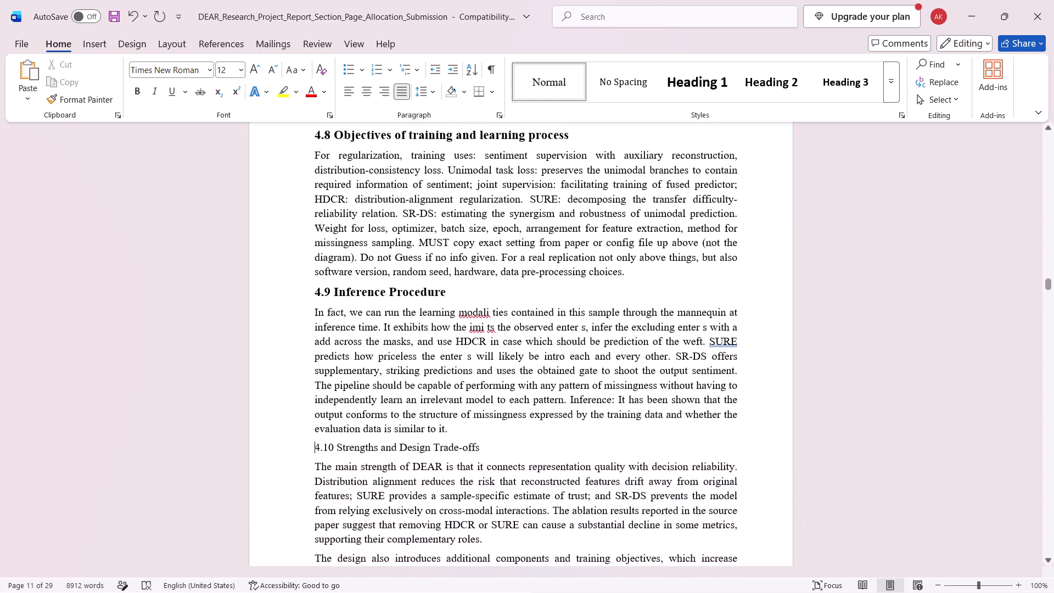
pyautogui.hscroll(1, 307, 393)
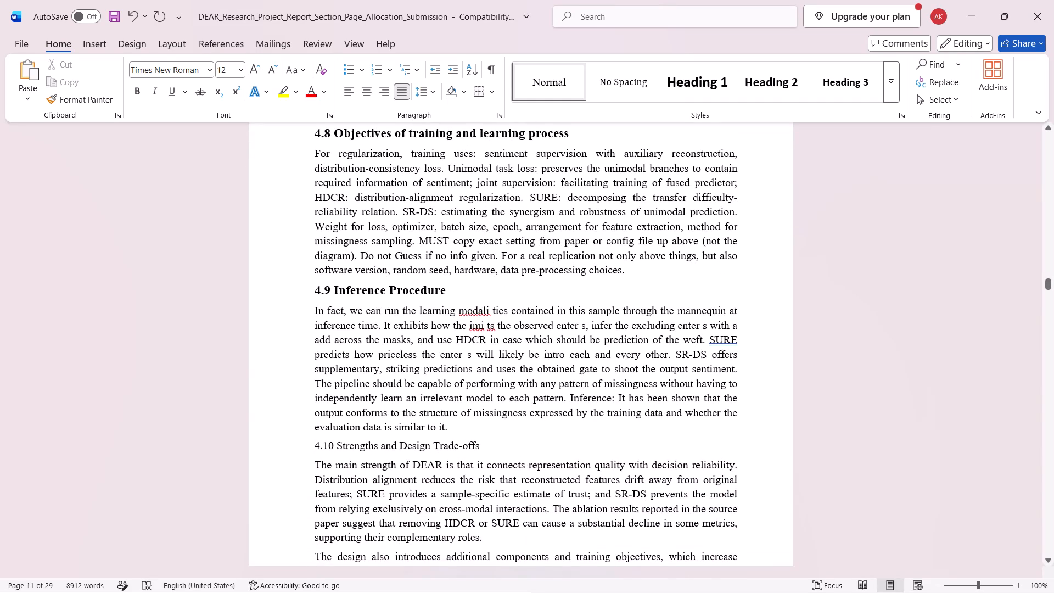
pyautogui.moveTo(481, 442); pyautogui.dragTo(338, 454)
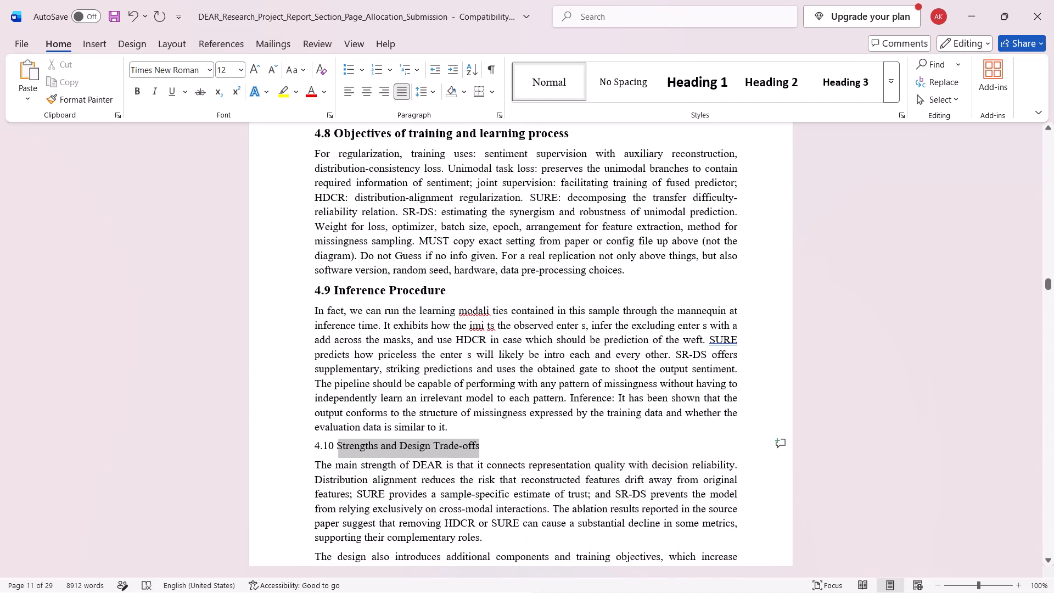
pyautogui.moveTo(338, 454); pyautogui.dragTo(312, 449)
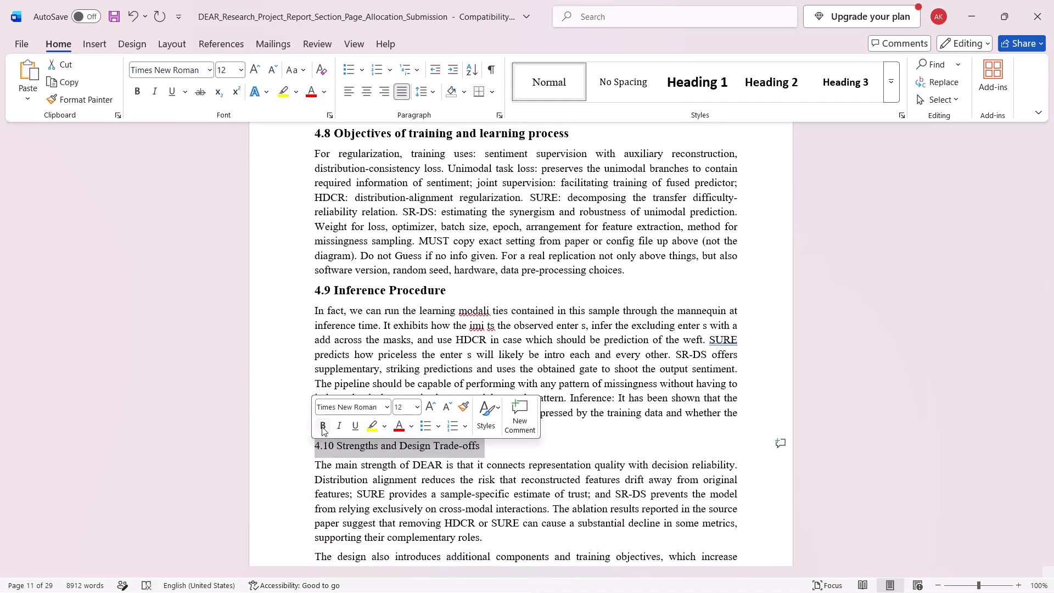
pyautogui.click(322, 427)
pyautogui.click(411, 411)
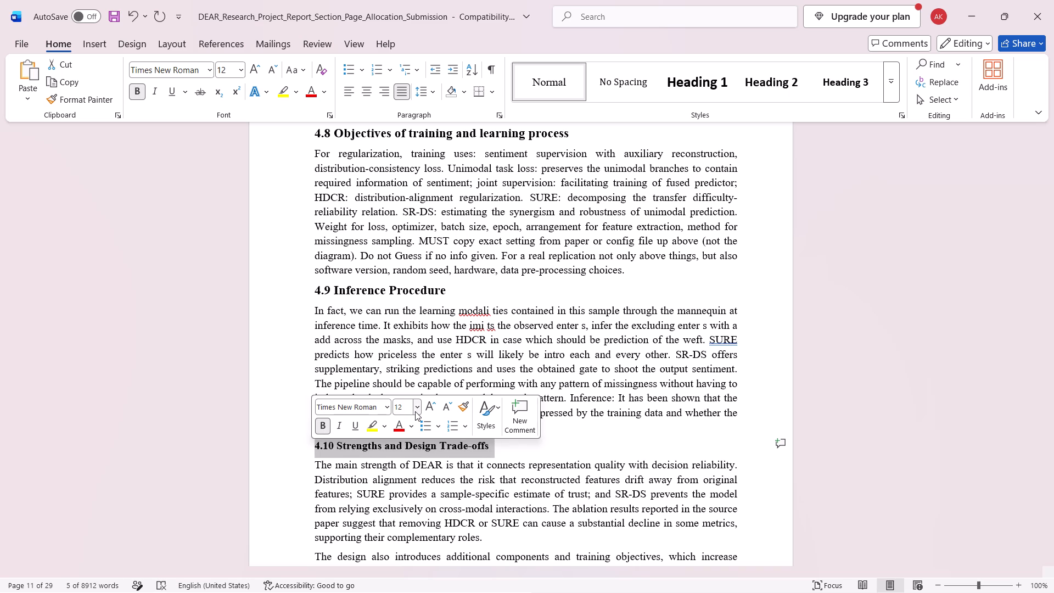
pyautogui.click(415, 411)
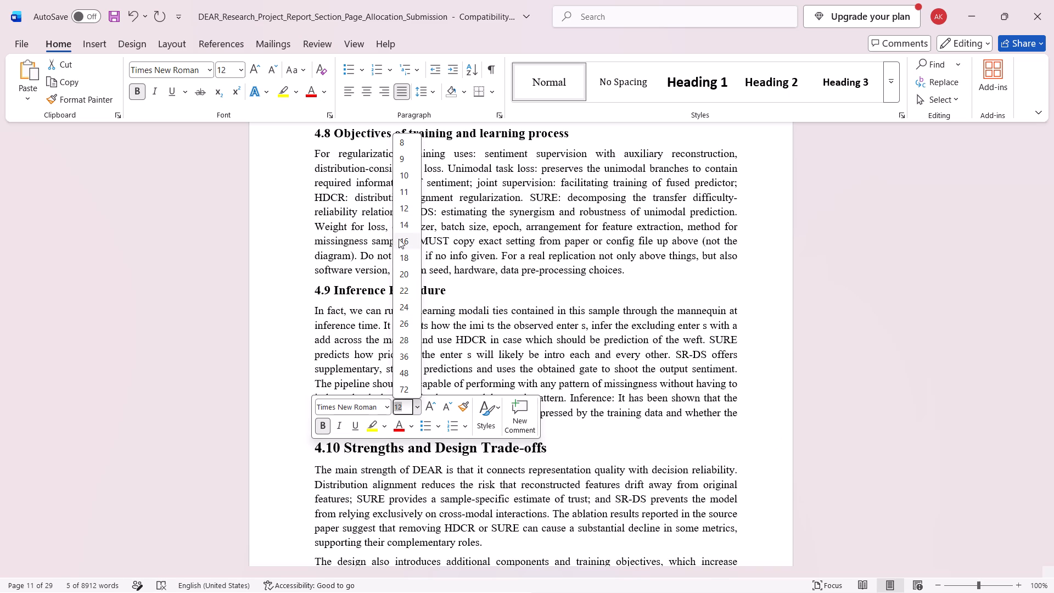
pyautogui.click(400, 227)
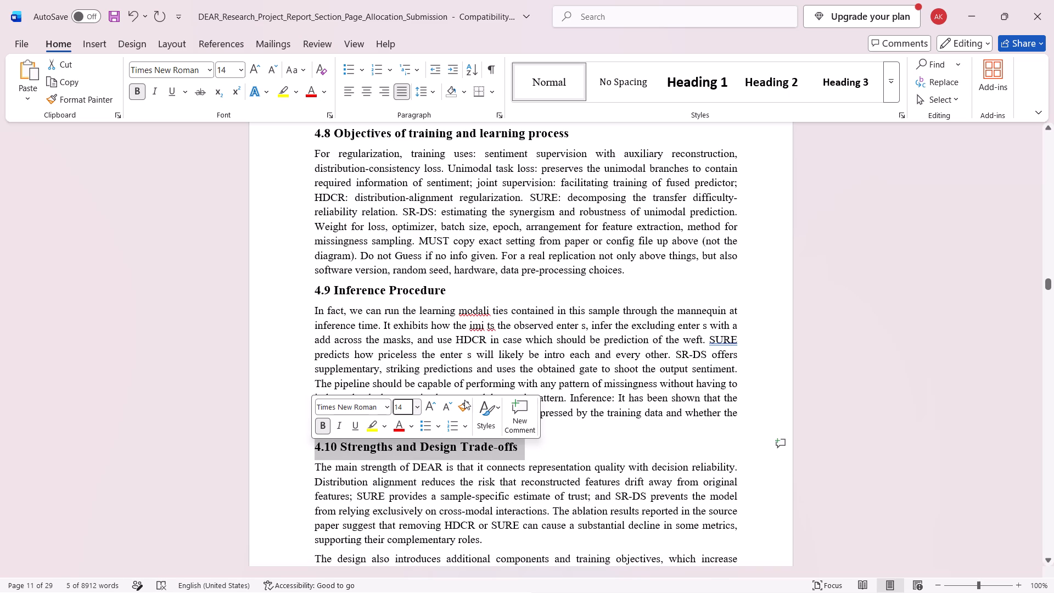
pyautogui.click(592, 444)
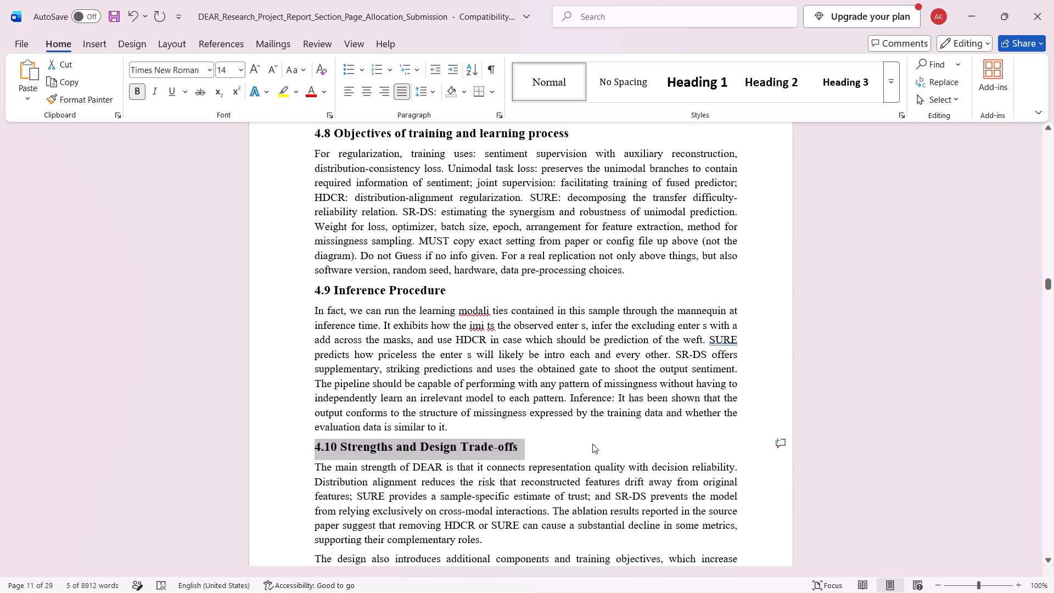
# Copy the two body paragraphs of section 4.10 Strengths and Design Trade-offs.
pyautogui.scroll(-1, 592, 444)
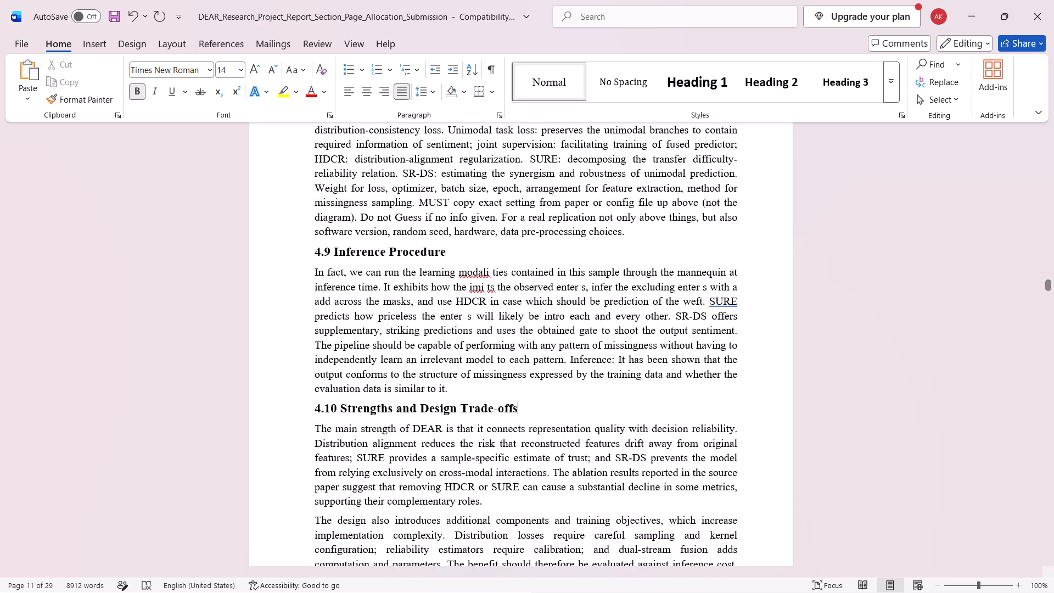
pyautogui.scroll(-2, 592, 444)
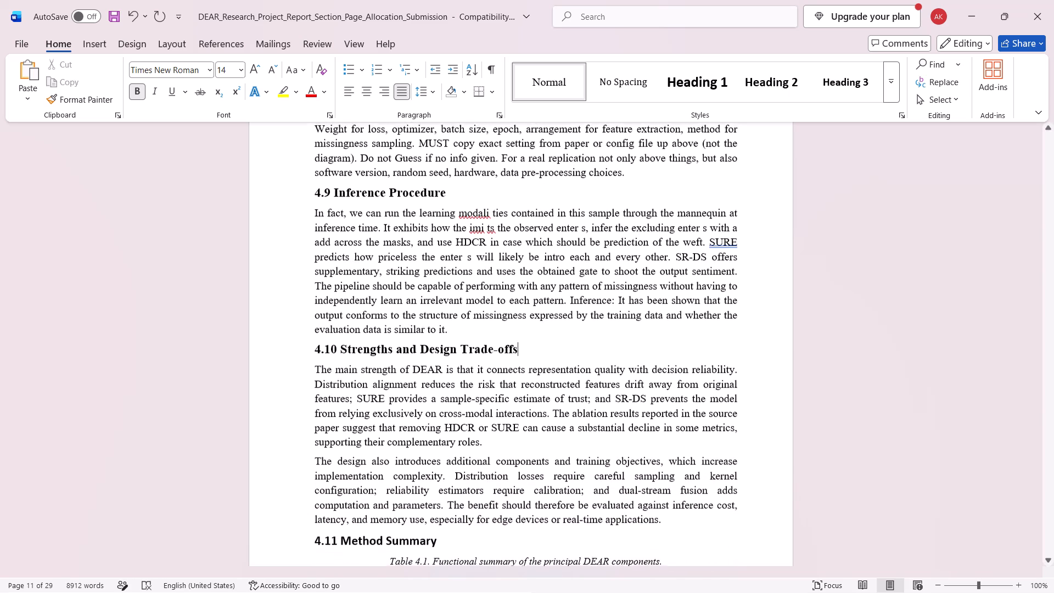
pyautogui.scroll(-1, 592, 444)
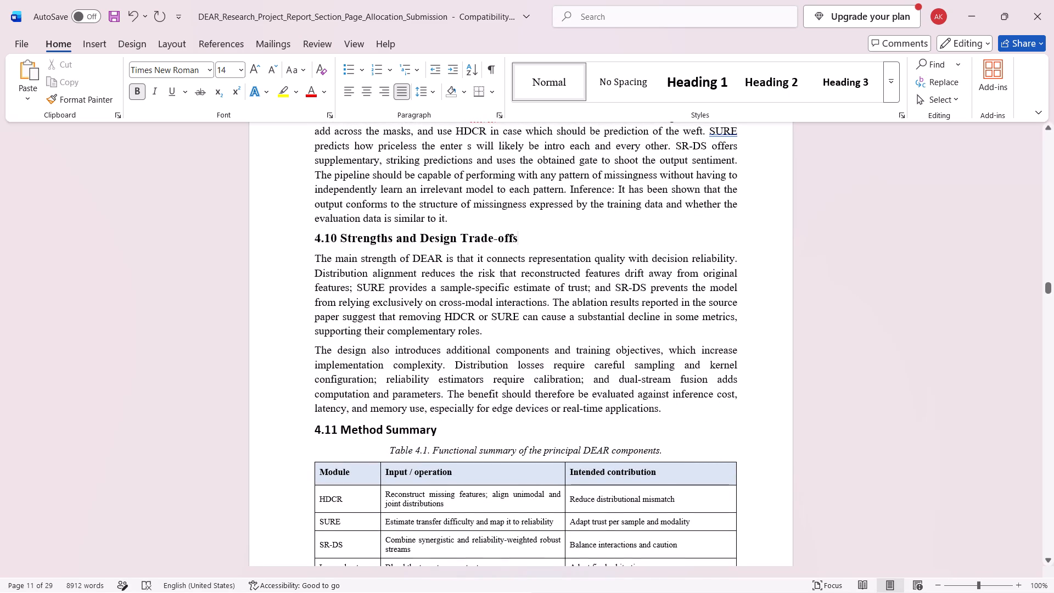
pyautogui.moveTo(663, 407); pyautogui.dragTo(305, 277)
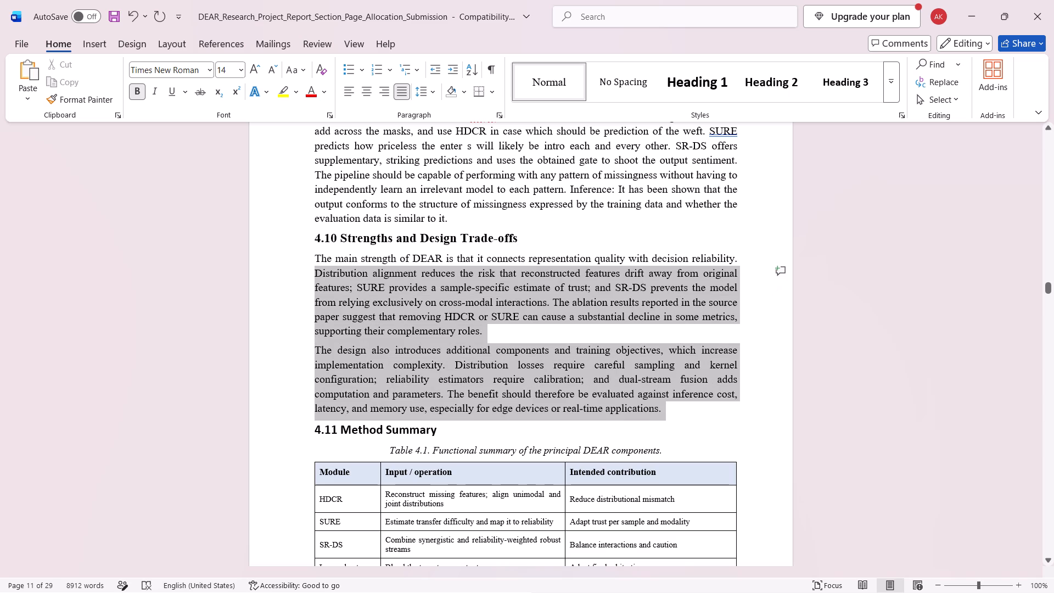
pyautogui.moveTo(305, 277); pyautogui.dragTo(307, 261)
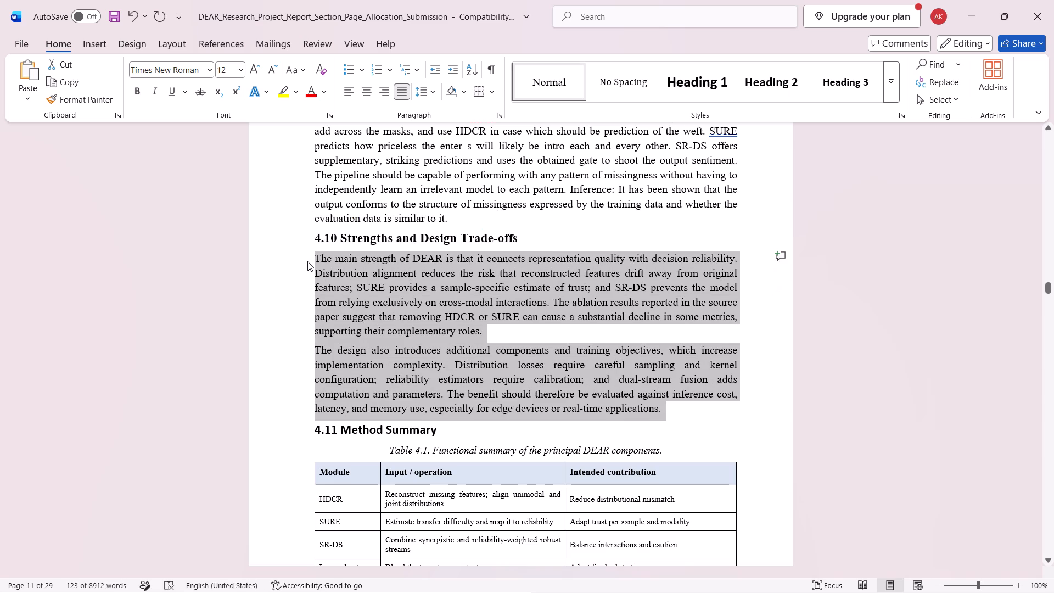
pyautogui.hotkey('ctrl', 'c')
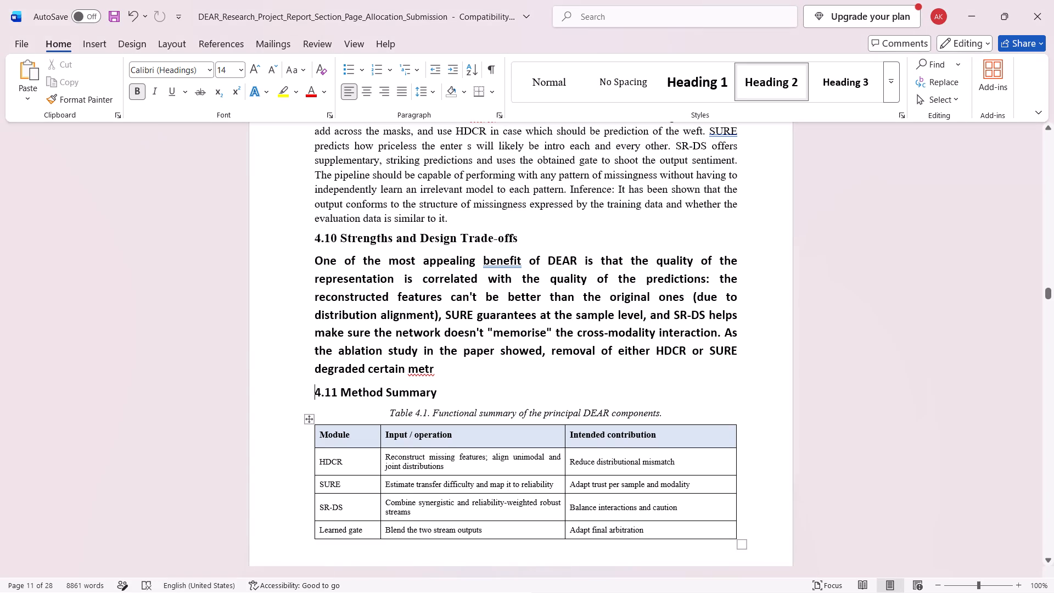
pyautogui.click(452, 366)
pyautogui.moveTo(452, 366); pyautogui.dragTo(430, 354)
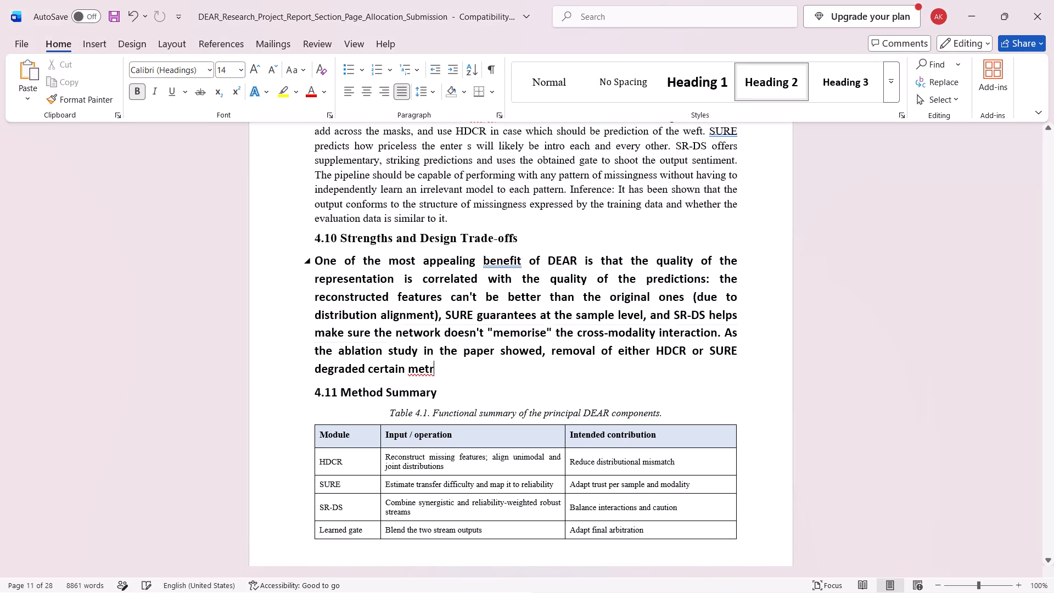
pyautogui.moveTo(430, 354); pyautogui.dragTo(317, 263)
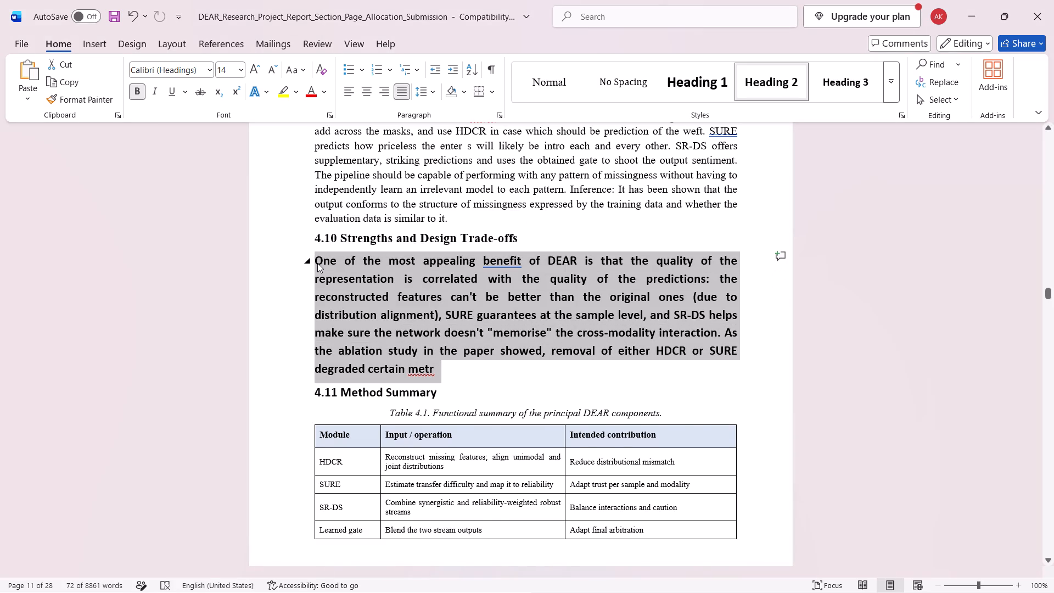
pyautogui.hotkey('ctrl', 'v')
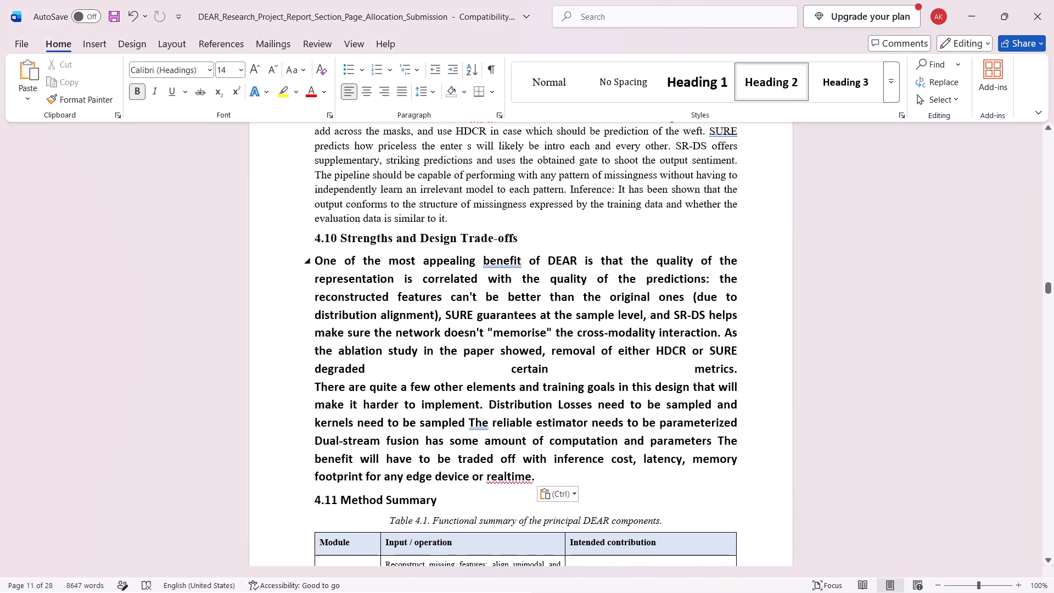
# Remove the bold from the section 4.10 Strengths and Design Trade-offs body text and set its font size to 12.
pyautogui.moveTo(546, 483); pyautogui.dragTo(318, 265)
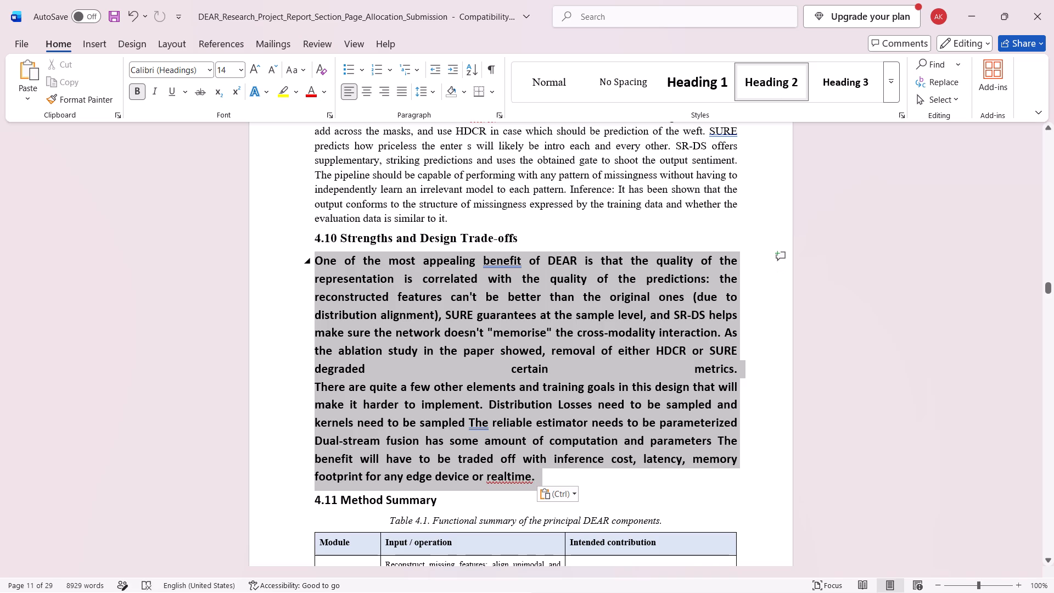
pyautogui.moveTo(318, 265); pyautogui.dragTo(318, 264)
pyautogui.click(331, 233)
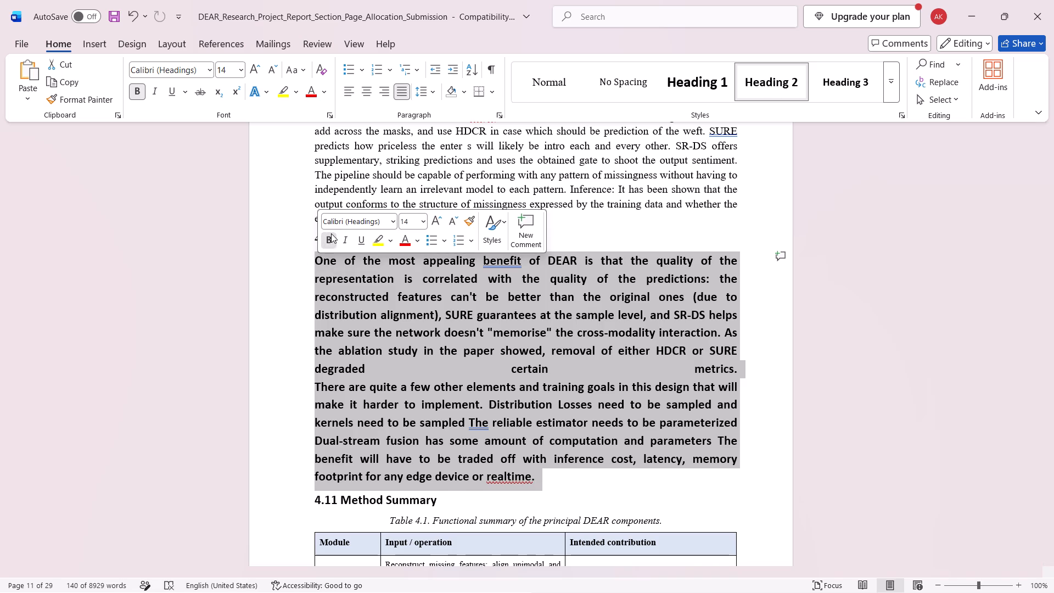
pyautogui.click(420, 221)
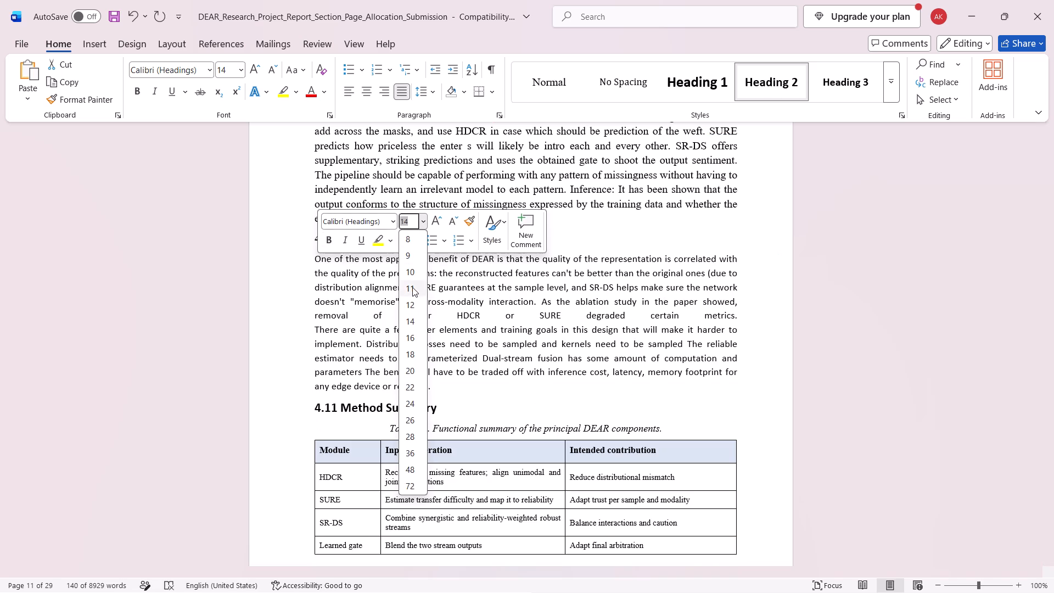
pyautogui.click(412, 301)
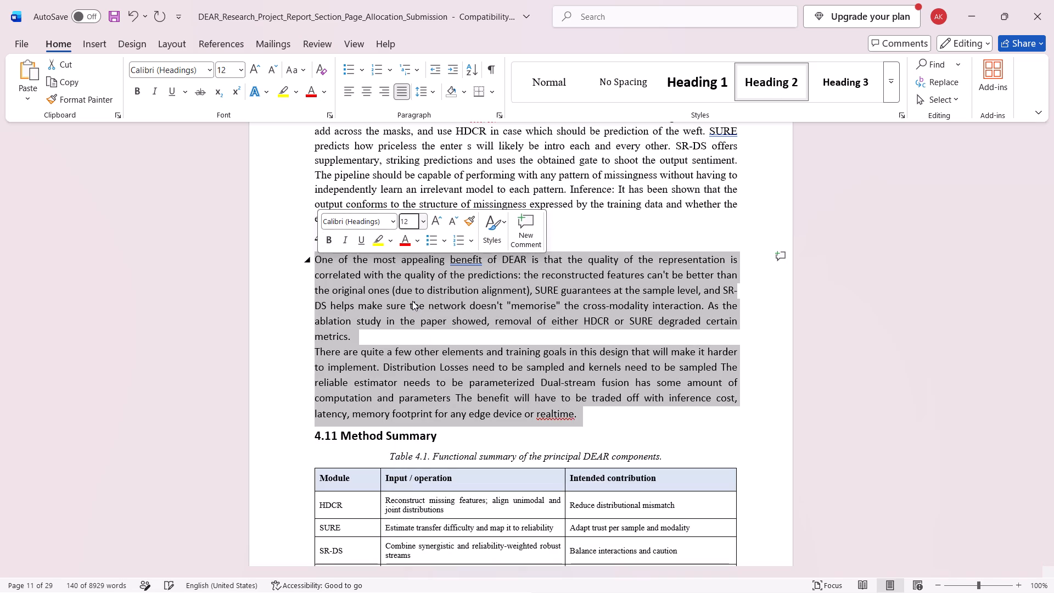
pyautogui.click(458, 339)
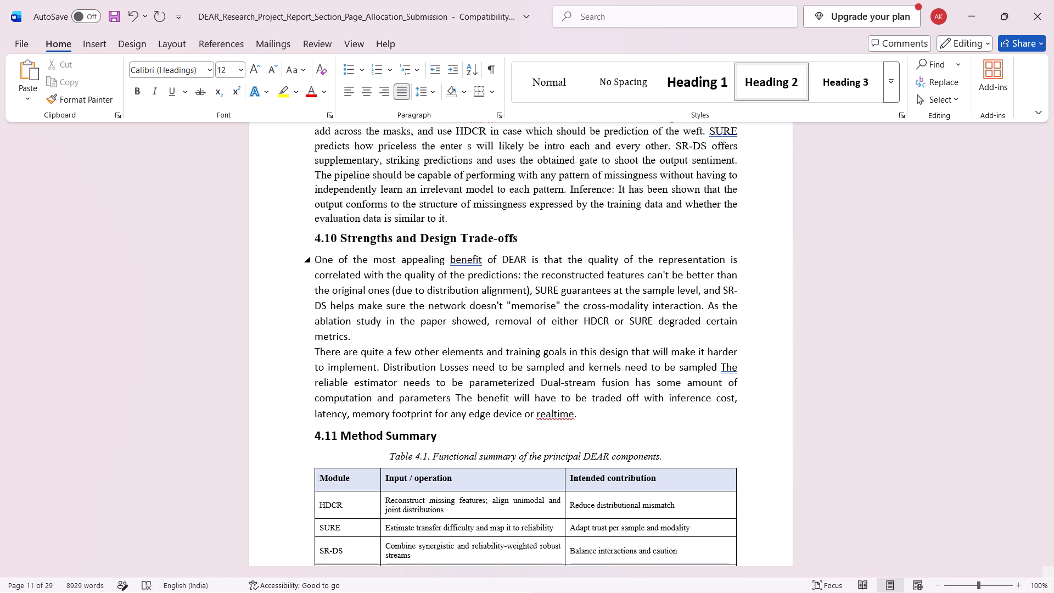
pyautogui.click(450, 337)
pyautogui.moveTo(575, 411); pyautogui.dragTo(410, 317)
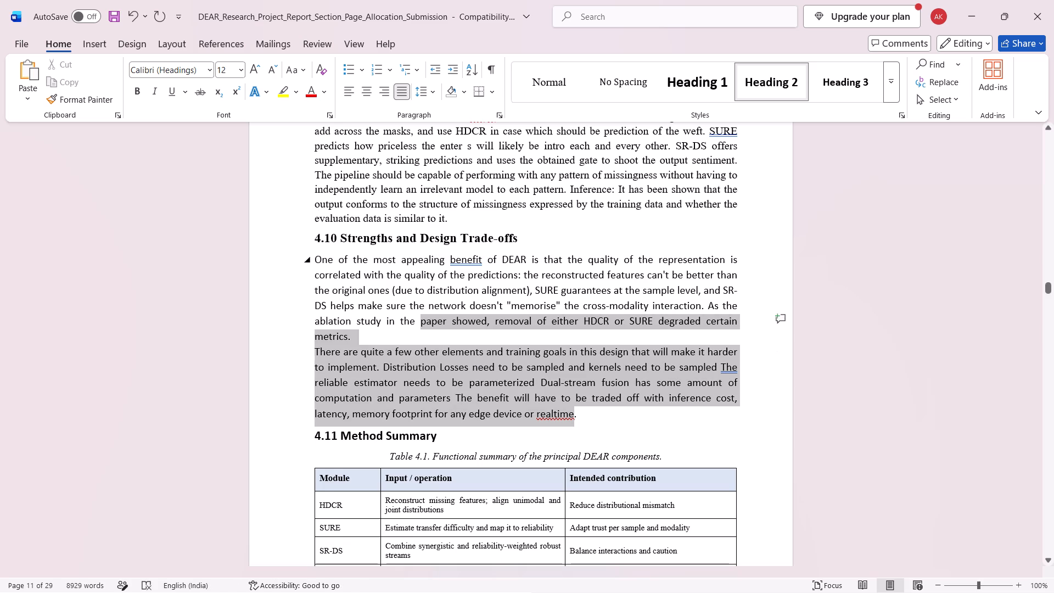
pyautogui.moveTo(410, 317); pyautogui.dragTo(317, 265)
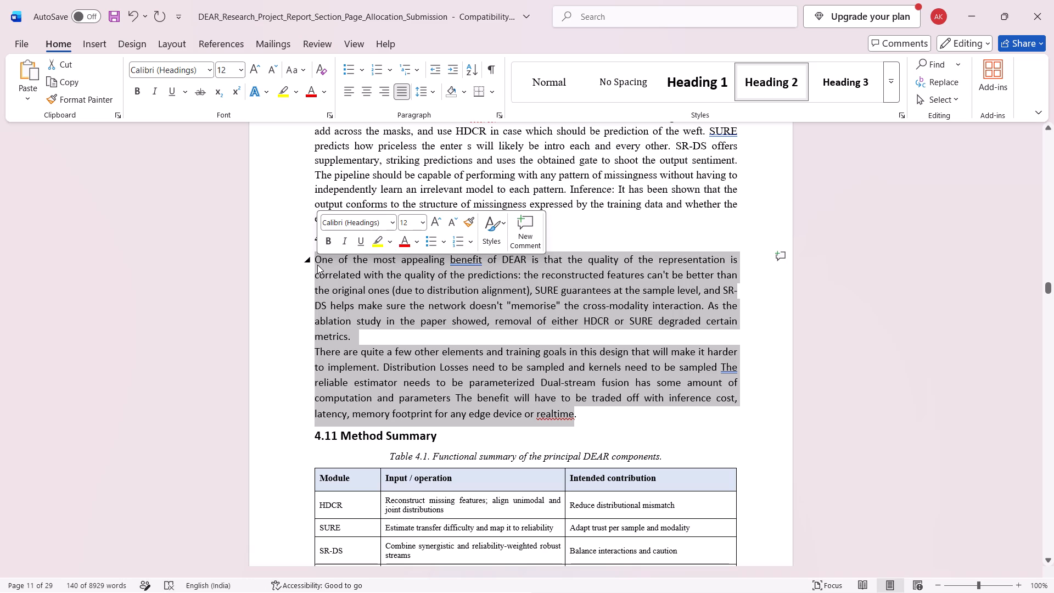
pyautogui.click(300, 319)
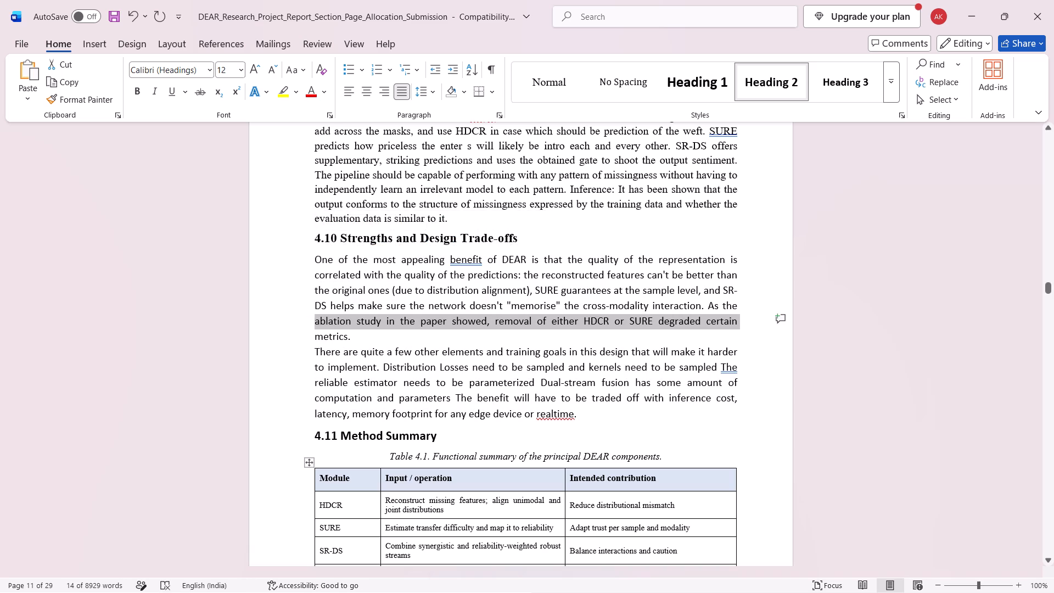
# Remove the italics from the Table 4.1 caption under heading 4.11 and set its font size to 12.
pyautogui.moveTo(663, 457); pyautogui.dragTo(425, 450)
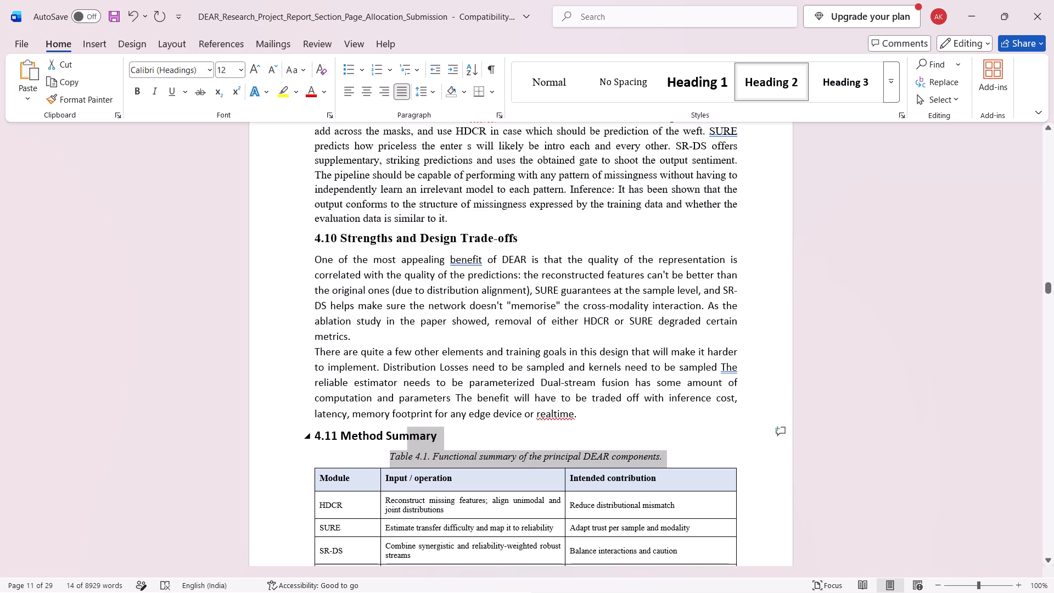
pyautogui.moveTo(425, 450); pyautogui.dragTo(399, 459)
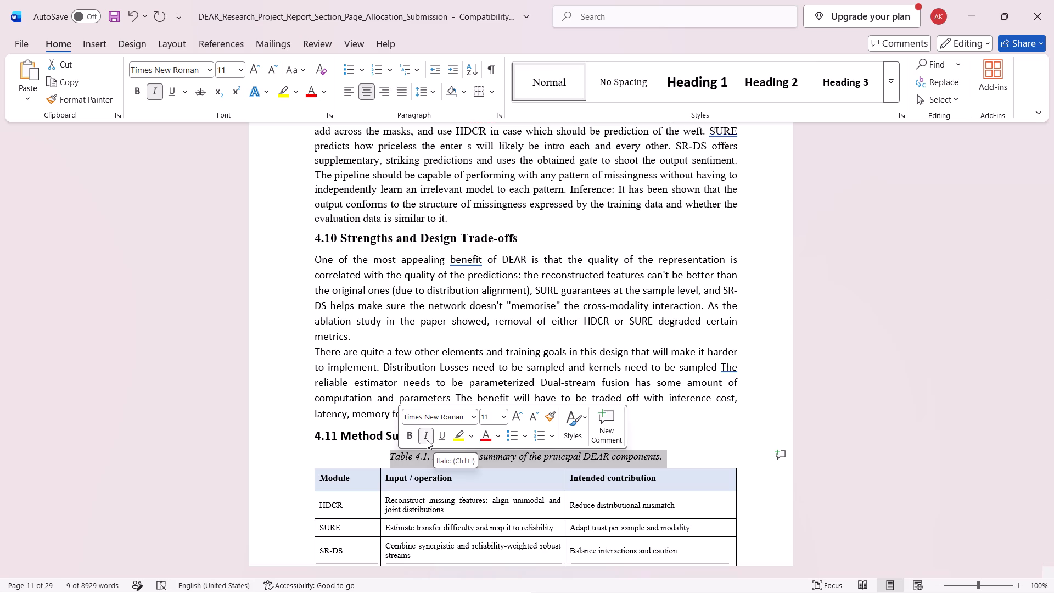
pyautogui.click(427, 440)
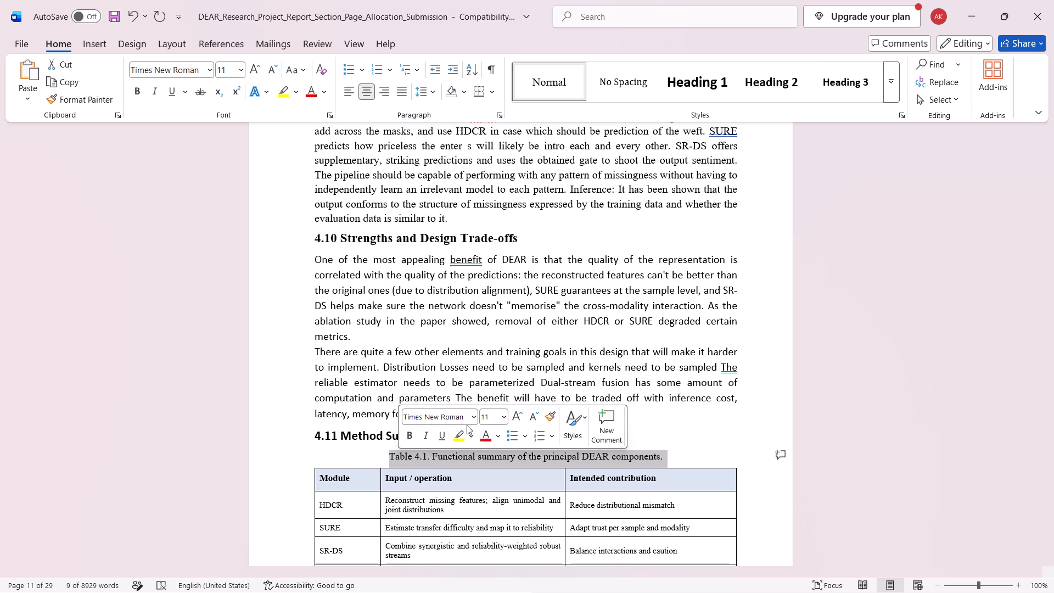
pyautogui.click(502, 418)
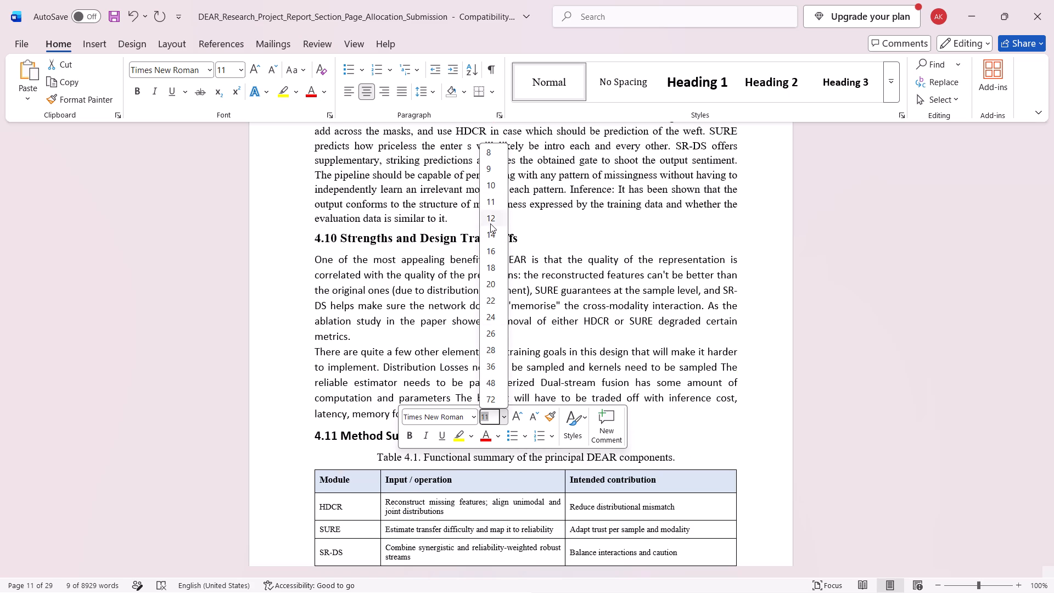
pyautogui.click(490, 223)
pyautogui.click(687, 439)
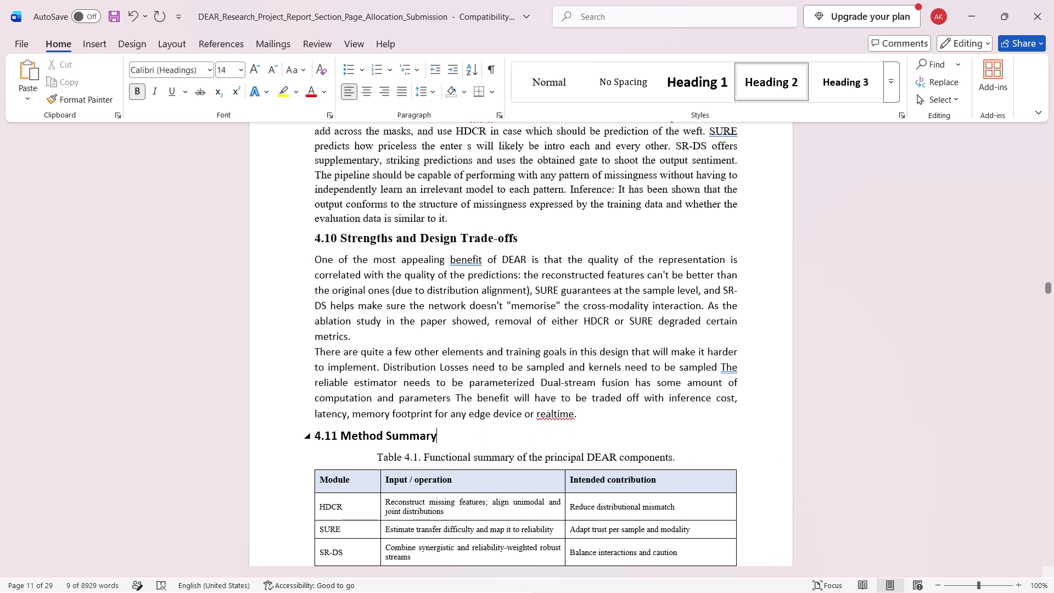
# Remove the blank page between Table 4.1 and the 5. ALGORITHM heading.
pyautogui.scroll(-1, 647, 507)
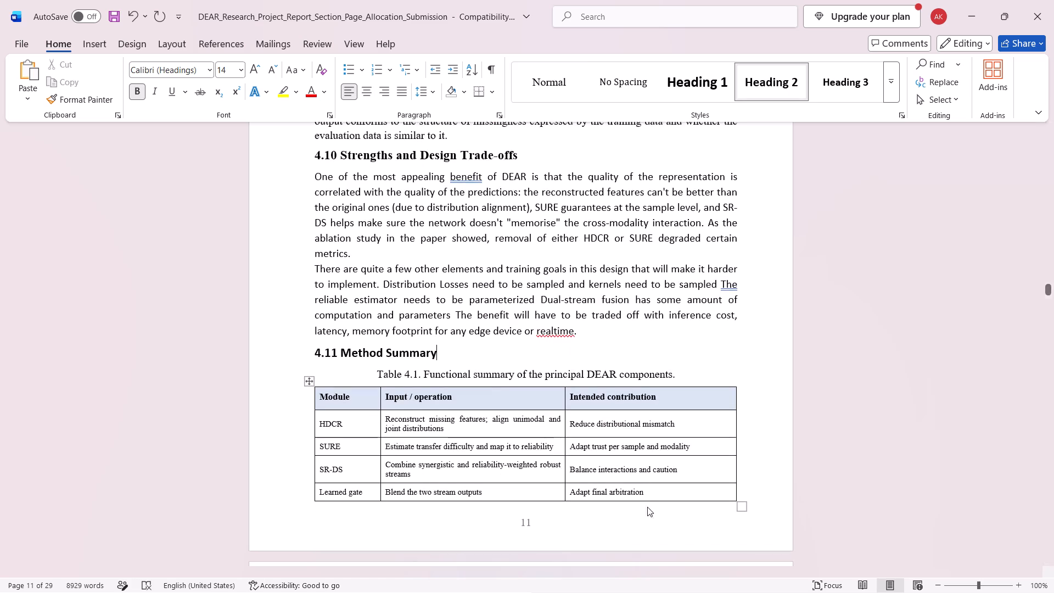
pyautogui.scroll(-4, 647, 507)
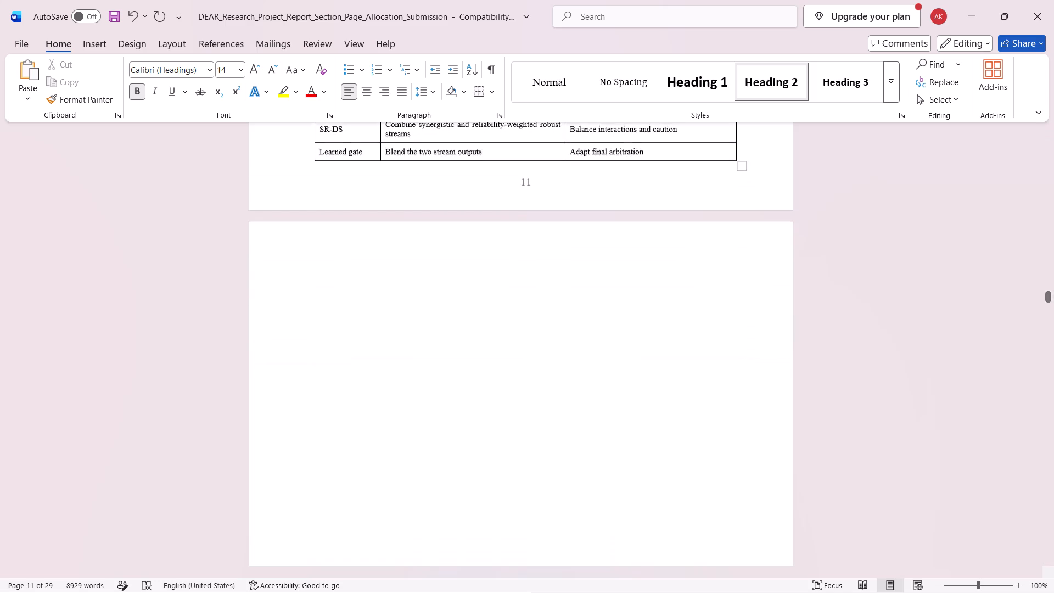
pyautogui.scroll(-3, 647, 507)
pyautogui.press('BackSpace')
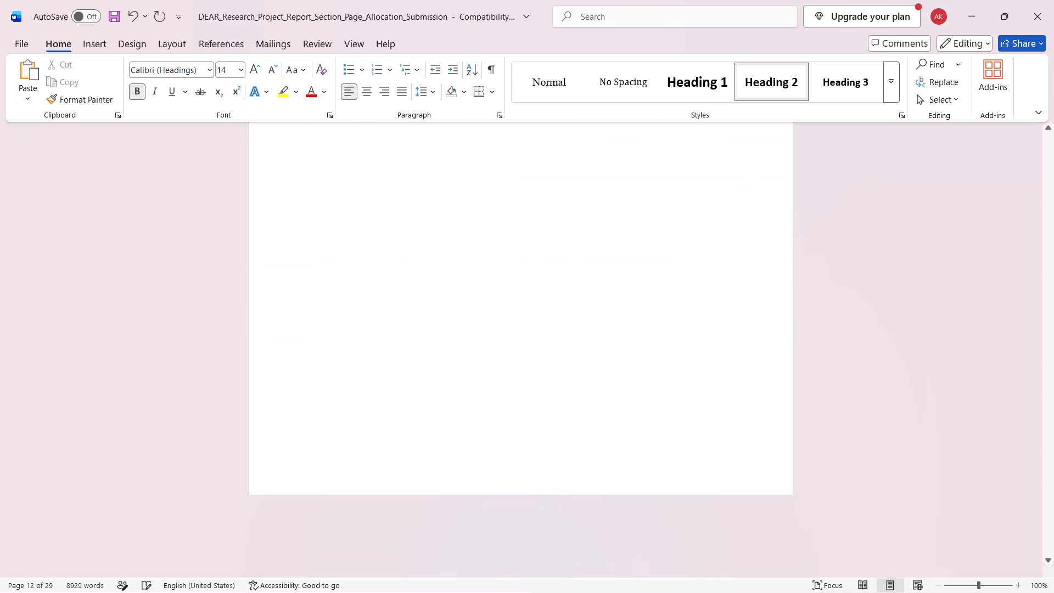
pyautogui.scroll(-2, 647, 507)
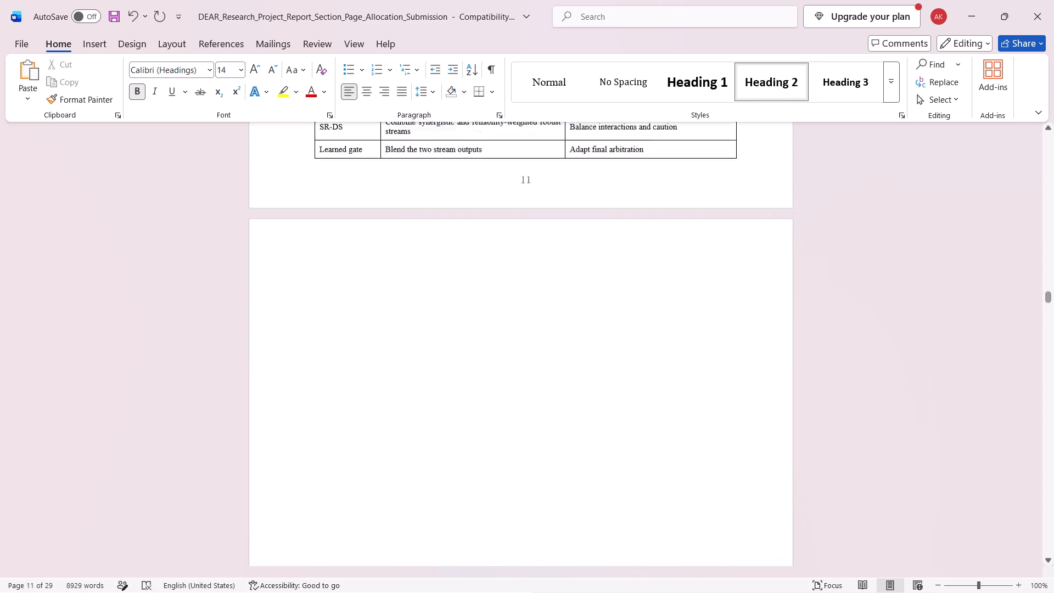
pyautogui.scroll(-6, 647, 507)
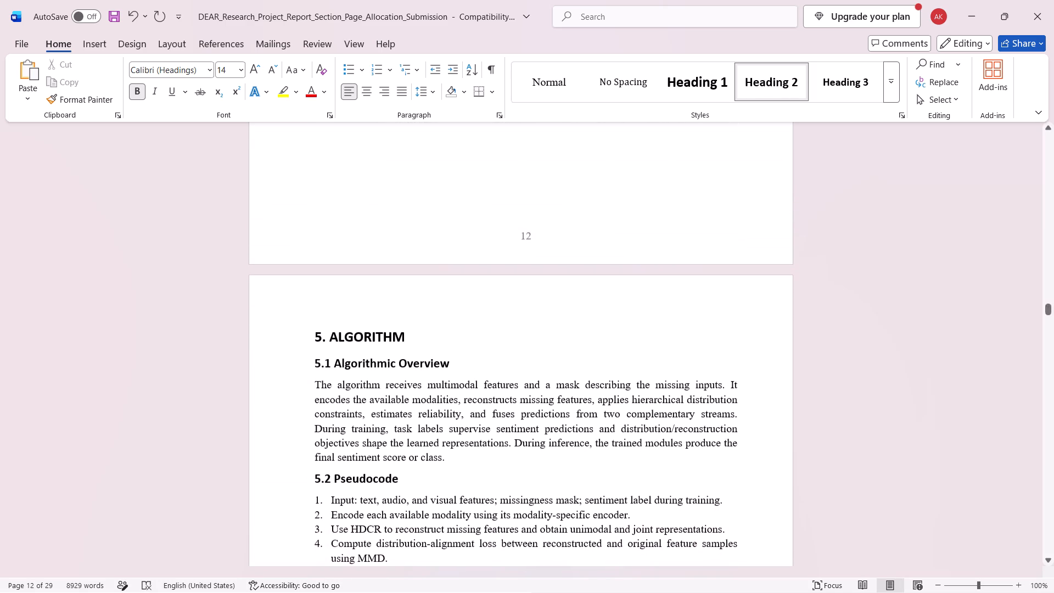
pyautogui.click(315, 341)
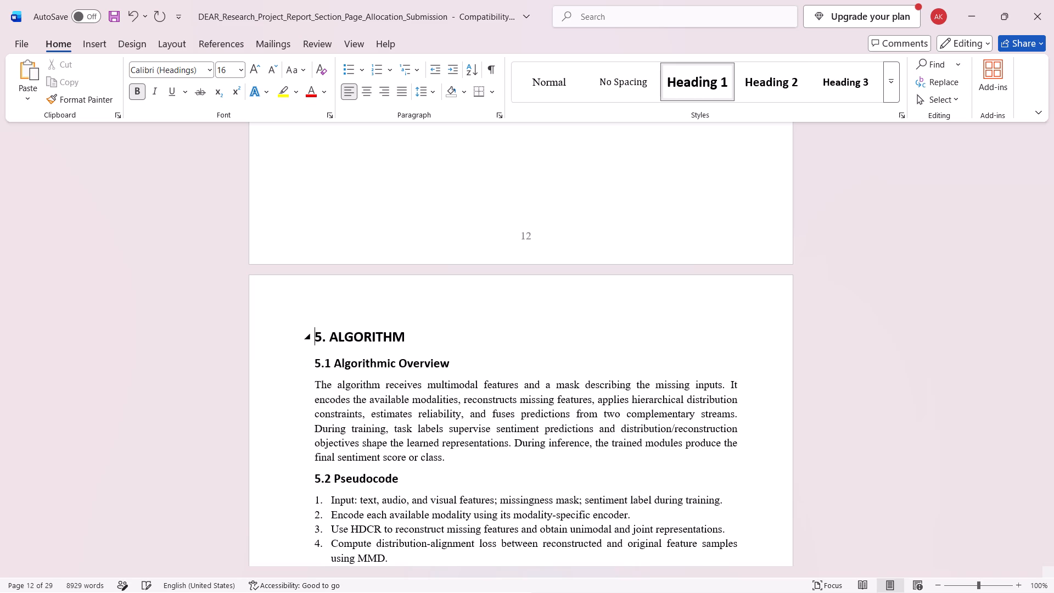
pyautogui.press('BackSpace')
# Format the 5. ALGORITHM chapter heading as bold, size 16 and centred.
pyautogui.scroll(1, 315, 341)
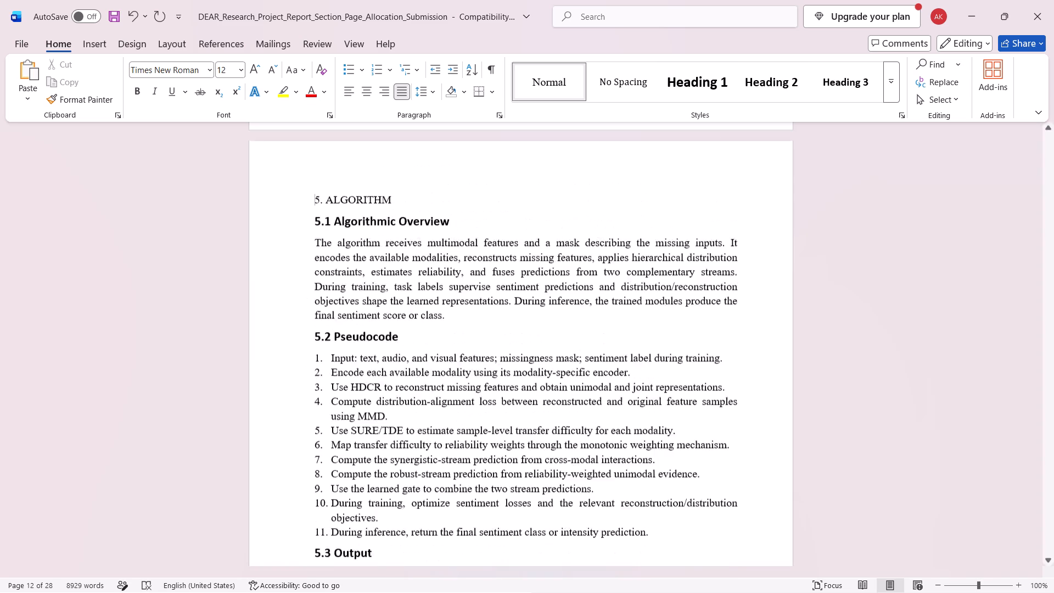
pyautogui.scroll(2, 315, 341)
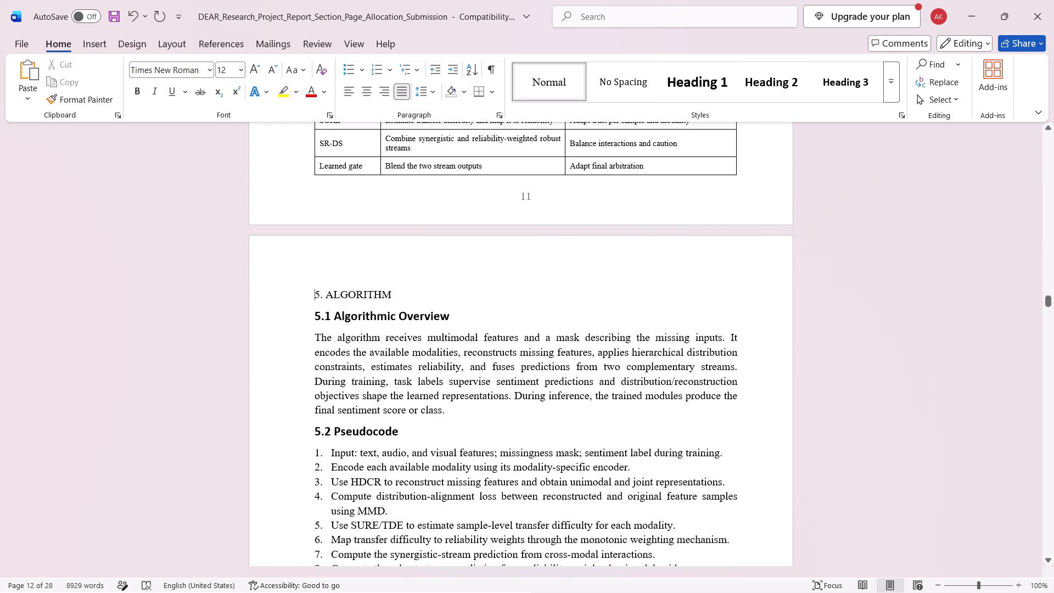
pyautogui.moveTo(412, 287); pyautogui.dragTo(311, 280)
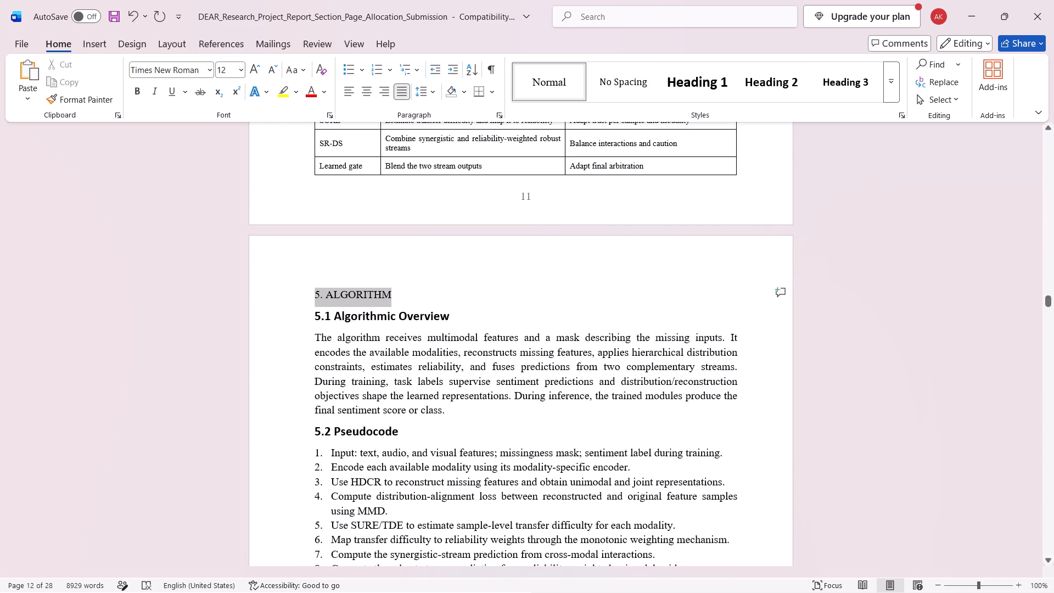
pyautogui.moveTo(311, 280); pyautogui.dragTo(309, 280)
pyautogui.click(326, 256)
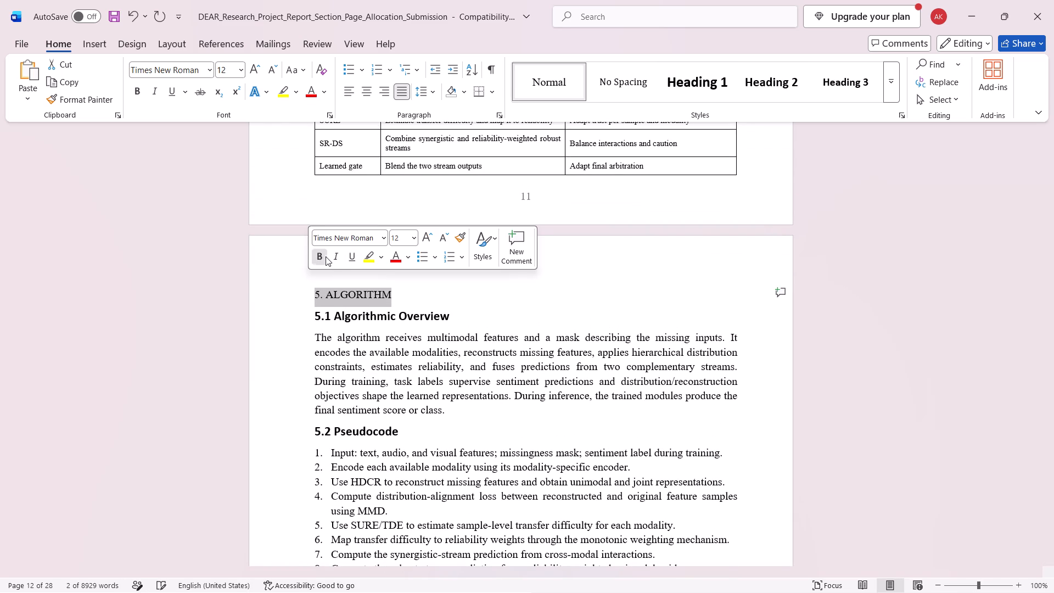
pyautogui.click(415, 243)
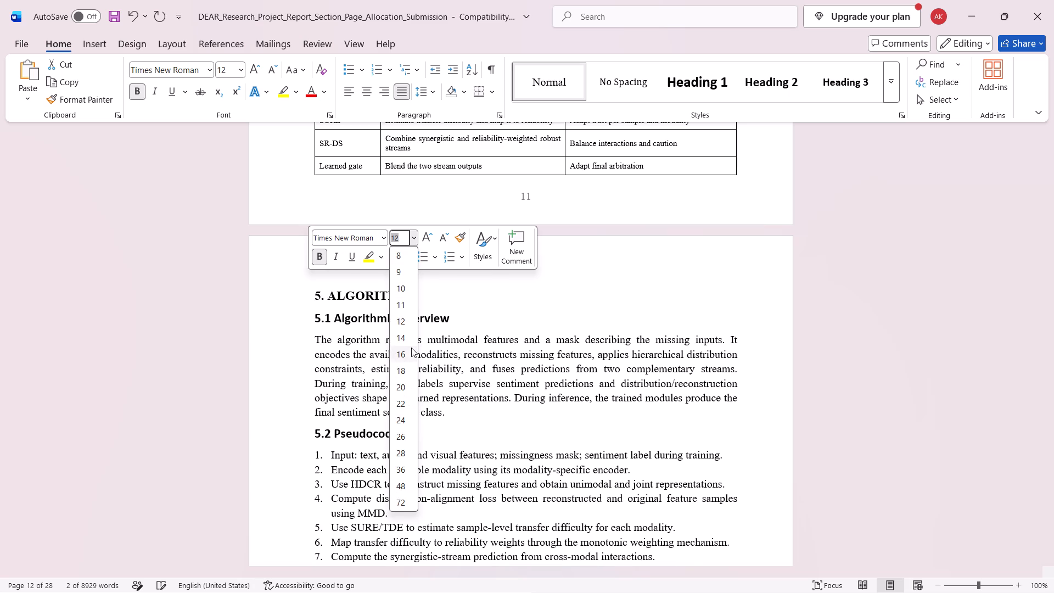
pyautogui.click(411, 350)
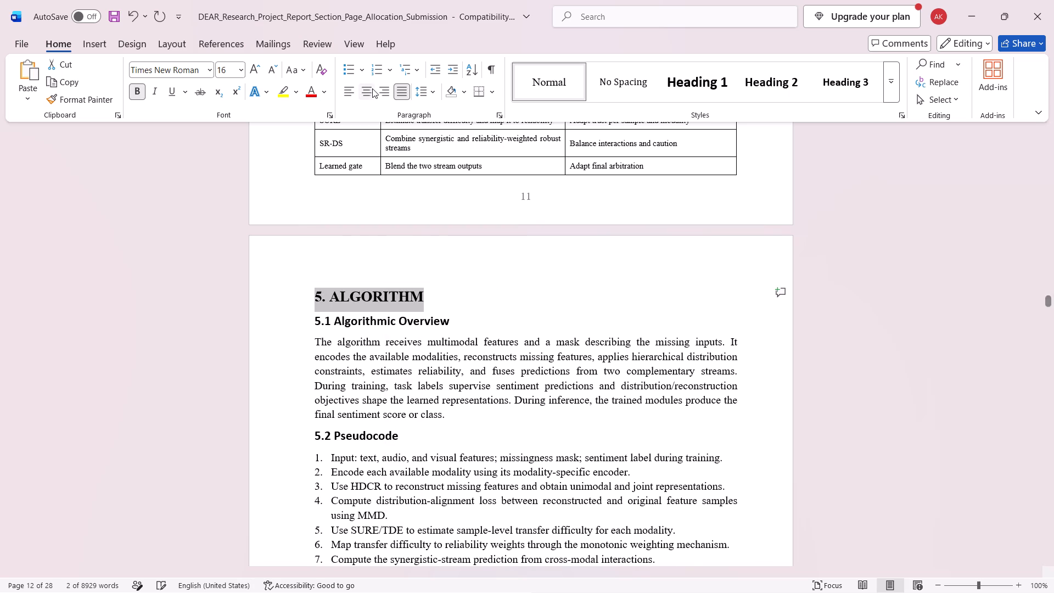
pyautogui.click(369, 88)
pyautogui.click(444, 272)
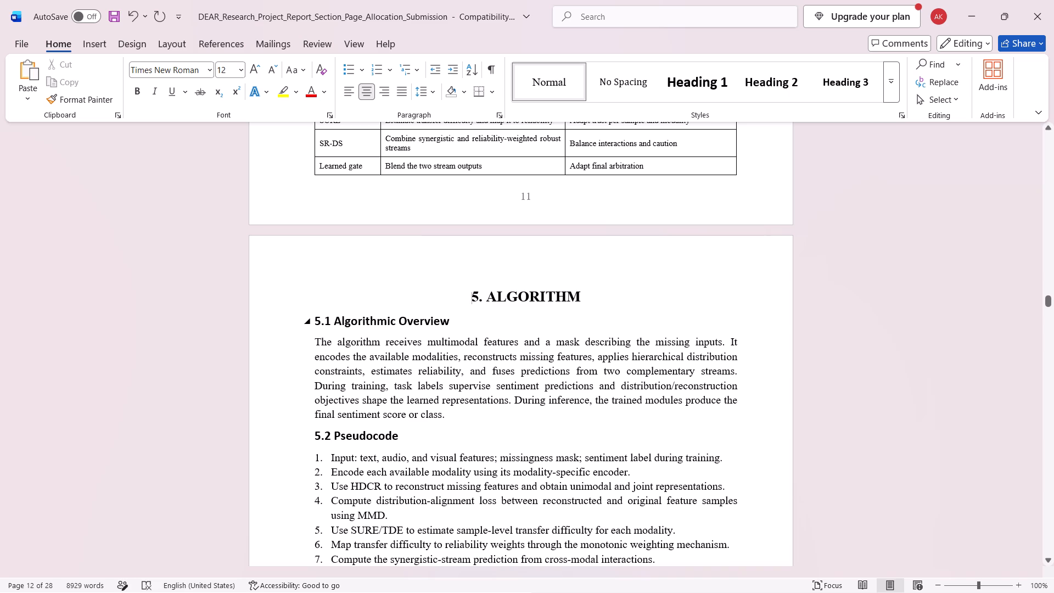
pyautogui.moveTo(313, 316); pyautogui.dragTo(562, 578)
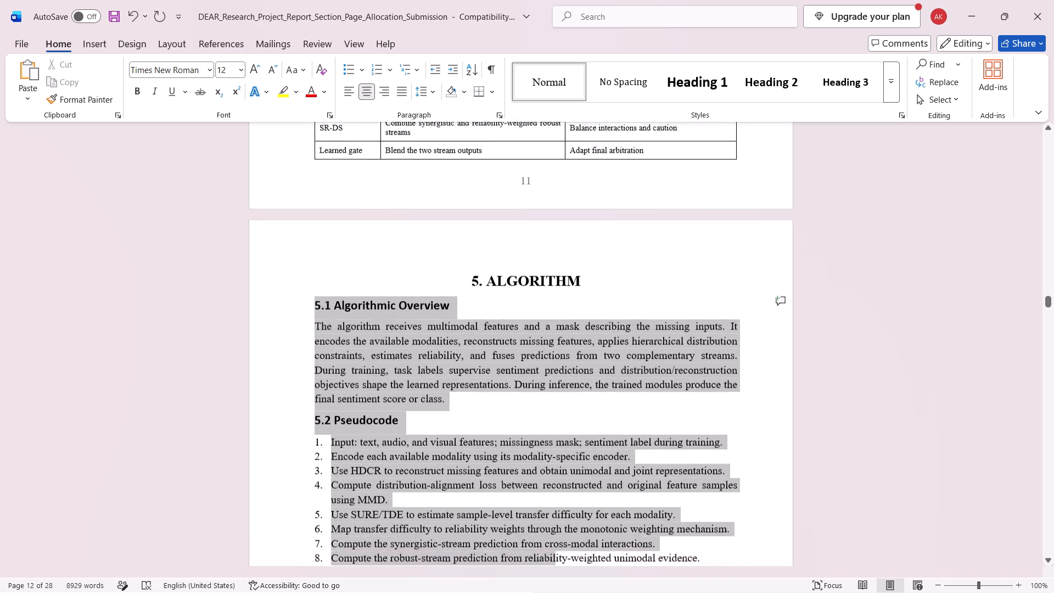
pyautogui.moveTo(562, 578); pyautogui.dragTo(552, 429)
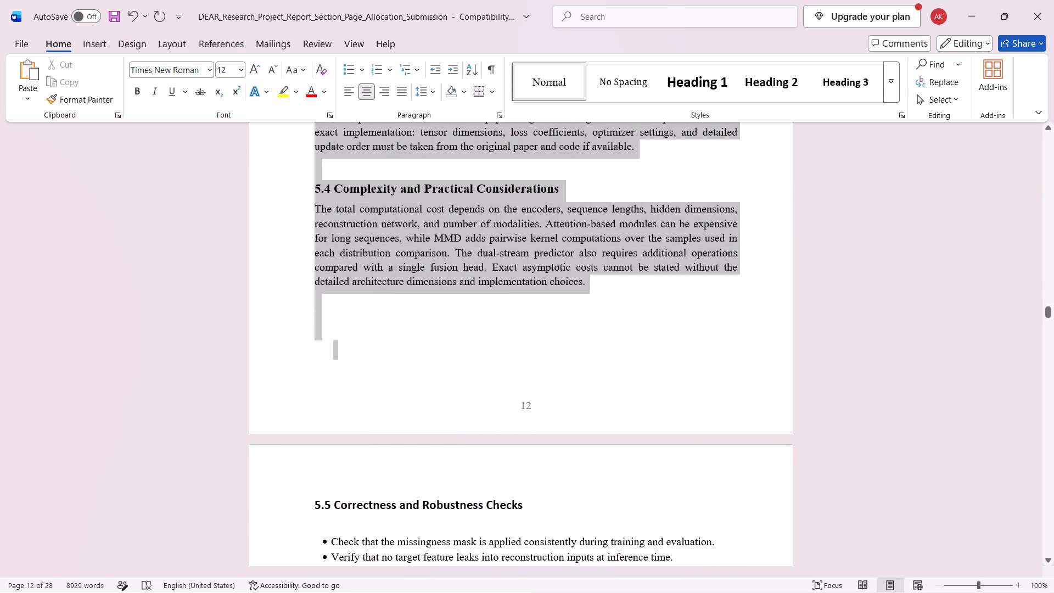
pyautogui.moveTo(552, 429); pyautogui.dragTo(590, 287)
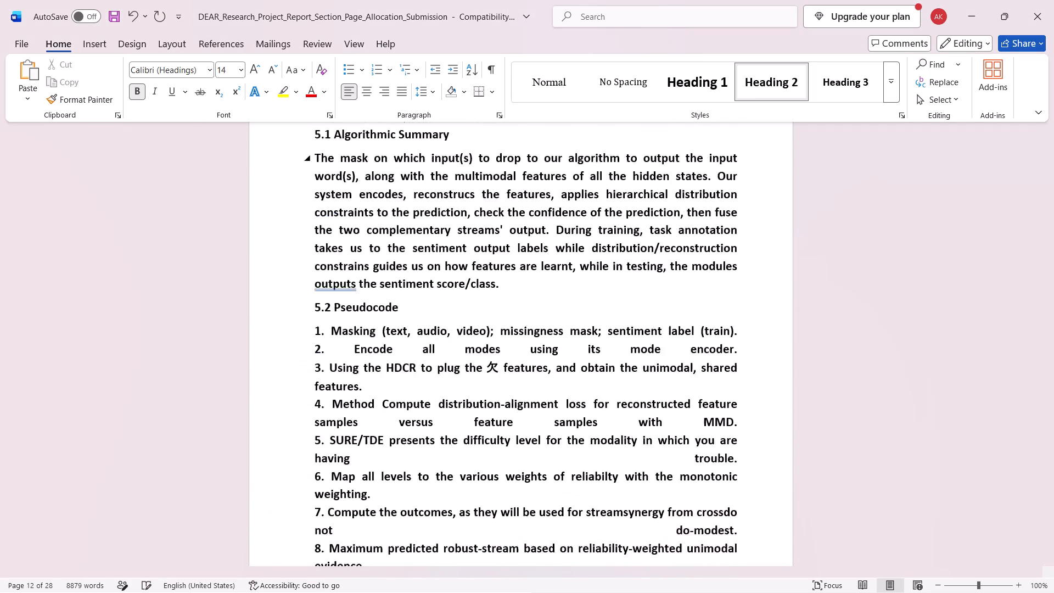
pyautogui.scroll(1, 501, 305)
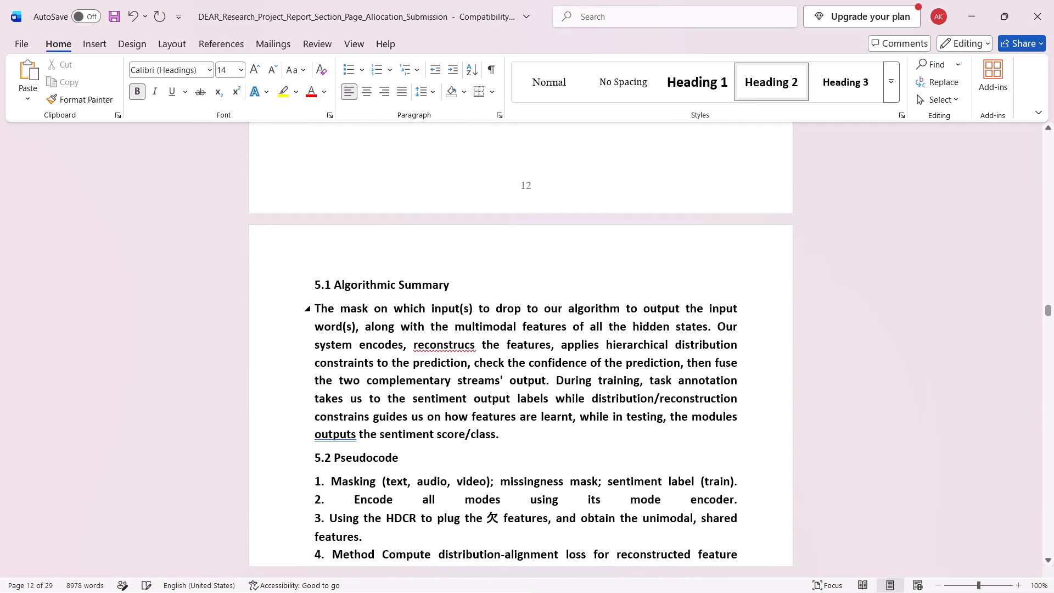
pyautogui.scroll(9, 511, 436)
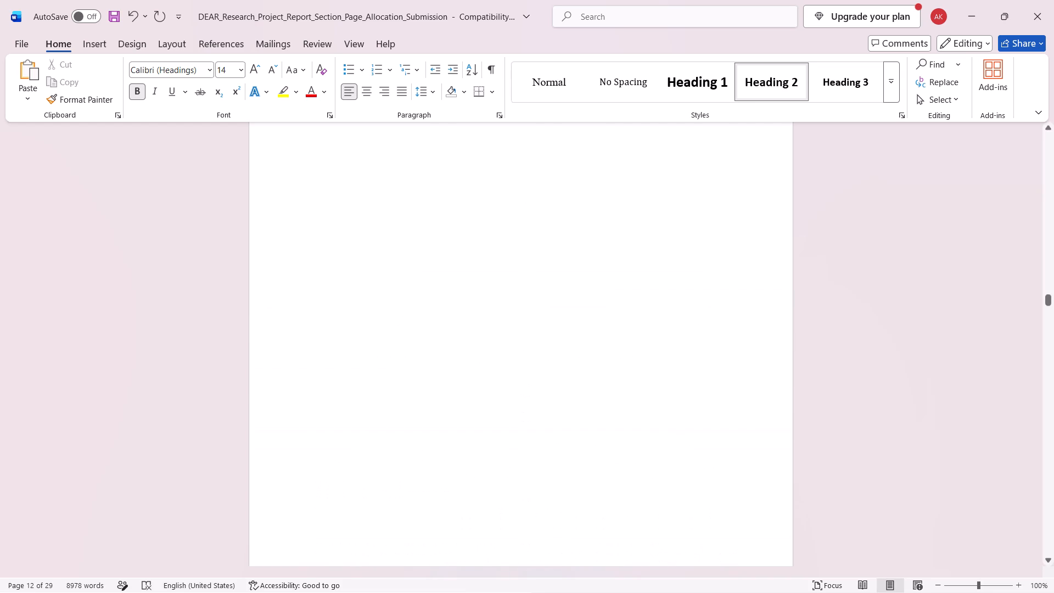
pyautogui.hscroll(1, 511, 436)
pyautogui.scroll(1, 511, 436)
pyautogui.hscroll(1, 511, 436)
pyautogui.scroll(-2, 511, 436)
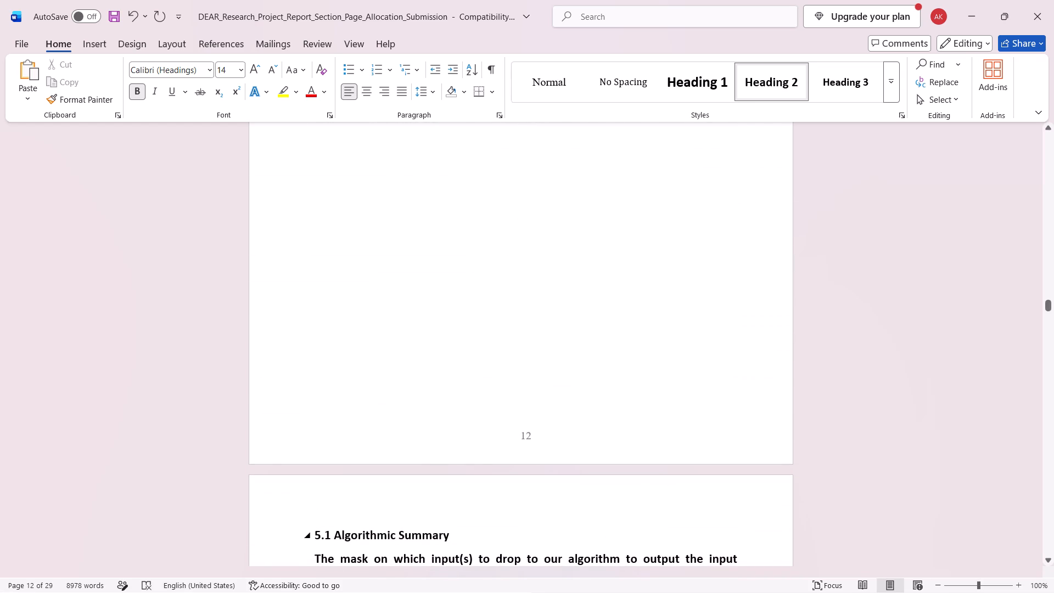
pyautogui.click(318, 542)
pyautogui.press('Left')
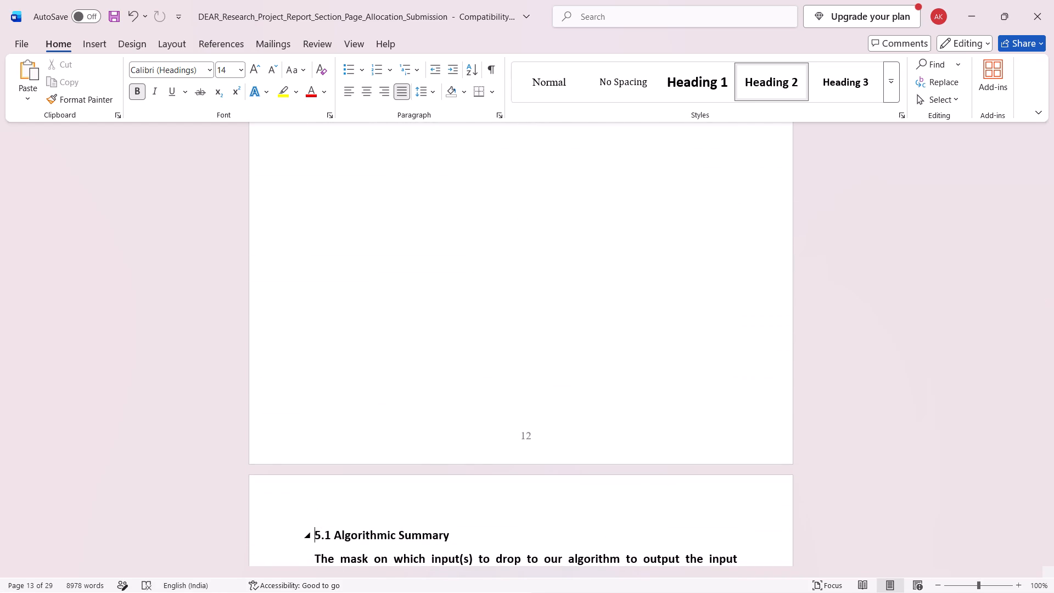
pyautogui.press('BackSpace')
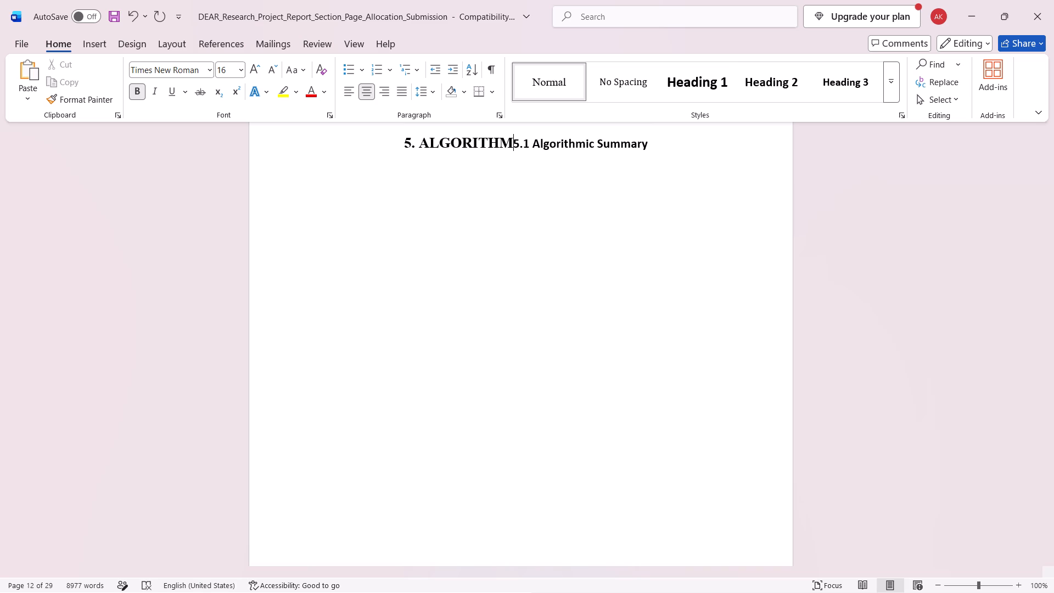
pyautogui.press('Return')
pyautogui.press('BackSpace')
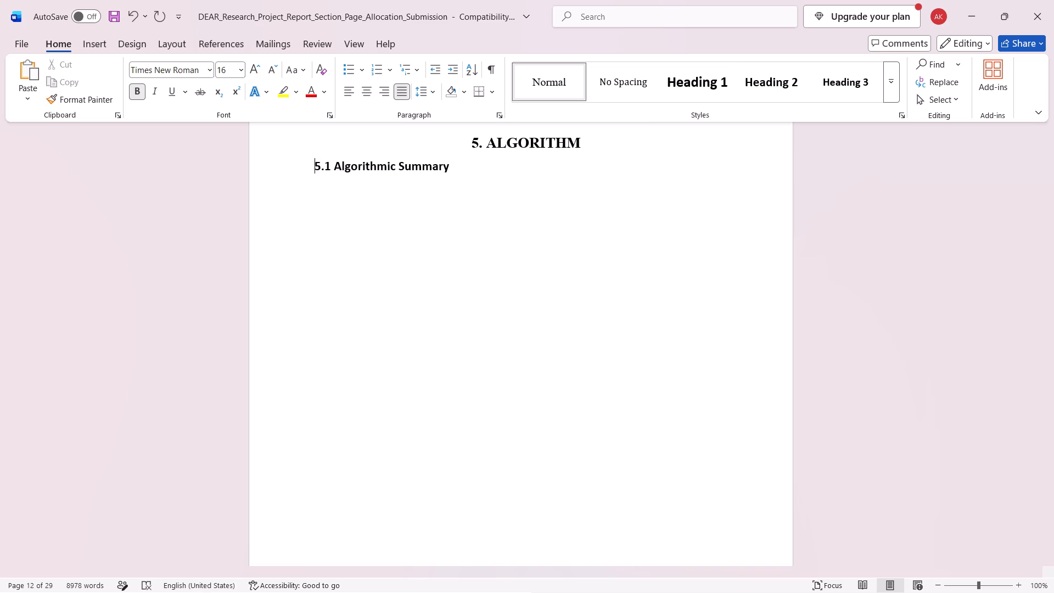
# Pull the section 5.1 body paragraph up from the following page so it starts on the line below its heading.
pyautogui.scroll(-2, 318, 542)
pyautogui.scroll(-2, 305, 592)
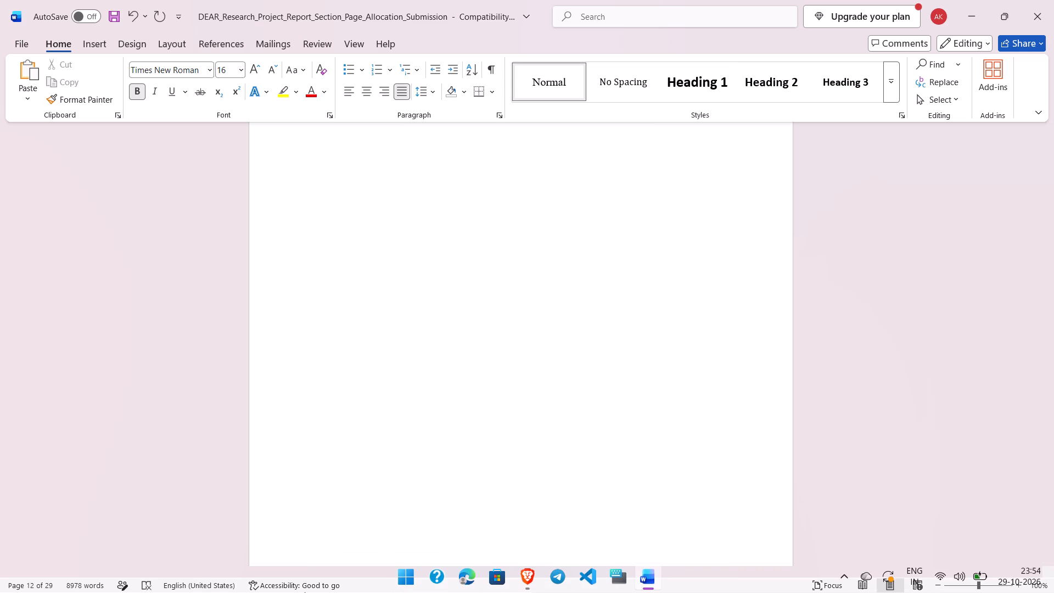
pyautogui.scroll(-2, 232, 482)
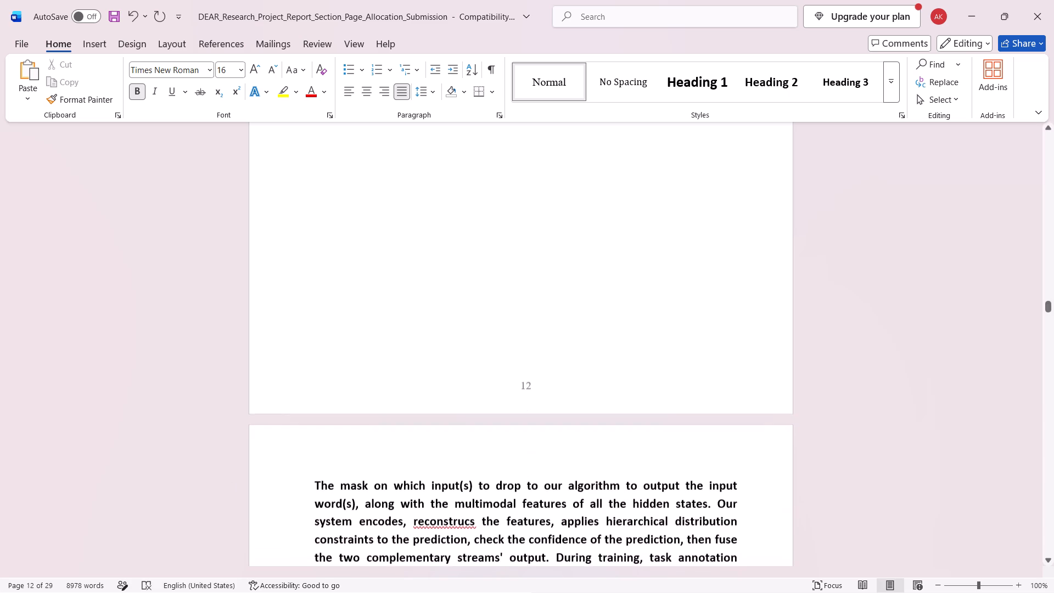
pyautogui.click(314, 482)
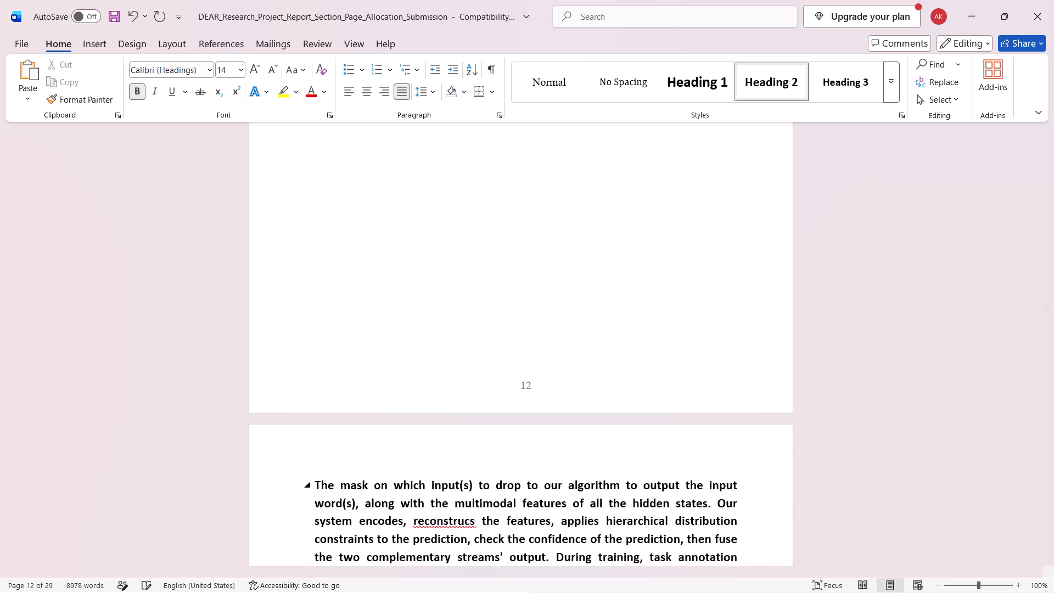
pyautogui.press('BackSpace')
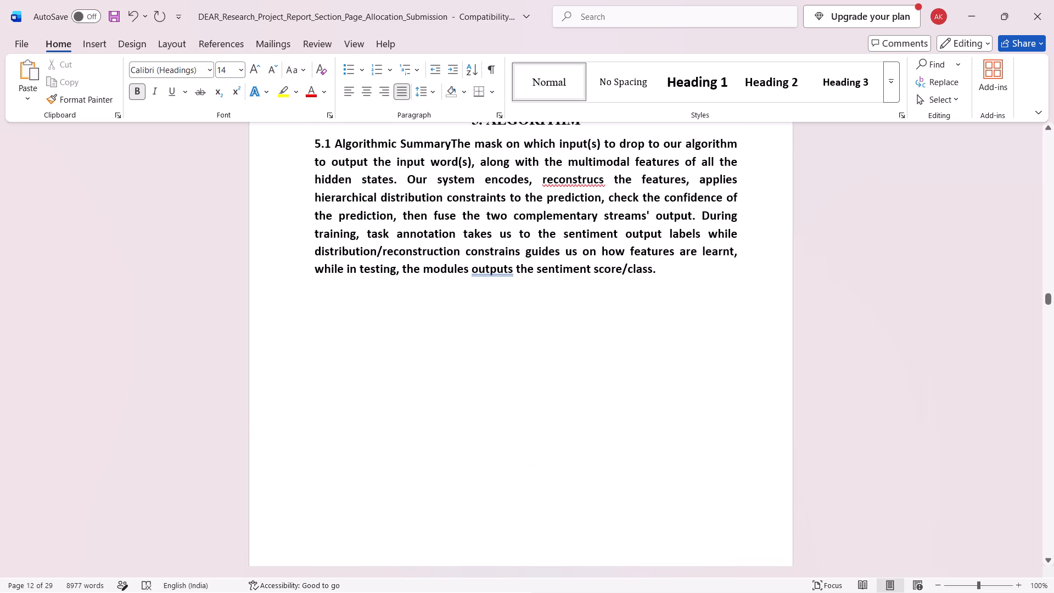
pyautogui.scroll(2, 458, 500)
pyautogui.press('Return')
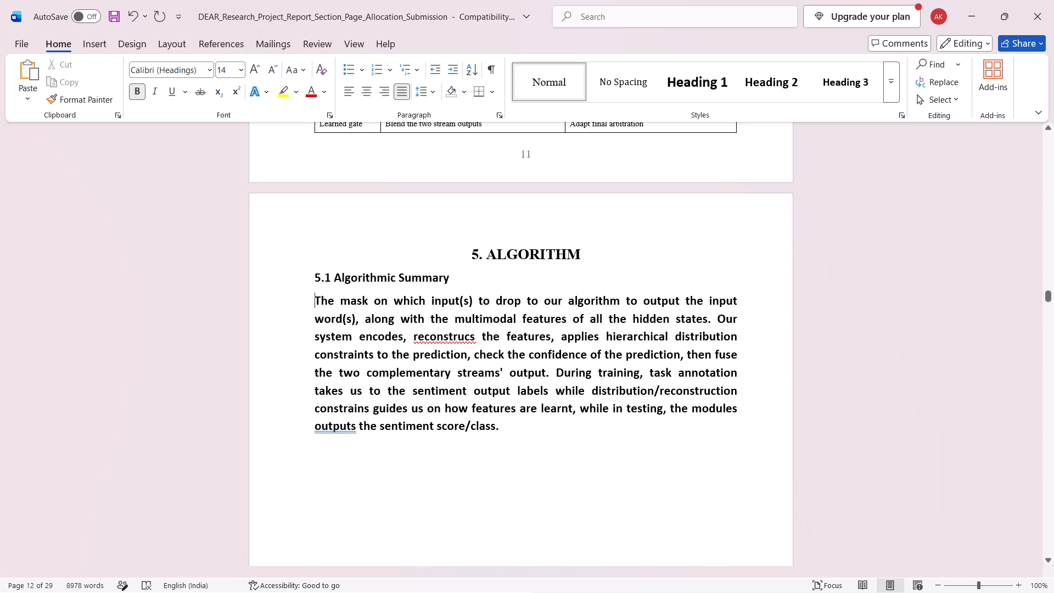
# Pull the "5.2 Pseudocode" heading up to its own line directly below the section 5.1 paragraph.
pyautogui.scroll(-5, 515, 482)
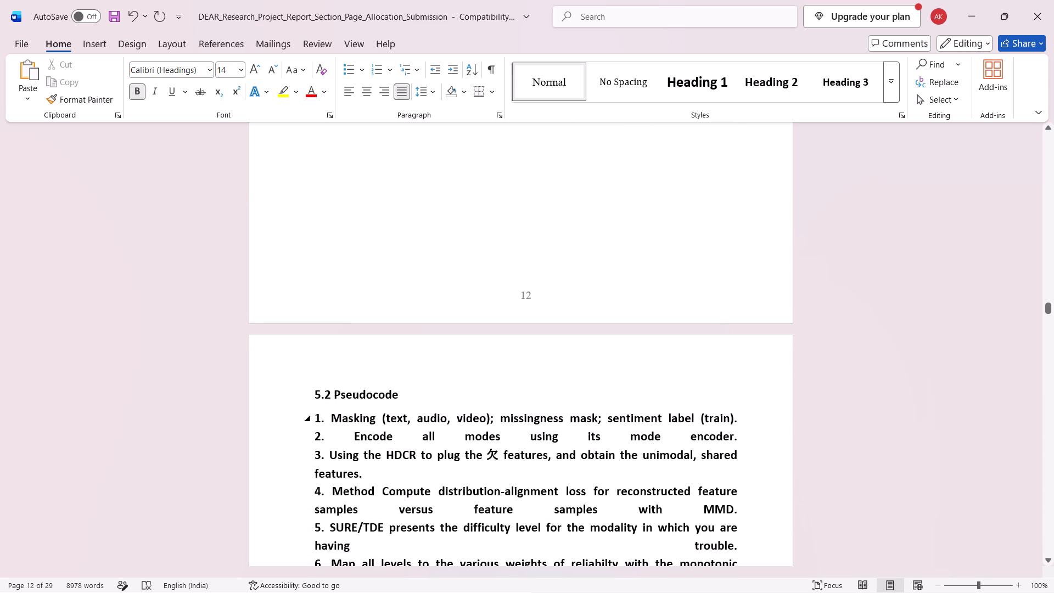
pyautogui.click(315, 391)
pyautogui.press('BackSpace')
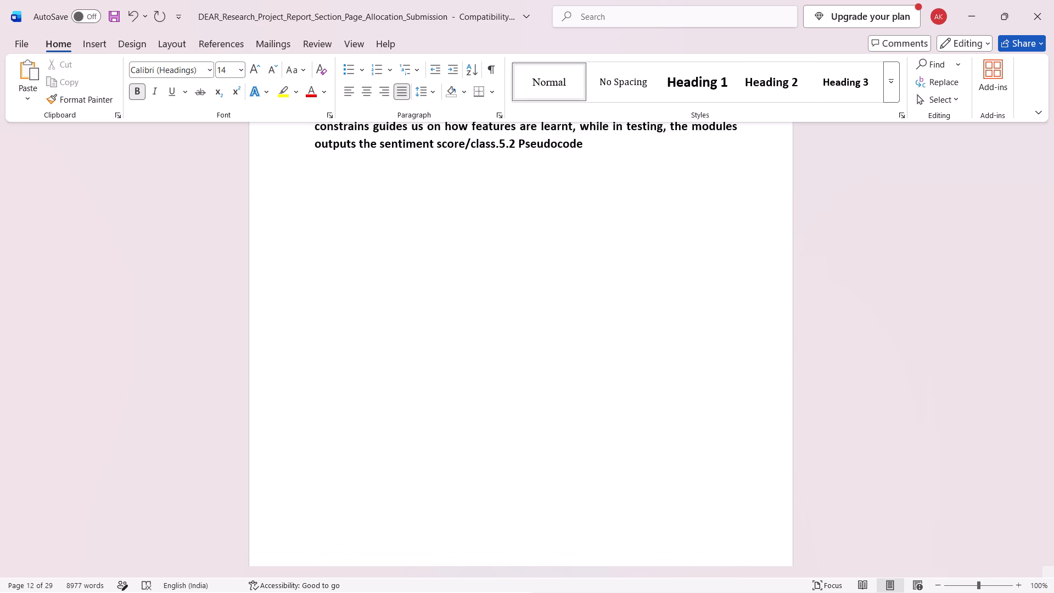
pyautogui.press('Return')
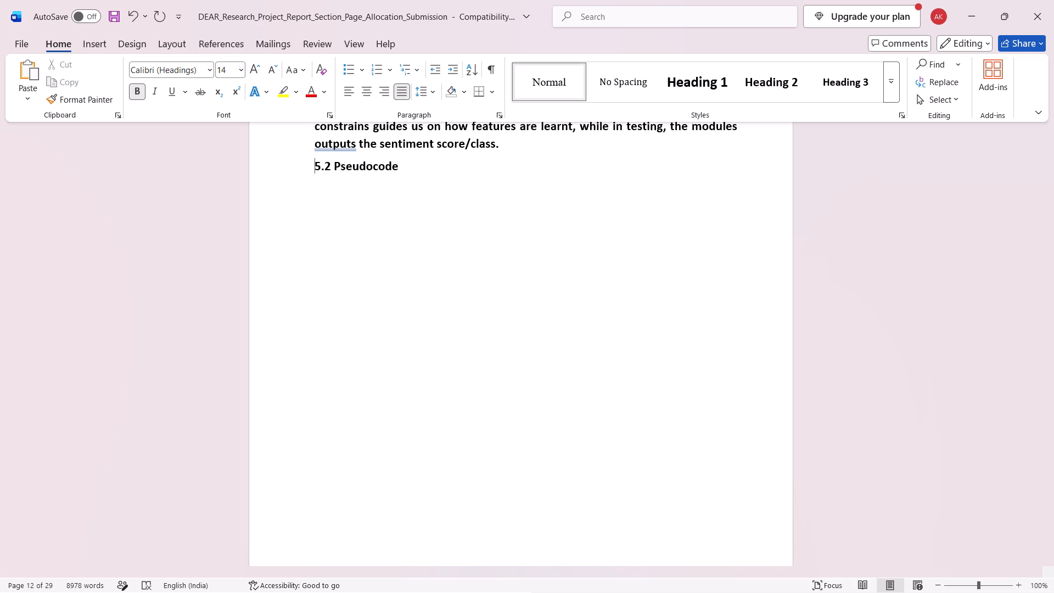
# Pull the numbered pseudocode list up from the following page so it starts on the line below the 5.2 heading.
pyautogui.click(293, 444)
pyautogui.scroll(-4, 293, 444)
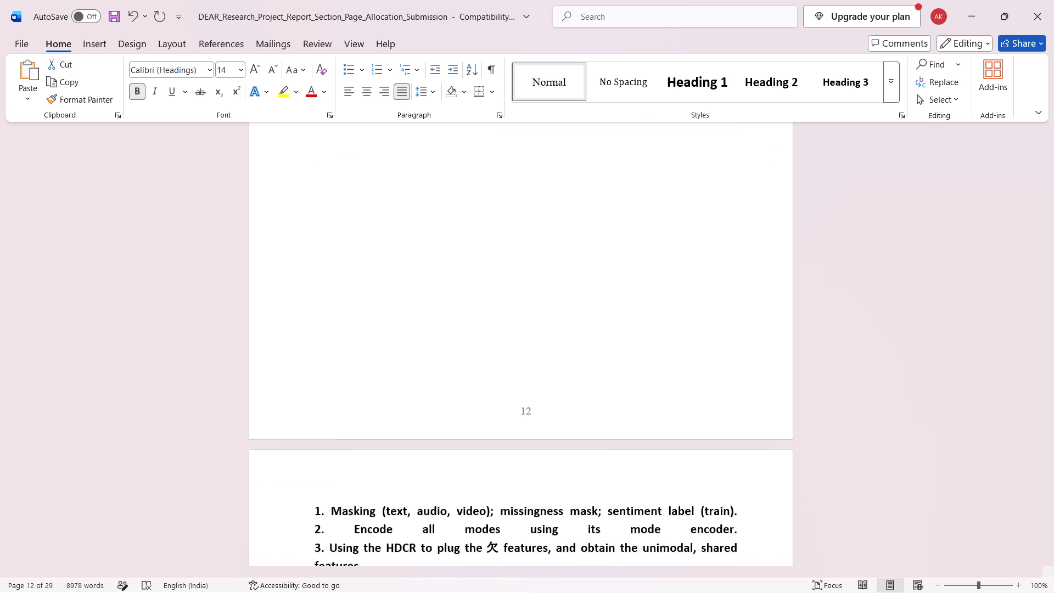
pyautogui.scroll(-1, 293, 444)
pyautogui.scroll(3, 311, 349)
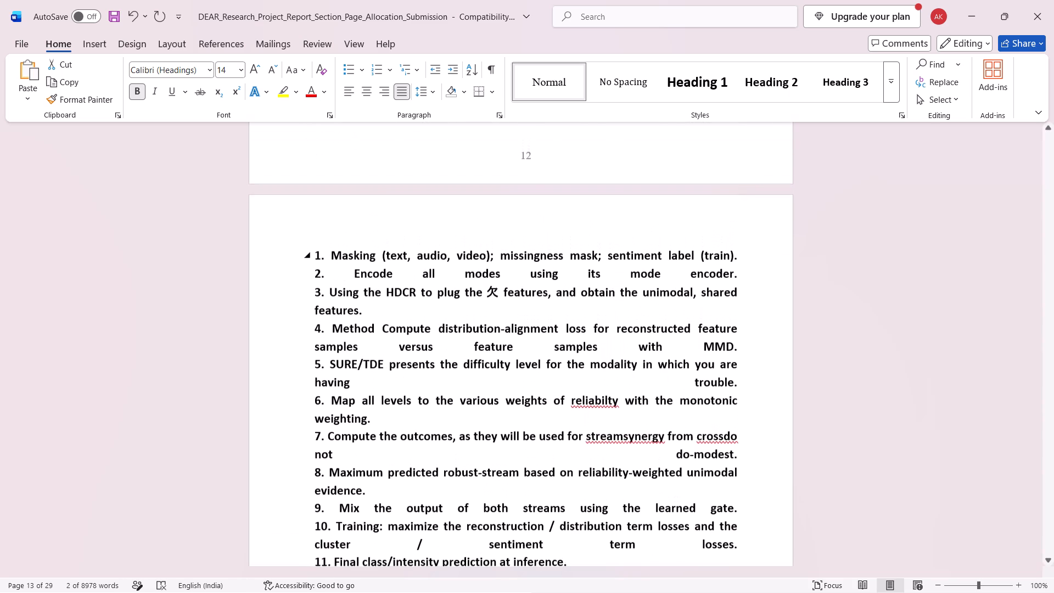
pyautogui.scroll(1, 311, 349)
pyautogui.click(314, 265)
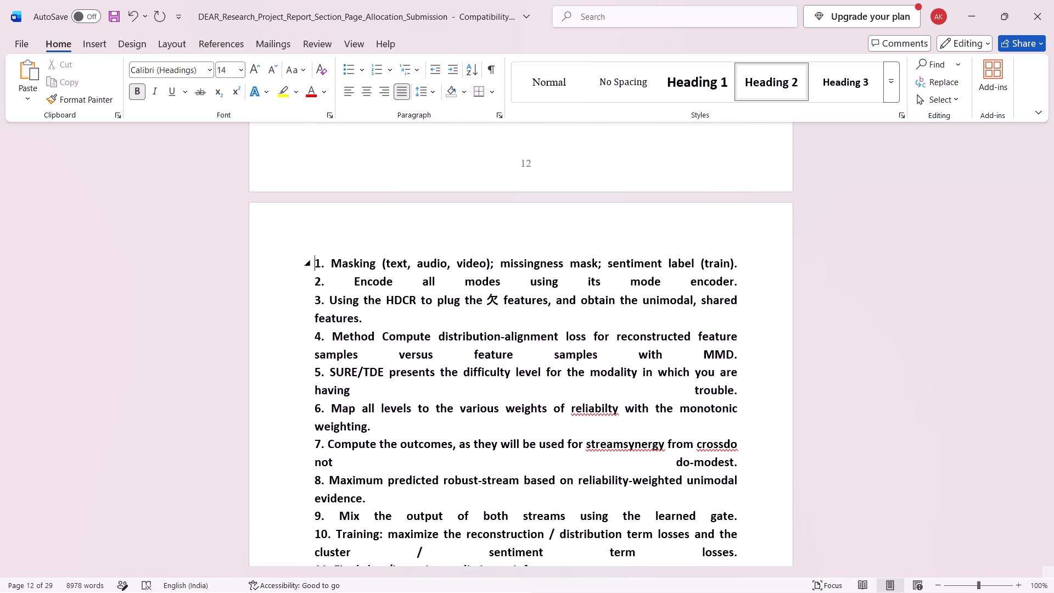
pyautogui.press('BackSpace')
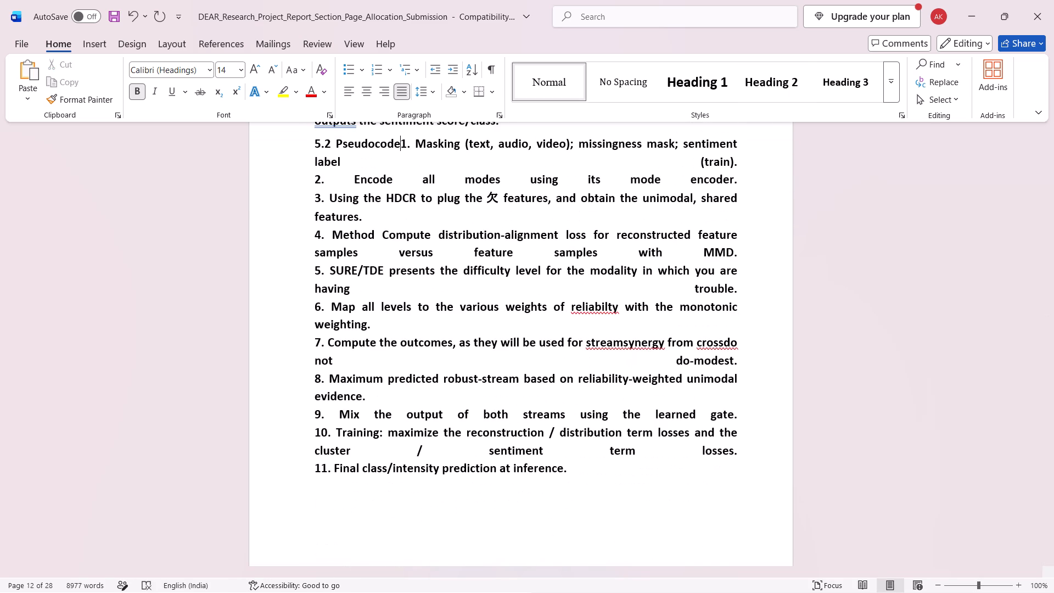
pyautogui.scroll(1, 314, 265)
pyautogui.press('Return')
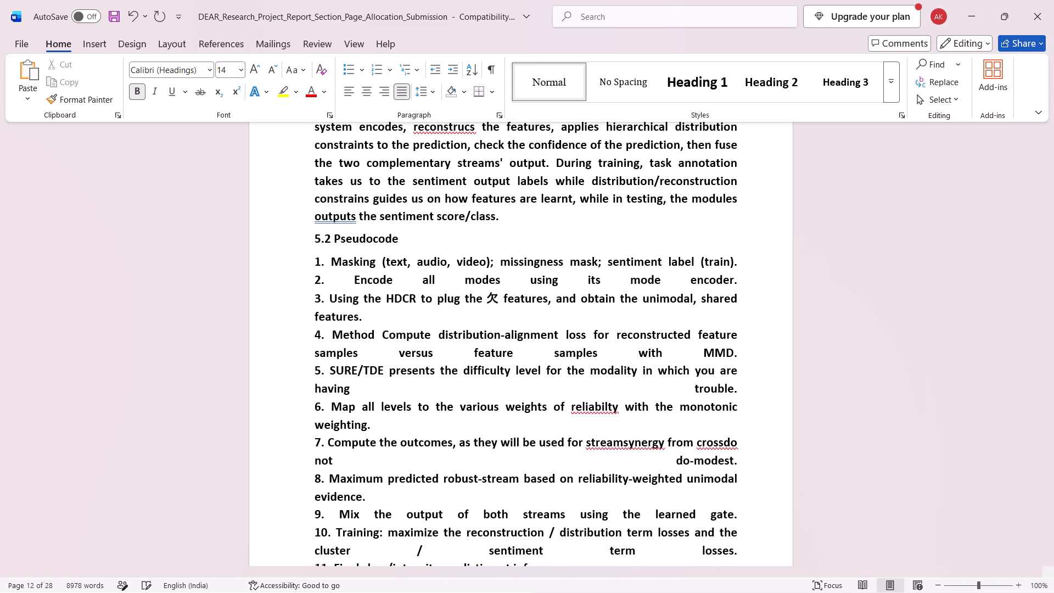
# Remove the bold from the section 5.1 body paragraph and set its font size to 12.
pyautogui.scroll(1, 400, 251)
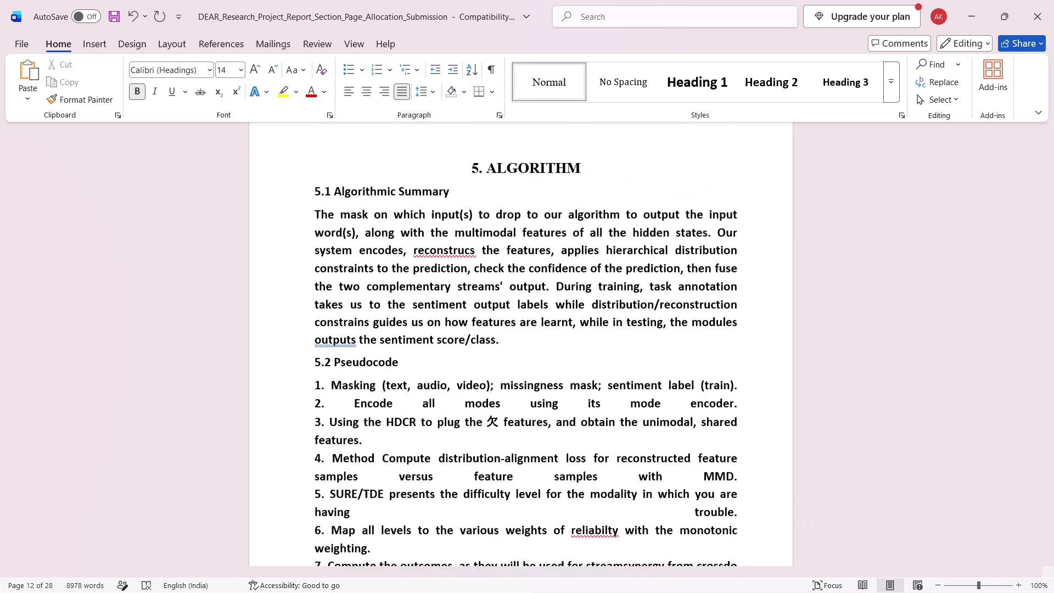
pyautogui.scroll(1, 400, 251)
pyautogui.moveTo(451, 240); pyautogui.dragTo(293, 236)
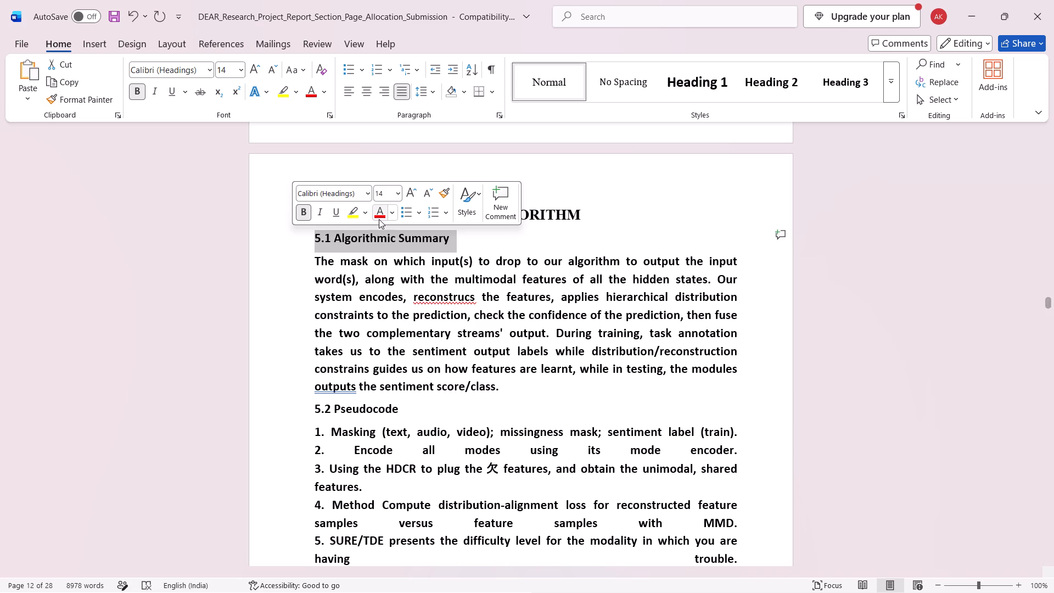
pyautogui.click(506, 241)
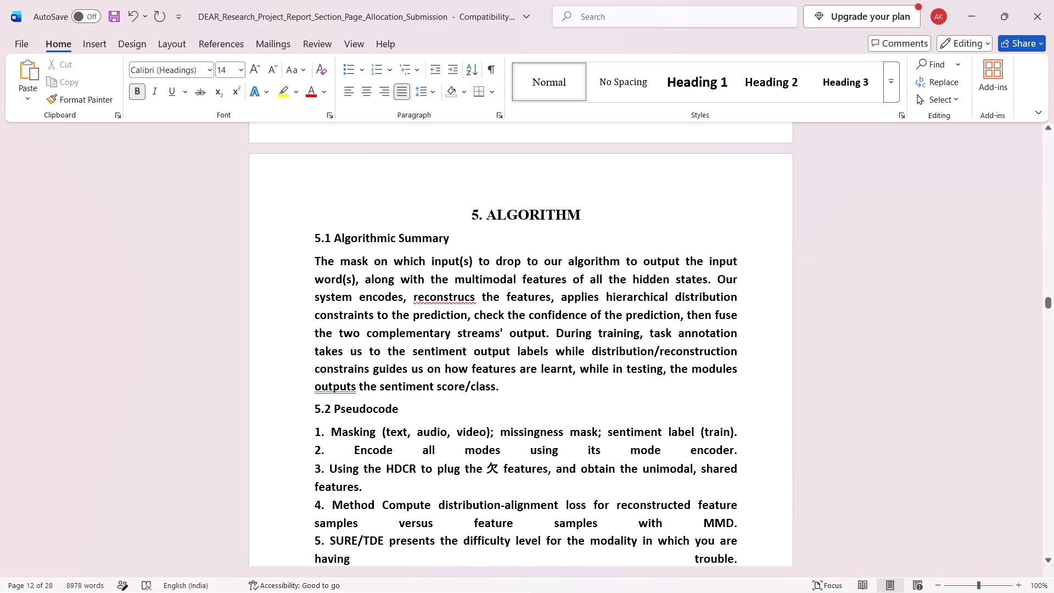
pyautogui.moveTo(521, 385); pyautogui.dragTo(321, 266)
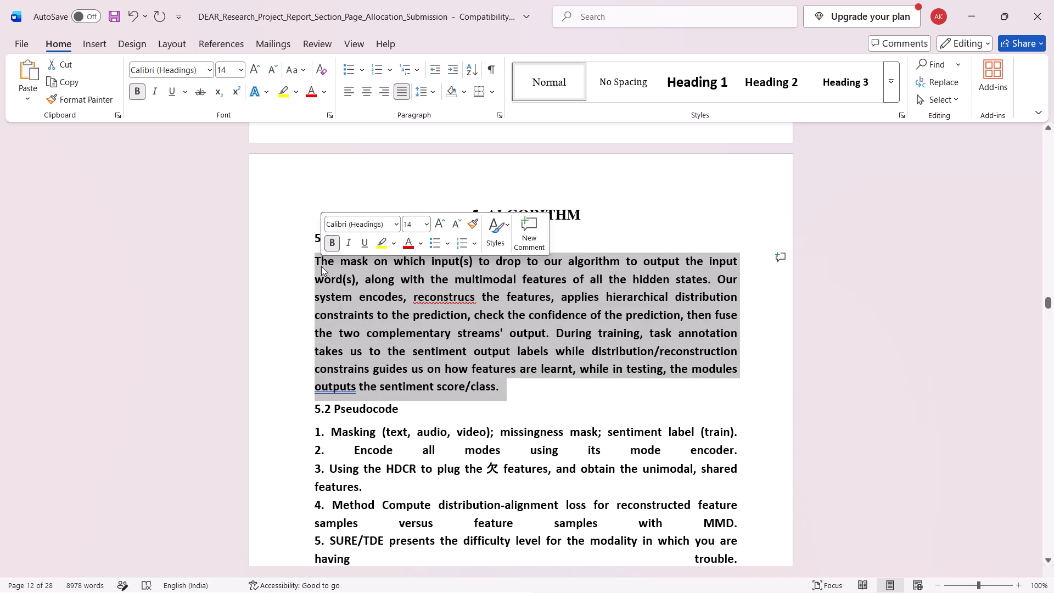
pyautogui.click(330, 244)
pyautogui.click(428, 219)
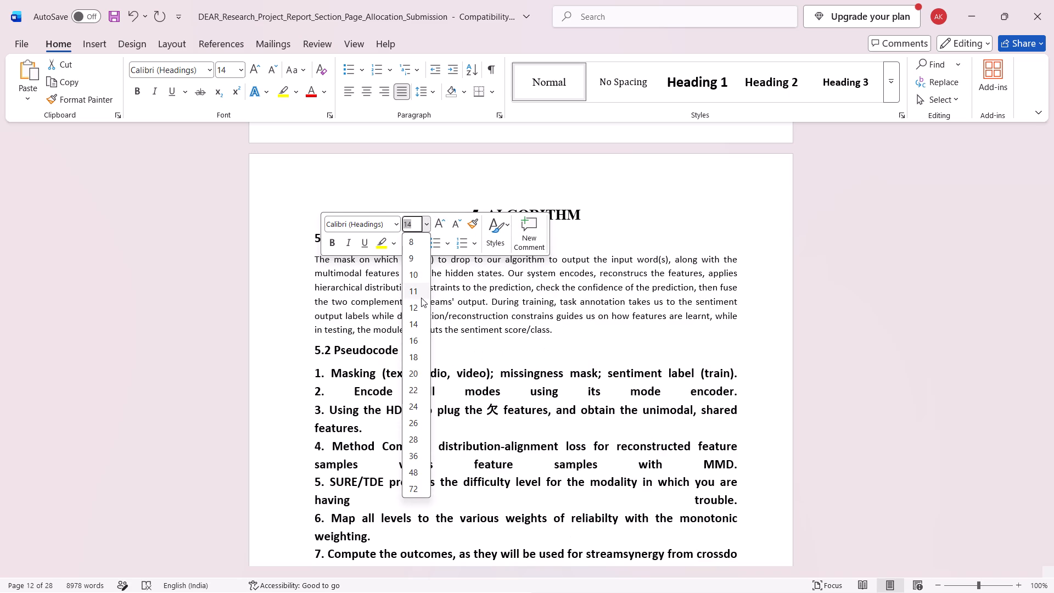
pyautogui.click(419, 302)
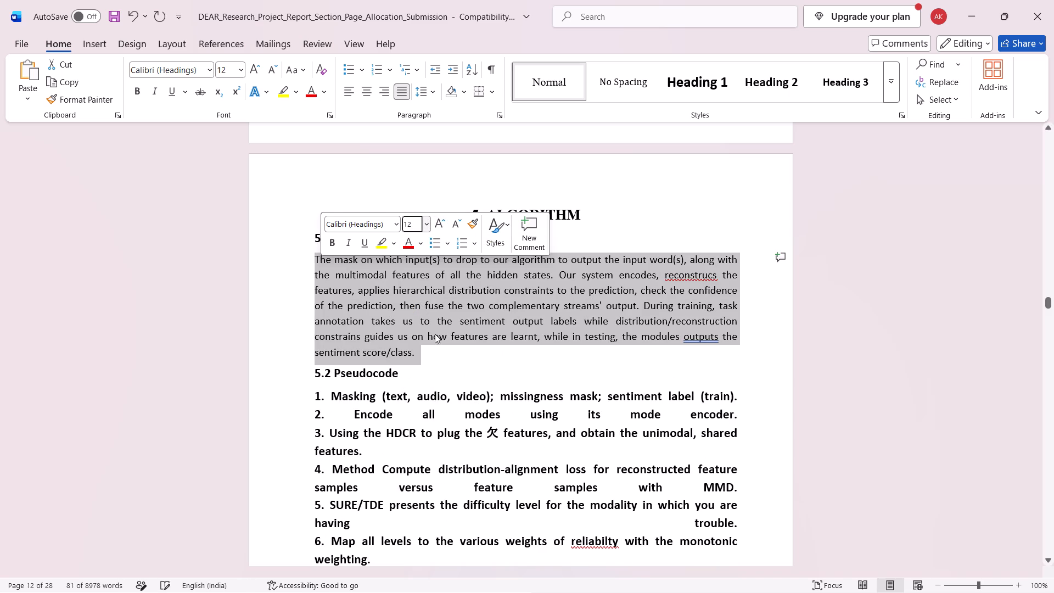
pyautogui.click(442, 351)
# Examine the formatting and page layout of the 5.2 pseudocode list and the start of section 5.3.
pyautogui.scroll(-1, 423, 426)
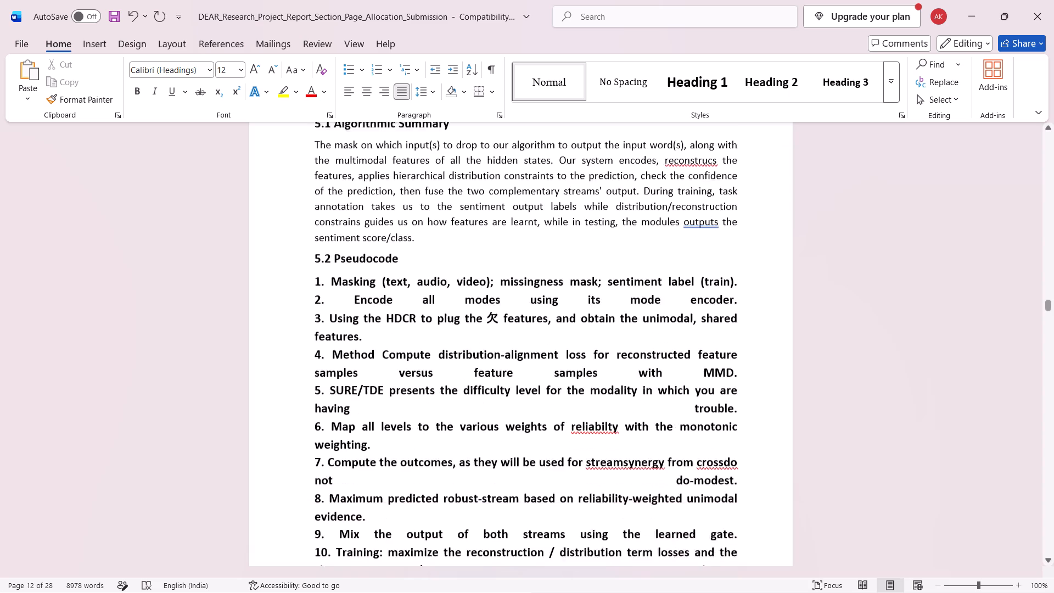
pyautogui.scroll(-2, 423, 426)
pyautogui.scroll(-1, 414, 382)
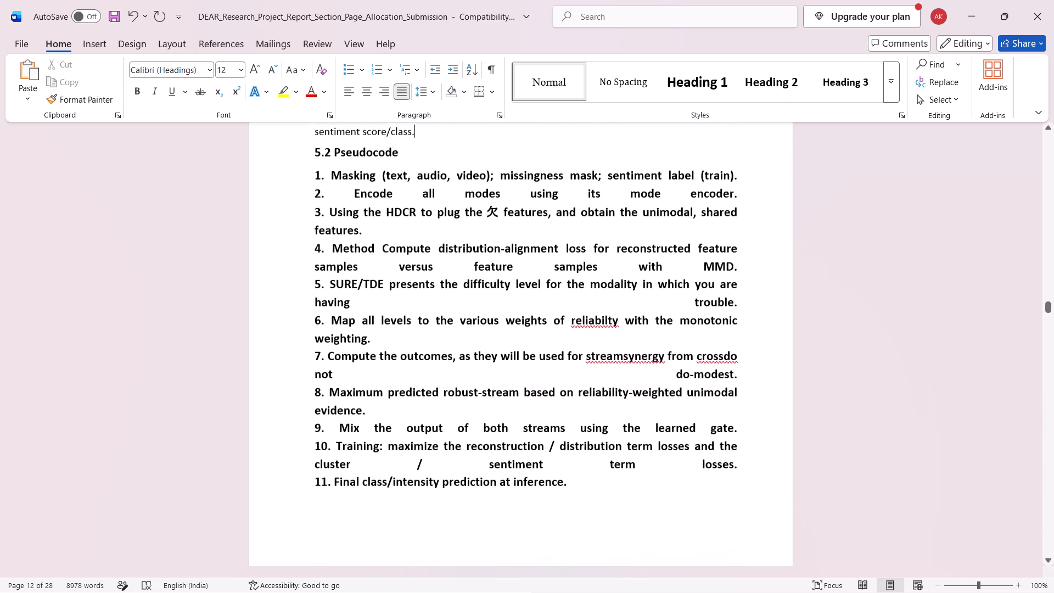
pyautogui.scroll(-3, 565, 467)
pyautogui.scroll(1, 565, 467)
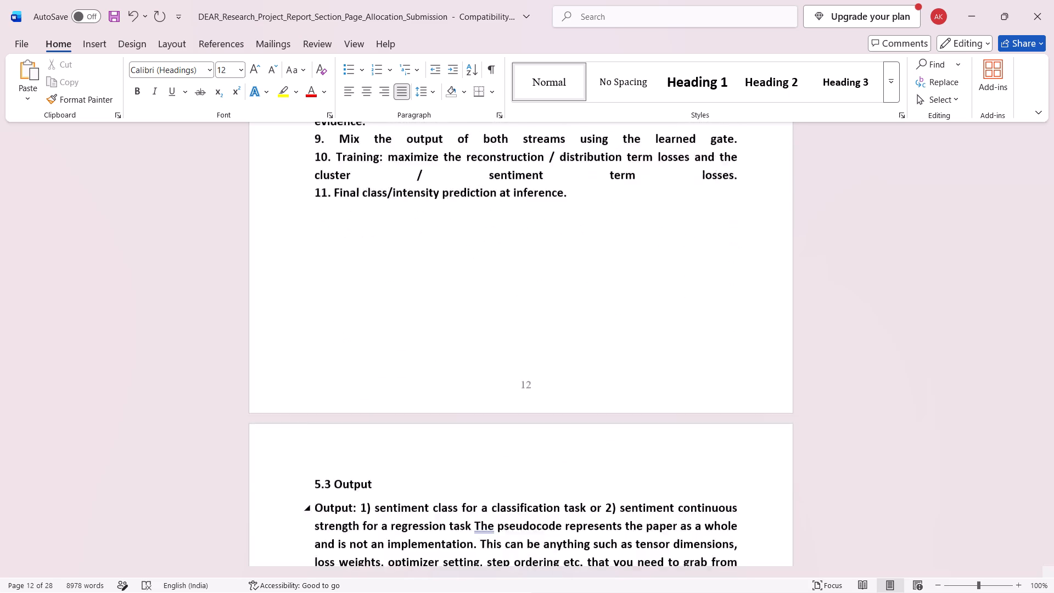
pyautogui.scroll(2, 565, 467)
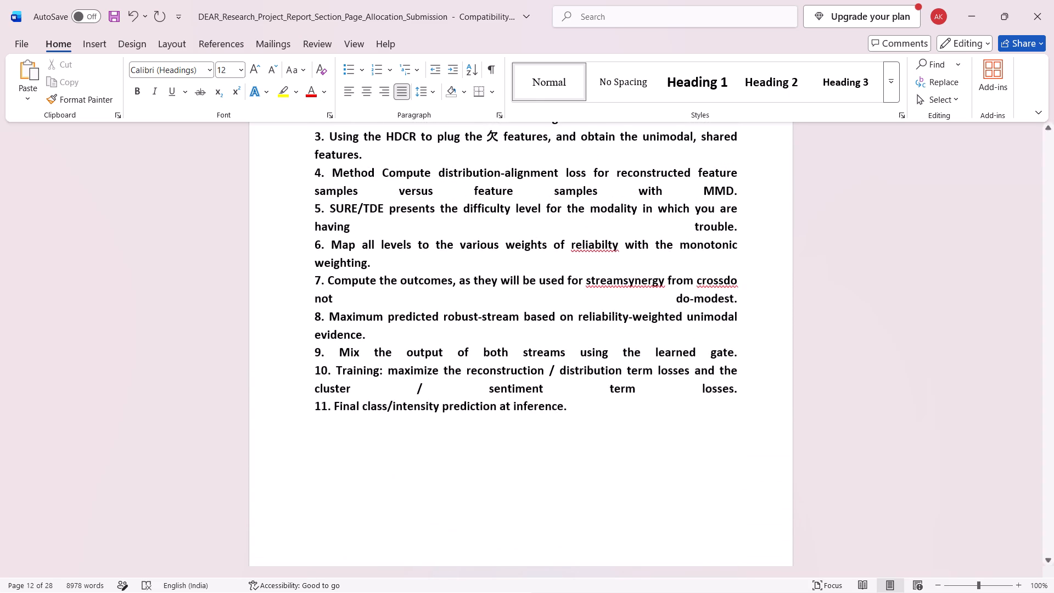
# Remove the bold from the entire numbered 5.2 pseudocode list and set its font size to 12.
pyautogui.scroll(1, 565, 467)
pyautogui.moveTo(567, 467); pyautogui.dragTo(329, 159)
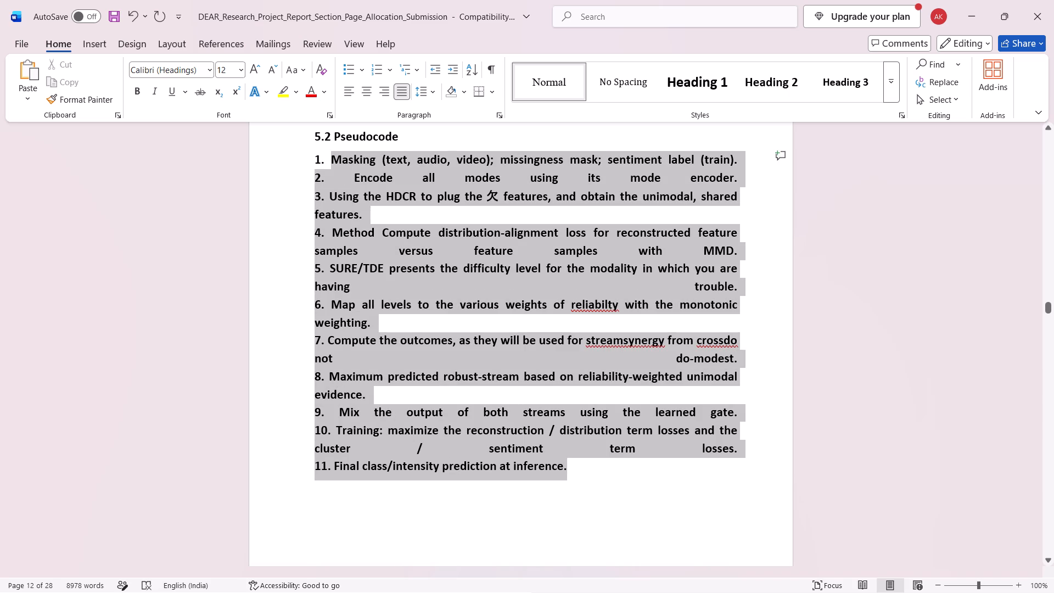
pyautogui.moveTo(329, 159); pyautogui.dragTo(313, 161)
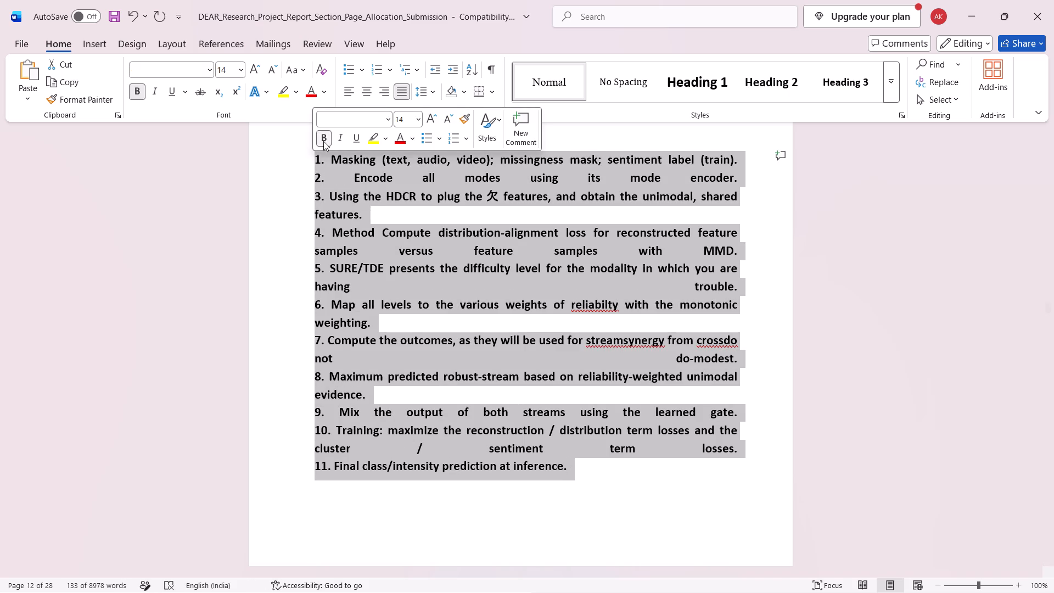
pyautogui.click(323, 141)
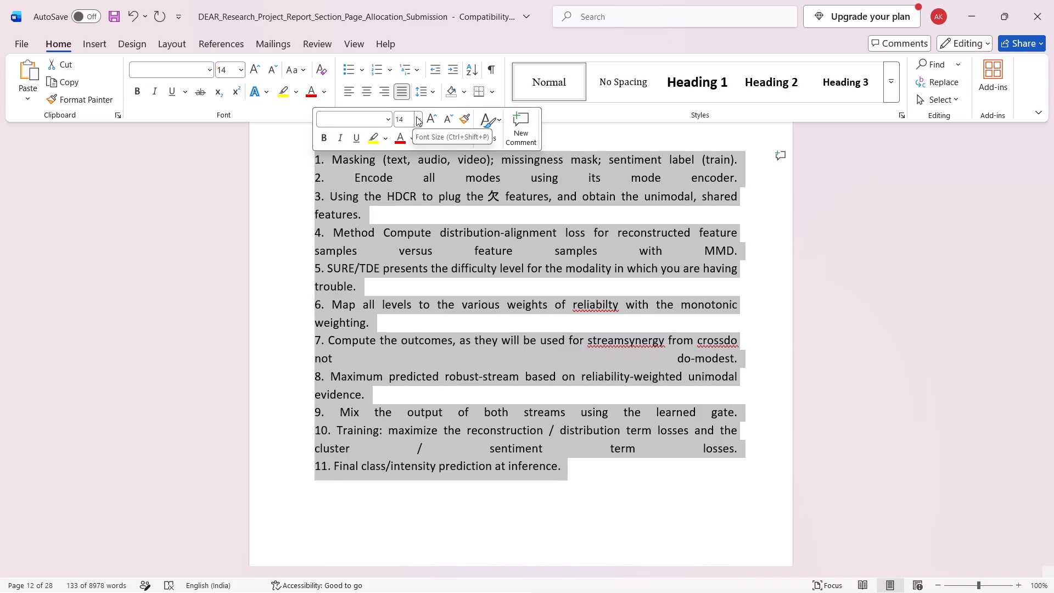
pyautogui.click(417, 118)
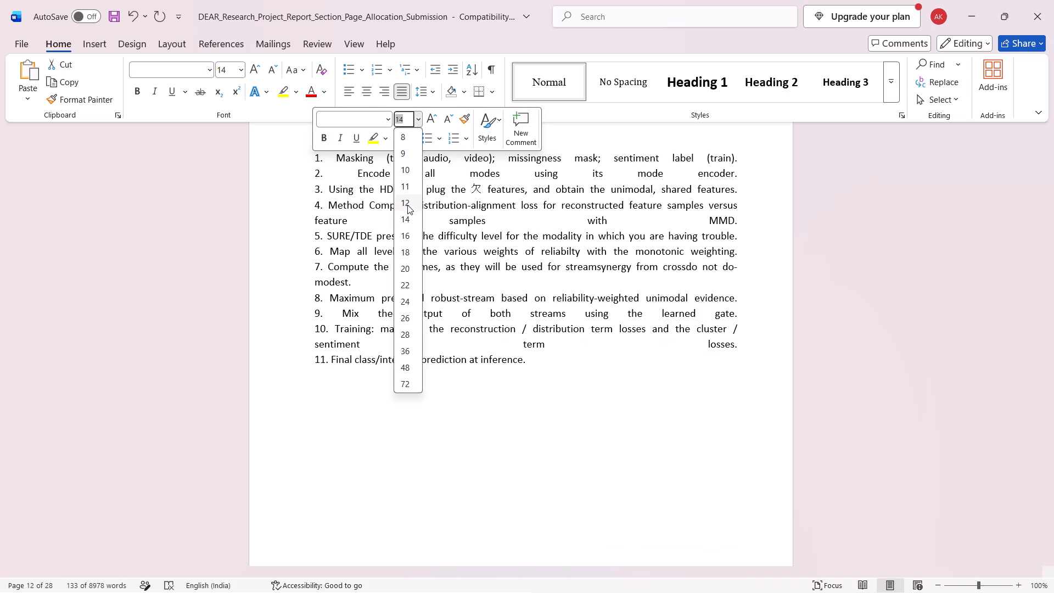
pyautogui.click(407, 205)
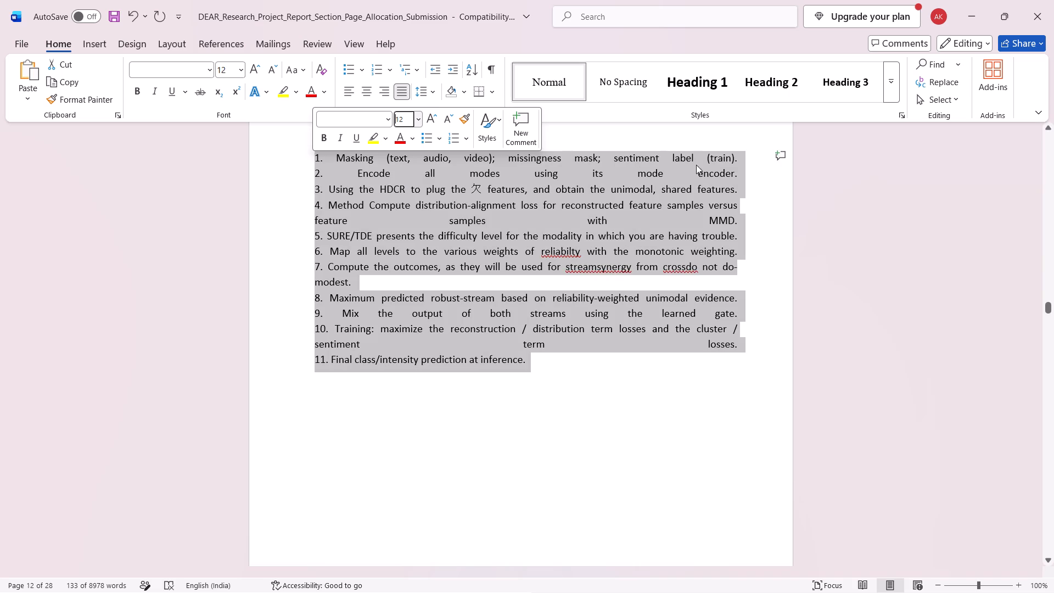
# Replace the line breaks after pseudocode items 2 and 1 with paragraph breaks so their justified words are no longer stretched.
pyautogui.click(739, 173)
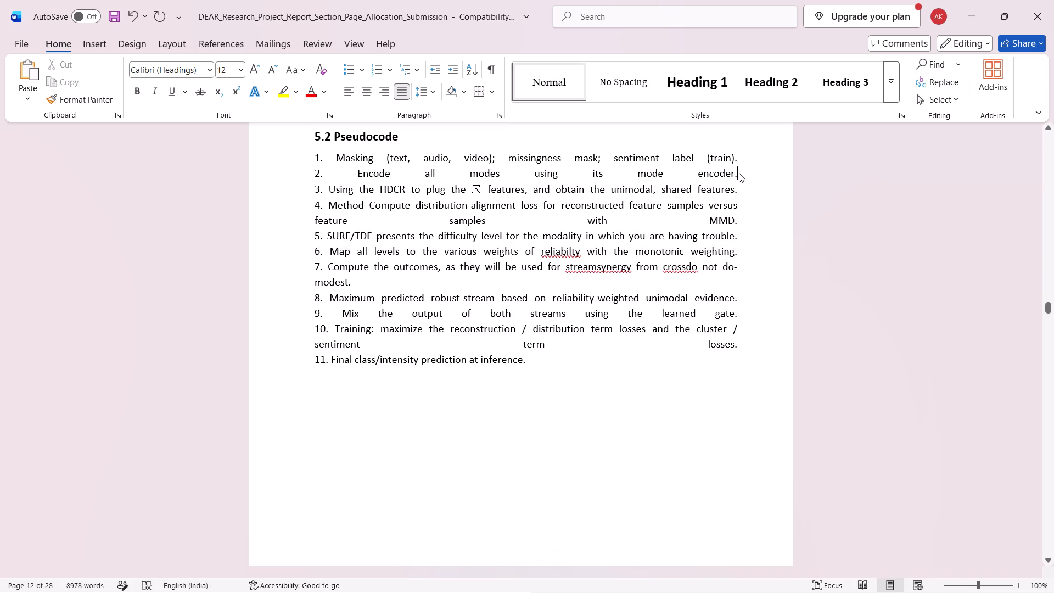
pyautogui.press('Return')
pyautogui.press('Down')
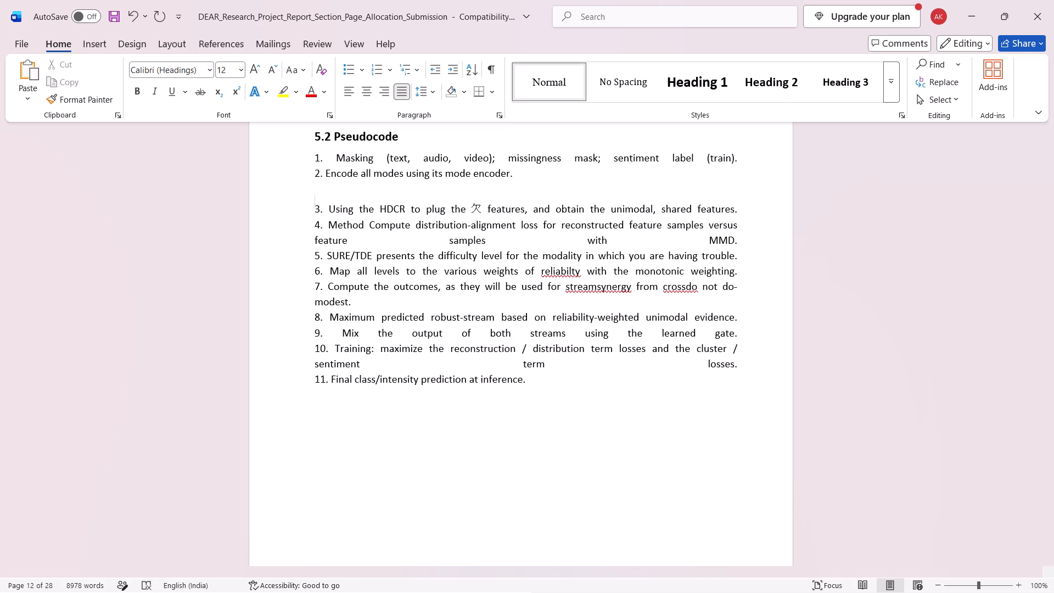
pyautogui.press('BackSpace')
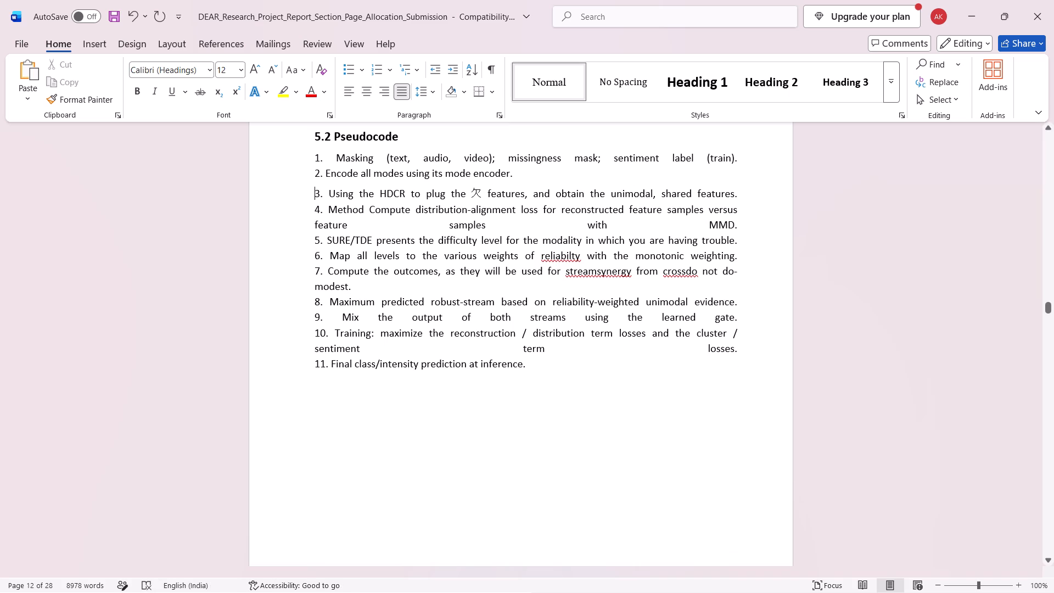
pyautogui.click(738, 157)
pyautogui.press('Return')
pyautogui.press('Down')
pyautogui.press('BackSpace')
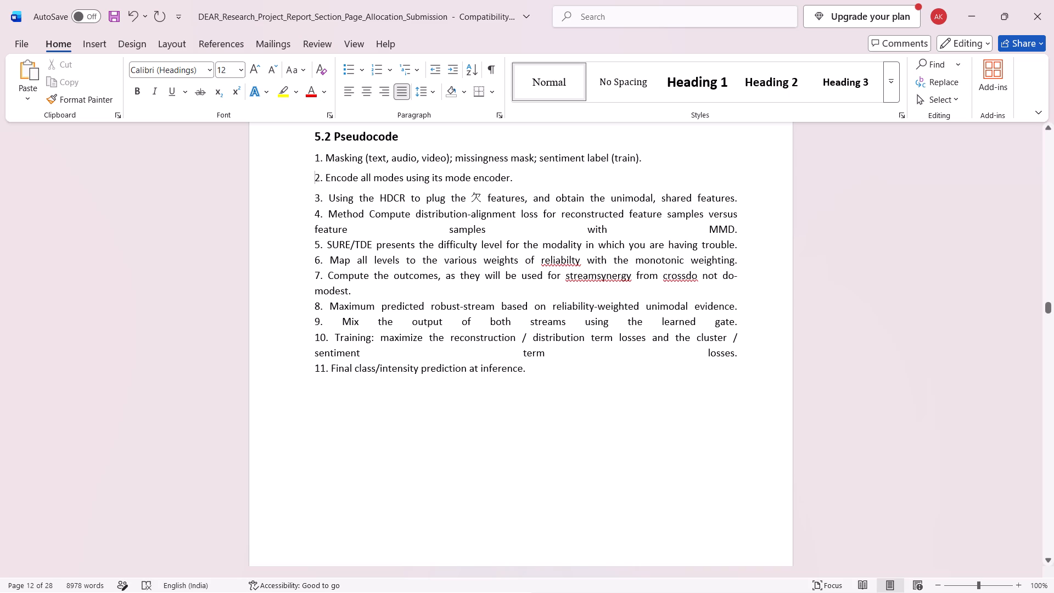
# Replace the line breaks after pseudocode items 9 and 10 with paragraph breaks to close up their stretched word spacing.
pyautogui.click(740, 321)
pyautogui.press('Return')
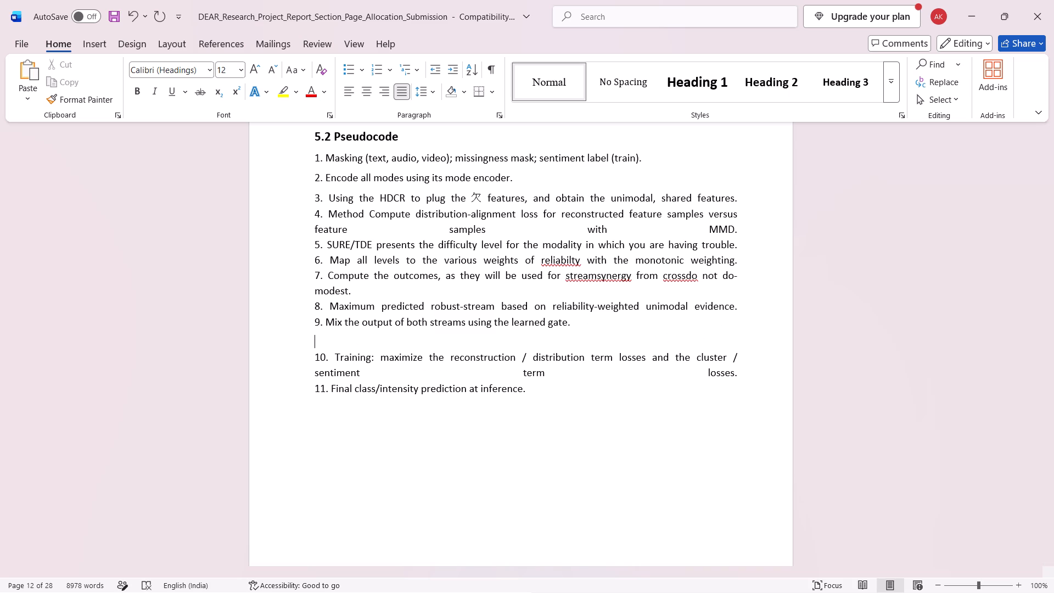
pyautogui.press('Down')
pyautogui.press('BackSpace')
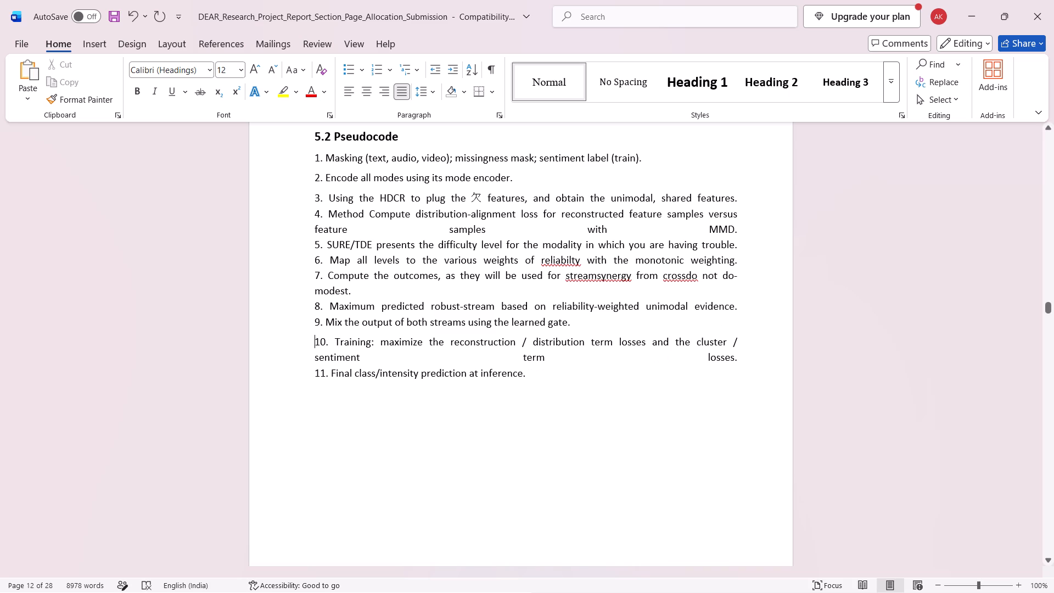
pyautogui.click(751, 361)
pyautogui.press('Return')
pyautogui.press('Down')
pyautogui.press('BackSpace')
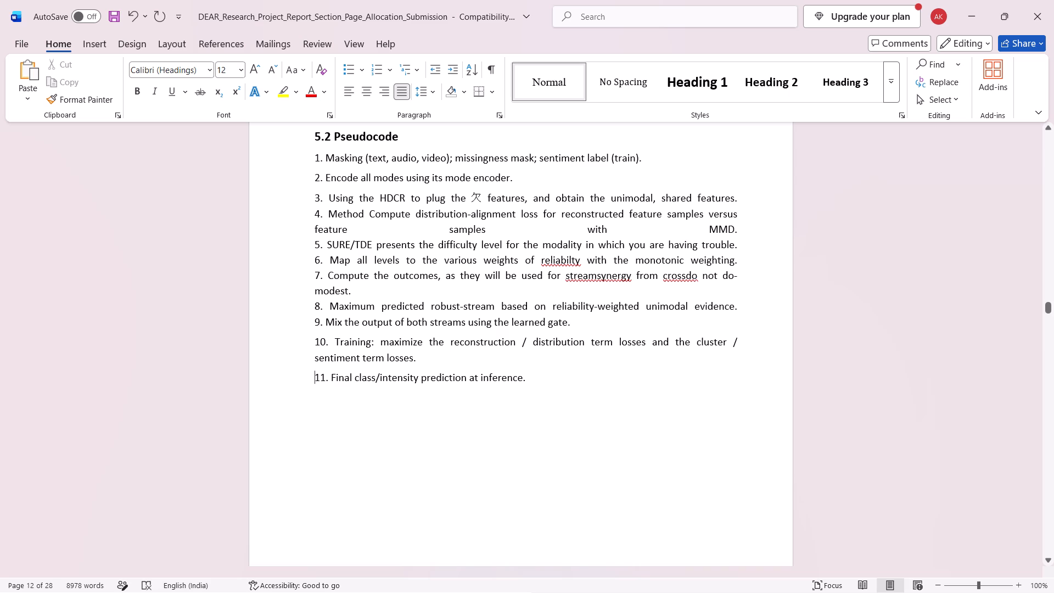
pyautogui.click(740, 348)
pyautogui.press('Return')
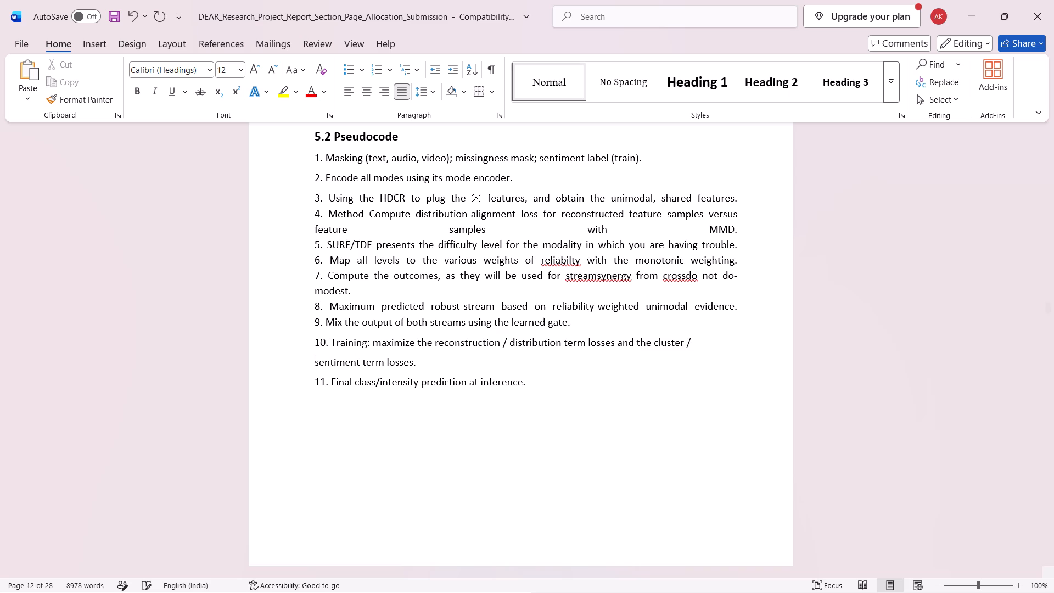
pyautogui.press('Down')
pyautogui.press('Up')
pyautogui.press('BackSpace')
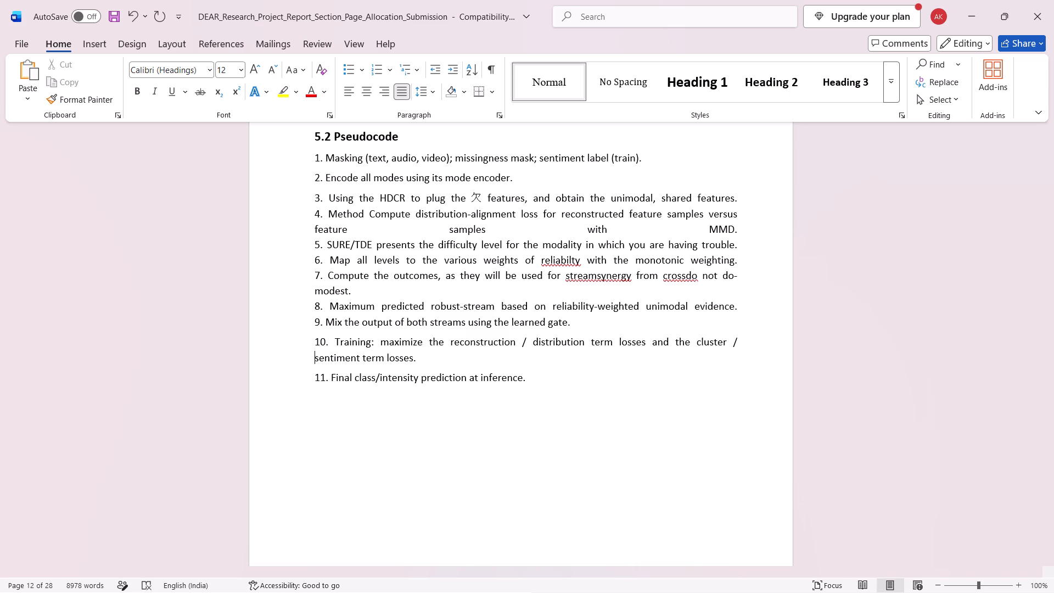
# Replace the line break after pseudocode item 4 with a paragraph break to close up its stretched last line.
pyautogui.scroll(1, 740, 348)
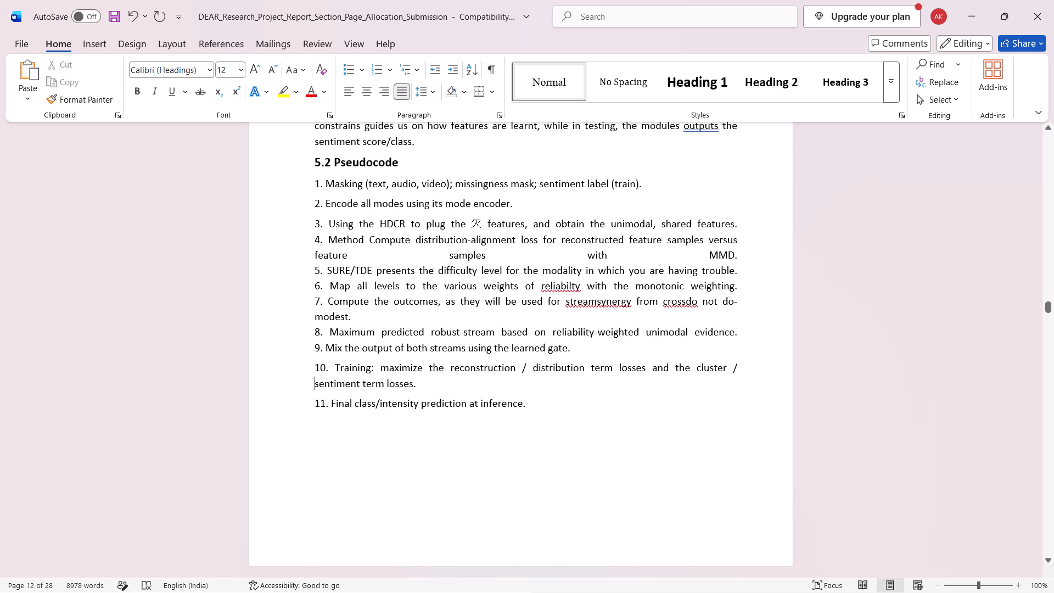
pyautogui.click(738, 251)
pyautogui.press('Return')
pyautogui.press('Down')
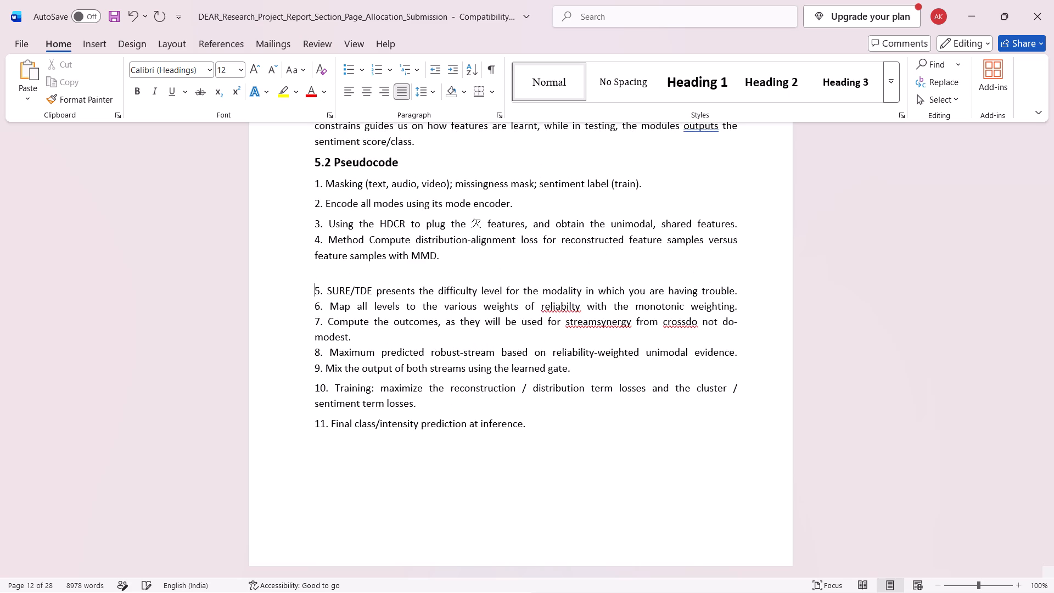
pyautogui.press('BackSpace')
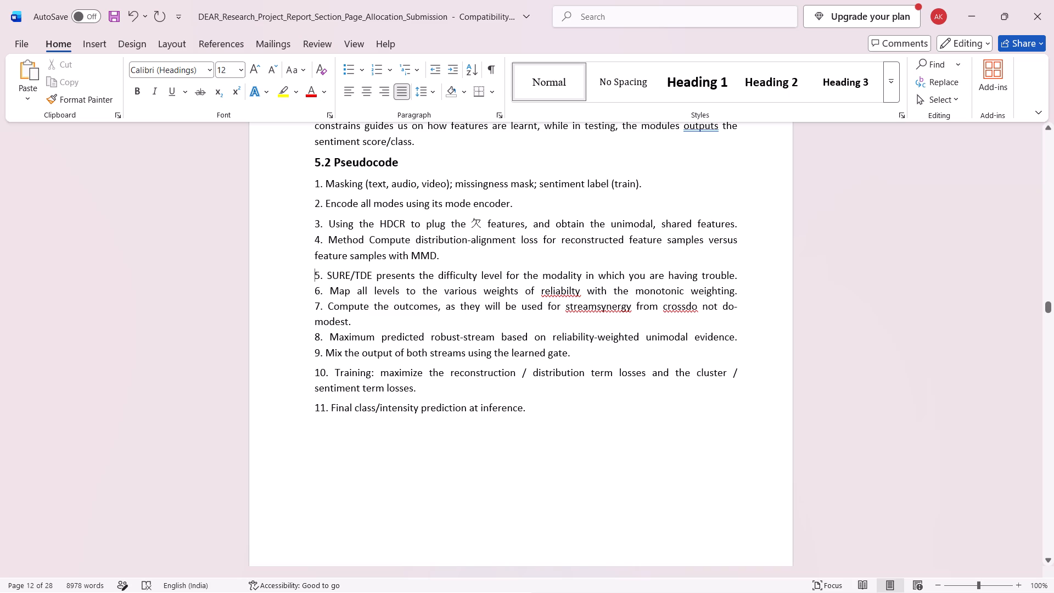
# Examine the formatting and page layout of chapter 5 from the 5.1 summary through the start of section 5.5.
pyautogui.scroll(-5, 476, 416)
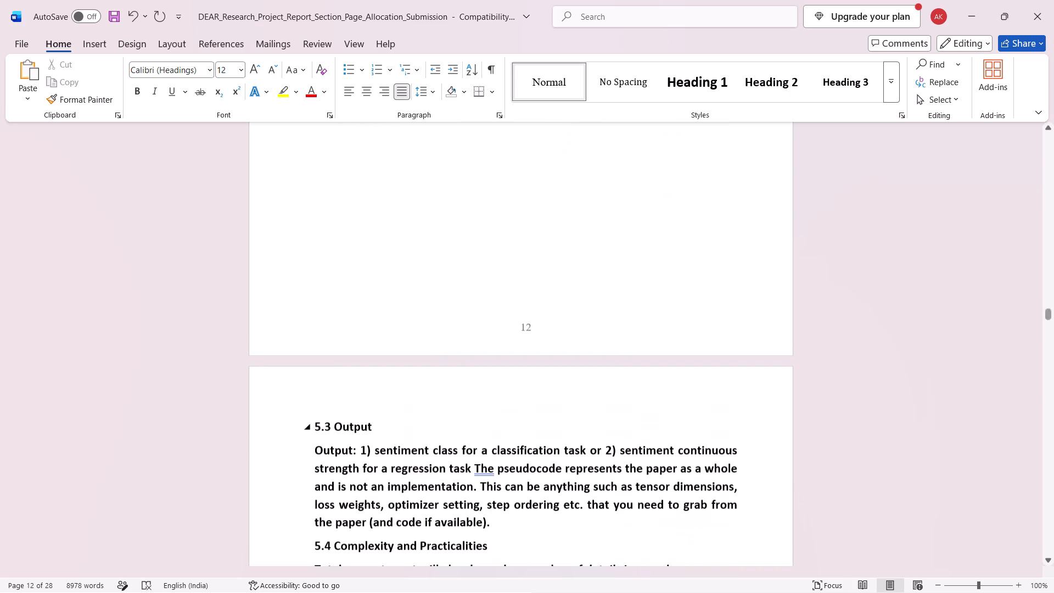
pyautogui.scroll(-3, 476, 416)
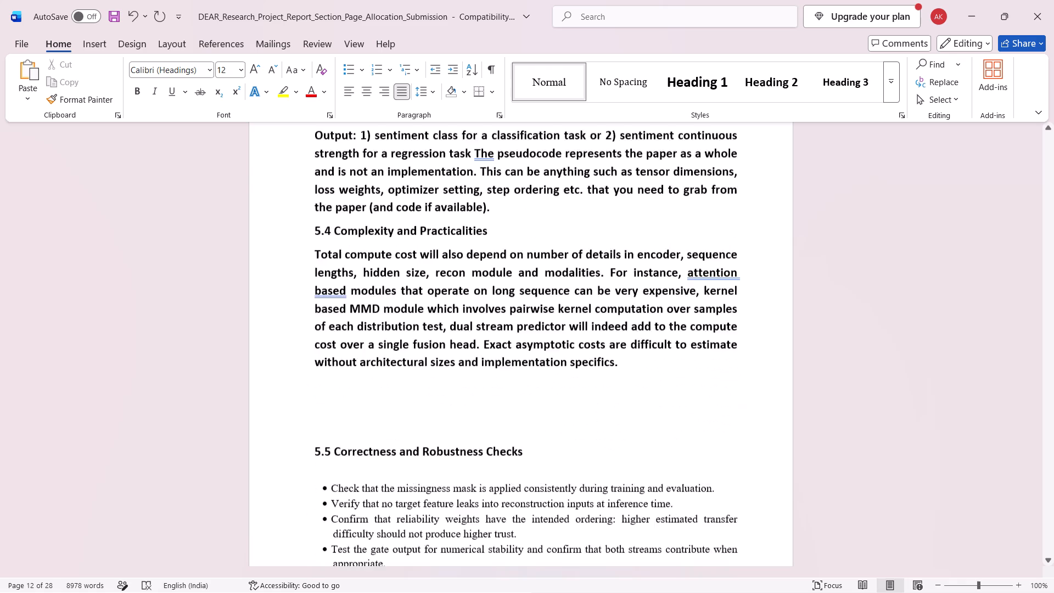
pyautogui.scroll(-1, 476, 416)
pyautogui.scroll(4, 476, 416)
pyautogui.hscroll(1, 476, 416)
pyautogui.scroll(1, 476, 416)
pyautogui.scroll(-1, 476, 416)
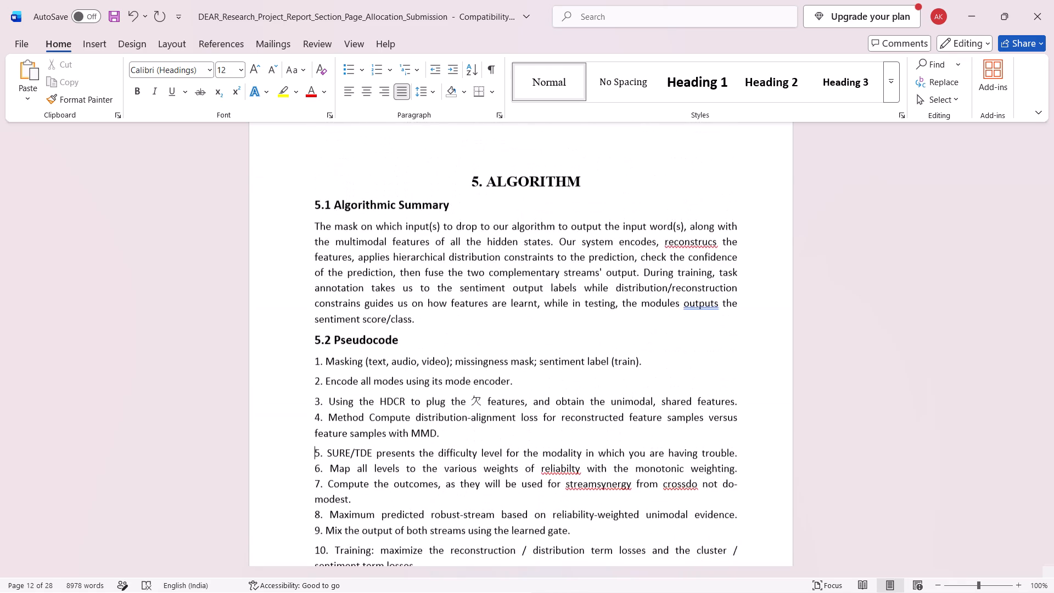
# Pull the "5.3 Output" heading up from the following page to its own line directly below pseudocode item 11.
pyautogui.scroll(-1, 476, 416)
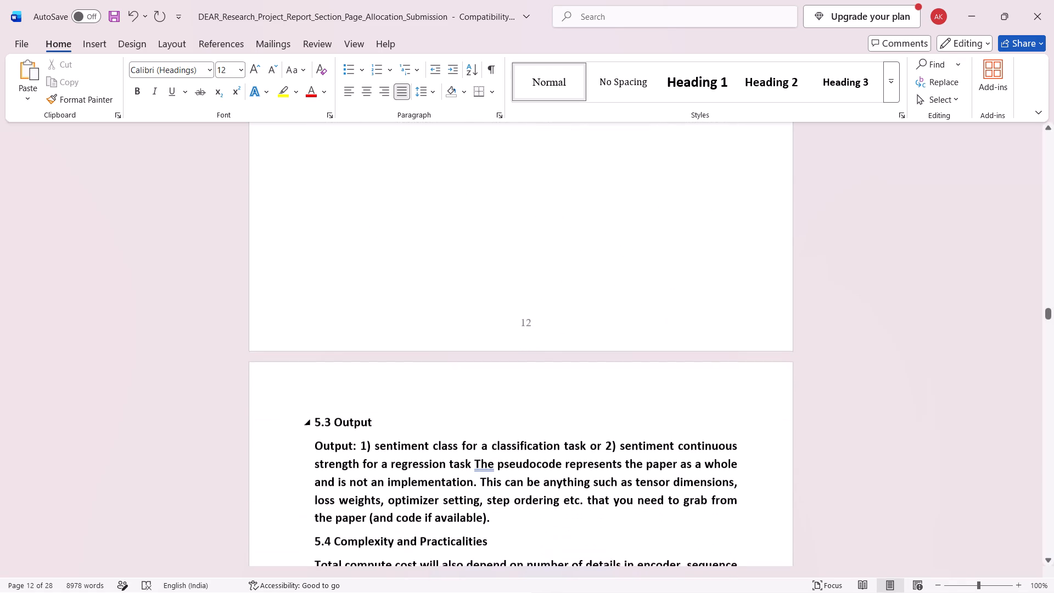
pyautogui.scroll(-1, 476, 416)
pyautogui.click(317, 400)
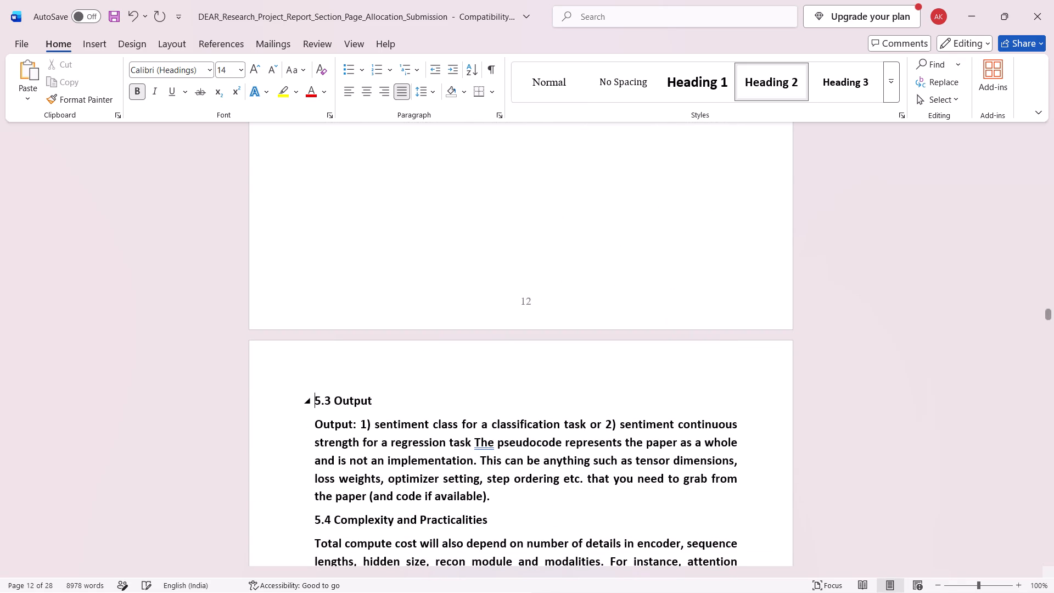
pyautogui.press('BackSpace')
pyautogui.press('BackSpace')
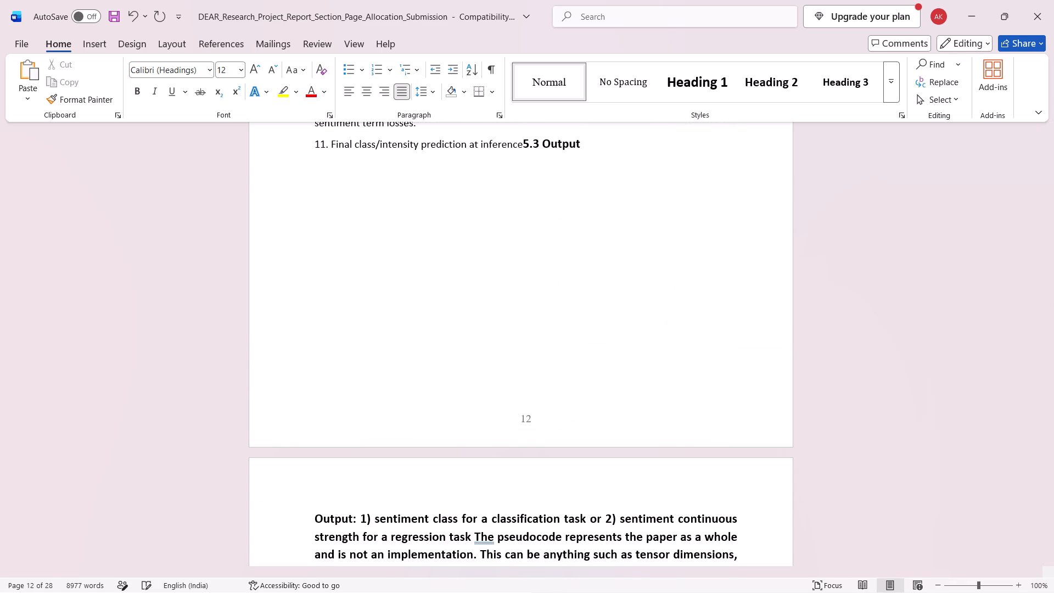
pyautogui.hotkey('ctrl', 'z')
pyautogui.press('Return')
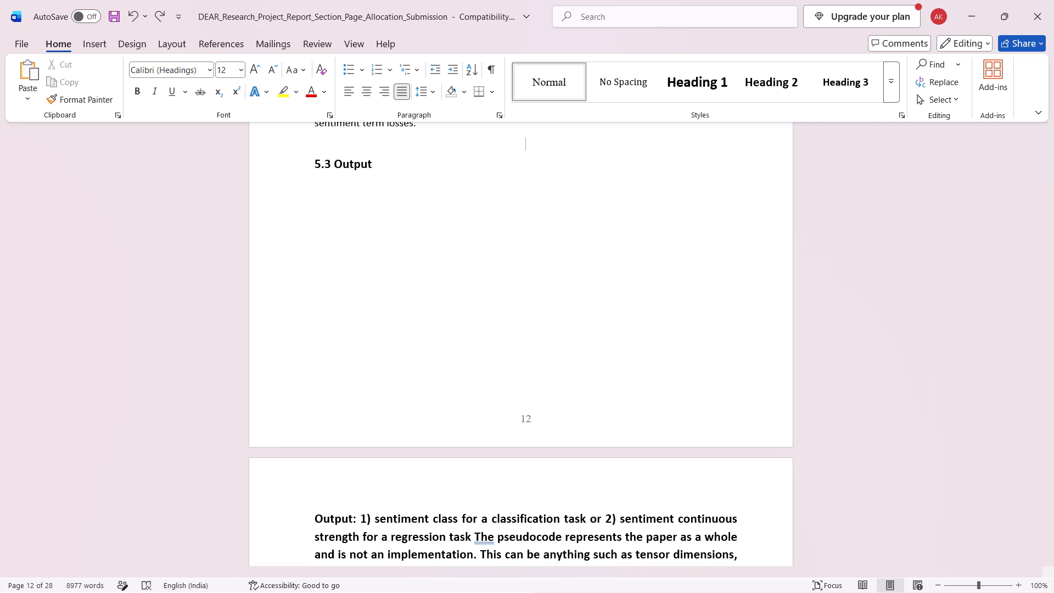
# Pull the section 5.3 body paragraph up from the following page to the line below the "5.3 Output" heading.
pyautogui.click(318, 514)
pyautogui.press('BackSpace')
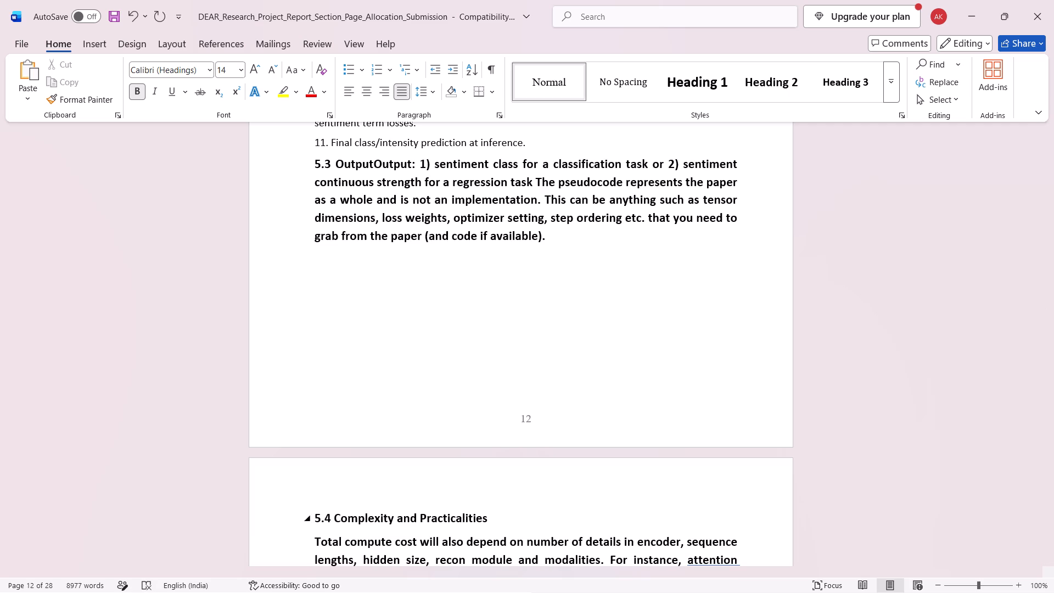
pyautogui.press('Return')
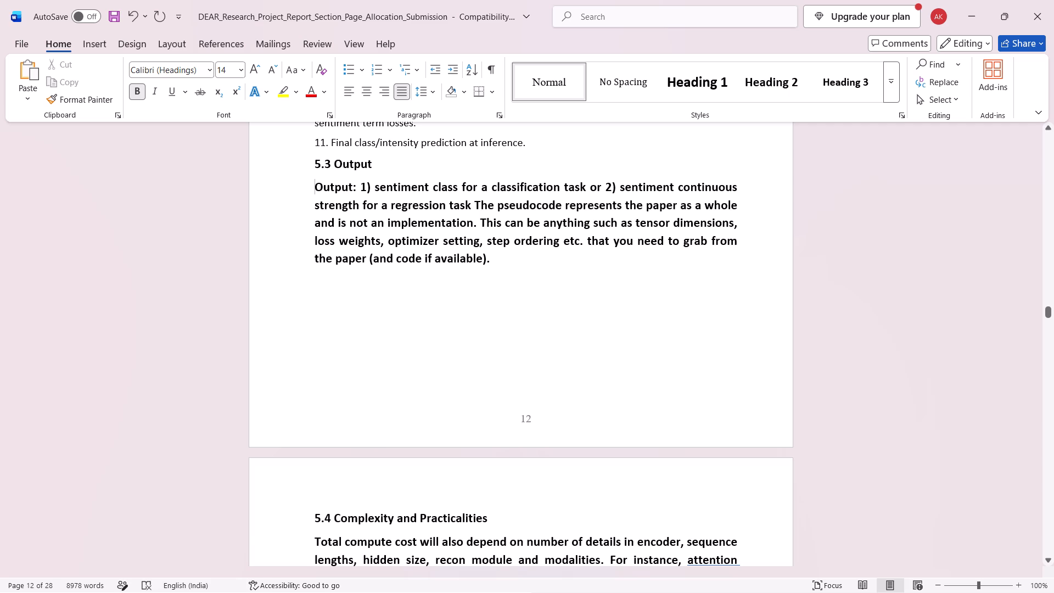
# Remove the bold from the section 5.3 body paragraph and set its font size to 12.
pyautogui.moveTo(495, 262); pyautogui.dragTo(323, 193)
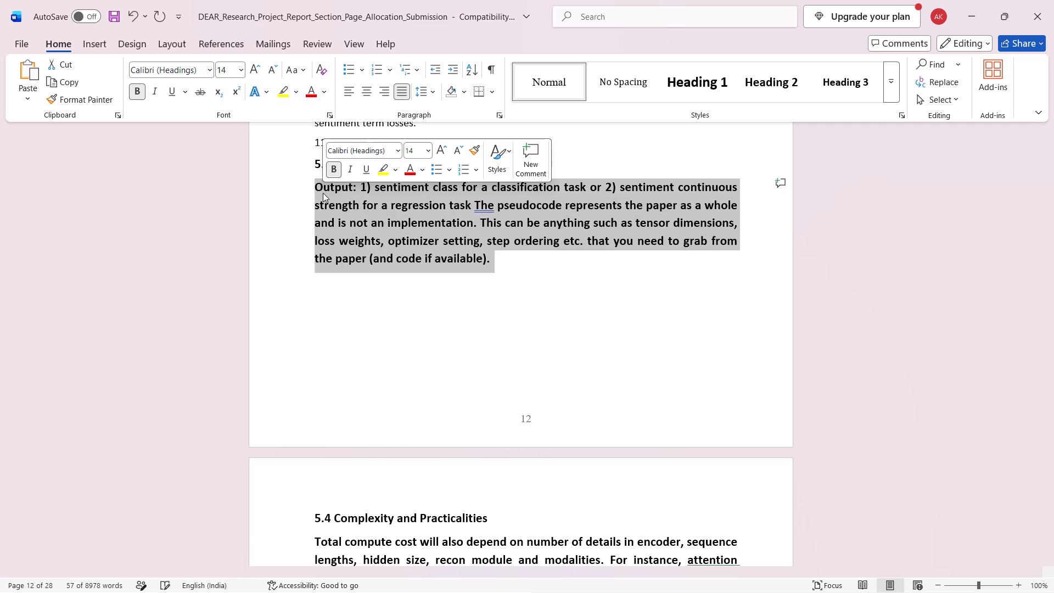
pyautogui.click(337, 164)
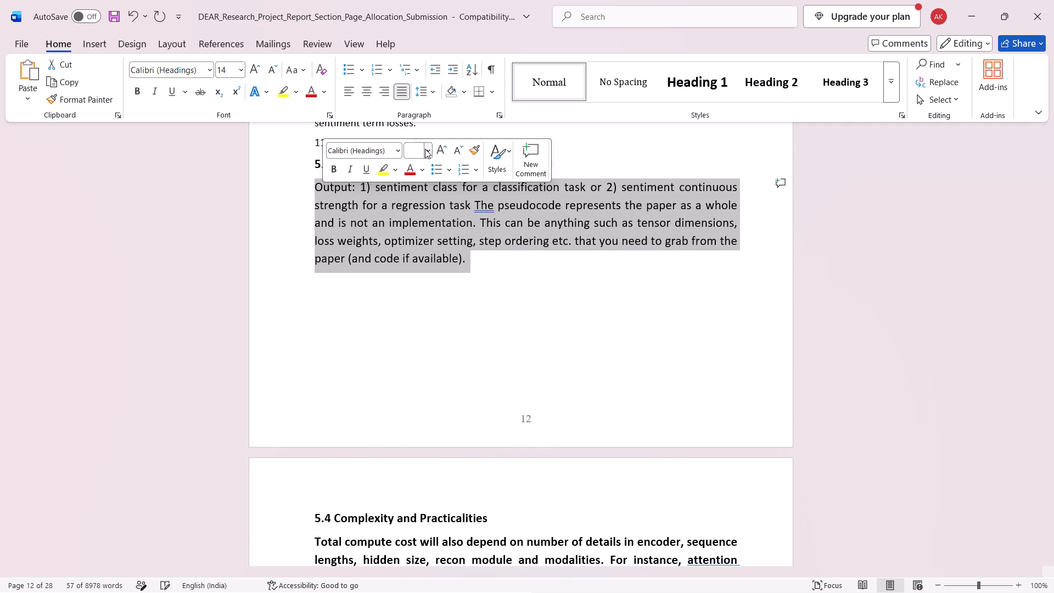
pyautogui.click(426, 150)
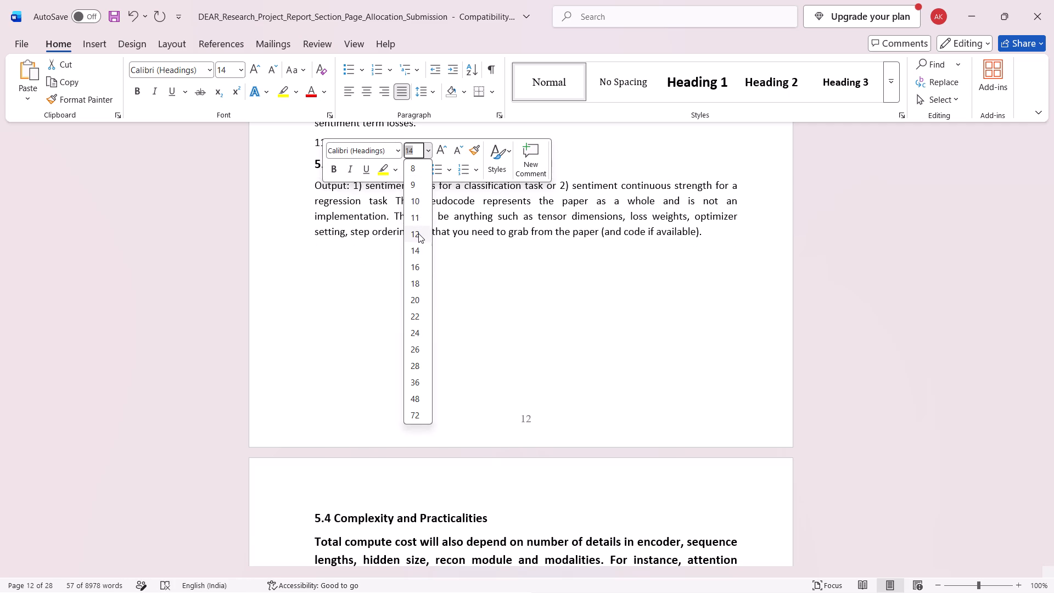
pyautogui.click(418, 233)
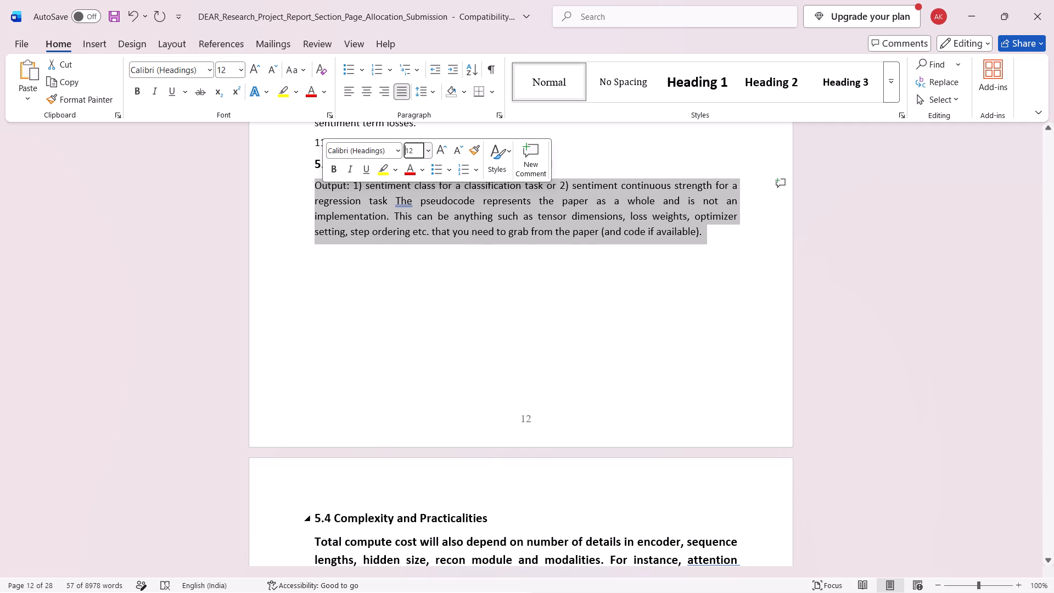
# Pull the "5.4 Complexity and Practicalities" heading up from the following page to its own line below the section 5.3 body paragraph.
pyautogui.click(316, 513)
pyautogui.press('BackSpace')
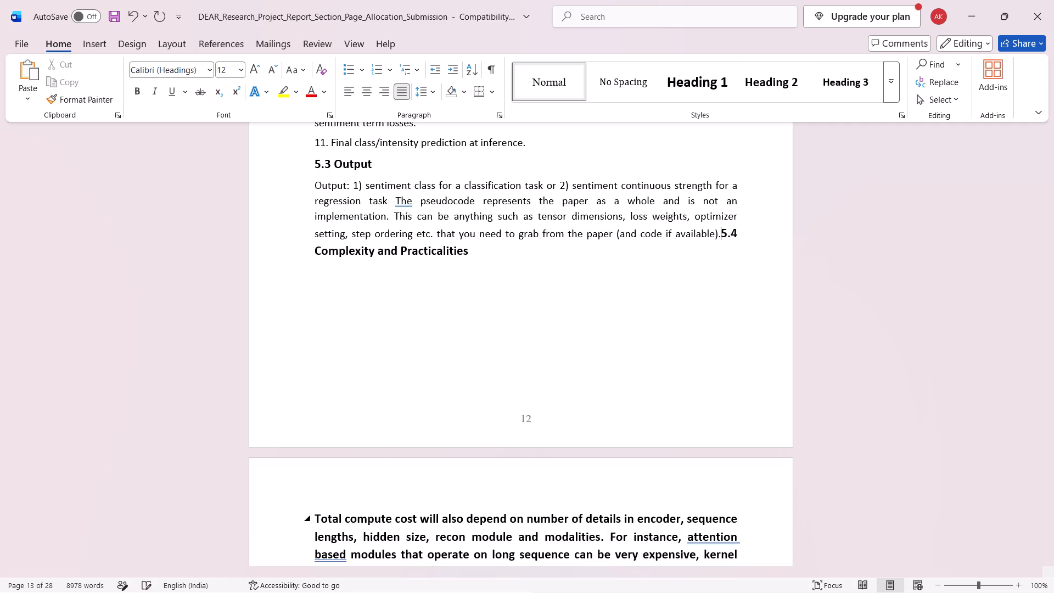
pyautogui.press('Return')
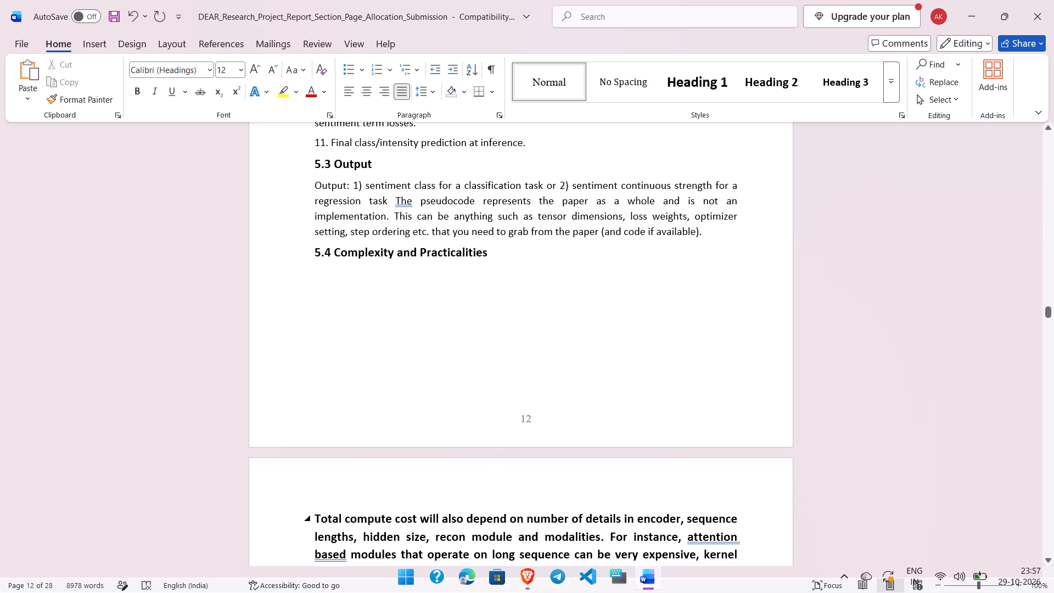
# Pull the section 5.4 body paragraph up from the following page to the line below the "5.4 Complexity and Practicalities" heading.
pyautogui.click(316, 522)
pyautogui.press('BackSpace')
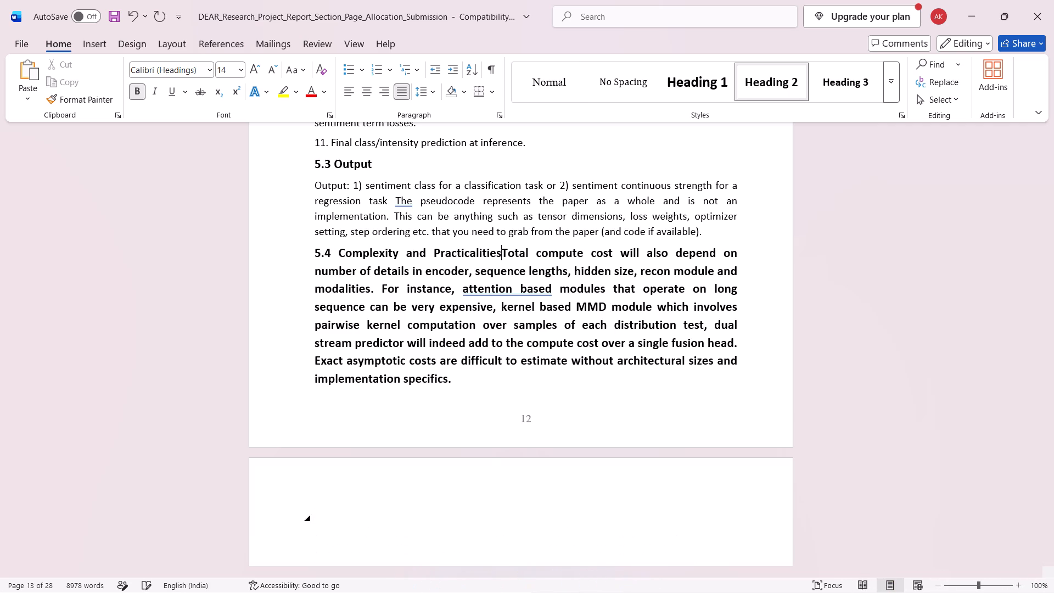
pyautogui.press('Return')
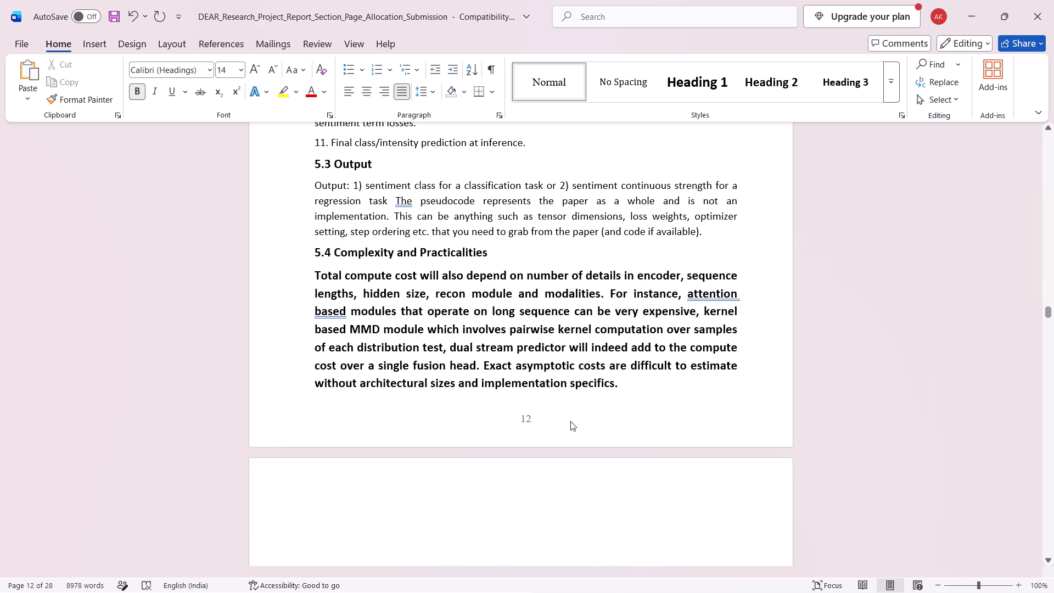
# Remove the bold from the section 5.4 body paragraph and set its font size to 12.
pyautogui.moveTo(623, 378); pyautogui.dragTo(317, 278)
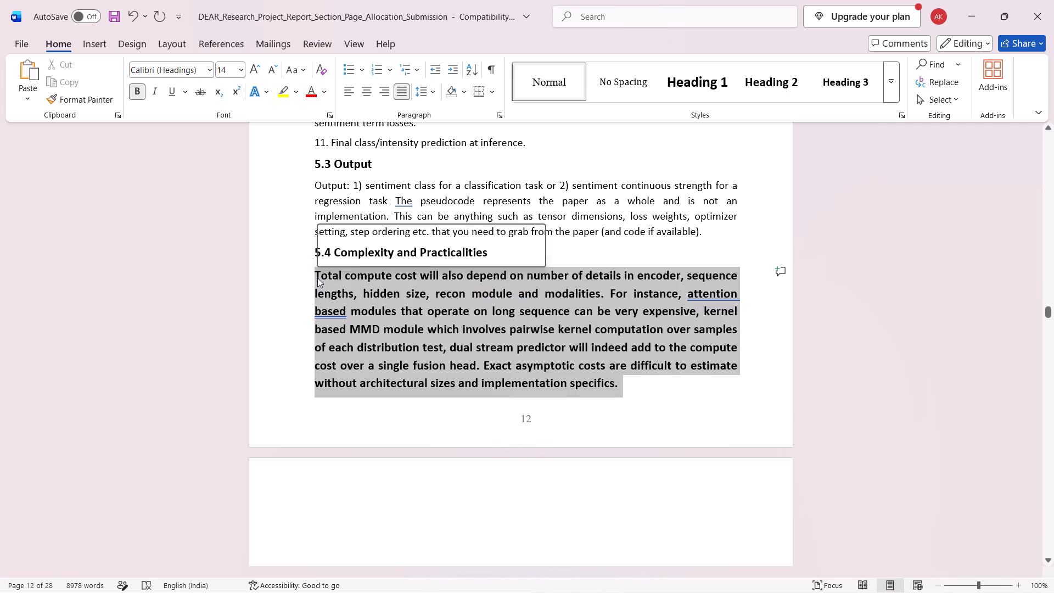
pyautogui.click(328, 255)
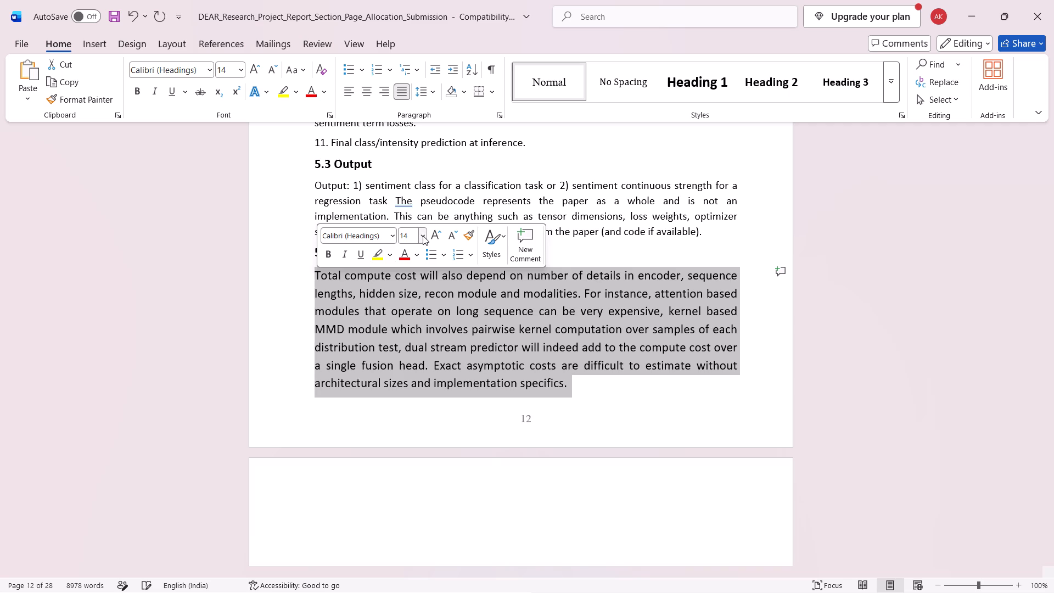
pyautogui.click(424, 236)
pyautogui.click(406, 319)
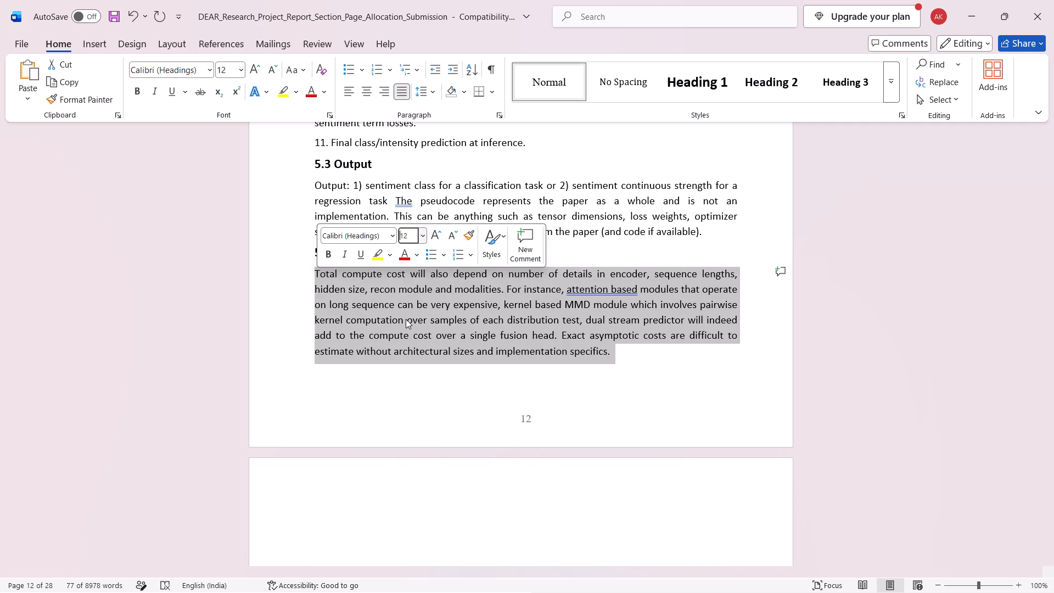
pyautogui.click(677, 364)
# Delete the empty lines above the "5.5 Correctness and Robustness Checks" heading.
pyautogui.scroll(-1, 564, 342)
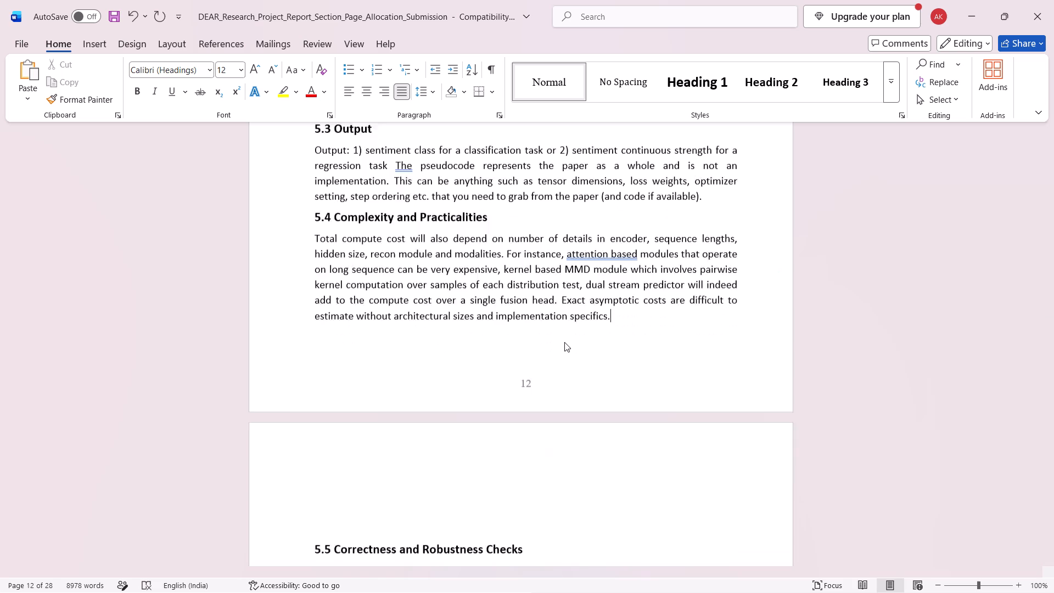
pyautogui.scroll(-3, 564, 342)
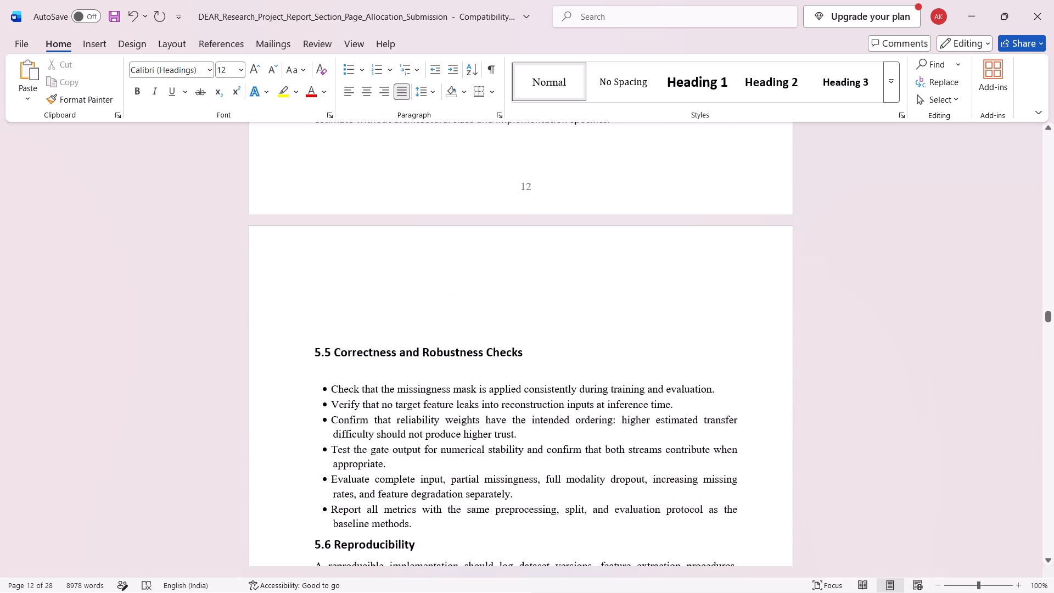
pyautogui.click(316, 341)
pyautogui.press('Down')
pyautogui.press('Left')
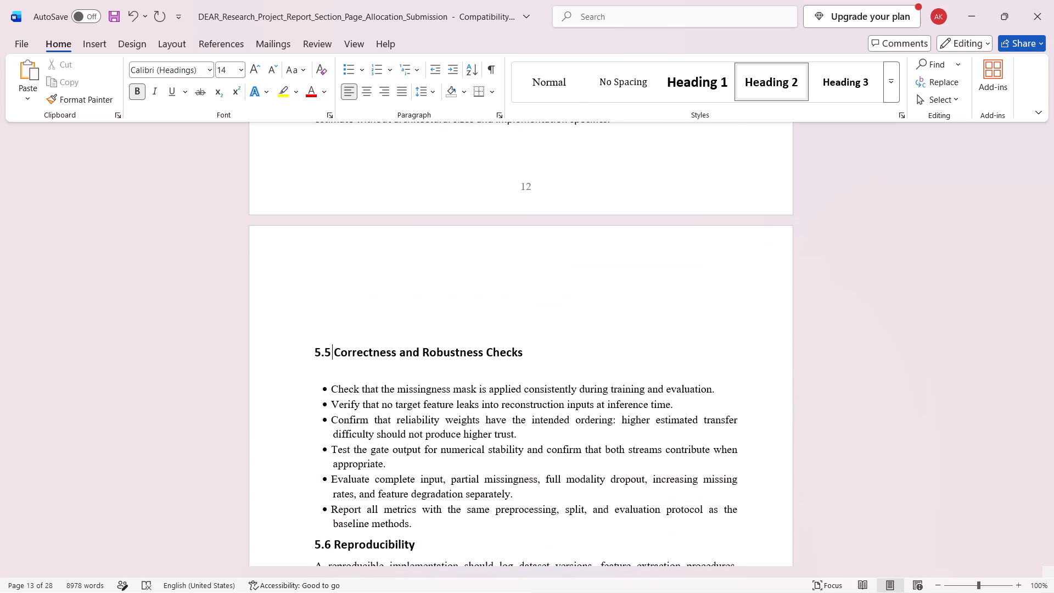
pyautogui.press('Left')
pyautogui.press('Left')
pyautogui.press('Left')
pyautogui.press('BackSpace')
pyautogui.press('BackSpace')
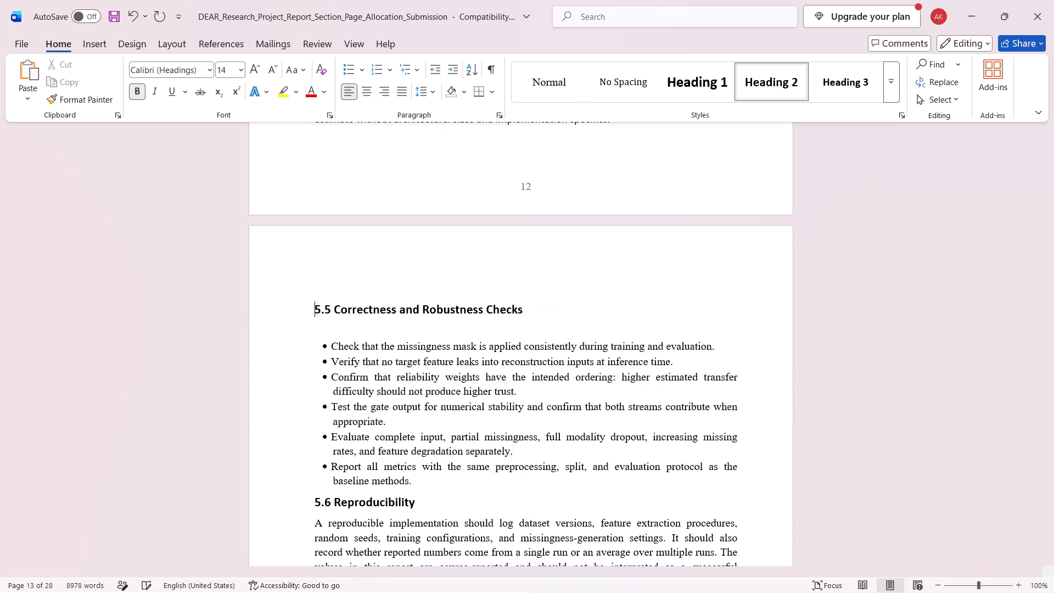
pyautogui.press('BackSpace')
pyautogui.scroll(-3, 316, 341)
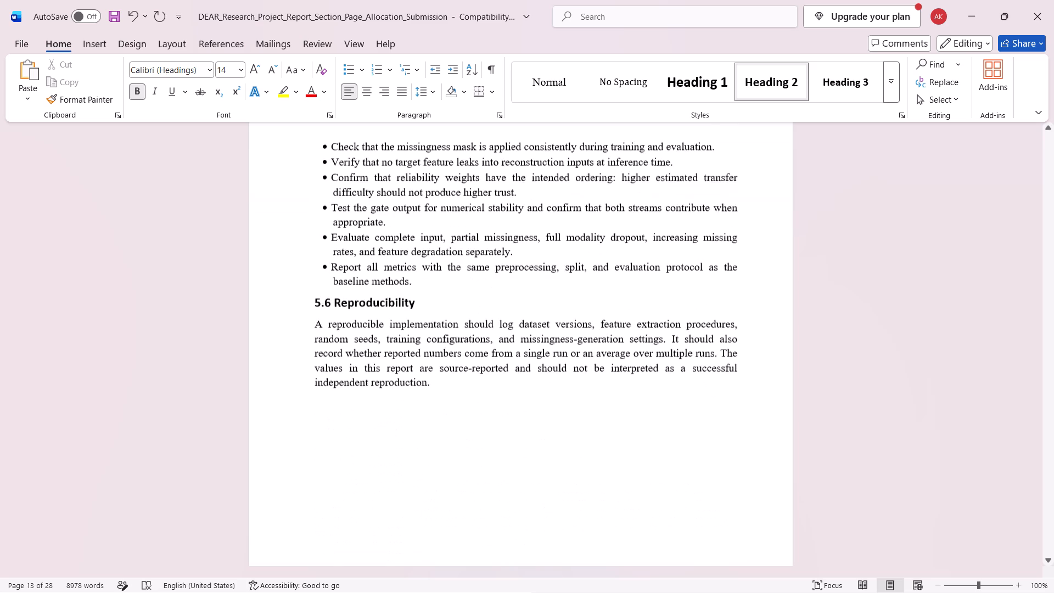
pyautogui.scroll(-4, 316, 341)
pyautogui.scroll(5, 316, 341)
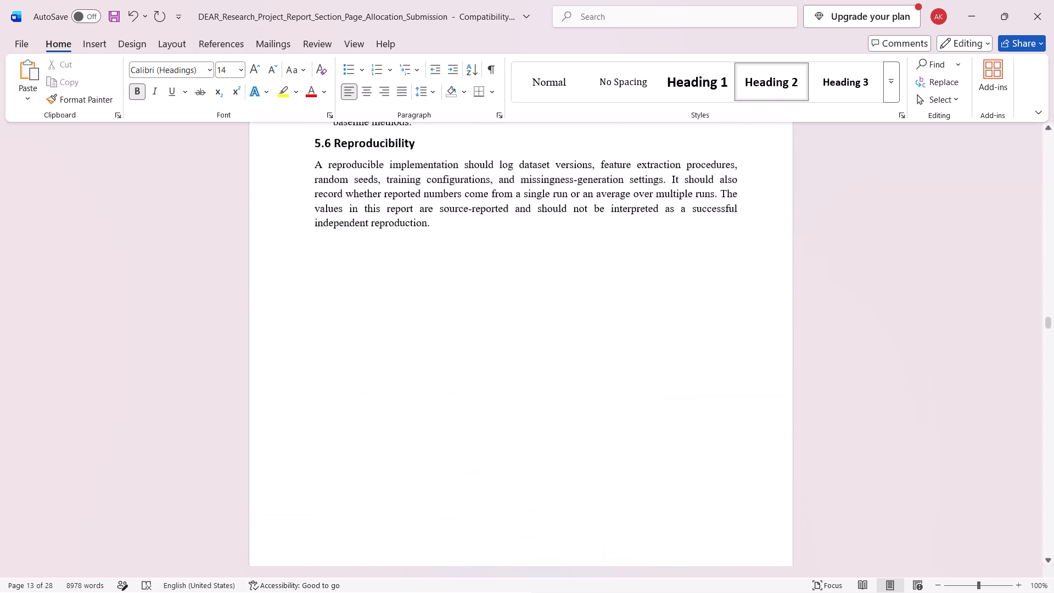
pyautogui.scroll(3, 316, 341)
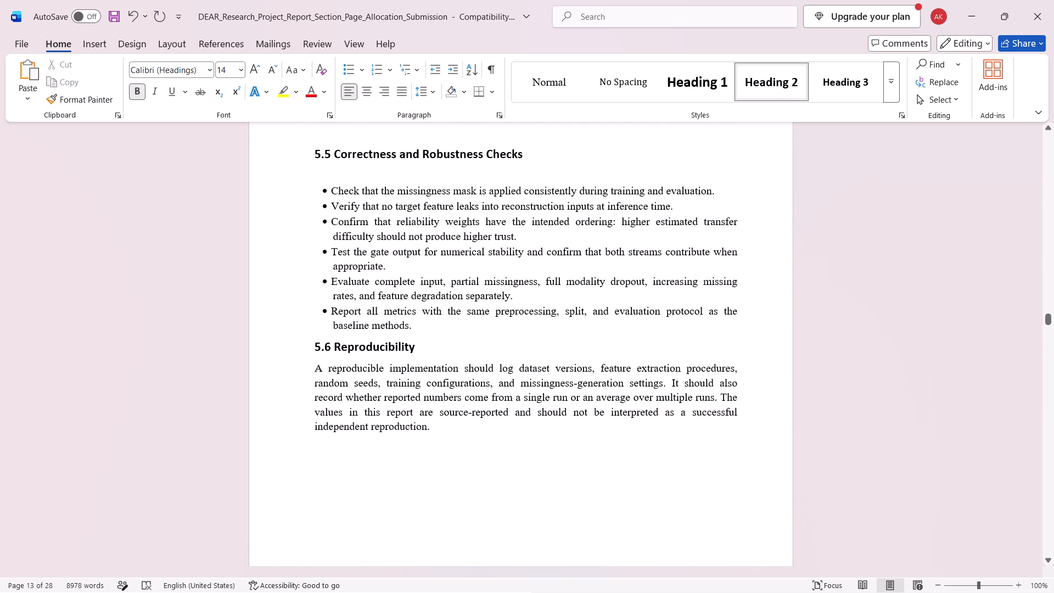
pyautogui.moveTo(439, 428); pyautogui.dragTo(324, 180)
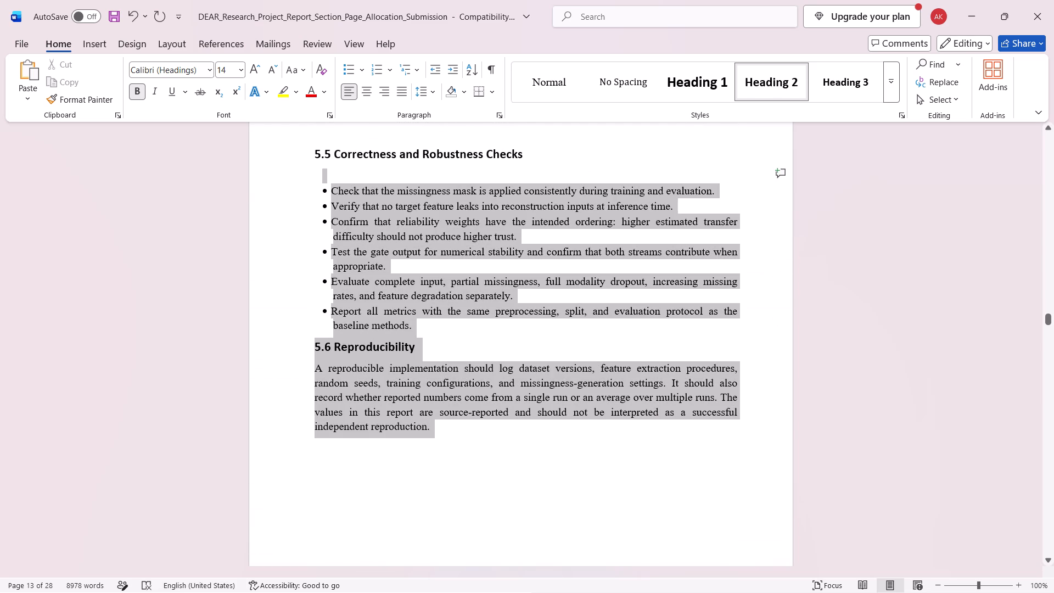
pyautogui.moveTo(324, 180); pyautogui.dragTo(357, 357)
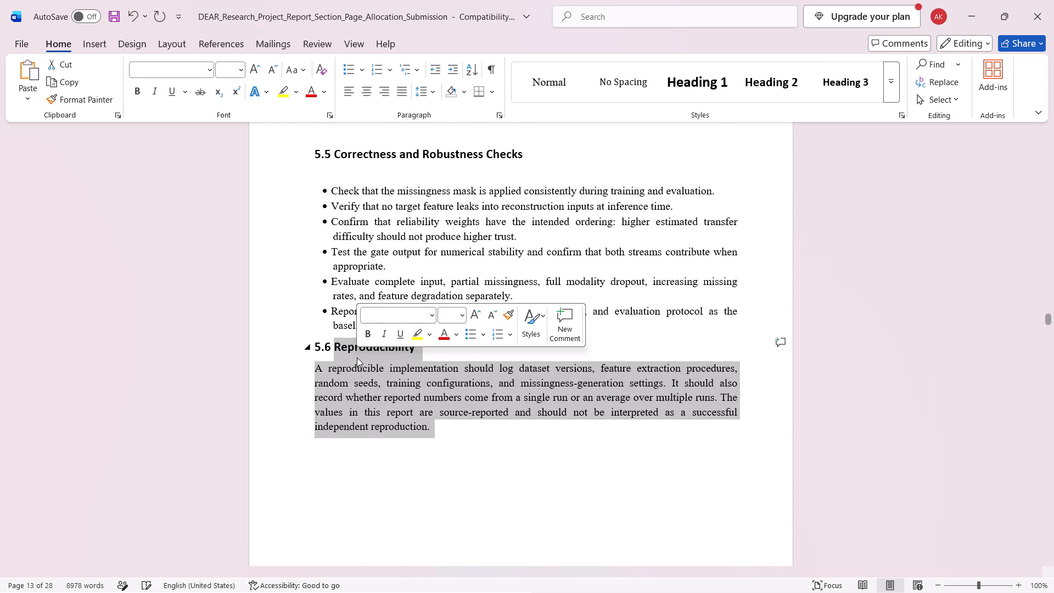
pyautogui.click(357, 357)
# Delete the empty line between the "5.5 Correctness and Robustness Checks" heading and its bullet list.
pyautogui.click(344, 176)
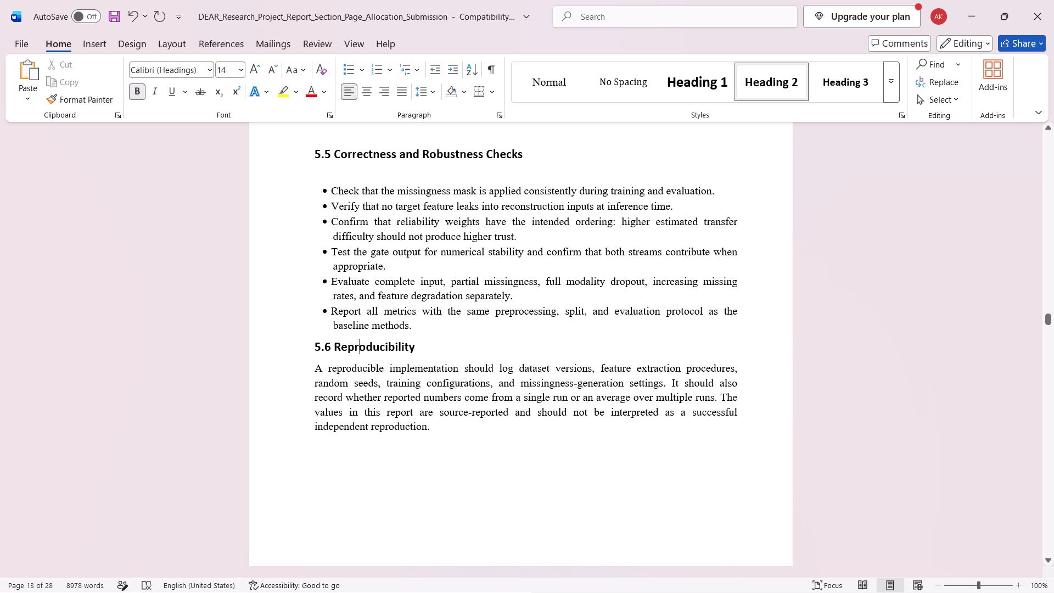
pyautogui.press('BackSpace')
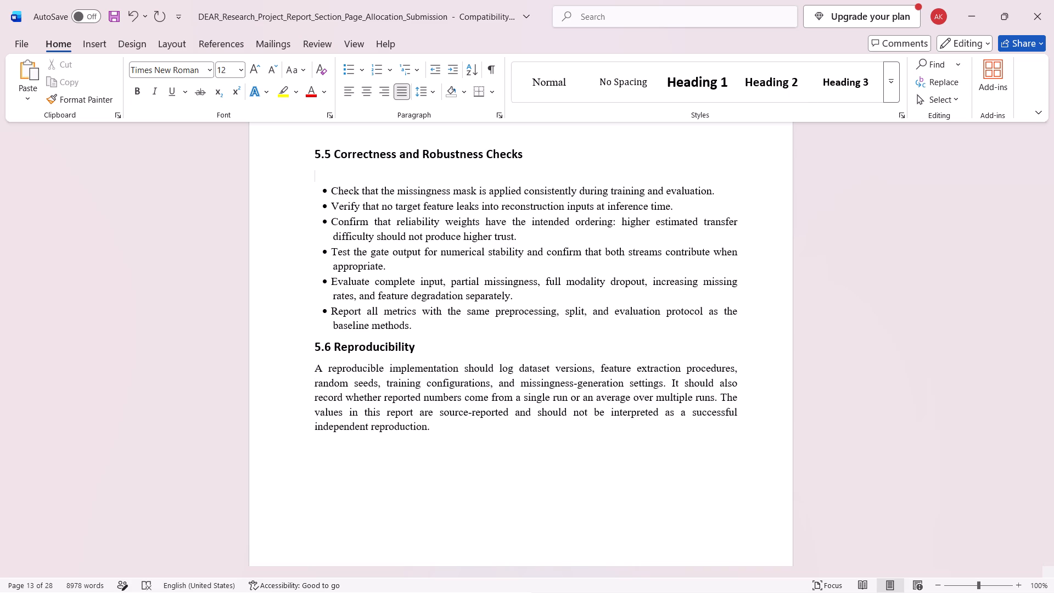
pyautogui.press('BackSpace')
pyautogui.press('BackSpace')
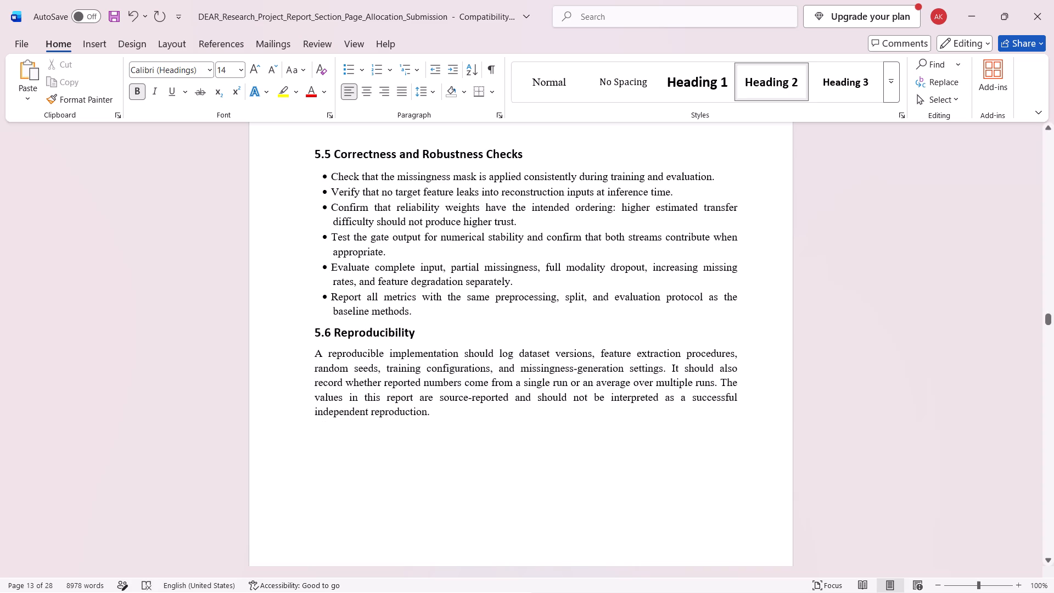
pyautogui.moveTo(447, 406); pyautogui.dragTo(335, 145)
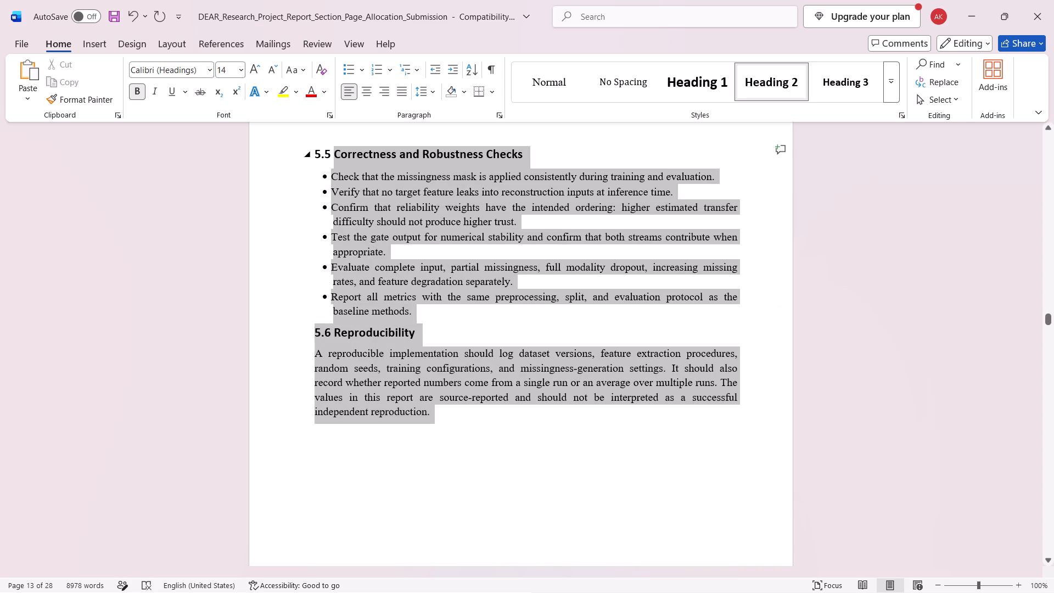
pyautogui.moveTo(335, 145); pyautogui.dragTo(314, 145)
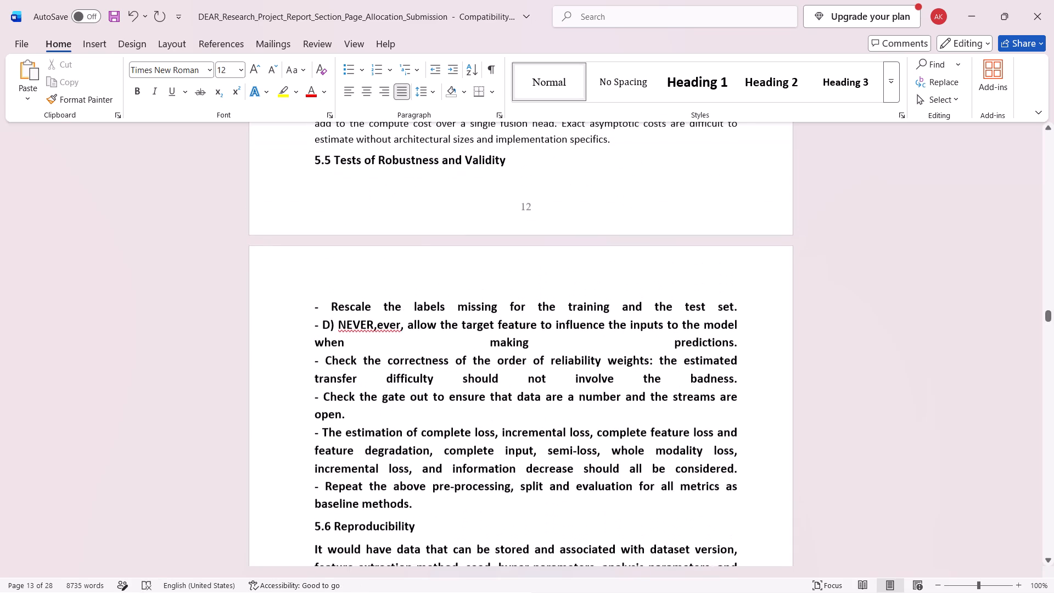
pyautogui.scroll(1, 455, 425)
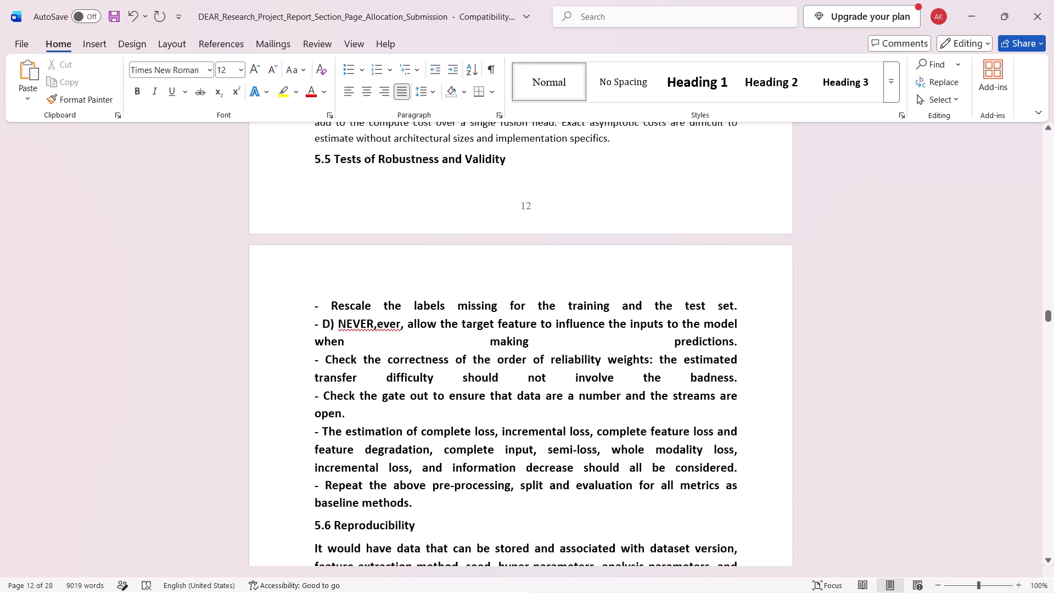
pyautogui.click(310, 165)
pyautogui.press('Return')
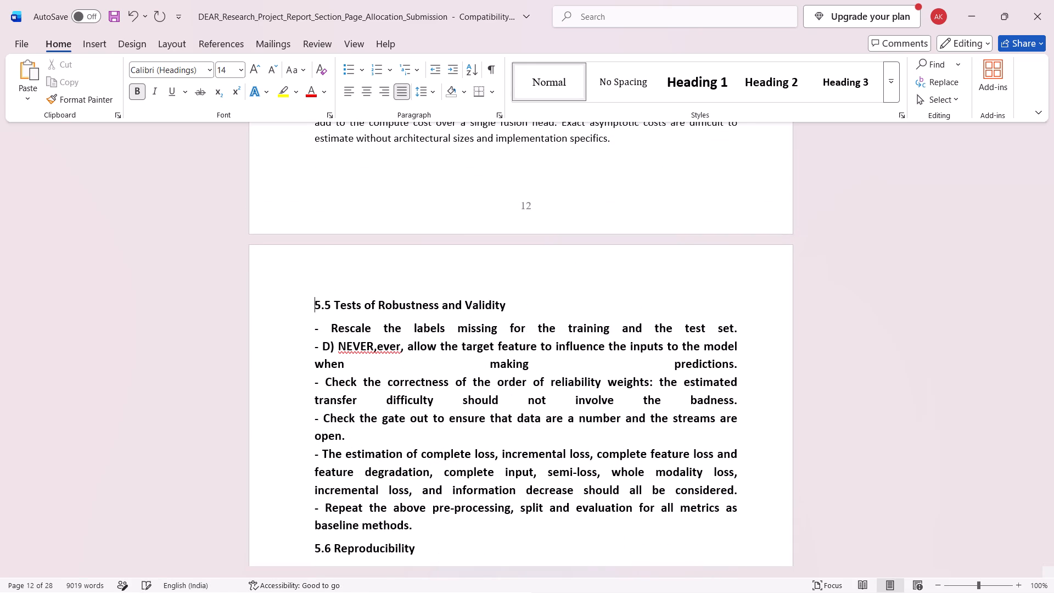
# Remove the bold from the dash-list text under heading 5.5 and set its font size to 12.
pyautogui.scroll(-1, 313, 343)
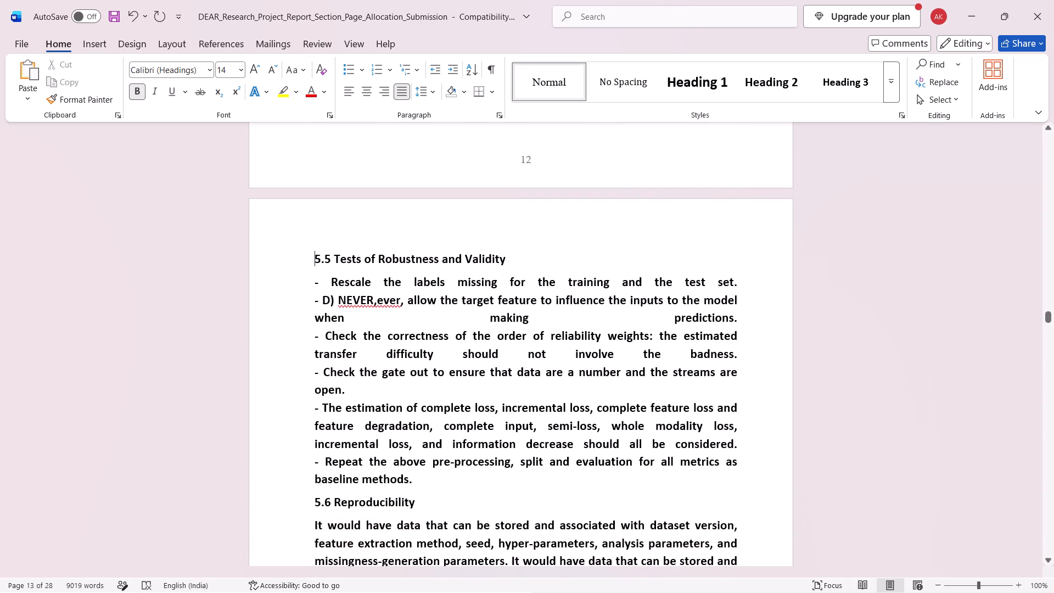
pyautogui.moveTo(414, 481); pyautogui.dragTo(319, 273)
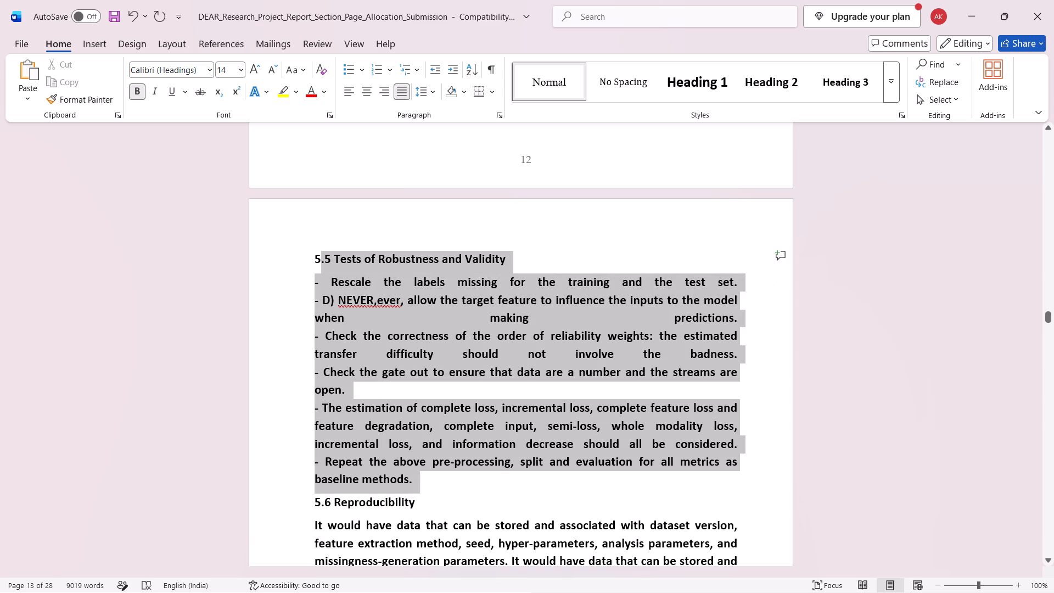
pyautogui.moveTo(319, 273); pyautogui.dragTo(319, 278)
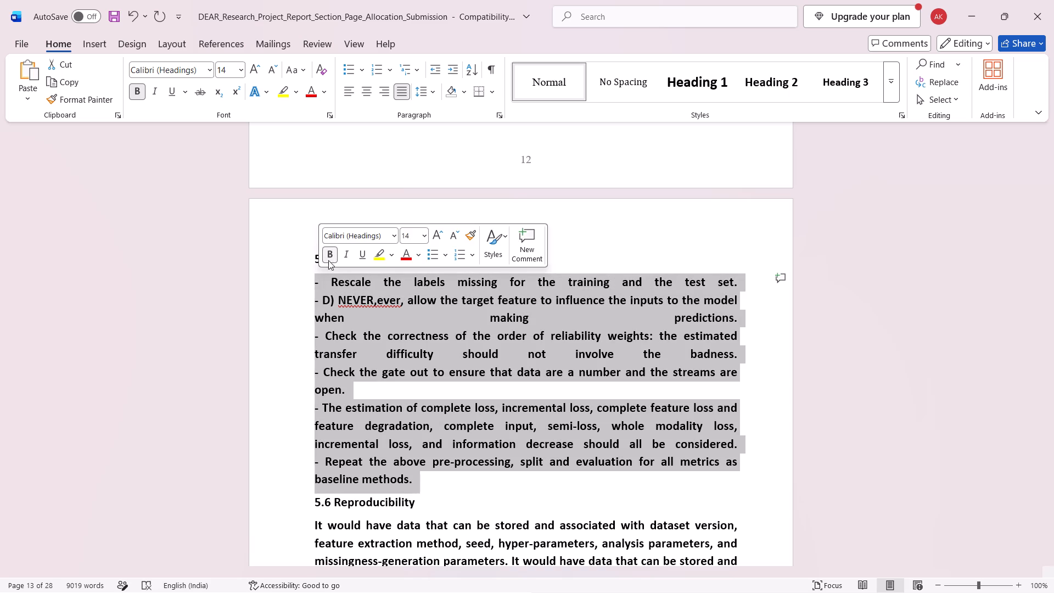
pyautogui.click(328, 258)
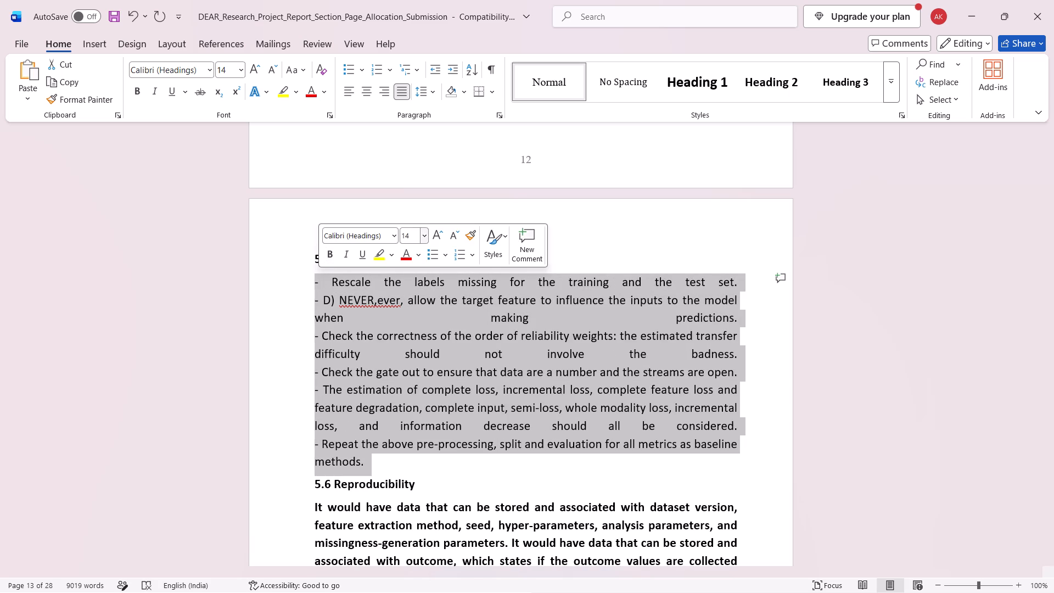
pyautogui.click(423, 239)
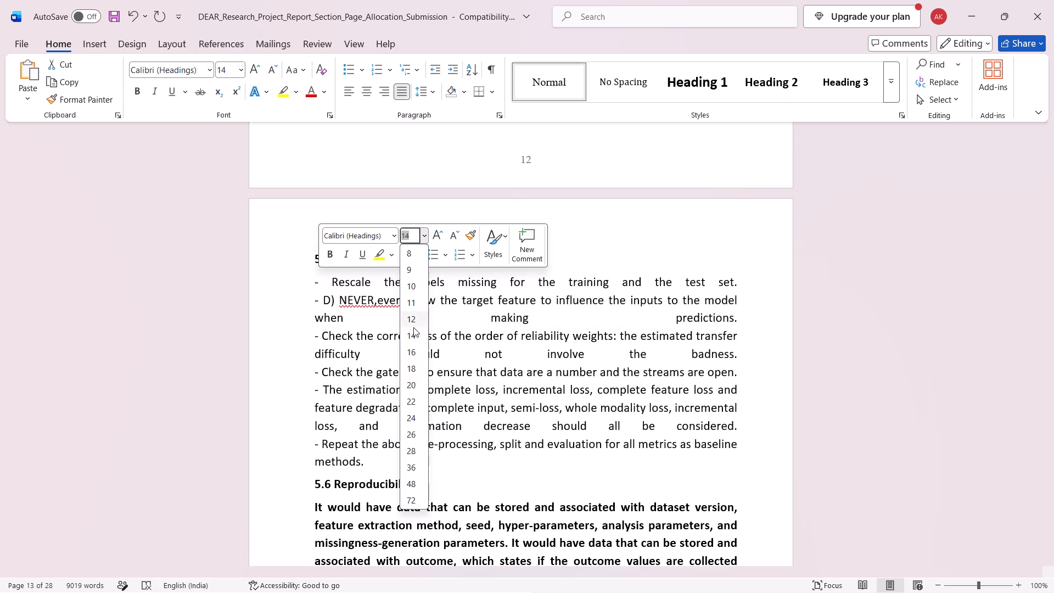
pyautogui.click(412, 322)
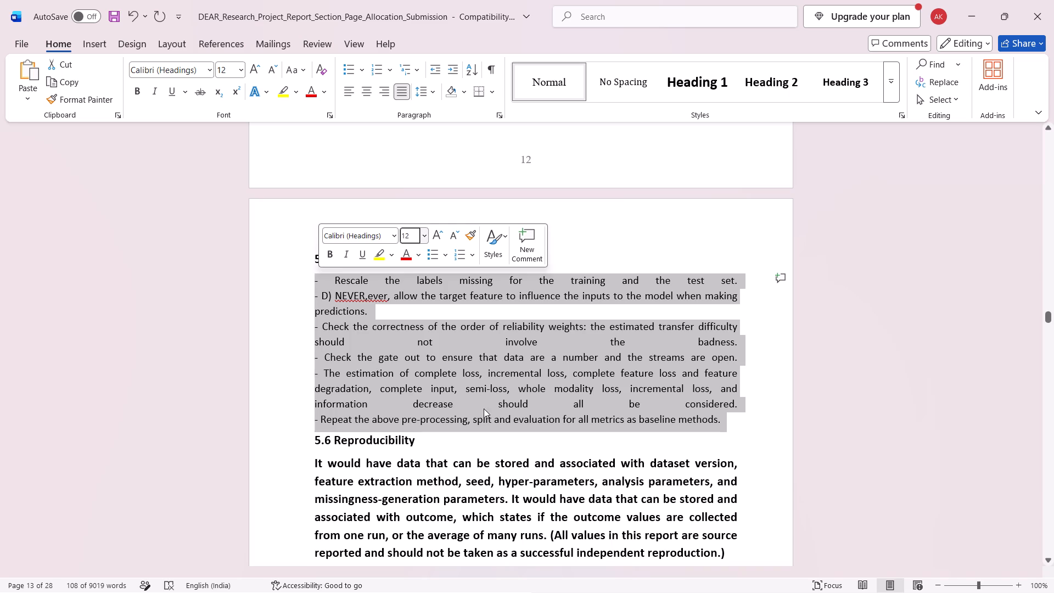
pyautogui.click(755, 283)
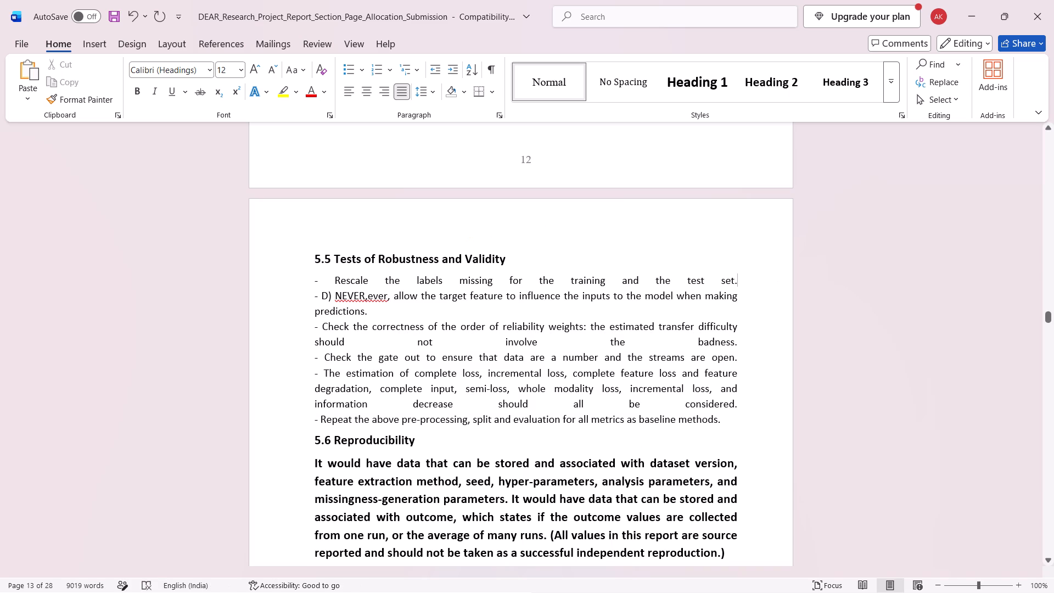
# Insert a space between "NEVER," and "ever" in the second item of section 5.5.
pyautogui.click(367, 296)
pyautogui.press('space')
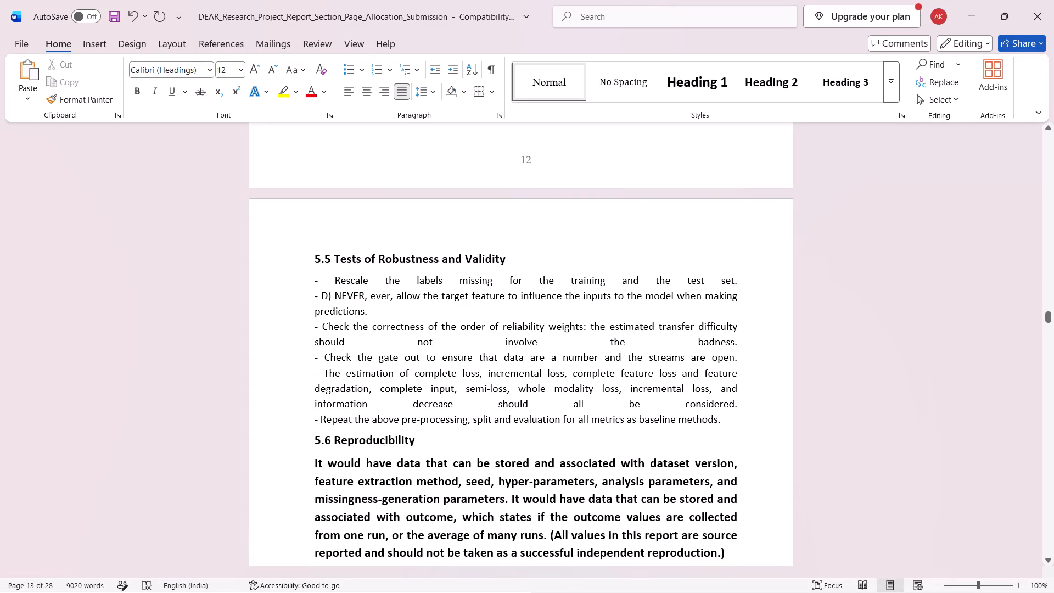
# Replace the line breaks after the section 5.5 items ending in "badness.", "test set." and "considered." with paragraph breaks to fix the stretched lines.
pyautogui.click(738, 342)
pyautogui.press('Return')
pyautogui.press('Down')
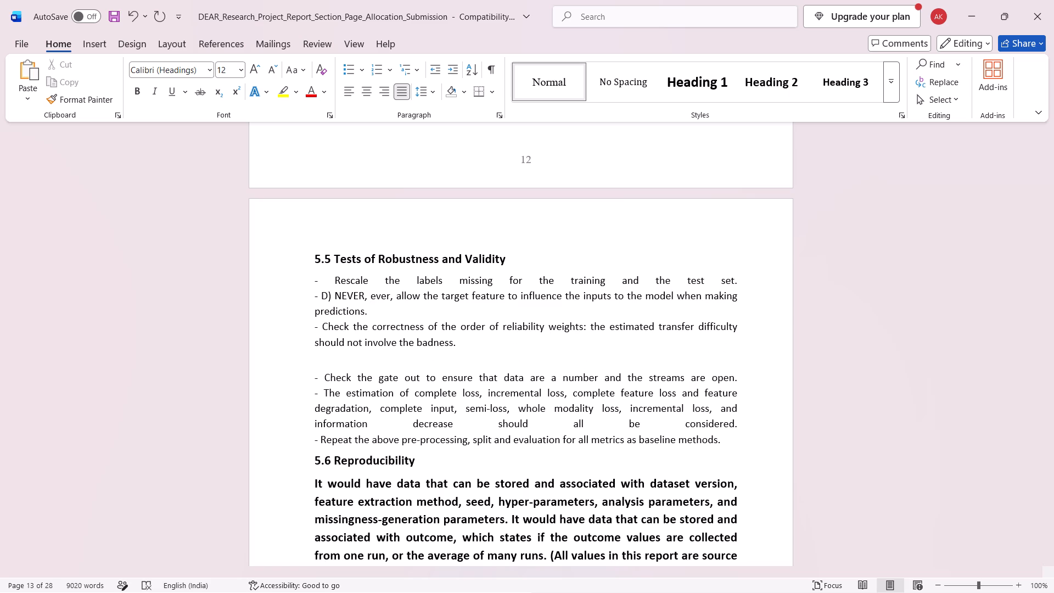
pyautogui.press('BackSpace')
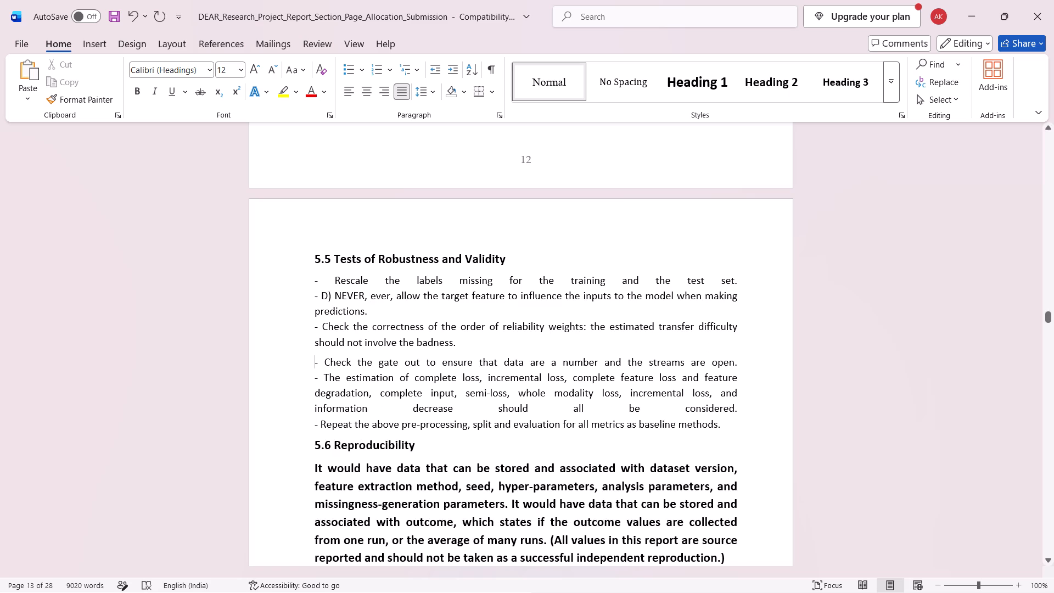
pyautogui.click(742, 282)
pyautogui.press('Return')
pyautogui.press('Down')
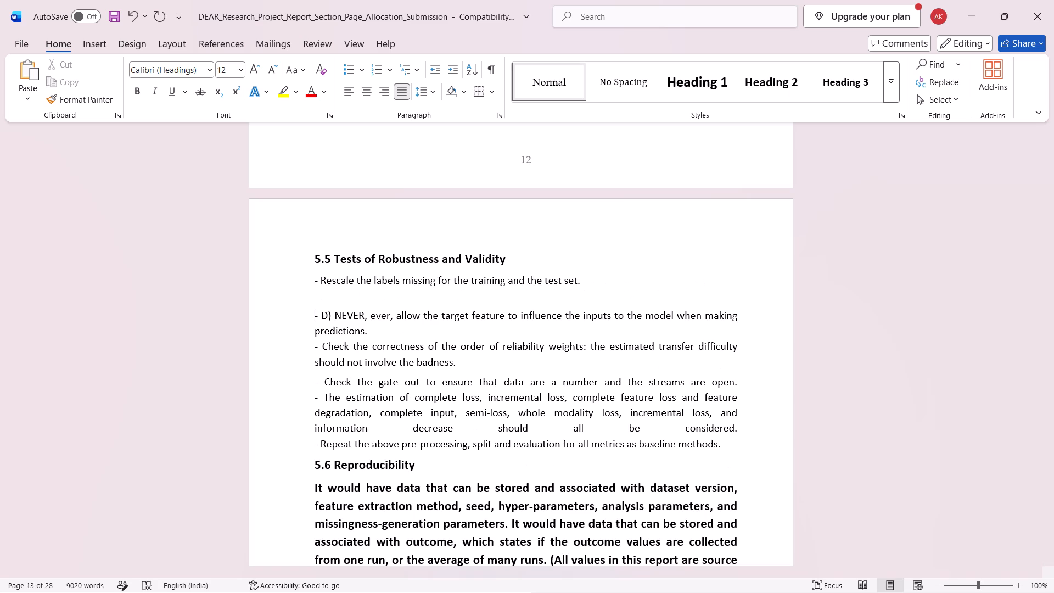
pyautogui.press('BackSpace')
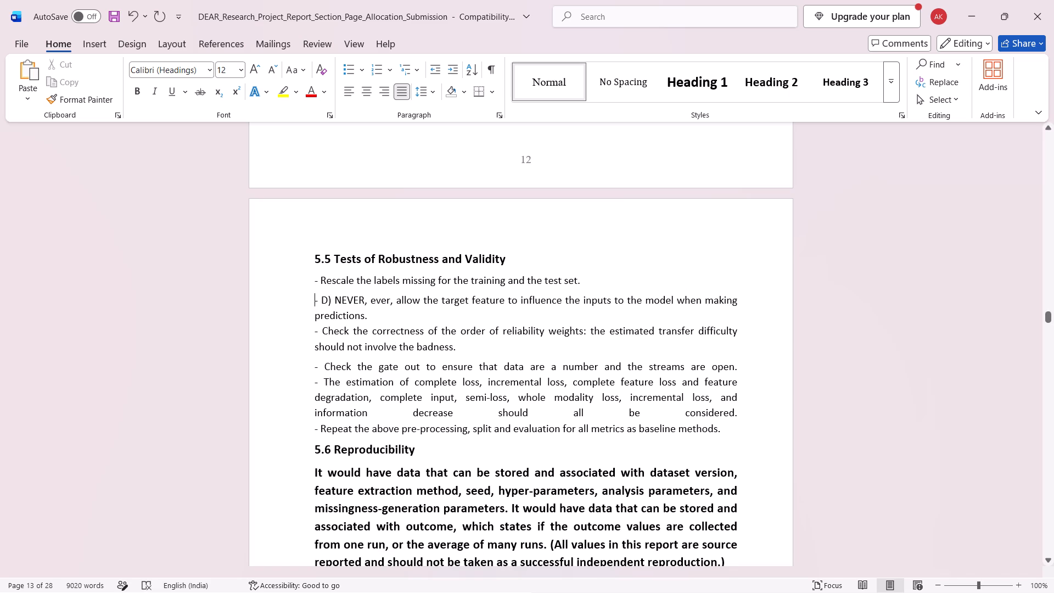
pyautogui.click(743, 417)
pyautogui.press('Return')
pyautogui.press('Down')
pyautogui.press('BackSpace')
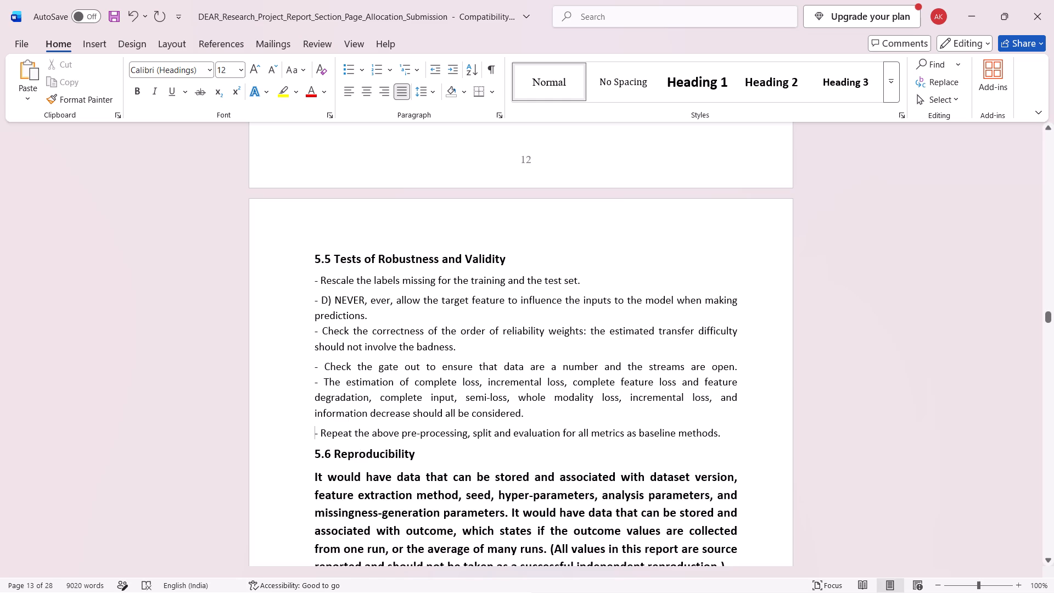
# Delete the stray "D)" before "NEVER" in the second item of section 5.5.
pyautogui.click(332, 299)
pyautogui.press('Right')
pyautogui.press('BackSpace')
pyautogui.press('BackSpace')
pyautogui.press('BackSpace')
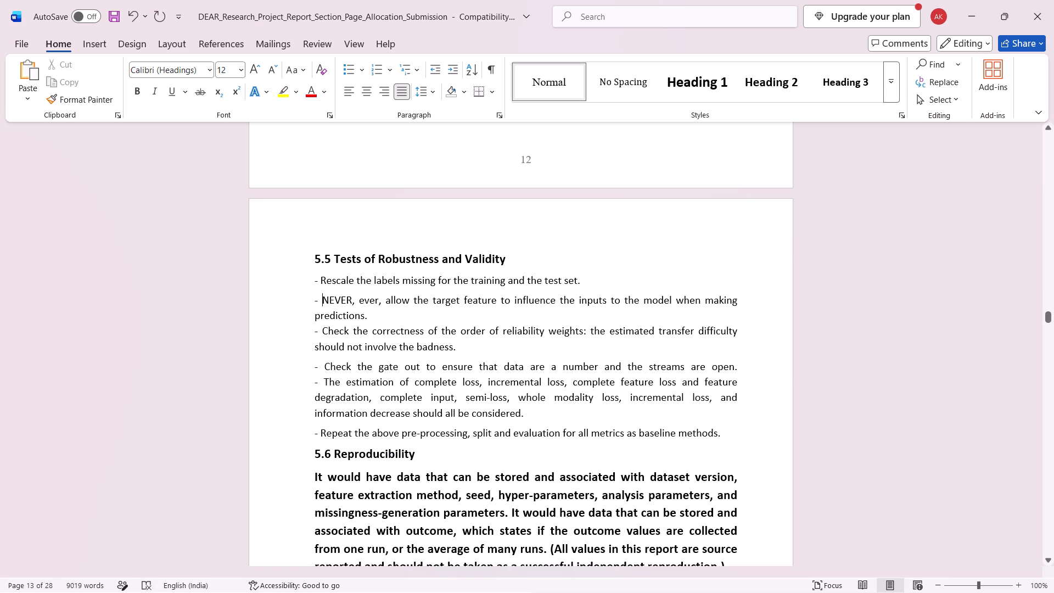
# Remove the bold from the paragraph under 5.6 Reproducibility and set its font size to 12.
pyautogui.scroll(-3, 430, 406)
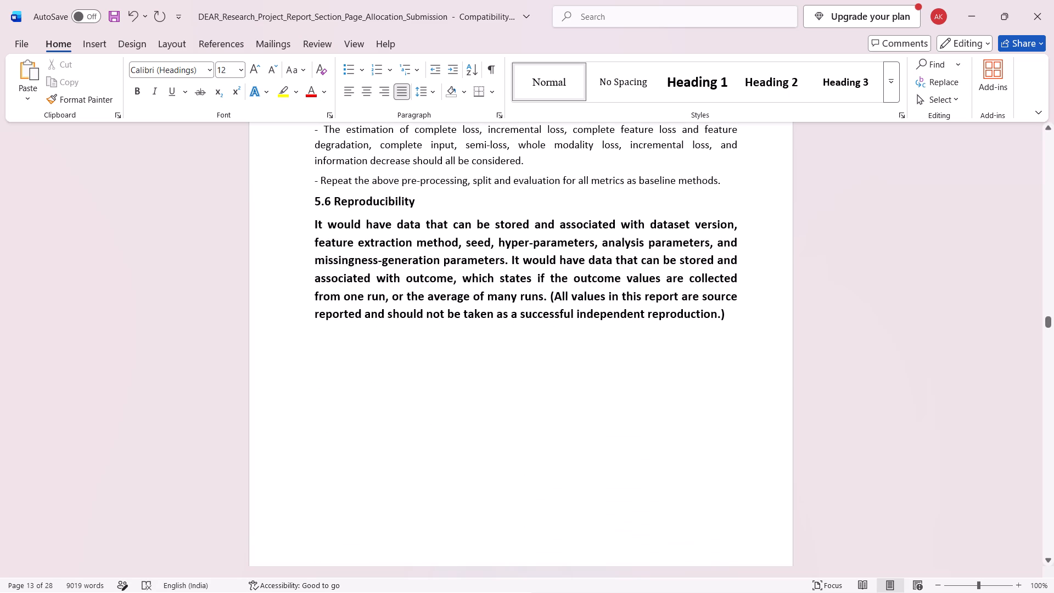
pyautogui.moveTo(733, 309); pyautogui.dragTo(429, 263)
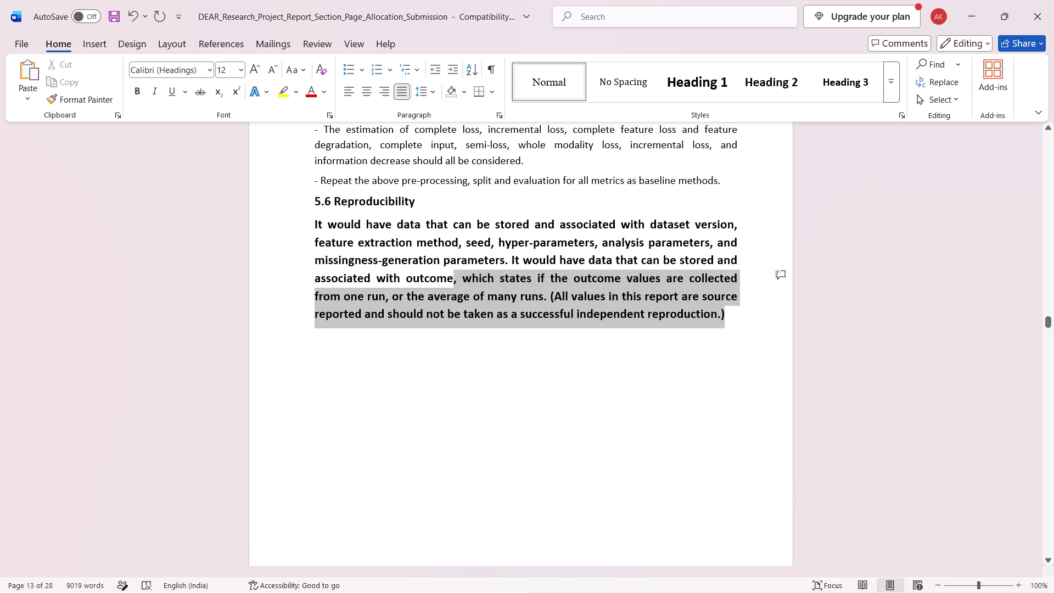
pyautogui.moveTo(429, 263); pyautogui.dragTo(301, 226)
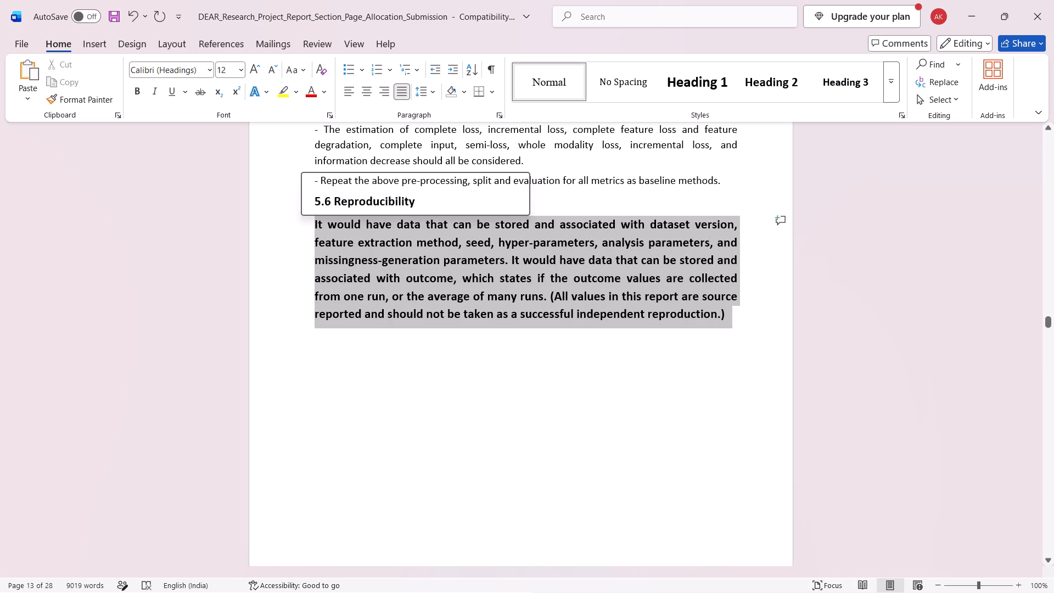
pyautogui.click(315, 199)
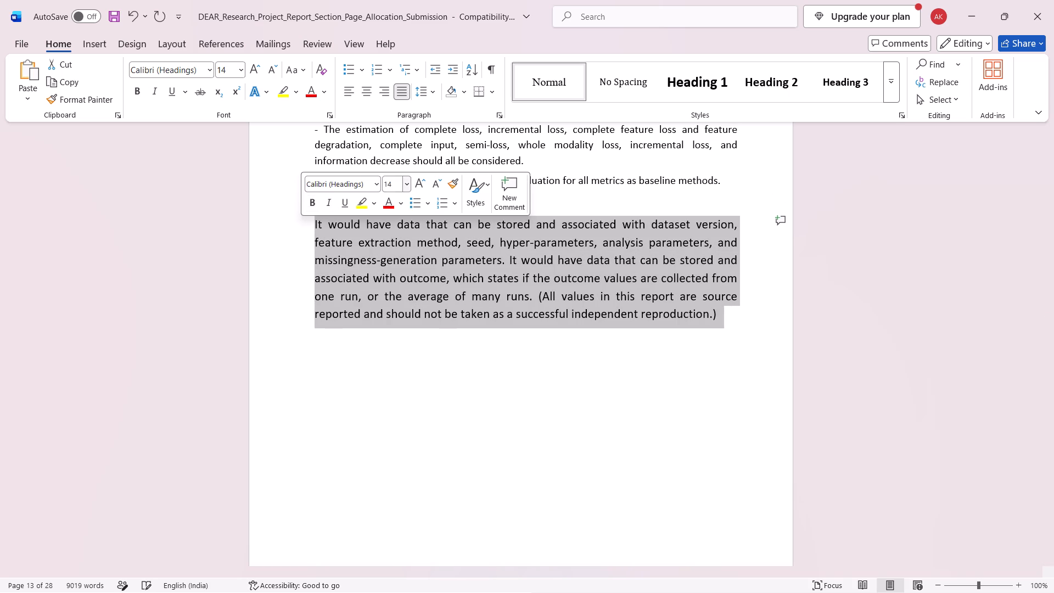
pyautogui.click(407, 184)
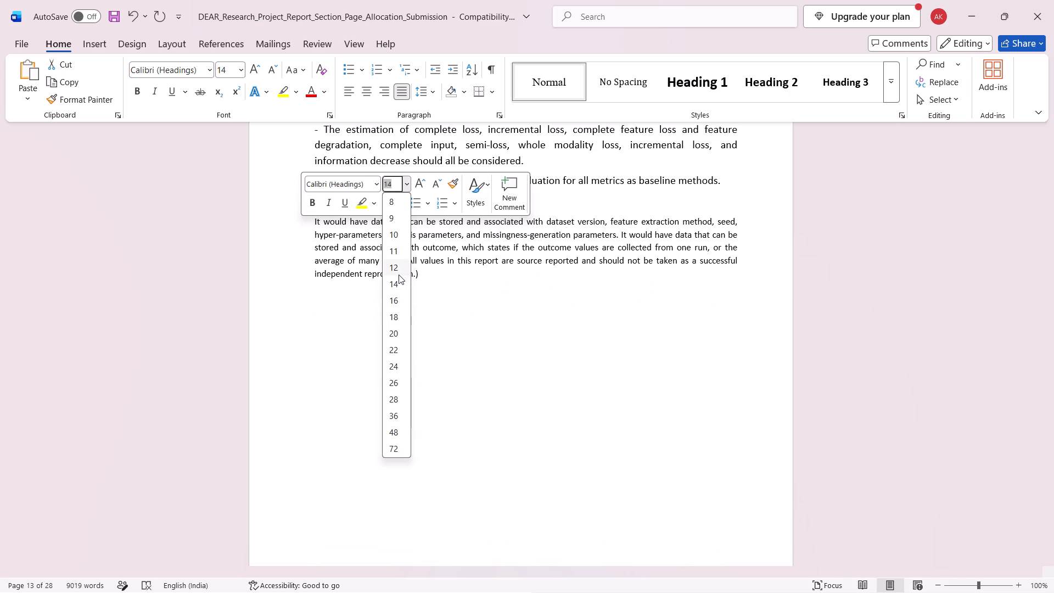
pyautogui.click(399, 275)
pyautogui.click(425, 345)
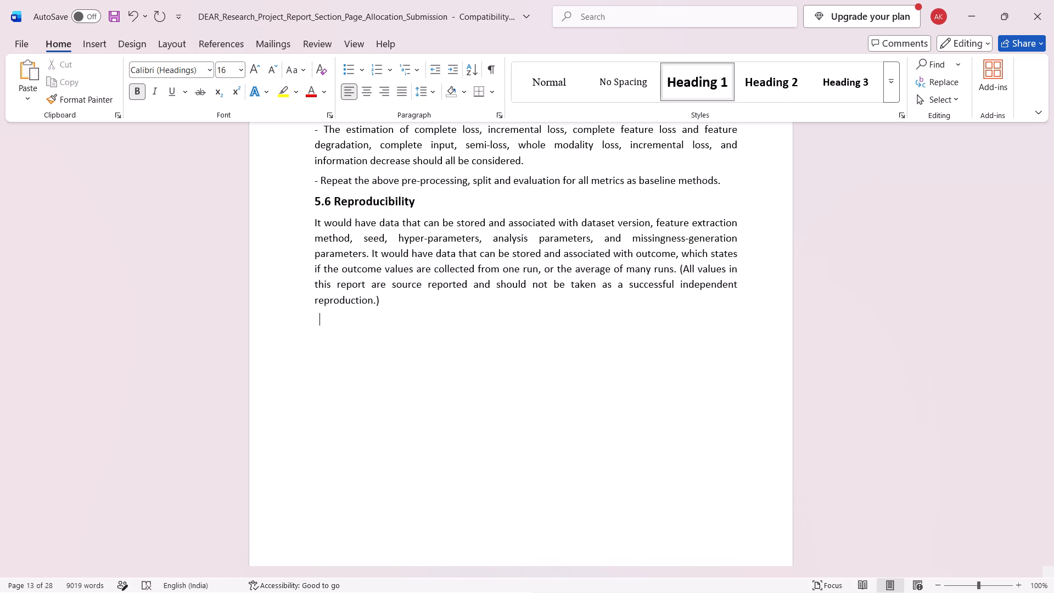
# Capture a screen snip of the system block diagram under heading 6.1.
pyautogui.scroll(-5, 425, 345)
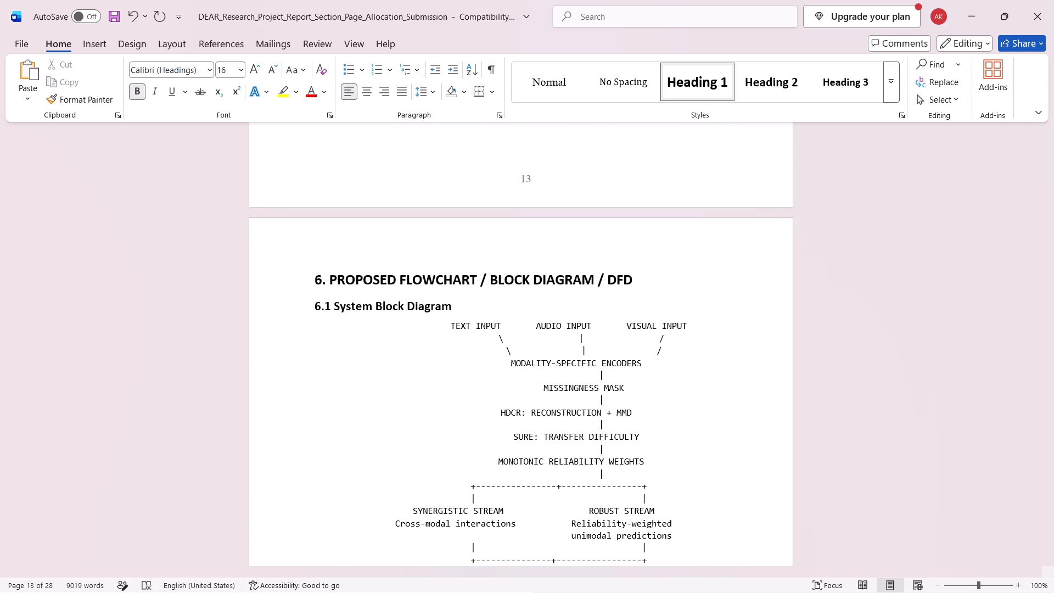
pyautogui.scroll(-1, 425, 345)
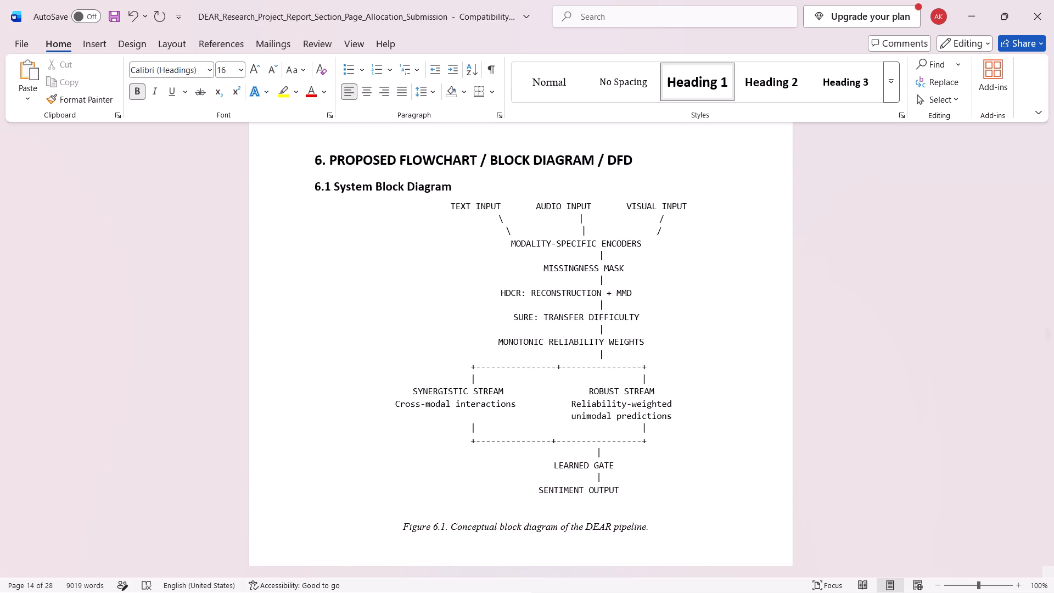
pyautogui.press('Print')
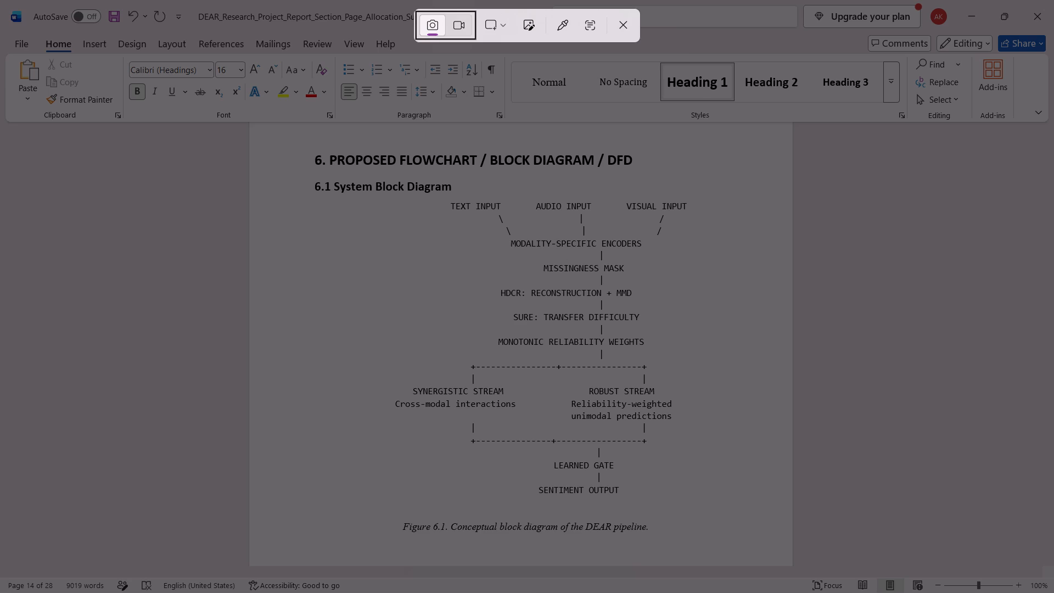
pyautogui.moveTo(319, 193); pyautogui.dragTo(689, 359)
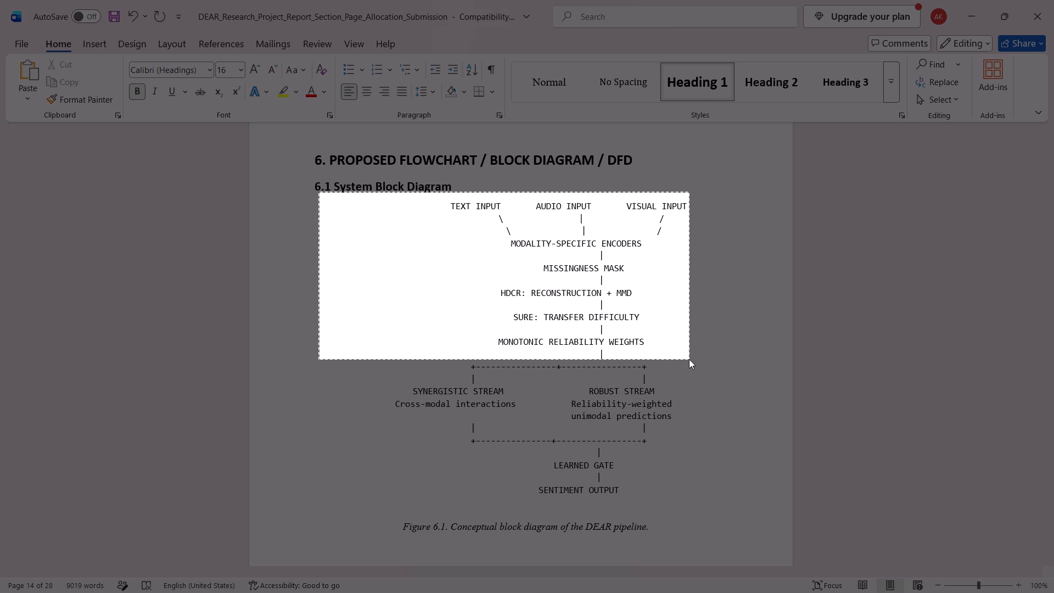
pyautogui.moveTo(689, 359); pyautogui.dragTo(759, 524)
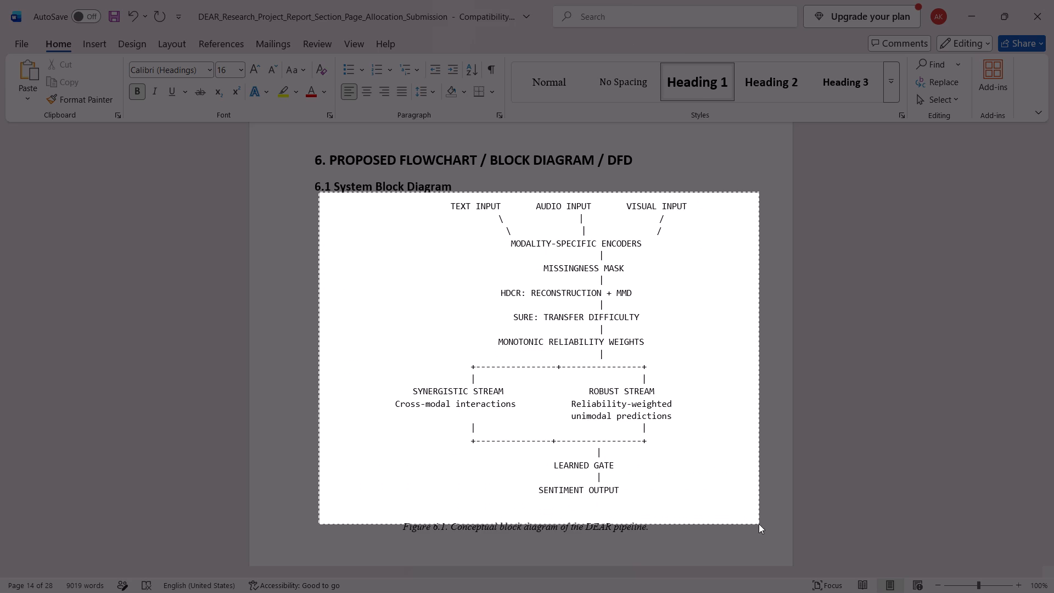
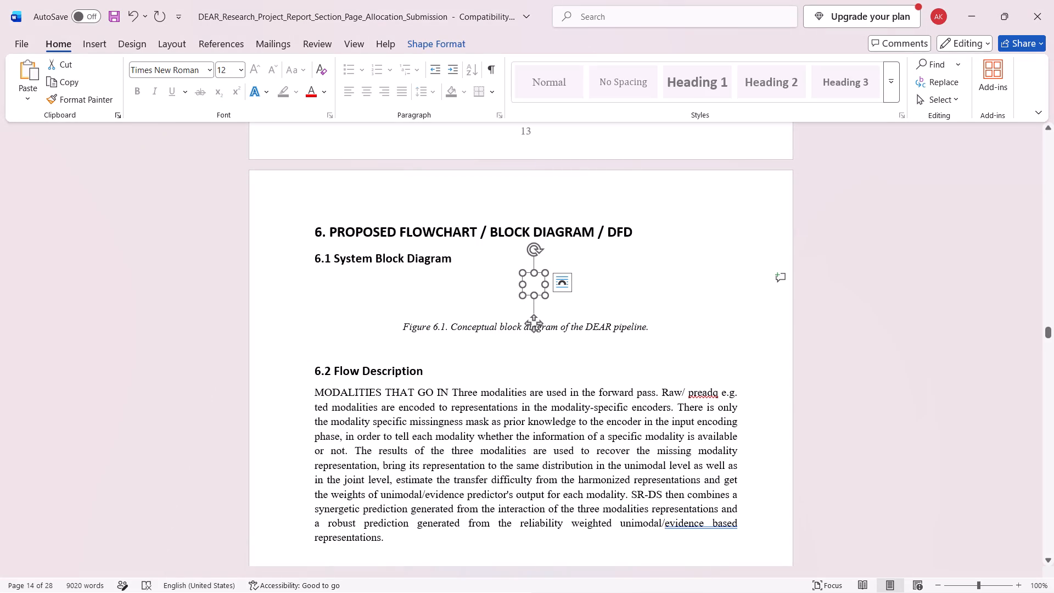
pyautogui.click(536, 281)
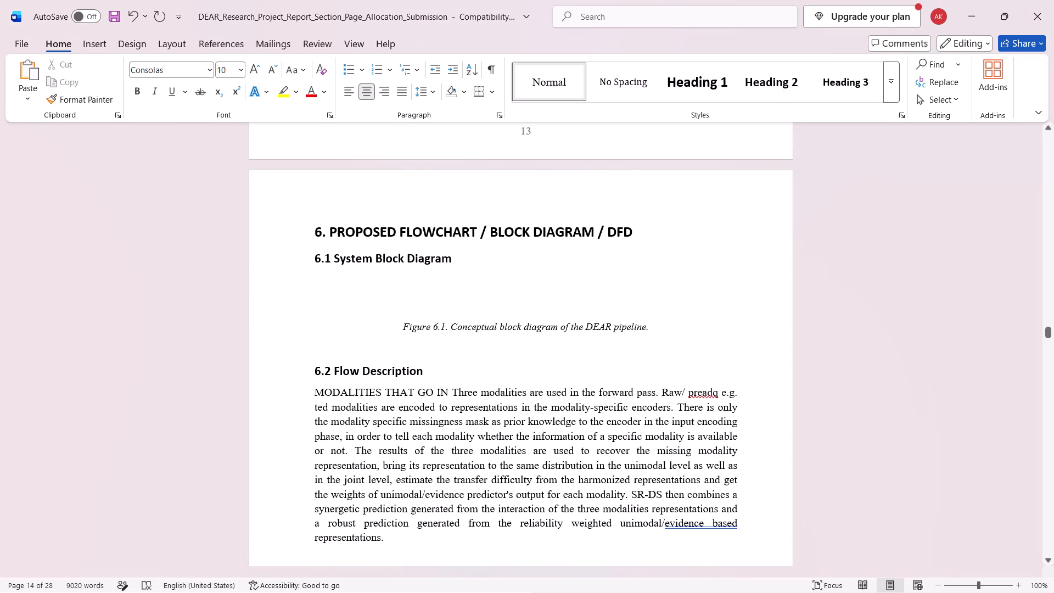
pyautogui.click(480, 286)
pyautogui.hotkey('ctrl', 'v')
pyautogui.click(514, 303)
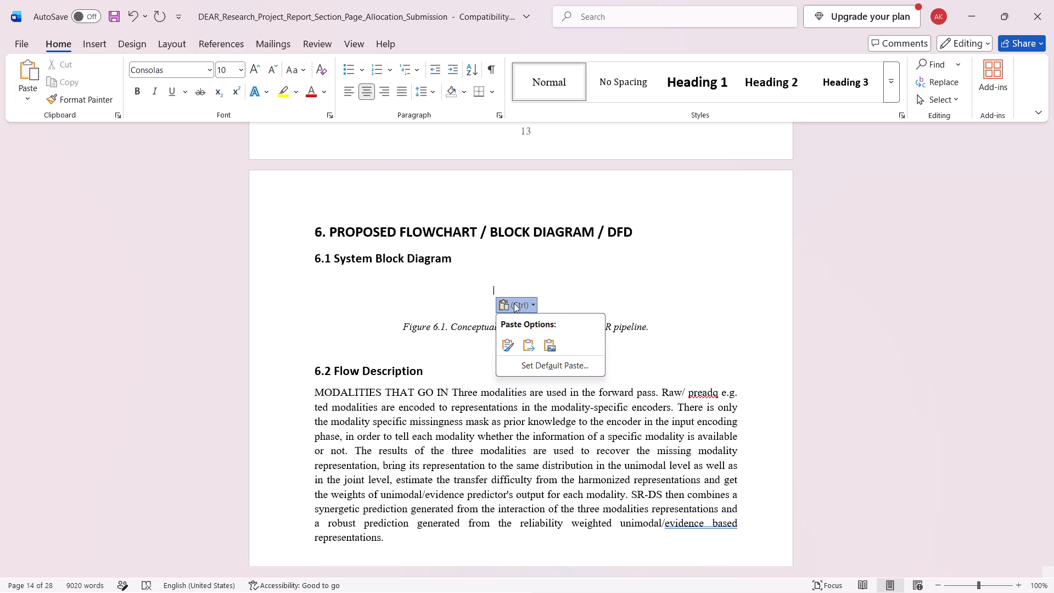
pyautogui.click(550, 346)
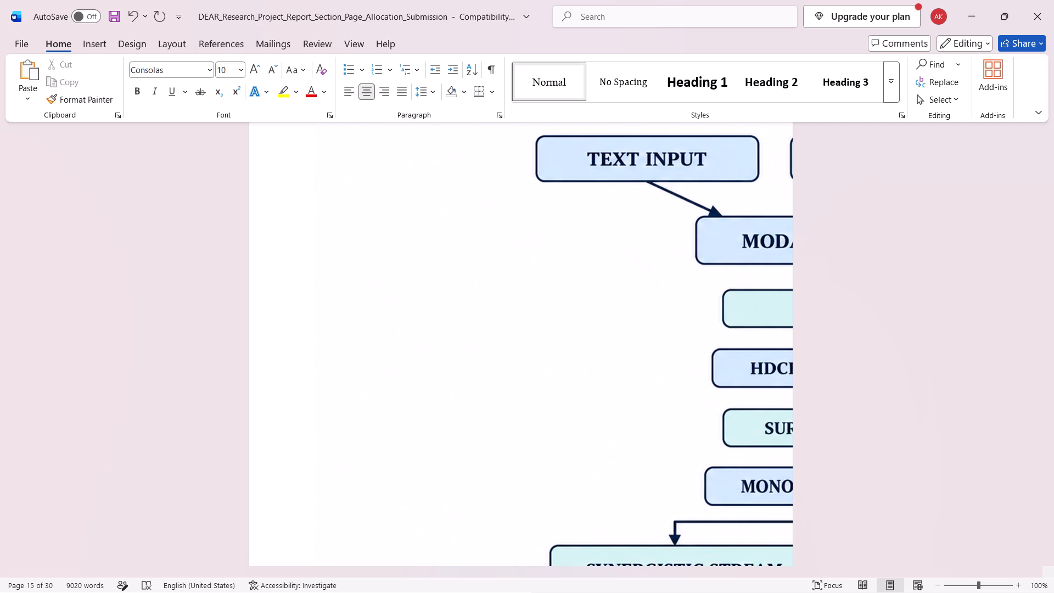
# Narrow the pasted flow diagram picture horizontally until its whole width fits on the page.
pyautogui.click(549, 348)
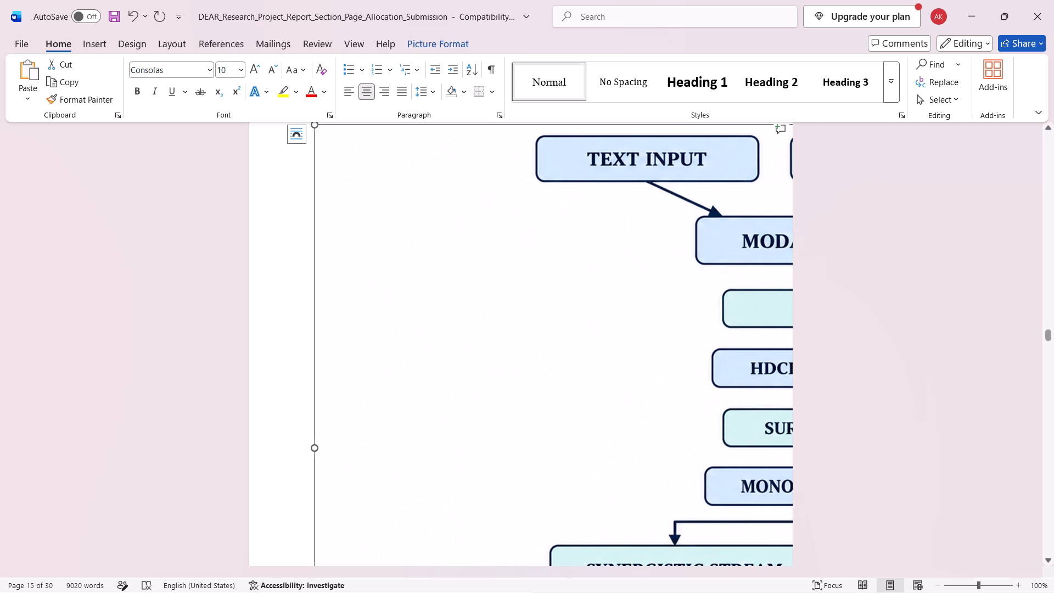
pyautogui.keyDown('ctrl'); pyautogui.scroll(-4, 474, 233); pyautogui.keyUp('ctrl')
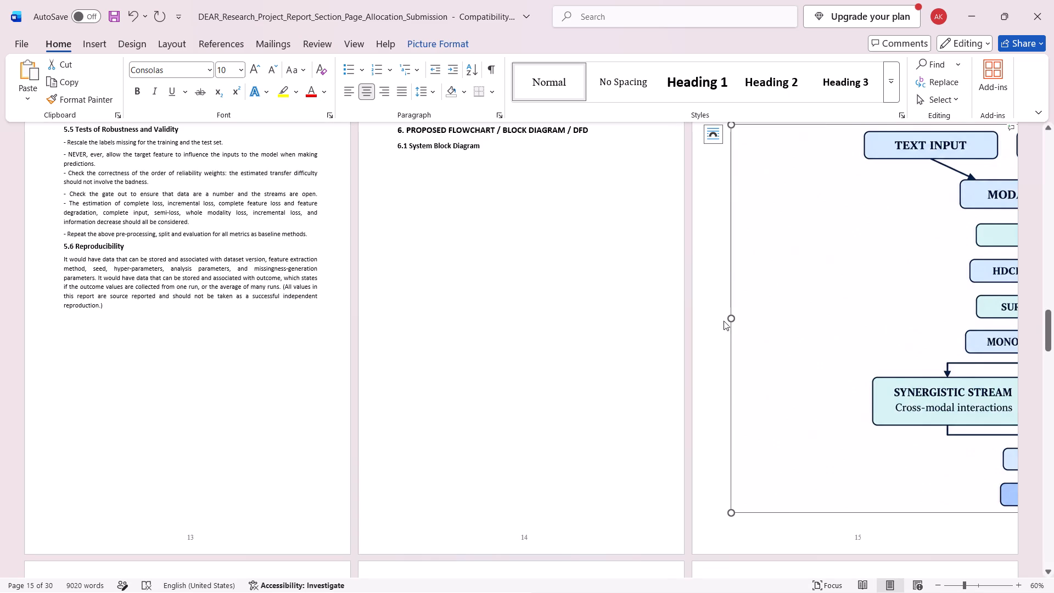
pyautogui.moveTo(728, 316); pyautogui.dragTo(987, 332)
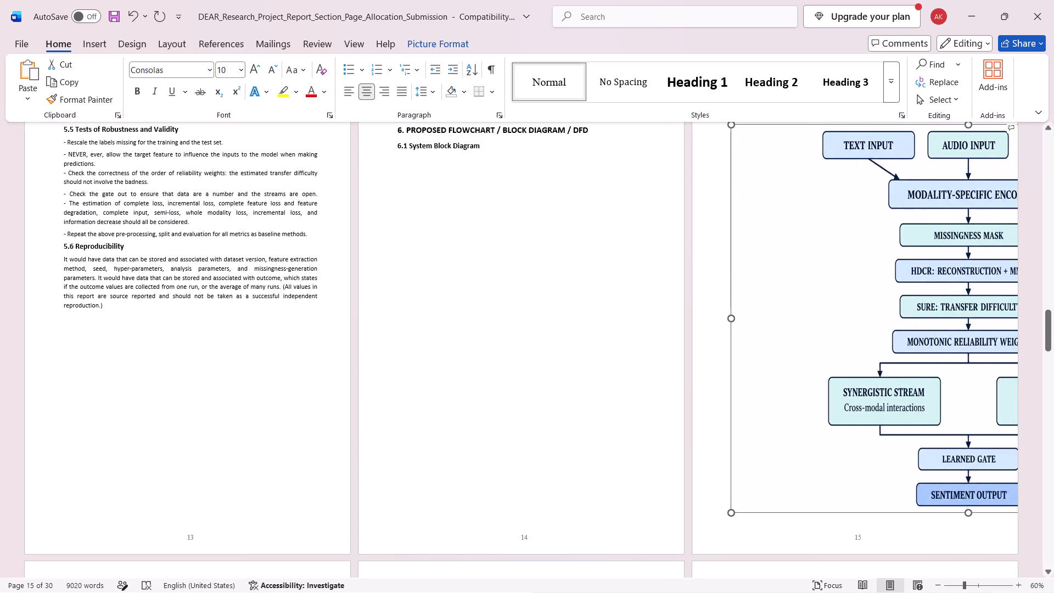
pyautogui.moveTo(987, 332); pyautogui.dragTo(1053, 338)
pyautogui.keyDown('ctrl'); pyautogui.scroll(6, 562, 309); pyautogui.keyUp('ctrl')
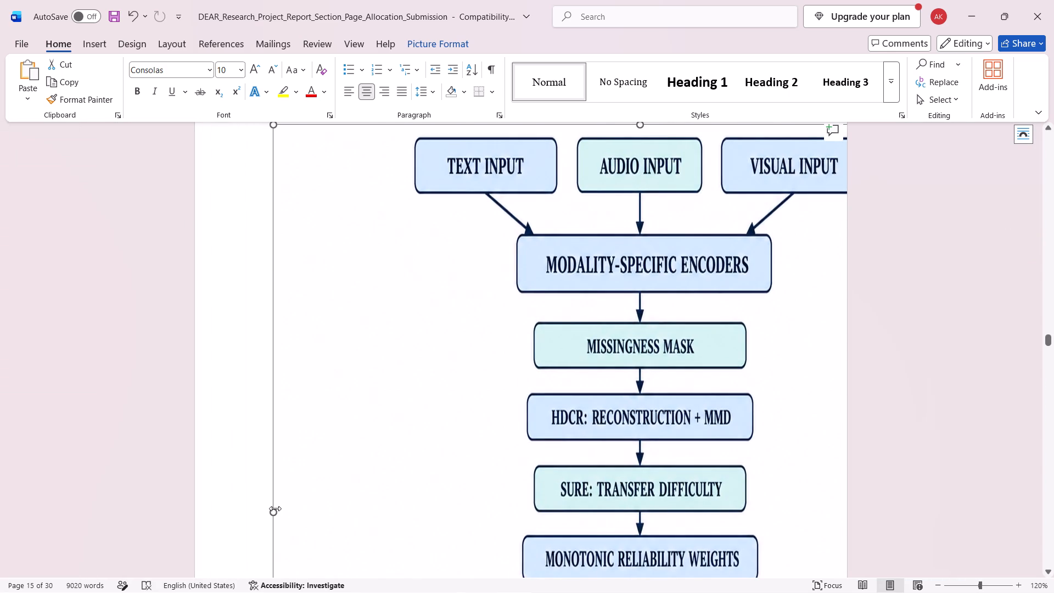
pyautogui.moveTo(273, 511); pyautogui.dragTo(498, 497)
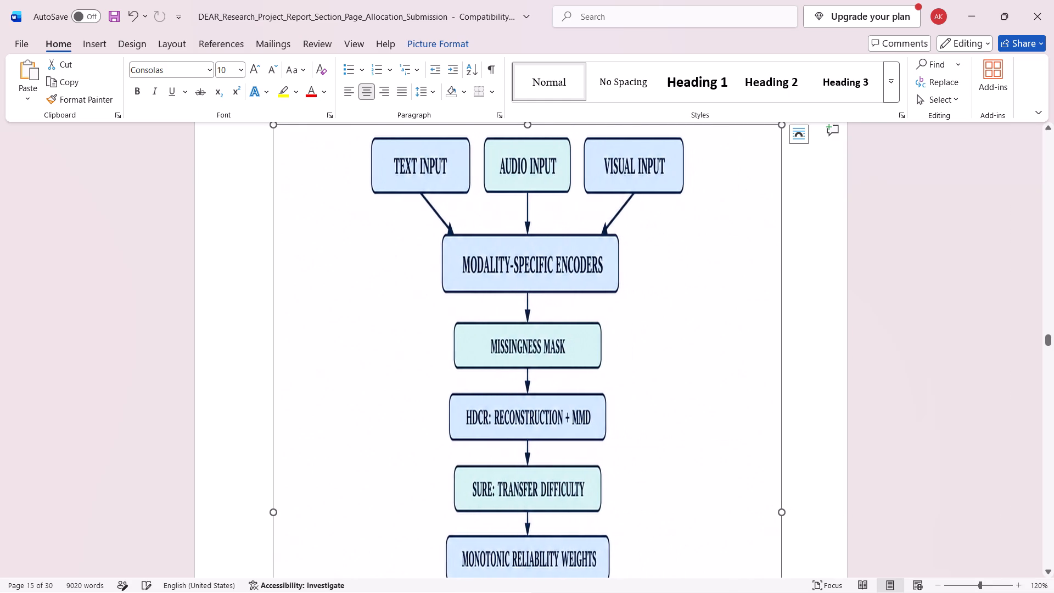
# Reduce the flow diagram picture's height so the Figure 6.1 caption and the 6.2 Flow Description section move up onto its page.
pyautogui.scroll(-6, 498, 497)
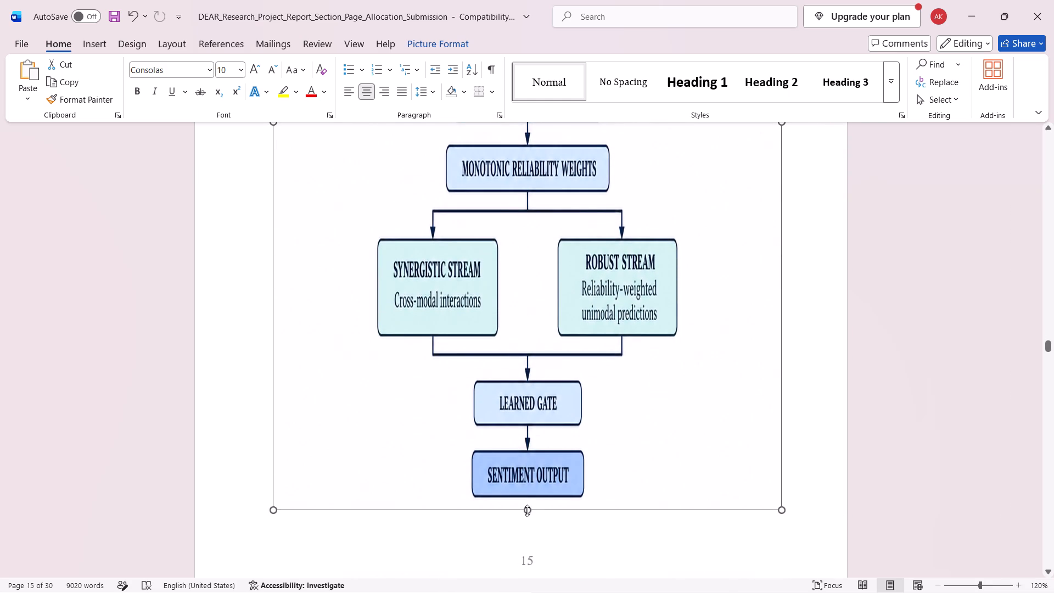
pyautogui.moveTo(525, 511); pyautogui.dragTo(526, 316)
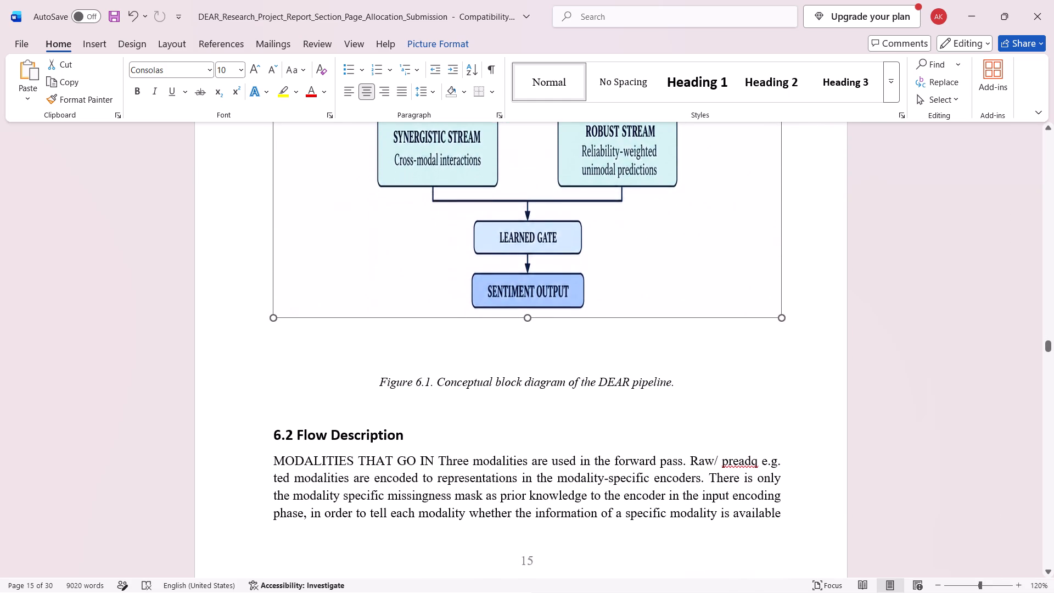
pyautogui.moveTo(526, 316); pyautogui.dragTo(527, 244)
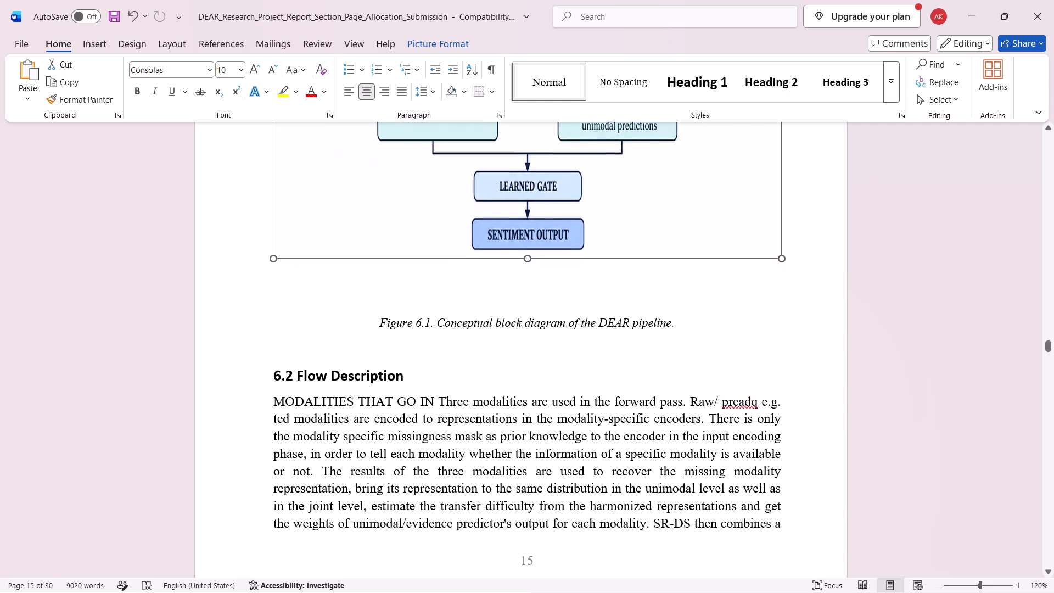
pyautogui.moveTo(527, 244); pyautogui.dragTo(532, 171)
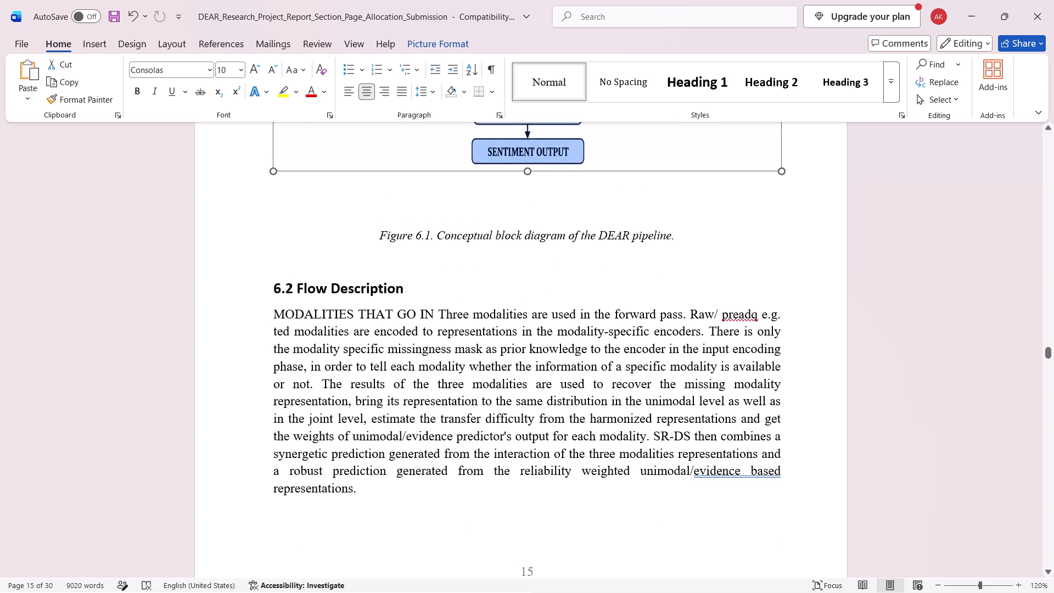
pyautogui.moveTo(532, 171); pyautogui.dragTo(533, 181)
pyautogui.scroll(3, 533, 181)
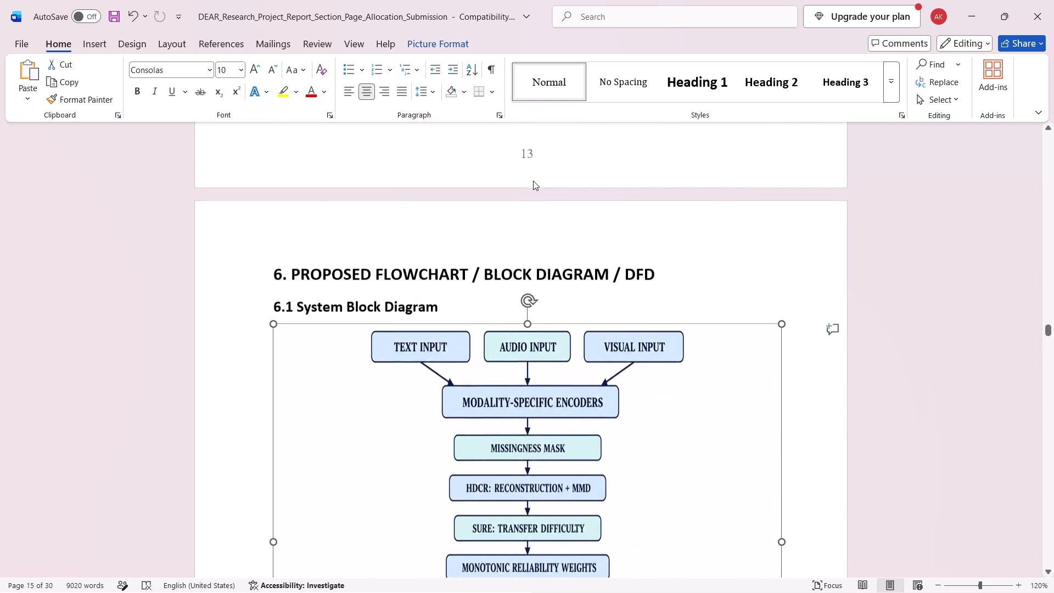
pyautogui.keyDown('ctrl'); pyautogui.scroll(-3, 532, 304); pyautogui.keyUp('ctrl')
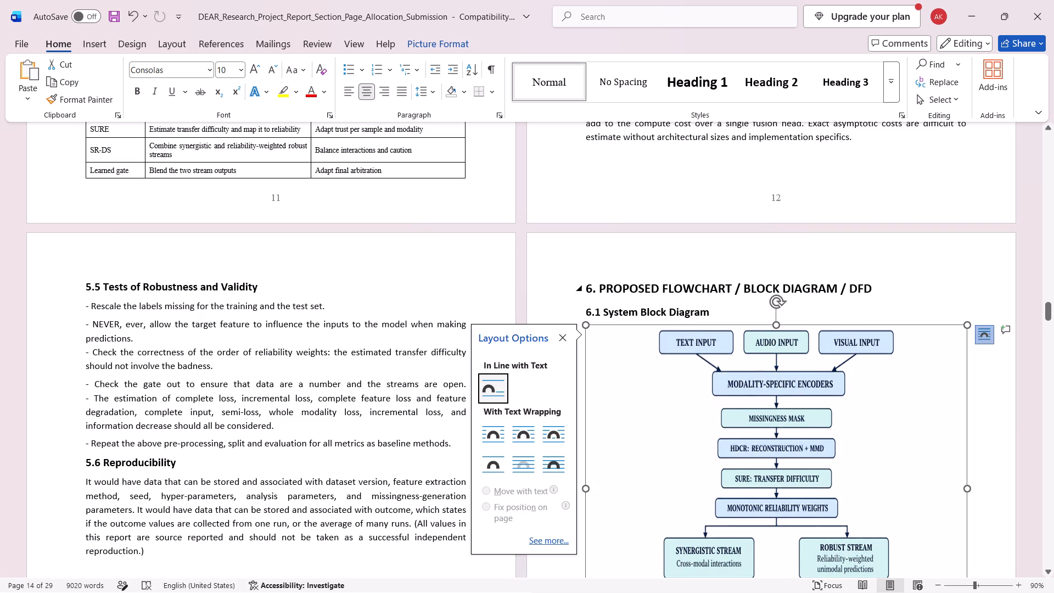
pyautogui.keyDown('ctrl'); pyautogui.scroll(1, 835, 296); pyautogui.keyUp('ctrl')
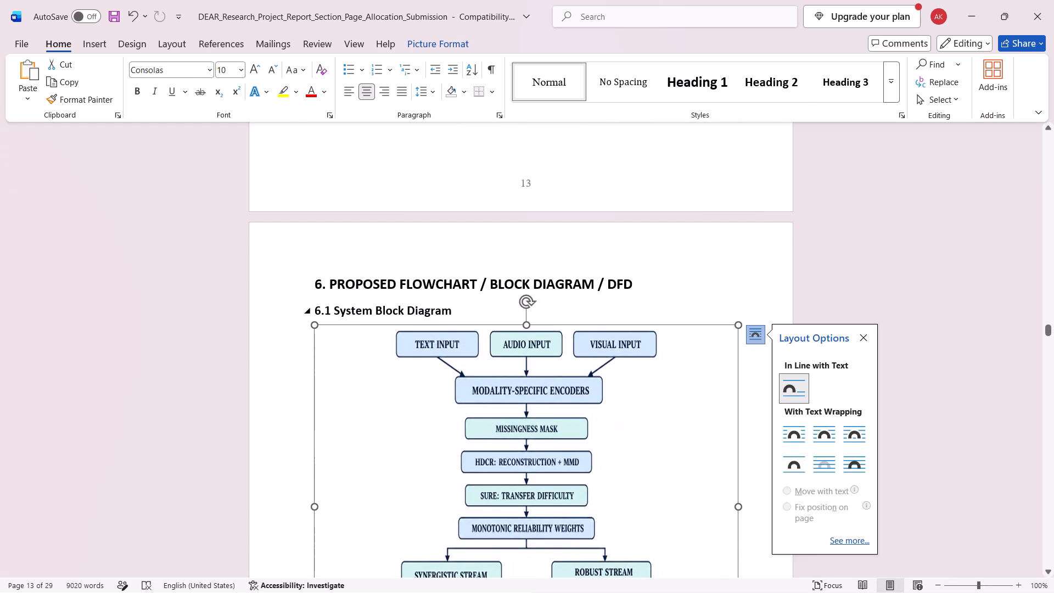
pyautogui.click(683, 307)
# Center the section heading "6. PROPOSED FLOWCHART / BLOCK DIAGRAM / DFD".
pyautogui.scroll(-2, 601, 357)
pyautogui.hscroll(1, 601, 357)
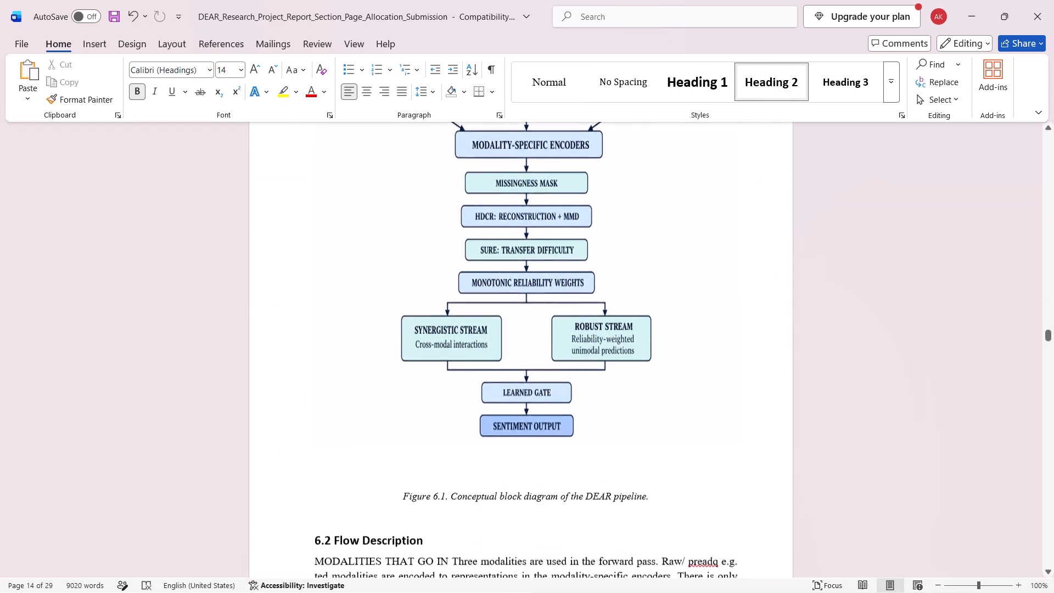
pyautogui.hscroll(2, 601, 357)
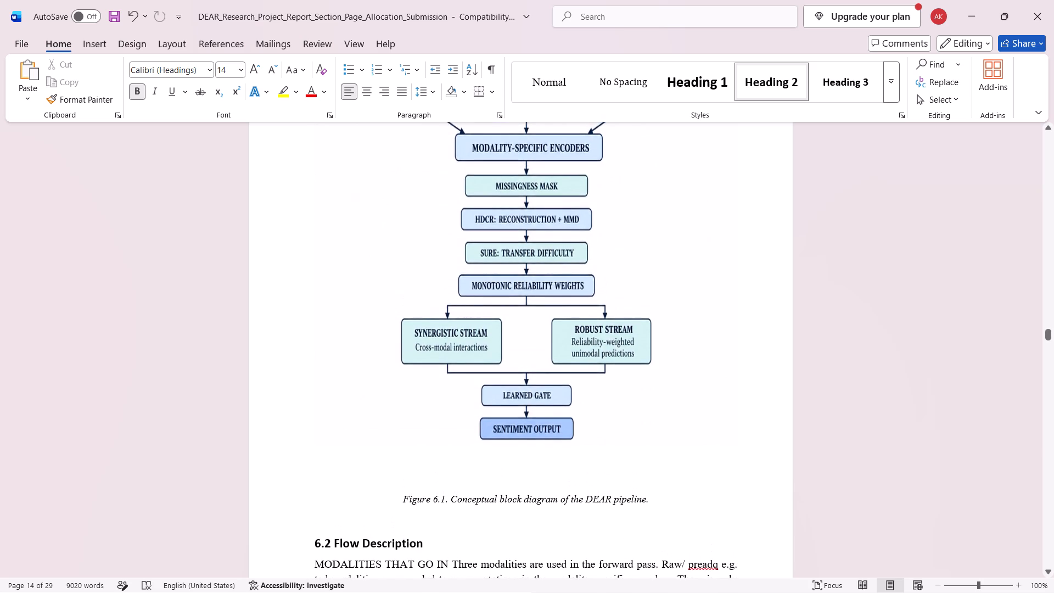
pyautogui.scroll(3, 481, 466)
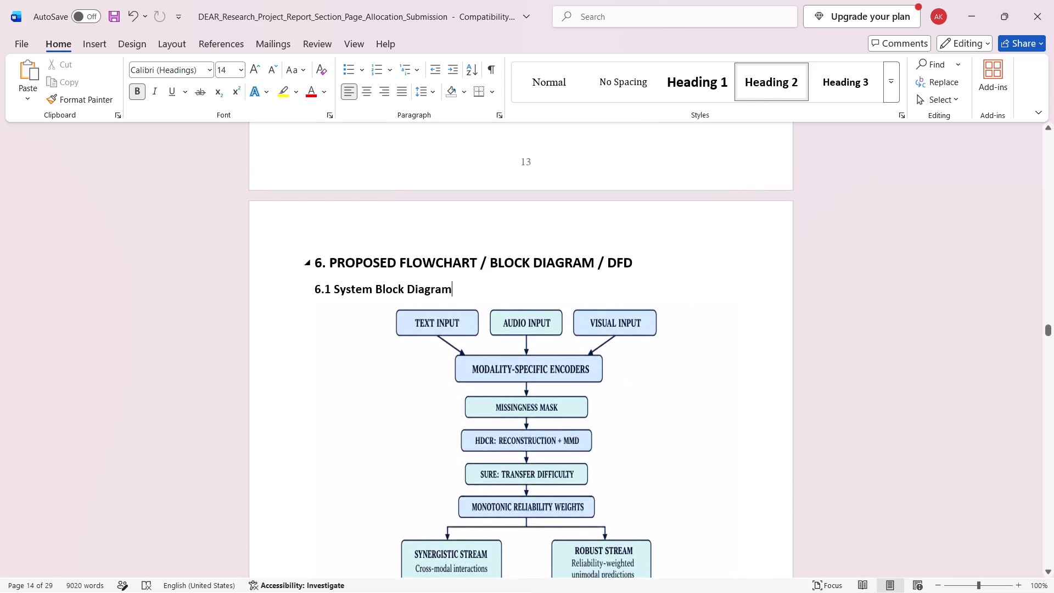
pyautogui.moveTo(639, 259); pyautogui.dragTo(374, 271)
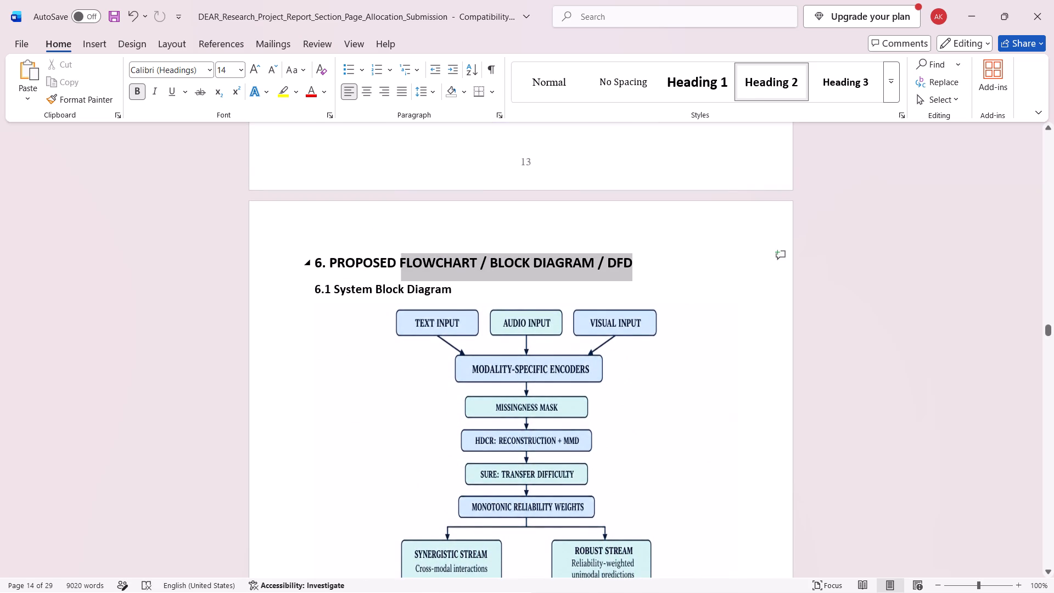
pyautogui.moveTo(374, 271); pyautogui.dragTo(312, 261)
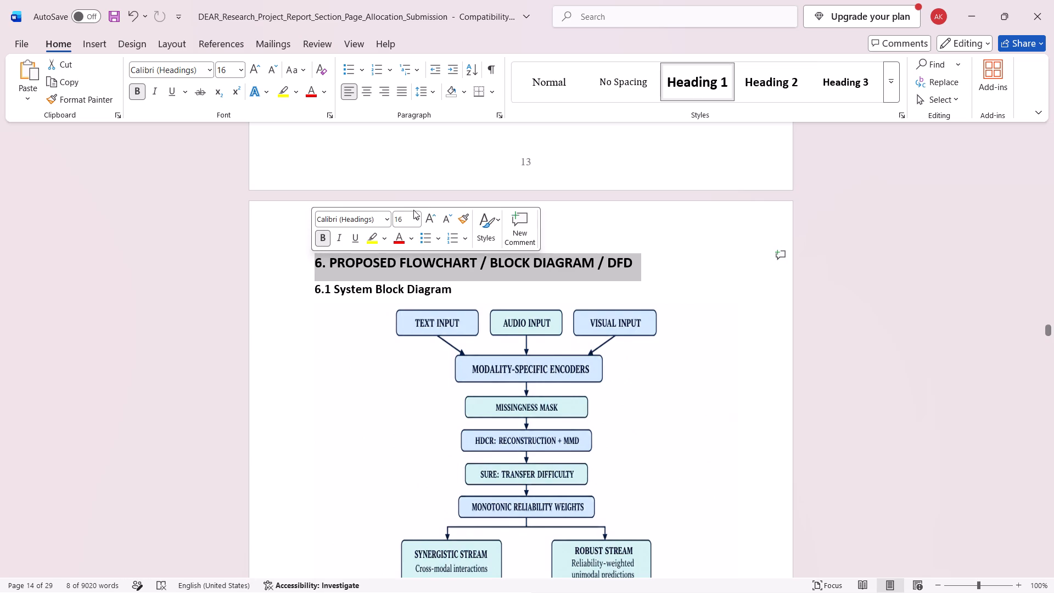
pyautogui.click(360, 93)
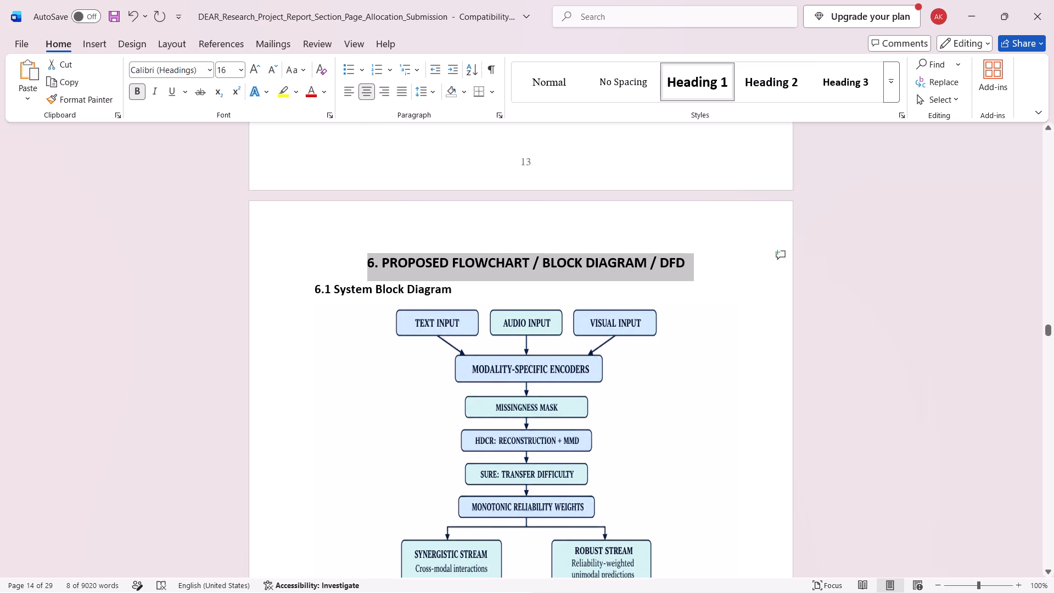
pyautogui.click(456, 285)
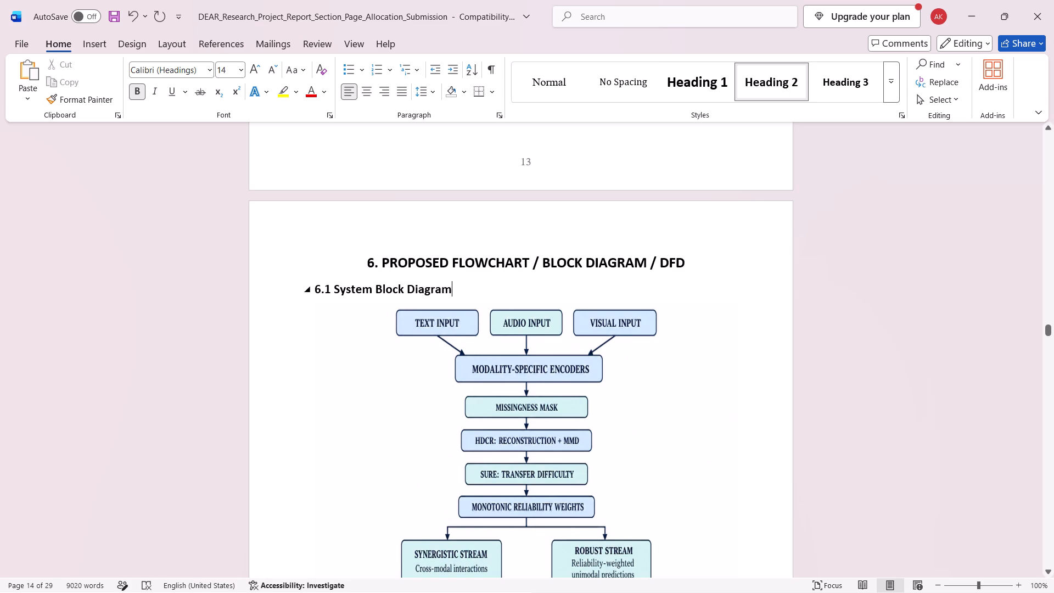
# Remove italics from the Figure 6.1 caption and set its font size to 12.
pyautogui.scroll(-3, 474, 381)
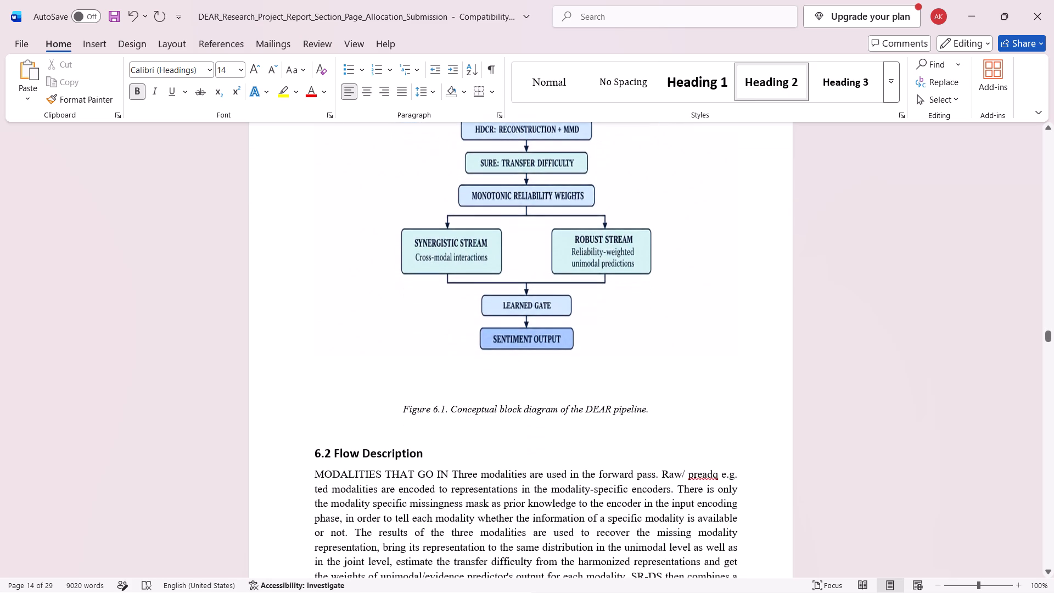
pyautogui.moveTo(654, 408); pyautogui.dragTo(413, 404)
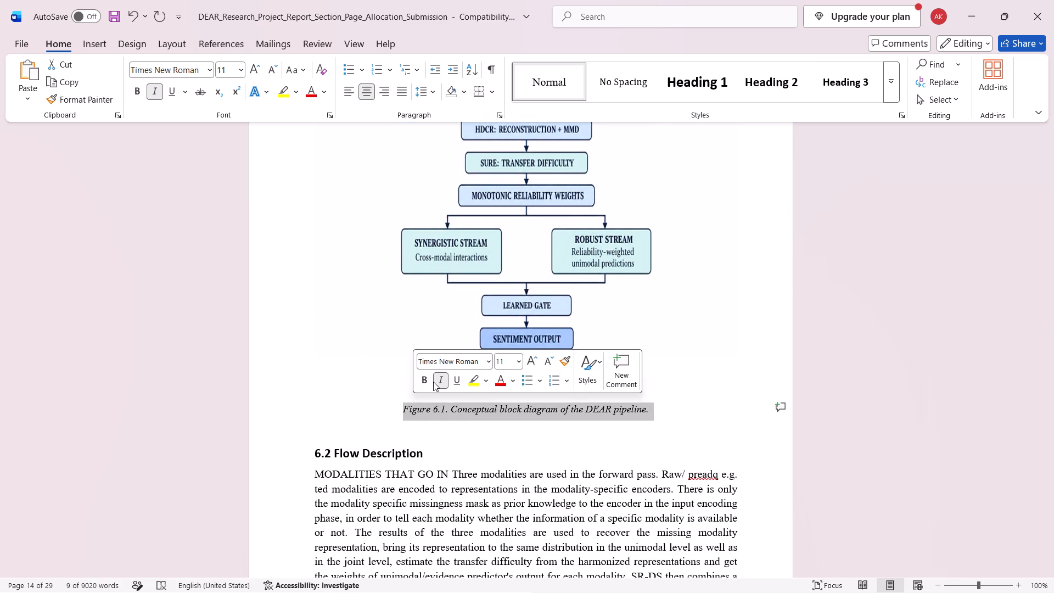
pyautogui.click(433, 382)
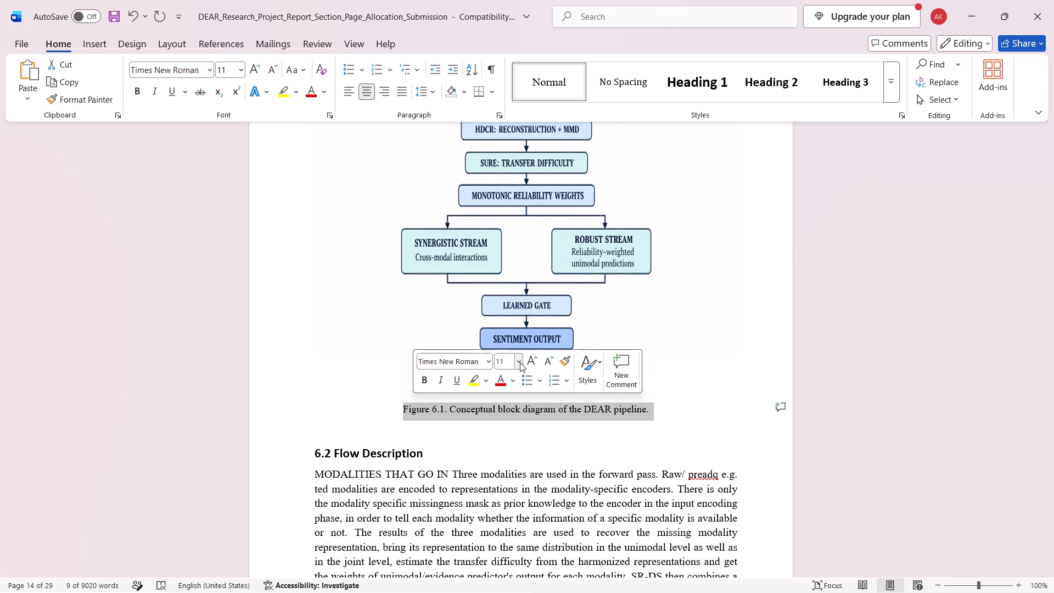
pyautogui.click(520, 362)
pyautogui.click(504, 163)
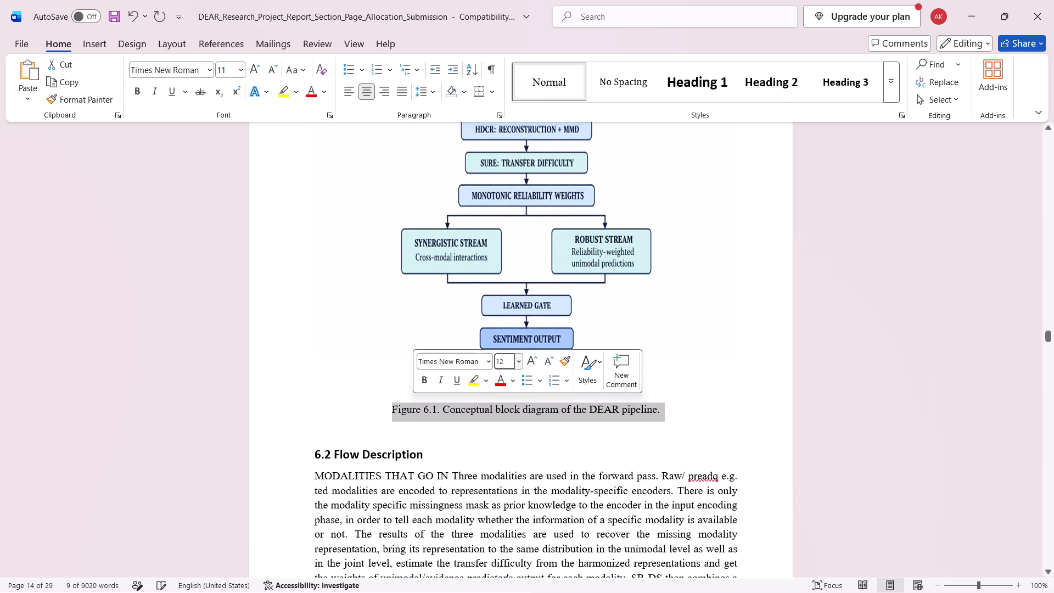
# Shorten the flow diagram picture slightly more so the whole 6.2 paragraph fits on the same page.
pyautogui.scroll(-2, 431, 466)
pyautogui.scroll(1, 431, 466)
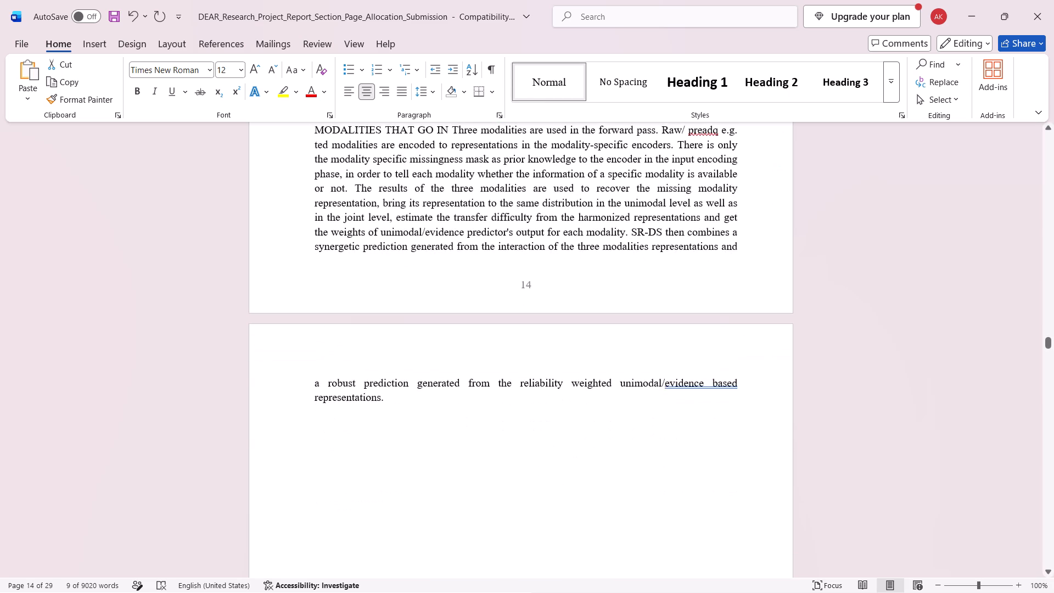
pyautogui.scroll(1, 431, 466)
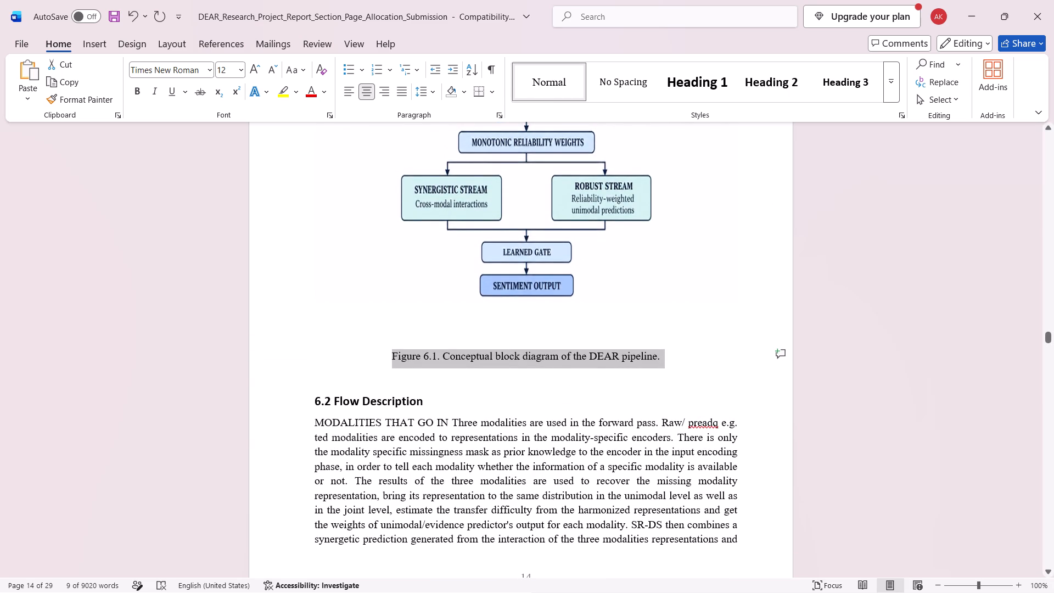
pyautogui.click(512, 280)
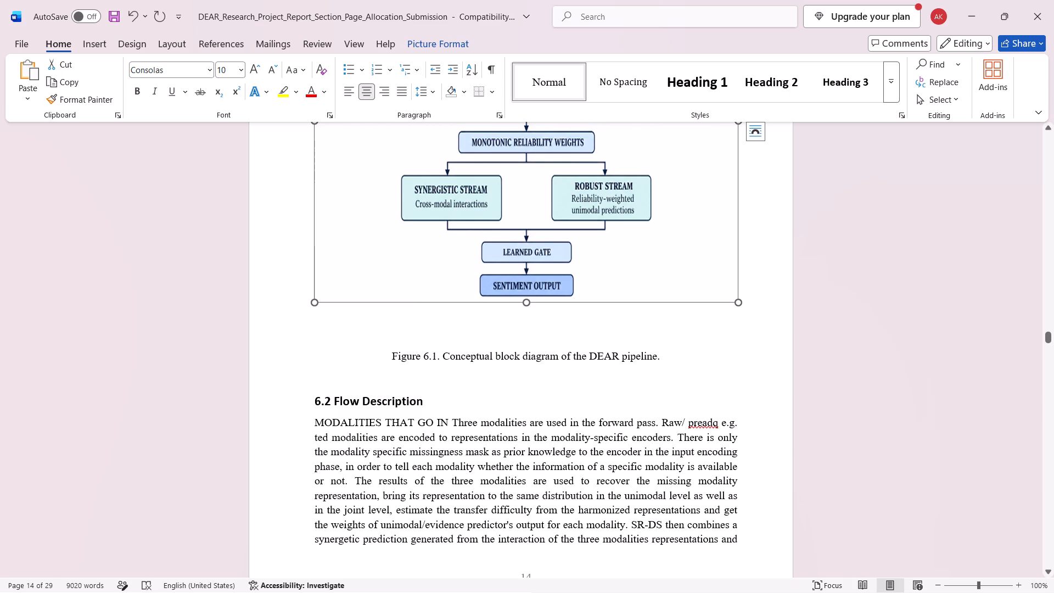
pyautogui.moveTo(526, 302); pyautogui.dragTo(525, 295)
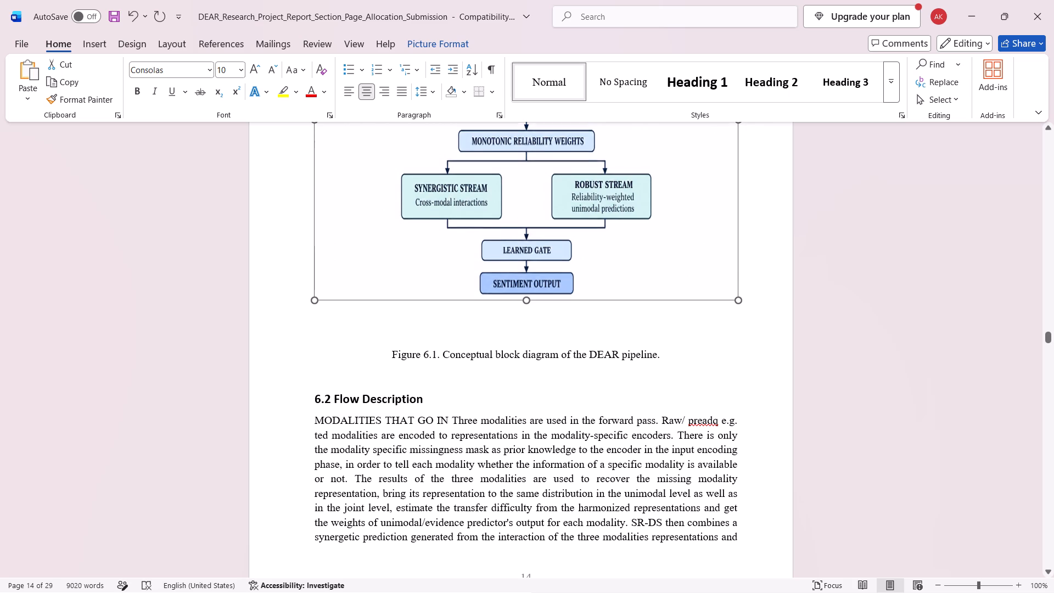
pyautogui.moveTo(525, 295); pyautogui.dragTo(523, 276)
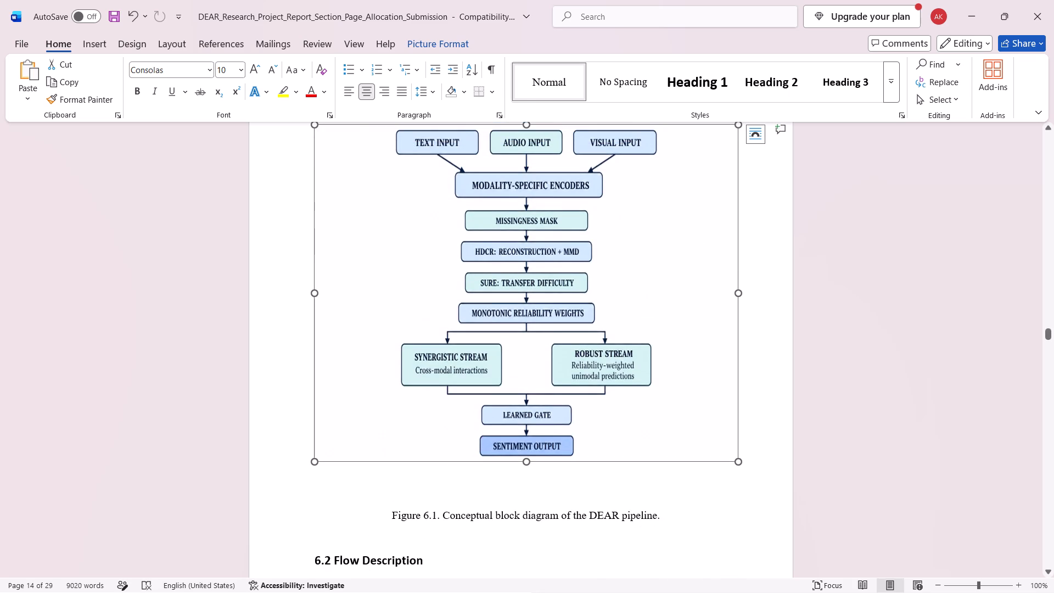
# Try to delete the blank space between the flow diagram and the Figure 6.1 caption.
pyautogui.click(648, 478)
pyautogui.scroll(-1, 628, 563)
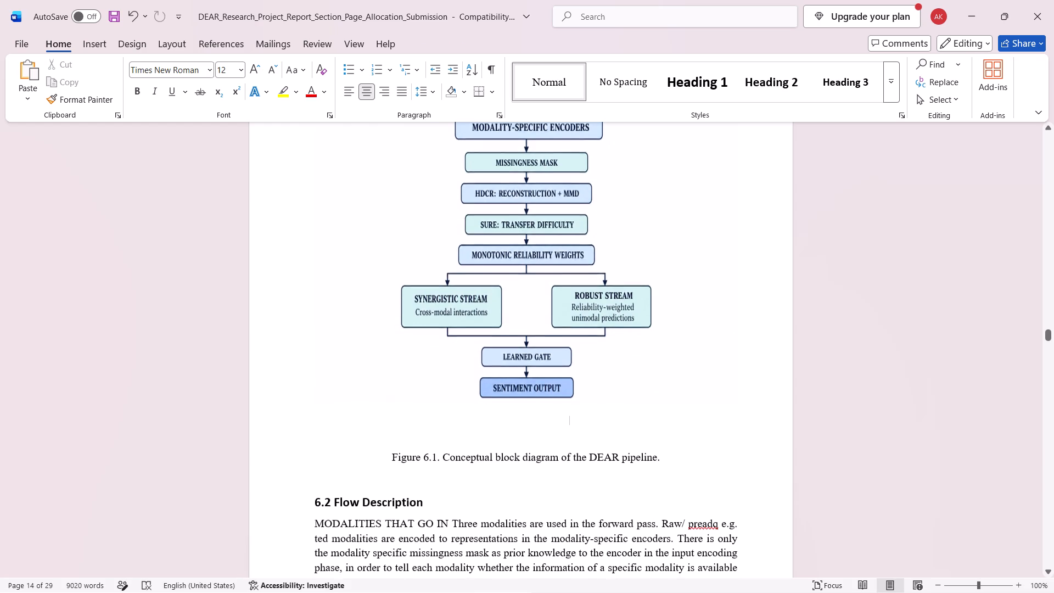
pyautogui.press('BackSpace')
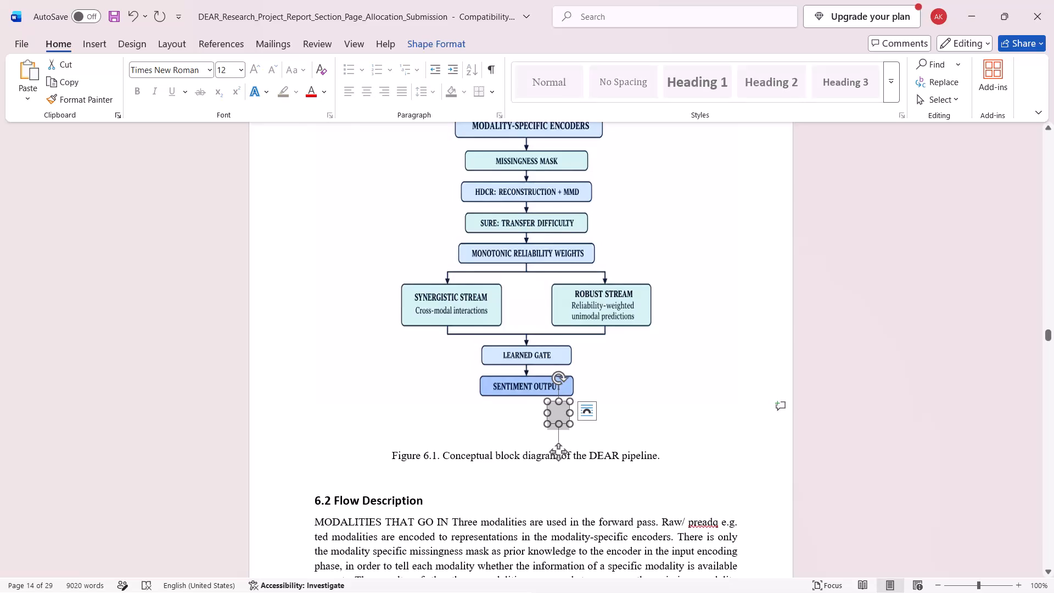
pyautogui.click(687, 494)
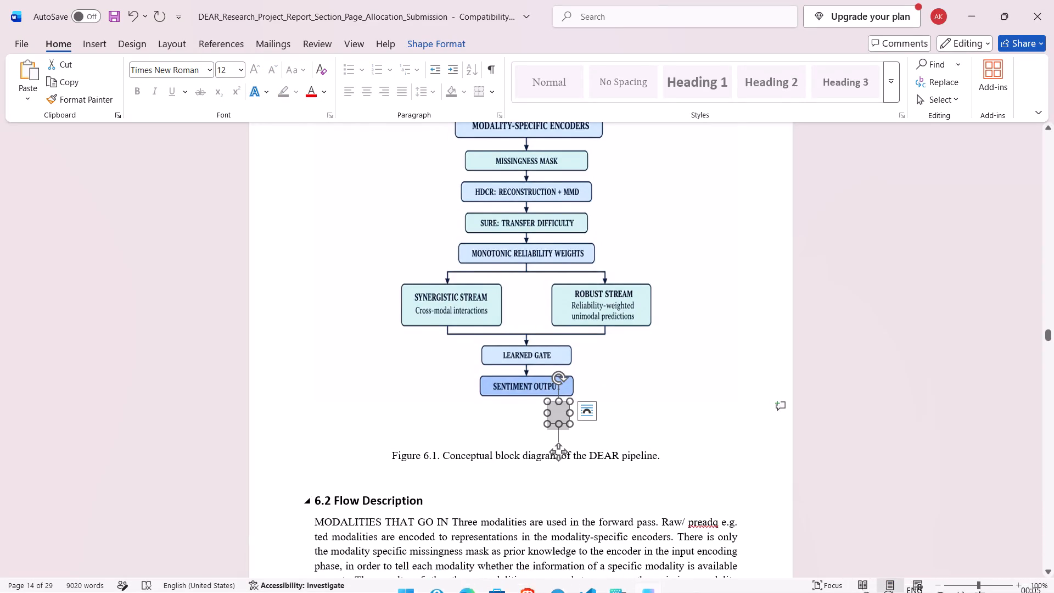
# Delete the blank page before 6.3 Data Flow Diagram: Logical View so the section directly follows the 6.2 page.
pyautogui.scroll(-3, 451, 540)
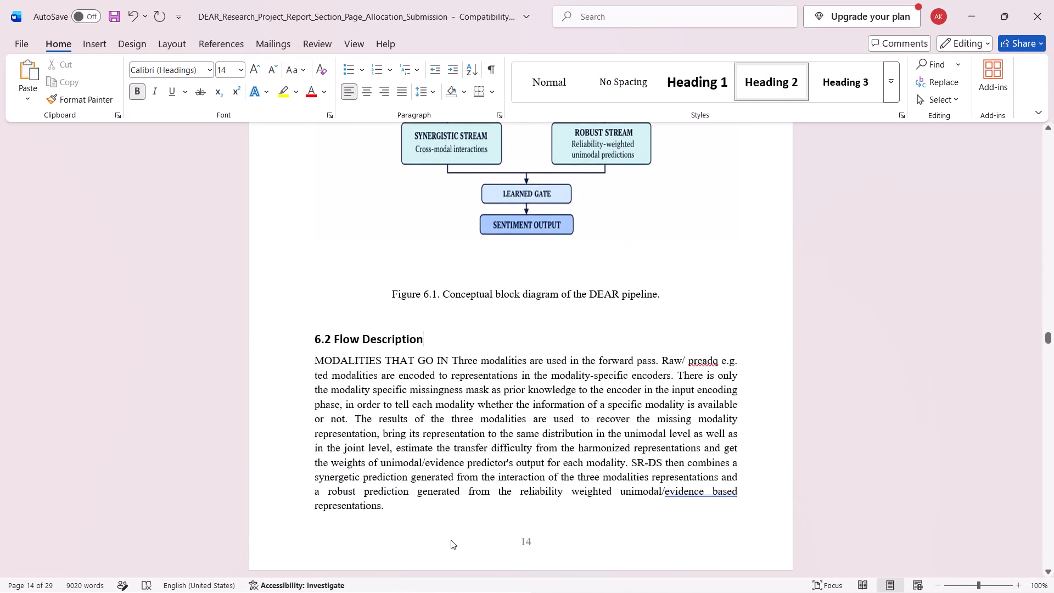
pyautogui.scroll(-6, 451, 540)
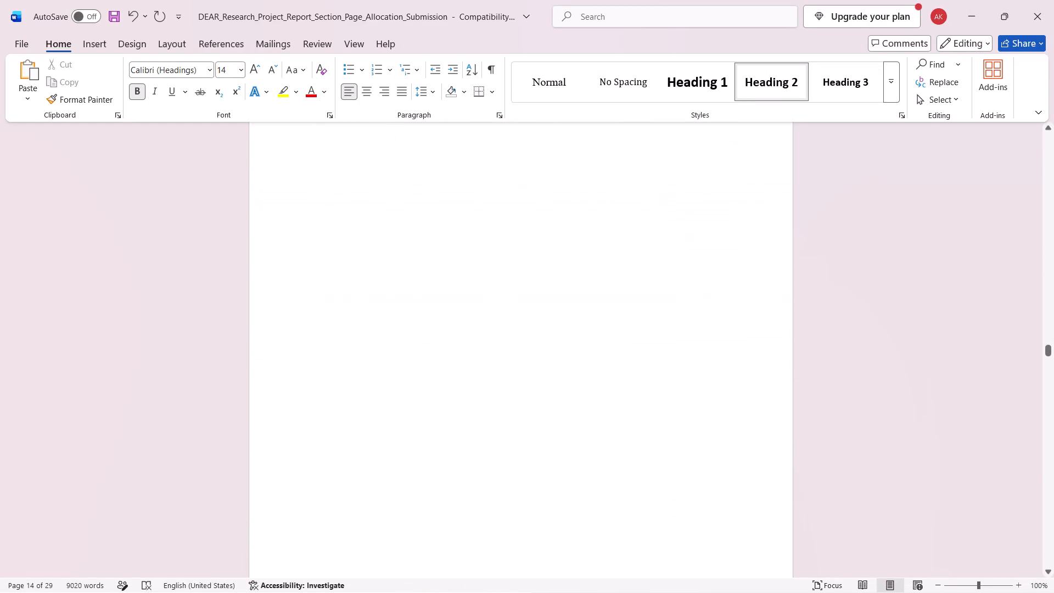
pyautogui.scroll(-3, 483, 489)
pyautogui.scroll(1, 483, 489)
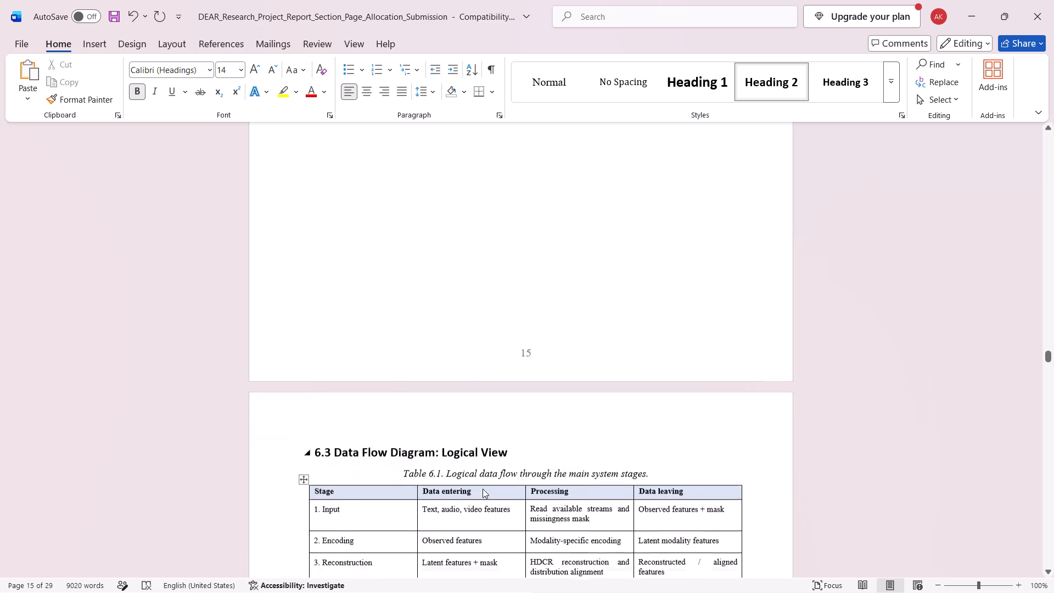
pyautogui.scroll(1, 483, 489)
pyautogui.click(483, 489)
pyautogui.press('BackSpace')
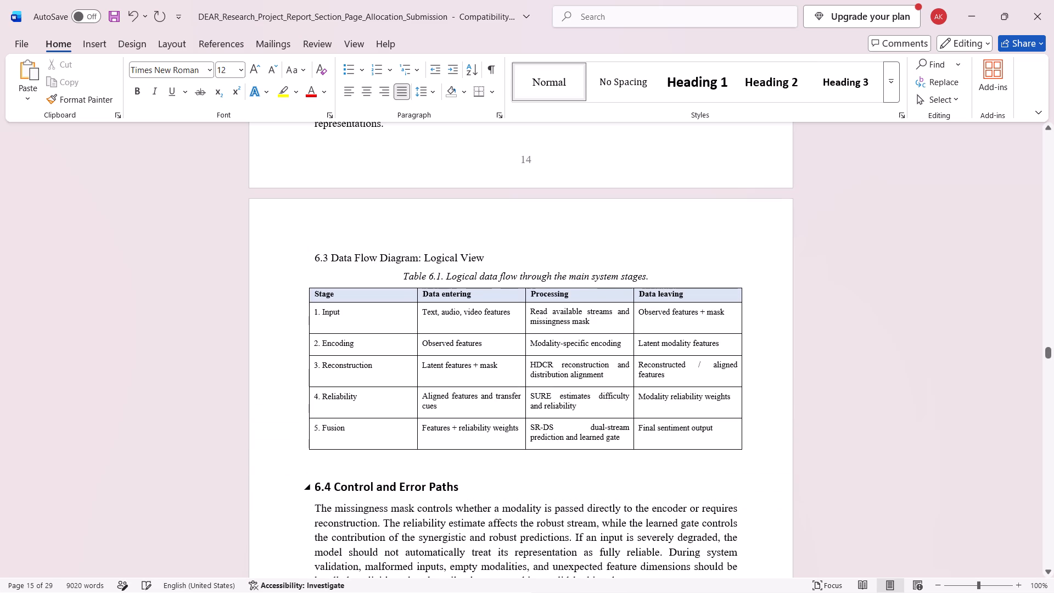
# Make the heading 6.3 Data Flow Diagram: Logical View bold and set its font size to 14.
pyautogui.hscroll(1, 483, 489)
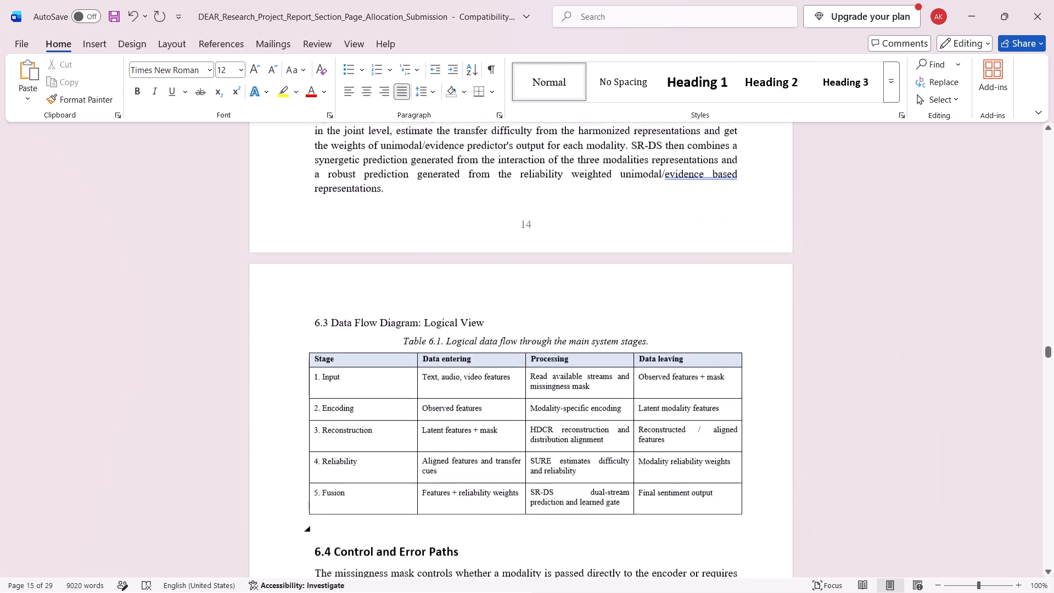
pyautogui.hscroll(1, 483, 489)
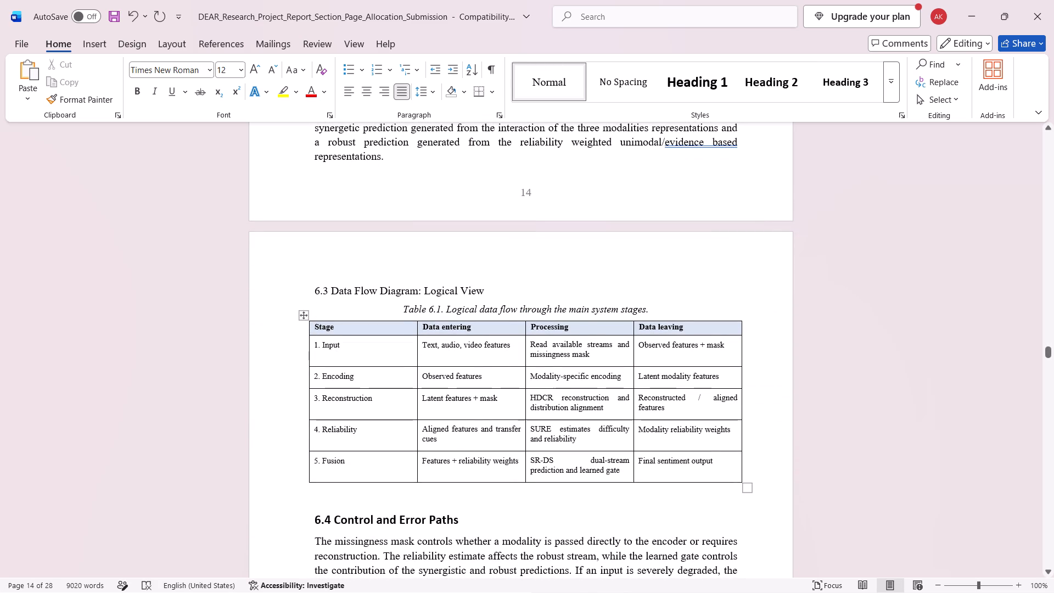
pyautogui.moveTo(484, 288); pyautogui.dragTo(316, 290)
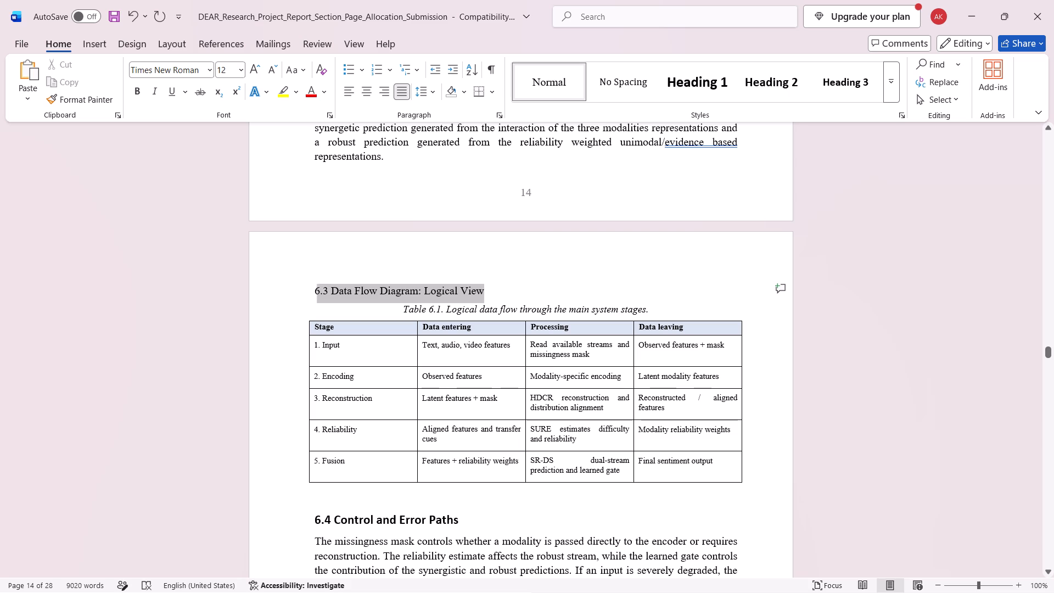
pyautogui.moveTo(316, 290); pyautogui.dragTo(313, 287)
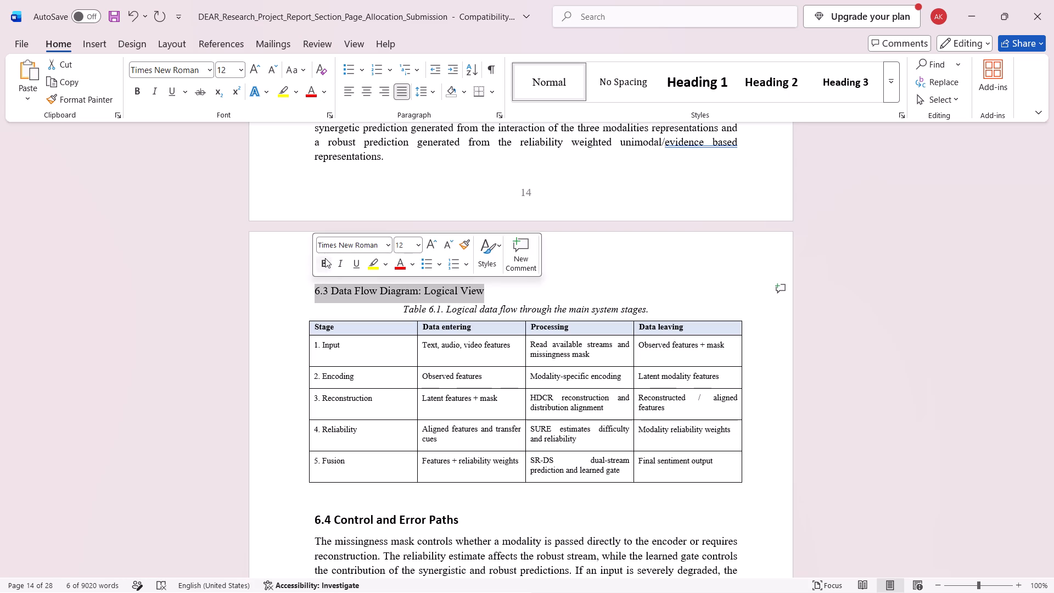
pyautogui.click(325, 258)
pyautogui.click(417, 244)
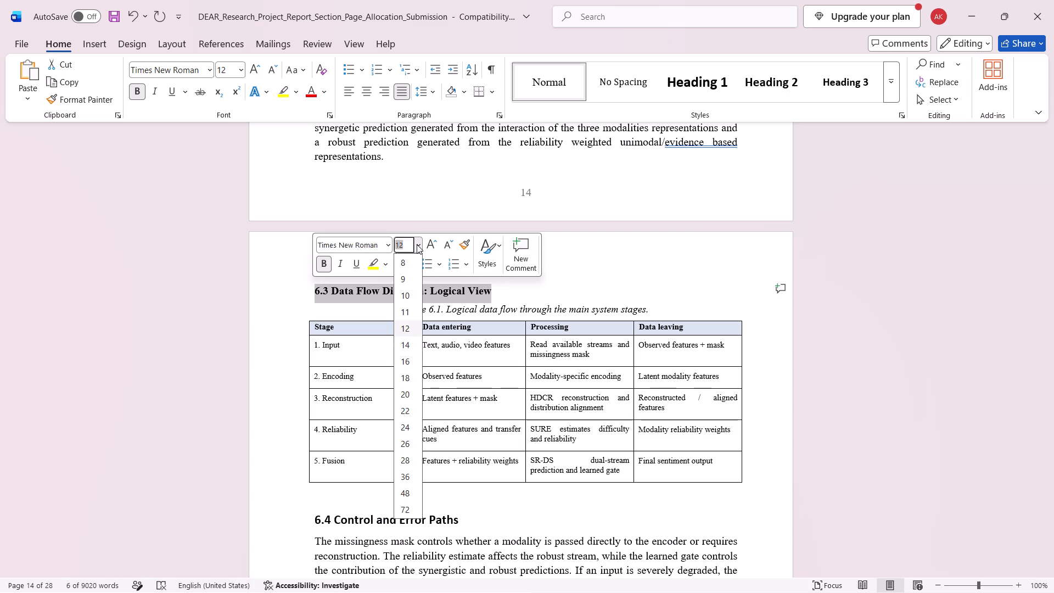
pyautogui.click(402, 349)
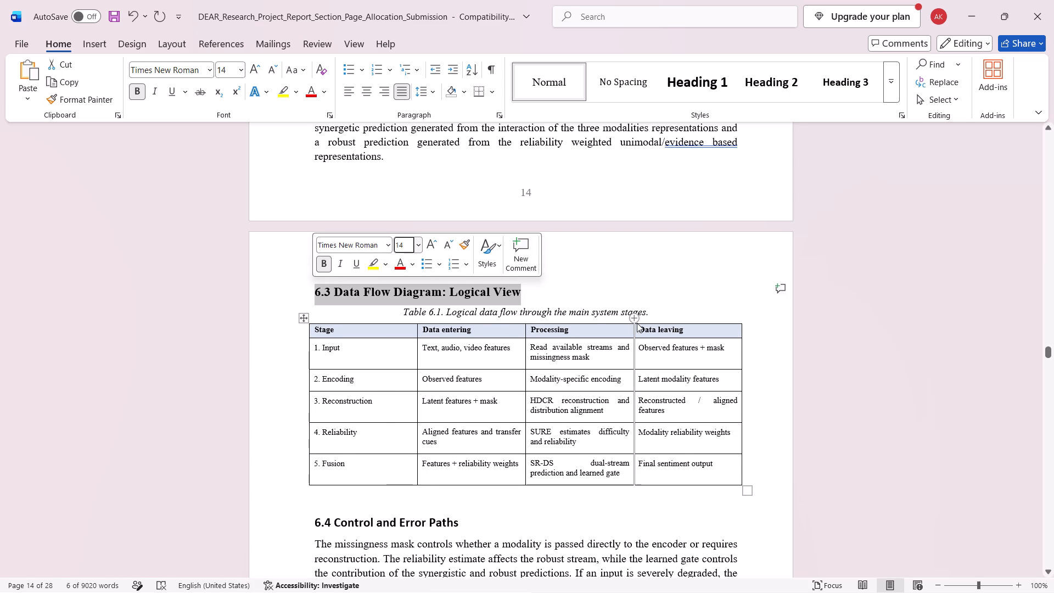
# Remove italics from the Table 6.1 caption and set its font size to 12.
pyautogui.moveTo(652, 313); pyautogui.dragTo(473, 313)
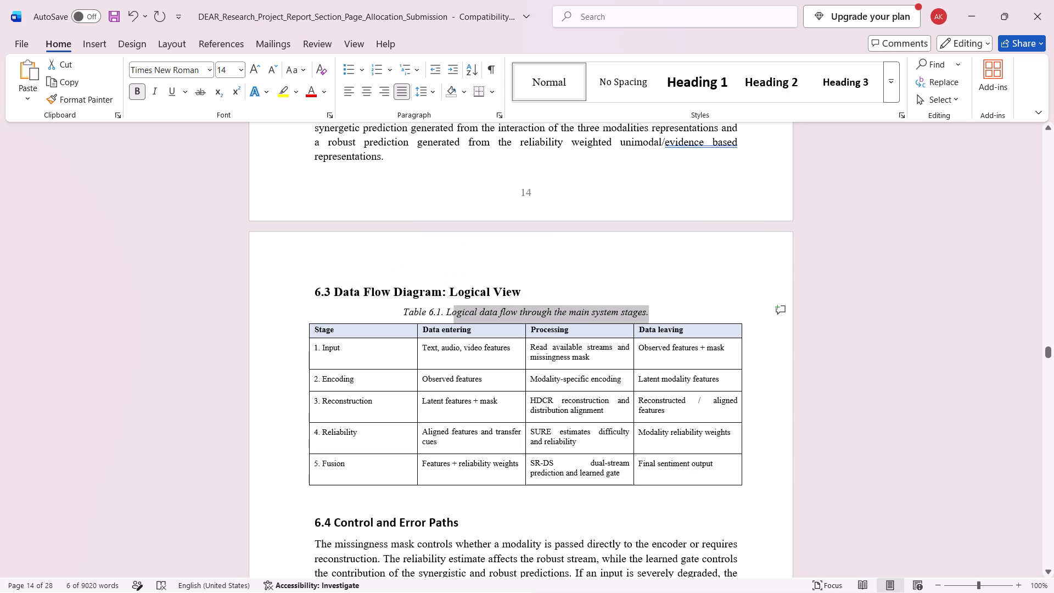
pyautogui.moveTo(473, 313); pyautogui.dragTo(414, 312)
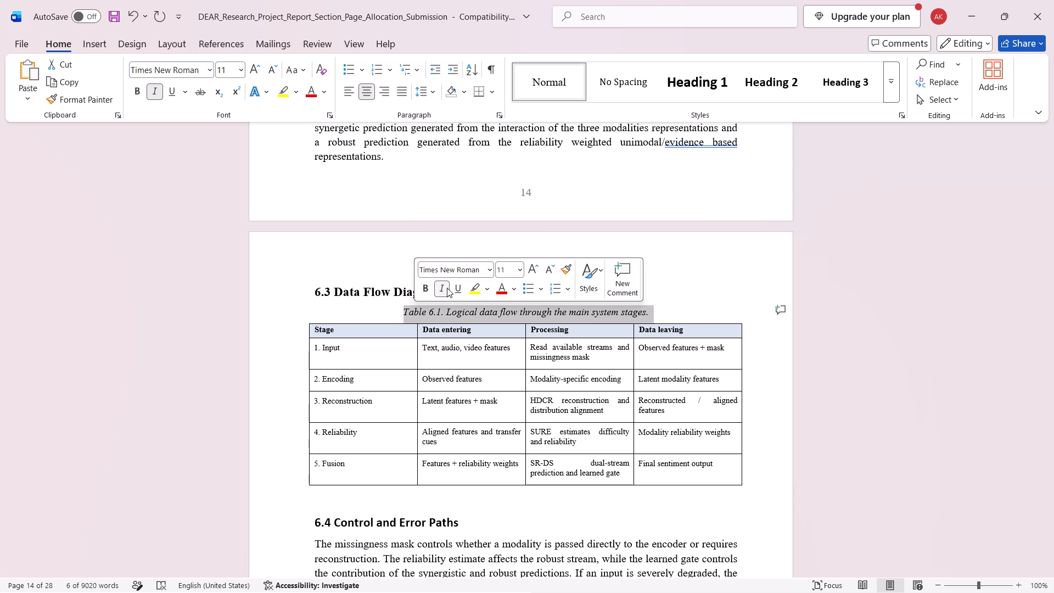
pyautogui.click(447, 288)
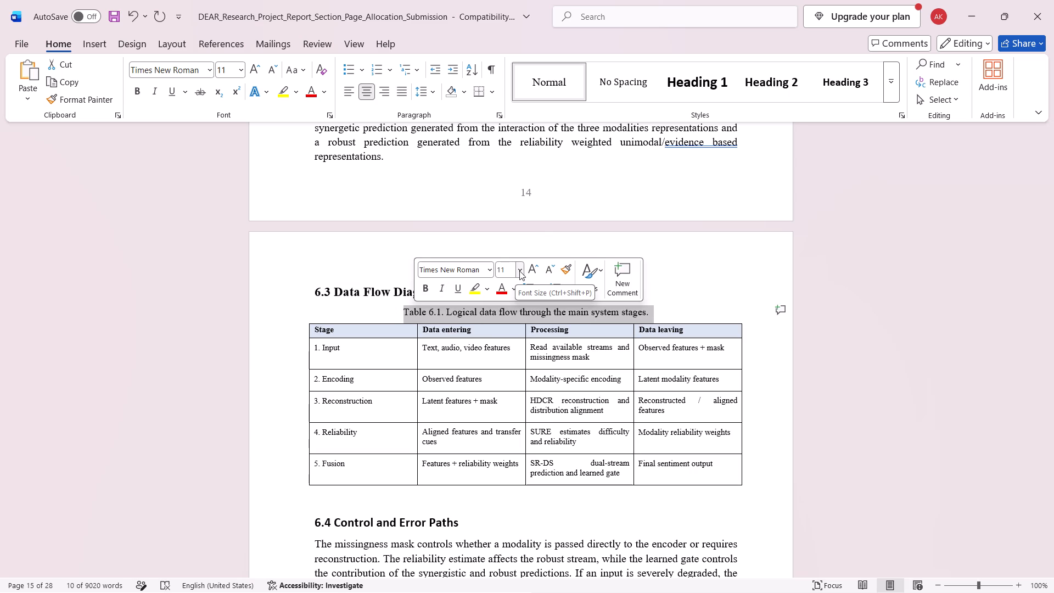
pyautogui.click(519, 271)
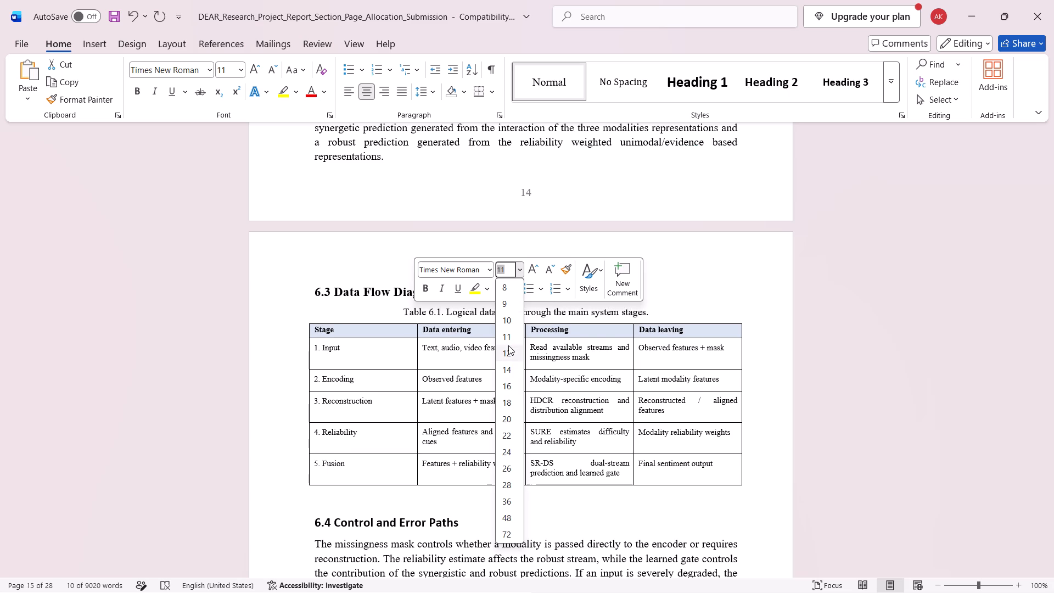
pyautogui.click(508, 345)
pyautogui.scroll(-3, 508, 345)
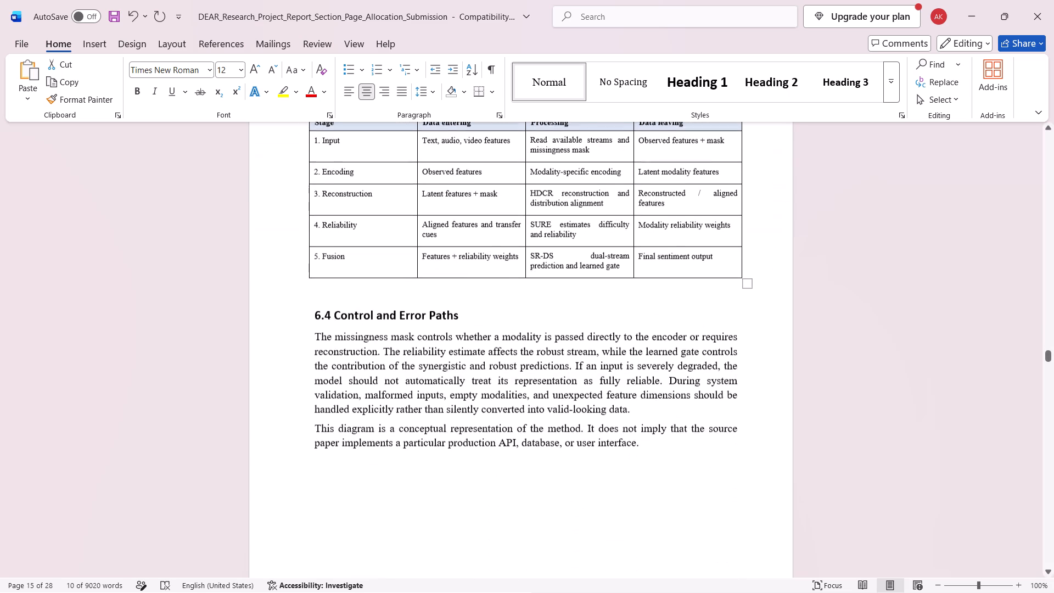
pyautogui.scroll(-2, 508, 345)
pyautogui.scroll(1, 508, 345)
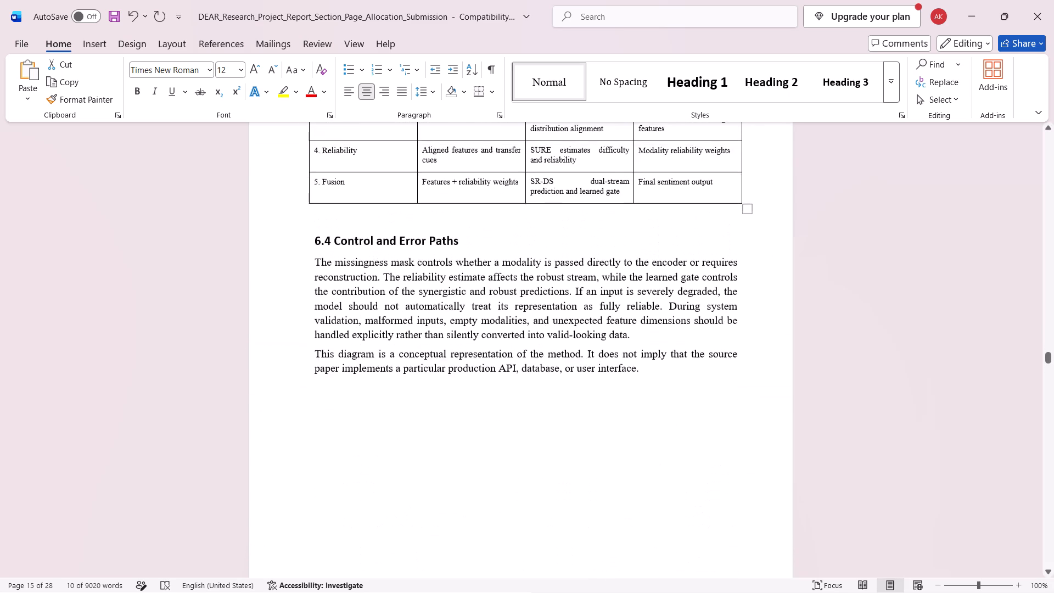
pyautogui.scroll(1, 508, 345)
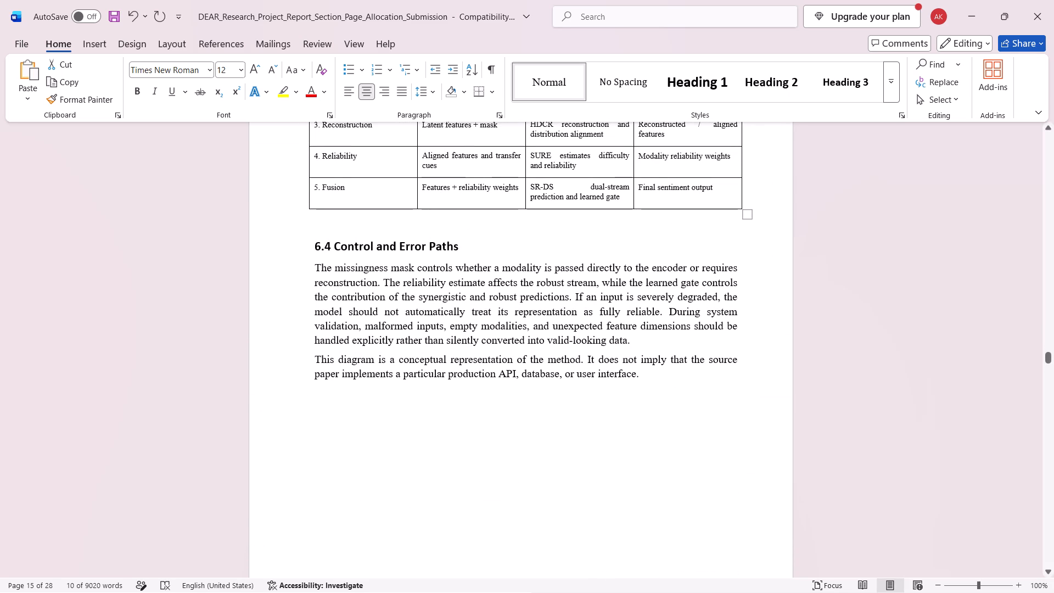
pyautogui.moveTo(651, 377); pyautogui.dragTo(315, 267)
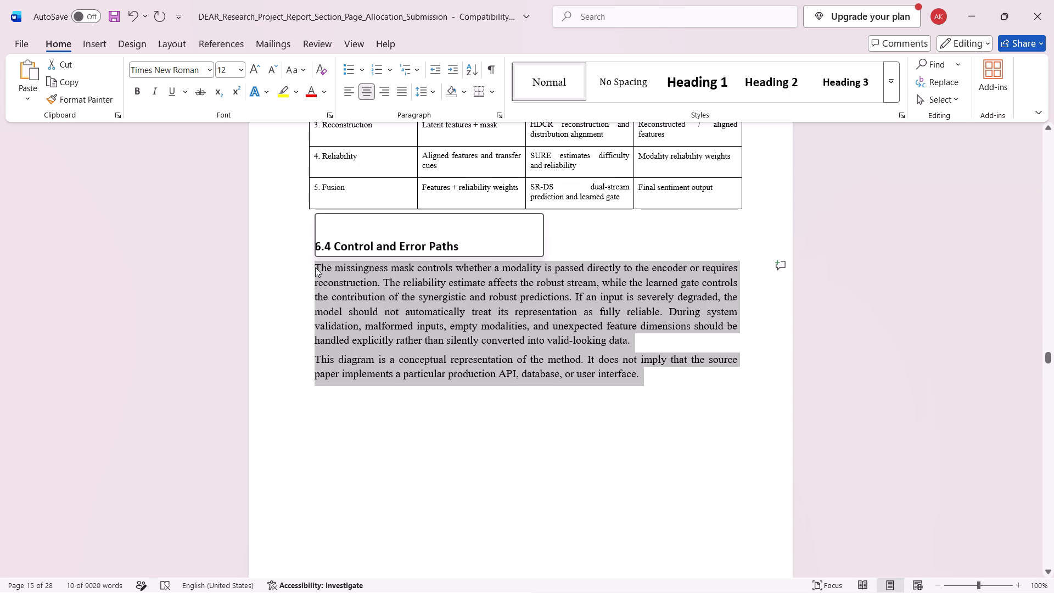
pyautogui.hotkey('ctrl', 'c')
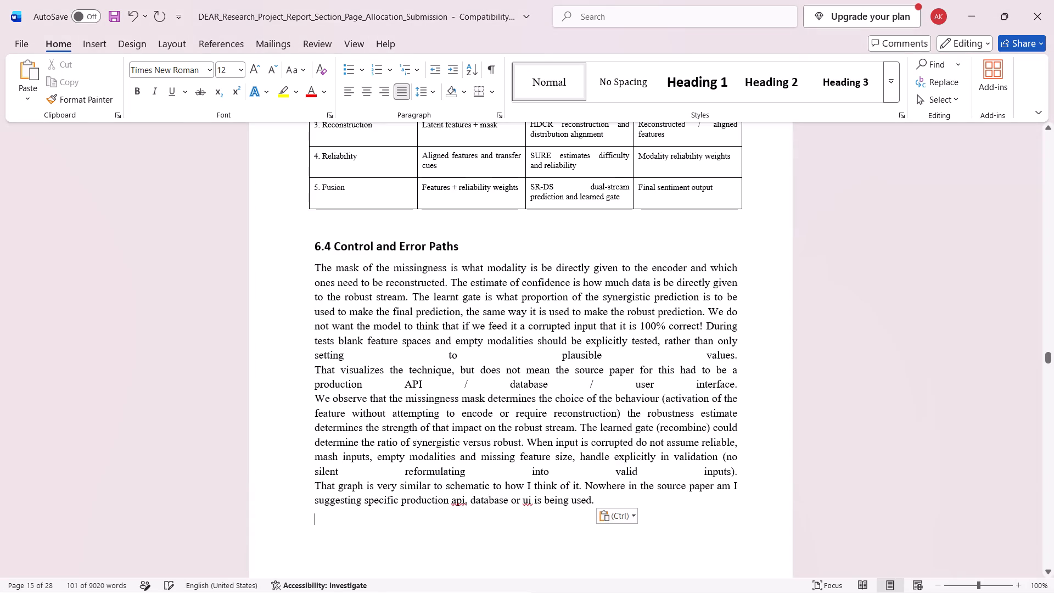
# Remove the line breaks in the 6.4 Control and Error Paths body text, merging it into one continuous paragraph.
pyautogui.click(739, 356)
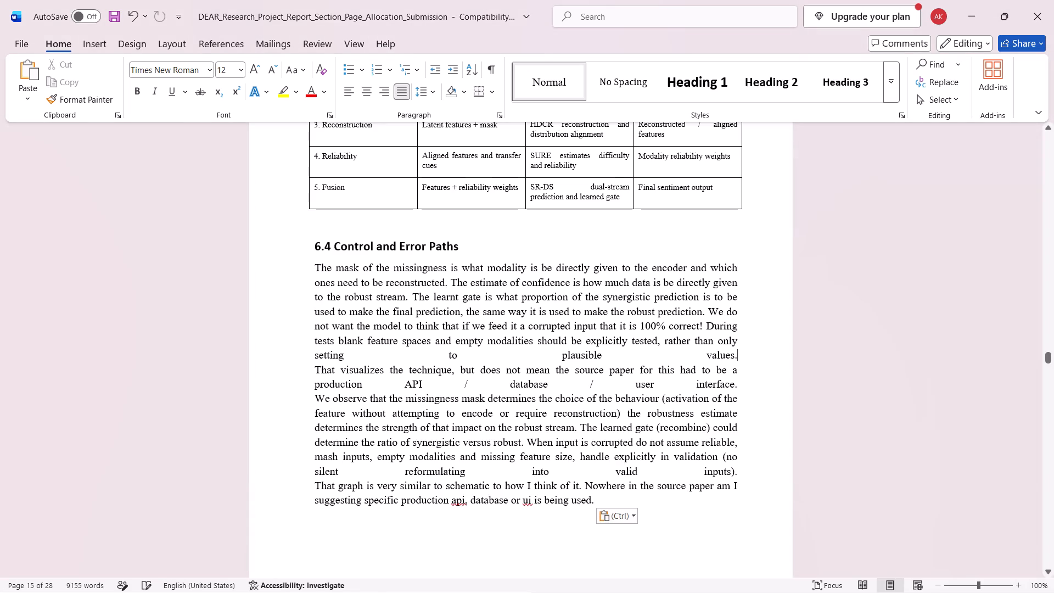
pyautogui.press('Return')
pyautogui.press('Down')
pyautogui.press('BackSpace')
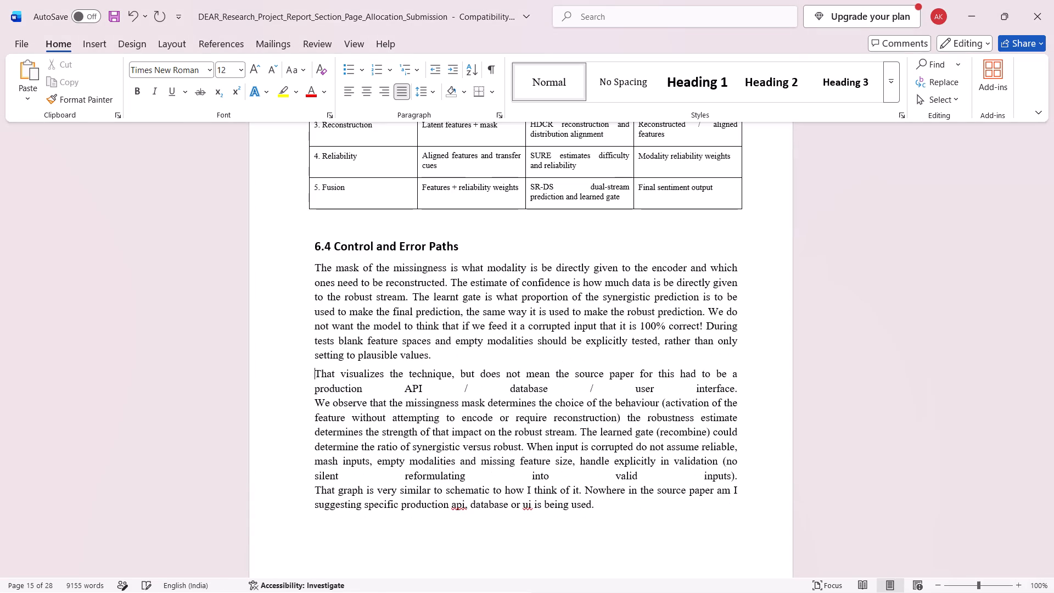
pyautogui.press('BackSpace')
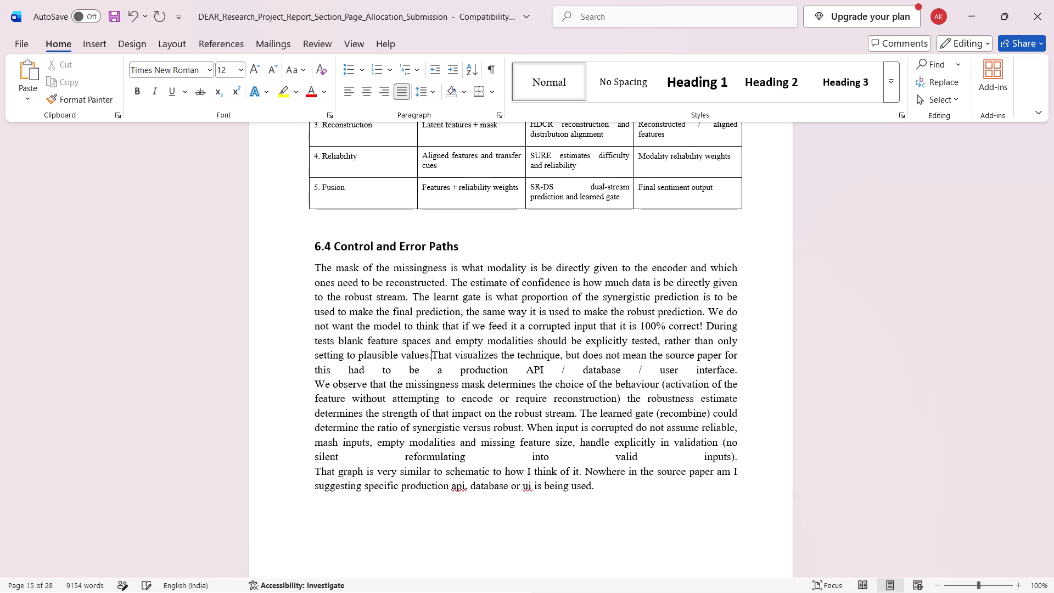
pyautogui.click(742, 372)
pyautogui.press('Return')
pyautogui.press('Down')
pyautogui.press('BackSpace')
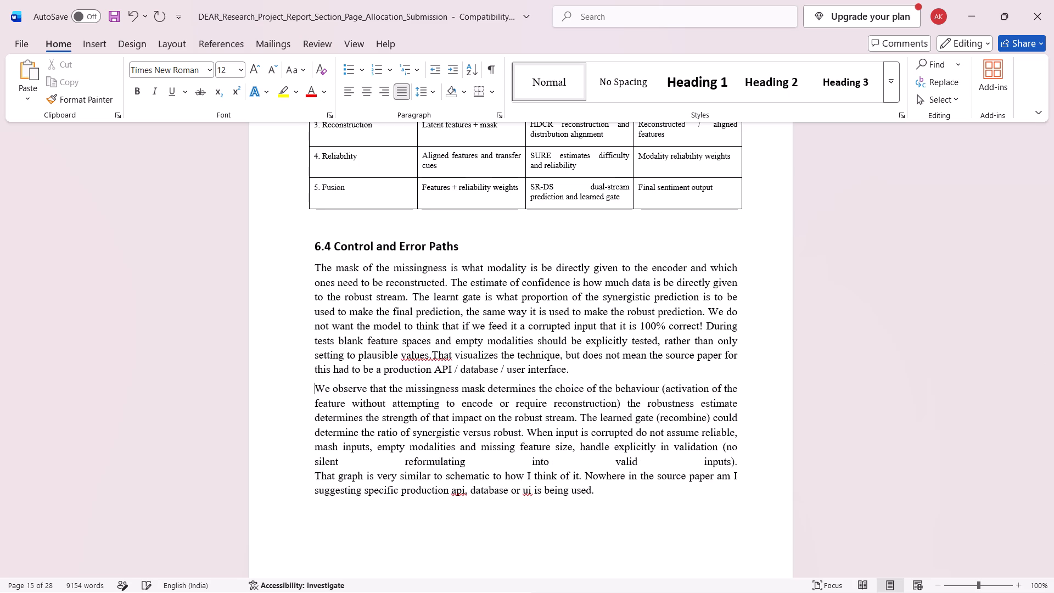
pyautogui.press('BackSpace')
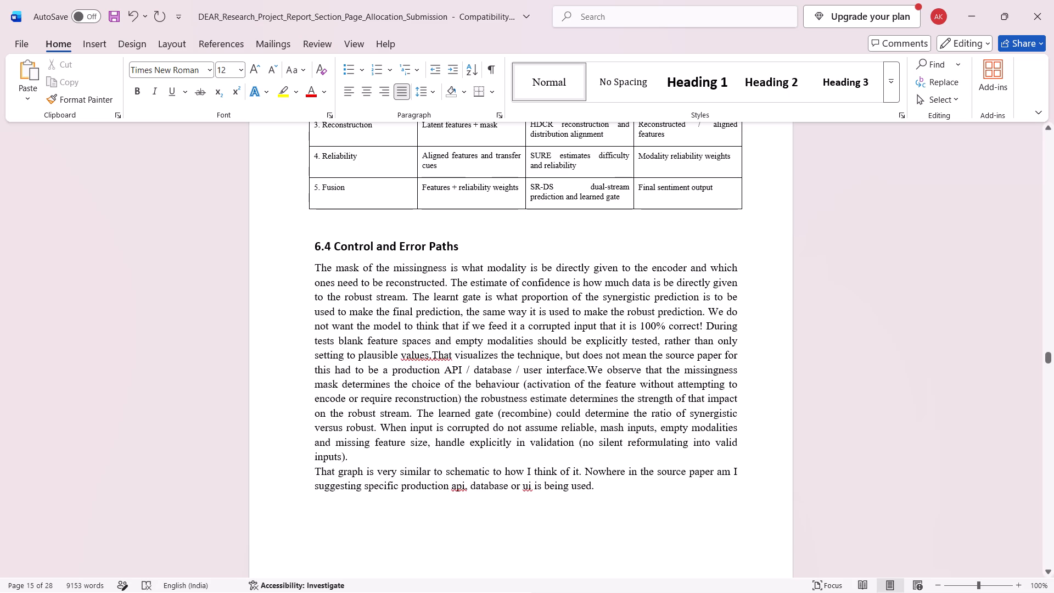
pyautogui.click(312, 469)
pyautogui.press('BackSpace')
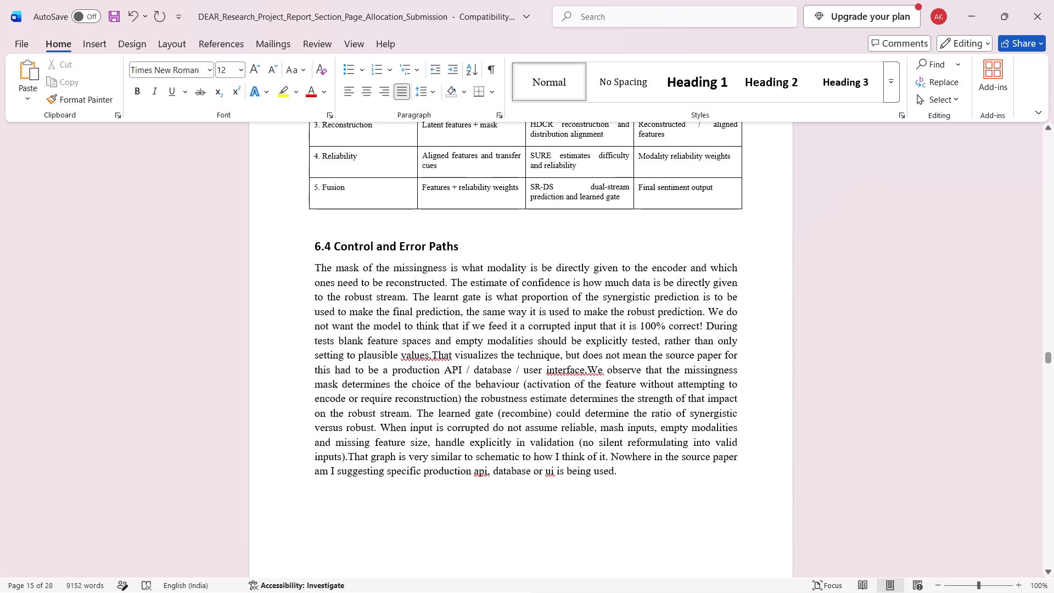
# Review the layout of section 6 from the pipeline diagram through 6.4 and on into the start of section 7.
pyautogui.scroll(1, 413, 325)
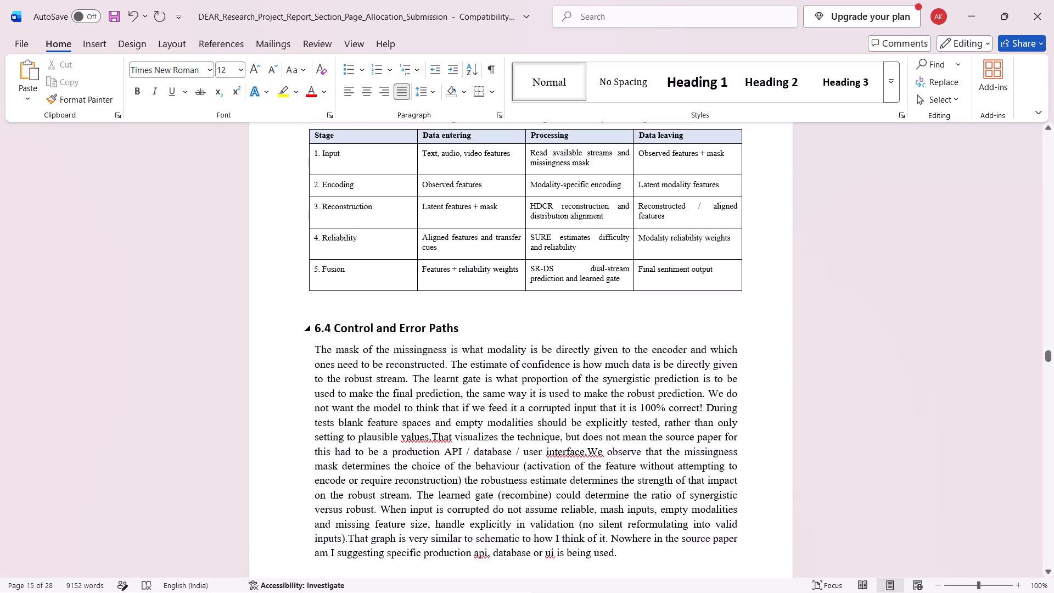
pyautogui.scroll(1, 458, 306)
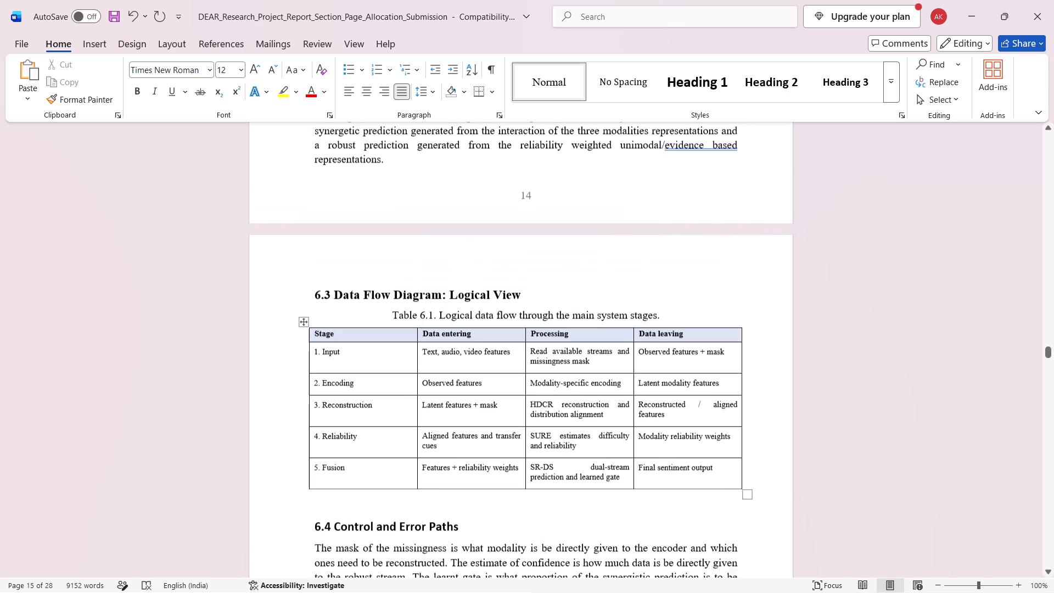
pyautogui.scroll(1, 458, 306)
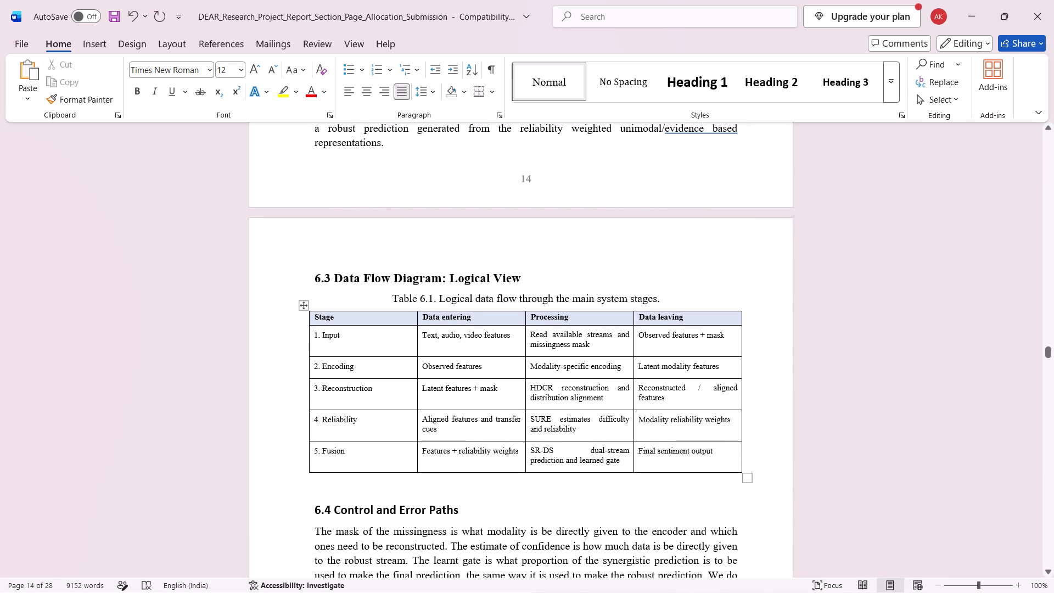
pyautogui.scroll(1, 519, 275)
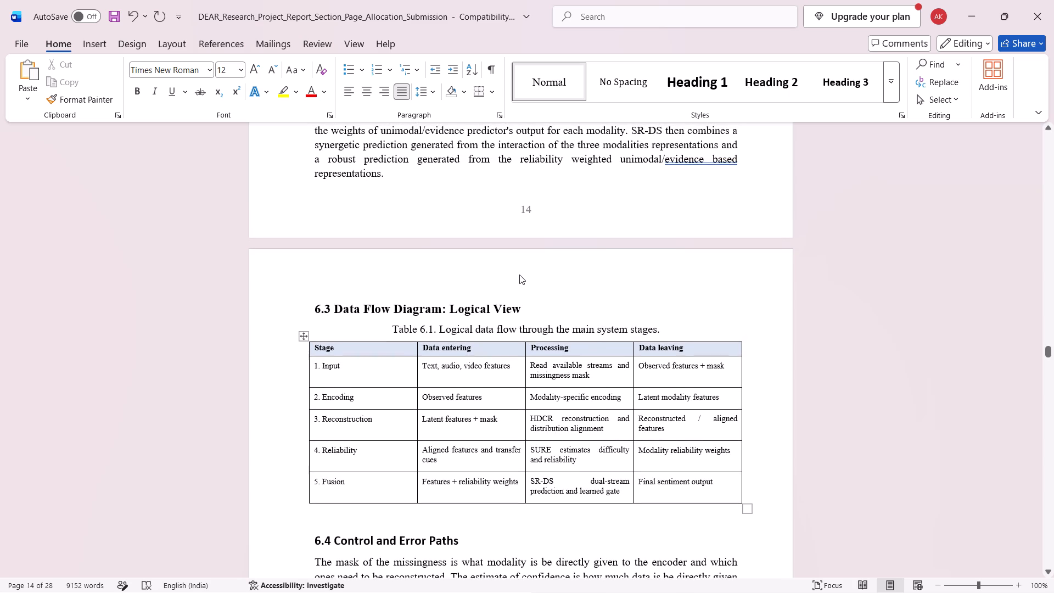
pyautogui.scroll(2, 519, 275)
pyautogui.scroll(-1, 519, 275)
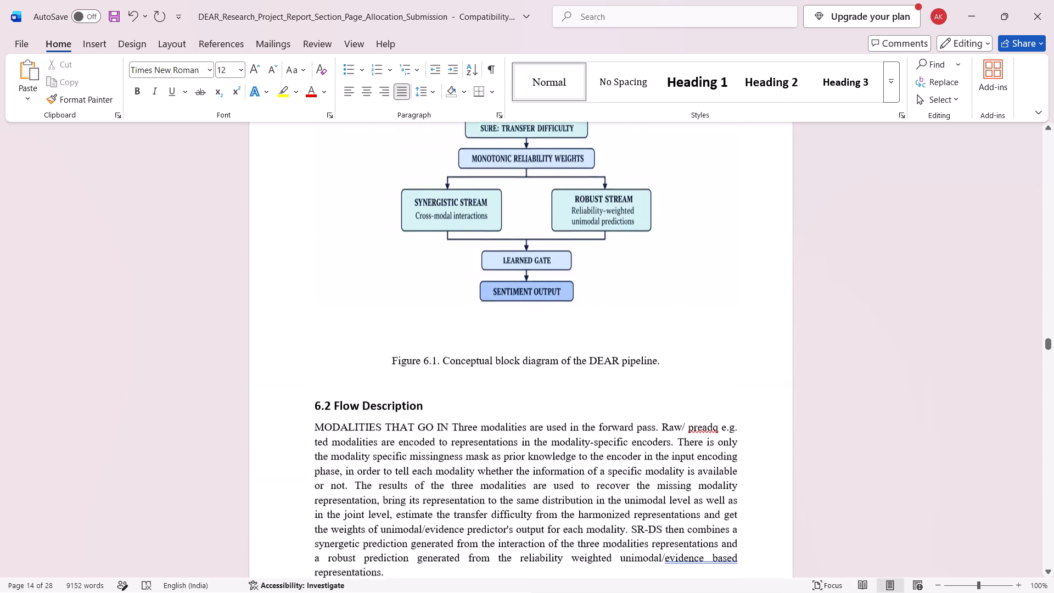
pyautogui.scroll(-6, 519, 275)
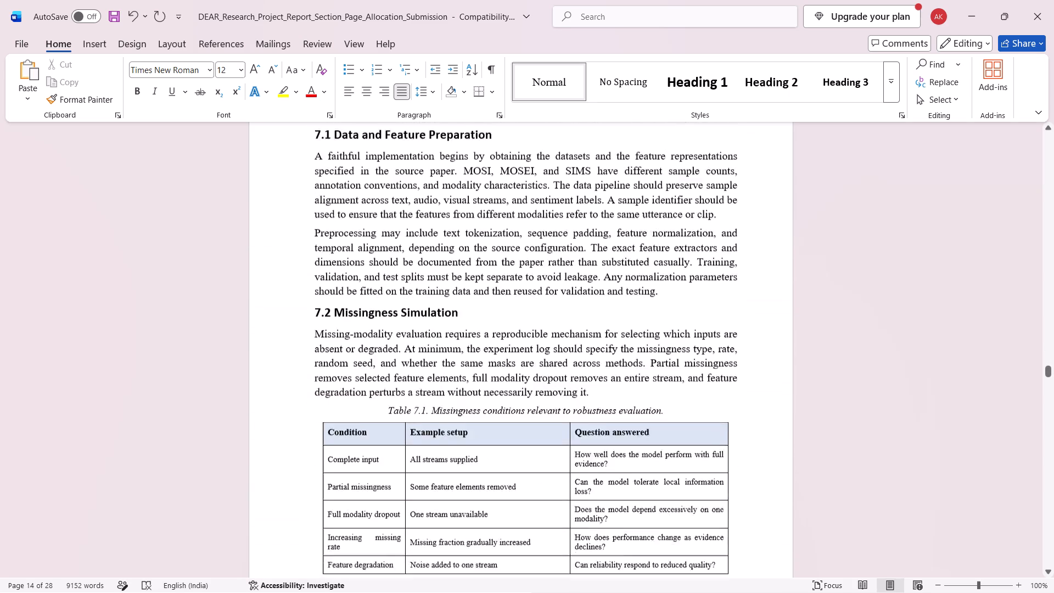
pyautogui.scroll(-1, 519, 275)
pyautogui.scroll(3, 519, 275)
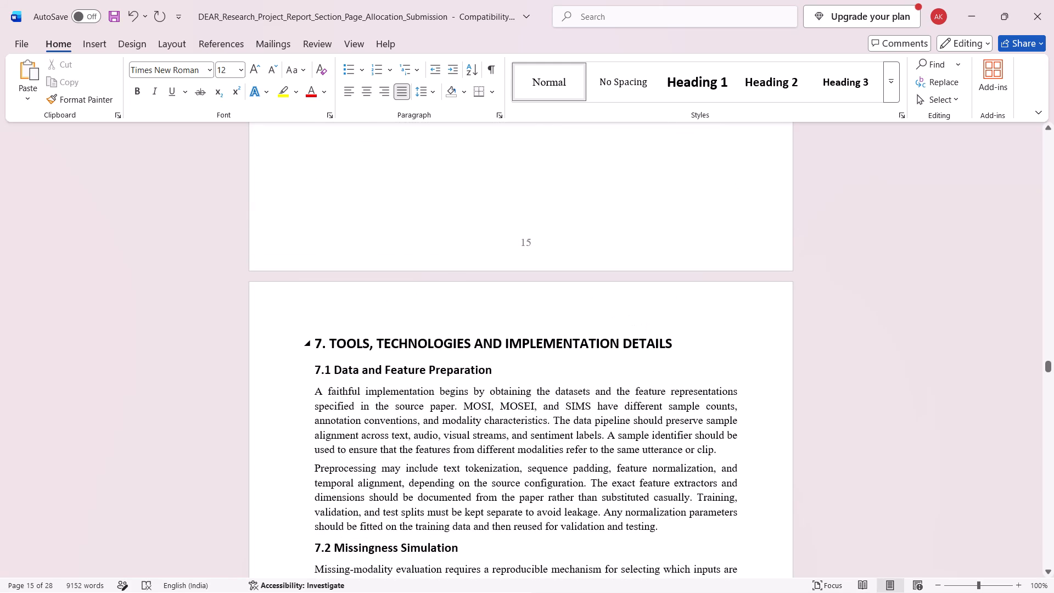
# Center the heading "7. TOOLS, TECHNOLOGIES AND IMPLEMENTATION DETAILS".
pyautogui.moveTo(673, 342); pyautogui.dragTo(327, 339)
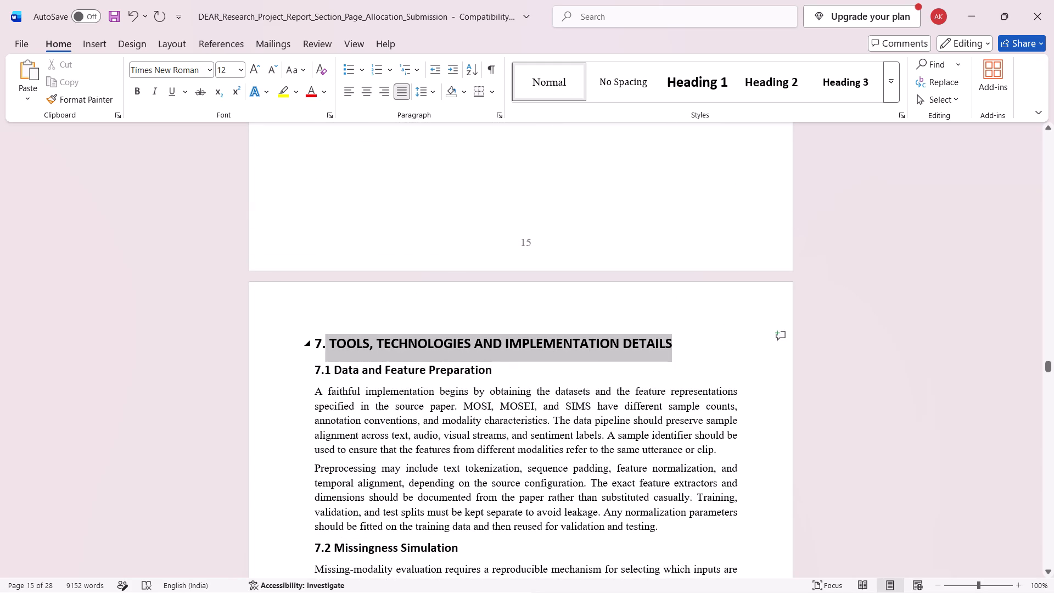
pyautogui.moveTo(327, 339); pyautogui.dragTo(314, 334)
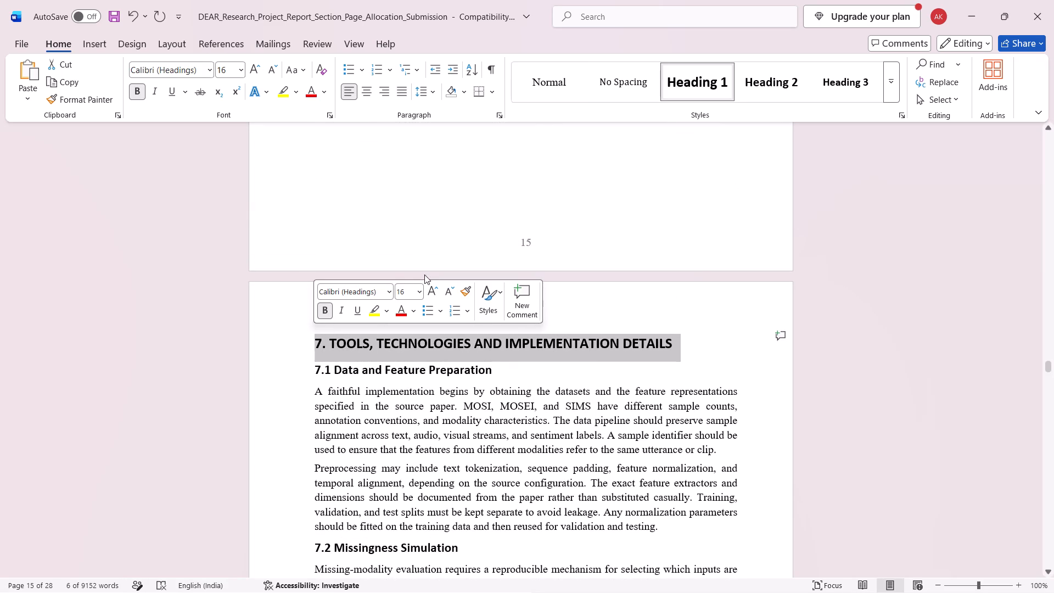
pyautogui.click(367, 95)
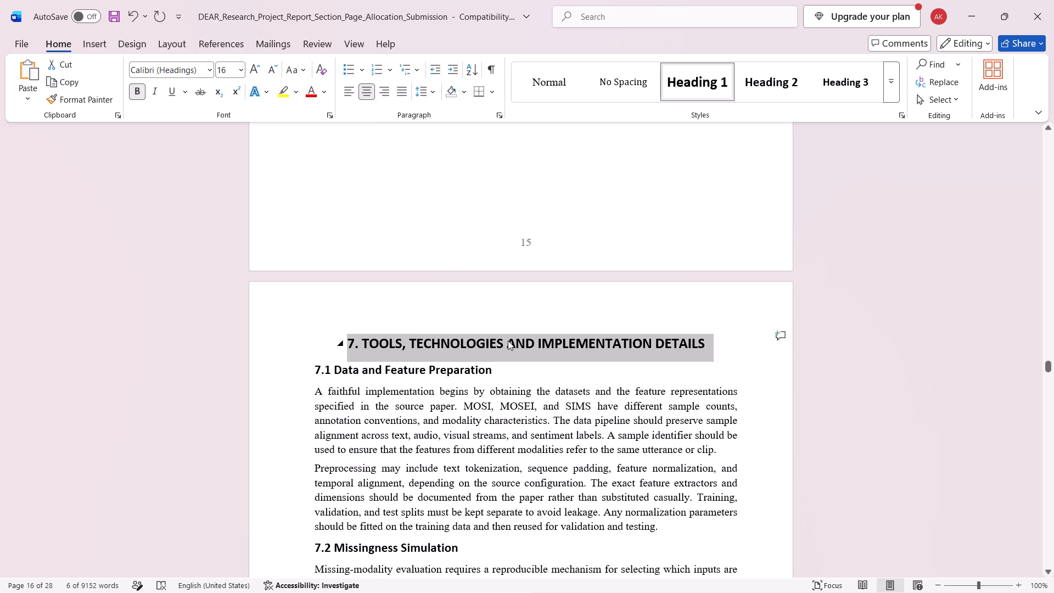
pyautogui.click(242, 69)
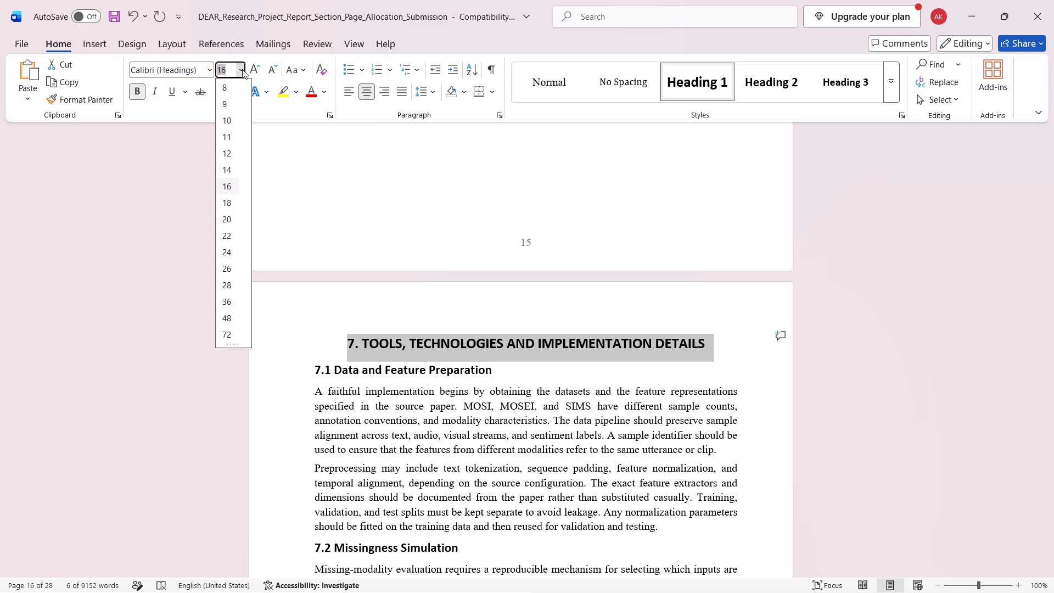
pyautogui.click(411, 312)
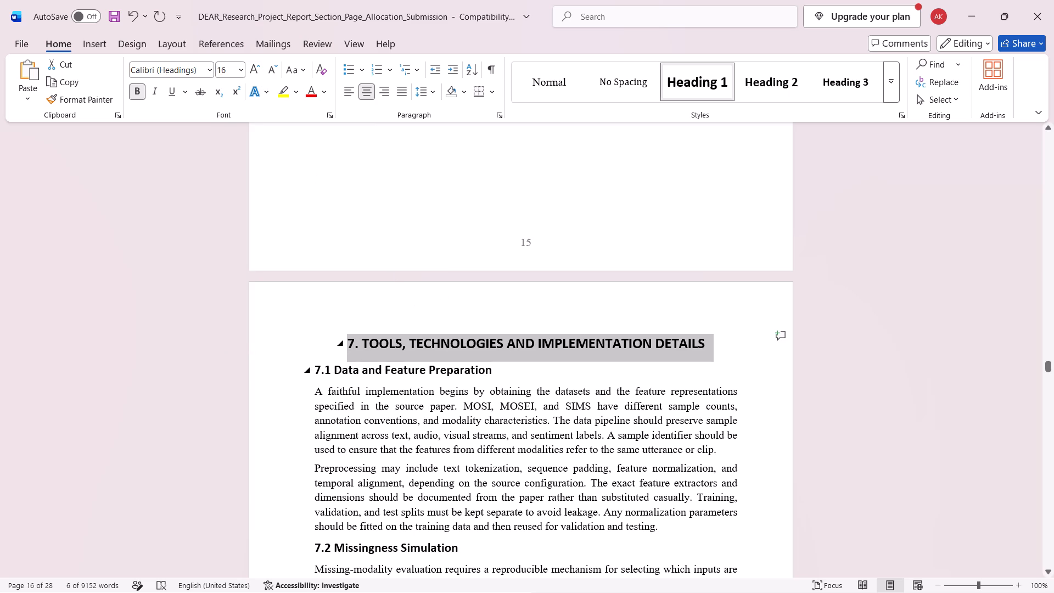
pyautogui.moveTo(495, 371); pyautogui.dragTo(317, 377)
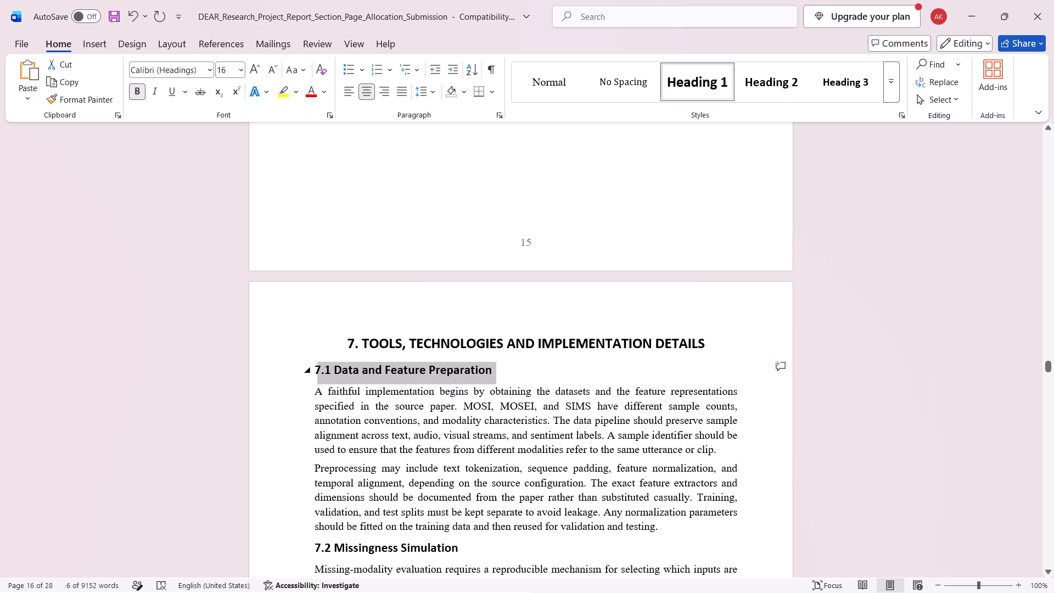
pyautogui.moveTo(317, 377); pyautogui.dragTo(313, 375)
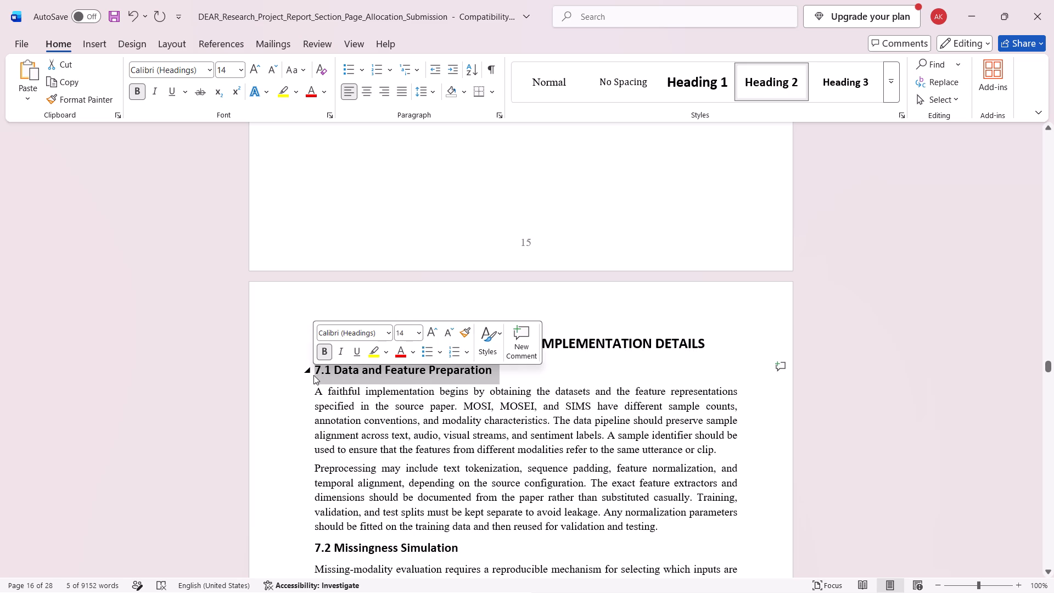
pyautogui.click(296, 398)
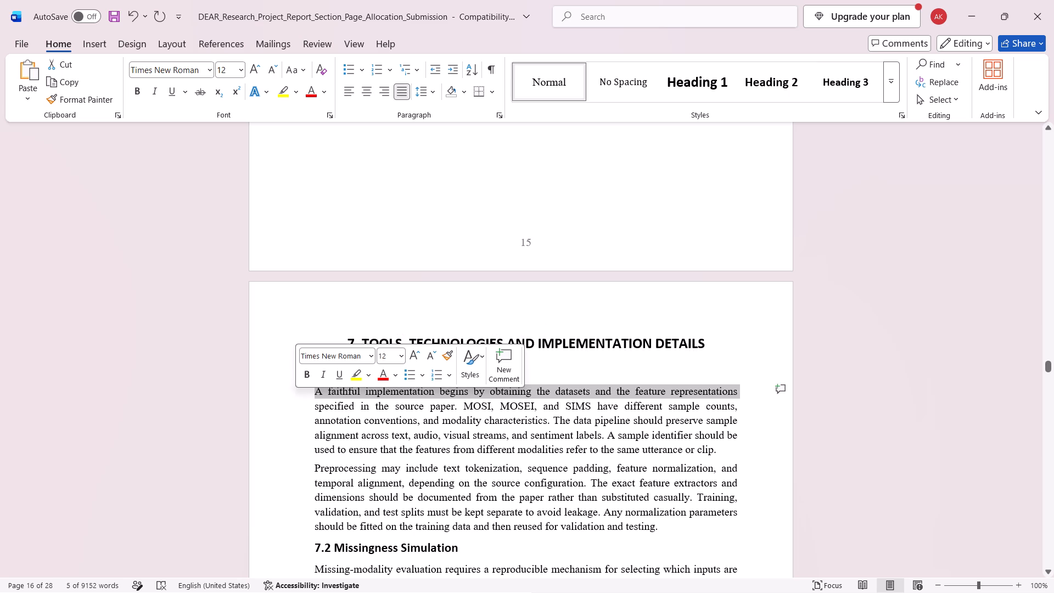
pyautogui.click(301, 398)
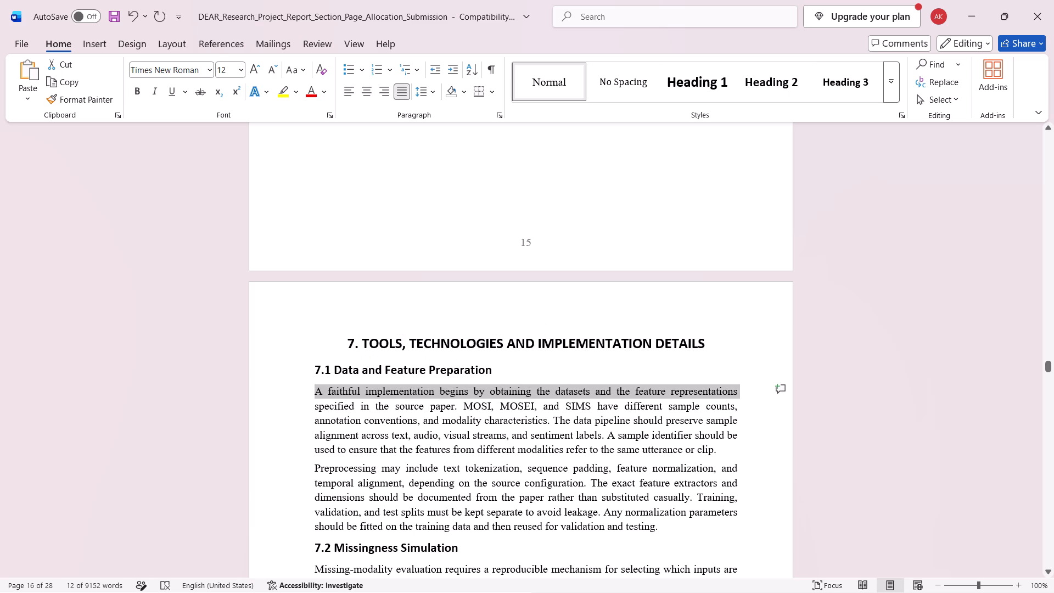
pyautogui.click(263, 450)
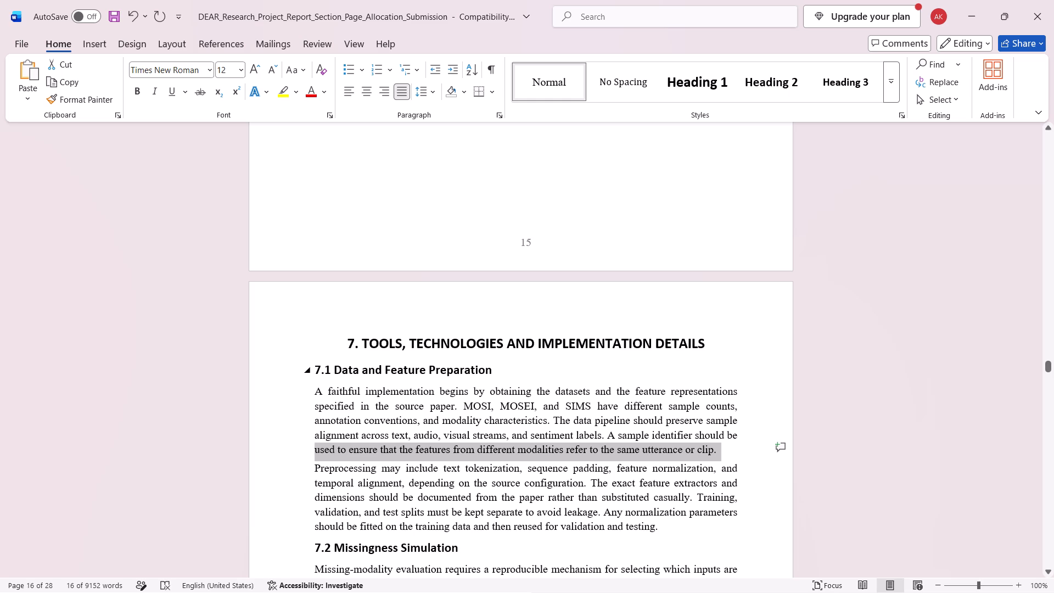
# Copy the headings and body text of 7.1 Data and Feature Preparation and 7.2 Missingness Simulation, stopping before the Table 7.1 caption.
pyautogui.moveTo(315, 367); pyautogui.dragTo(545, 592)
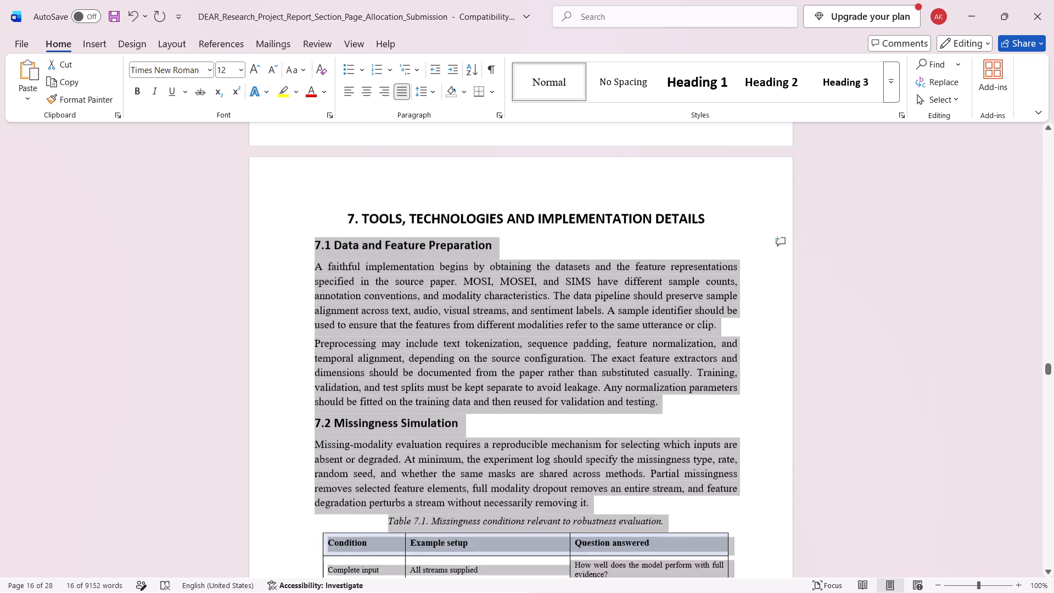
pyautogui.moveTo(545, 592); pyautogui.dragTo(668, 233)
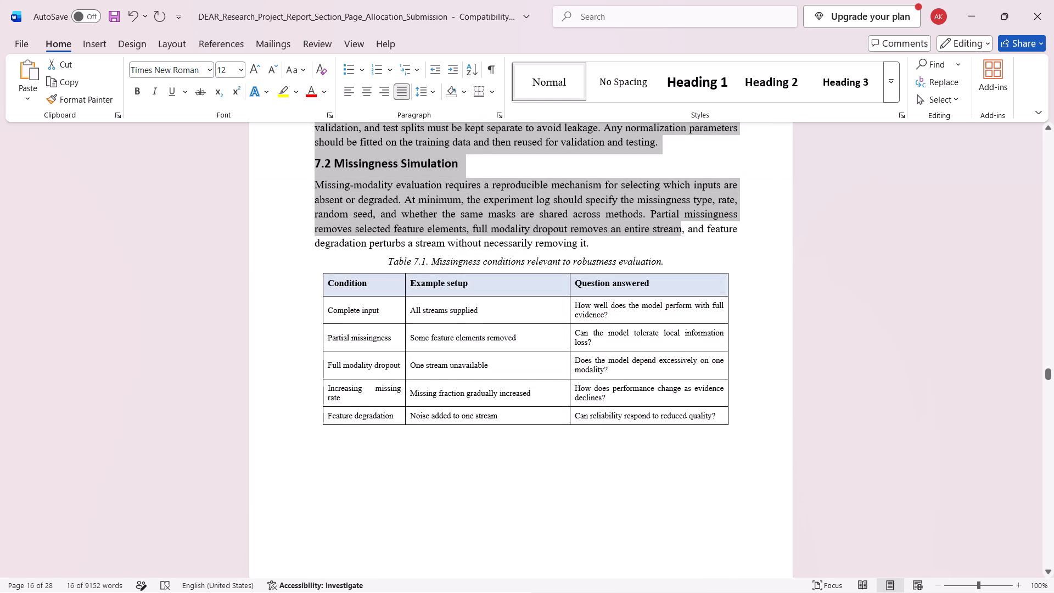
pyautogui.moveTo(668, 233); pyautogui.dragTo(624, 253)
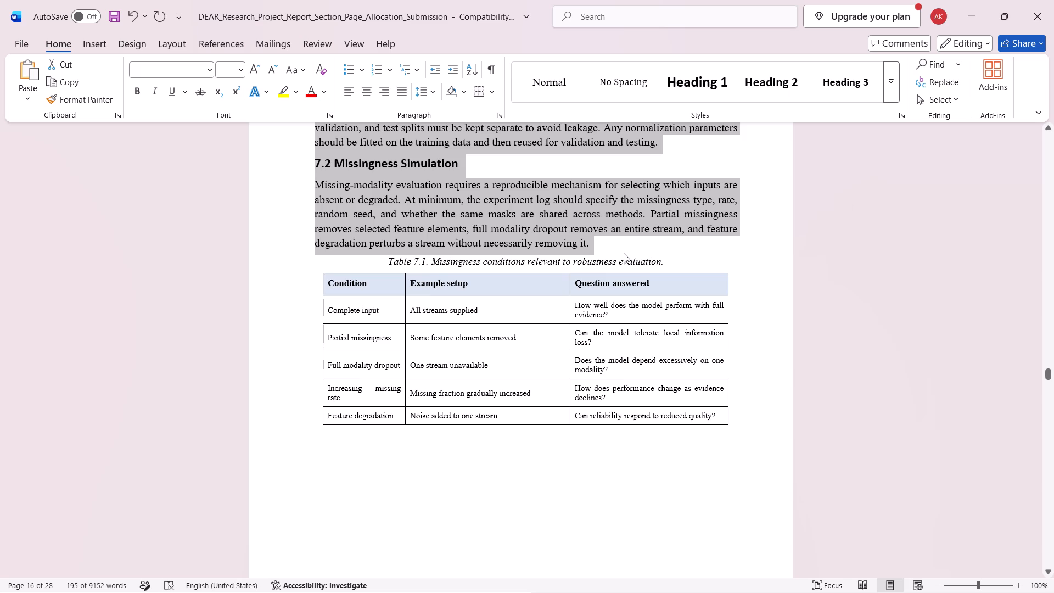
pyautogui.hotkey('ctrl', 'c')
# Remove the italics from the Table 7.1 caption and set its font size to 12.
pyautogui.moveTo(668, 264); pyautogui.dragTo(500, 277)
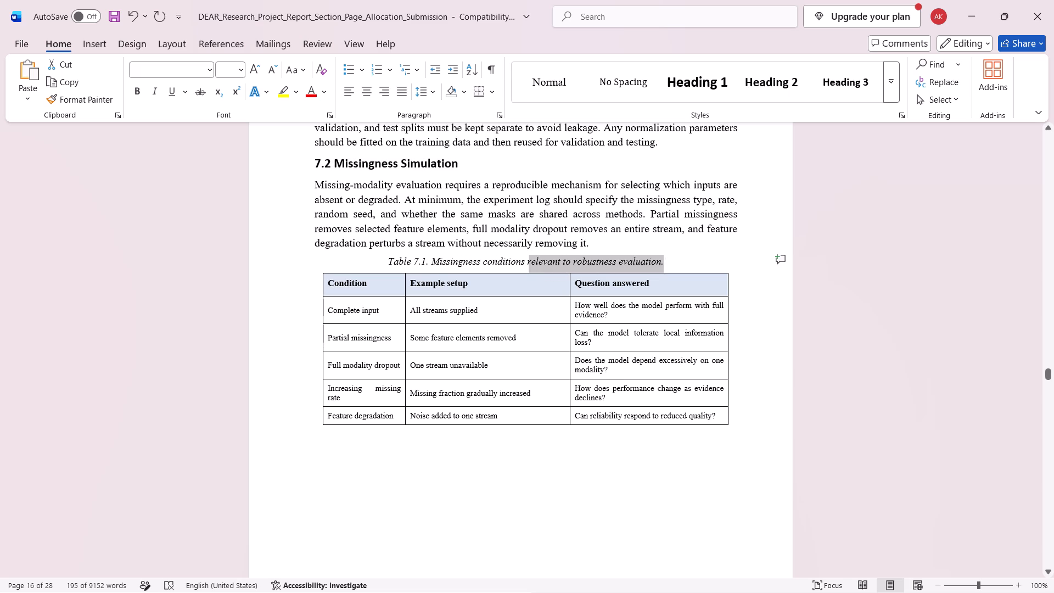
pyautogui.moveTo(500, 277); pyautogui.dragTo(394, 261)
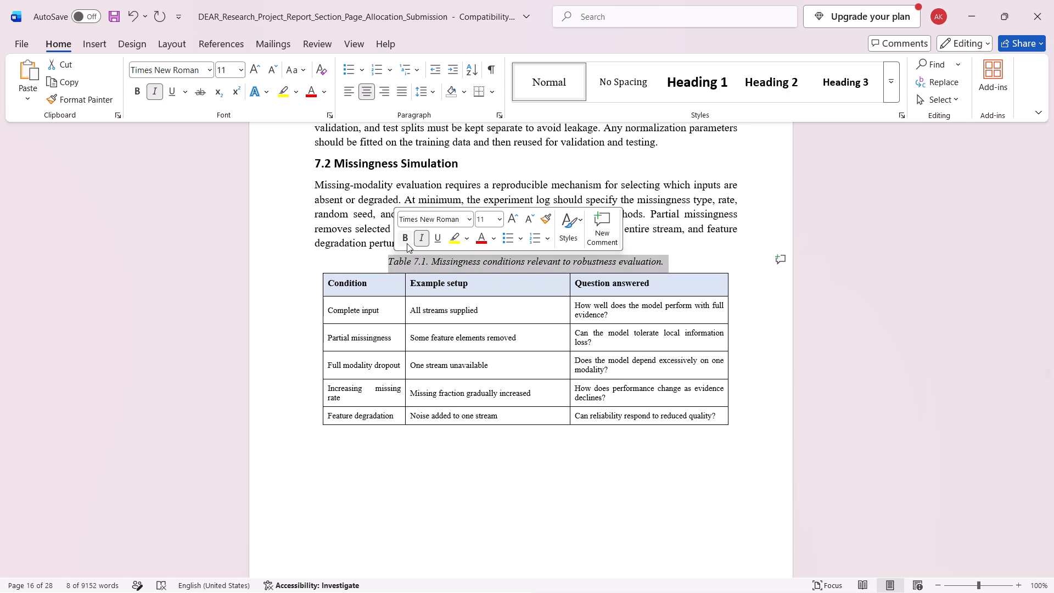
pyautogui.click(419, 240)
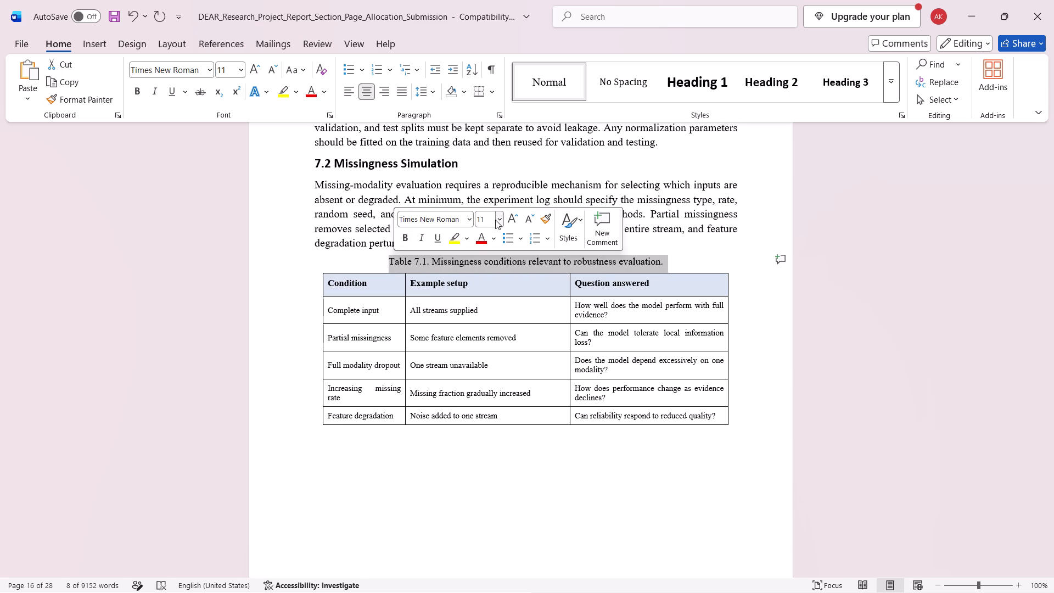
pyautogui.click(495, 220)
pyautogui.click(484, 299)
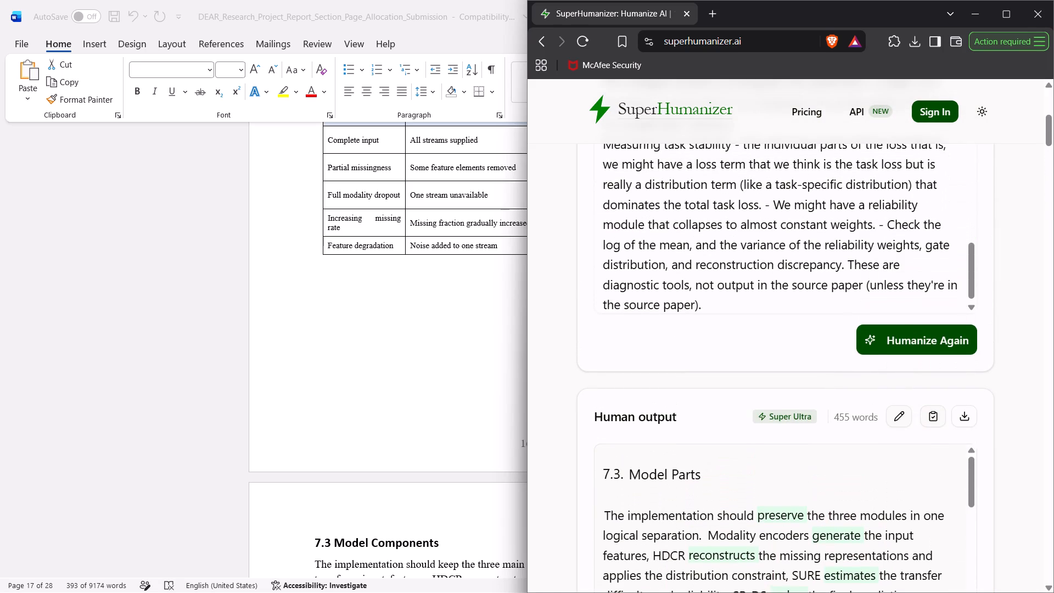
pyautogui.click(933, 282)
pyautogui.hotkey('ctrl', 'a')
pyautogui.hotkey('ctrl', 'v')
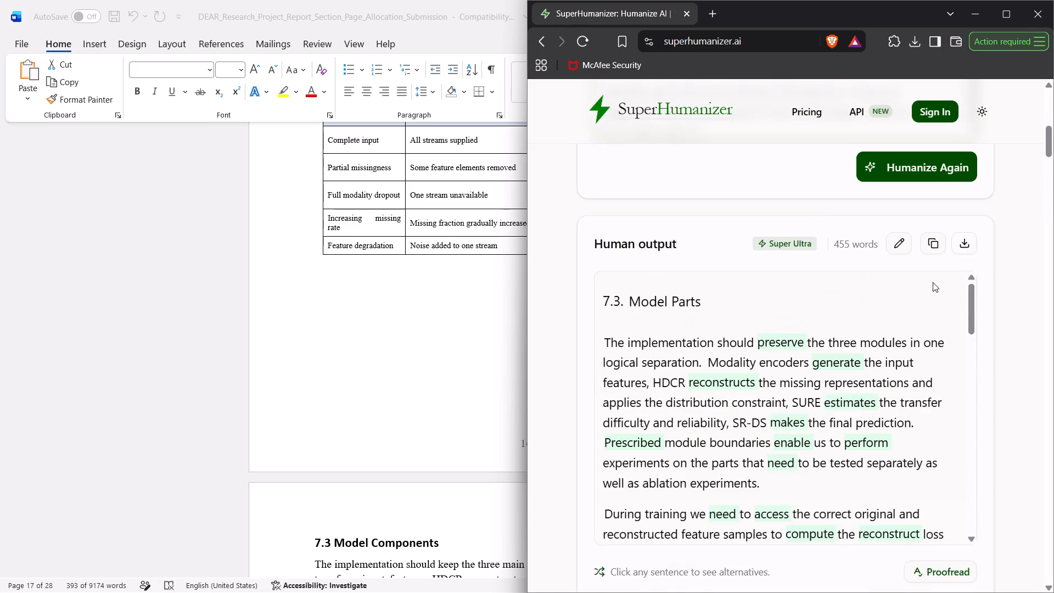
# Copy the final humanized output and paste it in Word over the selected sections 7.3 to 7.5.
pyautogui.click(933, 282)
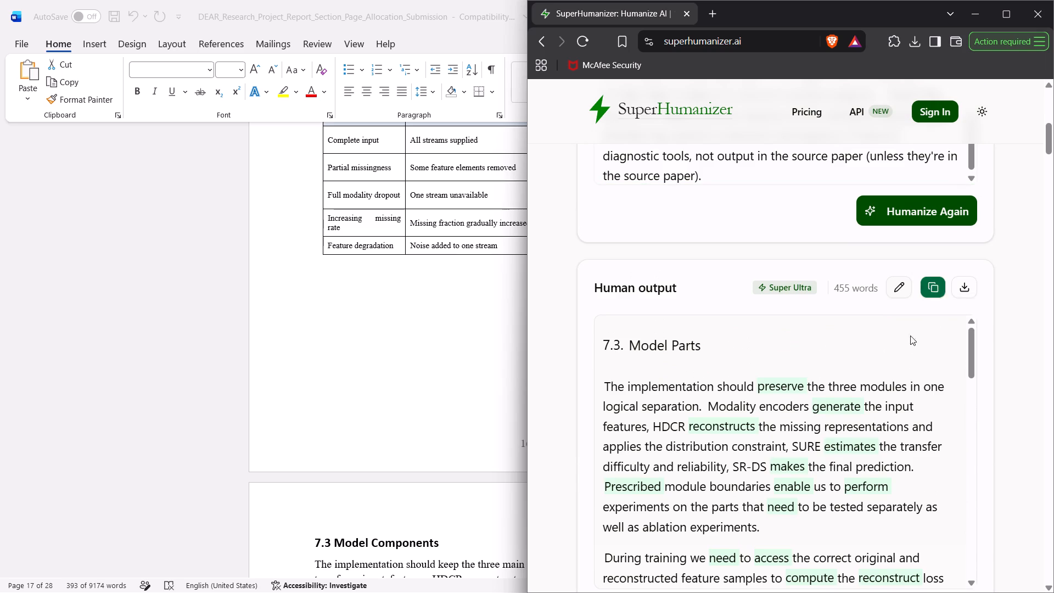
pyautogui.click(932, 290)
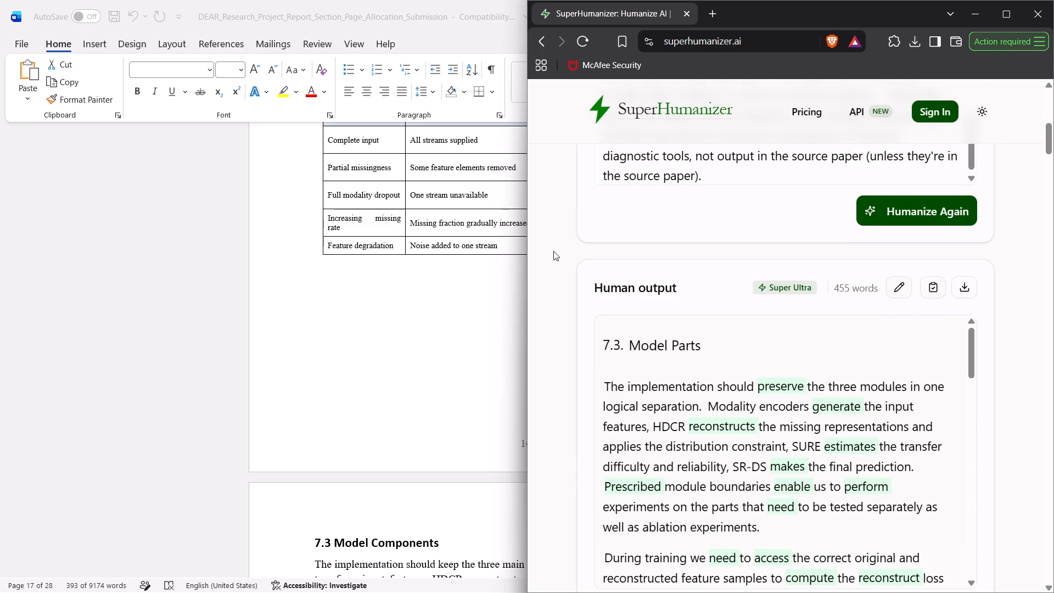
pyautogui.click(402, 540)
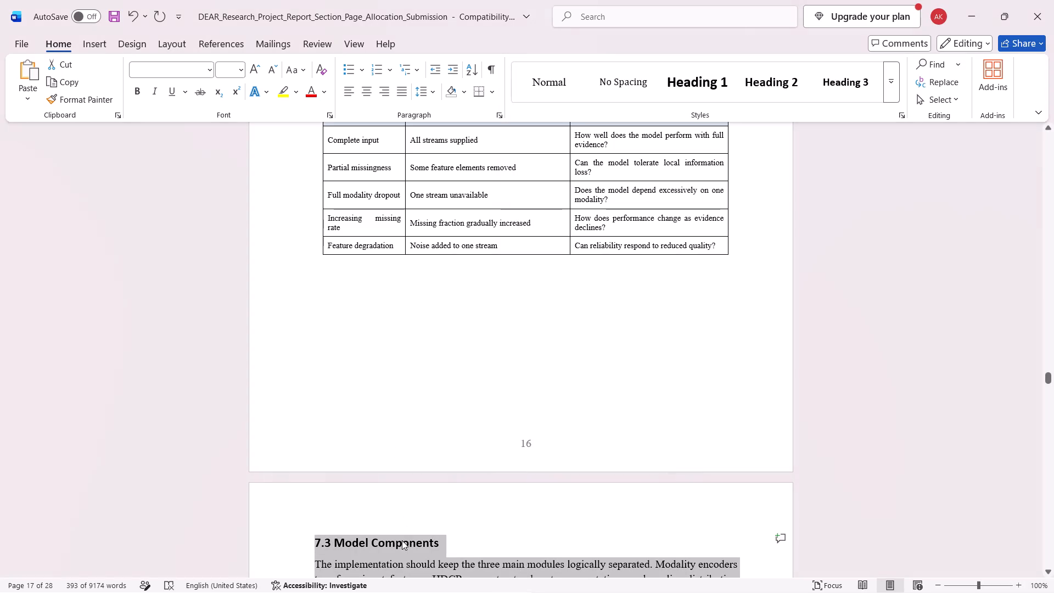
pyautogui.hotkey('ctrl', 'v')
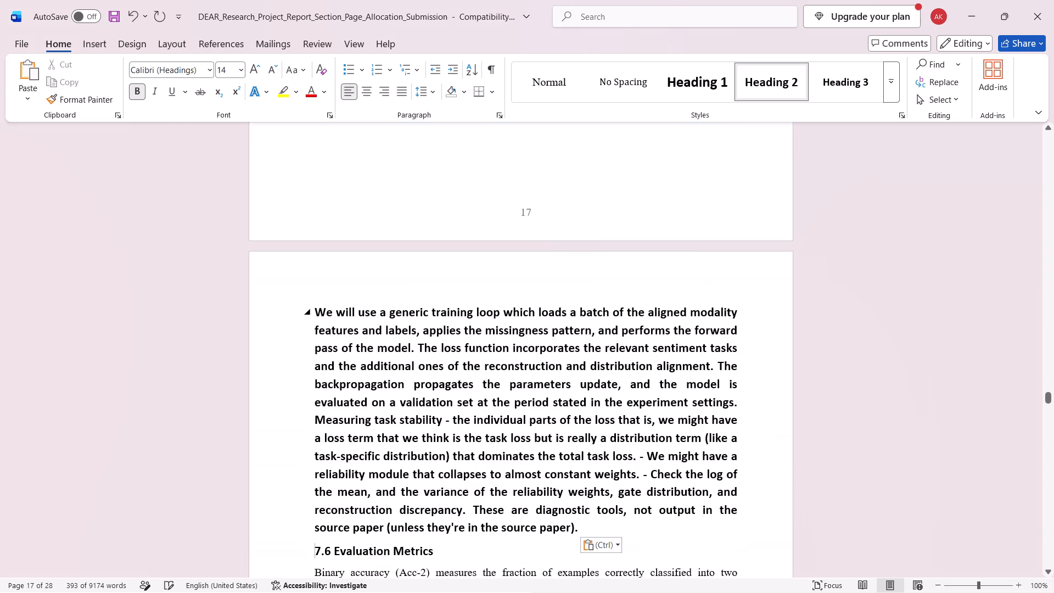
# Remove bold from the body text under heading 7.3 Model Parts and set its font size to 12.
pyautogui.scroll(7, 402, 540)
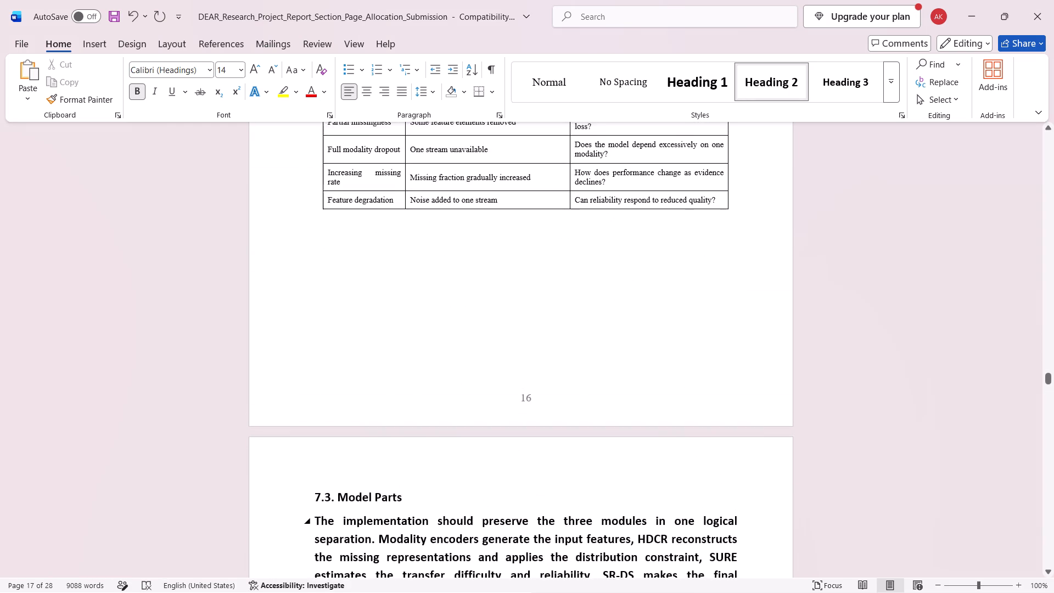
pyautogui.scroll(-2, 402, 540)
pyautogui.scroll(3, 389, 560)
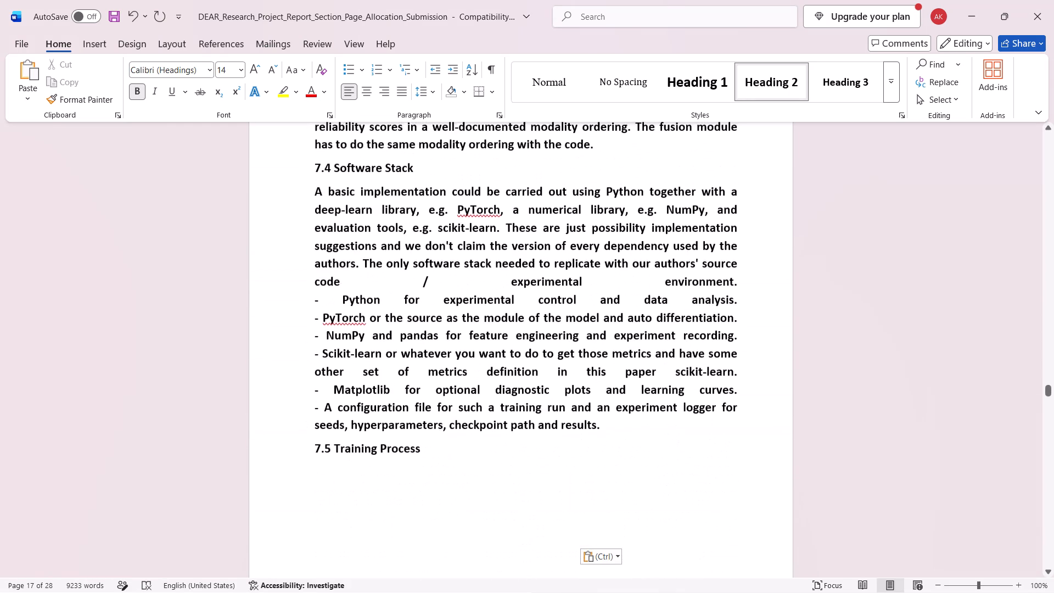
pyautogui.scroll(4, 389, 560)
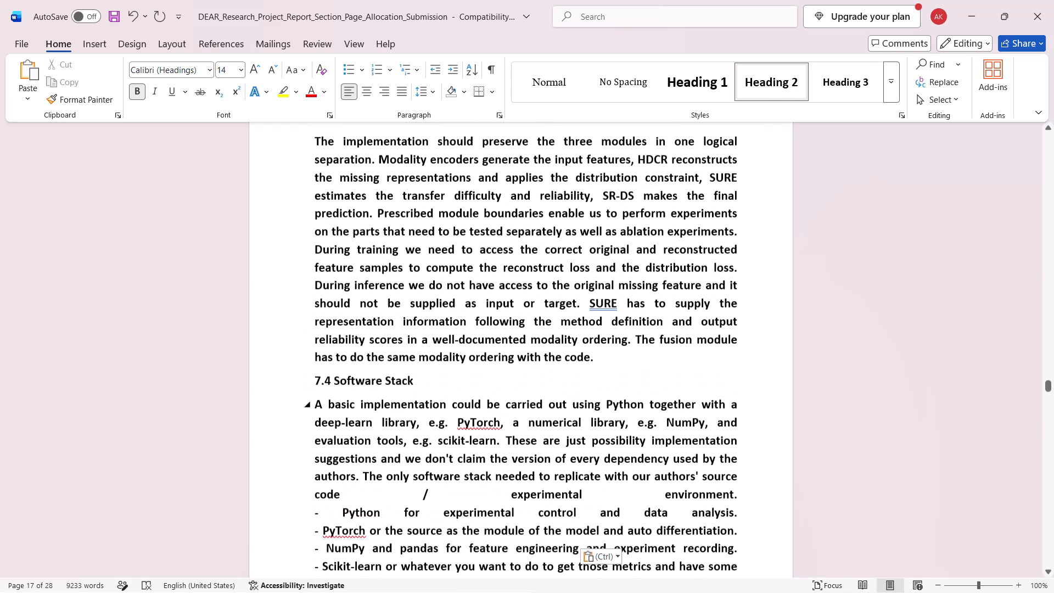
pyautogui.scroll(1, 389, 560)
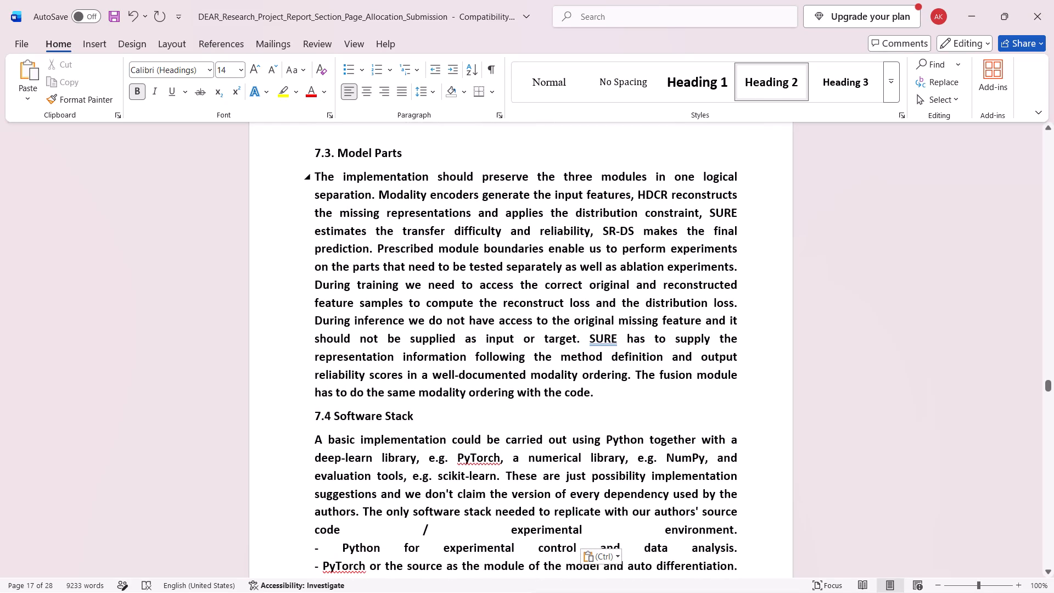
pyautogui.moveTo(594, 394); pyautogui.dragTo(316, 150)
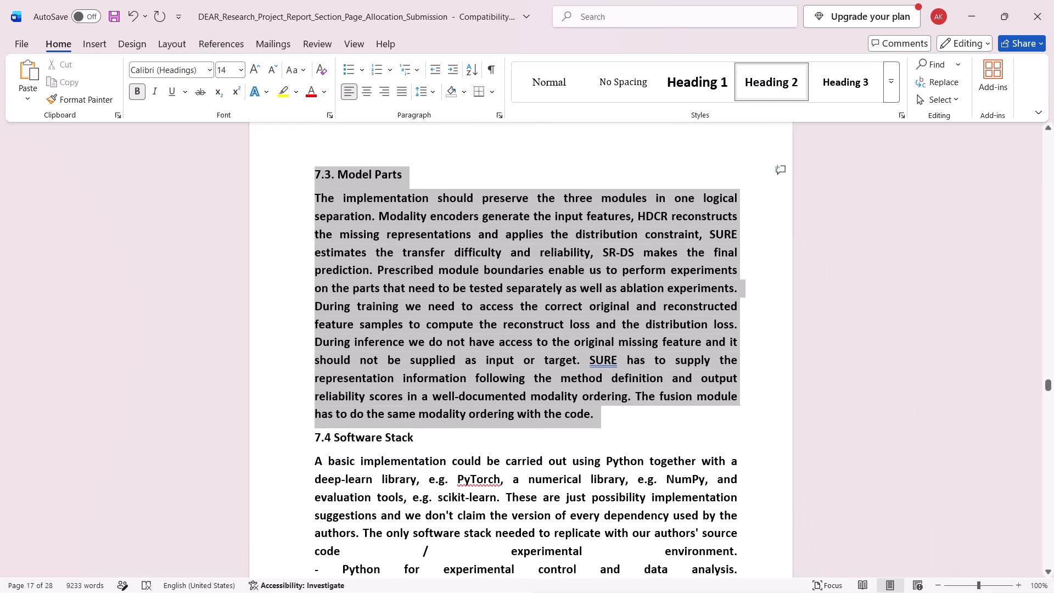
pyautogui.moveTo(316, 150); pyautogui.dragTo(314, 201)
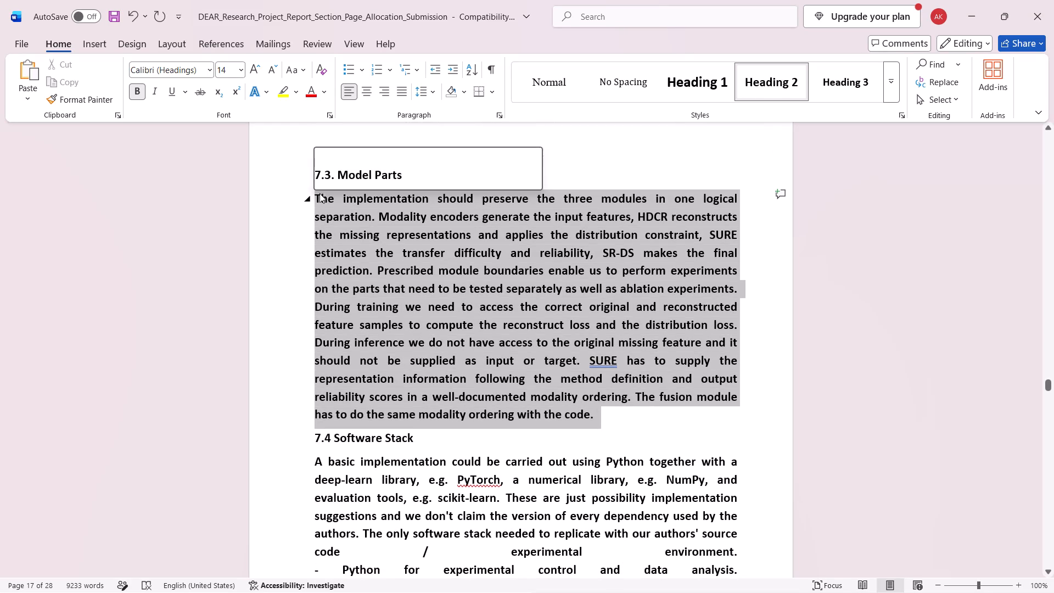
pyautogui.click(321, 177)
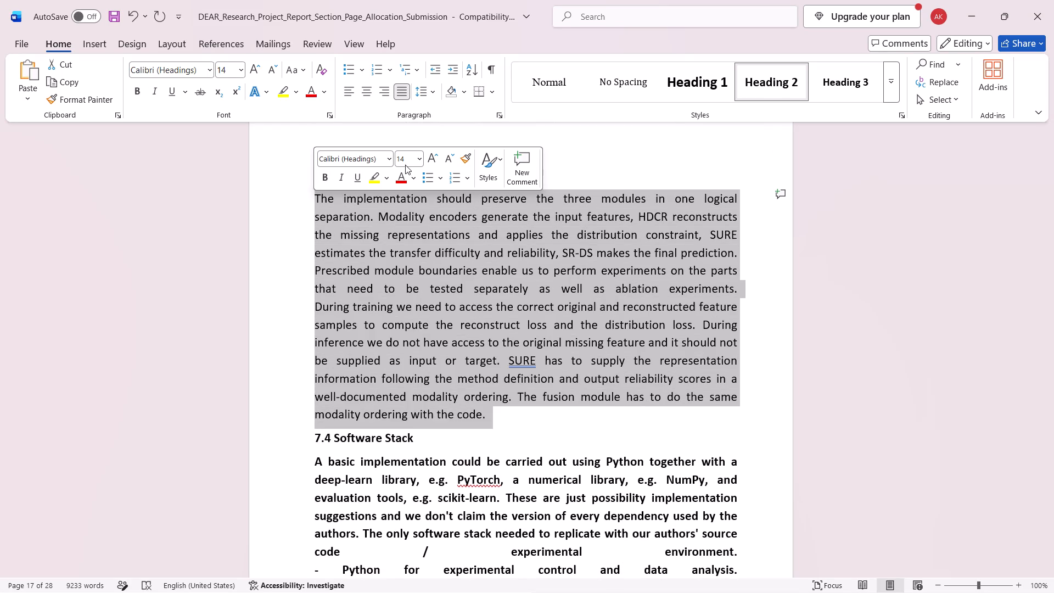
pyautogui.click(418, 162)
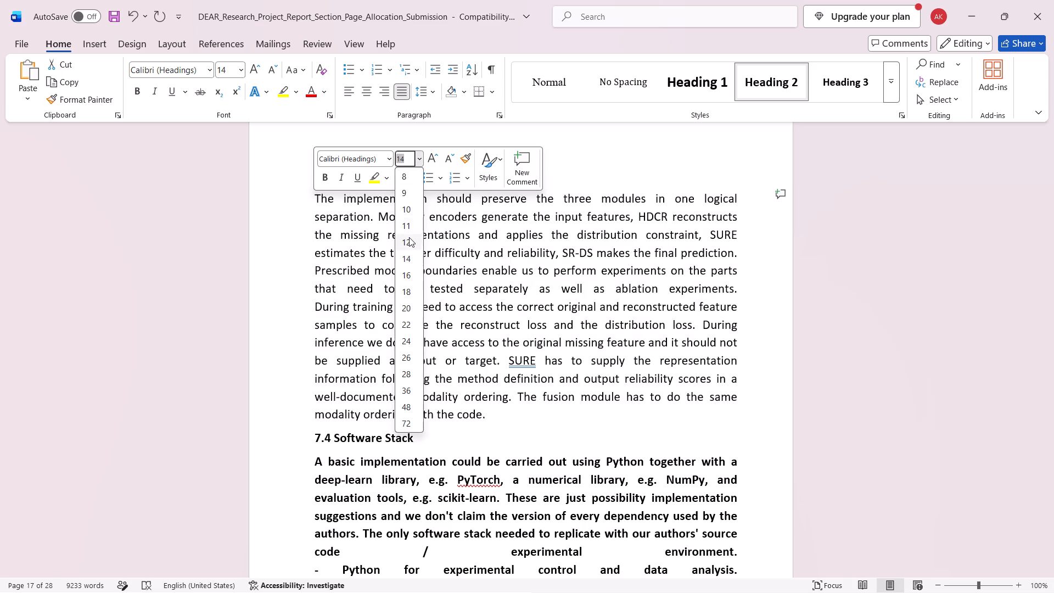
pyautogui.click(409, 238)
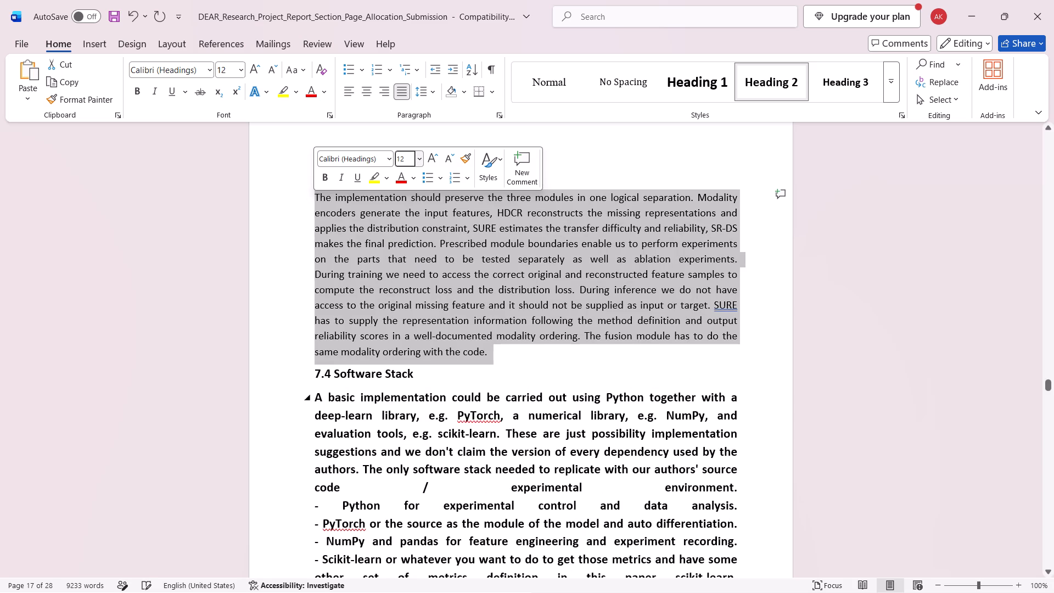
# Remove bold from the paragraph and dashed items under heading 7.4 Software Stack and set their font size to 12.
pyautogui.scroll(-2, 470, 482)
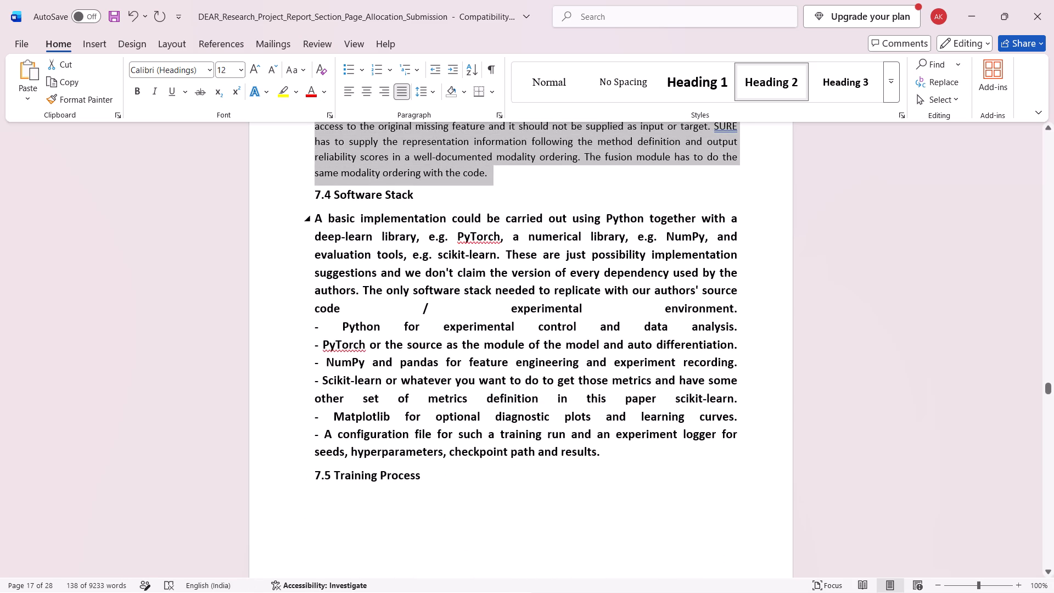
pyautogui.moveTo(601, 456); pyautogui.dragTo(364, 281)
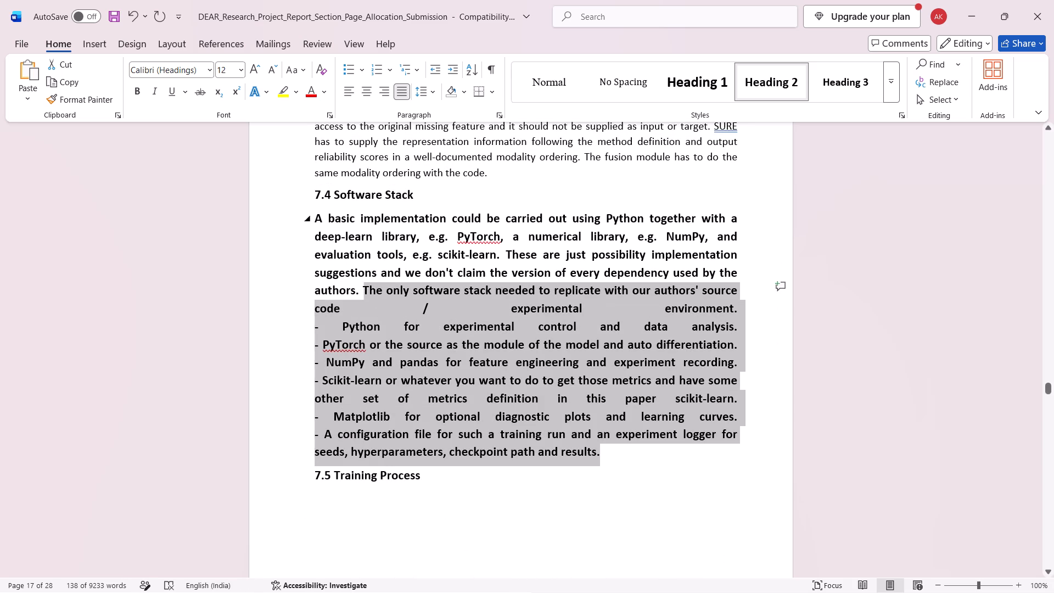
pyautogui.moveTo(364, 281); pyautogui.dragTo(311, 230)
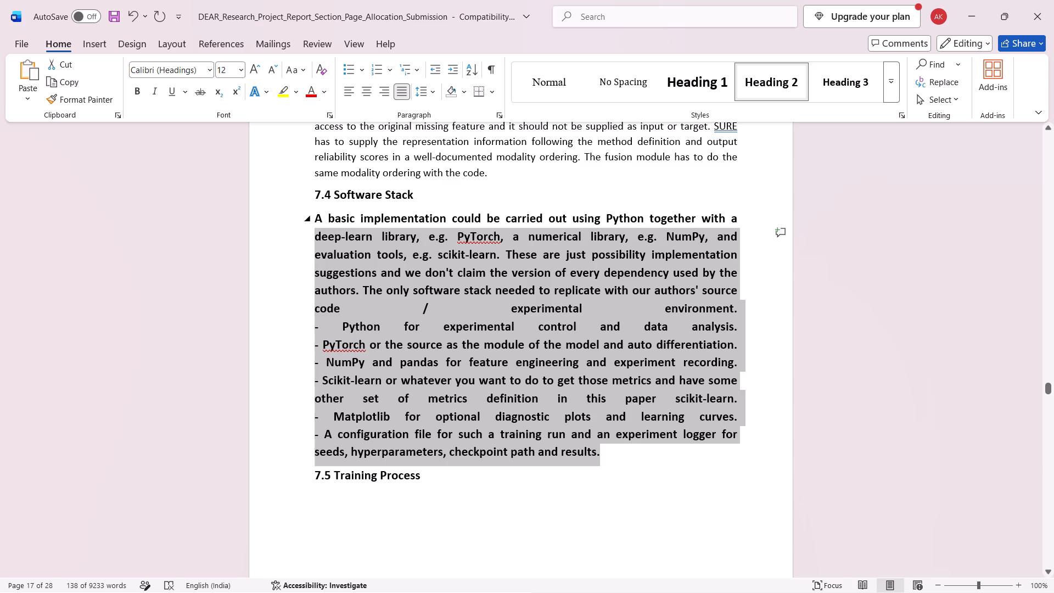
pyautogui.moveTo(311, 230); pyautogui.dragTo(314, 223)
pyautogui.click(322, 202)
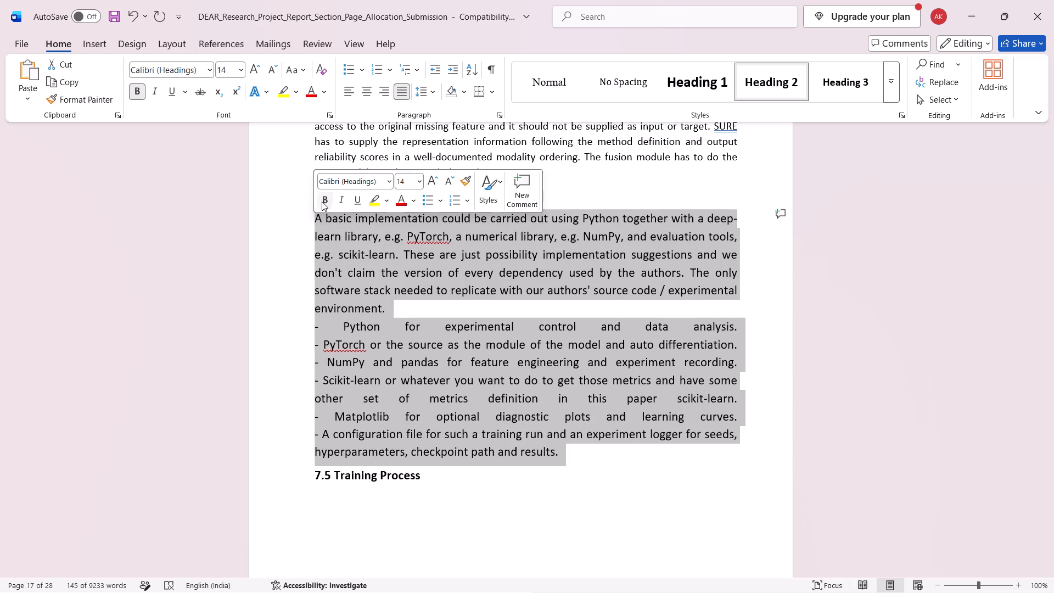
pyautogui.click(418, 182)
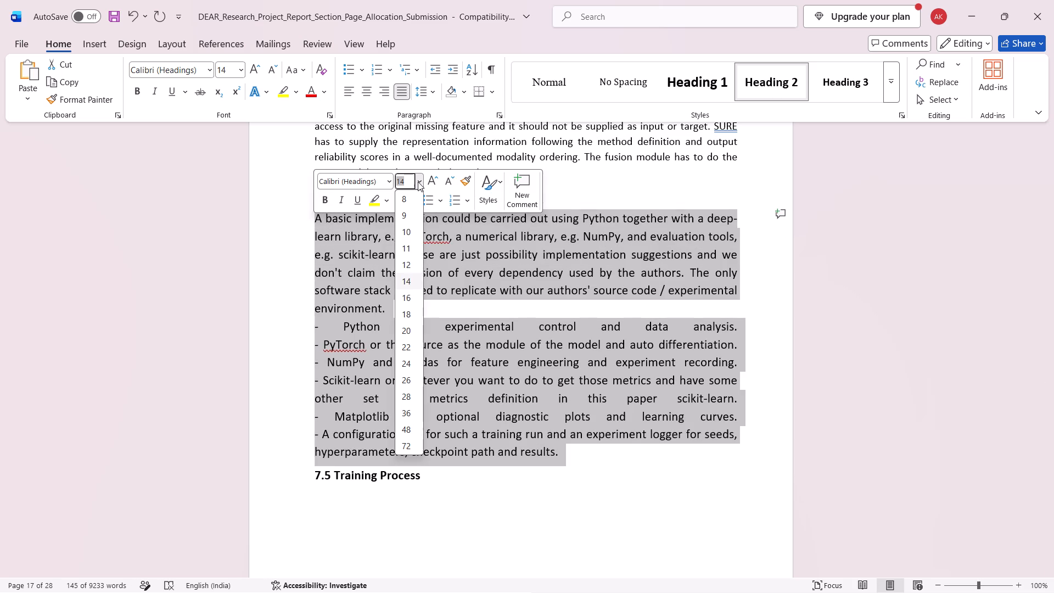
pyautogui.click(412, 272)
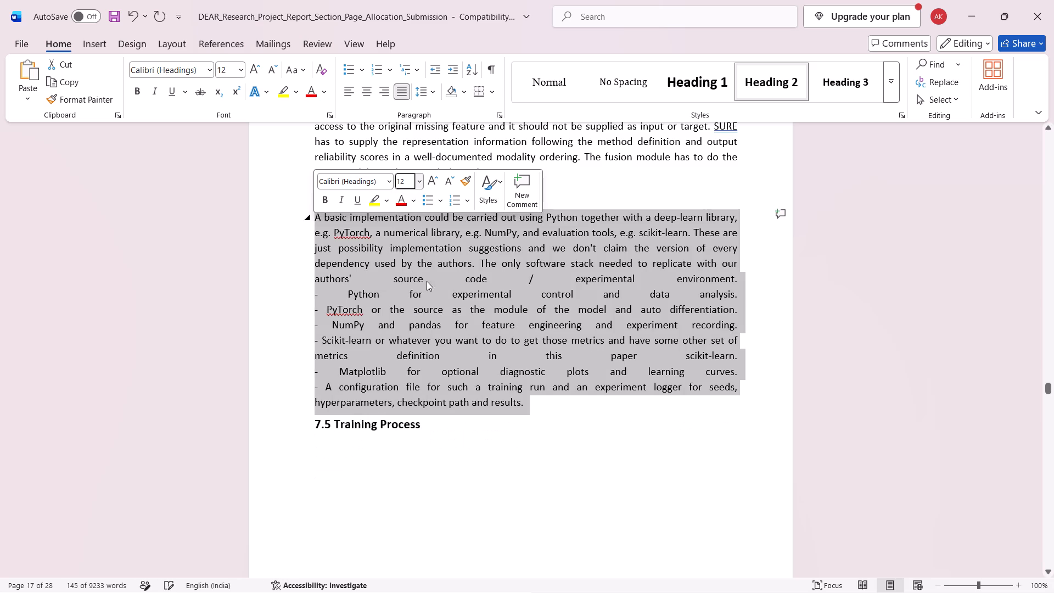
# Separate the 7.4 introductory text ending in "experimental environment." from the dashed list with a paragraph break.
pyautogui.click(733, 276)
pyautogui.press('Right')
pyautogui.press('Return')
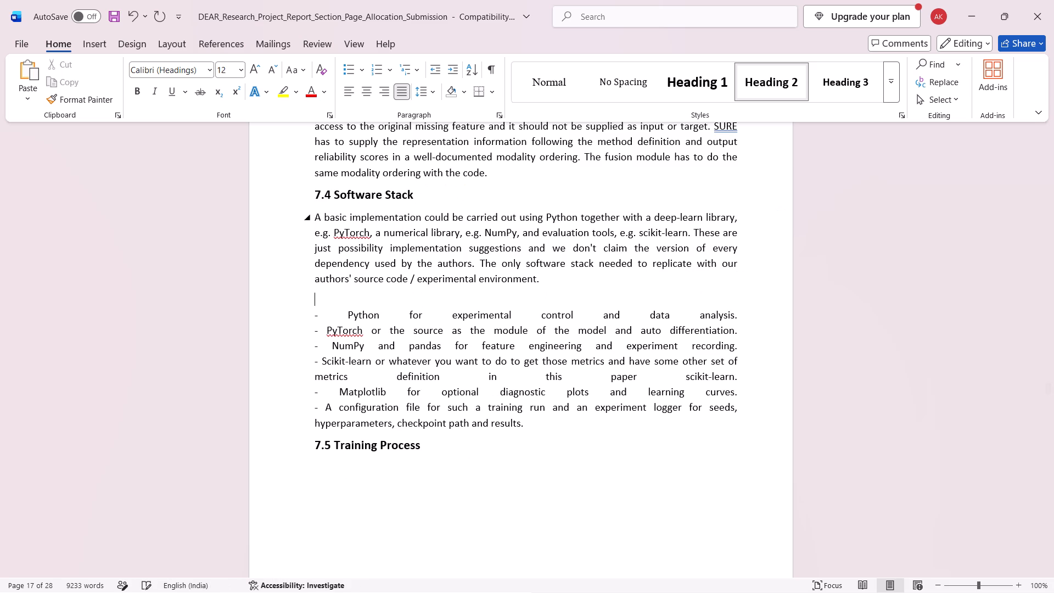
pyautogui.press('Down')
pyautogui.press('BackSpace')
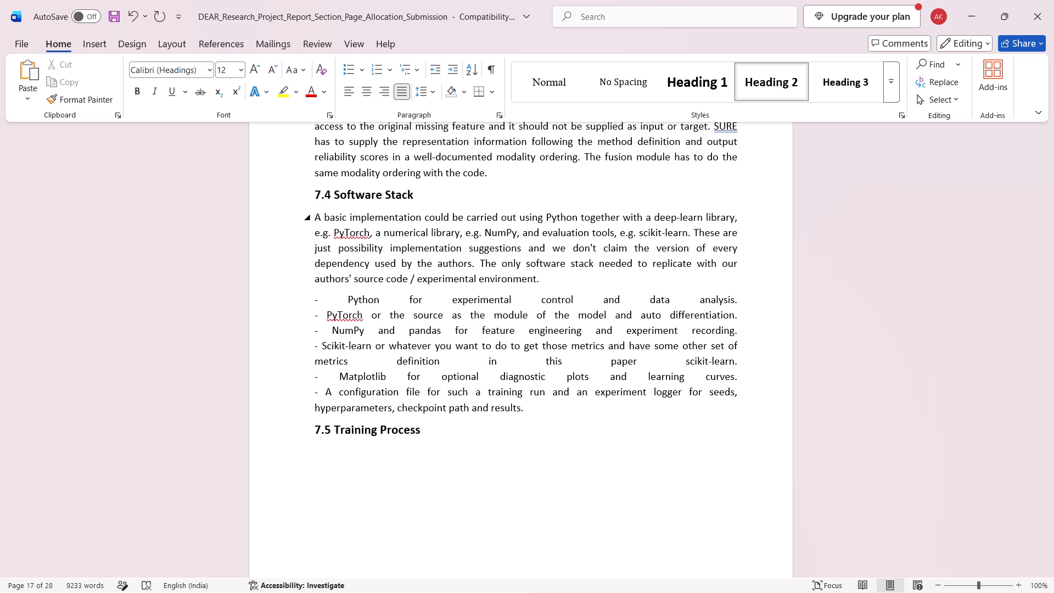
# Split the Python, PyTorch and NumPy items of the 7.4 list into separate paragraphs, leaving no empty lines between them.
pyautogui.click(745, 301)
pyautogui.press('Return')
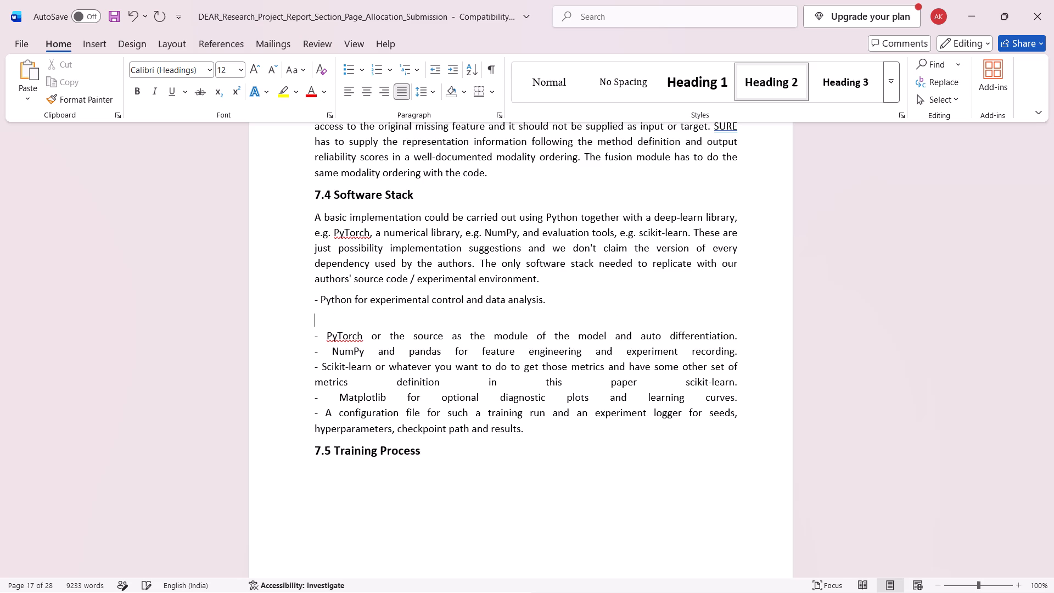
pyautogui.press('Down')
pyautogui.press('BackSpace')
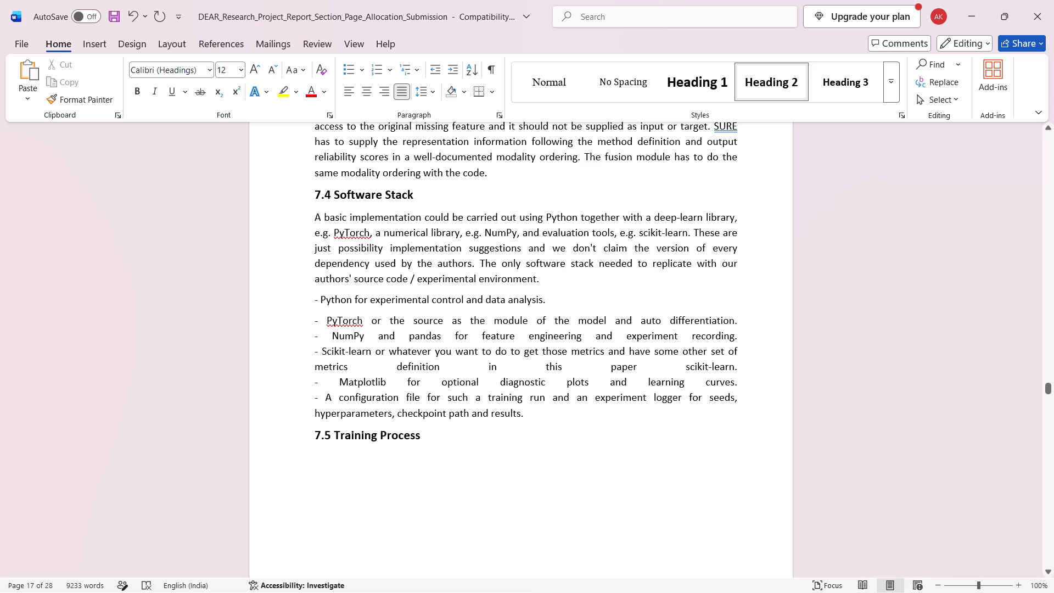
pyautogui.click(744, 316)
pyautogui.press('Return')
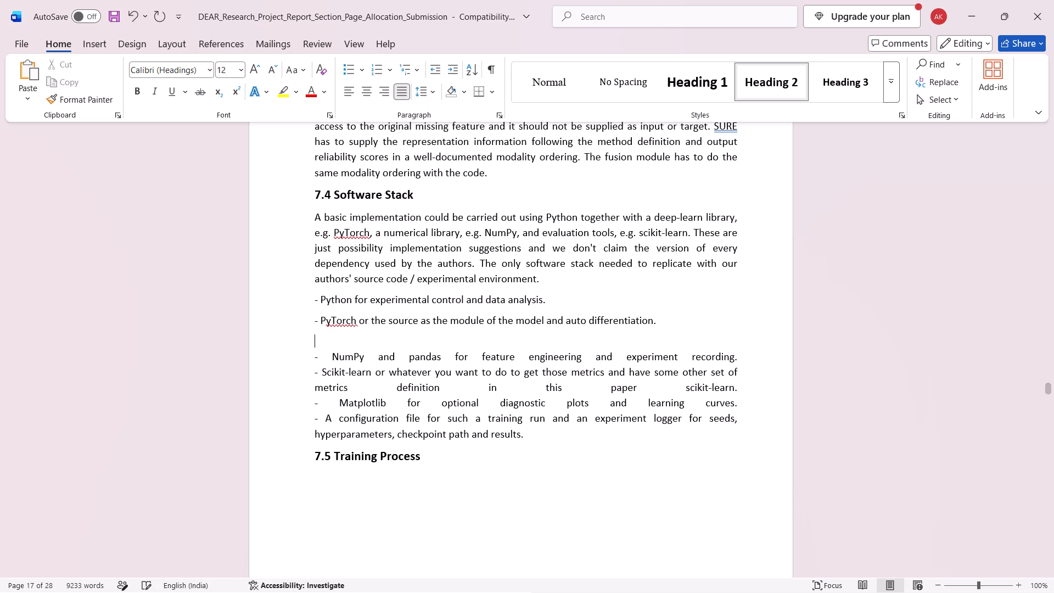
pyautogui.press('Down')
pyautogui.press('BackSpace')
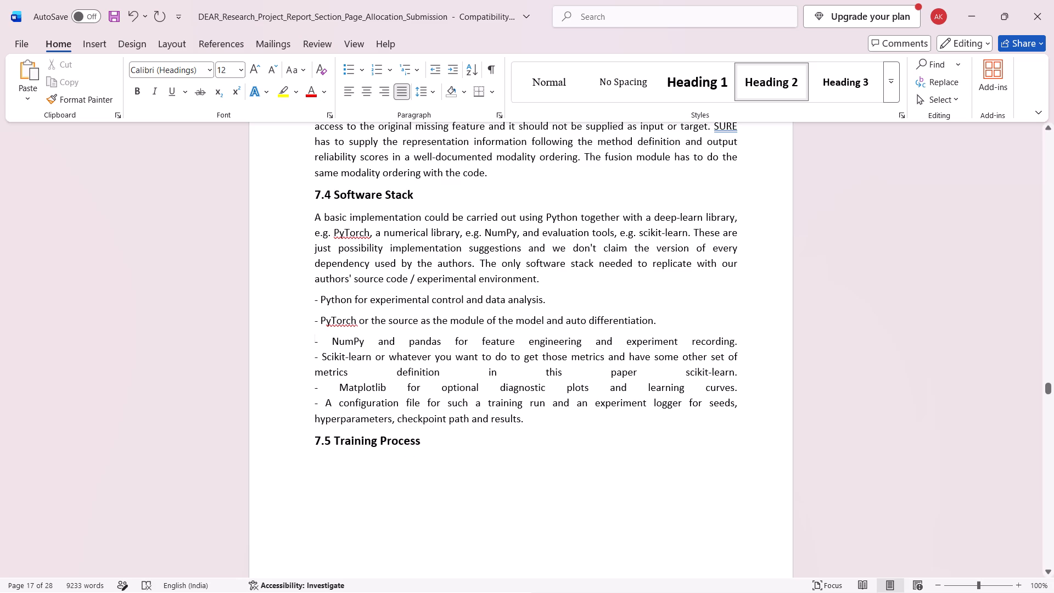
pyautogui.click(746, 344)
pyautogui.press('Return')
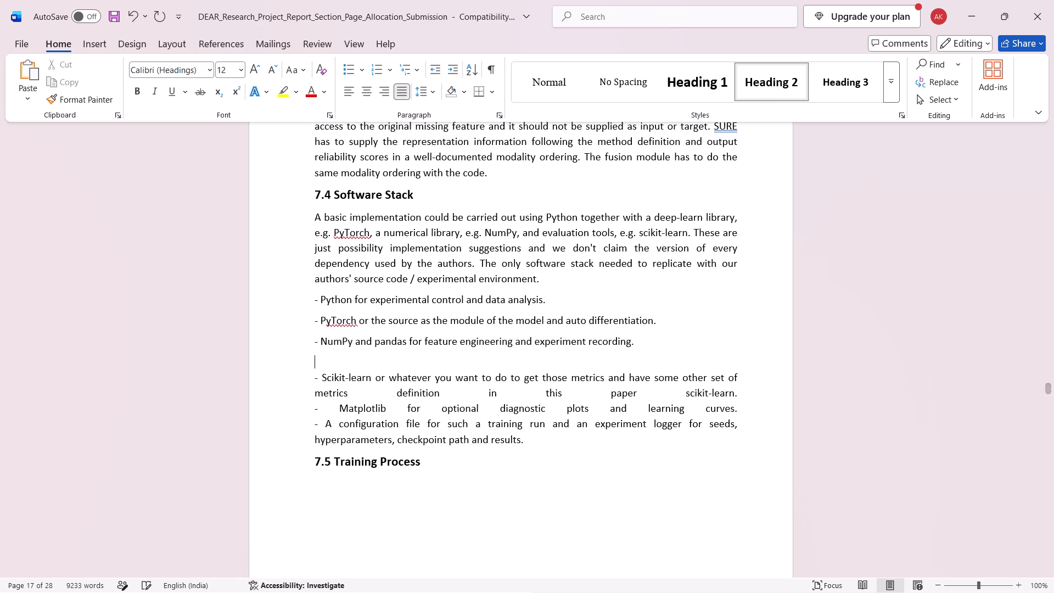
pyautogui.press('Down')
pyautogui.press('BackSpace')
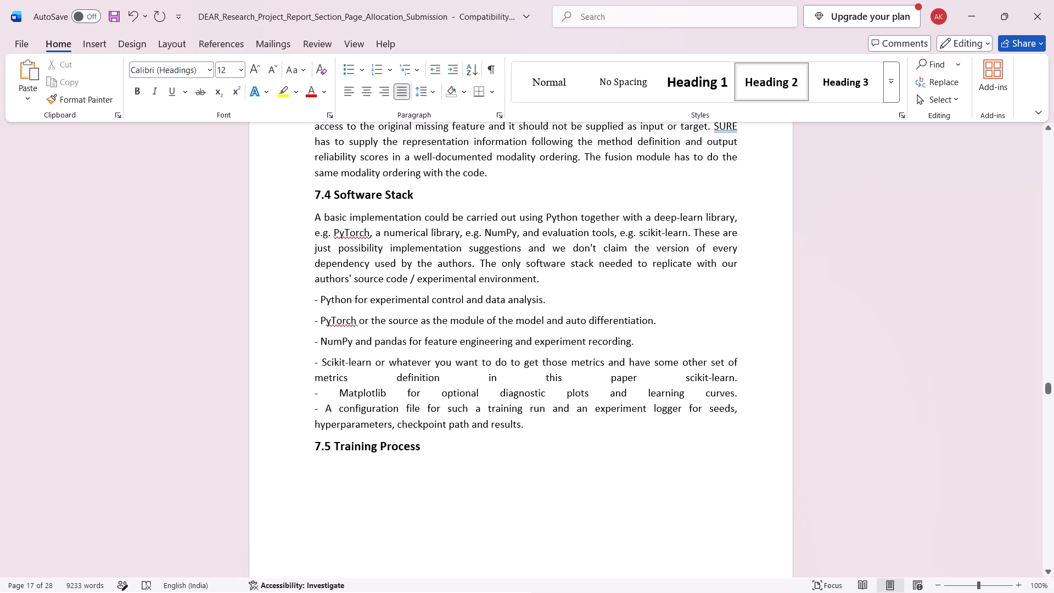
# Break the Scikit-learn item after "set of" and split the Matplotlib and configuration file items into their own paragraphs.
pyautogui.click(743, 359)
pyautogui.press('Return')
pyautogui.press('Down')
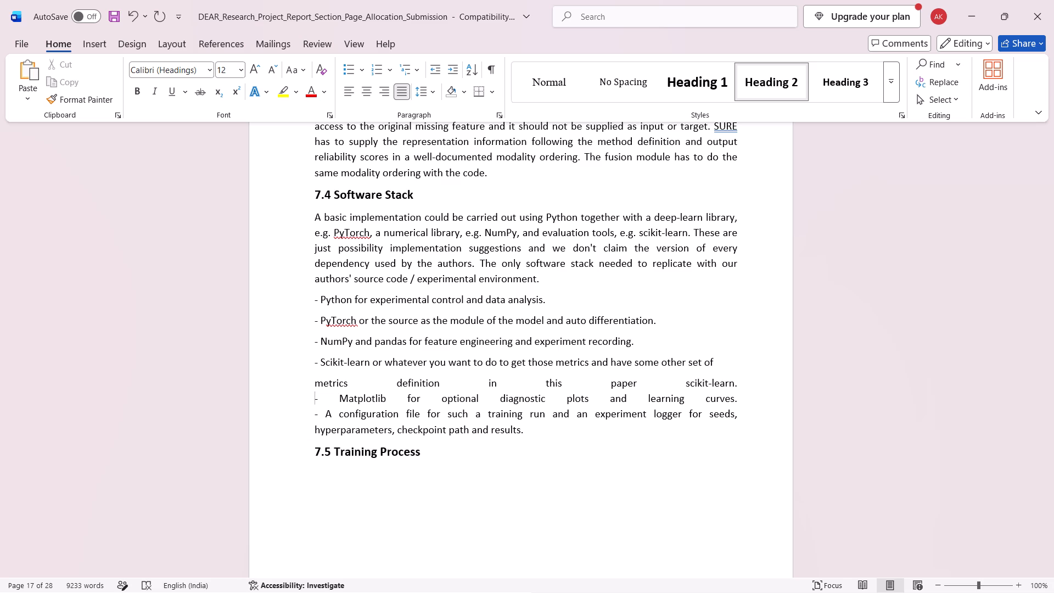
pyautogui.press('BackSpace')
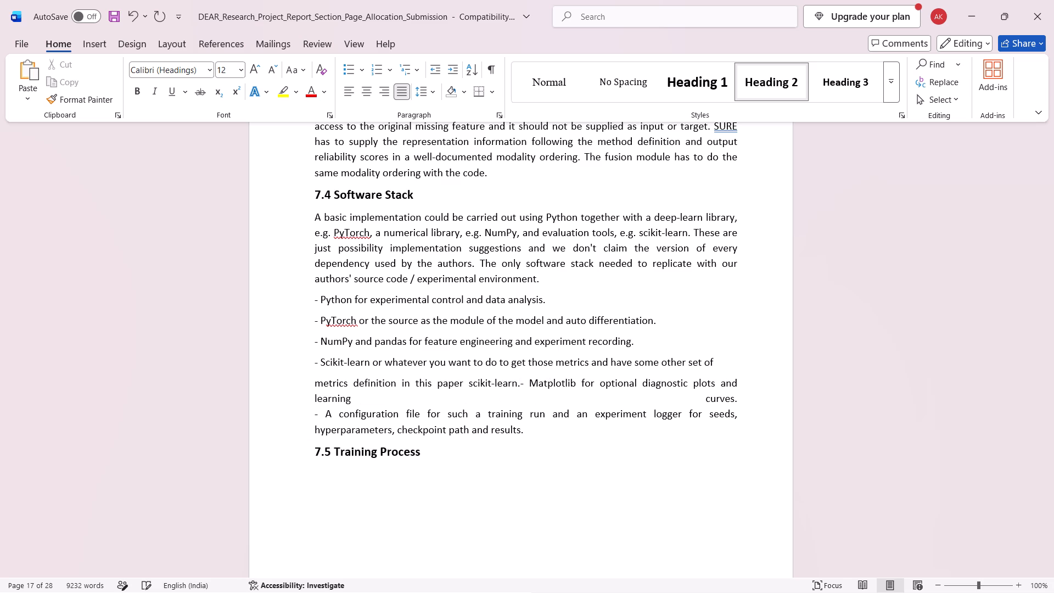
pyautogui.press('Return')
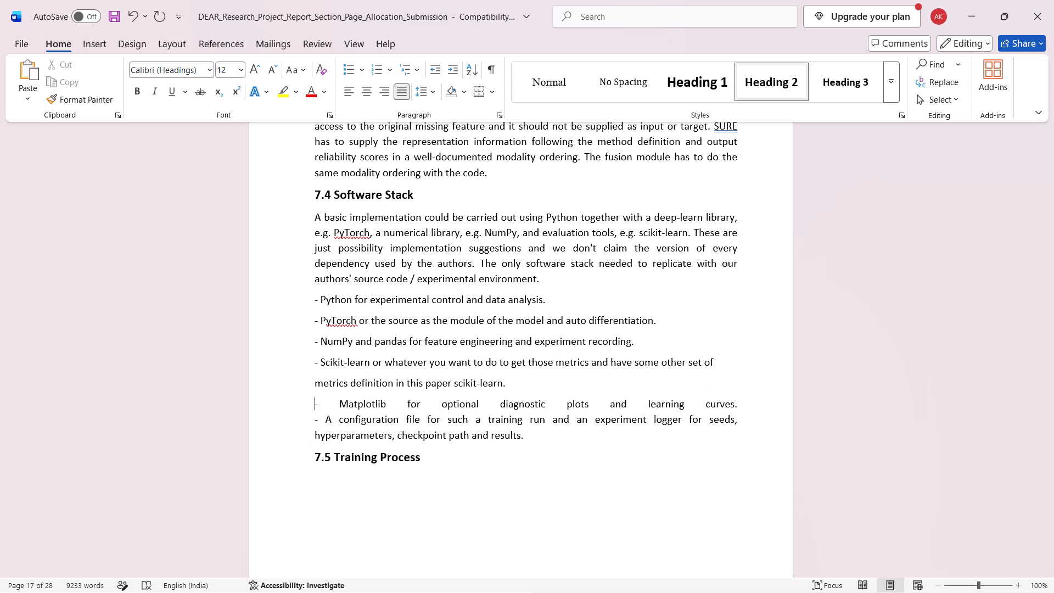
pyautogui.click(739, 404)
pyautogui.press('Return')
pyautogui.press('Down')
pyautogui.press('BackSpace')
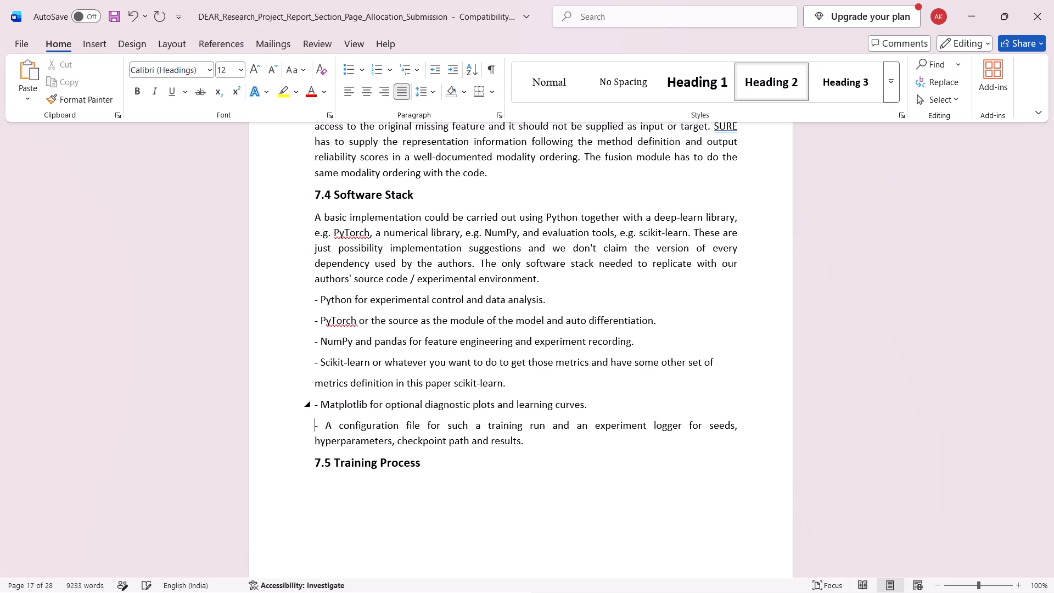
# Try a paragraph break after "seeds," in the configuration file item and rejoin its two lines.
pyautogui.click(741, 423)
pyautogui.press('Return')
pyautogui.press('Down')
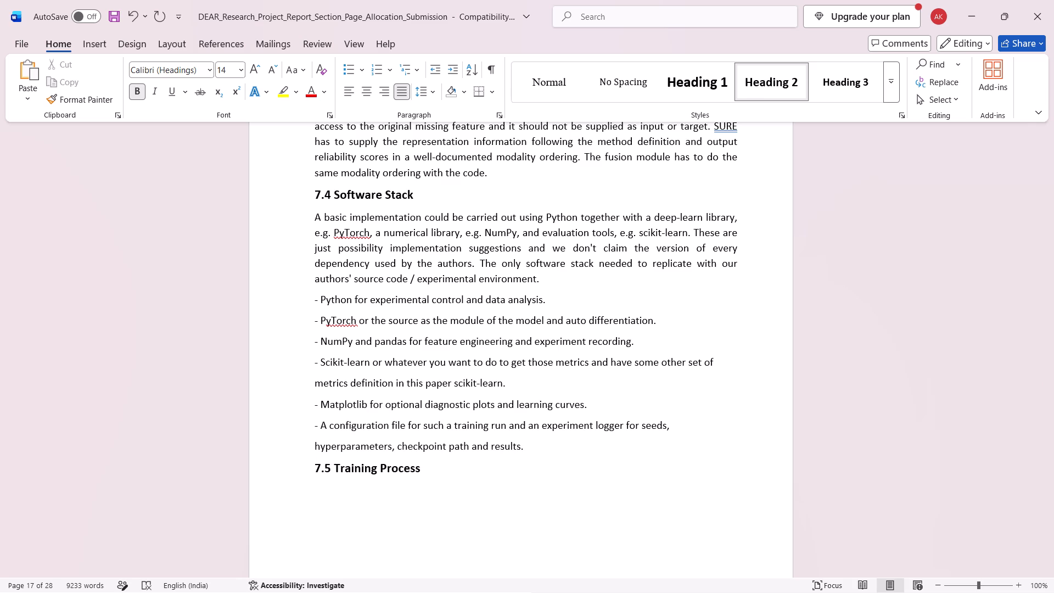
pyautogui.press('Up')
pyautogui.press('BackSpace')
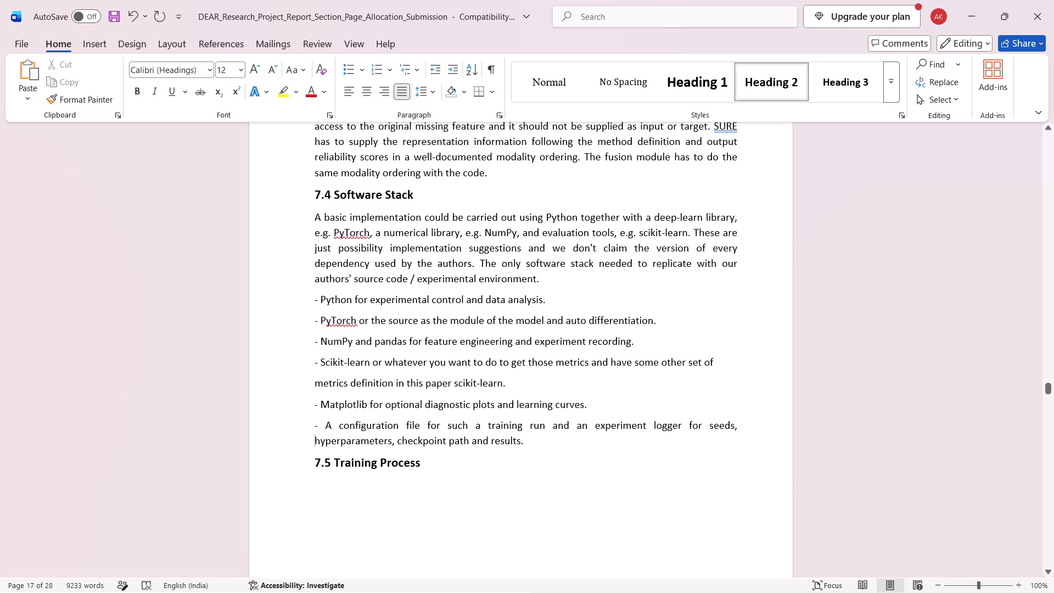
# Break the configuration file item after "seeds," so that "hyperparameters, checkpoint path and results." starts a new paragraph.
pyautogui.click(745, 430)
pyautogui.press('Return')
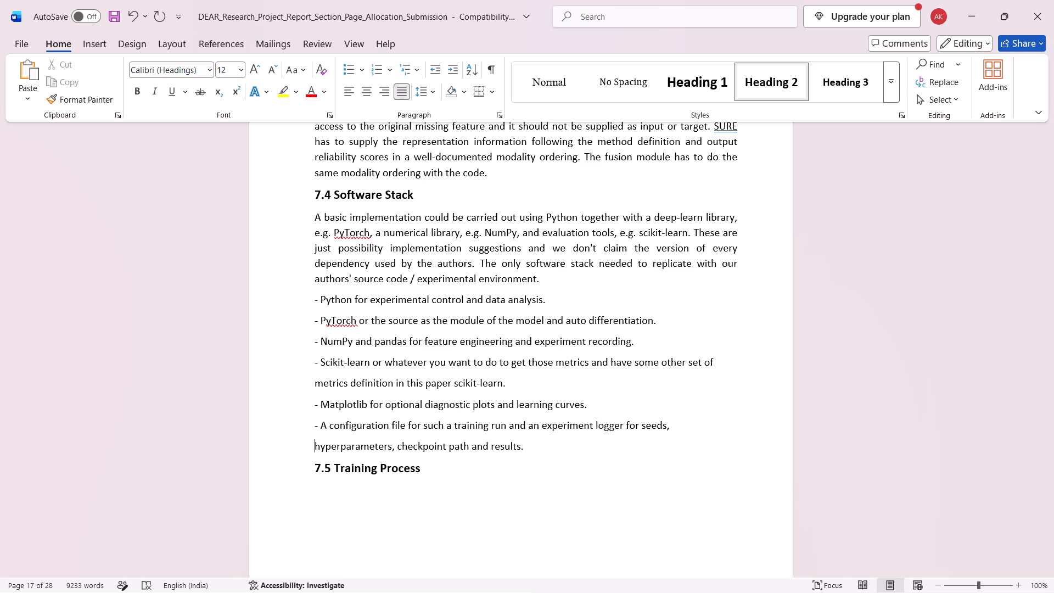
pyautogui.press('Down')
pyautogui.click(315, 442)
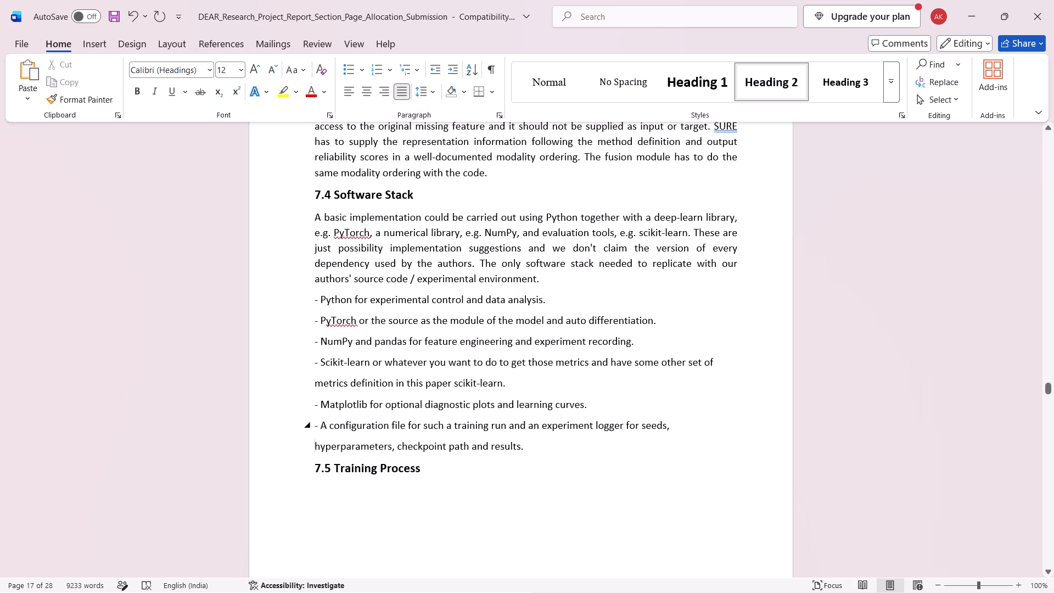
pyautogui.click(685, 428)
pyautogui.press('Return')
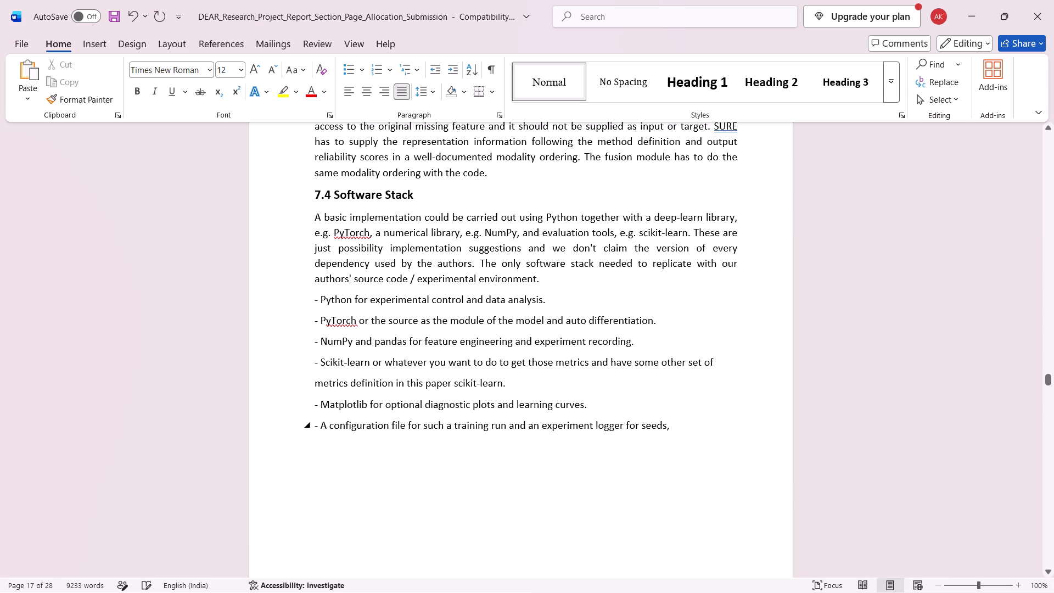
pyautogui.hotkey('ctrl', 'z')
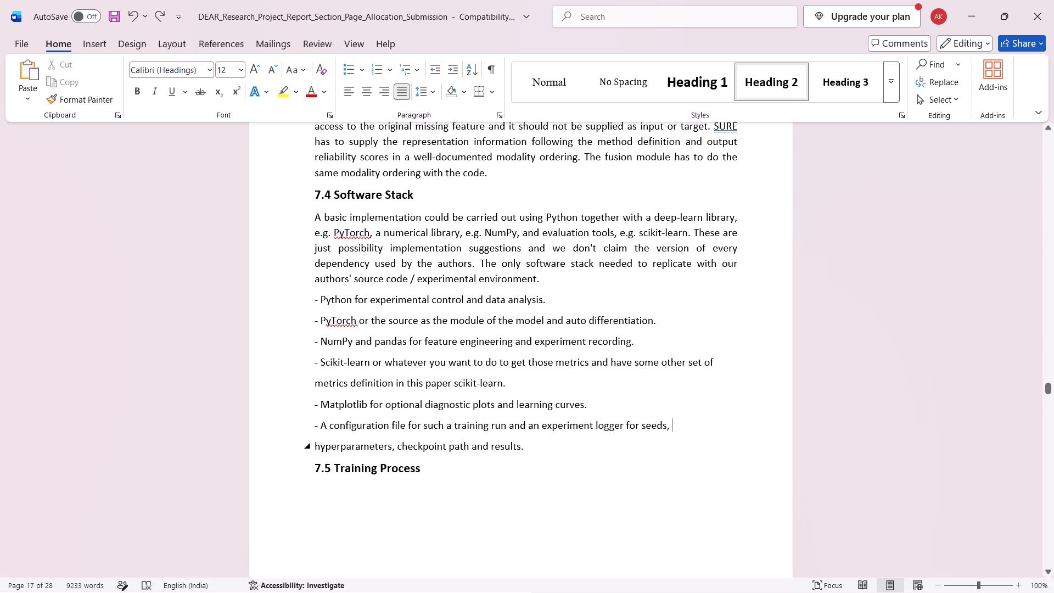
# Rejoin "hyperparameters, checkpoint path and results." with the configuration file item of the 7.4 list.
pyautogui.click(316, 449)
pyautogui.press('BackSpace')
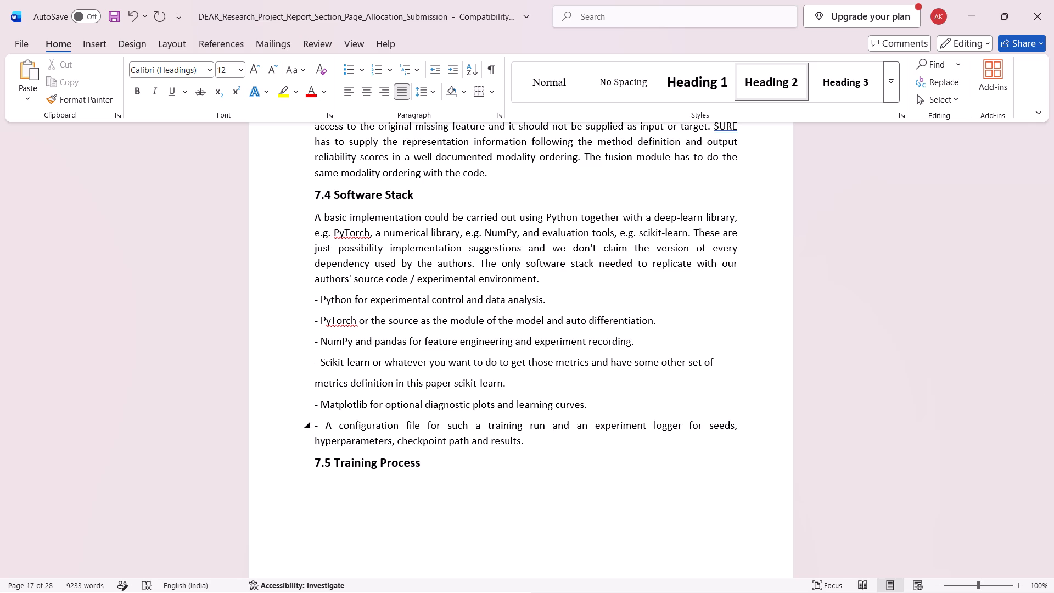
# Remove bold from the two body paragraphs of section 7.5 Training Process and set their font size to 12.
pyautogui.scroll(-3, 316, 449)
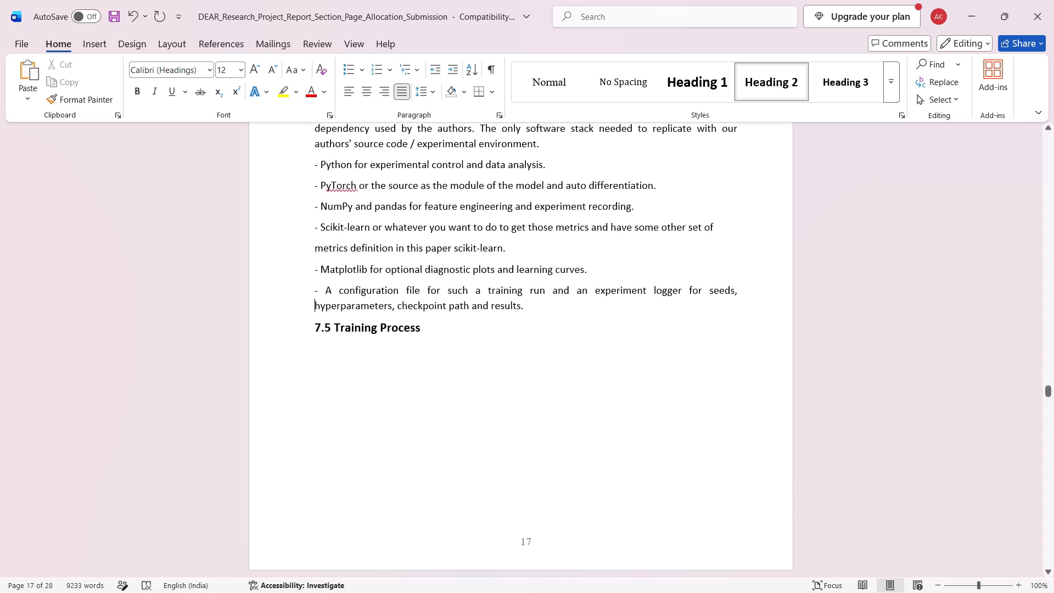
pyautogui.scroll(-5, 316, 449)
pyautogui.scroll(2, 316, 449)
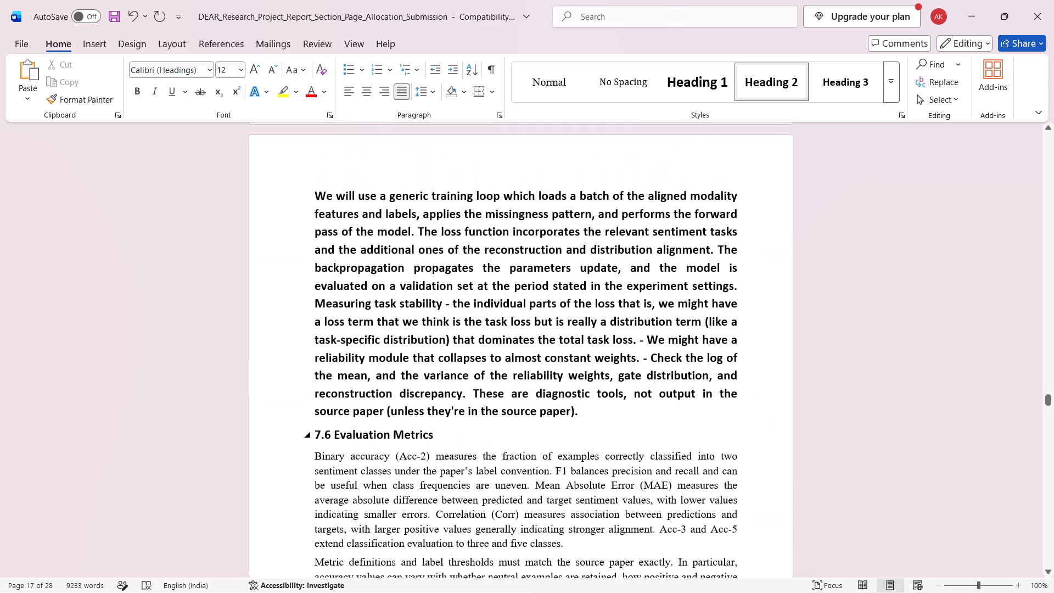
pyautogui.scroll(1, 316, 449)
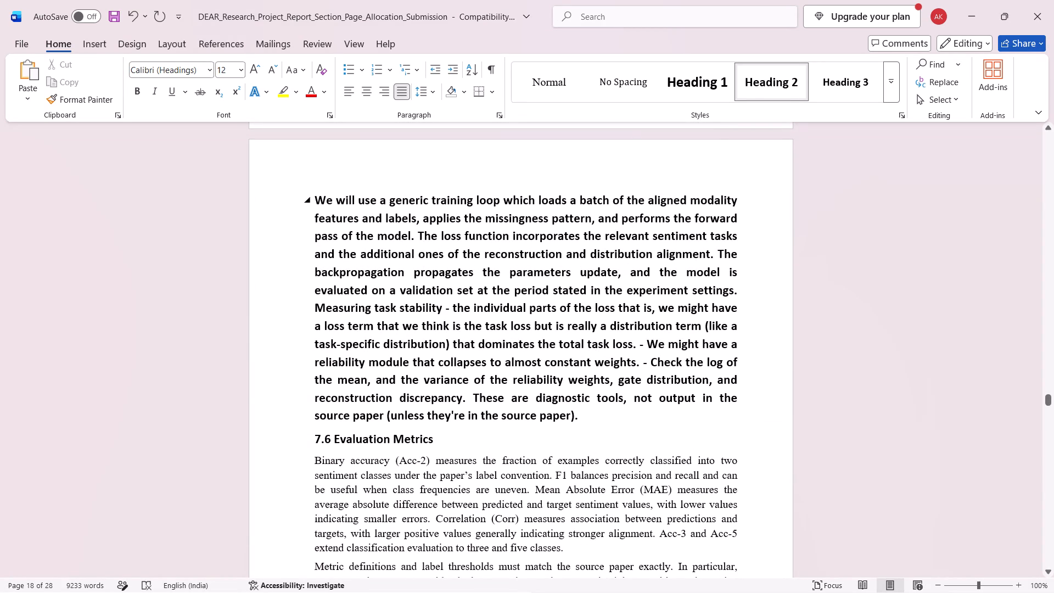
pyautogui.moveTo(578, 416); pyautogui.dragTo(323, 208)
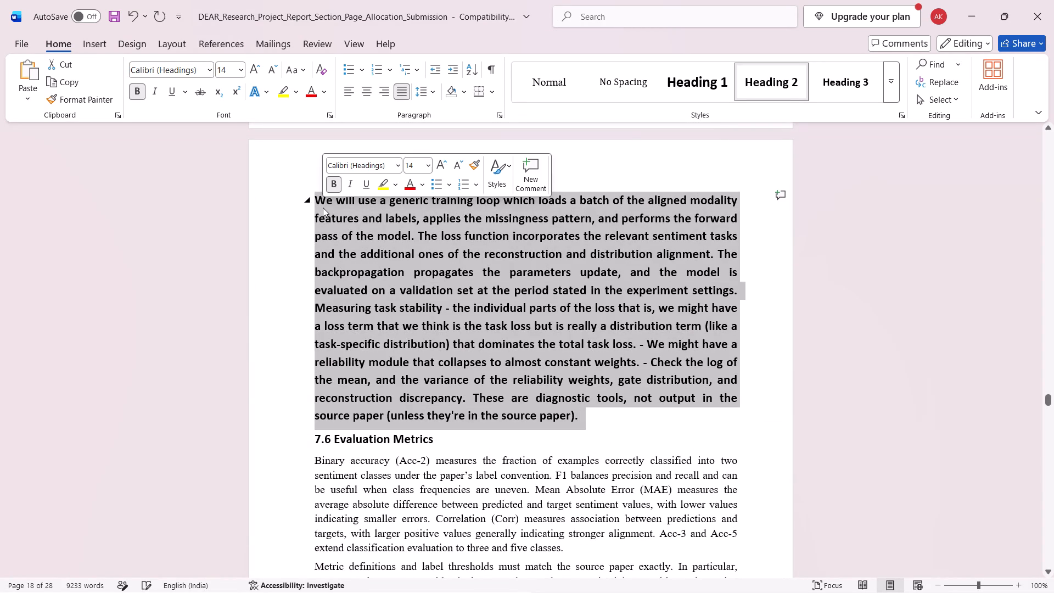
pyautogui.click(335, 182)
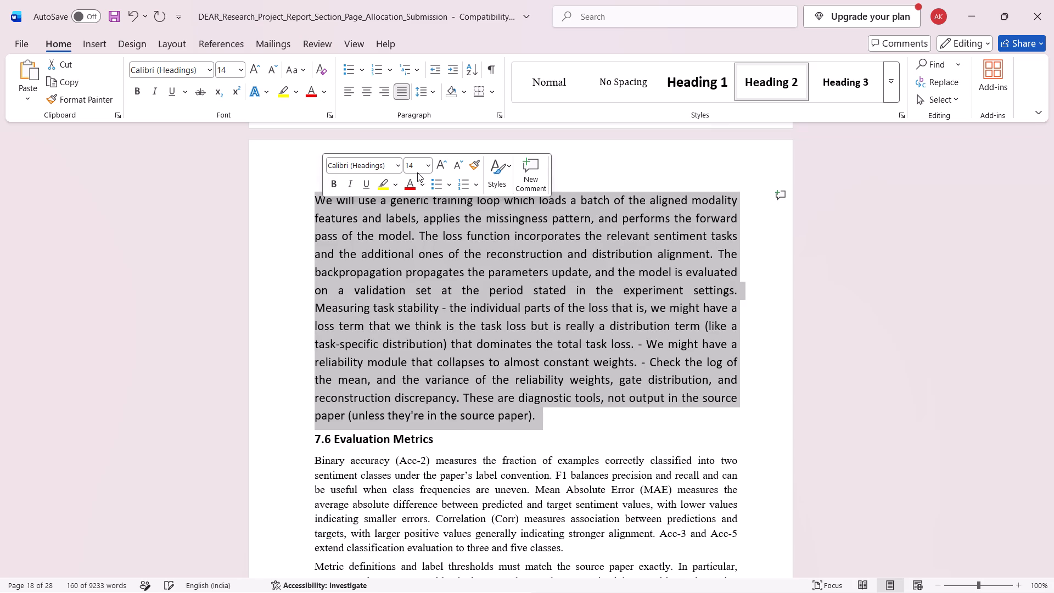
pyautogui.click(427, 166)
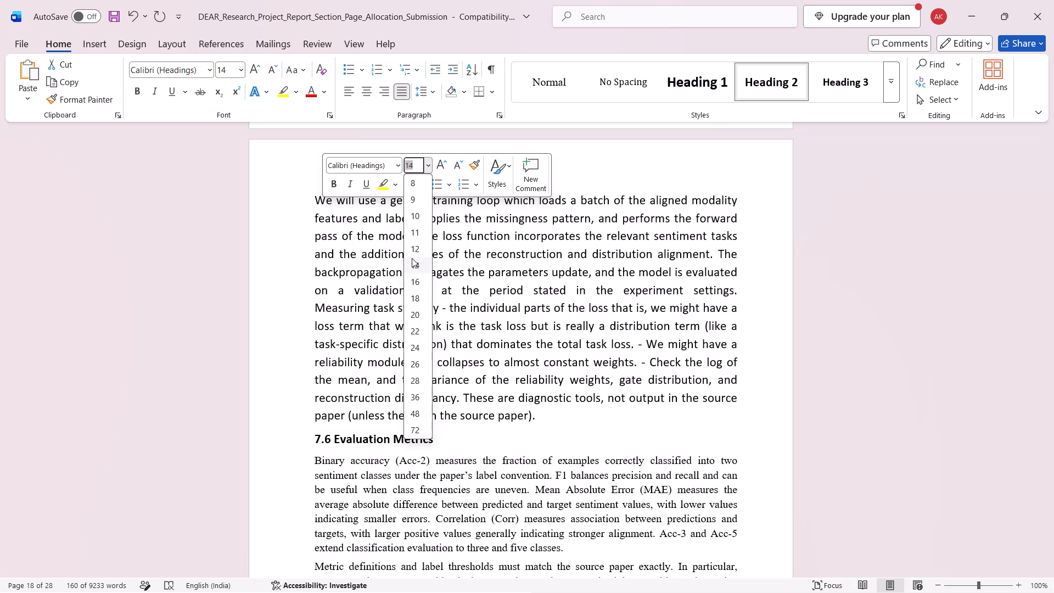
pyautogui.click(418, 249)
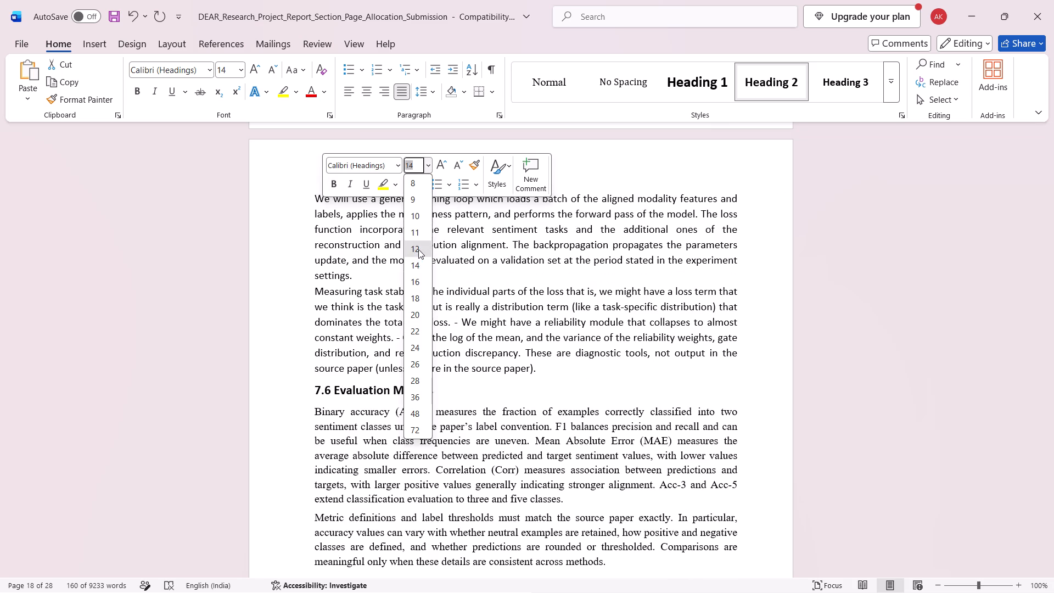
# Review the text layout of sections 7.3 to 7.5 and the page break before the 7.5 body text.
pyautogui.scroll(6, 418, 249)
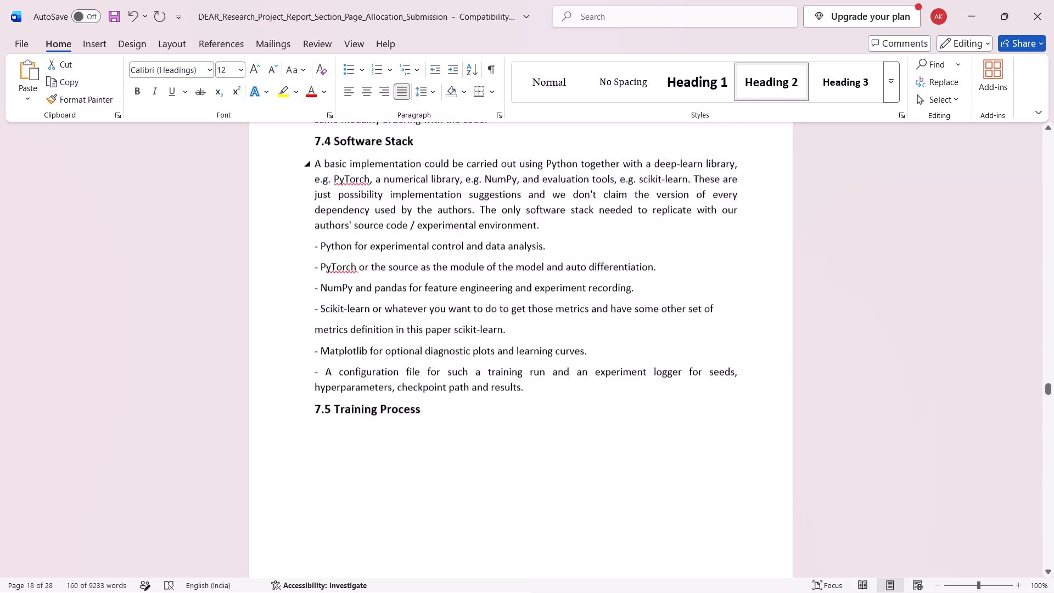
pyautogui.scroll(1, 418, 249)
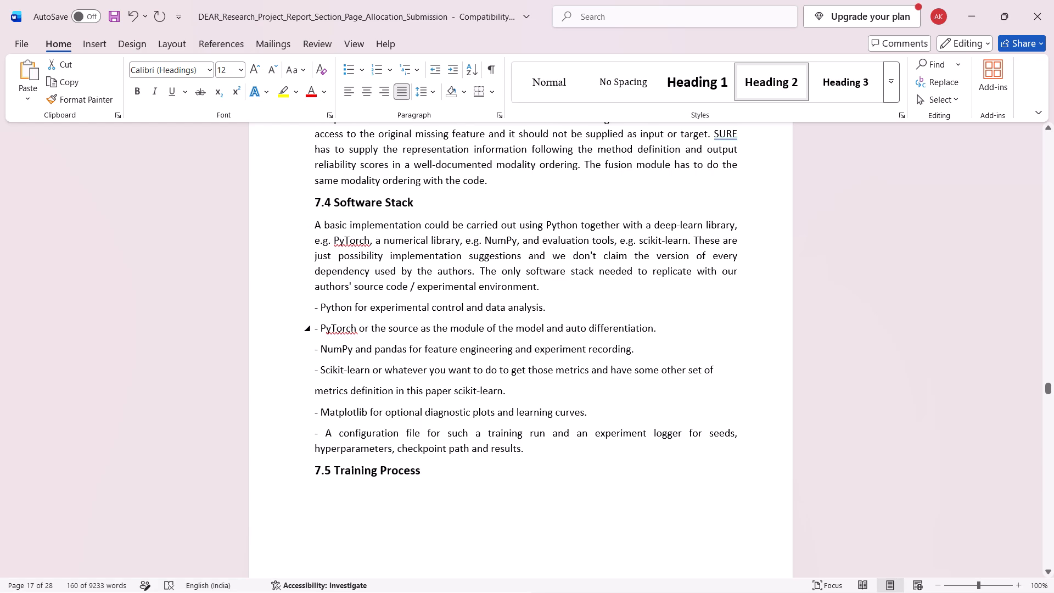
pyautogui.hscroll(1, 374, 282)
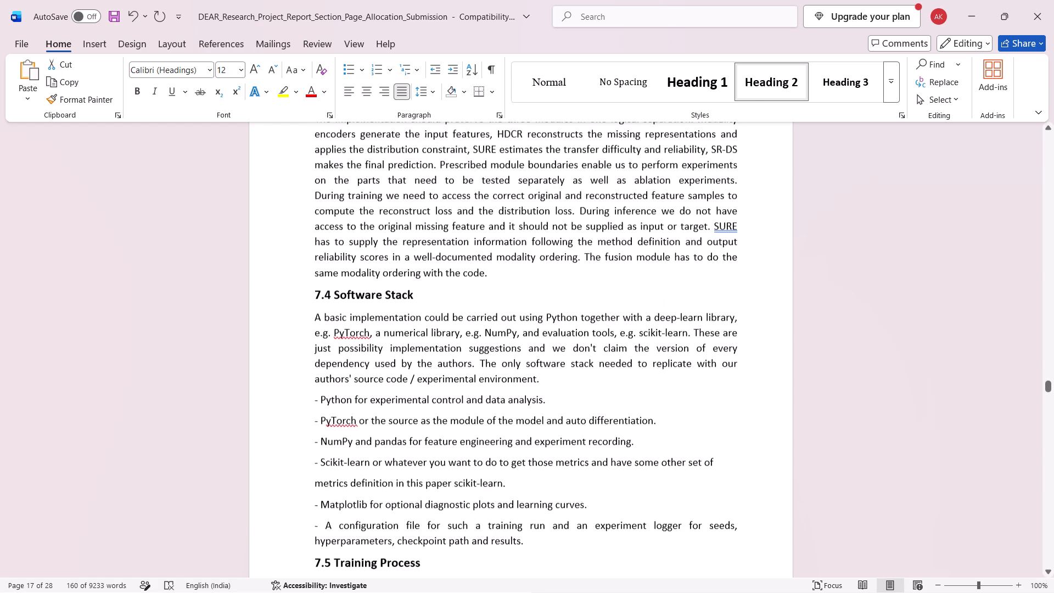
pyautogui.hscroll(3, 374, 282)
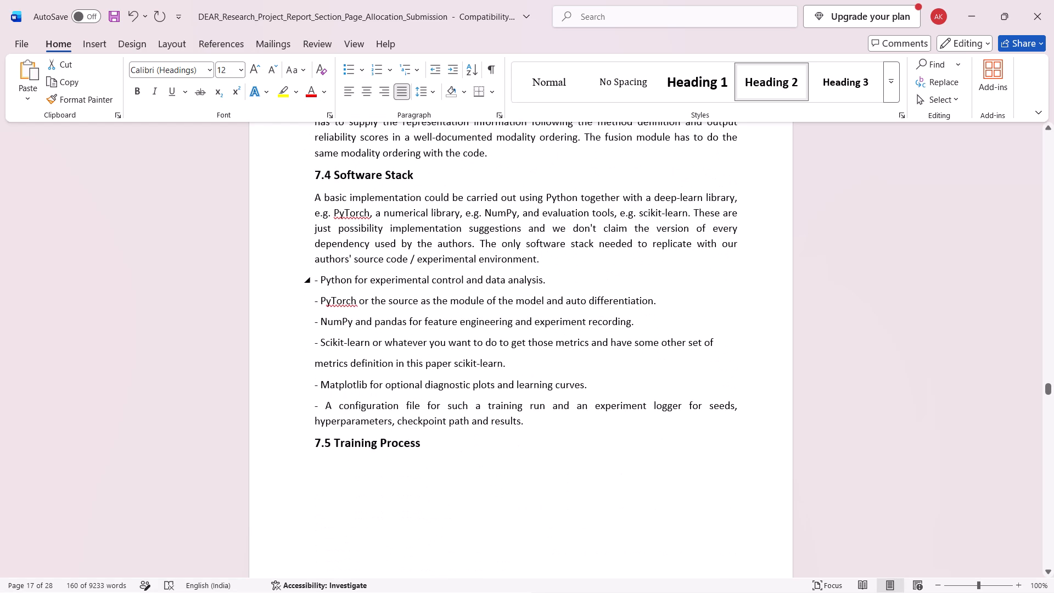
pyautogui.click(312, 381)
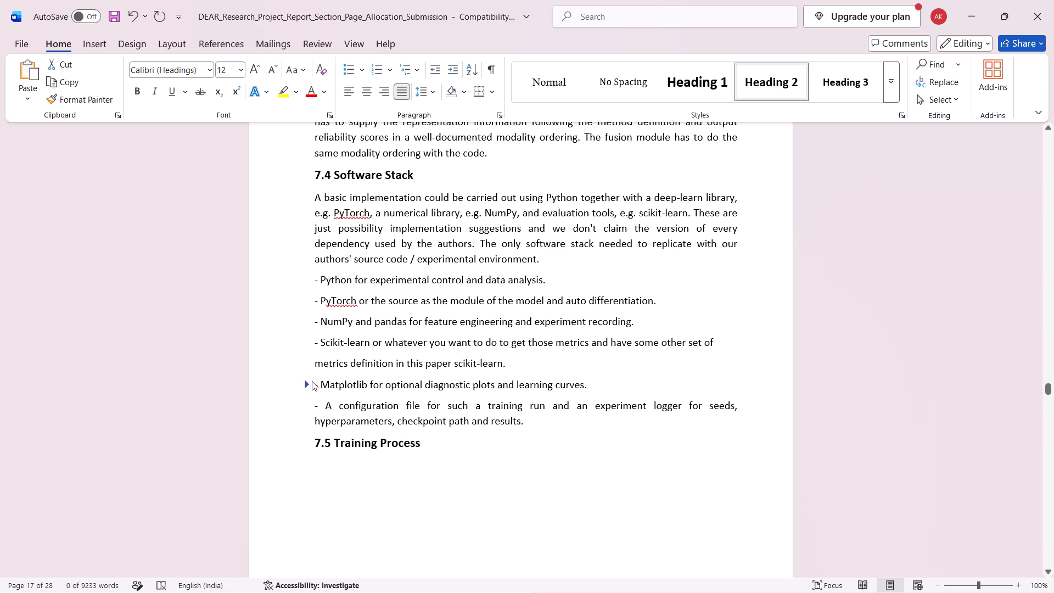
pyautogui.click(306, 384)
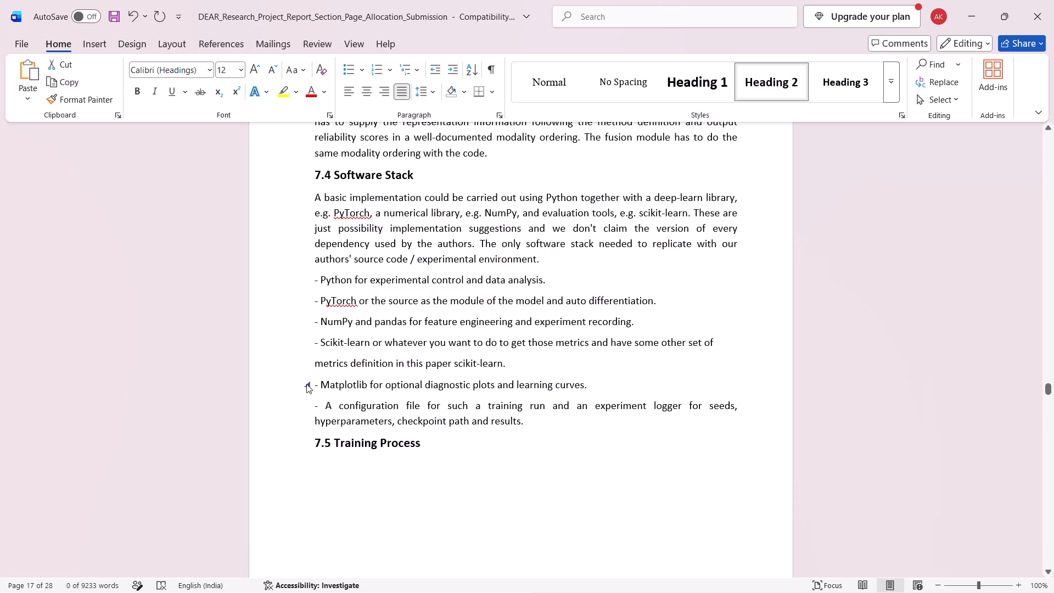
pyautogui.click(318, 389)
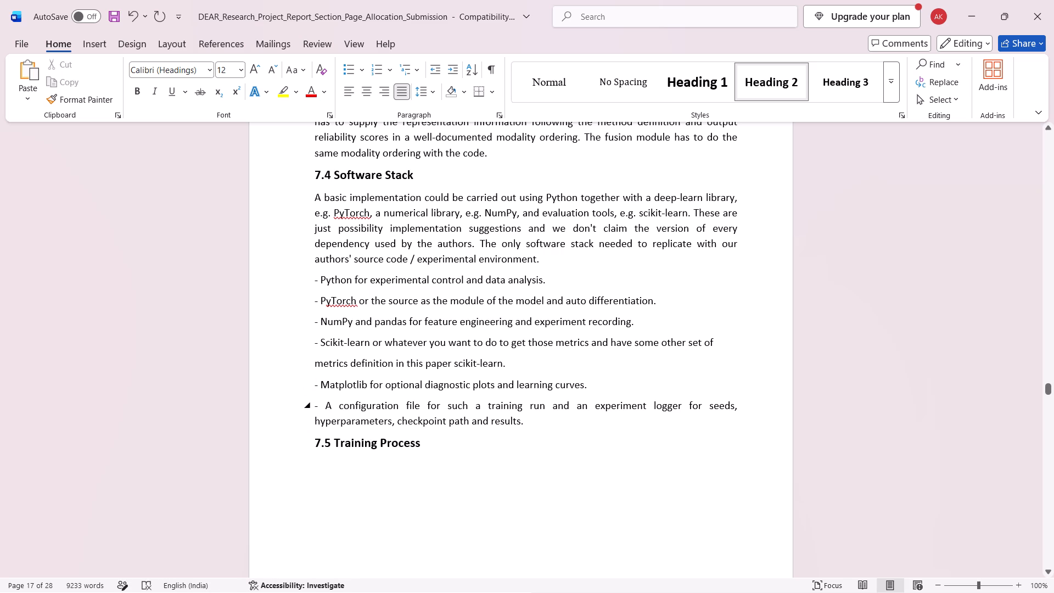
pyautogui.scroll(1, 341, 405)
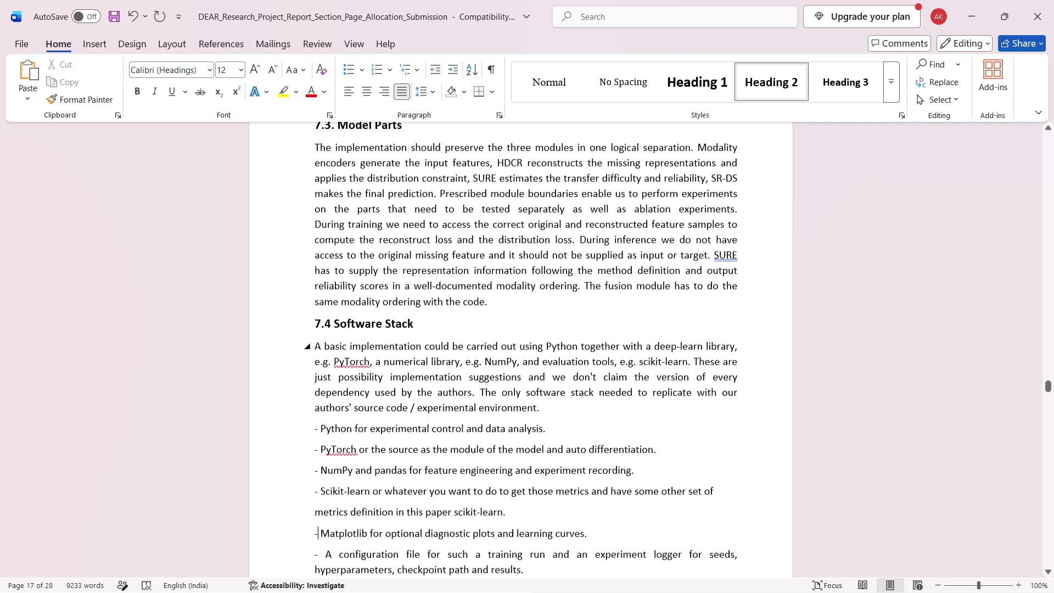
pyautogui.scroll(2, 341, 405)
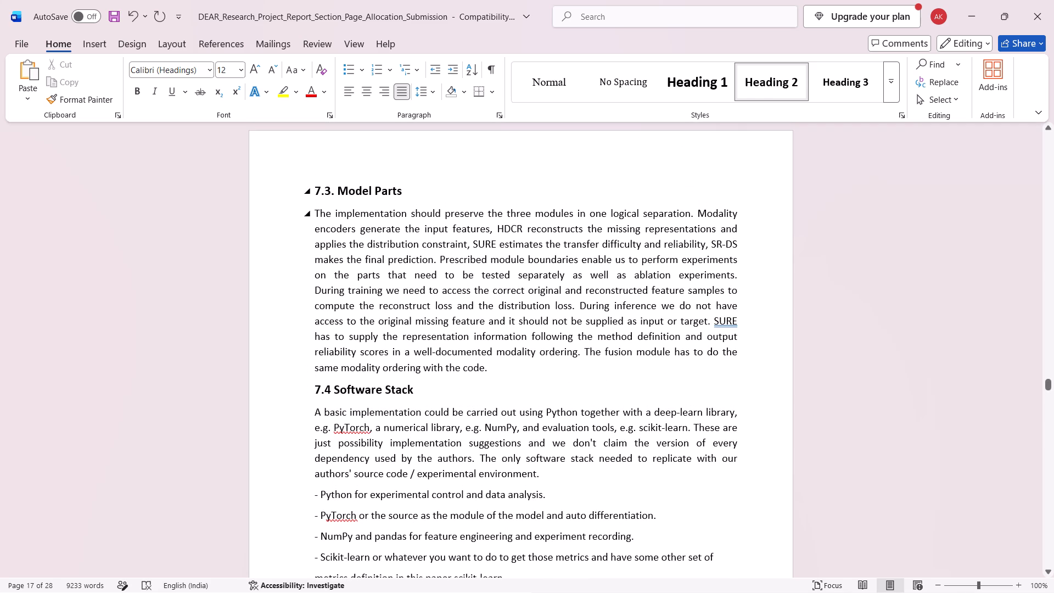
pyautogui.scroll(-1, 432, 418)
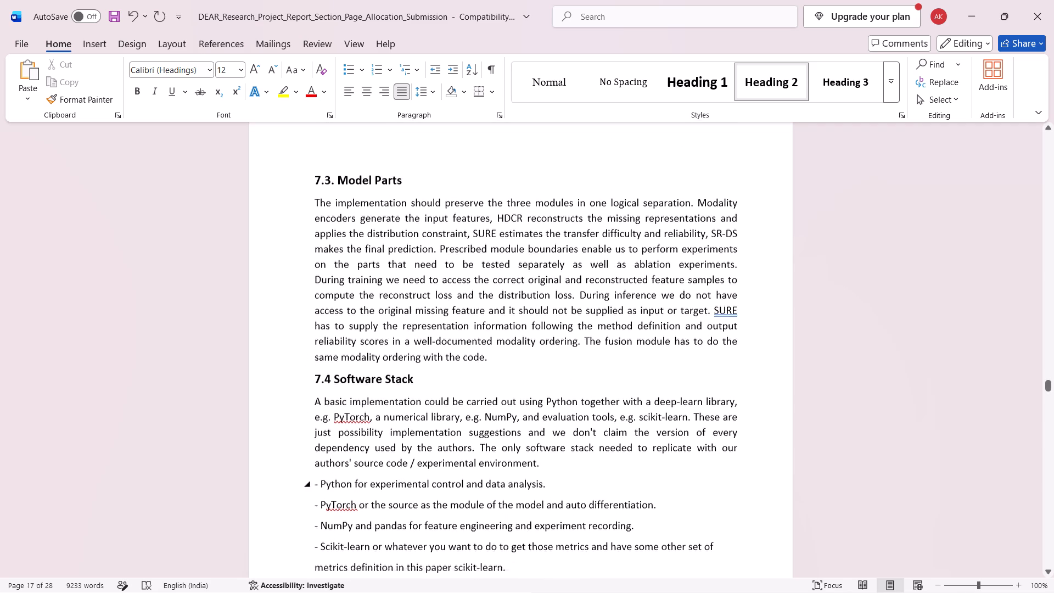
pyautogui.scroll(-4, 432, 418)
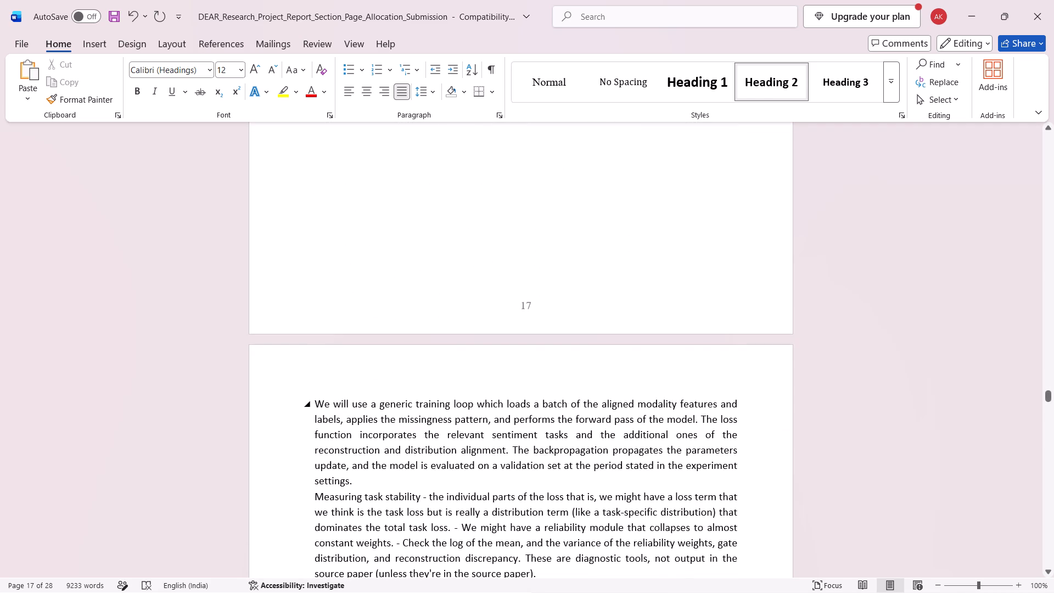
pyautogui.scroll(2, 411, 418)
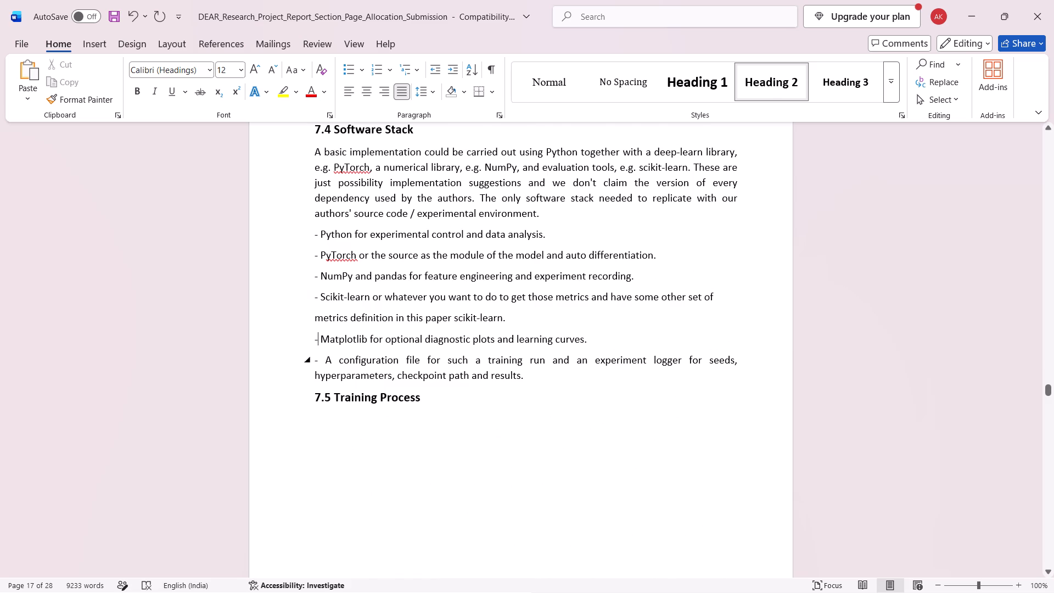
# Delete the whole configuration file item at the end of the 7.4 Software Stack list.
pyautogui.moveTo(534, 374); pyautogui.dragTo(316, 355)
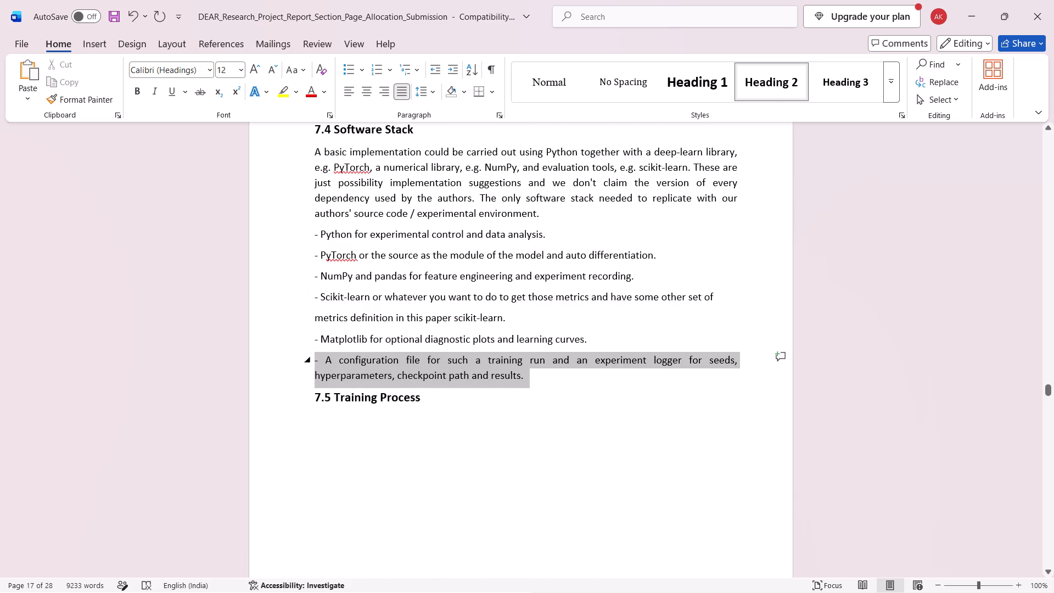
pyautogui.moveTo(316, 355); pyautogui.dragTo(316, 355)
pyautogui.press('BackSpace')
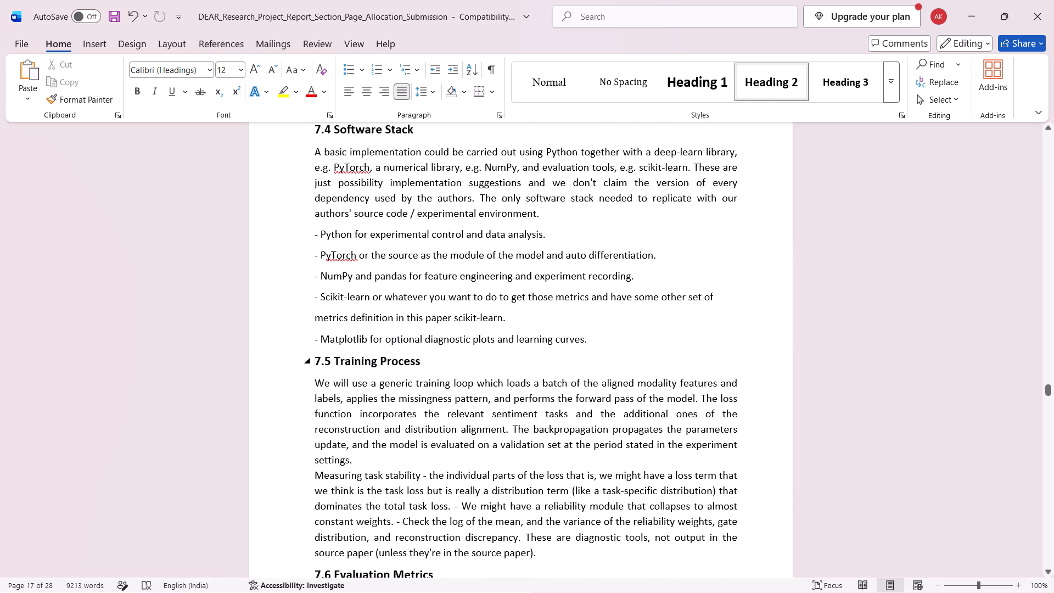
# Insert a new paragraph after the last sentence of section 7.5, before the 7.6 Evaluation Metrics heading.
pyautogui.scroll(-2, 316, 355)
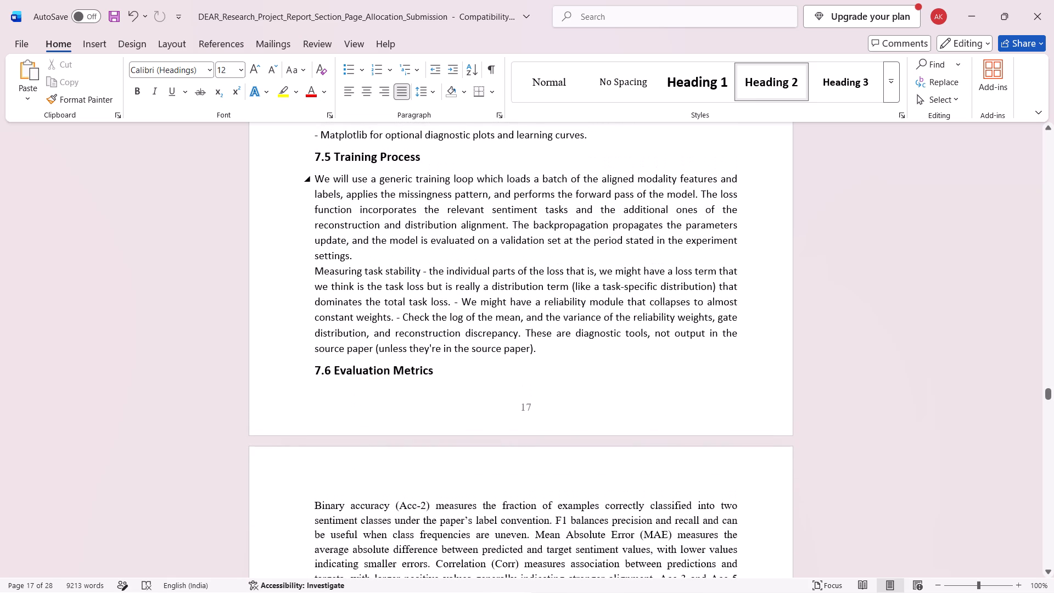
pyautogui.click(537, 354)
pyautogui.press('Return')
pyautogui.scroll(-3, 537, 354)
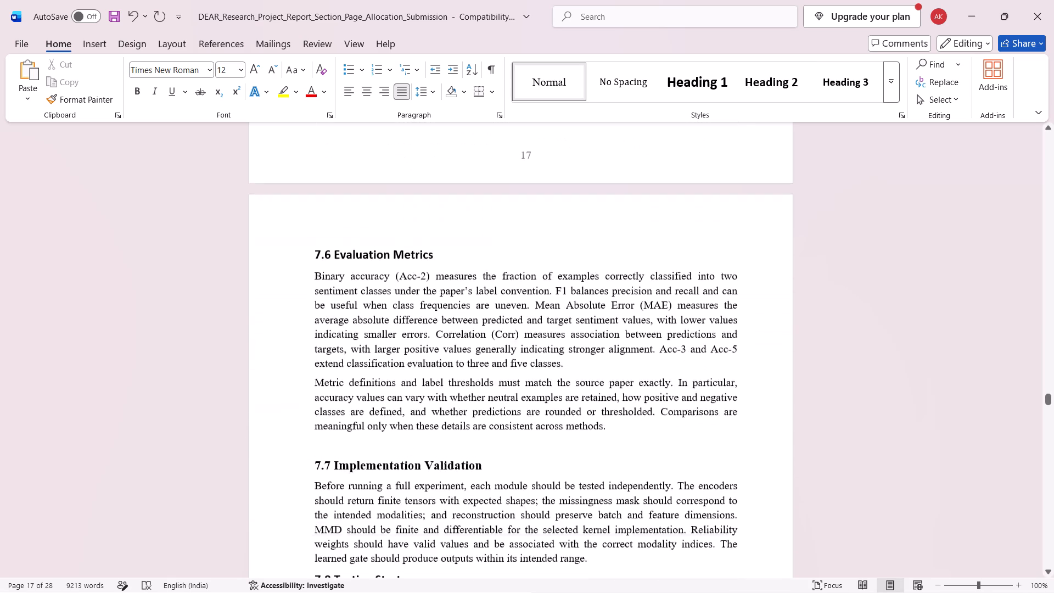
pyautogui.scroll(-4, 537, 354)
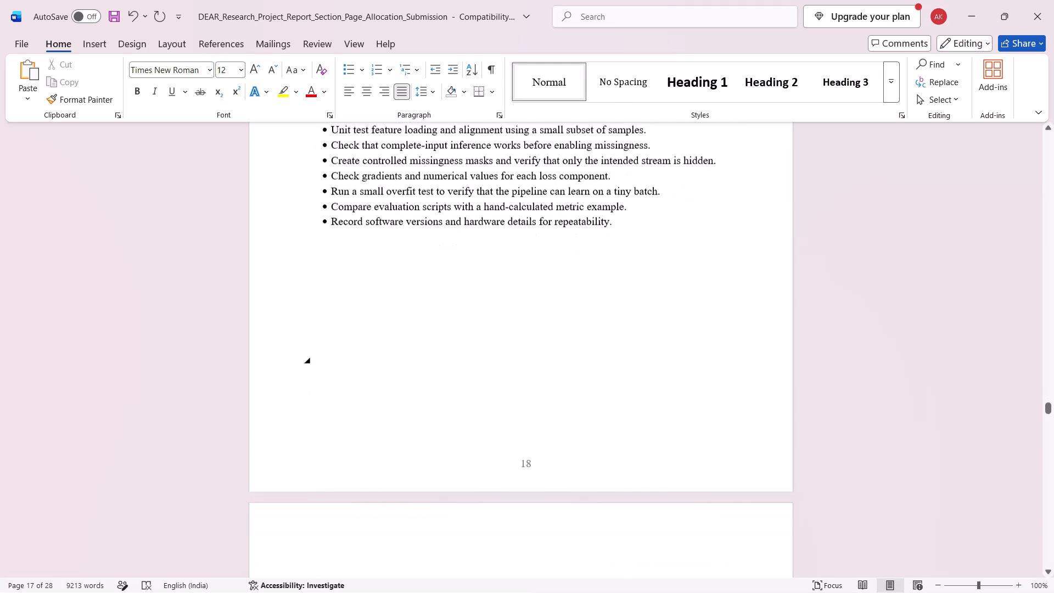
pyautogui.scroll(-2, 537, 354)
pyautogui.scroll(4, 537, 354)
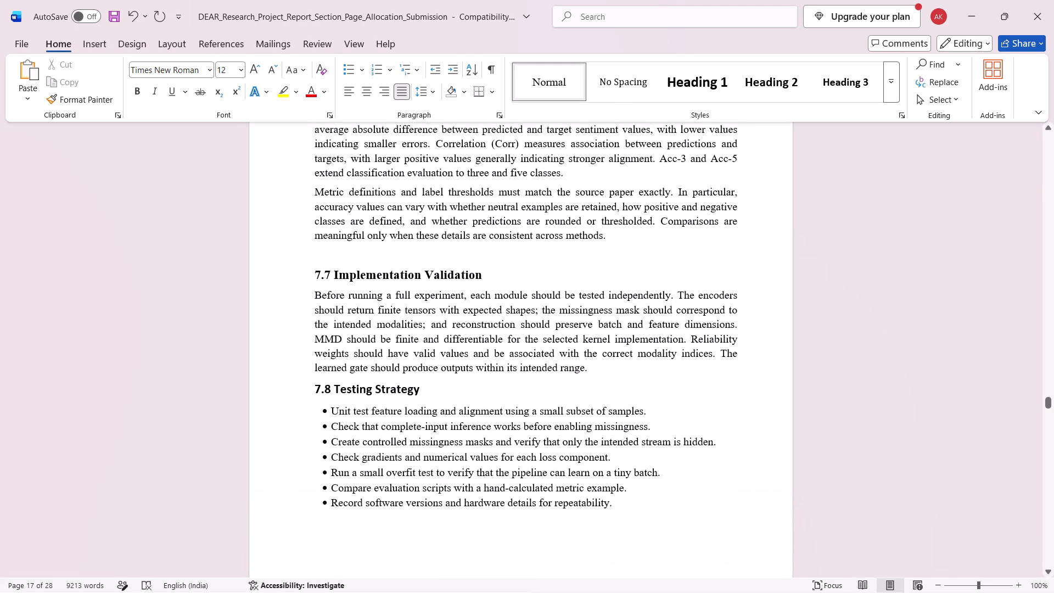
pyautogui.scroll(1, 537, 354)
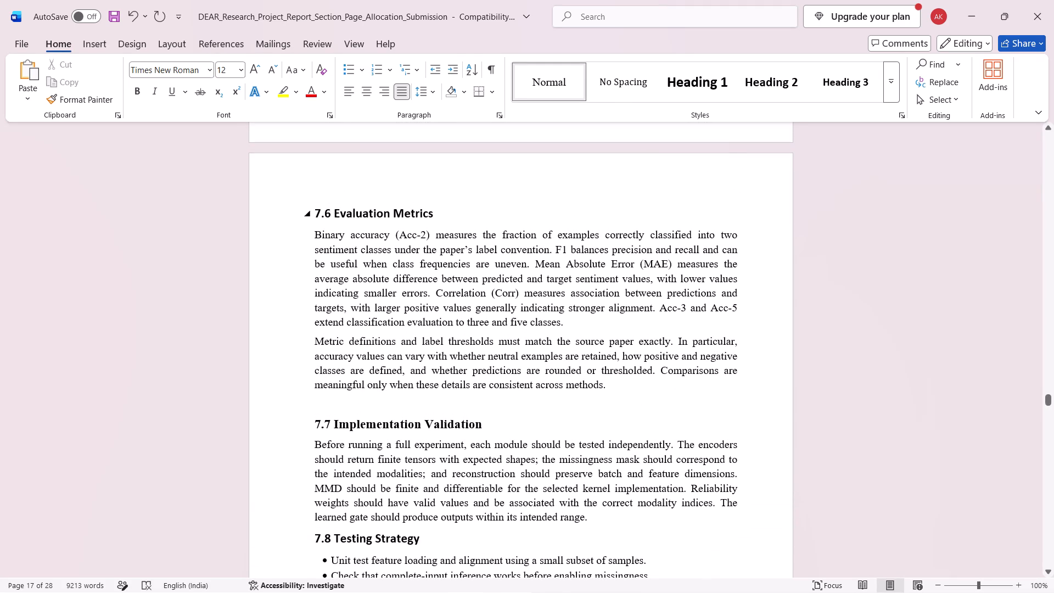
pyautogui.moveTo(315, 209); pyautogui.dragTo(519, 562)
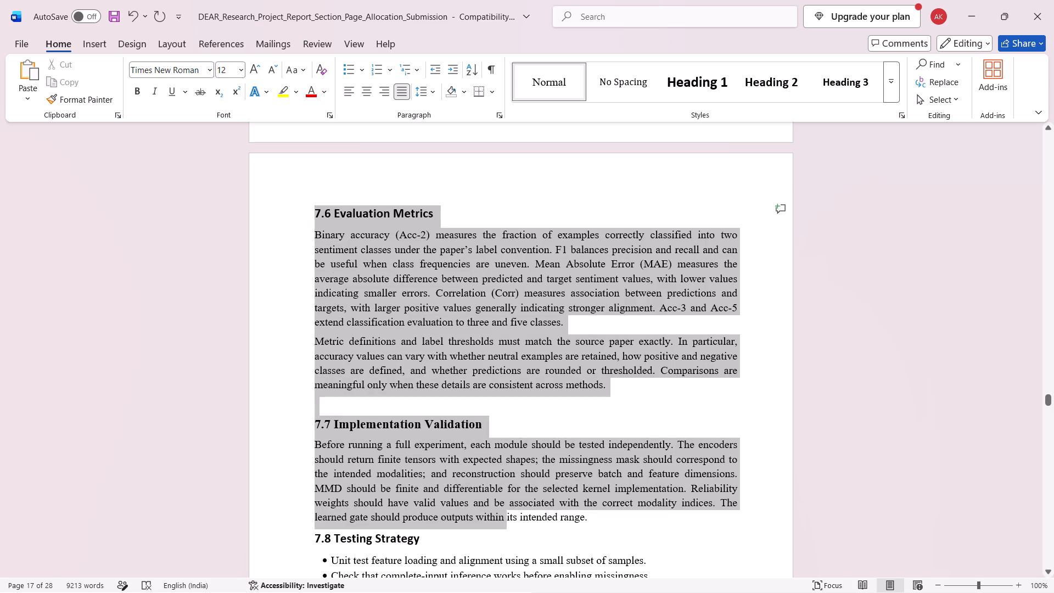
pyautogui.moveTo(519, 562); pyautogui.dragTo(612, 328)
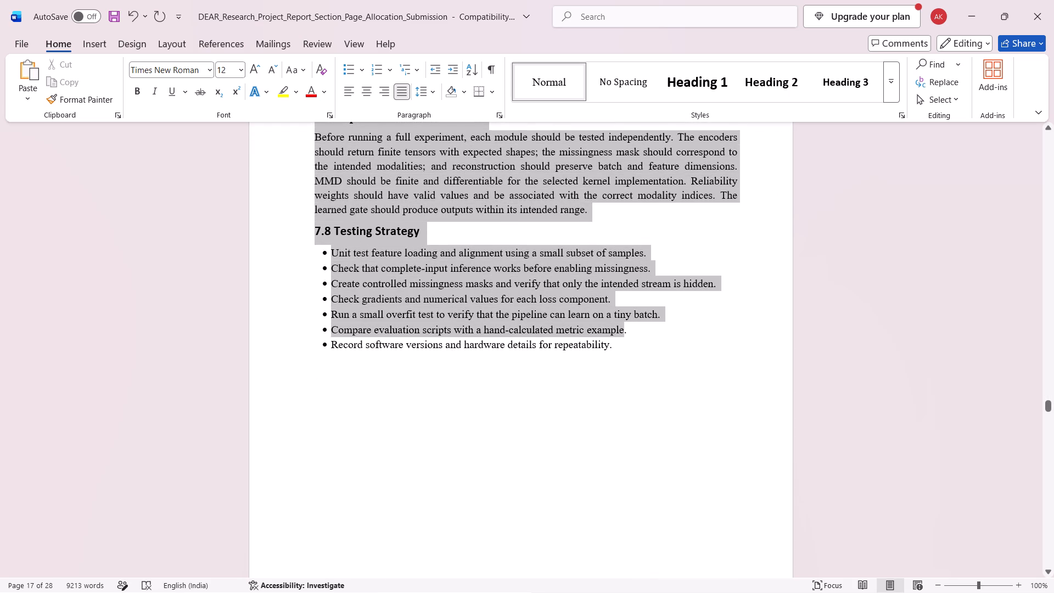
pyautogui.moveTo(612, 328); pyautogui.dragTo(613, 344)
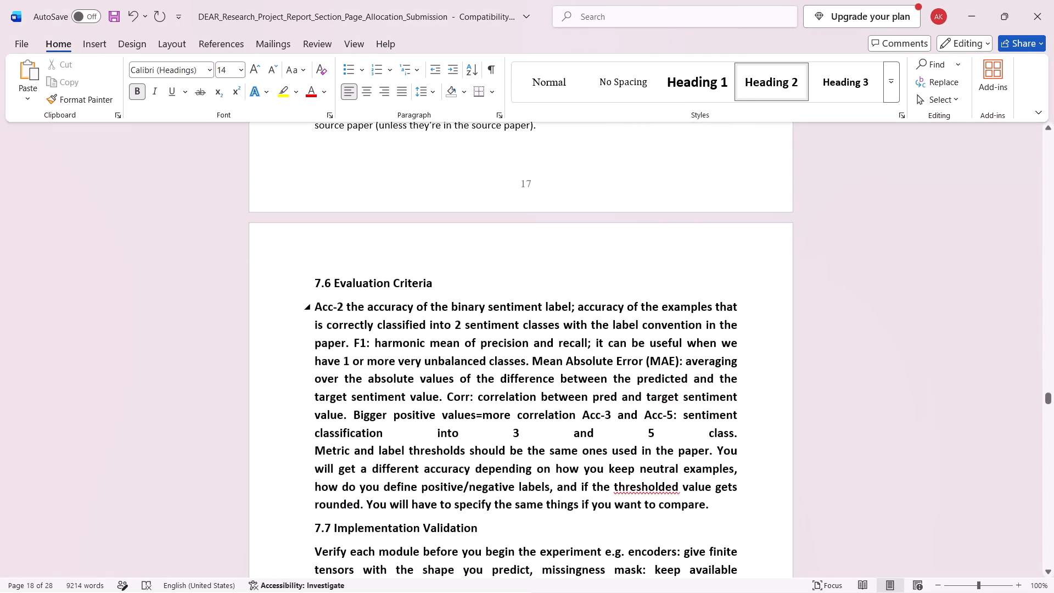
pyautogui.hscroll(2, 408, 324)
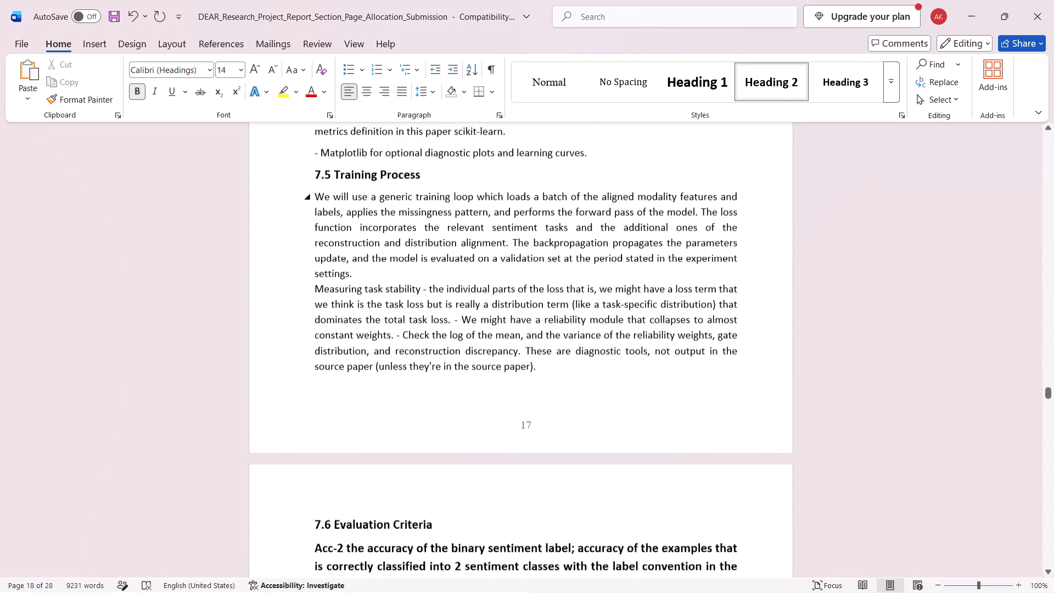
pyautogui.hscroll(1, 408, 324)
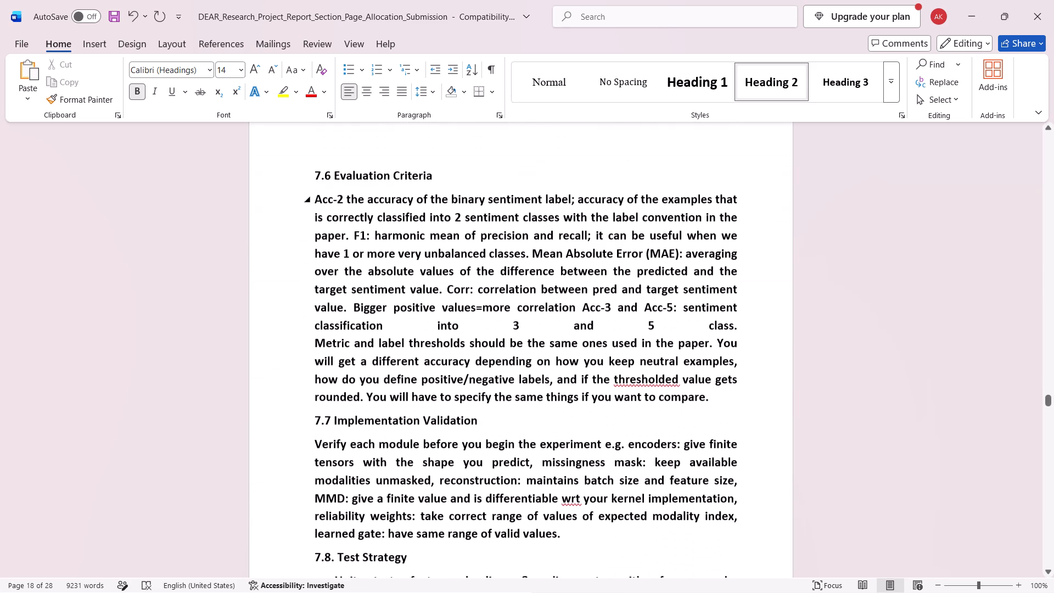
pyautogui.hscroll(1, 408, 324)
pyautogui.moveTo(716, 395); pyautogui.dragTo(317, 197)
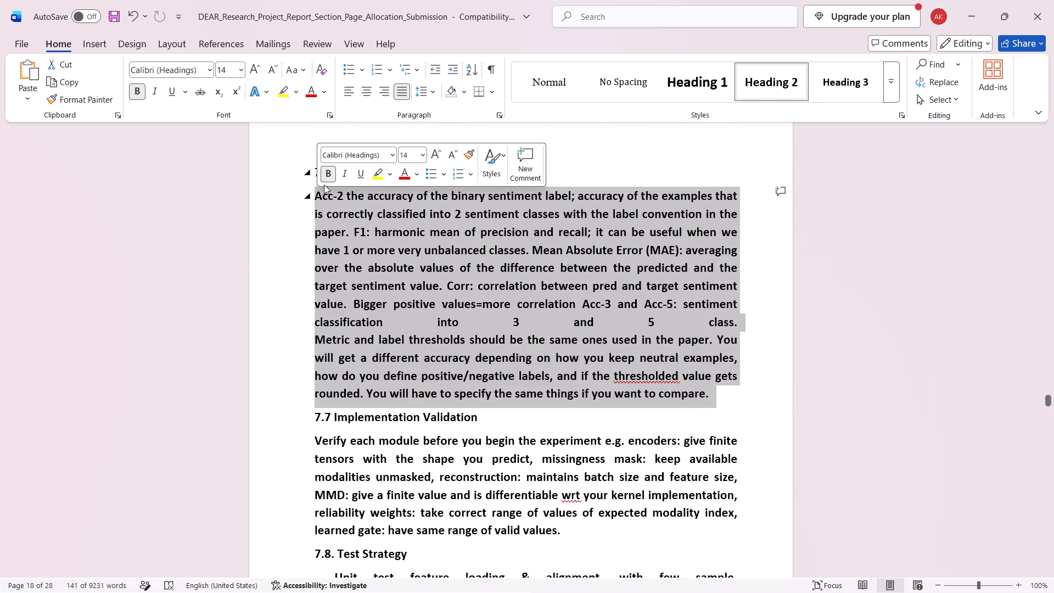
pyautogui.click(330, 171)
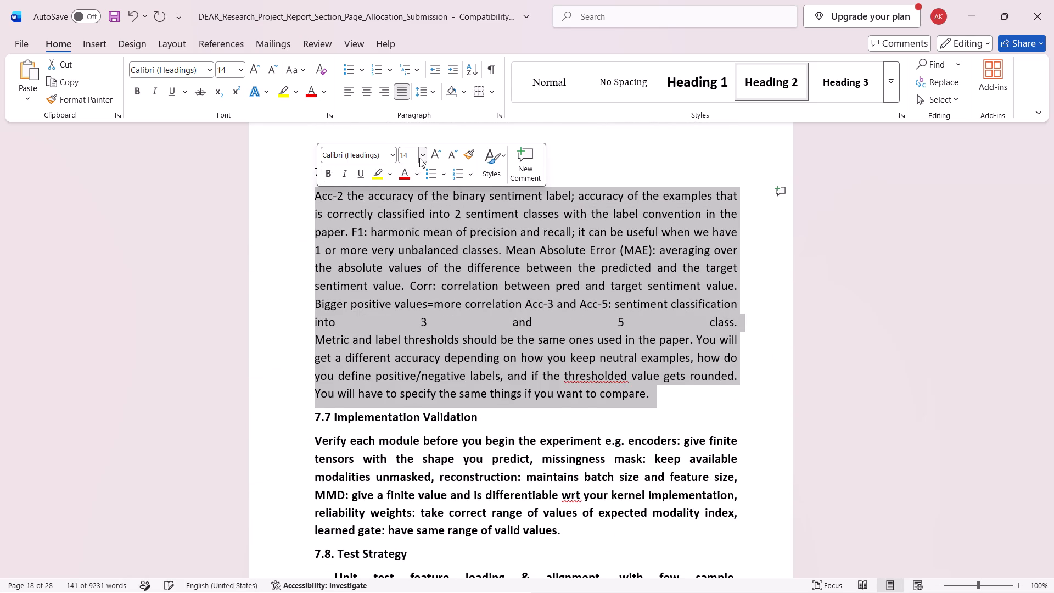
pyautogui.click(419, 158)
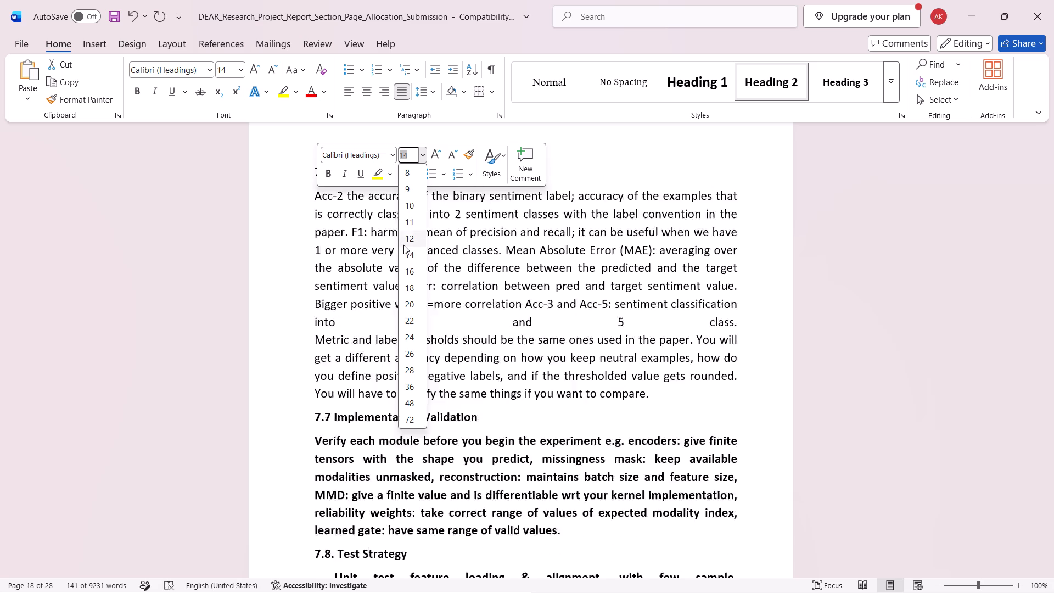
pyautogui.click(403, 242)
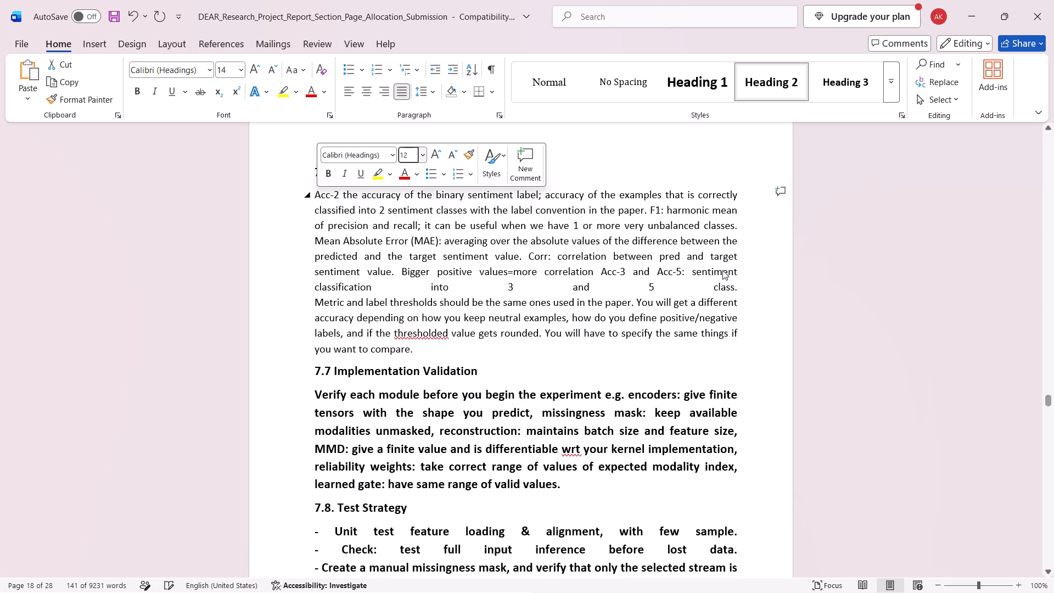
# Join the "Metric and label thresholds" text directly onto the sentence ending "3 and 5 class." in section 7.6.
pyautogui.click(736, 281)
pyautogui.press('Return')
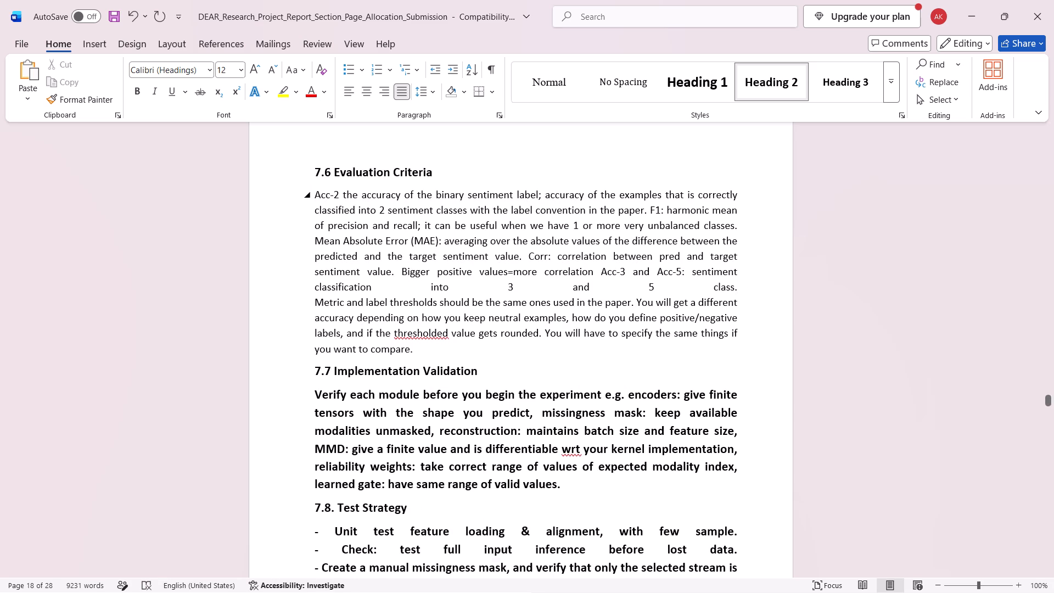
pyautogui.press('Down')
pyautogui.press('BackSpace')
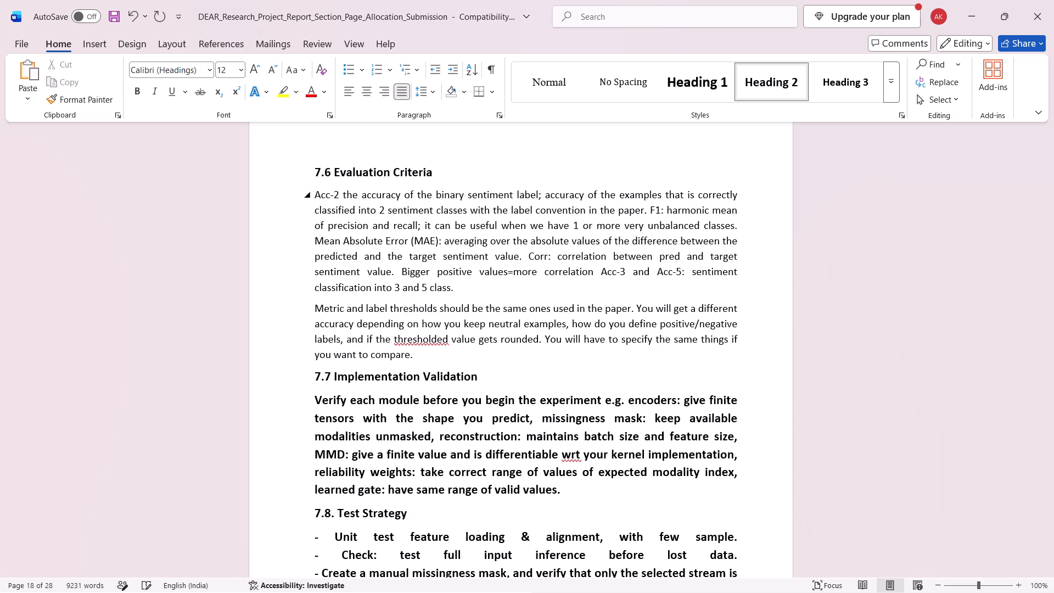
pyautogui.press('BackSpace')
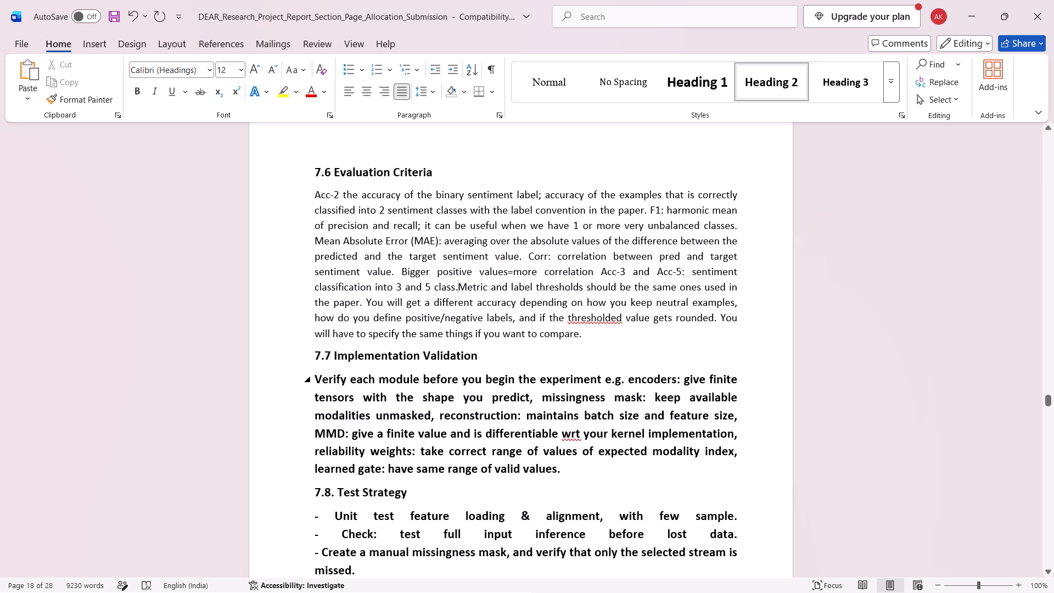
# Remove bold from the body paragraph under 7.7 Implementation Validation and set its font size to 12.
pyautogui.moveTo(563, 466); pyautogui.dragTo(331, 386)
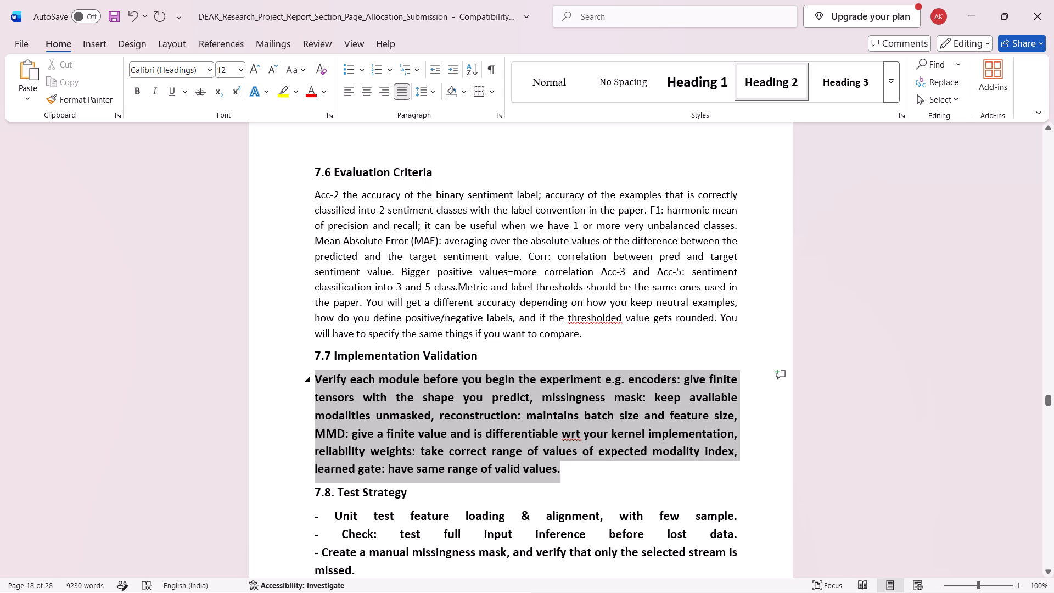
pyautogui.moveTo(331, 386); pyautogui.dragTo(321, 381)
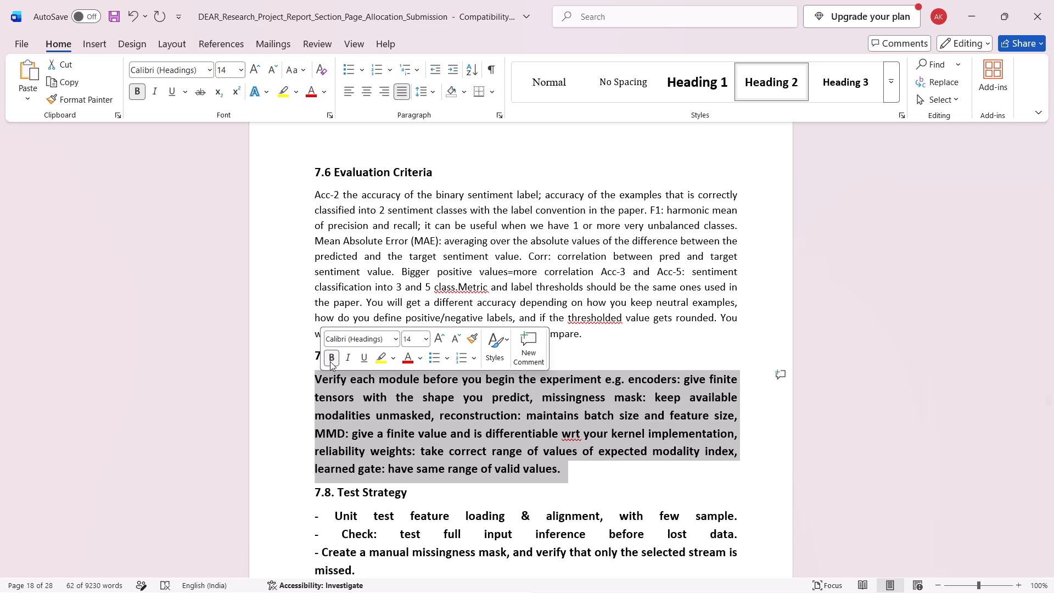
pyautogui.click(330, 361)
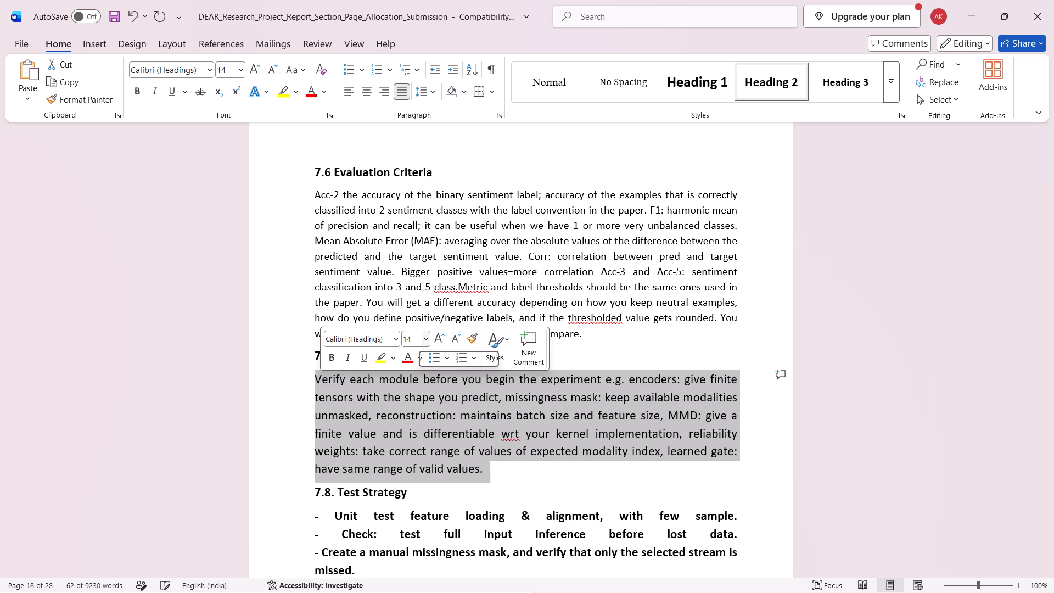
pyautogui.click(425, 339)
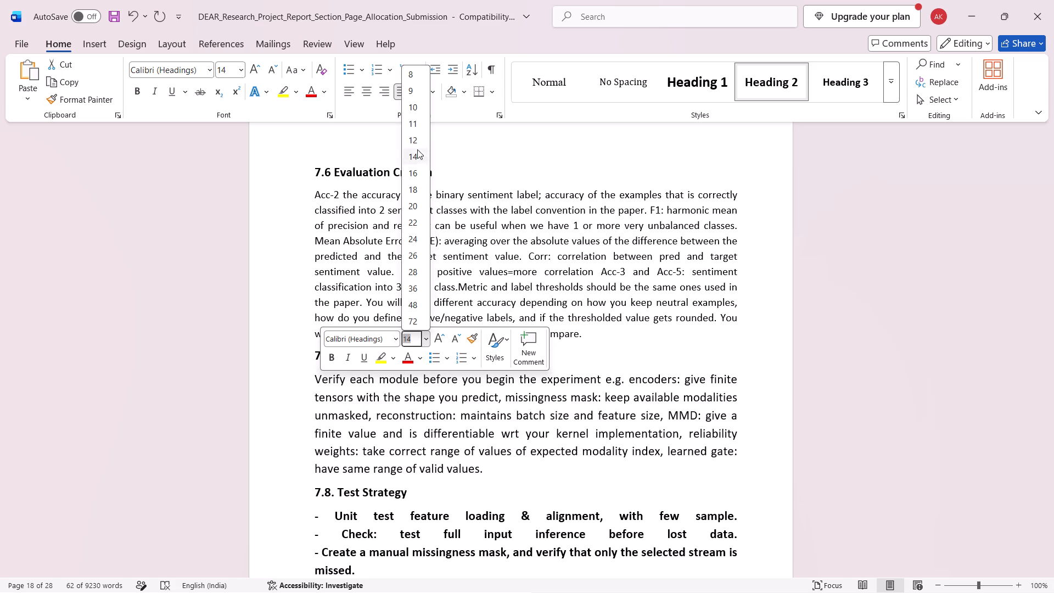
pyautogui.click(413, 146)
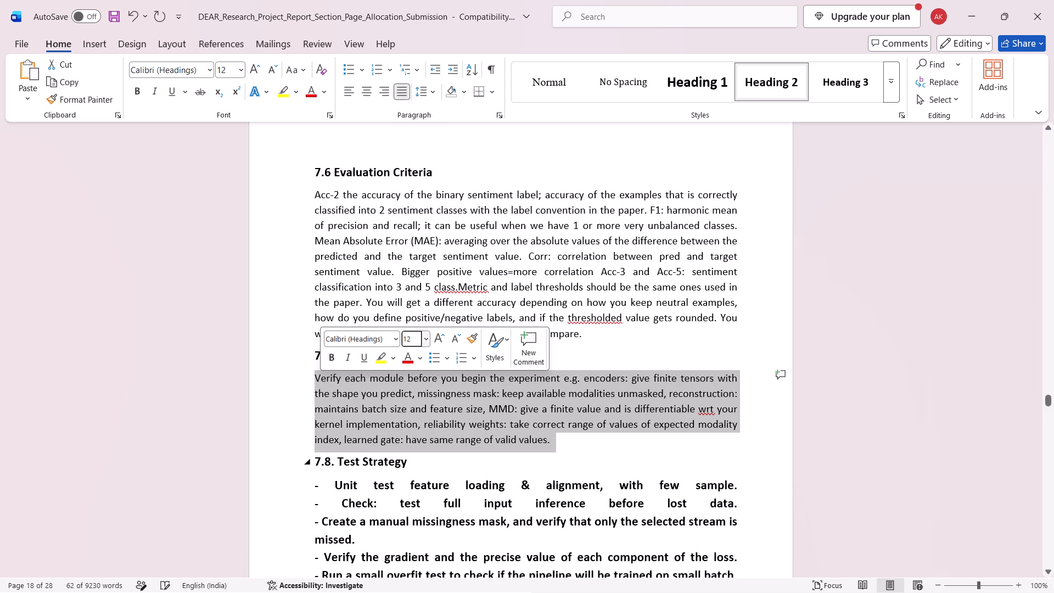
# Remove bold from all the dash list items under 7.8 Test Strategy and set their font size to 12.
pyautogui.scroll(-1, 484, 480)
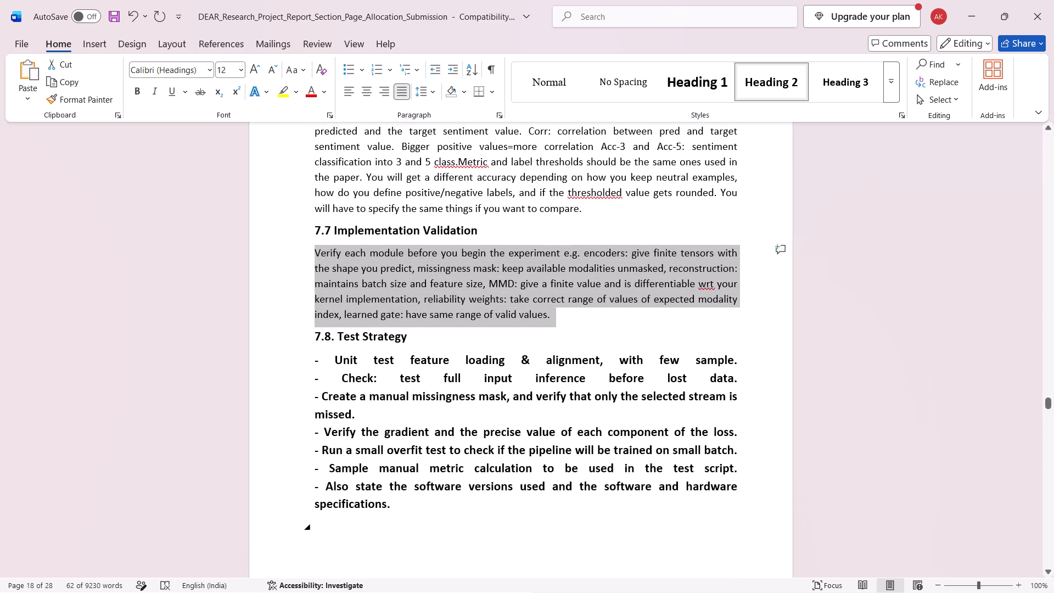
pyautogui.moveTo(399, 506); pyautogui.dragTo(324, 365)
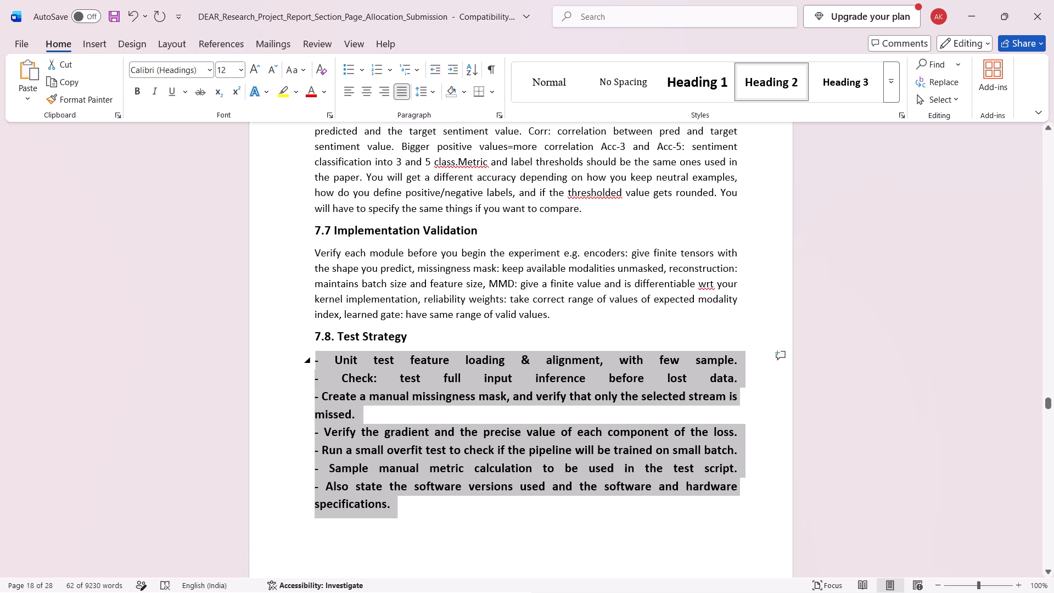
pyautogui.moveTo(324, 365); pyautogui.dragTo(322, 362)
pyautogui.click(327, 340)
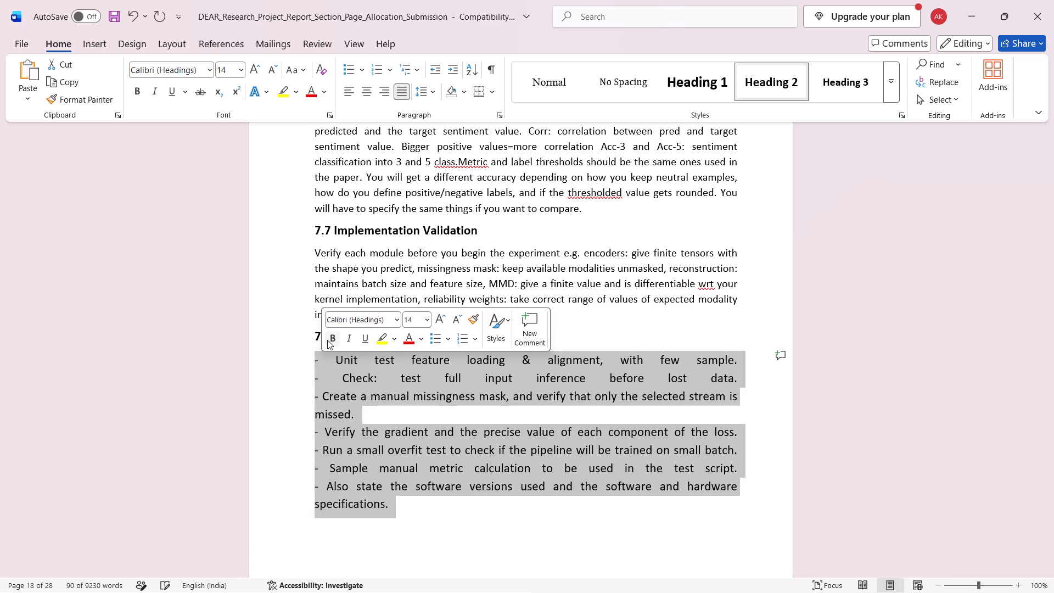
pyautogui.click(425, 319)
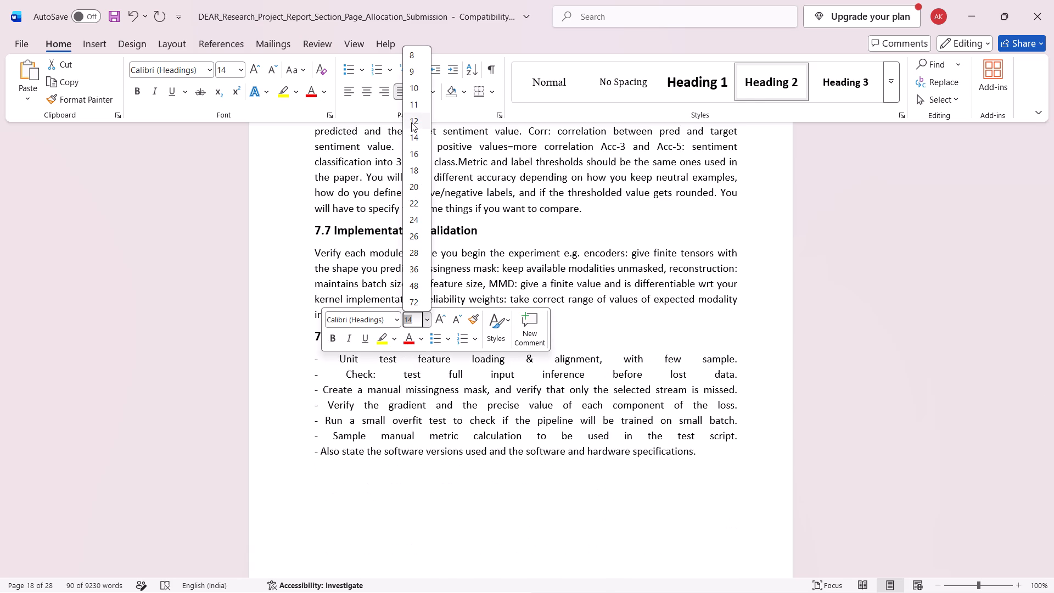
pyautogui.click(411, 122)
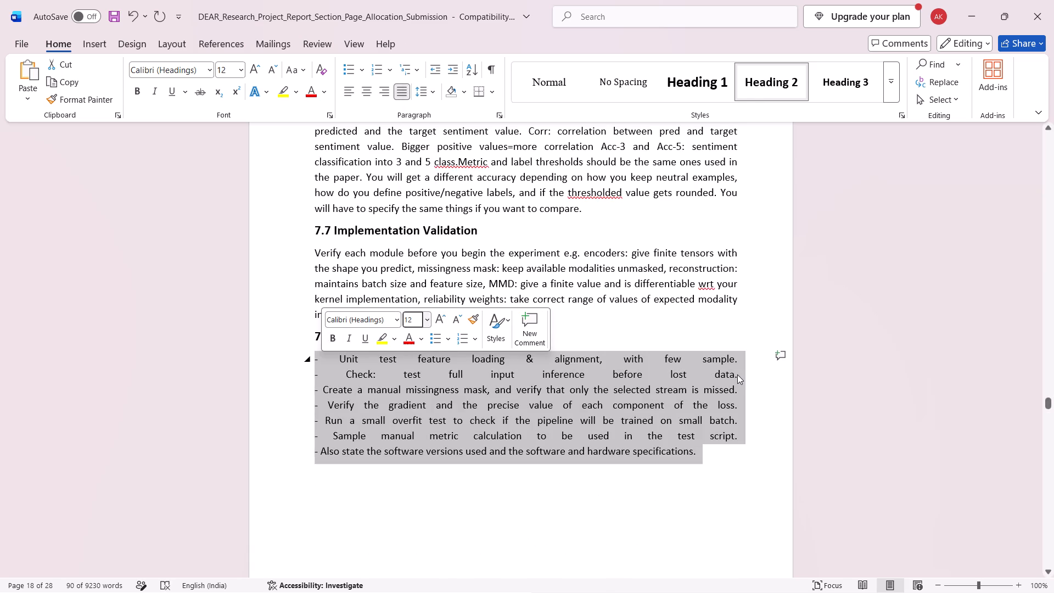
# Replace the line break after "- Check: test full input inference before lost data." in the 7.8 list with a paragraph break.
pyautogui.click(737, 374)
pyautogui.press('Return')
pyautogui.press('Down')
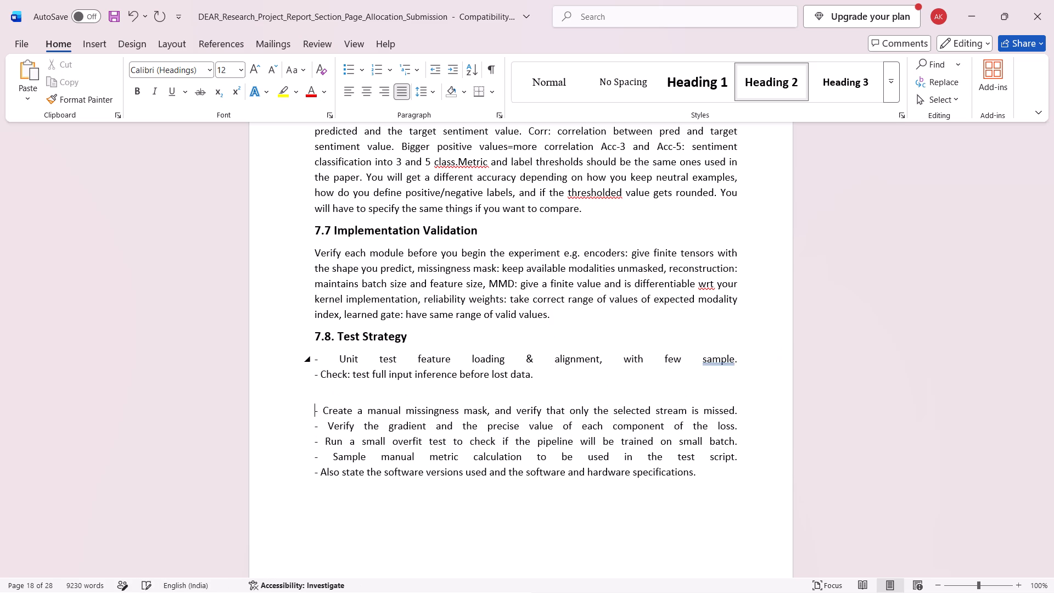
pyautogui.press('BackSpace')
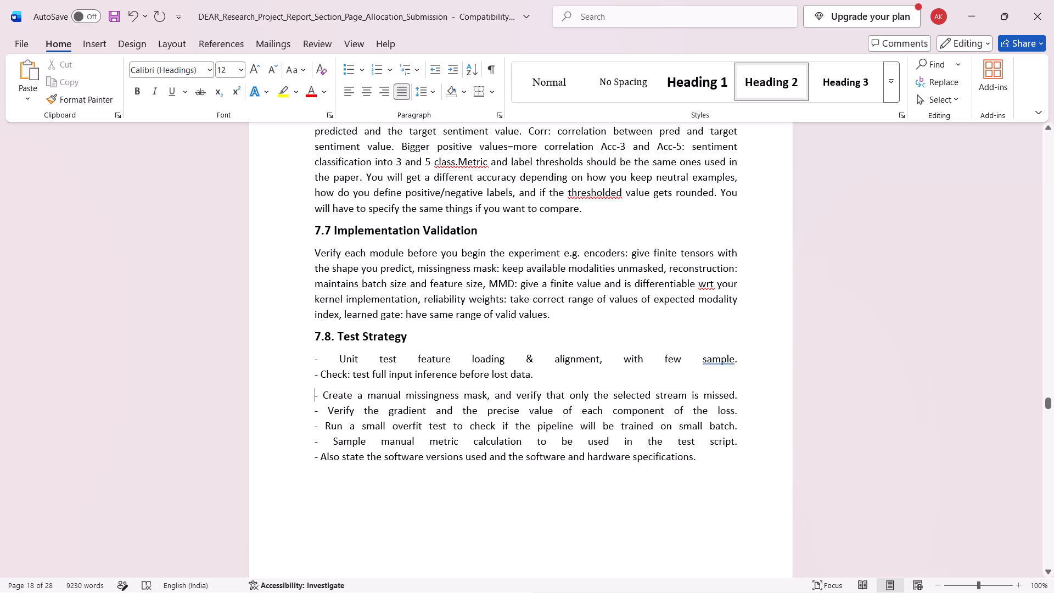
# Replace the line breaks after the "Unit test feature loading" and "Create a manual missingness mask" items in 7.8 with paragraph breaks.
pyautogui.click(756, 357)
pyautogui.press('Return')
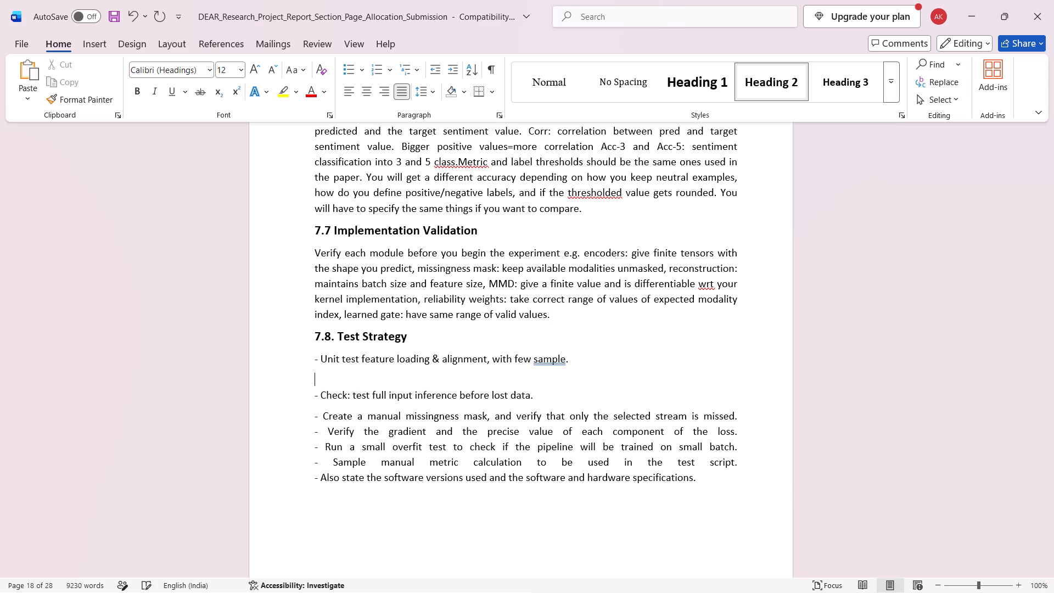
pyautogui.press('Down')
pyautogui.press('BackSpace')
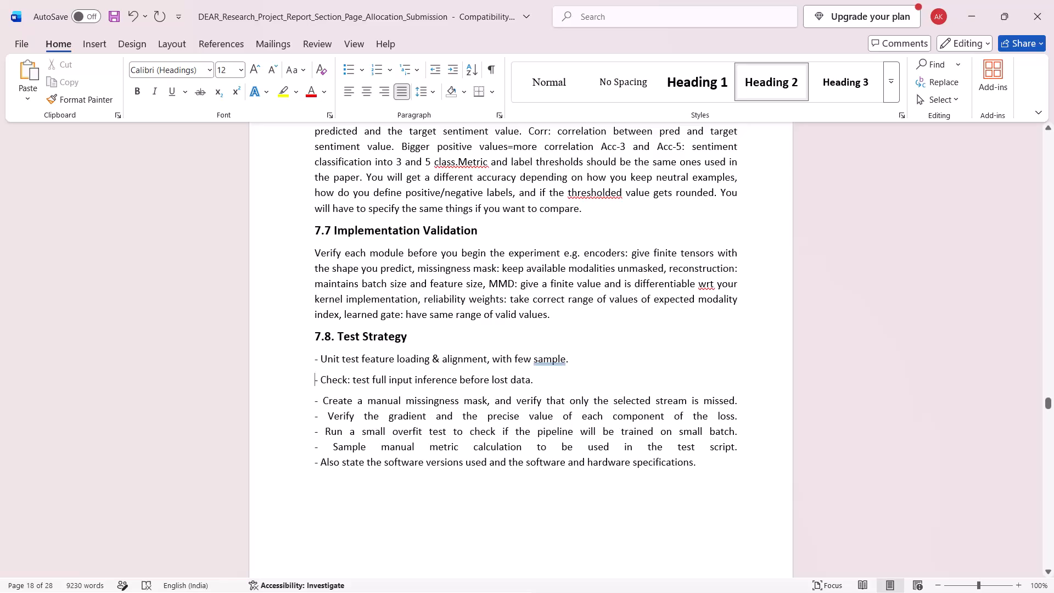
pyautogui.click(760, 401)
pyautogui.press('Return')
pyautogui.press('Down')
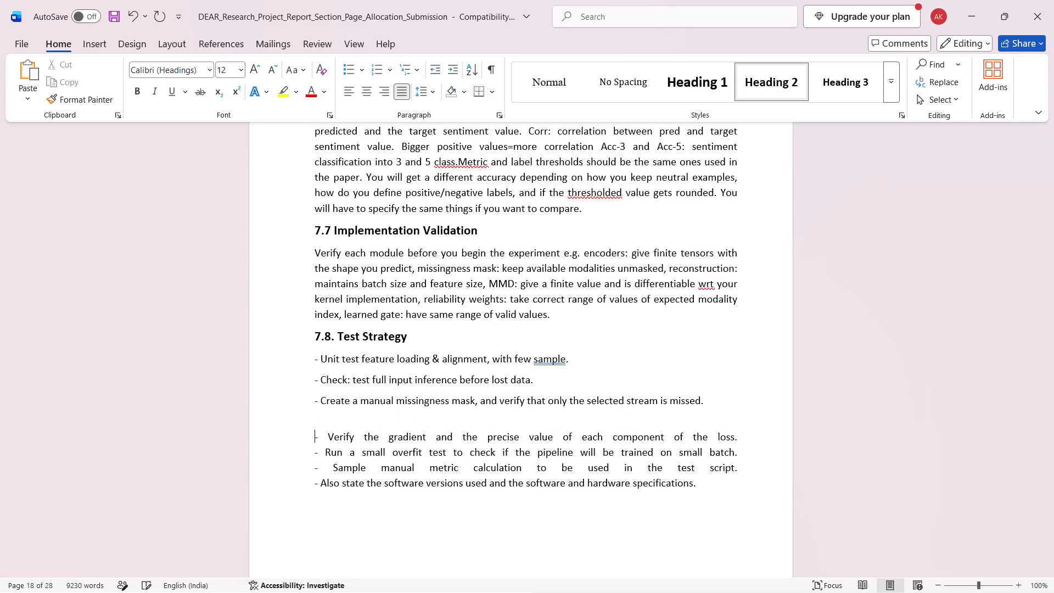
pyautogui.press('BackSpace')
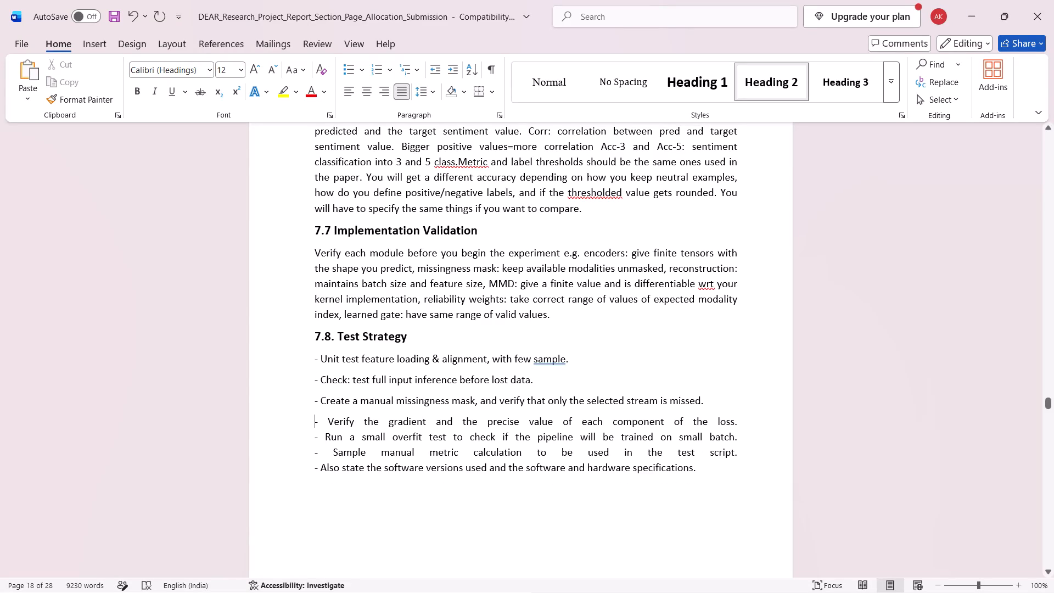
# Replace the line breaks after the "Verify the gradient", "Run a small overfit test" and "Sample manual metric calculation" items in 7.8 with paragraph breaks.
pyautogui.click(741, 424)
pyautogui.press('Return')
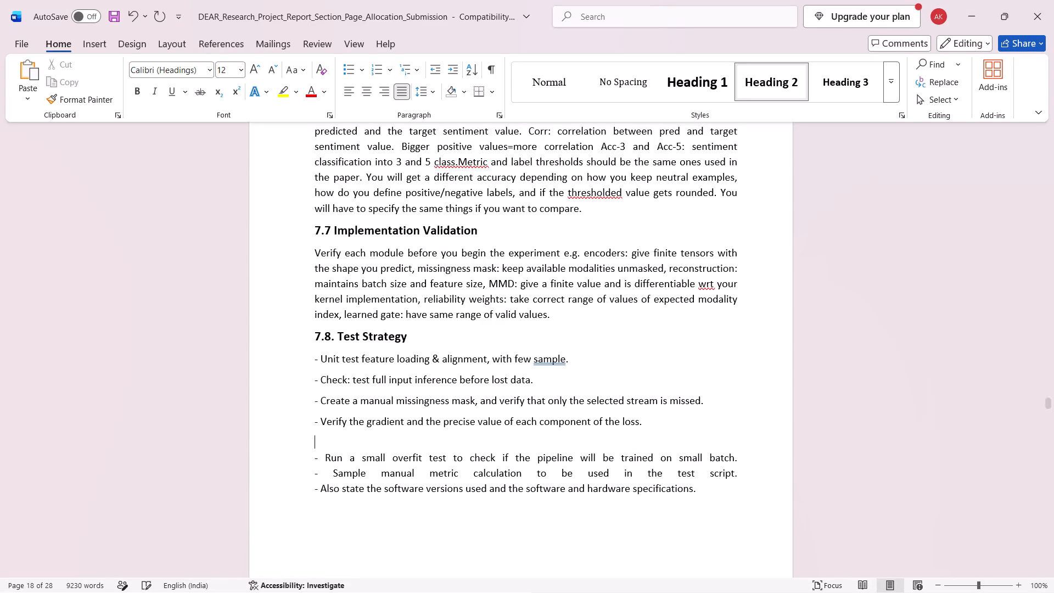
pyautogui.press('Down')
pyautogui.press('BackSpace')
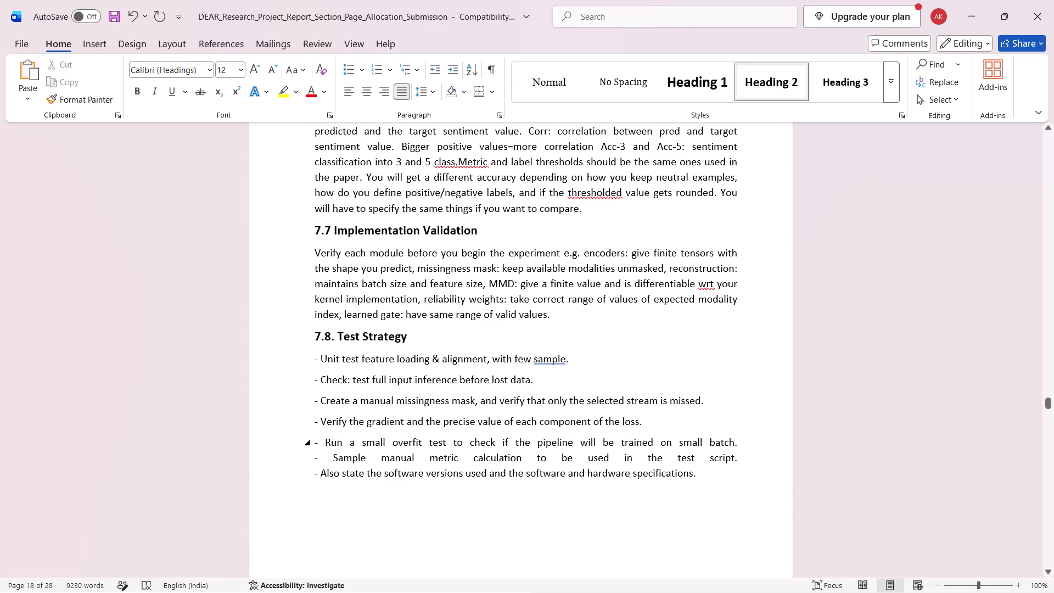
pyautogui.click(743, 442)
pyautogui.press('Return')
pyautogui.press('Down')
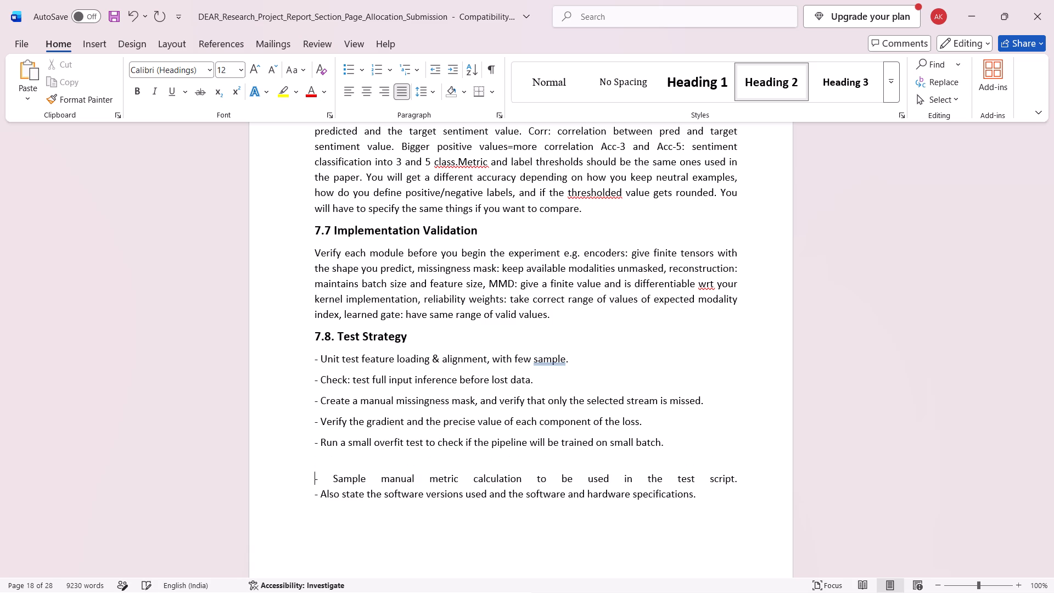
pyautogui.press('BackSpace')
pyautogui.click(743, 461)
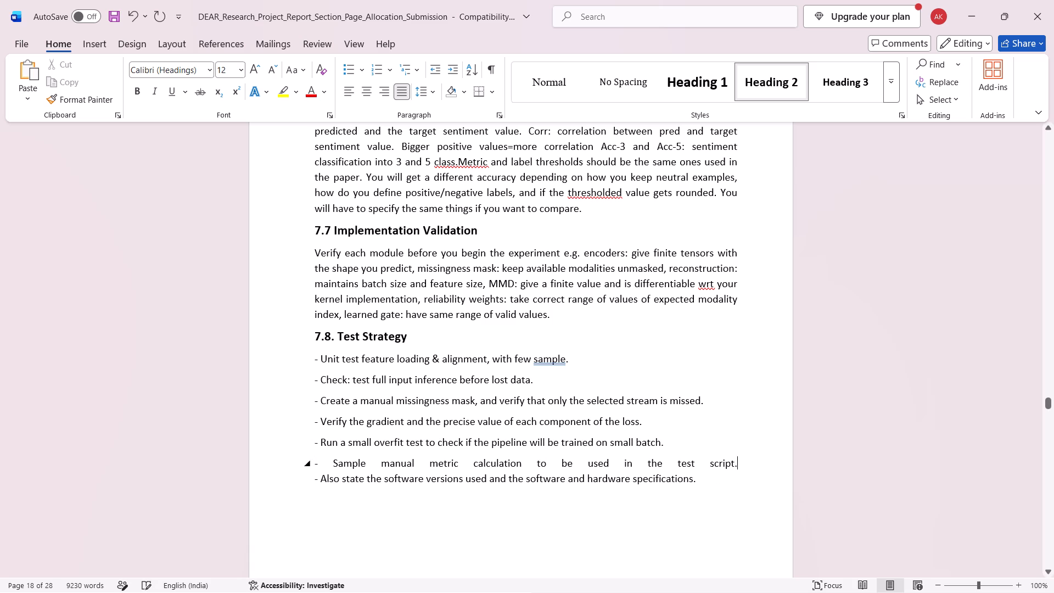
pyautogui.press('Return')
pyautogui.press('Down')
pyautogui.press('BackSpace')
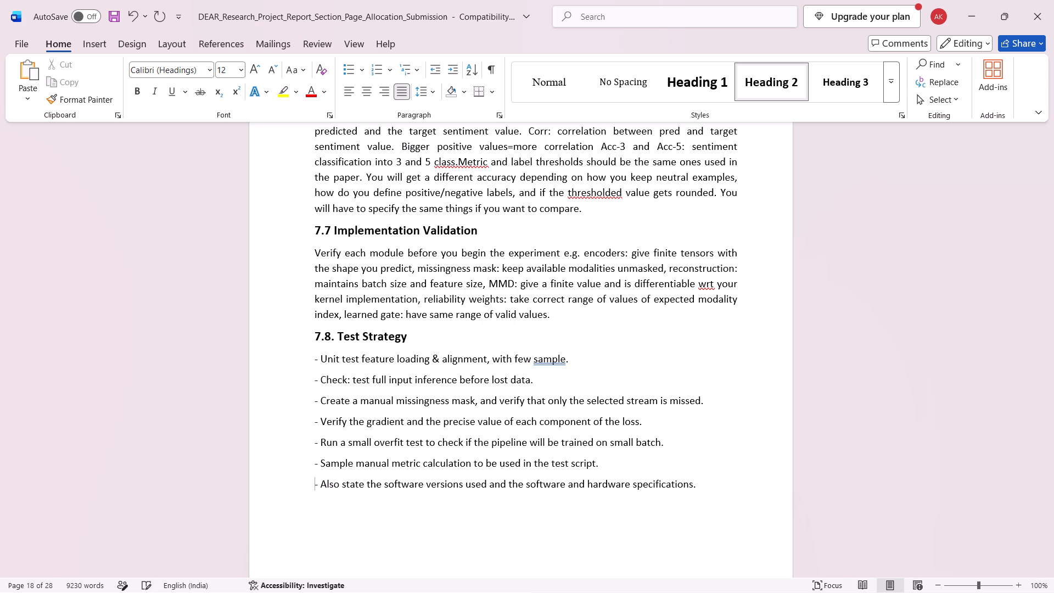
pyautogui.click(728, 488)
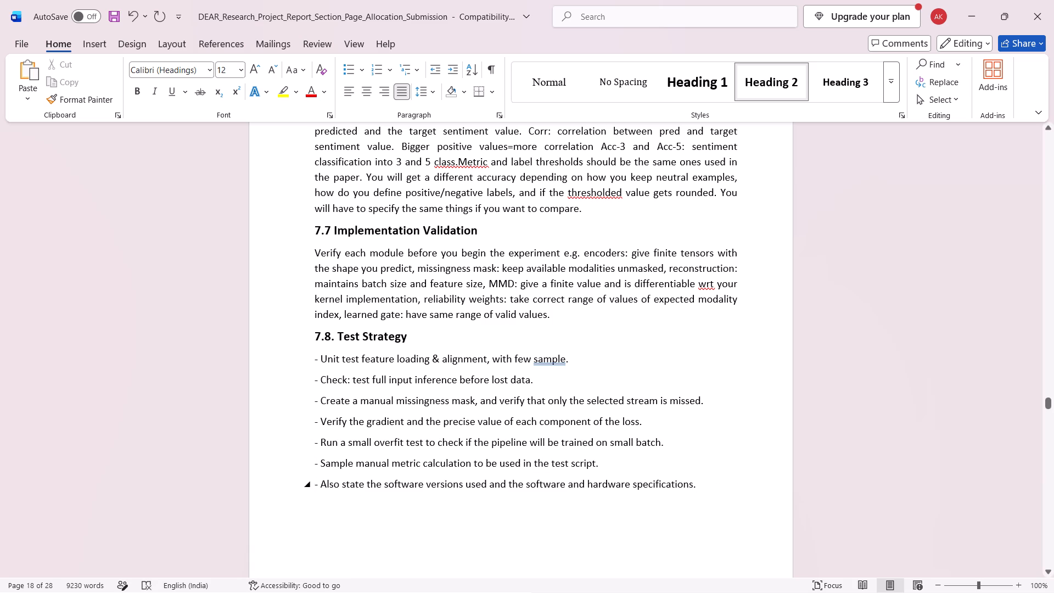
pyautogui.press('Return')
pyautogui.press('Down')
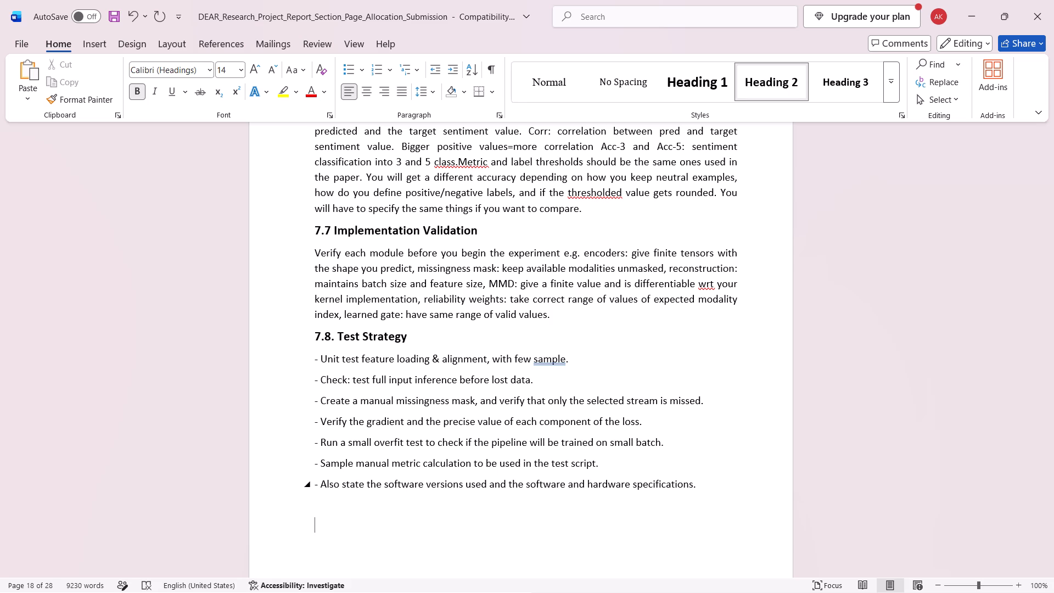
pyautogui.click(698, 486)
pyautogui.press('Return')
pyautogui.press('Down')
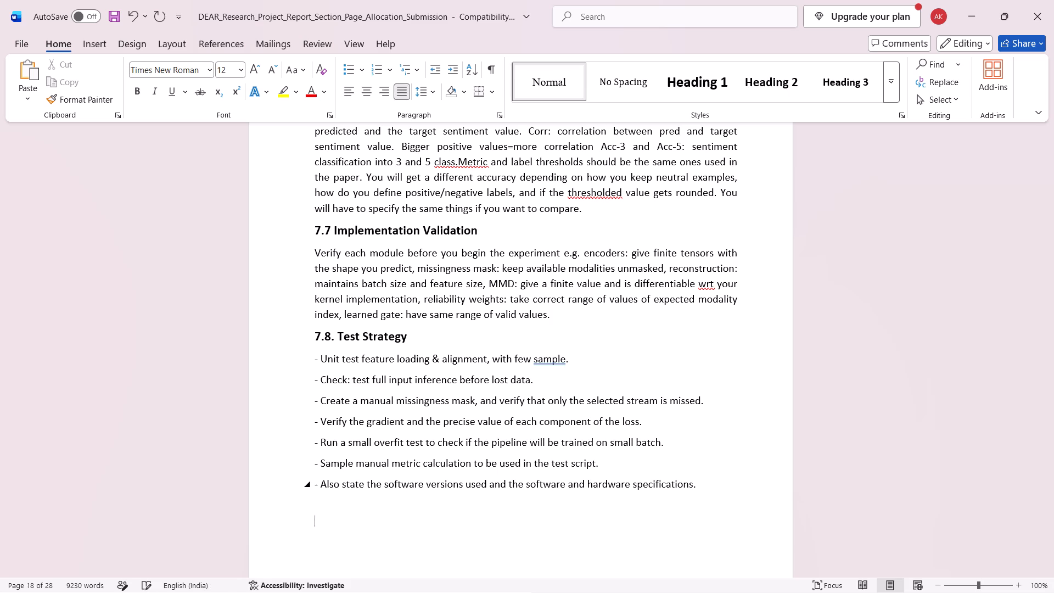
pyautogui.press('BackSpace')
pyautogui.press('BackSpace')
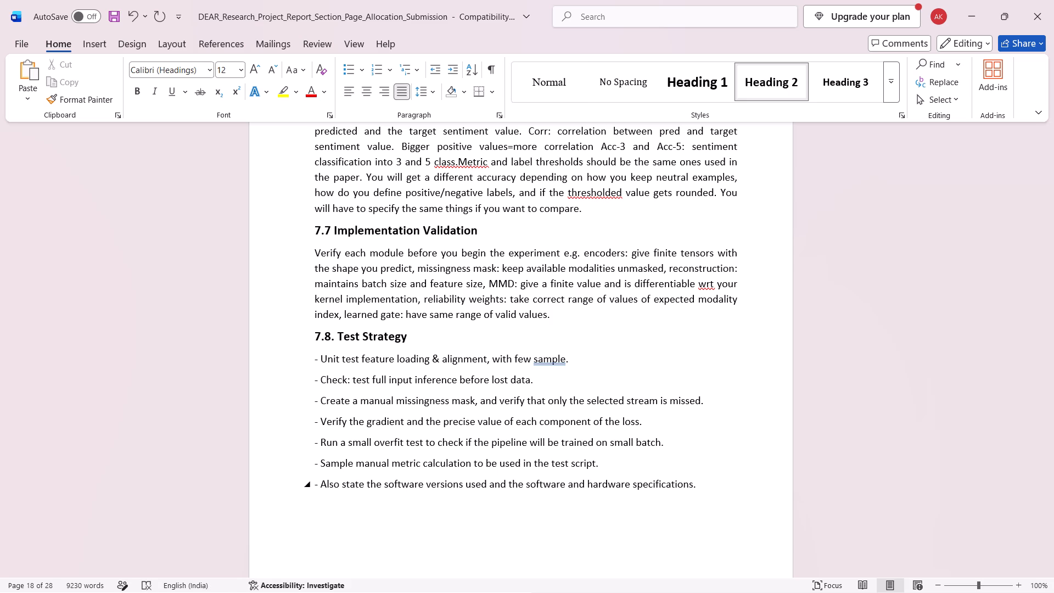
# Look over sections 7.9 to 7.12 to examine the remaining text and formatting of section 7.
pyautogui.scroll(-4, 698, 486)
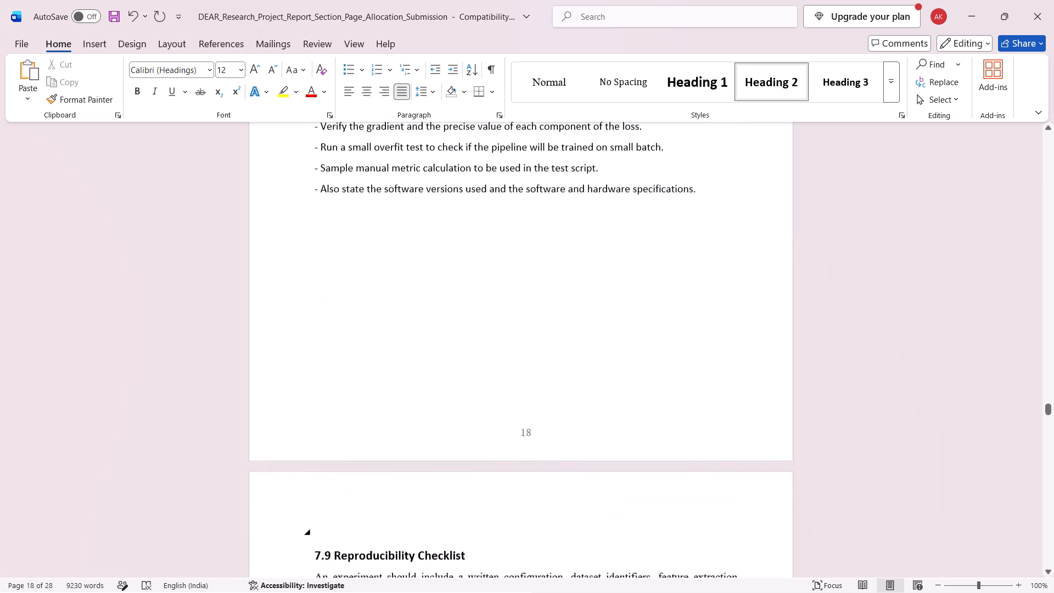
pyautogui.scroll(-6, 698, 486)
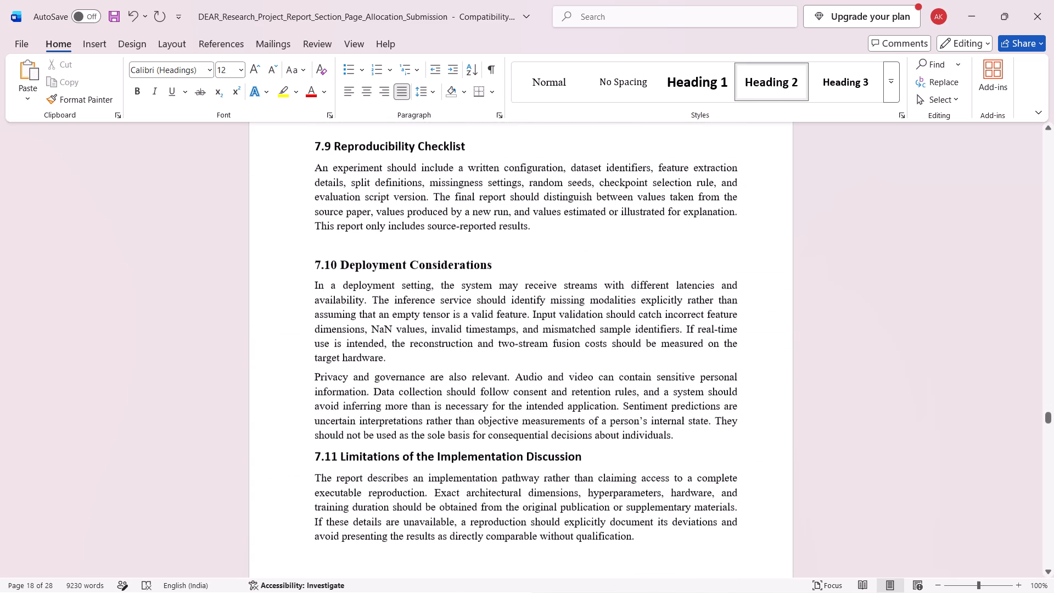
pyautogui.scroll(-4, 698, 486)
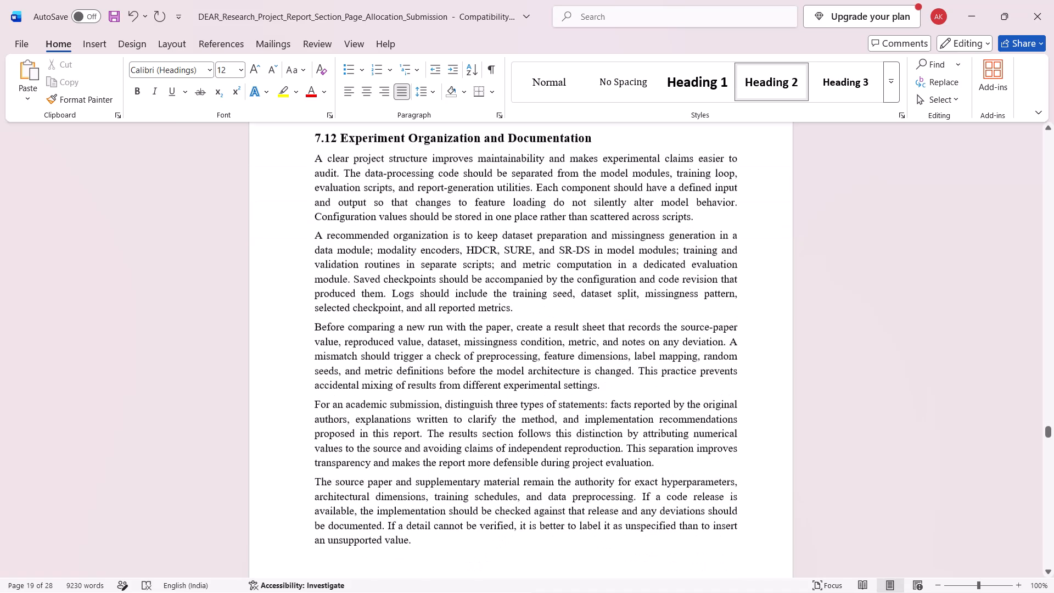
pyautogui.scroll(-4, 698, 486)
pyautogui.scroll(8, 698, 486)
pyautogui.scroll(-1, 698, 486)
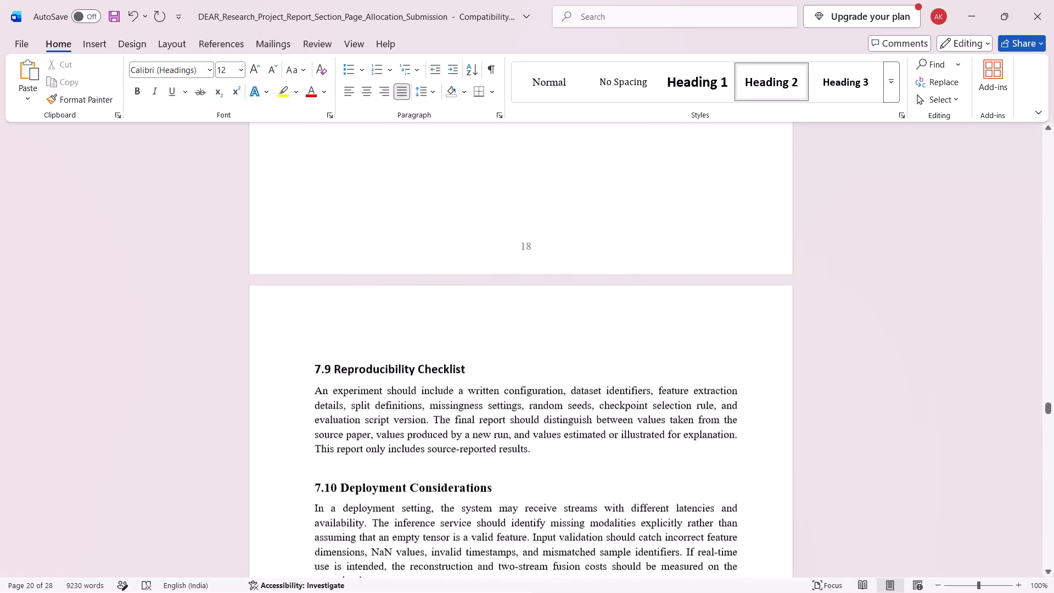
pyautogui.scroll(-4, 698, 486)
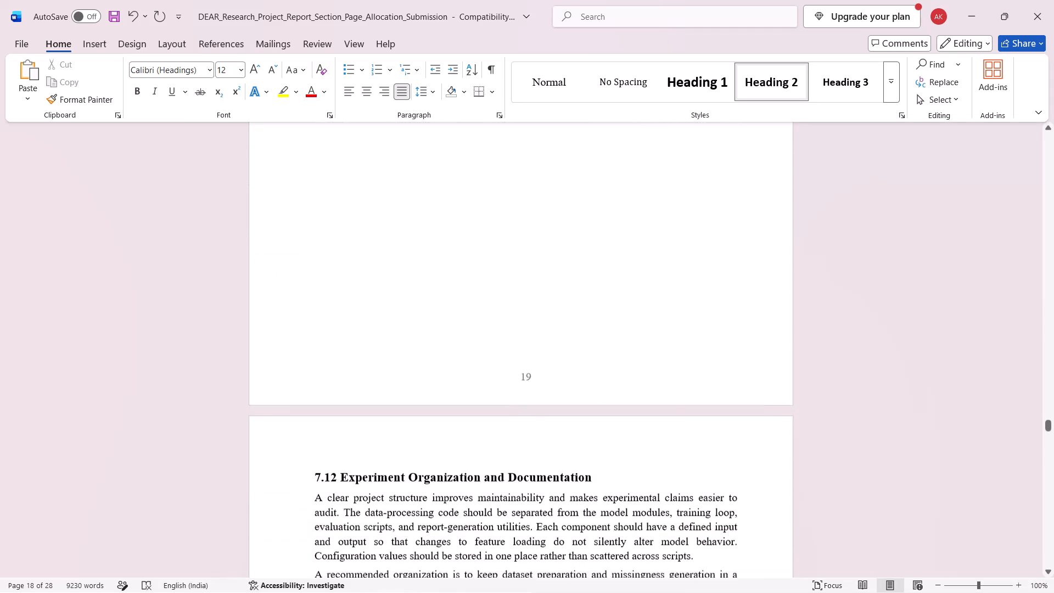
pyautogui.scroll(-4, 698, 486)
pyautogui.scroll(1, 698, 486)
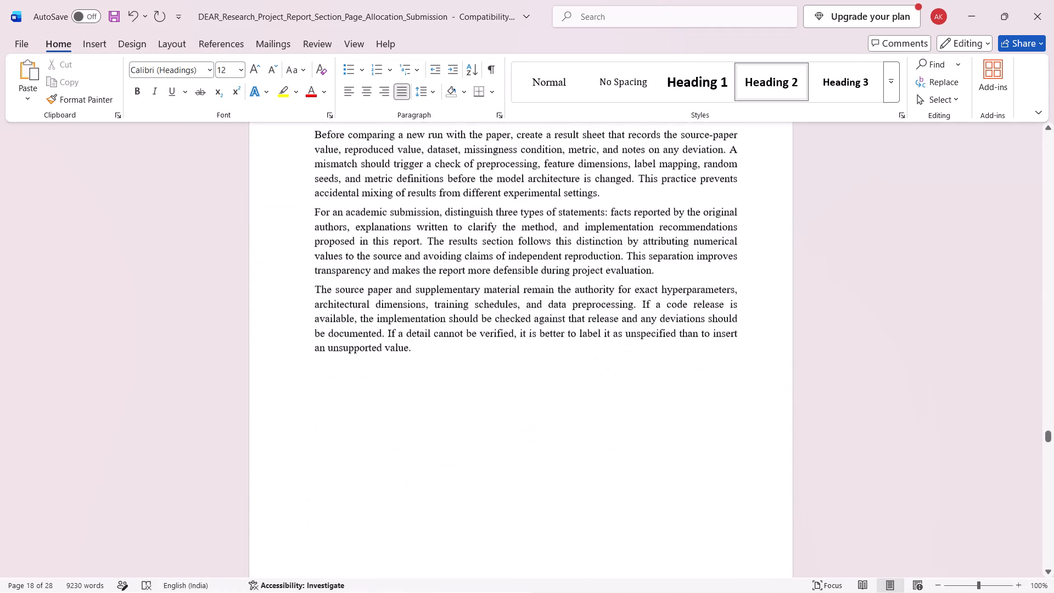
pyautogui.scroll(6, 698, 486)
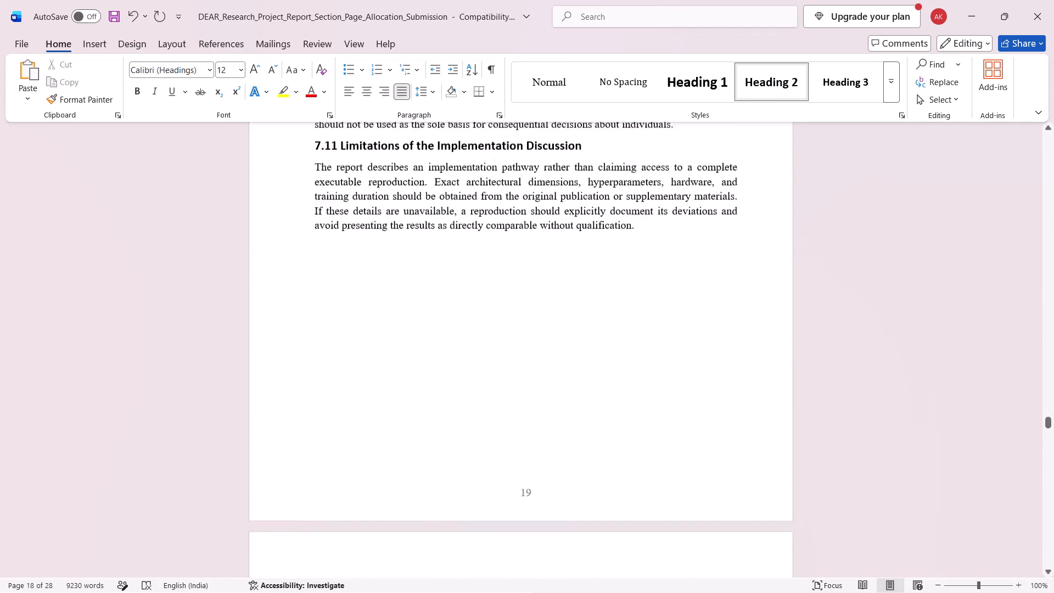
pyautogui.scroll(2, 698, 486)
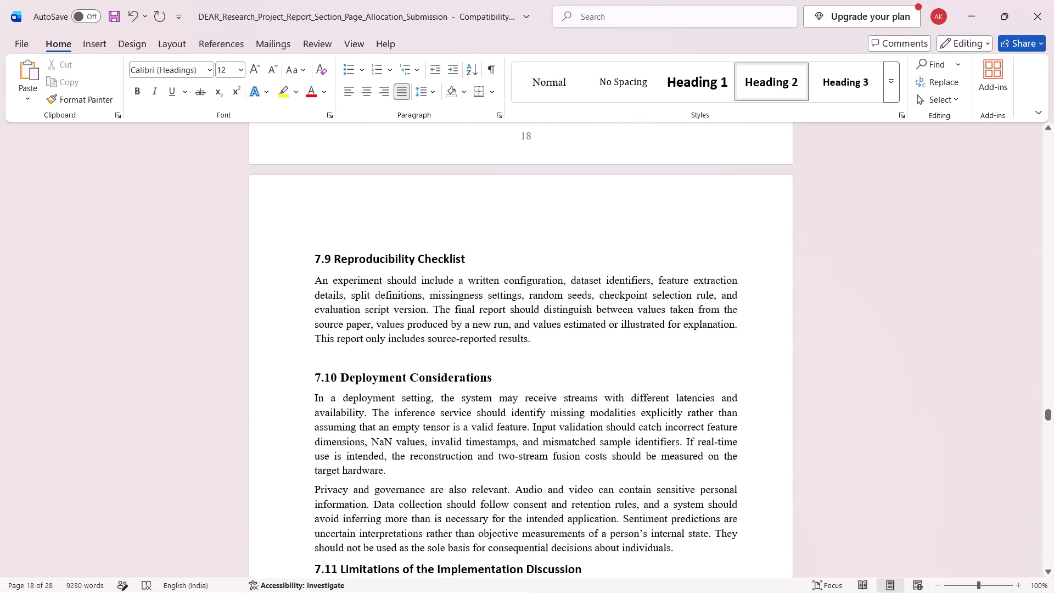
pyautogui.scroll(4, 474, 339)
# Copy sections 7.9 Reproducibility Checklist through 7.11 Limitations of the Implementation Discussion, including their headings.
pyautogui.scroll(-1, 474, 339)
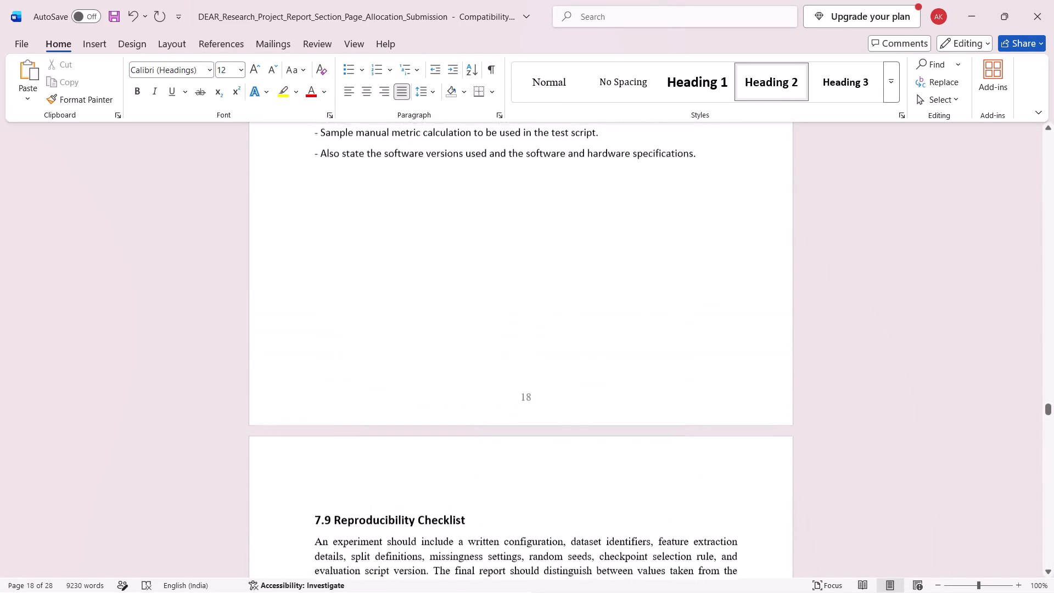
pyautogui.scroll(-1, 474, 339)
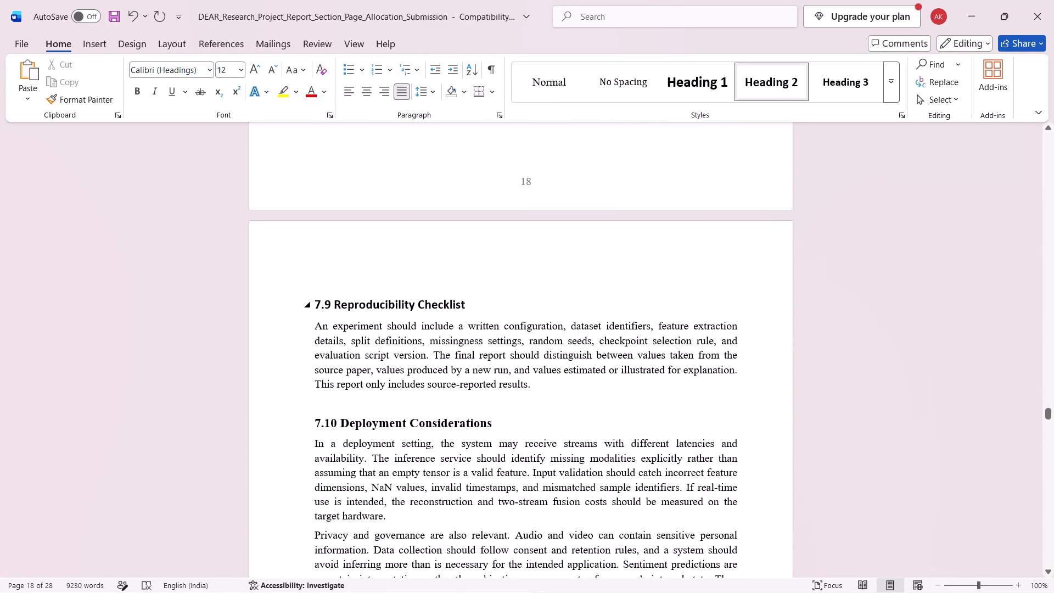
pyautogui.moveTo(315, 300); pyautogui.dragTo(596, 592)
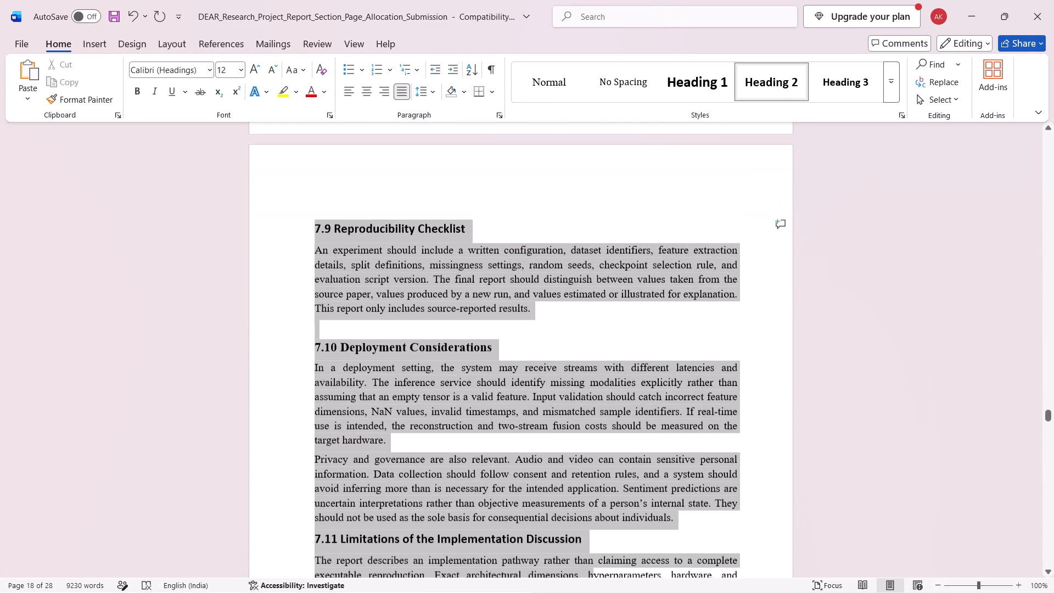
pyautogui.moveTo(596, 592); pyautogui.dragTo(649, 434)
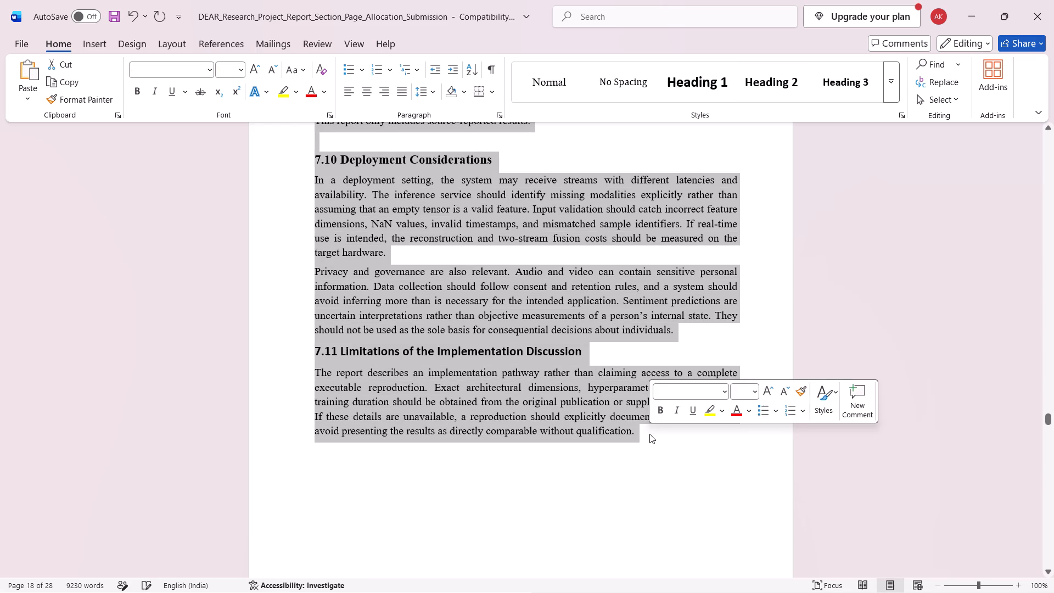
pyautogui.hotkey('ctrl', 'c')
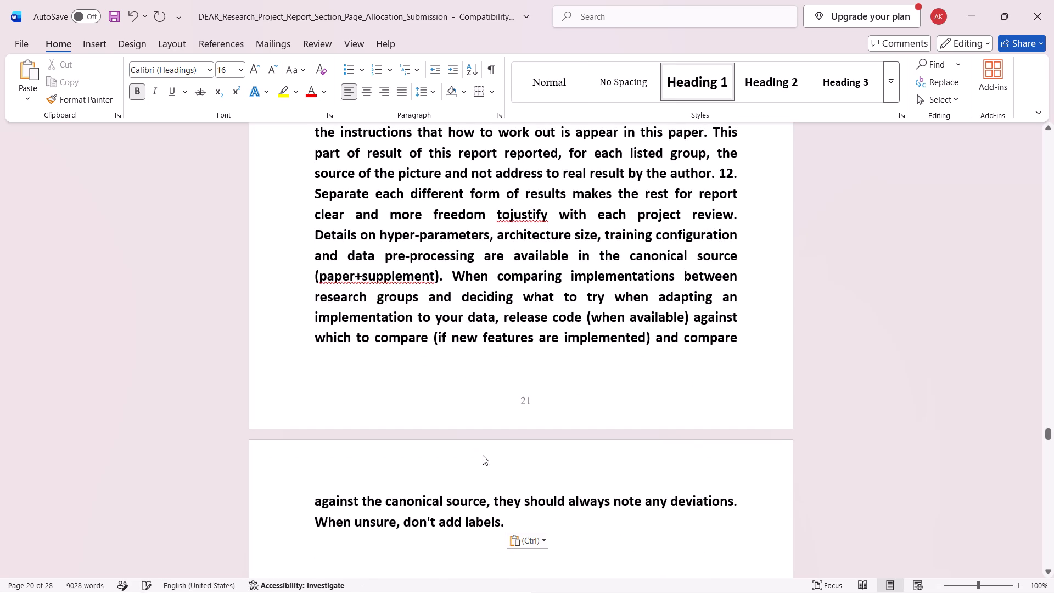
# Remove bold from the pasted 7.12 Experiment Organization and Documentation body text and set its font size to 12.
pyautogui.moveTo(517, 524); pyautogui.dragTo(367, 80)
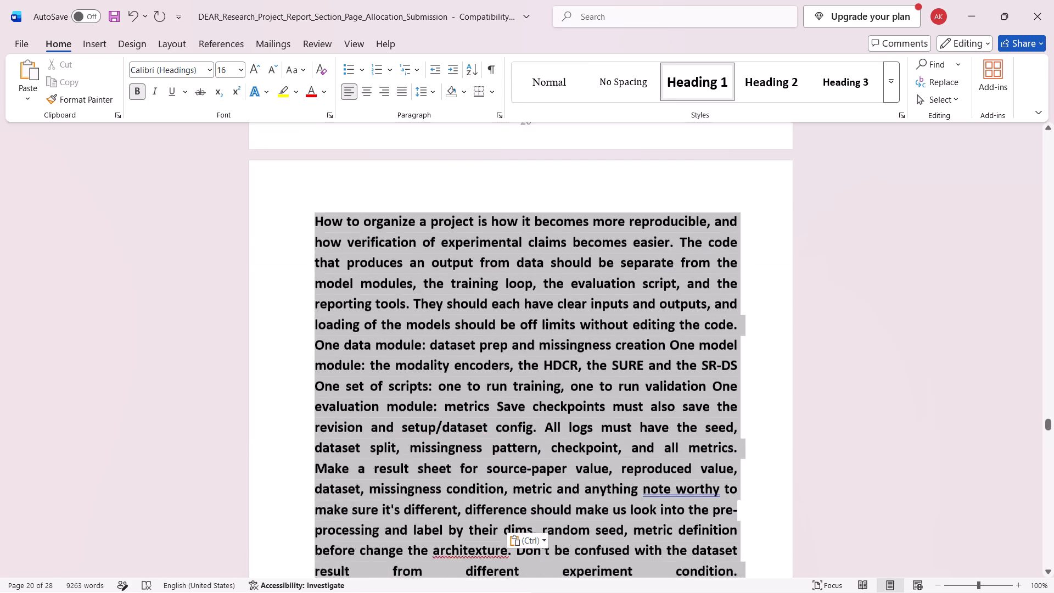
pyautogui.moveTo(367, 80); pyautogui.dragTo(340, 129)
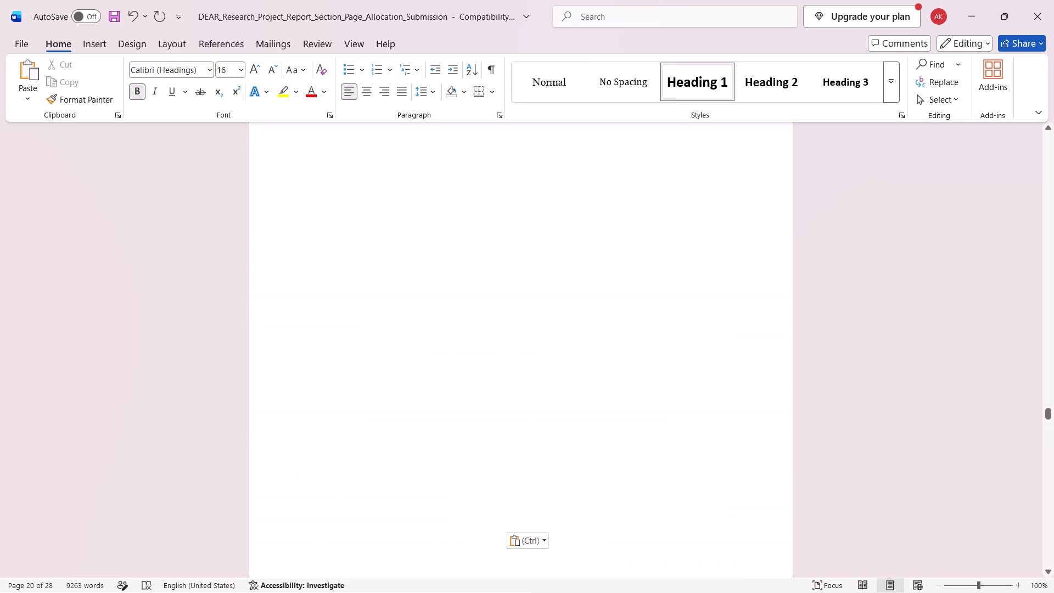
pyautogui.moveTo(340, 129); pyautogui.dragTo(373, 521)
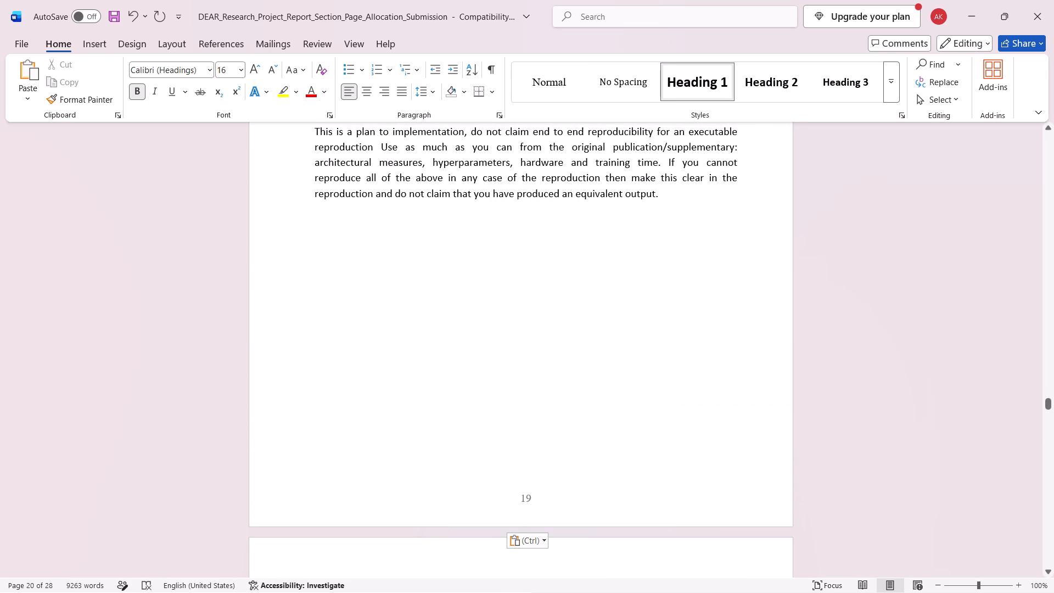
pyautogui.moveTo(373, 521); pyautogui.dragTo(362, 489)
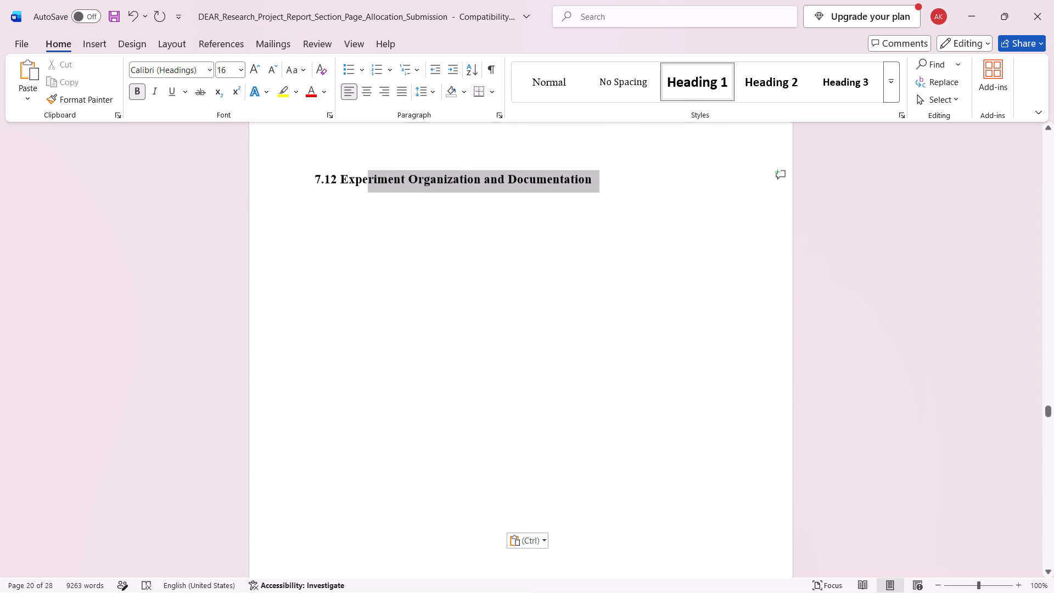
pyautogui.moveTo(362, 489); pyautogui.dragTo(599, 471)
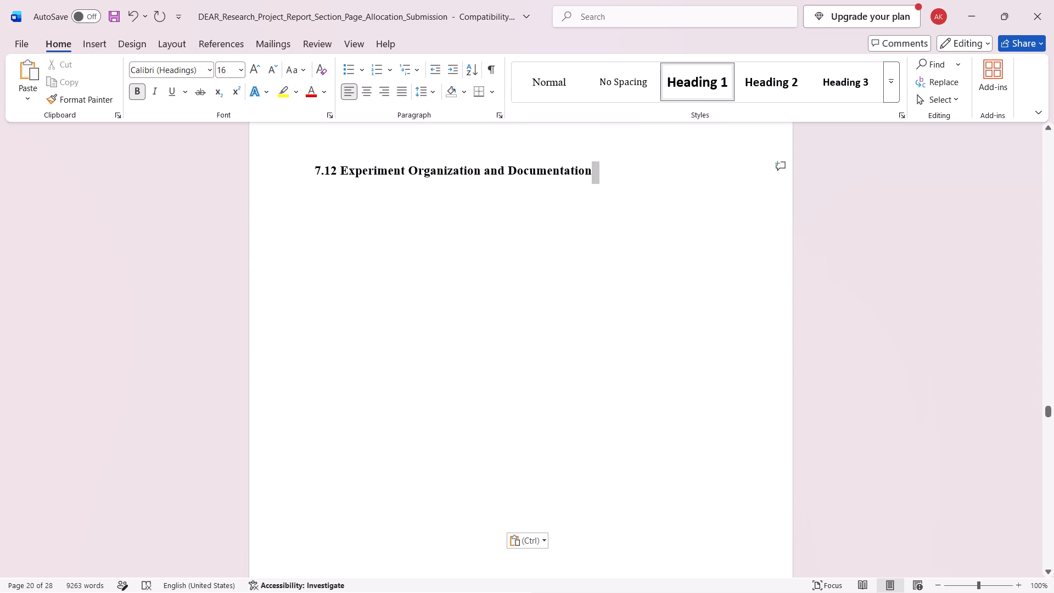
pyautogui.moveTo(599, 471); pyautogui.dragTo(428, 505)
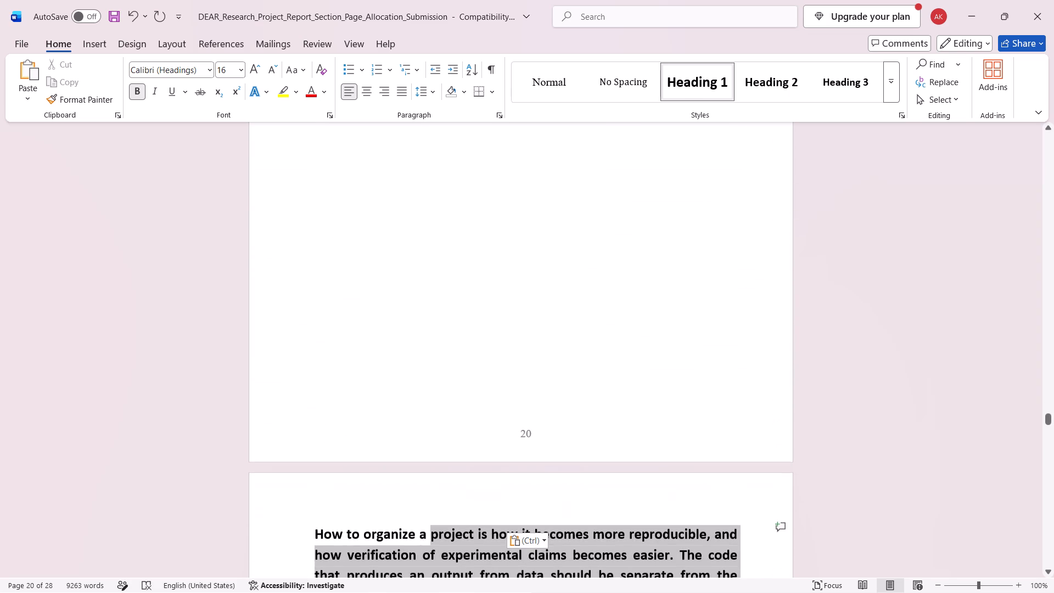
pyautogui.moveTo(428, 505); pyautogui.dragTo(319, 521)
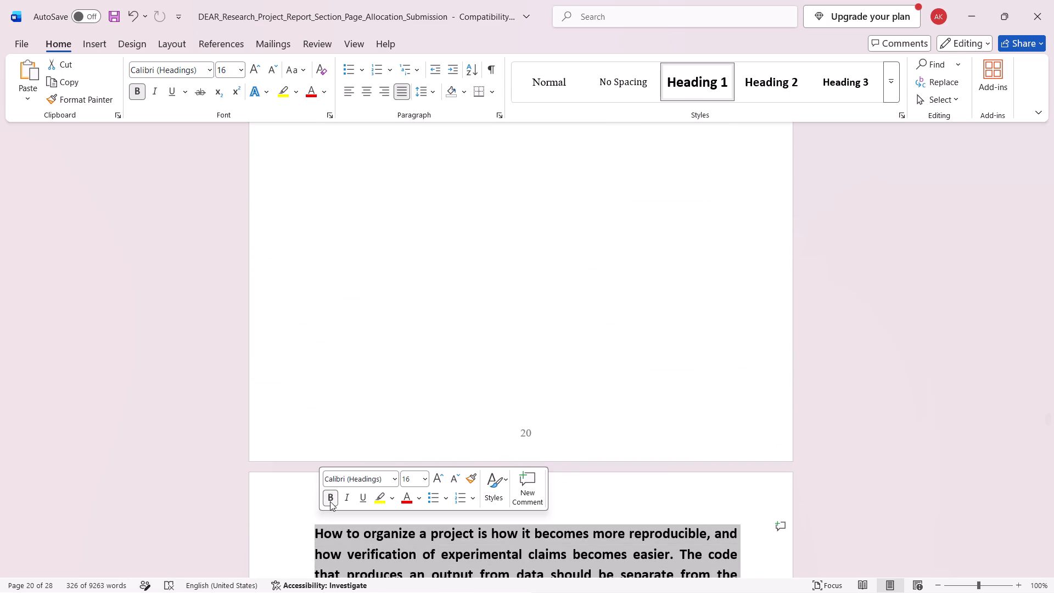
pyautogui.click(330, 501)
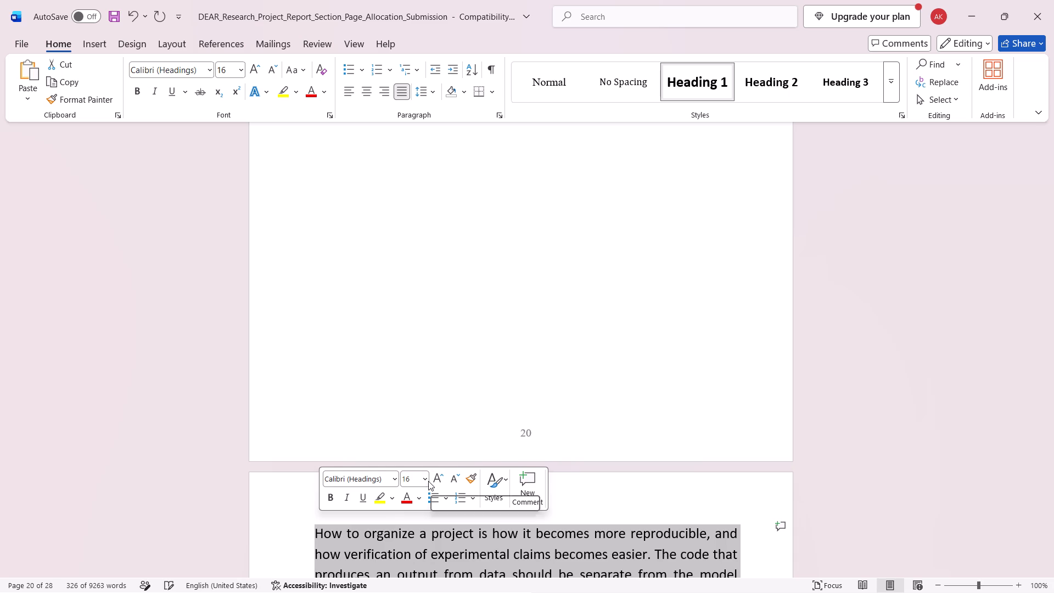
pyautogui.click(424, 479)
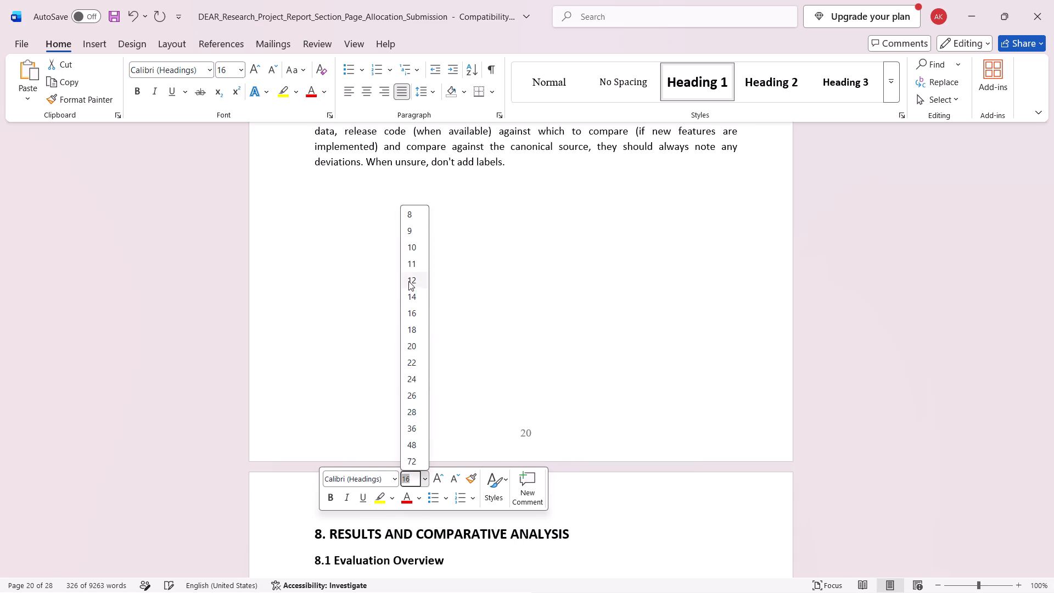
pyautogui.click(408, 281)
# Remove the line break after "editing the code." in 7.12 so the "One data module" text runs on in the same paragraph.
pyautogui.scroll(5, 408, 281)
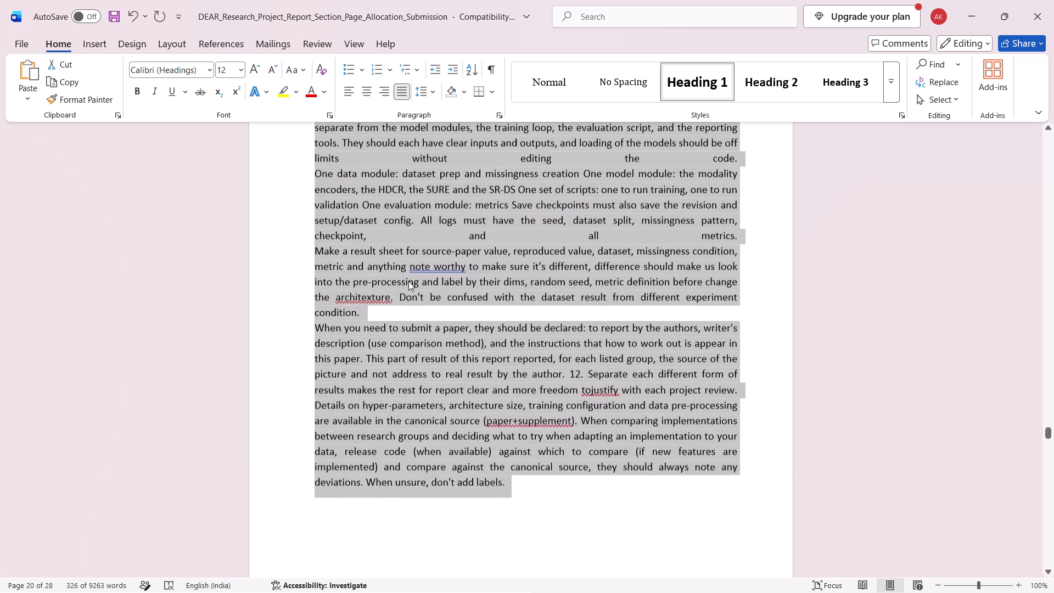
pyautogui.hscroll(2, 408, 281)
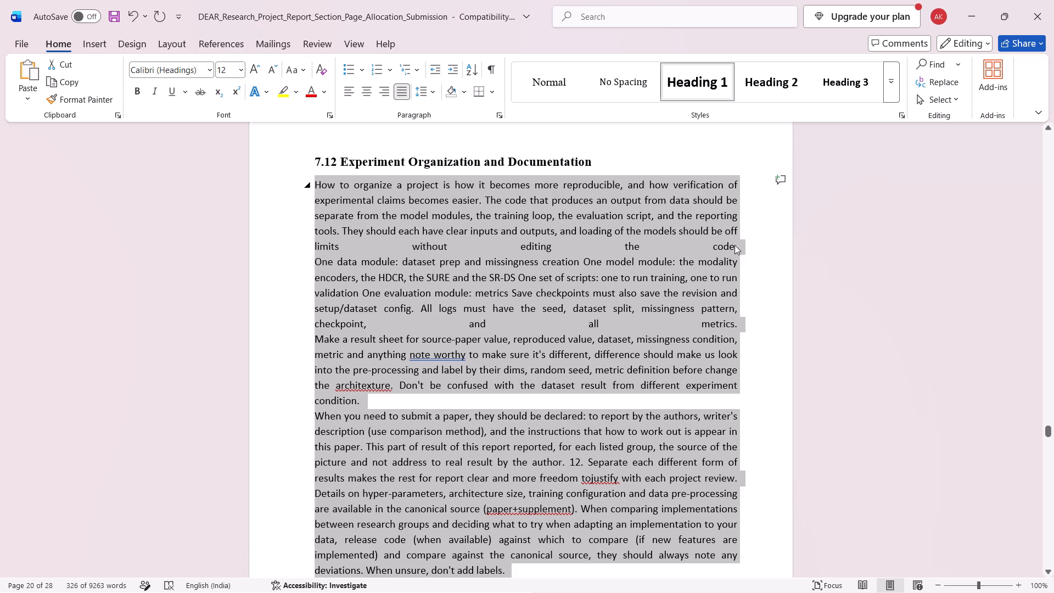
pyautogui.click(735, 245)
pyautogui.press('Right')
pyautogui.press('Return')
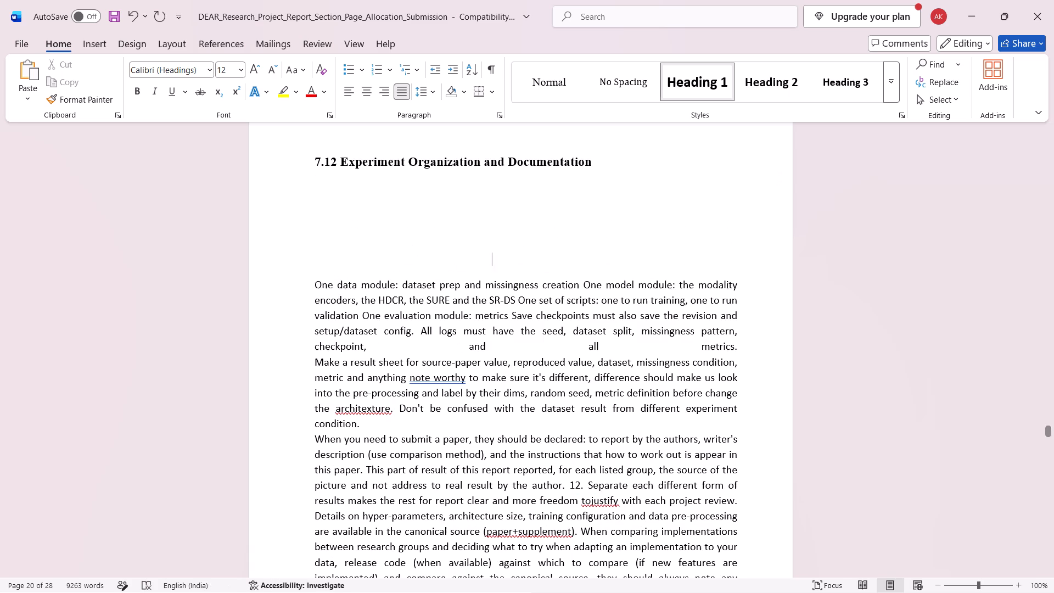
pyautogui.press('Down')
pyautogui.press('BackSpace')
pyautogui.press('BackSpace')
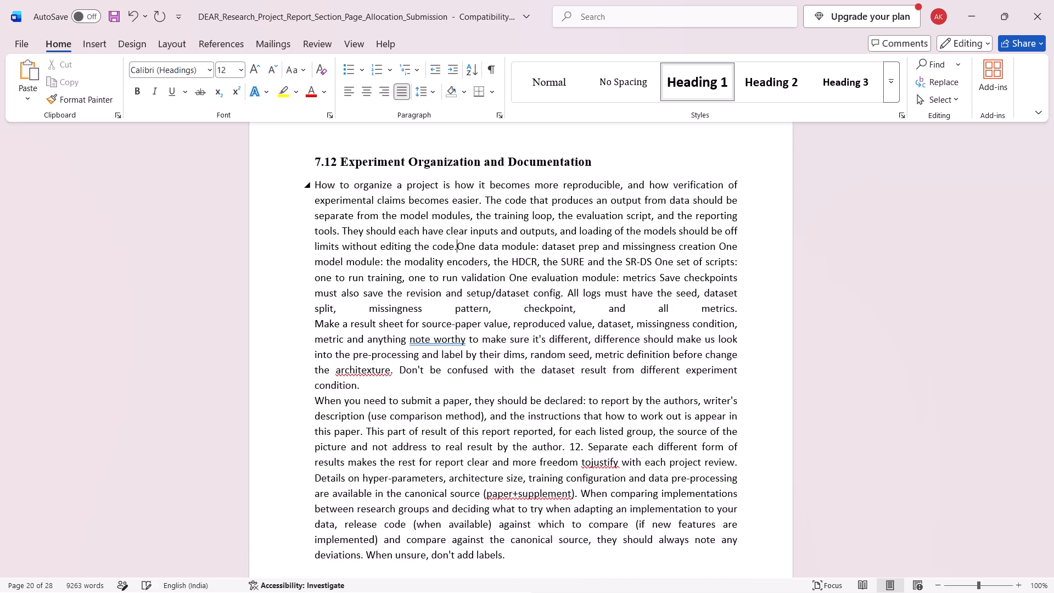
# Remove the line break after "all metrics." in 7.12 so the "Make a result sheet" text runs on in the same paragraph.
pyautogui.click(749, 316)
pyautogui.press('Return')
pyautogui.press('Down')
pyautogui.press('BackSpace')
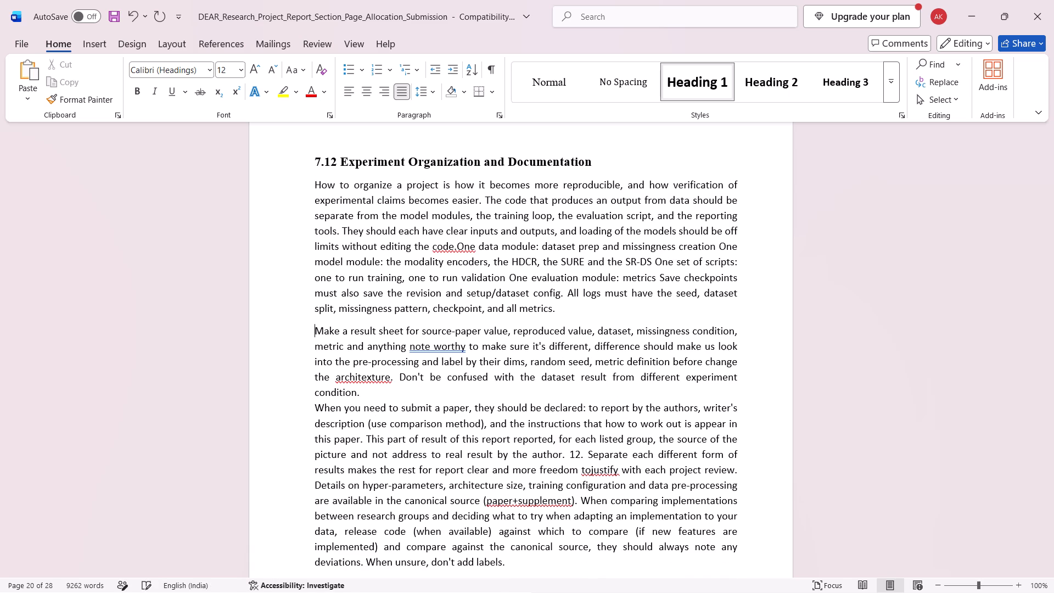
pyautogui.press('BackSpace')
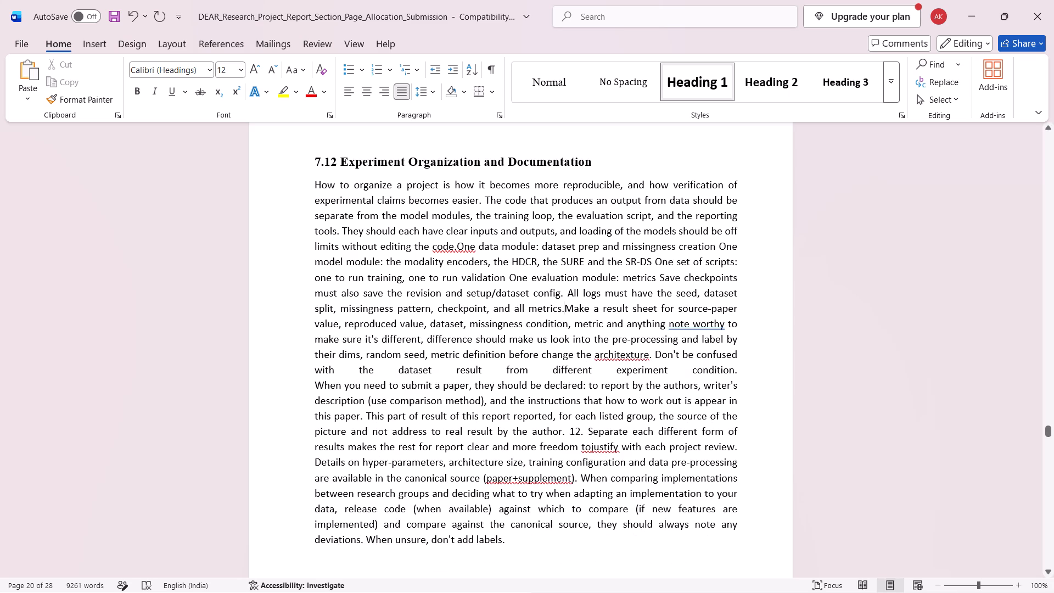
# Remove the line break after "different experiment condition." in 7.12 so "When you need to submit a paper" runs on in the same paragraph.
pyautogui.click(742, 373)
pyautogui.press('Return')
pyautogui.press('Down')
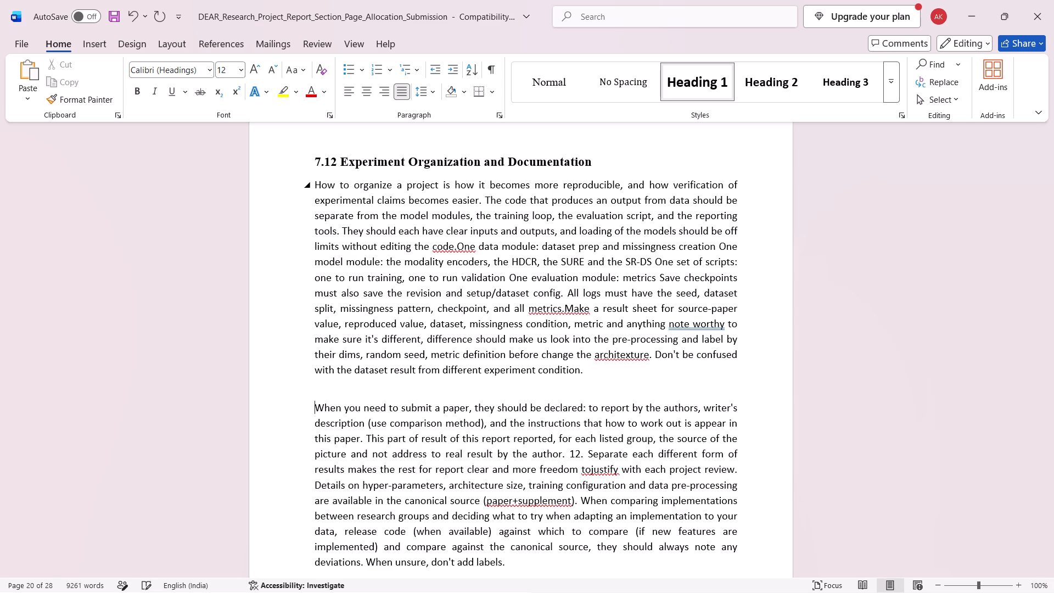
pyautogui.press('BackSpace')
pyautogui.press('BackSpace')
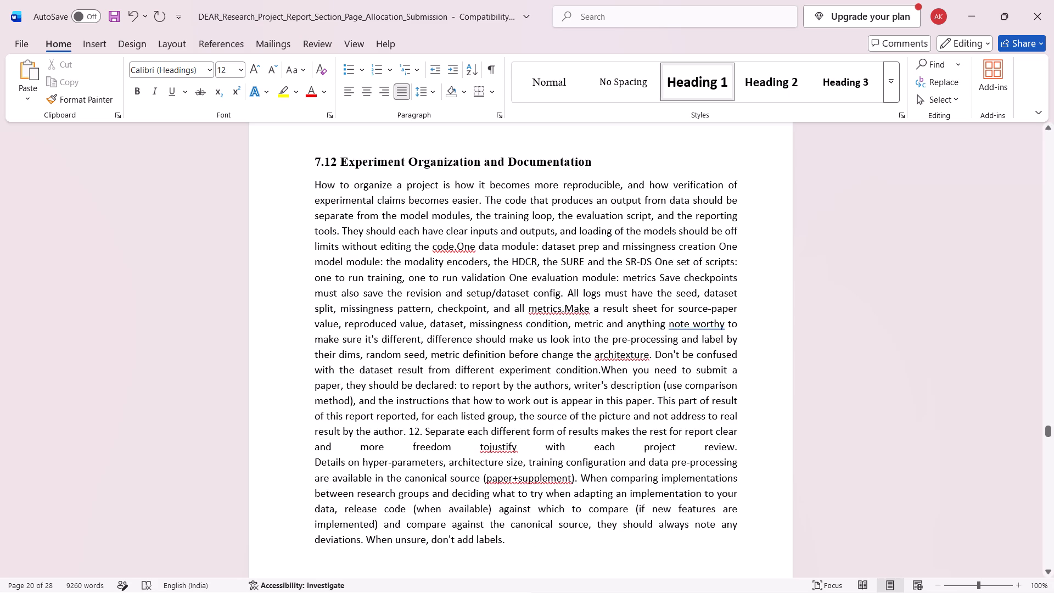
# Remove the line break after "each project review." in 7.12 so "Details on hyper-parameters" runs on in the same paragraph.
pyautogui.click(755, 443)
pyautogui.press('Down')
pyautogui.press('Up')
pyautogui.press('Return')
pyautogui.press('Down')
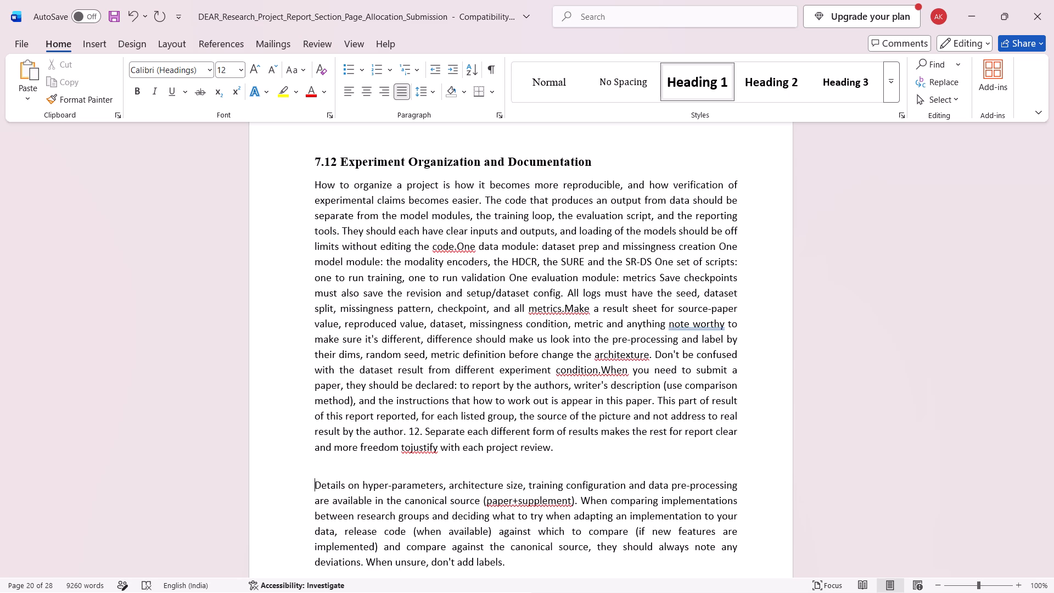
pyautogui.press('BackSpace')
pyautogui.press('BackSpace')
# Add two blank lines above the "8. RESULTS AND COMPARATIVE ANALYSIS" heading to move it onto a new page.
pyautogui.scroll(-1, 693, 453)
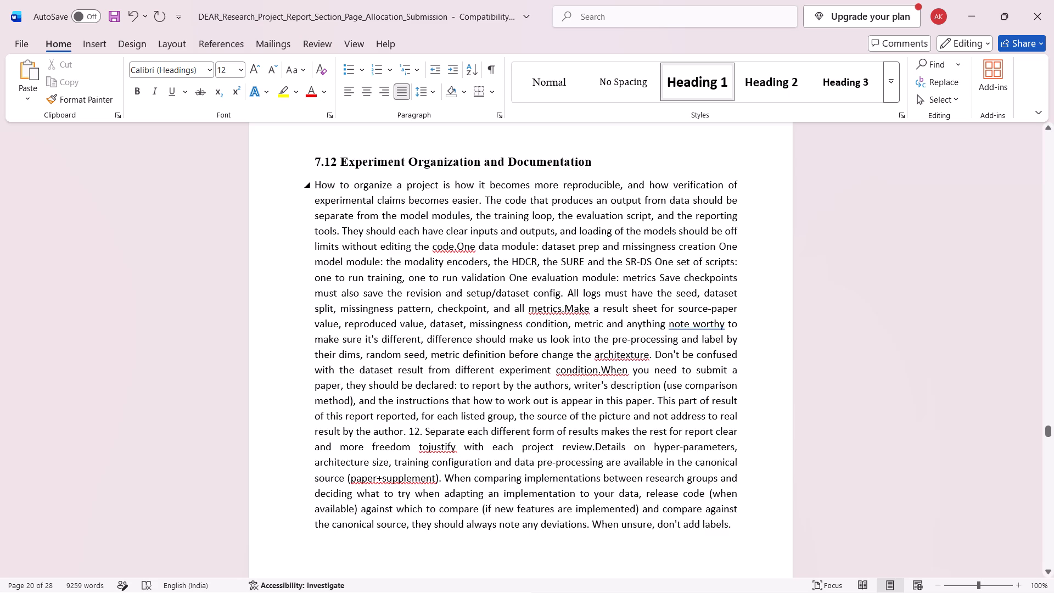
pyautogui.scroll(-3, 693, 453)
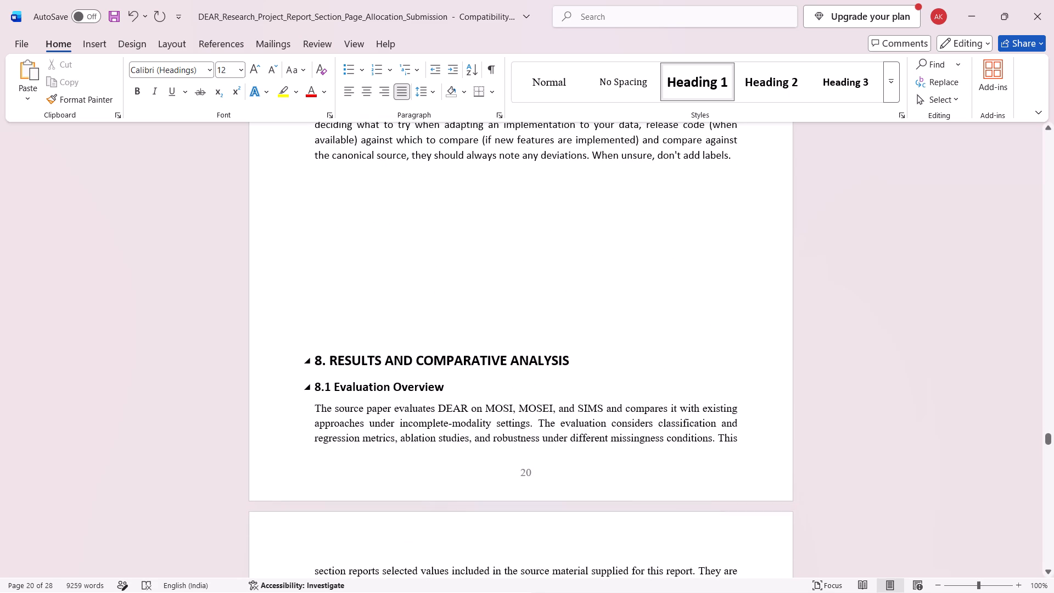
pyautogui.click(314, 333)
pyautogui.press('Return')
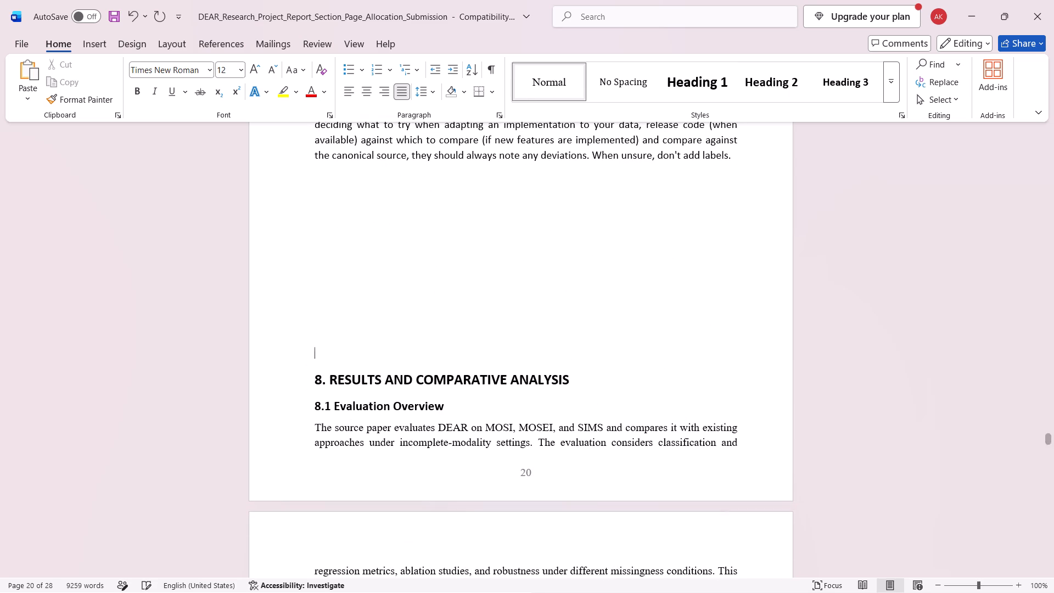
pyautogui.press('Return')
# Look through the section 8 pages to check heading placement, spacing and page breaks.
pyautogui.scroll(-3, 314, 333)
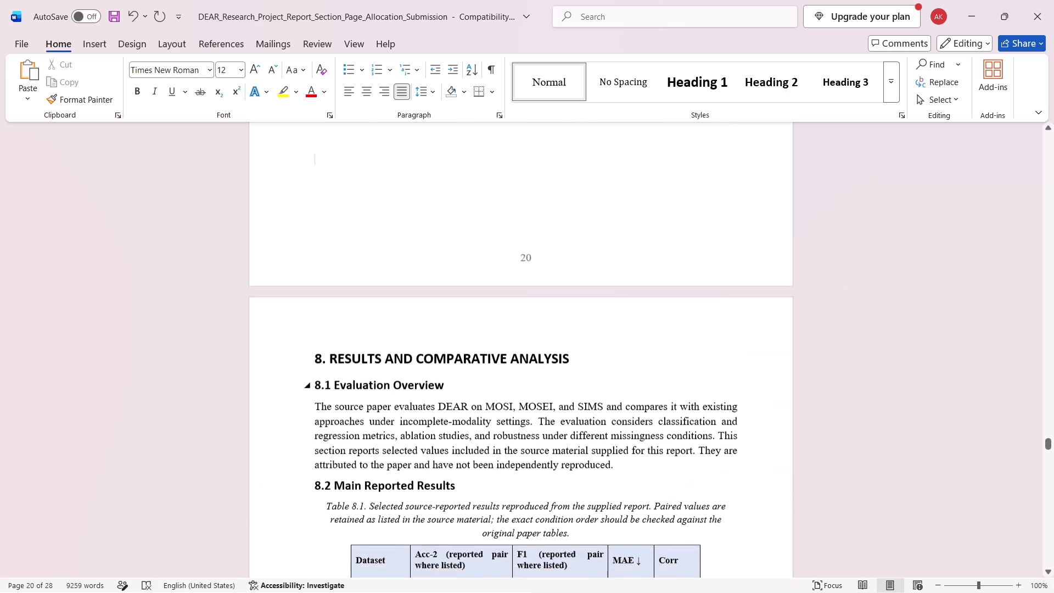
pyautogui.scroll(-4, 314, 333)
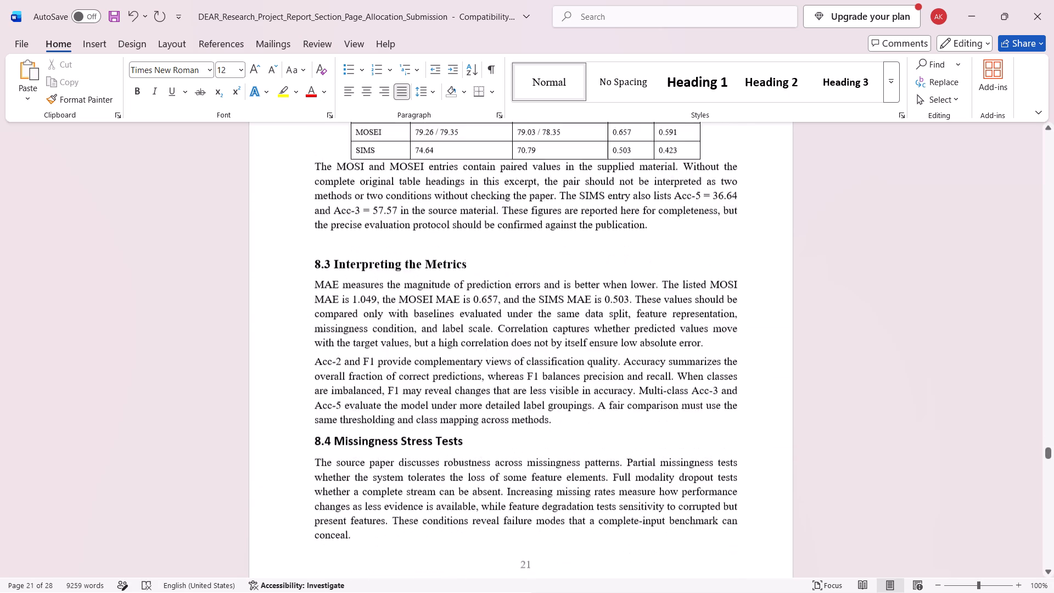
pyautogui.scroll(-2, 314, 333)
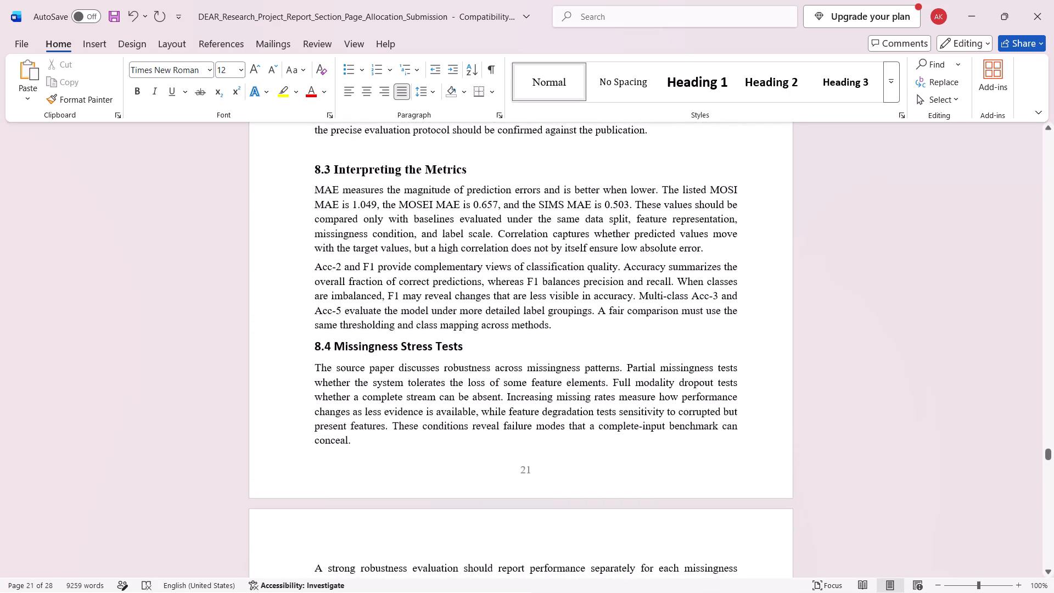
pyautogui.scroll(-3, 314, 333)
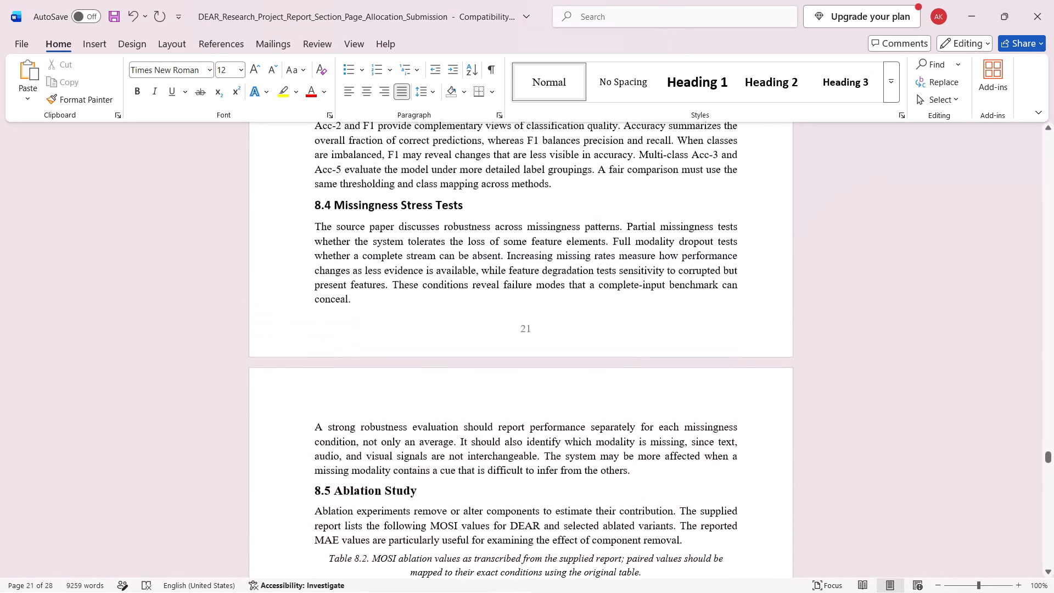
pyautogui.scroll(-5, 314, 333)
pyautogui.scroll(3, 314, 333)
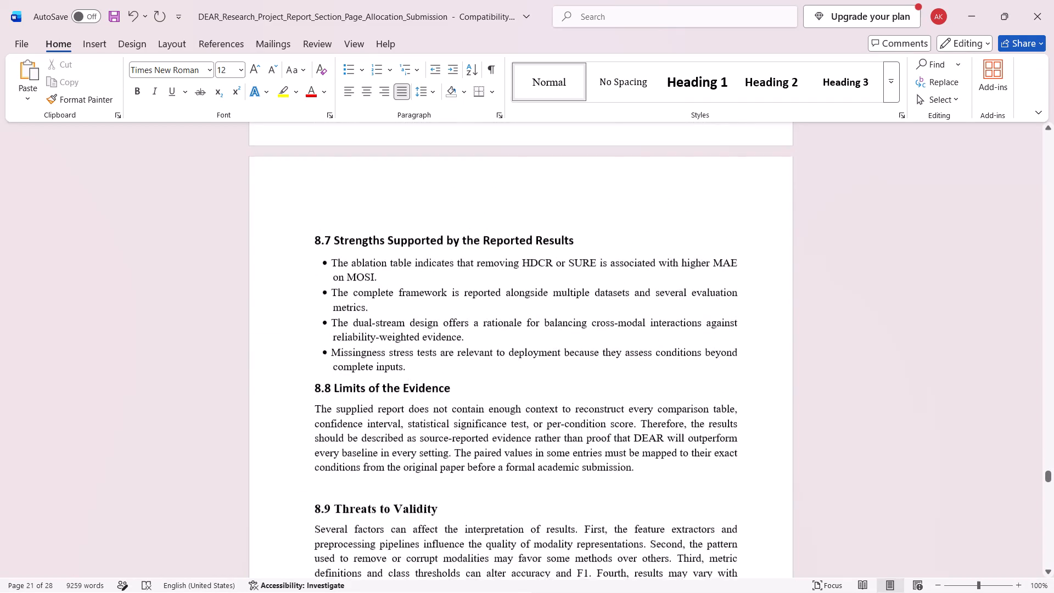
pyautogui.scroll(6, 314, 333)
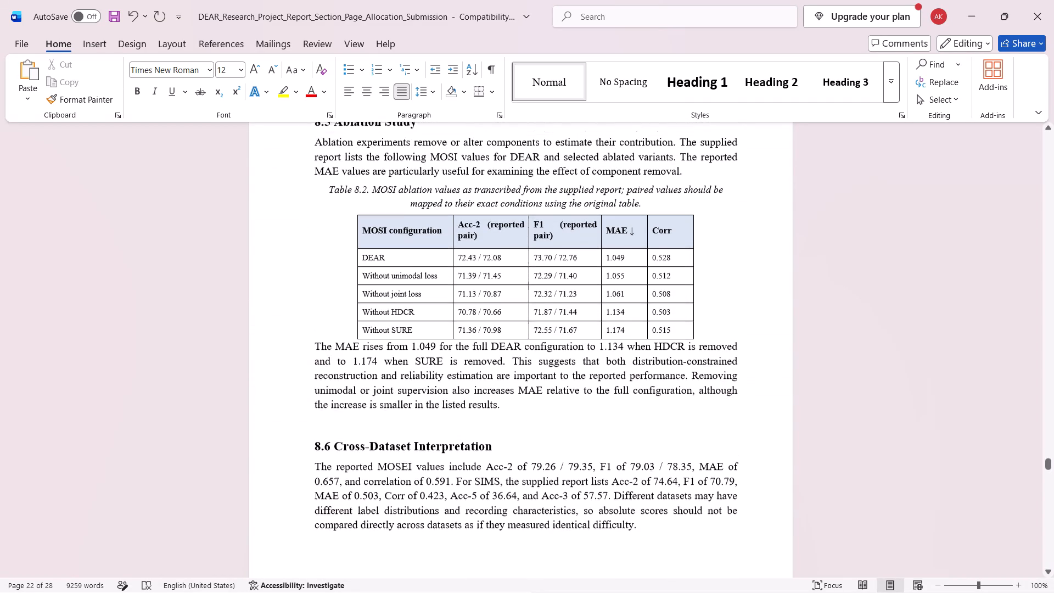
pyautogui.scroll(1, 314, 333)
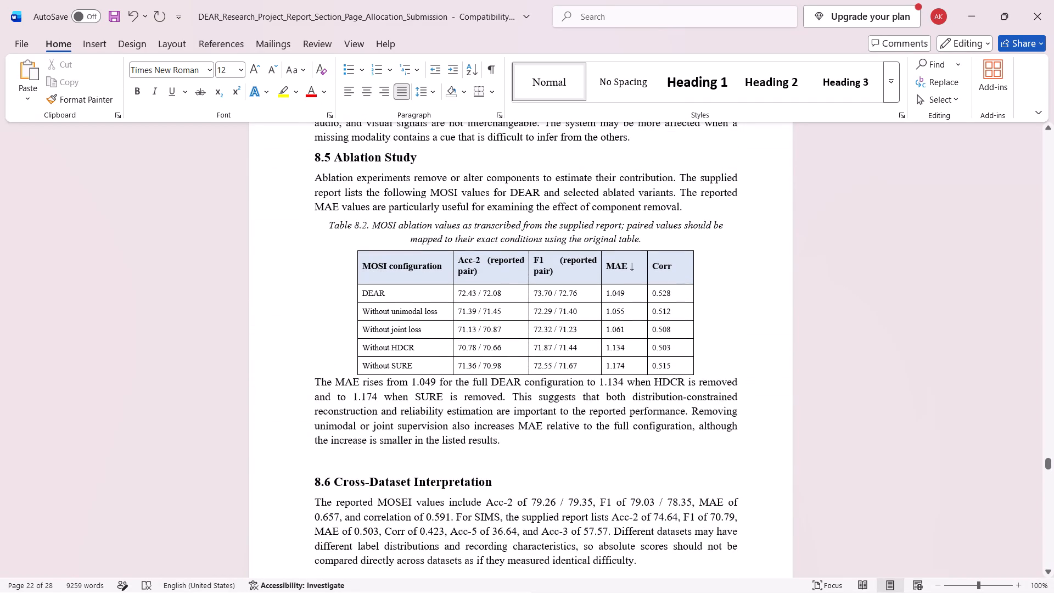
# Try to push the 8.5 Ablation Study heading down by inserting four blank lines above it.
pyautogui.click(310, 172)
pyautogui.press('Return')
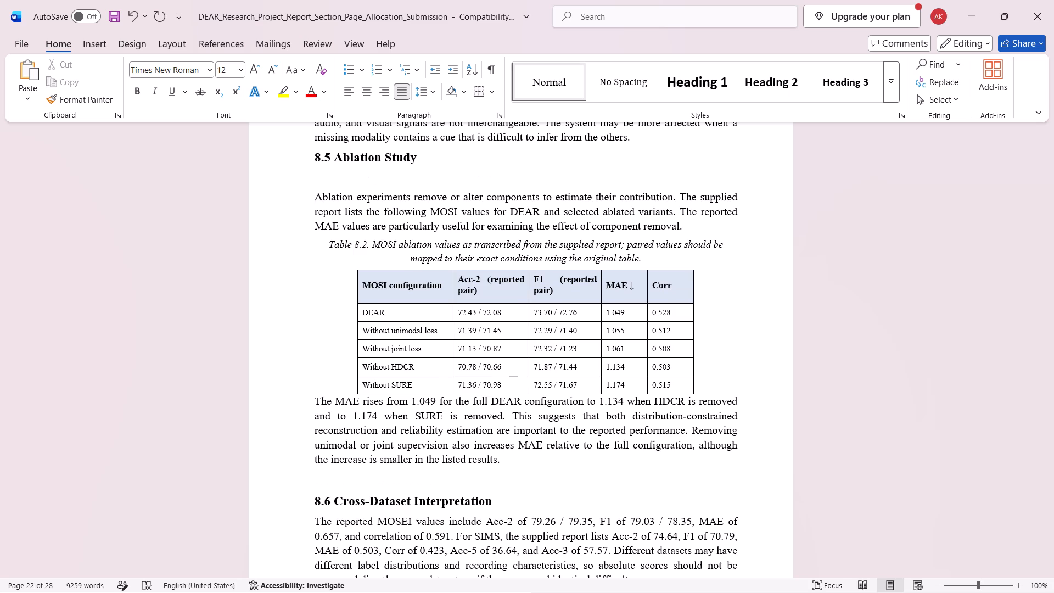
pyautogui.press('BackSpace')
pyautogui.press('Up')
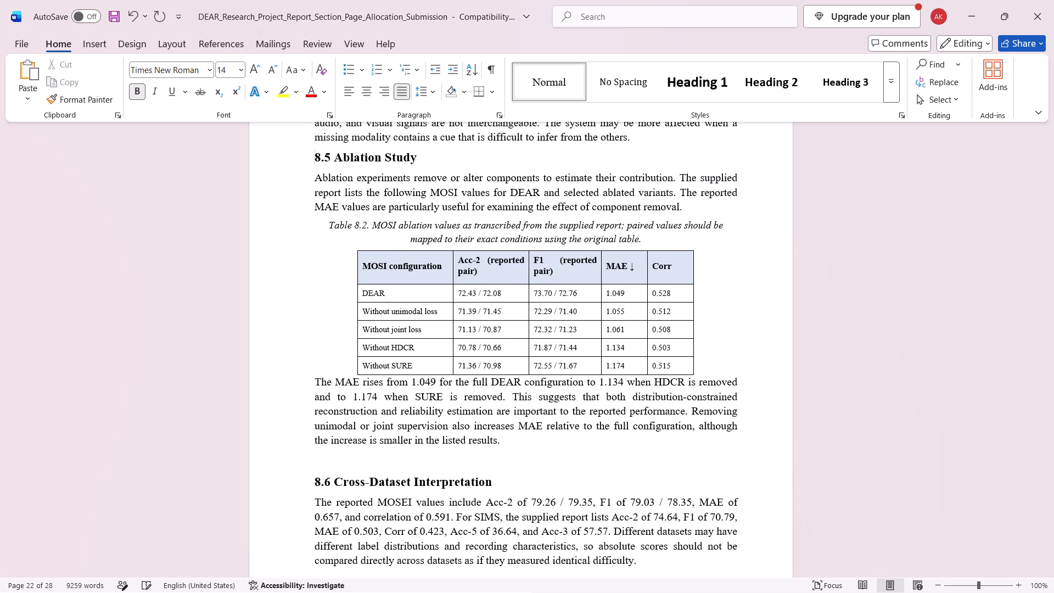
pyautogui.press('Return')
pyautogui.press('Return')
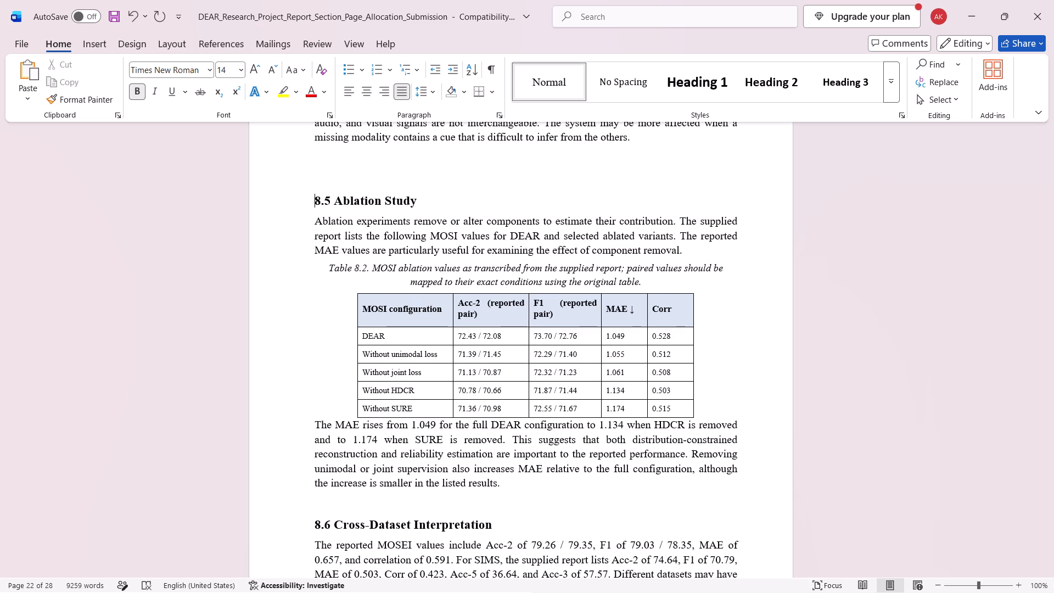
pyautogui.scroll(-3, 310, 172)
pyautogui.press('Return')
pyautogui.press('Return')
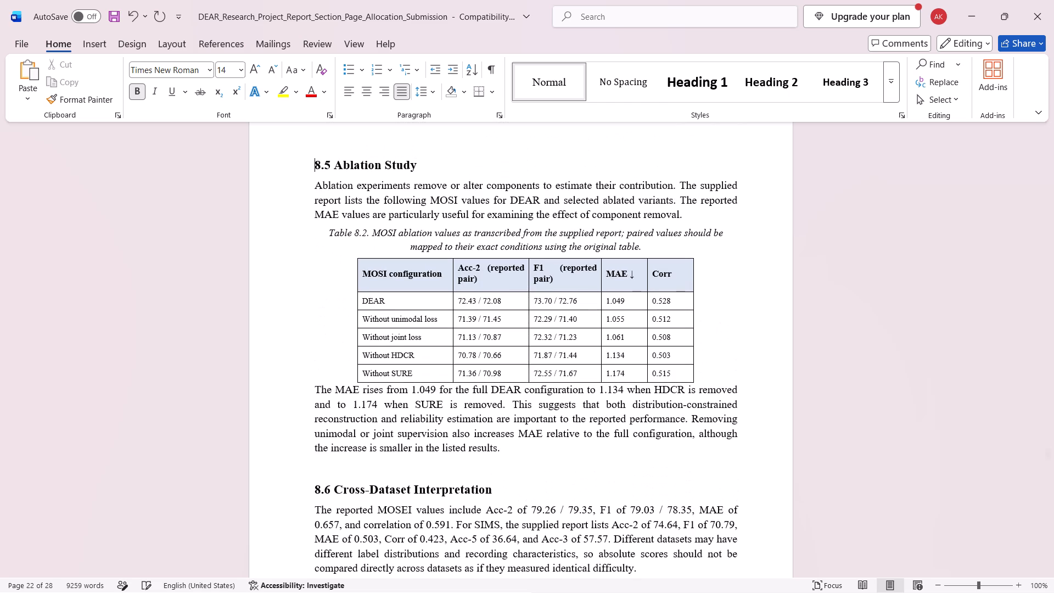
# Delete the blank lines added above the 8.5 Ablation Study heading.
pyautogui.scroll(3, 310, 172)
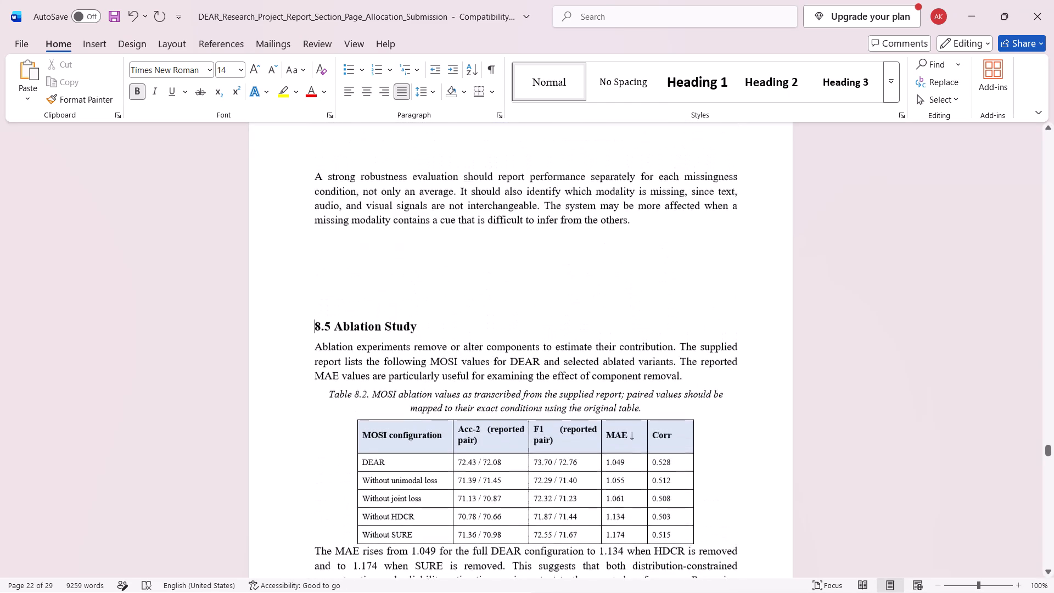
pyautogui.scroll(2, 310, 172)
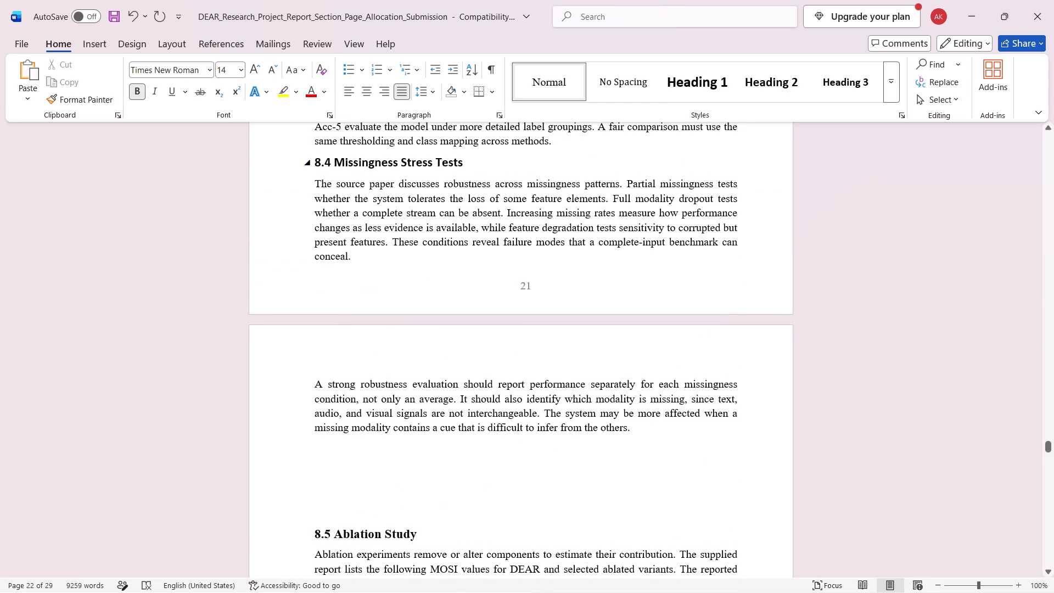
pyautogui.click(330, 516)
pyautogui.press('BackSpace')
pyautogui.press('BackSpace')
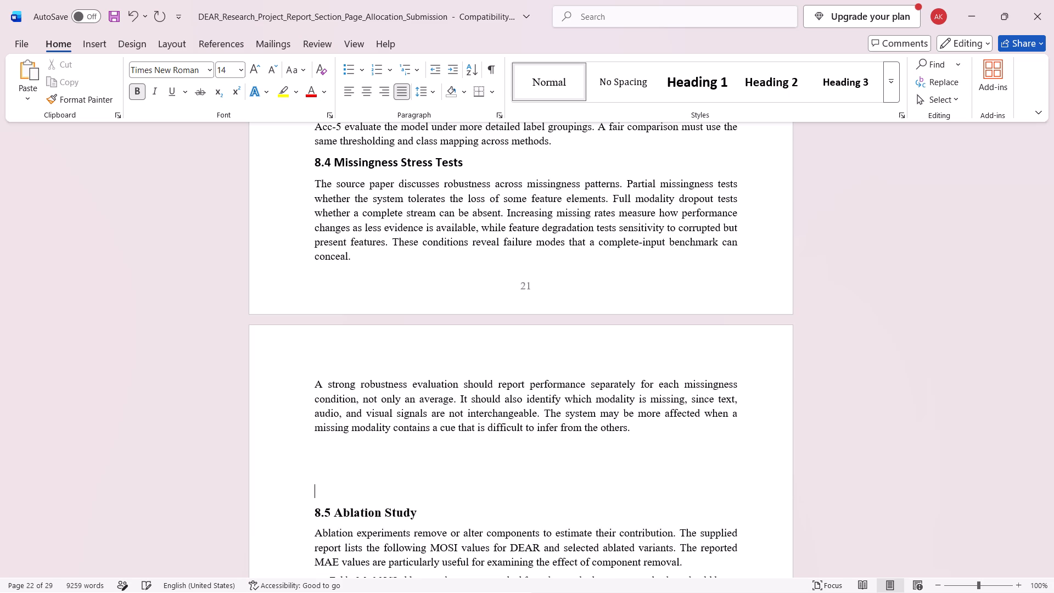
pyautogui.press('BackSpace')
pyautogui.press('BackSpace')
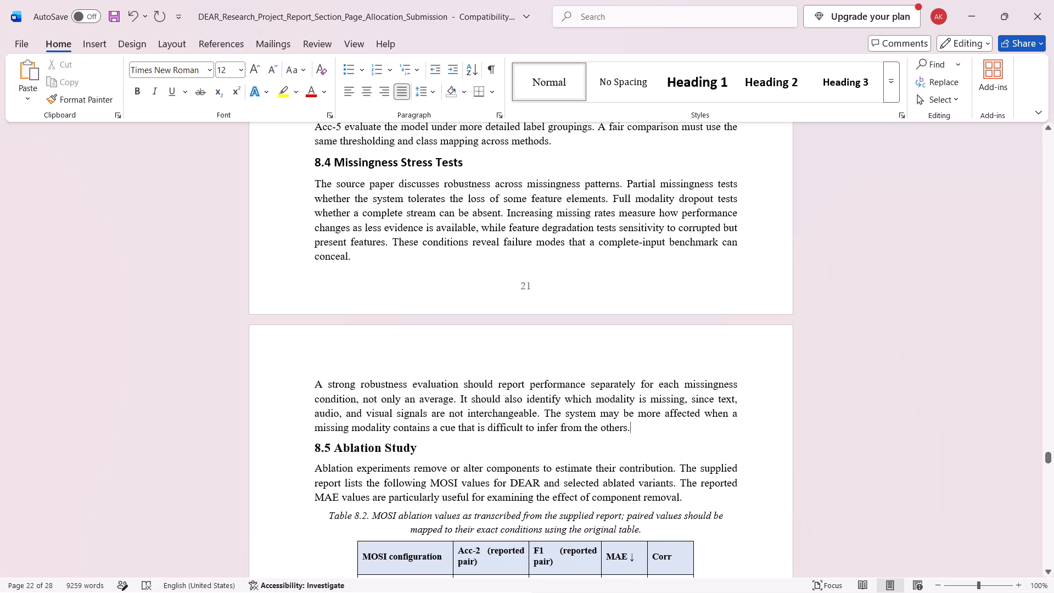
# Insert two blank lines above the 8.4 Missingness Stress Tests heading.
pyautogui.click(315, 160)
pyautogui.press('Return')
pyautogui.press('Return')
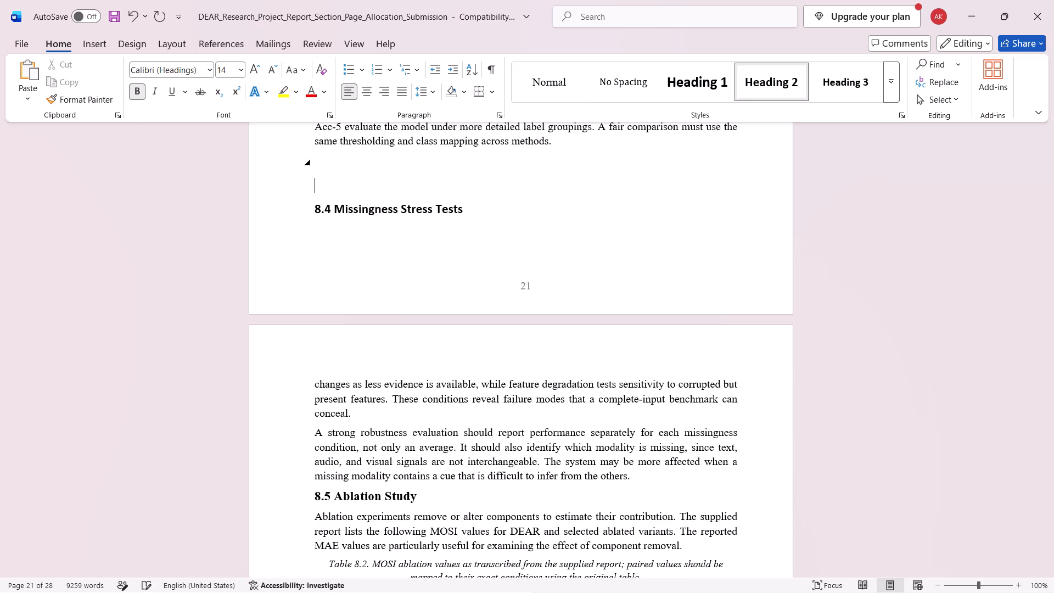
pyautogui.press('Return')
pyautogui.press('Up')
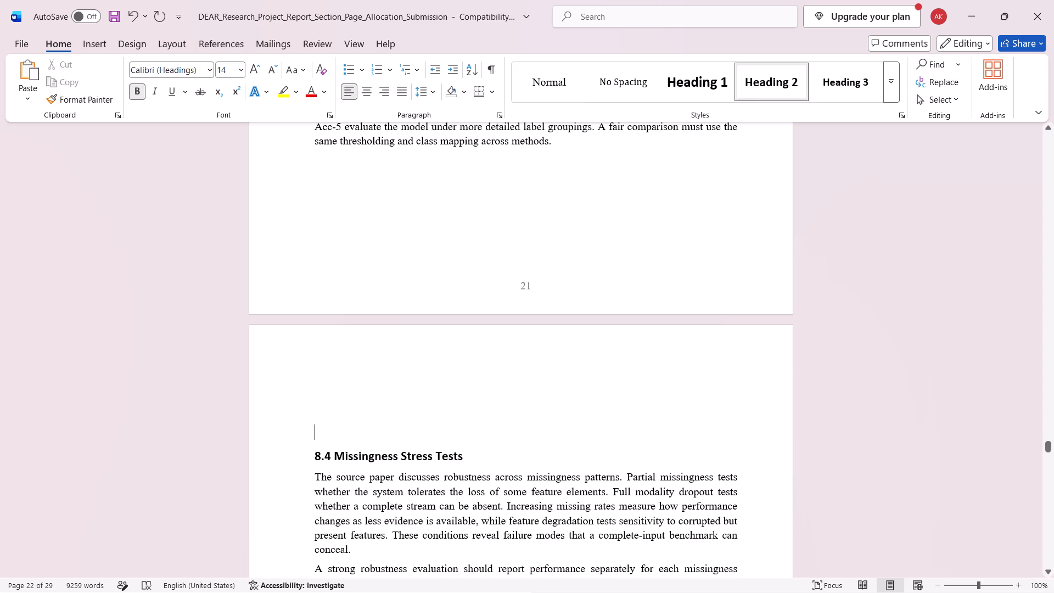
pyautogui.press('BackSpace')
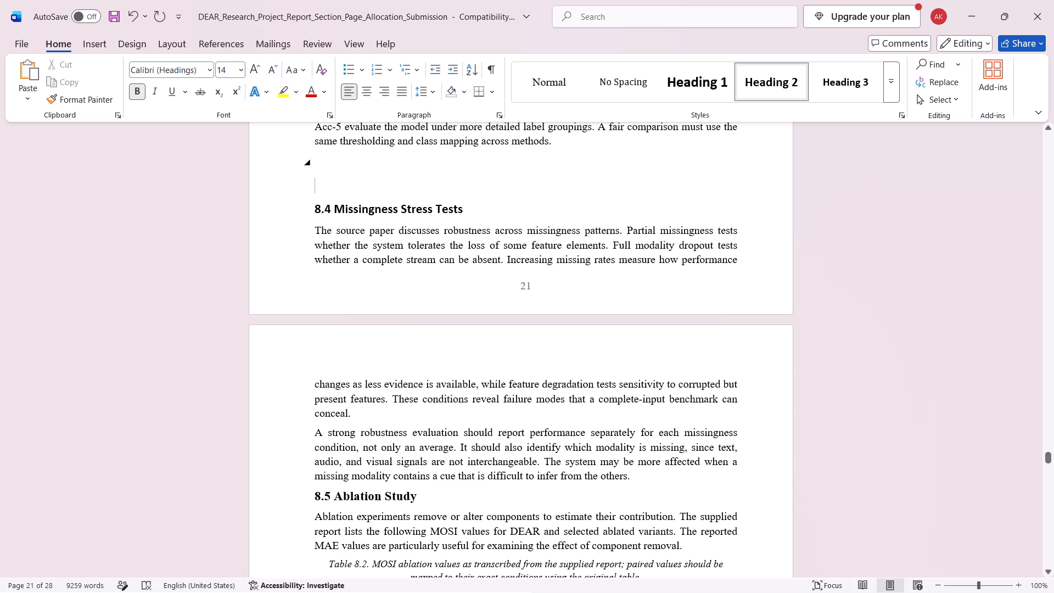
# Center the "8. RESULTS AND COMPARATIVE ANALYSIS" heading.
pyautogui.scroll(-3, 315, 160)
pyautogui.scroll(1, 315, 160)
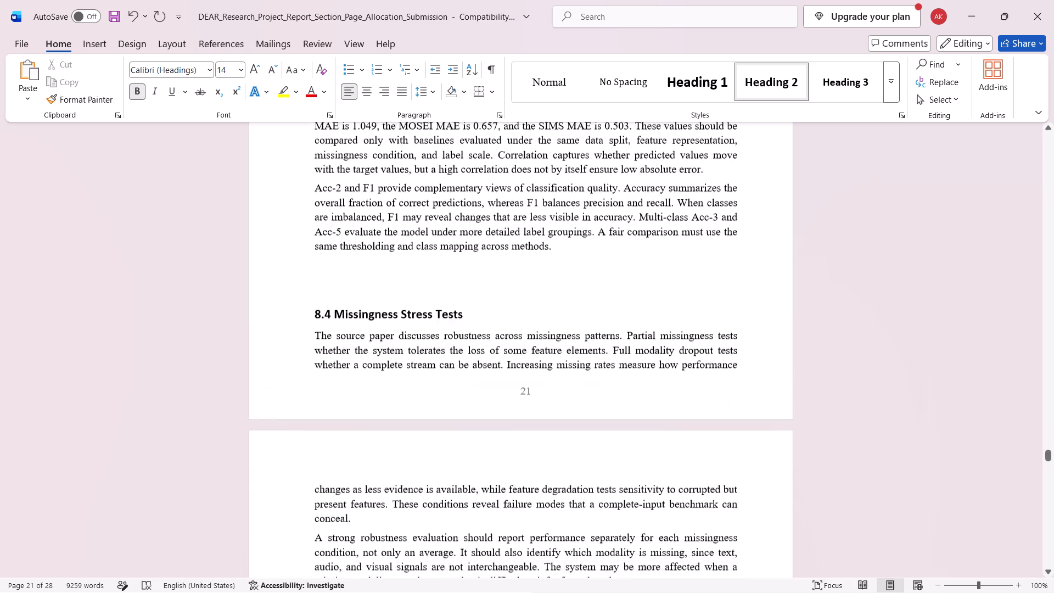
pyautogui.scroll(6, 315, 160)
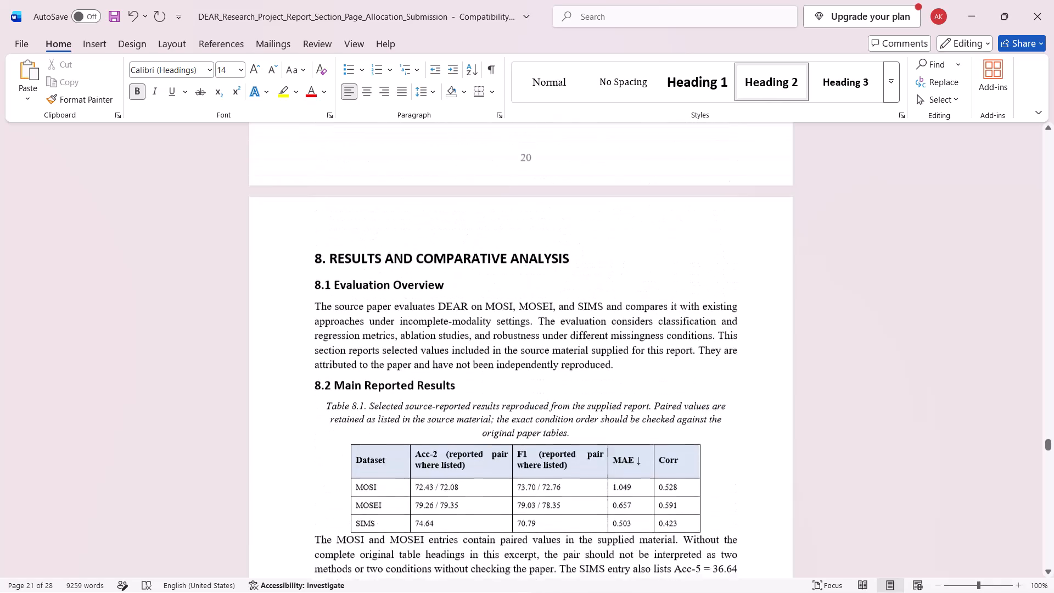
pyautogui.scroll(3, 315, 160)
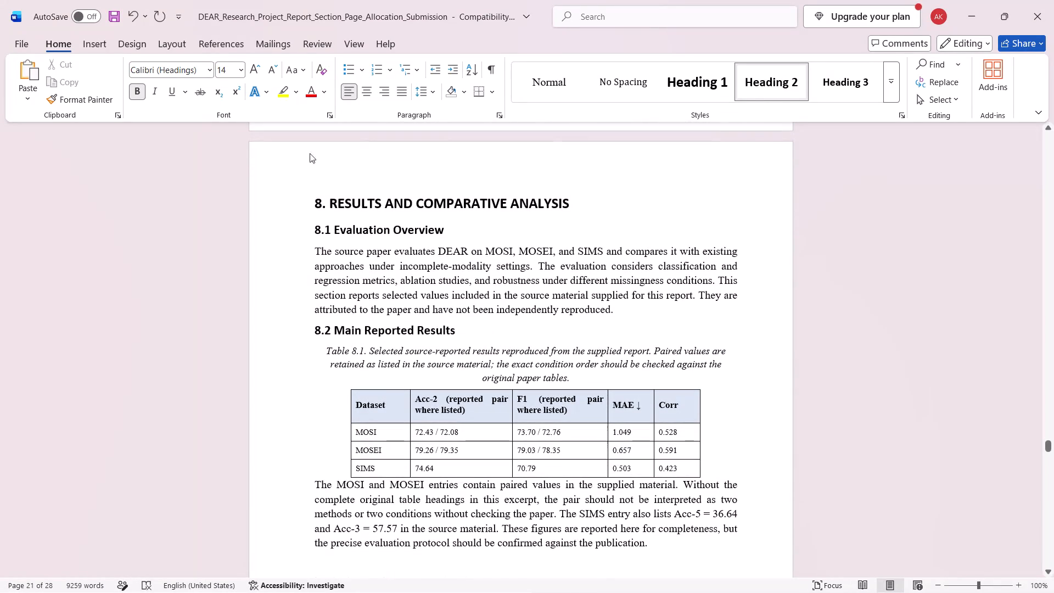
pyautogui.moveTo(569, 199); pyautogui.dragTo(343, 186)
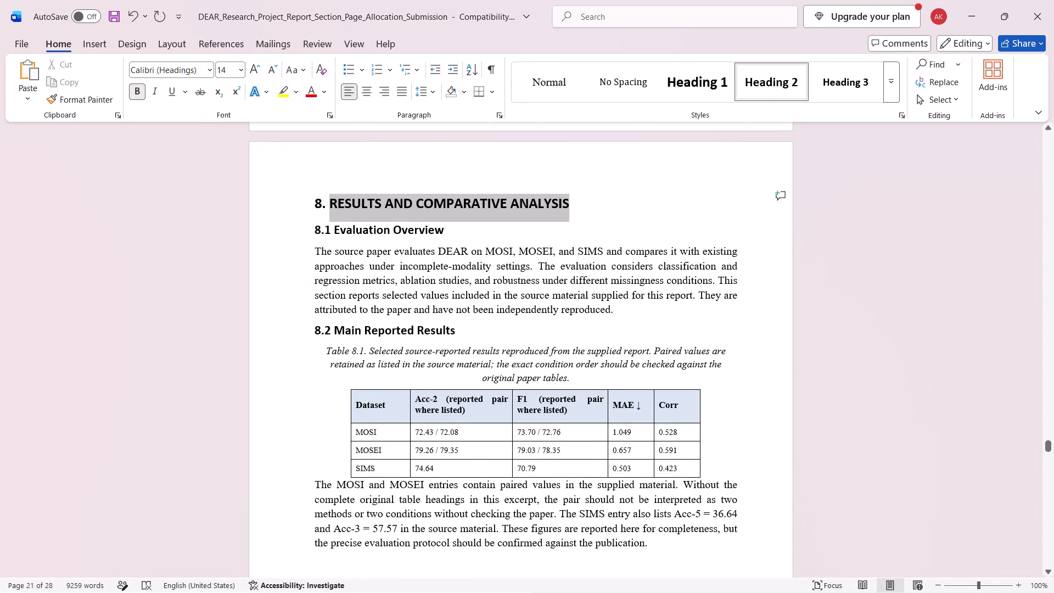
pyautogui.moveTo(343, 186); pyautogui.dragTo(309, 190)
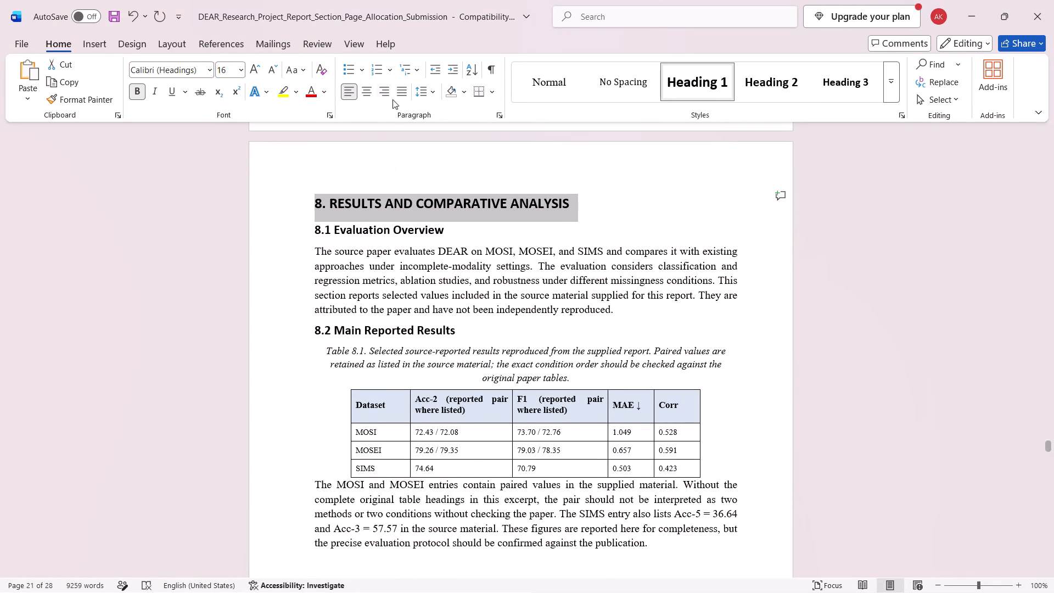
pyautogui.click(366, 93)
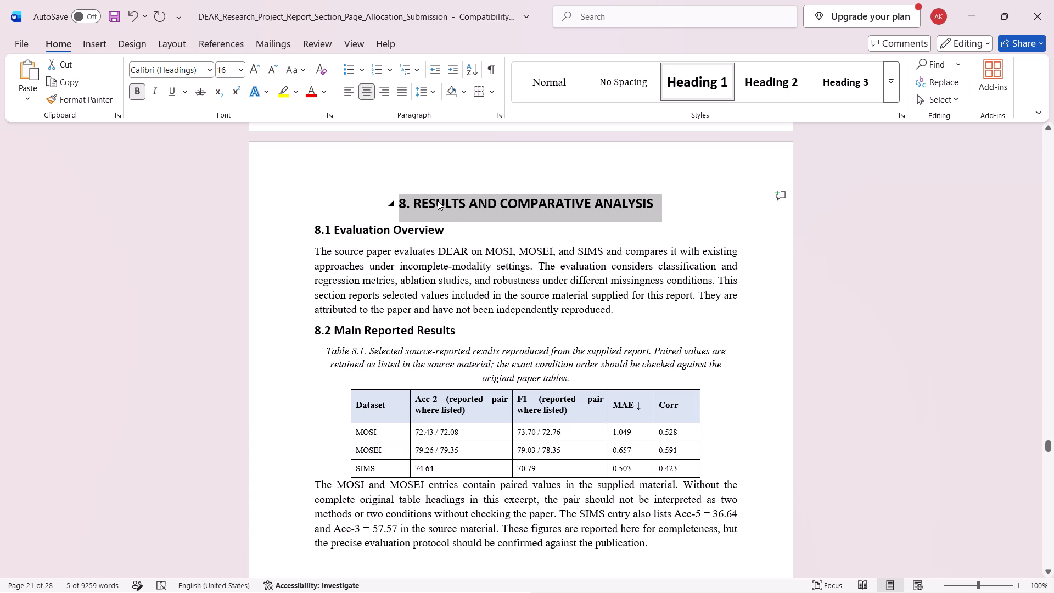
pyautogui.click(447, 234)
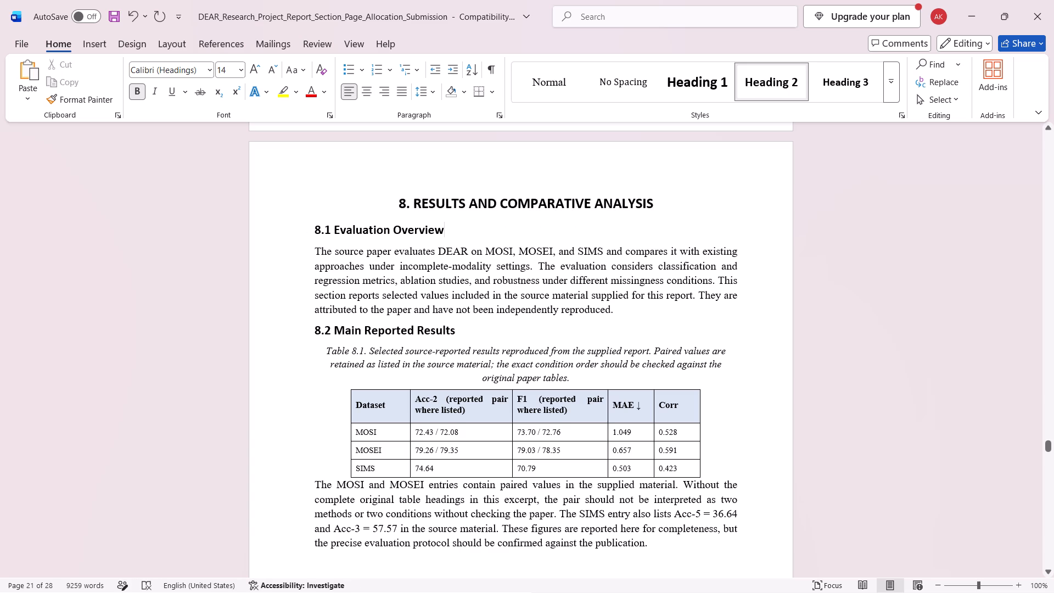
# Remove the italics from the Table 8.1 caption and set its font size to 12.
pyautogui.moveTo(573, 382); pyautogui.dragTo(387, 346)
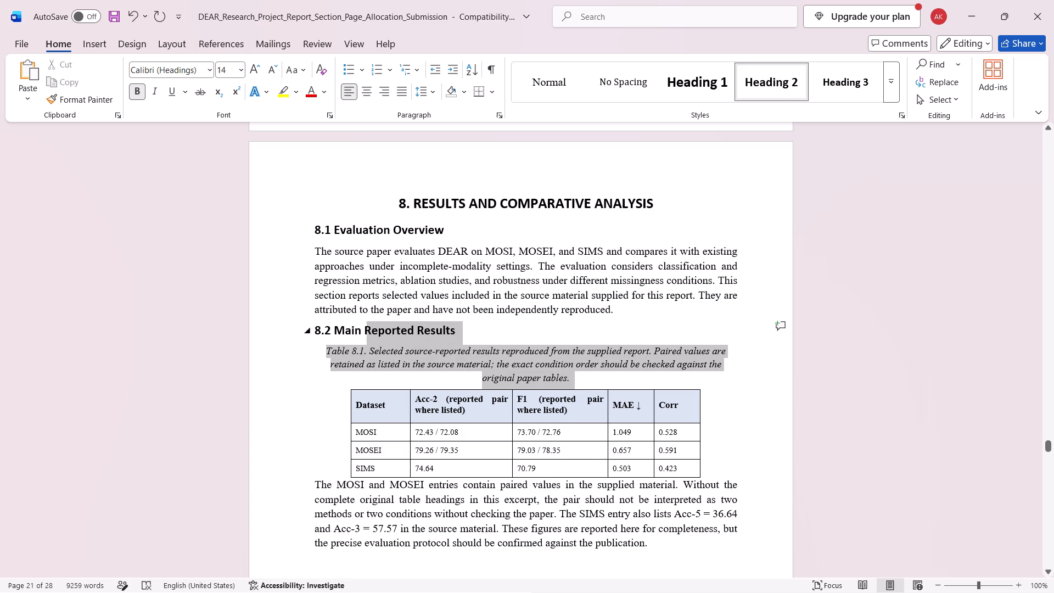
pyautogui.moveTo(387, 346); pyautogui.dragTo(318, 351)
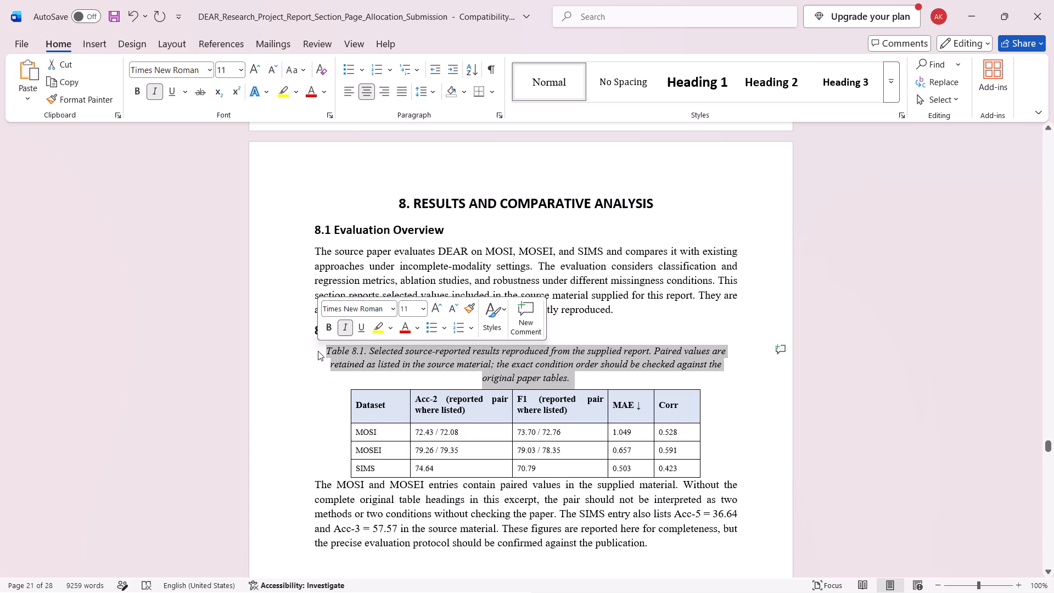
pyautogui.click(349, 327)
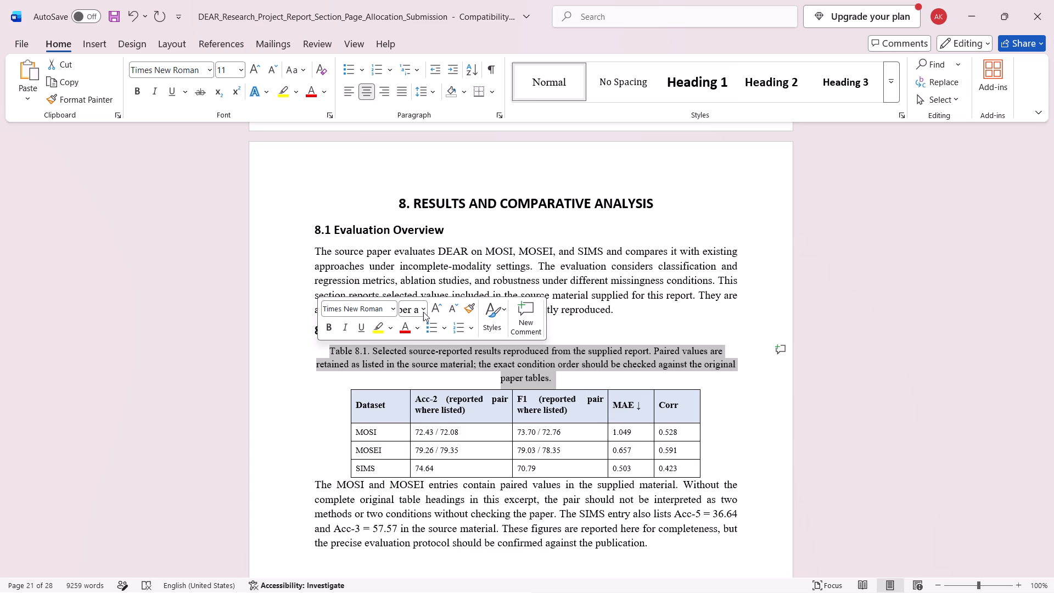
pyautogui.click(425, 310)
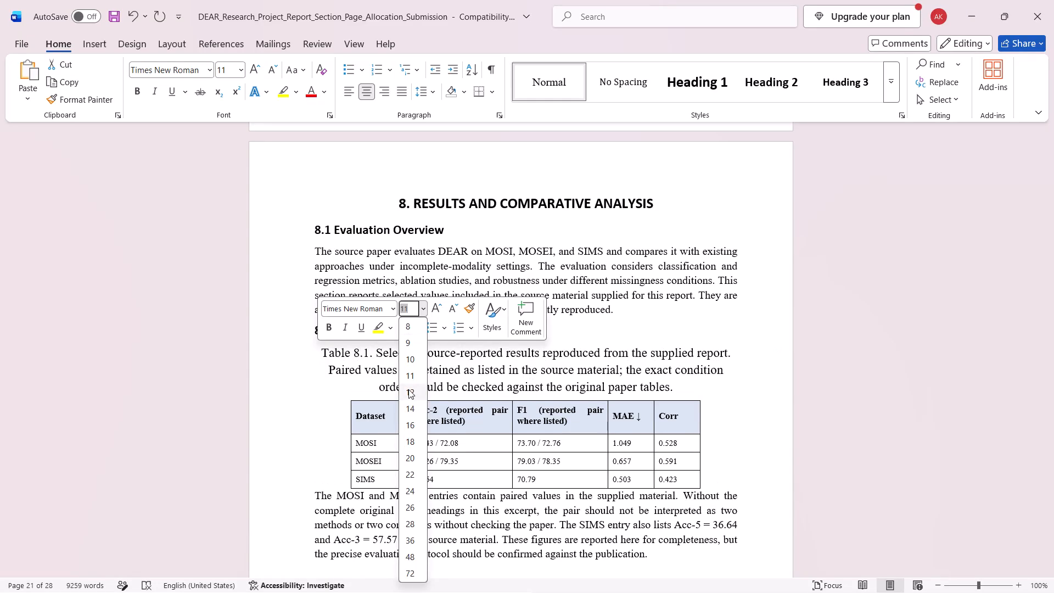
pyautogui.click(408, 389)
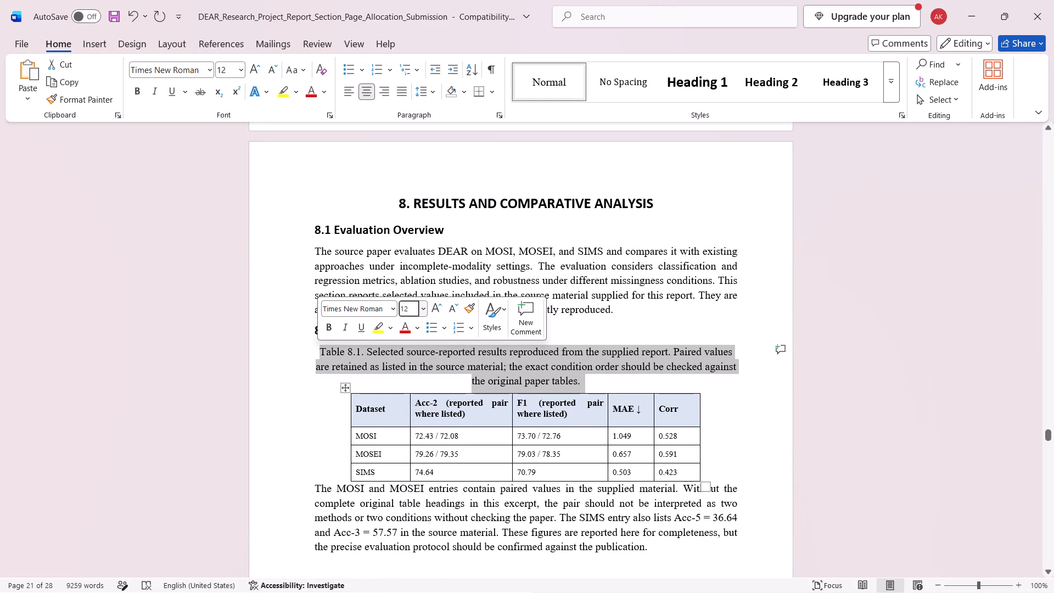
pyautogui.click(330, 469)
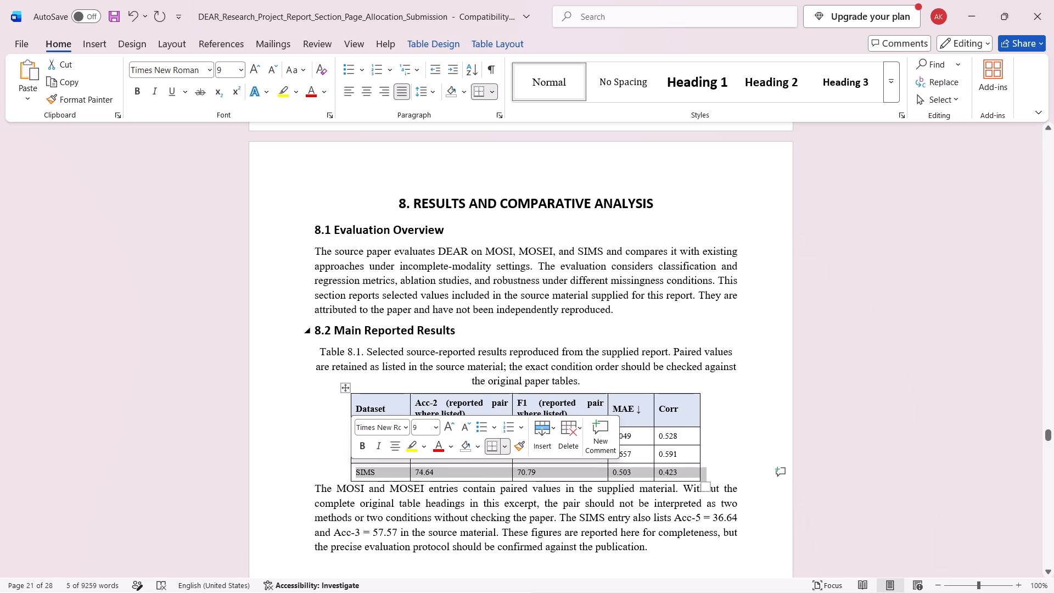
pyautogui.moveTo(619, 308); pyautogui.dragTo(361, 258)
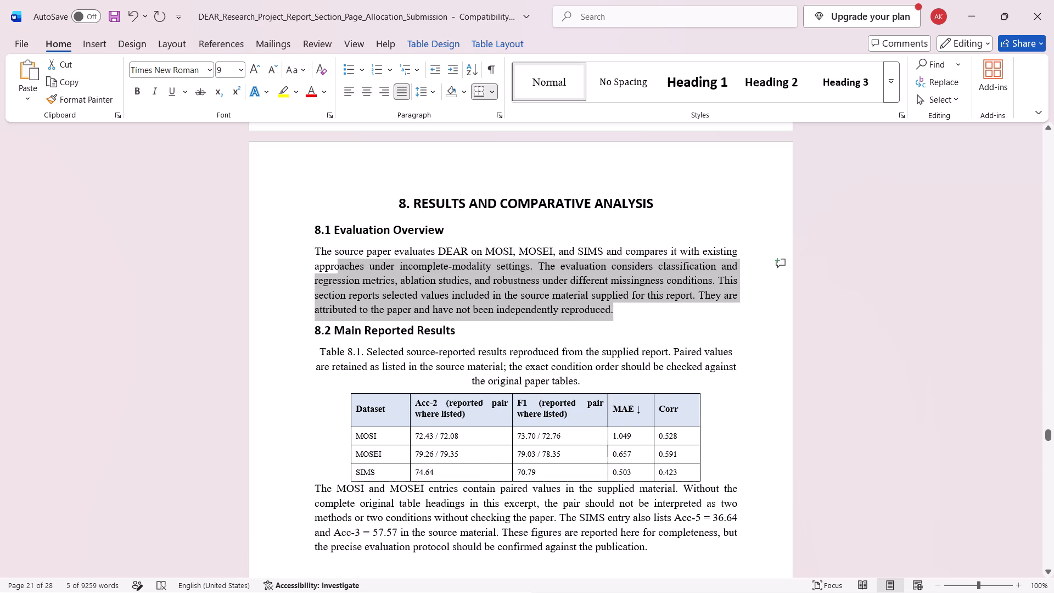
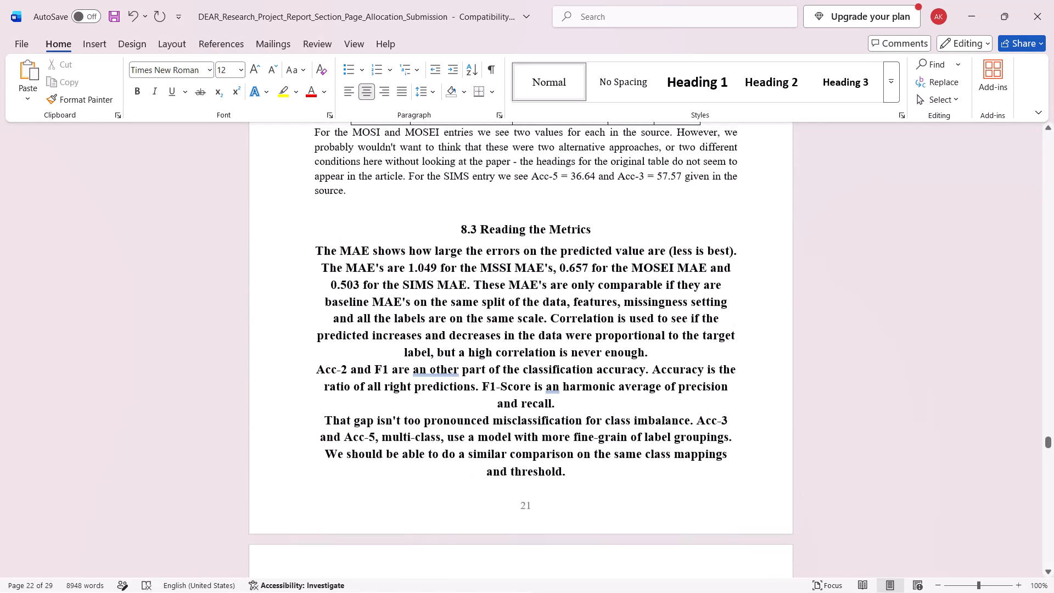
pyautogui.scroll(1, 465, 321)
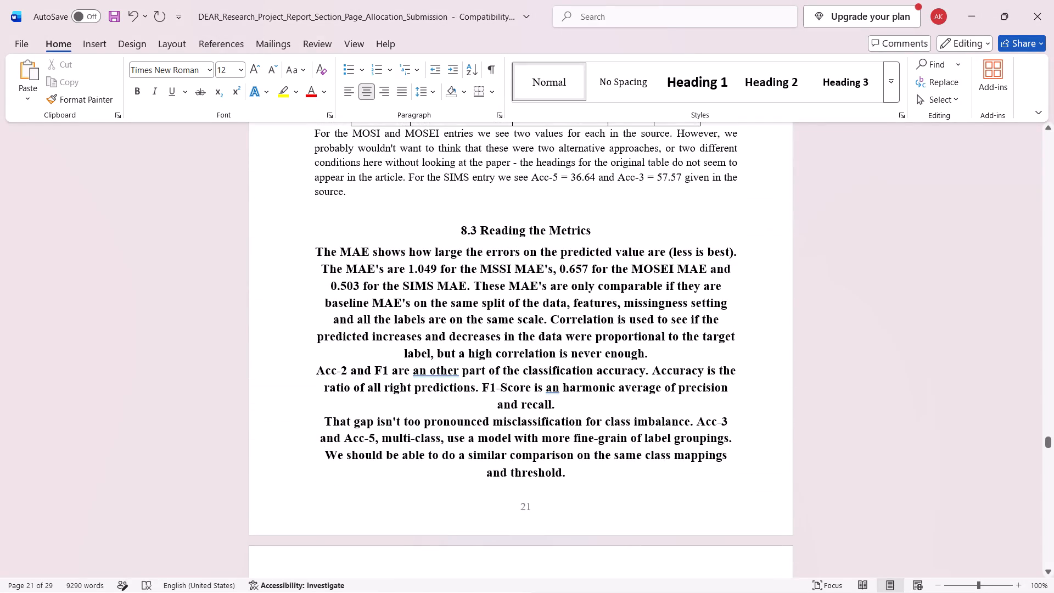
pyautogui.moveTo(458, 228); pyautogui.dragTo(578, 552)
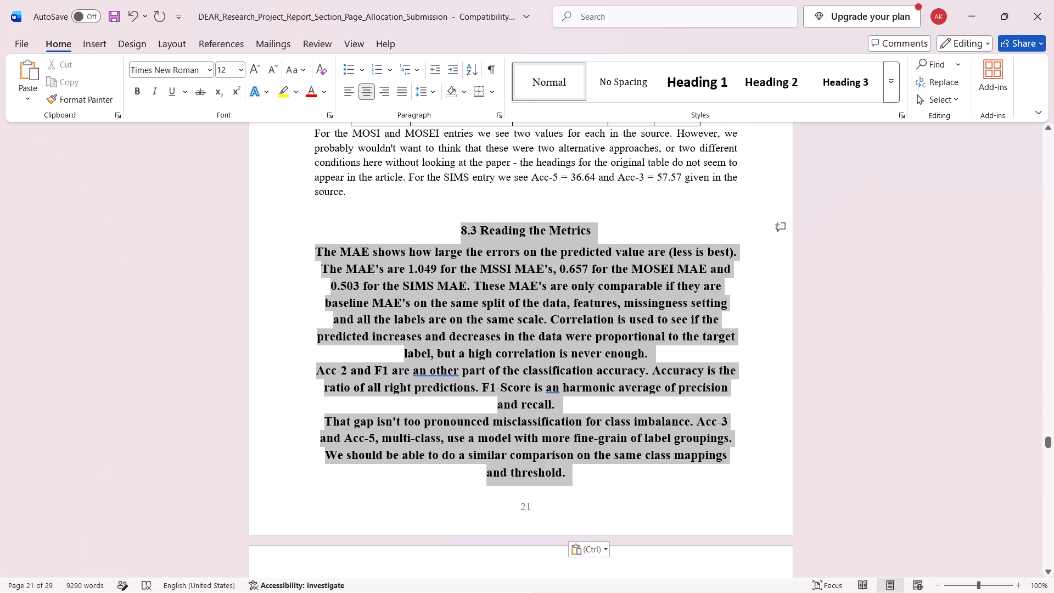
pyautogui.moveTo(578, 552); pyautogui.dragTo(581, 578)
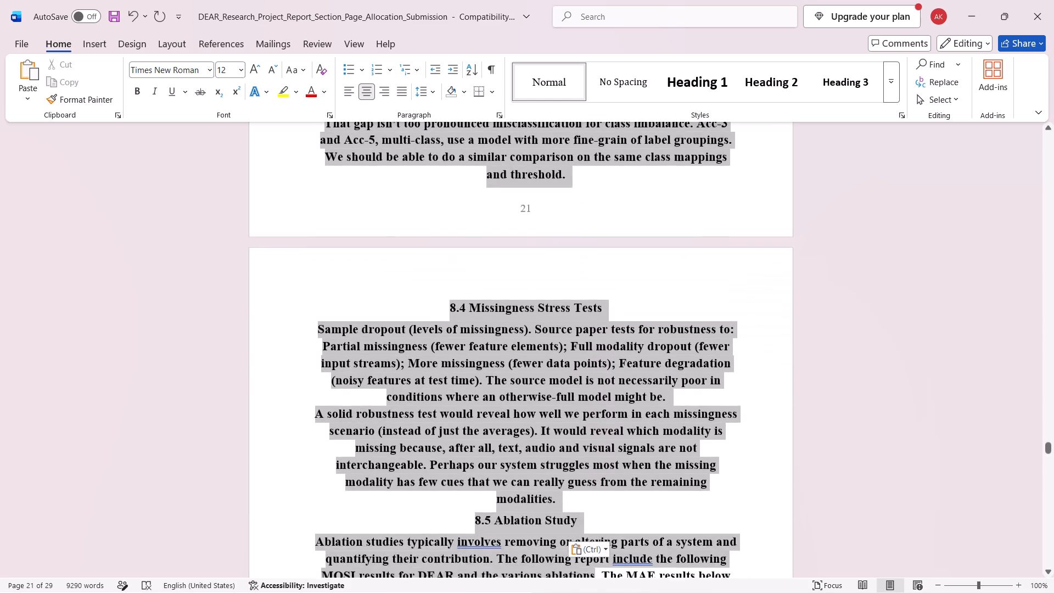
pyautogui.moveTo(581, 578); pyautogui.dragTo(584, 499)
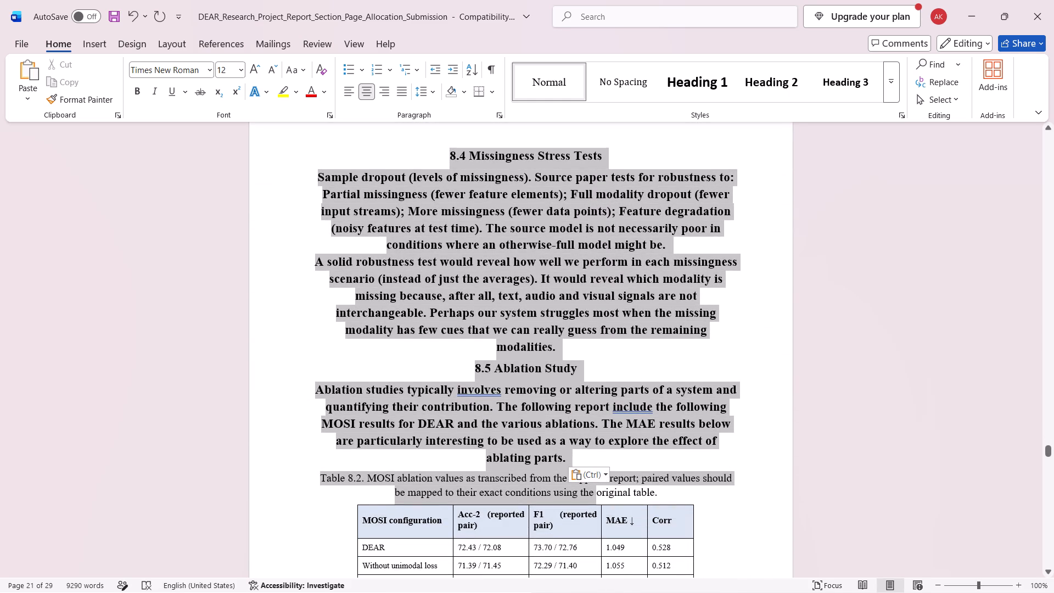
pyautogui.moveTo(584, 499); pyautogui.dragTo(591, 490)
pyautogui.moveTo(591, 490); pyautogui.dragTo(560, 455)
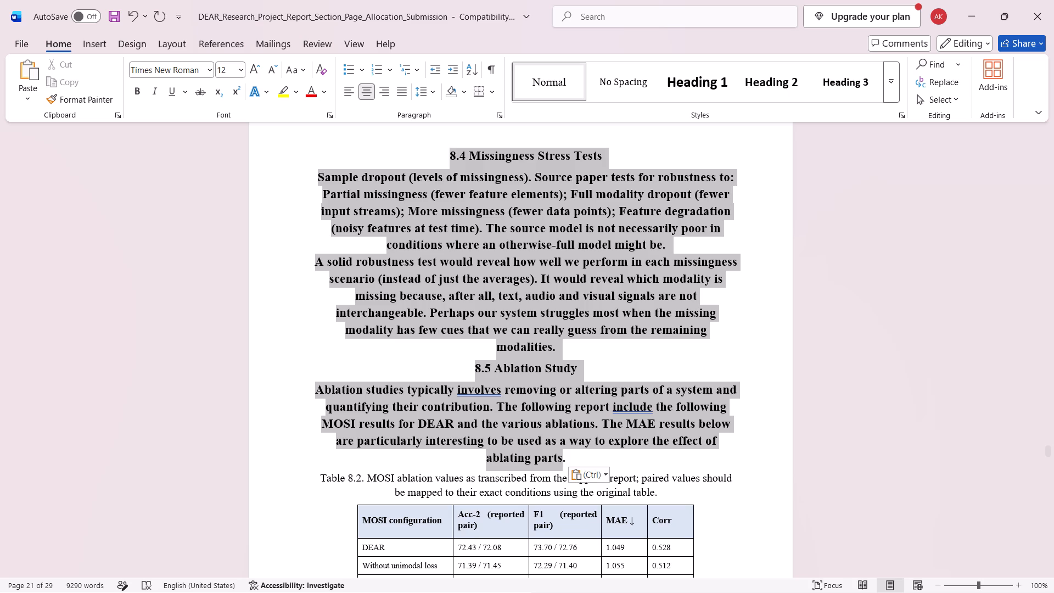
pyautogui.moveTo(560, 455); pyautogui.dragTo(570, 455)
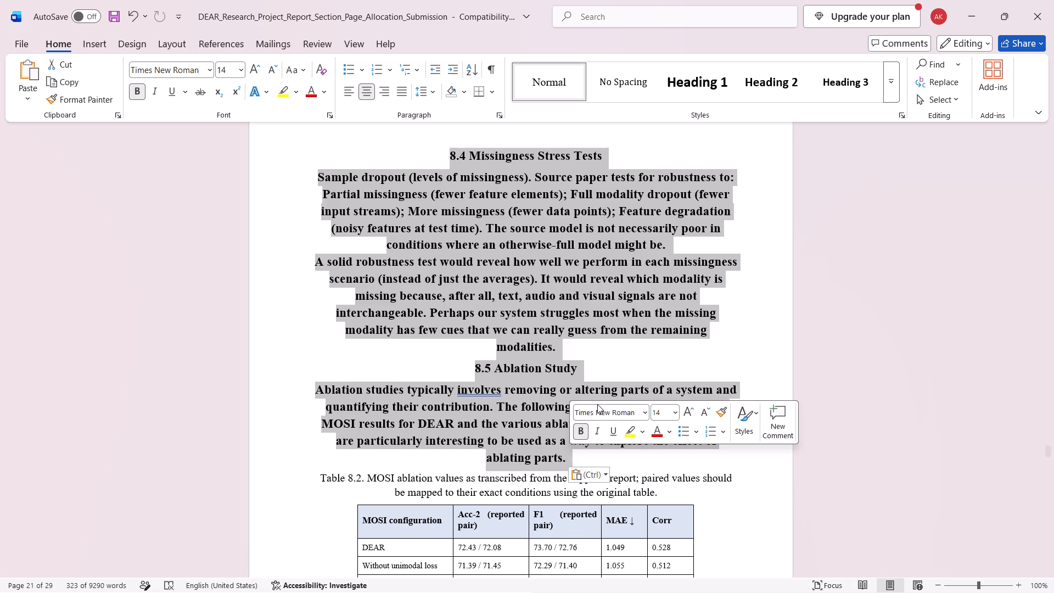
pyautogui.click(576, 431)
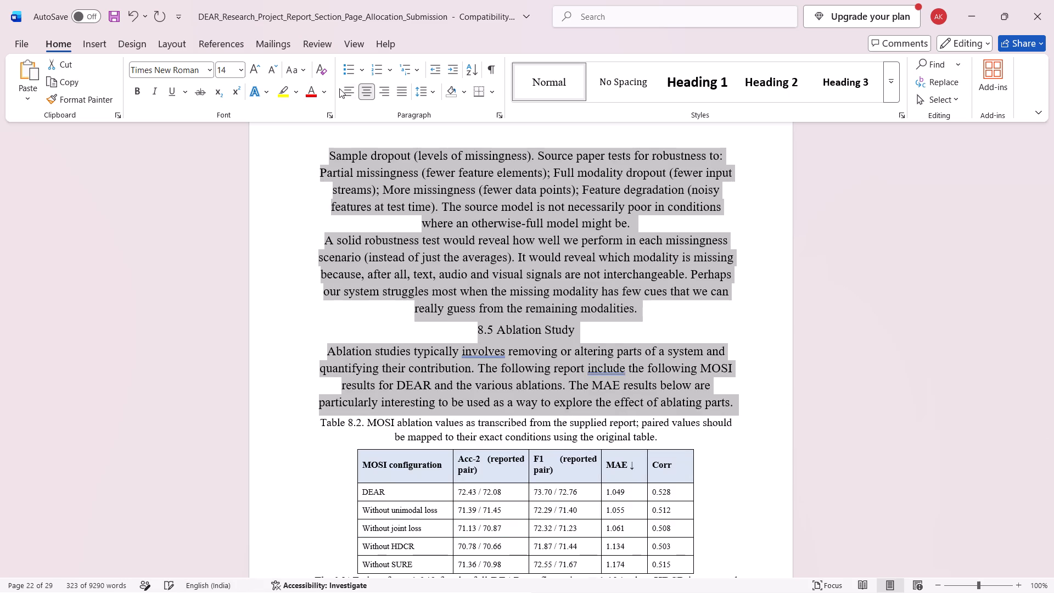
pyautogui.click(342, 90)
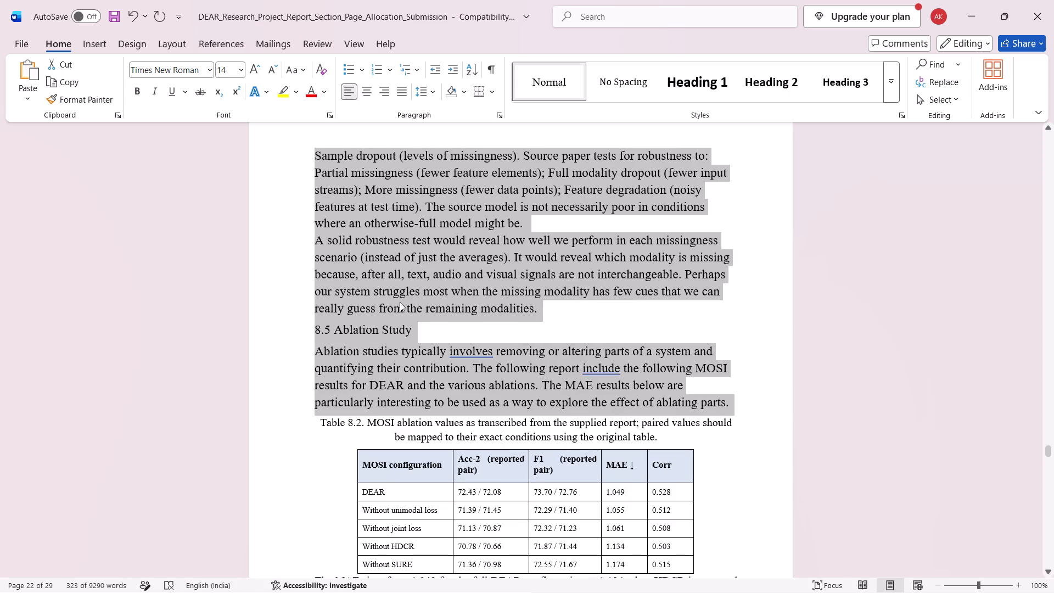
# Make the 8.5 Ablation Study heading bold.
pyautogui.click(413, 323)
pyautogui.moveTo(413, 323); pyautogui.dragTo(315, 333)
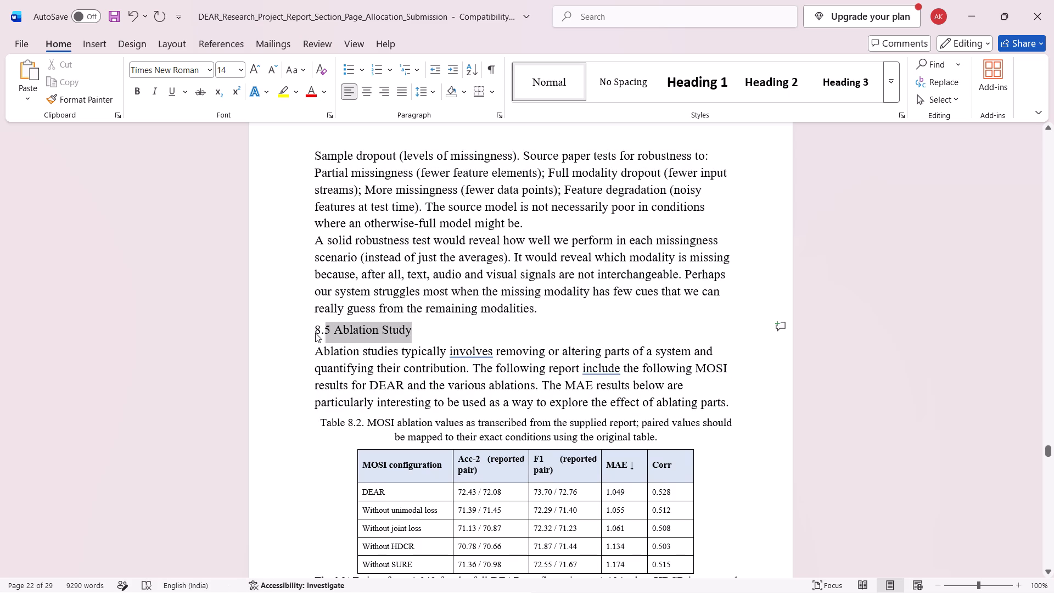
pyautogui.moveTo(315, 333); pyautogui.dragTo(308, 331)
pyautogui.click(320, 306)
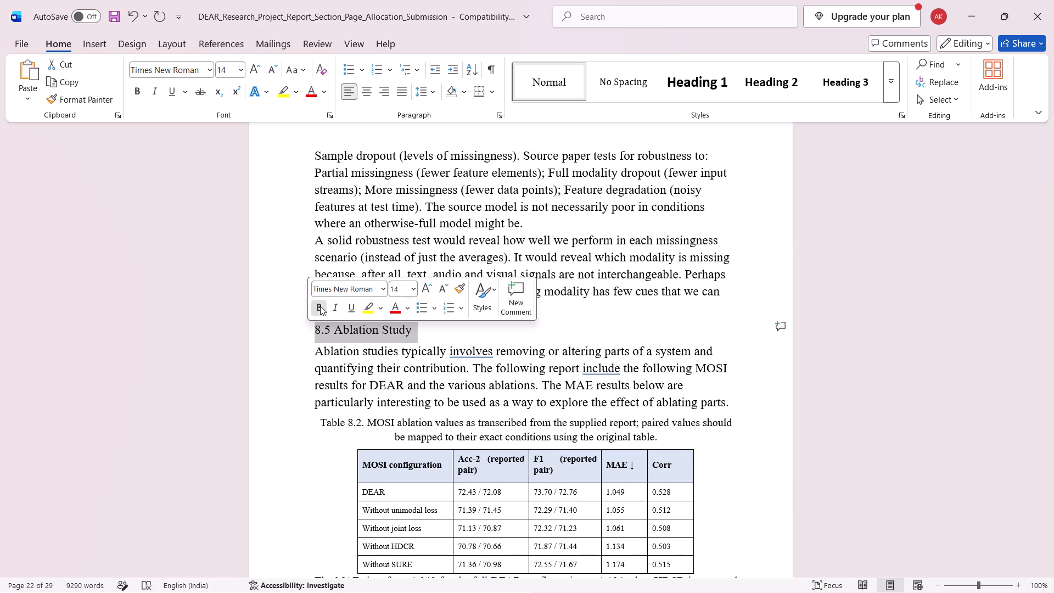
pyautogui.scroll(1, 430, 340)
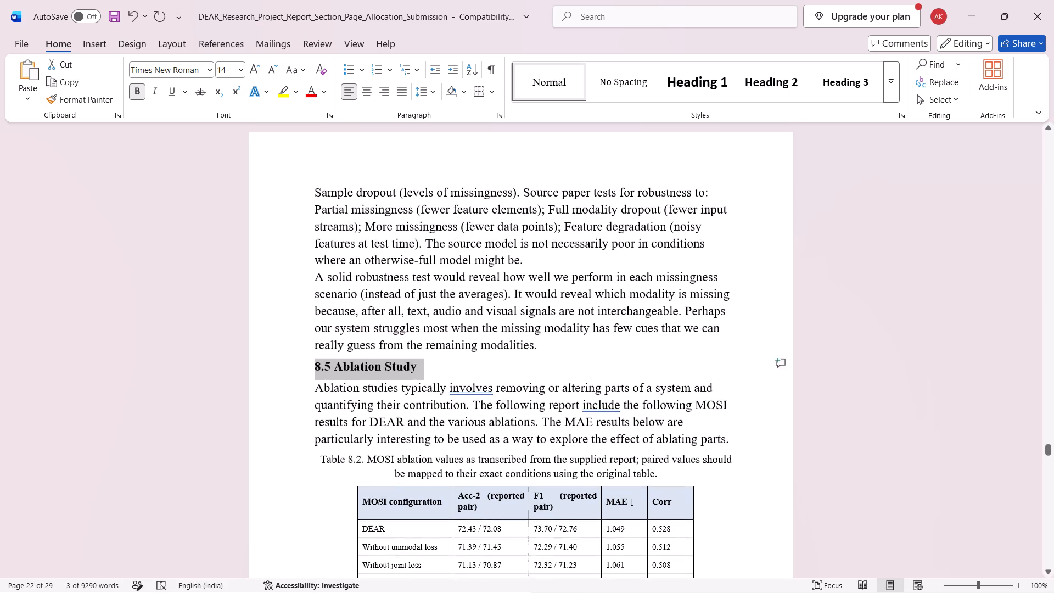
pyautogui.scroll(3, 430, 340)
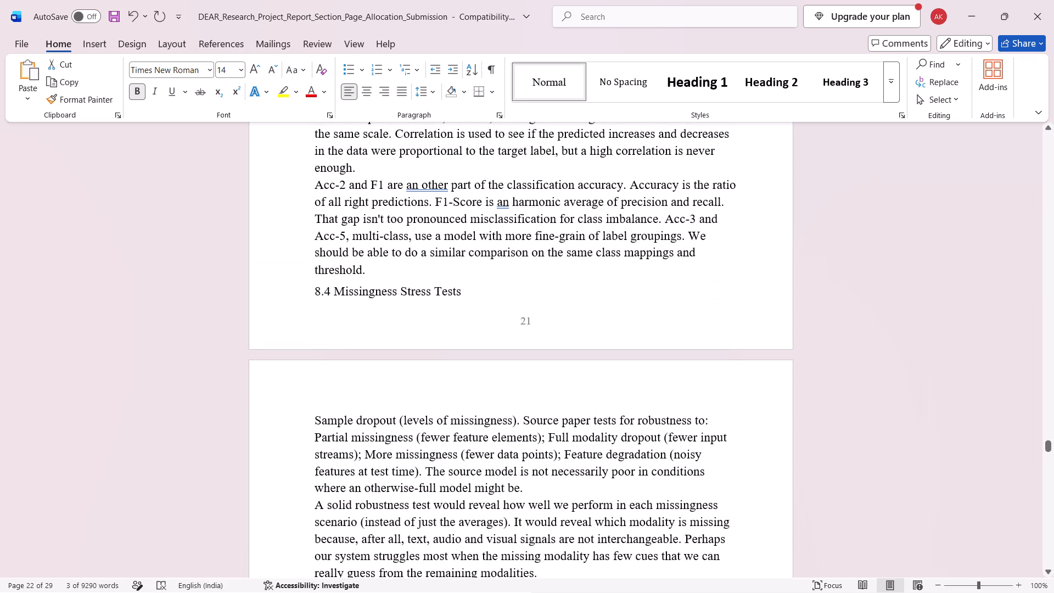
# Make the 8.4 Missingness Stress Tests heading and the 8.3 Reading the Metrics heading bold.
pyautogui.moveTo(459, 292); pyautogui.dragTo(312, 305)
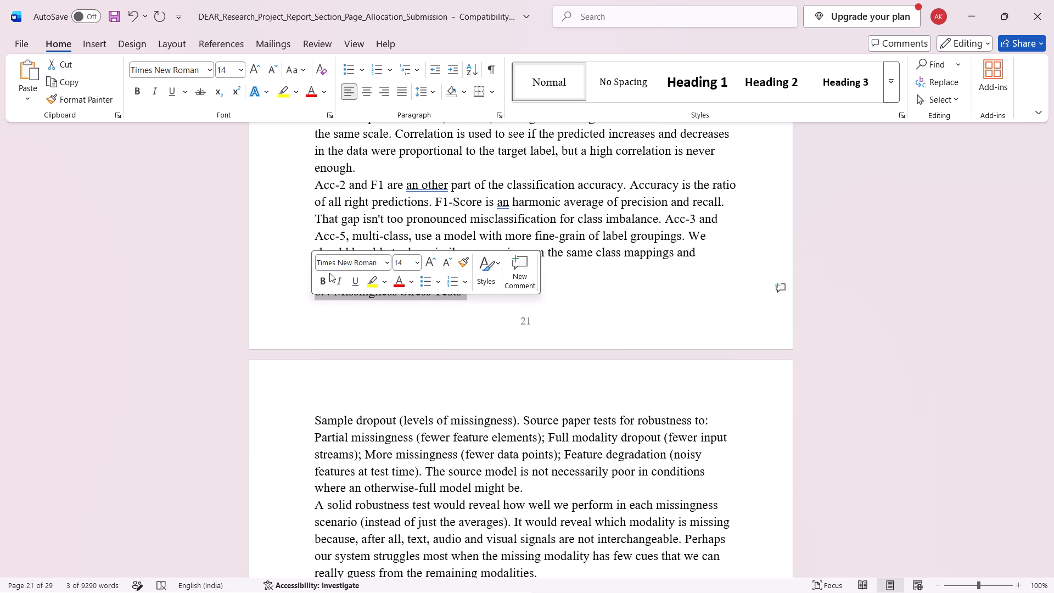
pyautogui.click(324, 273)
pyautogui.scroll(2, 324, 273)
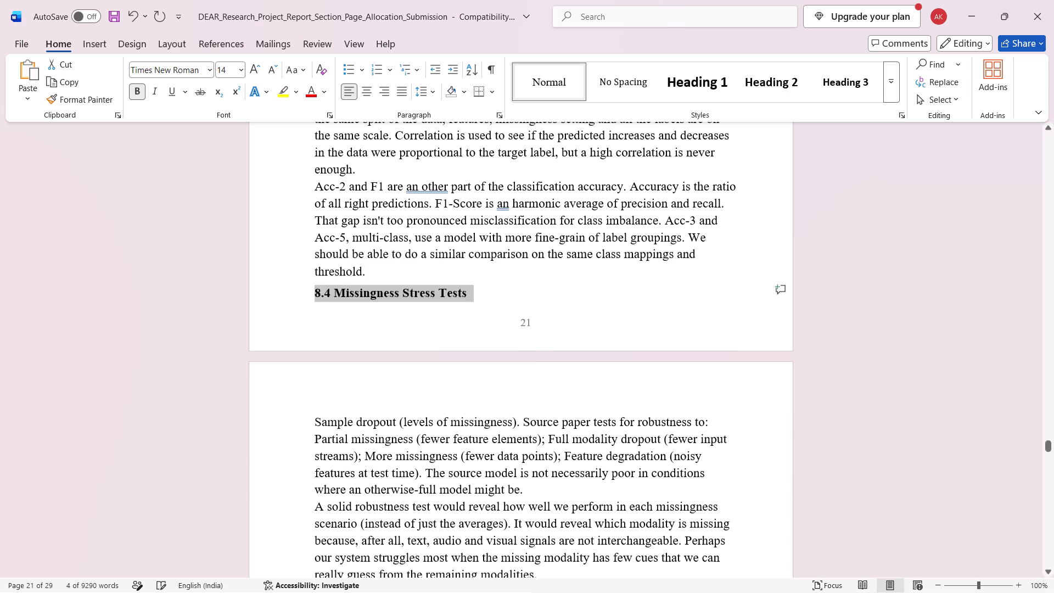
pyautogui.scroll(4, 324, 273)
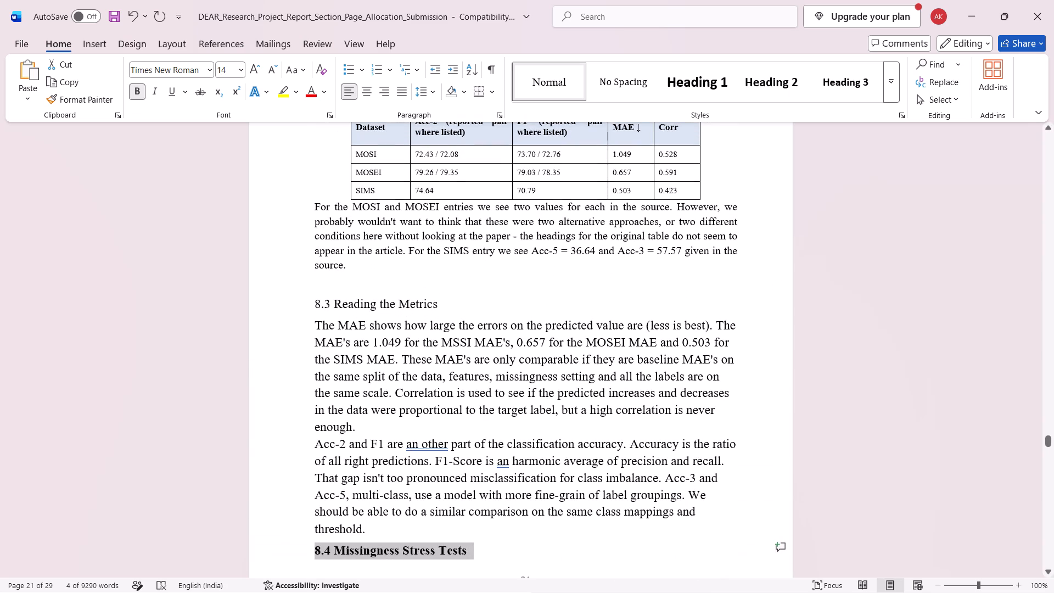
pyautogui.moveTo(435, 300); pyautogui.dragTo(313, 306)
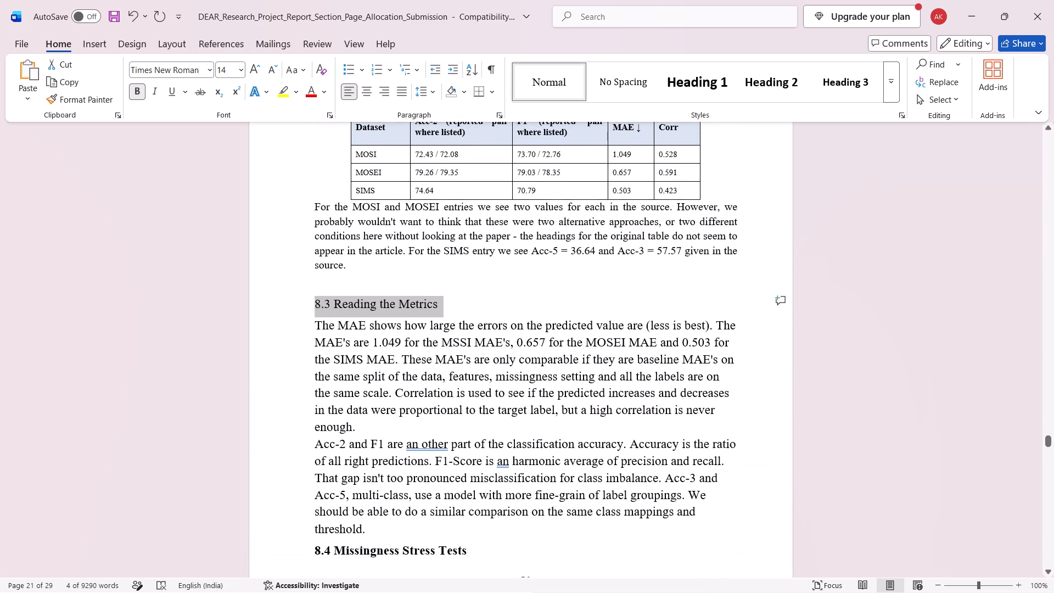
pyautogui.moveTo(313, 306); pyautogui.dragTo(312, 305)
pyautogui.click(325, 279)
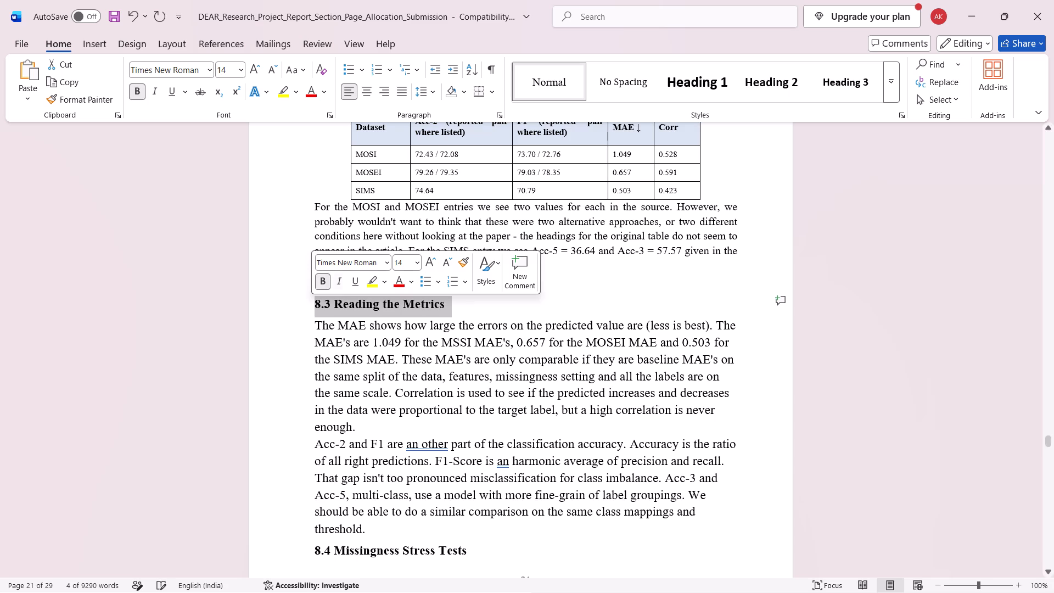
# Set both body paragraphs of section 8.3 Reading the Metrics to 12 pt.
pyautogui.moveTo(374, 524); pyautogui.dragTo(316, 344)
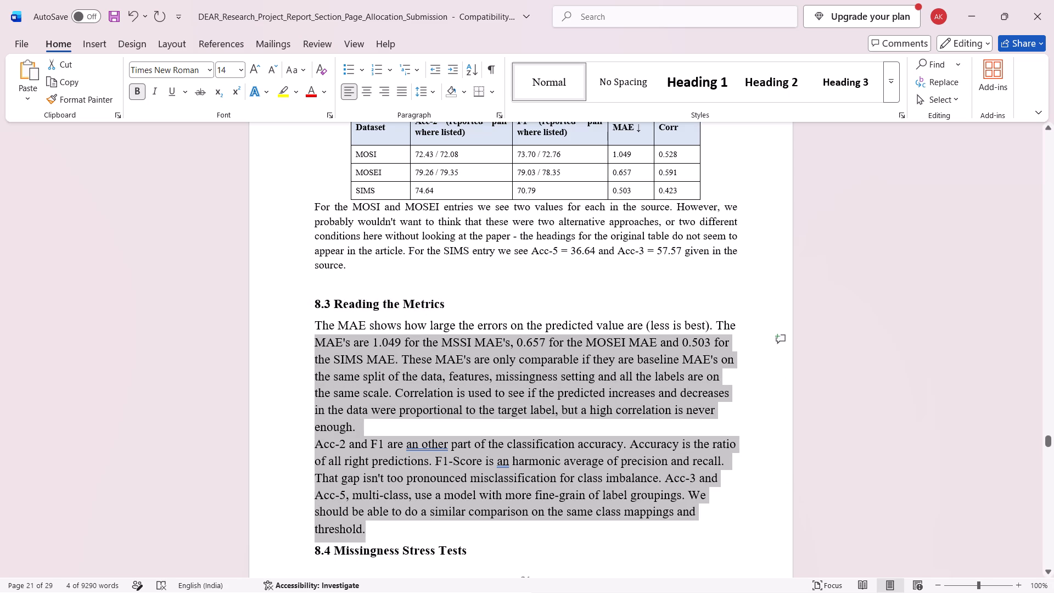
pyautogui.moveTo(316, 344); pyautogui.dragTo(313, 326)
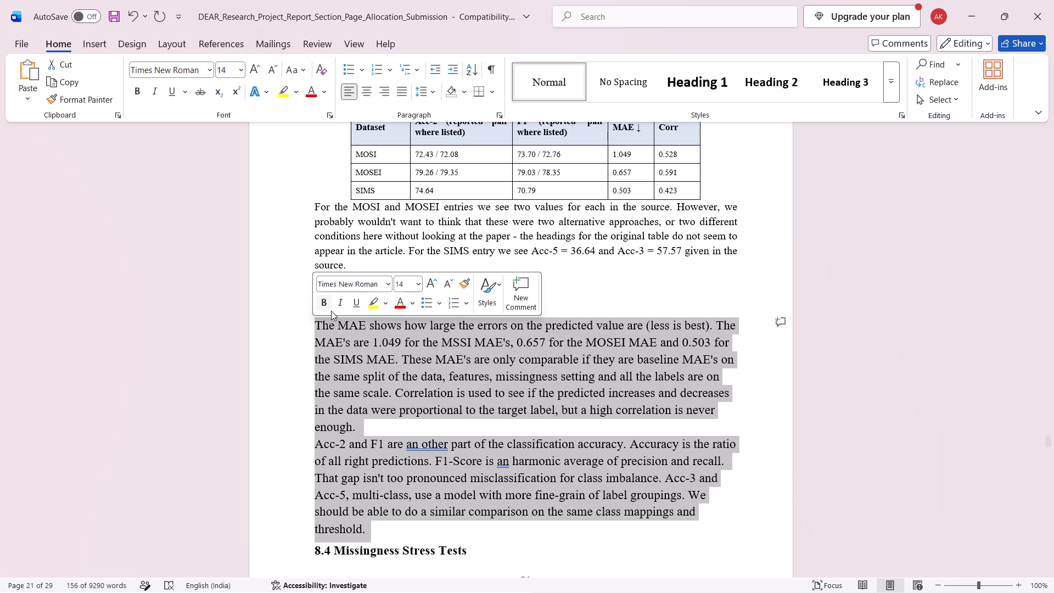
pyautogui.click(416, 283)
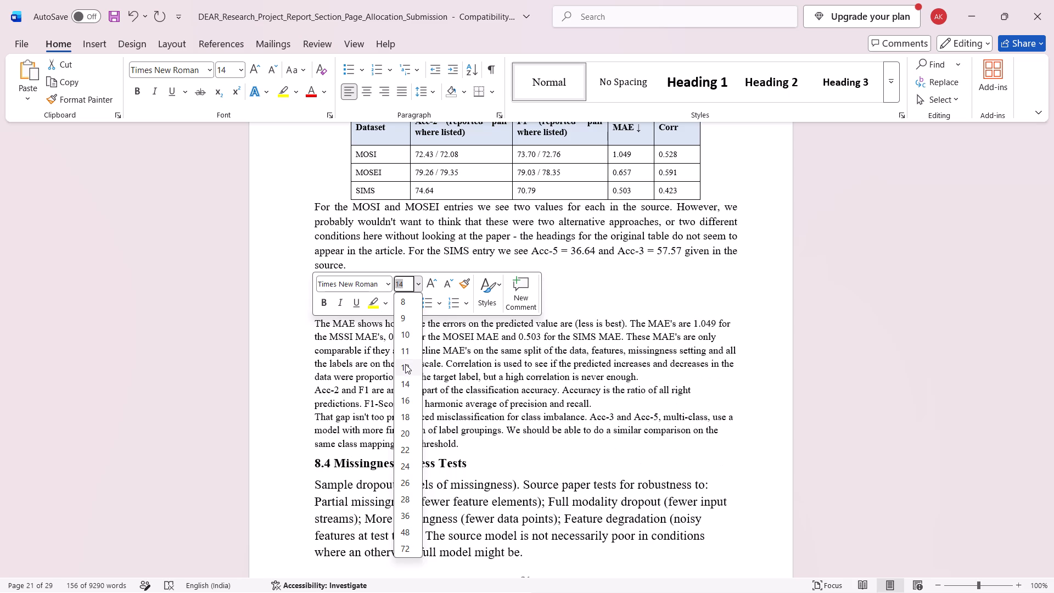
pyautogui.click(405, 364)
# Set the body text of section 8.4 Missingness Stress Tests to 12 pt.
pyautogui.scroll(-2, 478, 500)
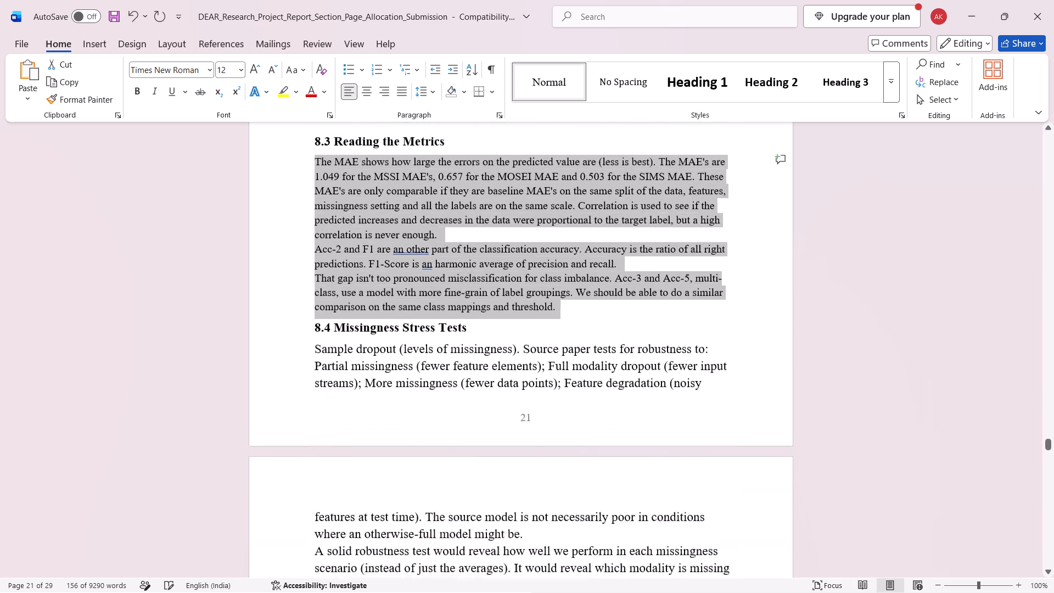
pyautogui.scroll(-2, 478, 500)
pyautogui.moveTo(553, 494); pyautogui.dragTo(439, 352)
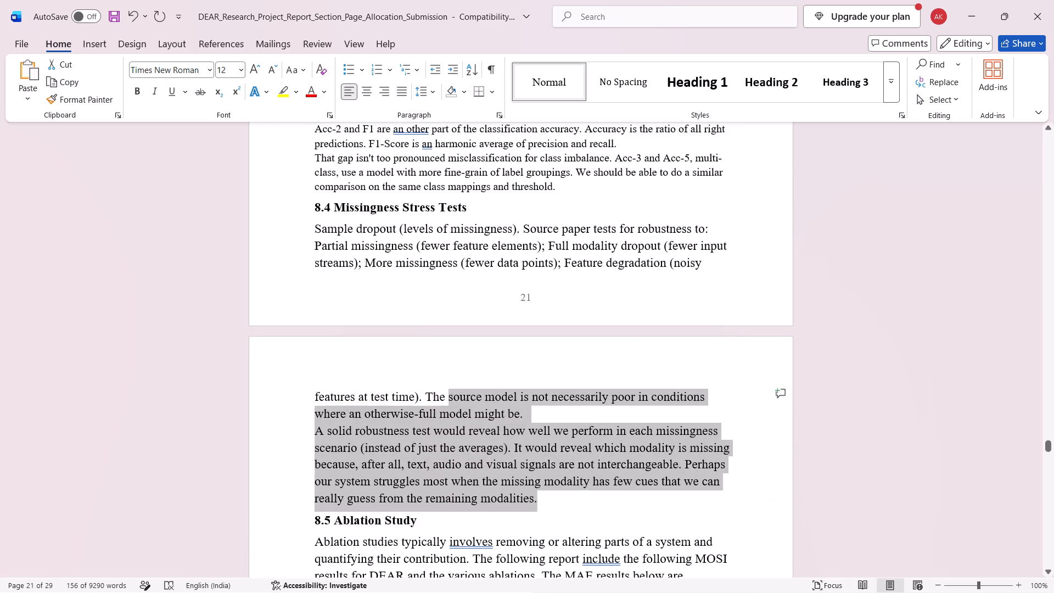
pyautogui.moveTo(439, 352); pyautogui.dragTo(319, 233)
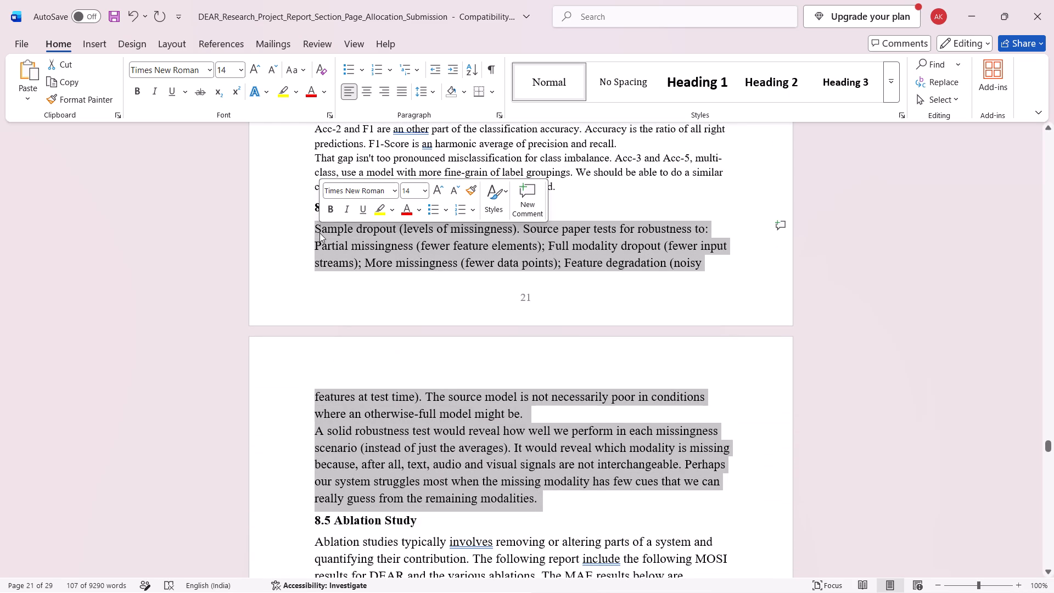
pyautogui.click(426, 190)
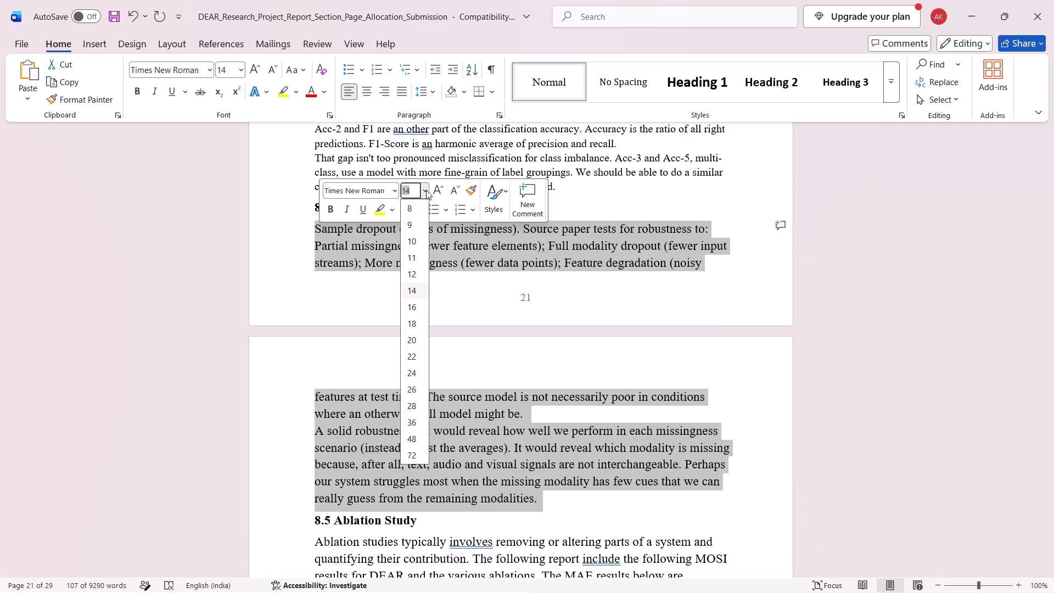
pyautogui.click(413, 275)
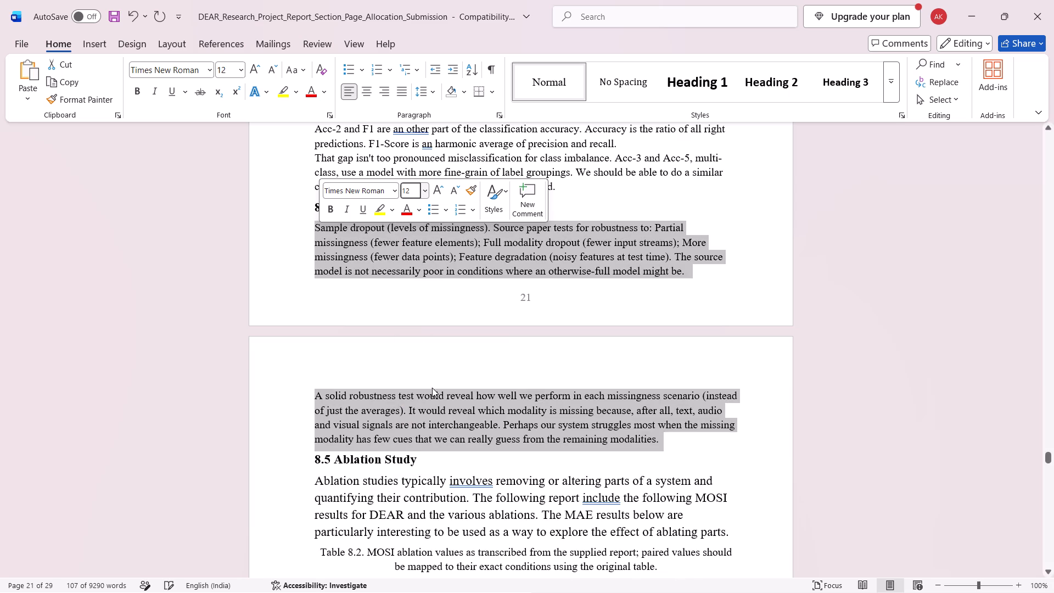
# Set the 8.5 Ablation Study paragraph above the Table 8.2 caption to 12 pt.
pyautogui.scroll(-2, 432, 388)
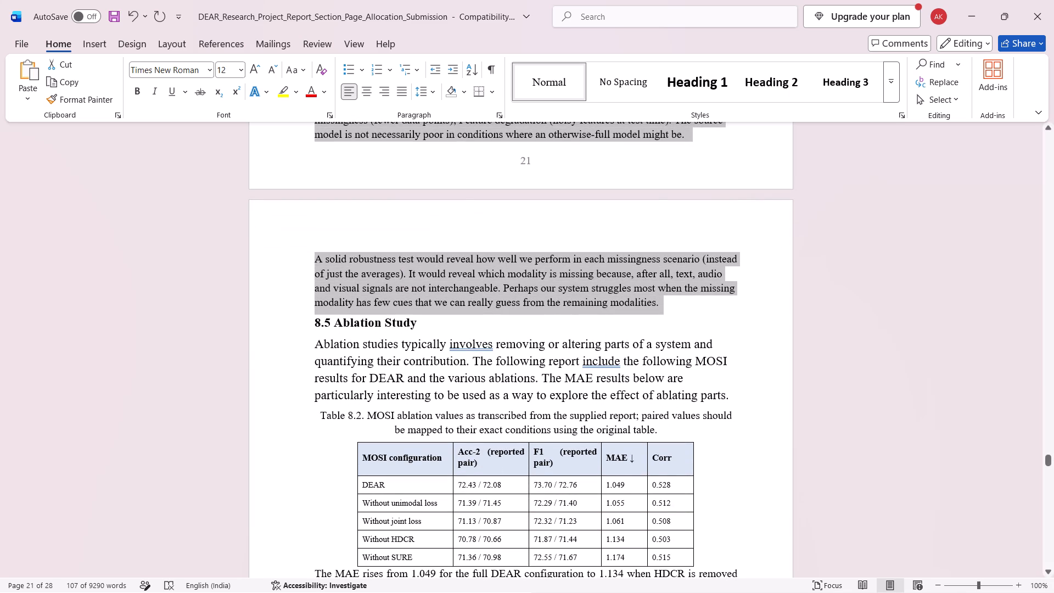
pyautogui.moveTo(732, 394); pyautogui.dragTo(323, 345)
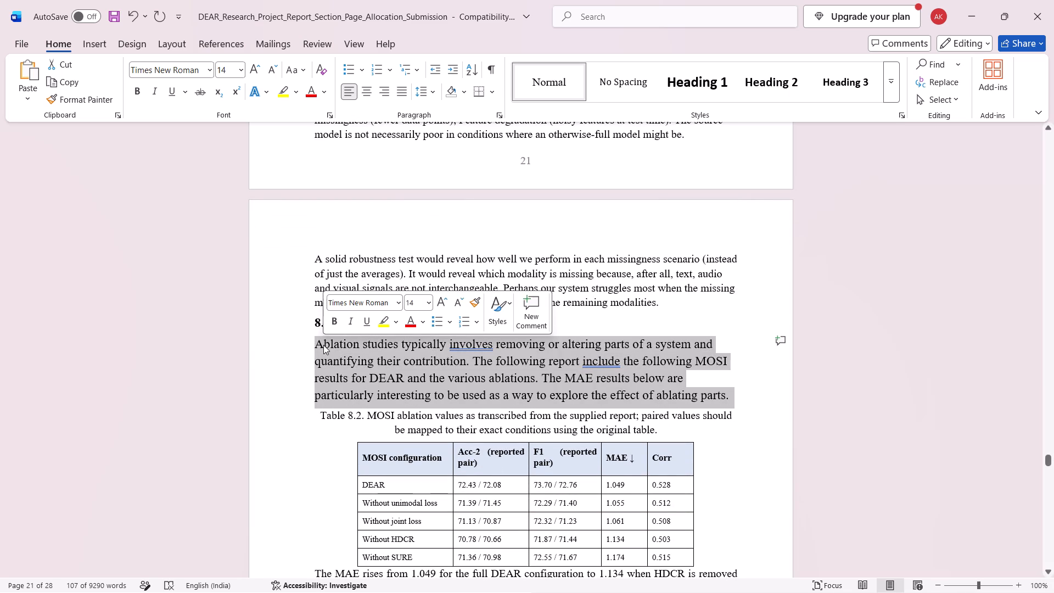
pyautogui.click(425, 302)
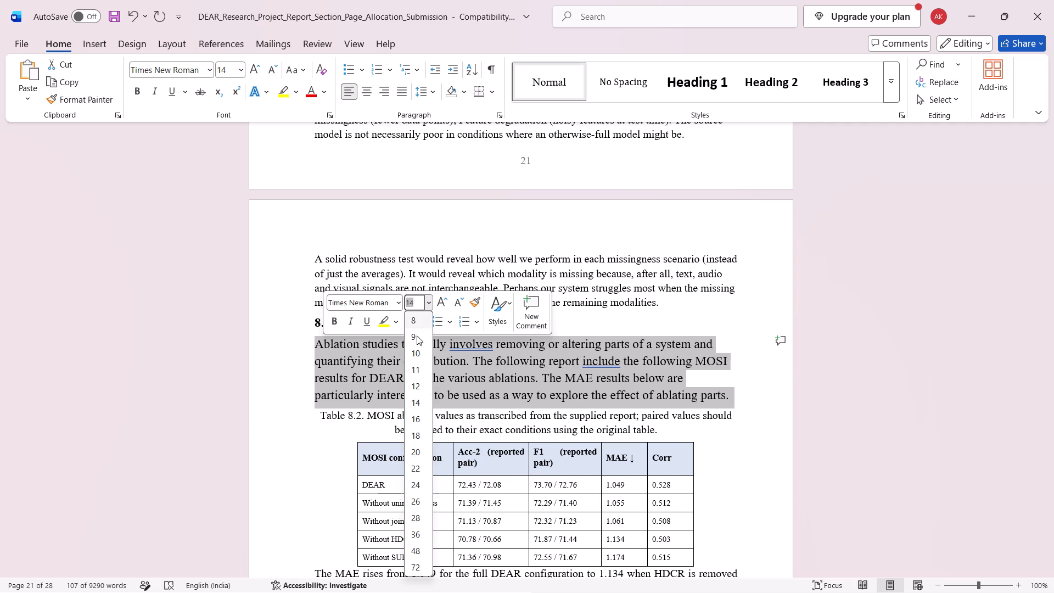
pyautogui.click(417, 389)
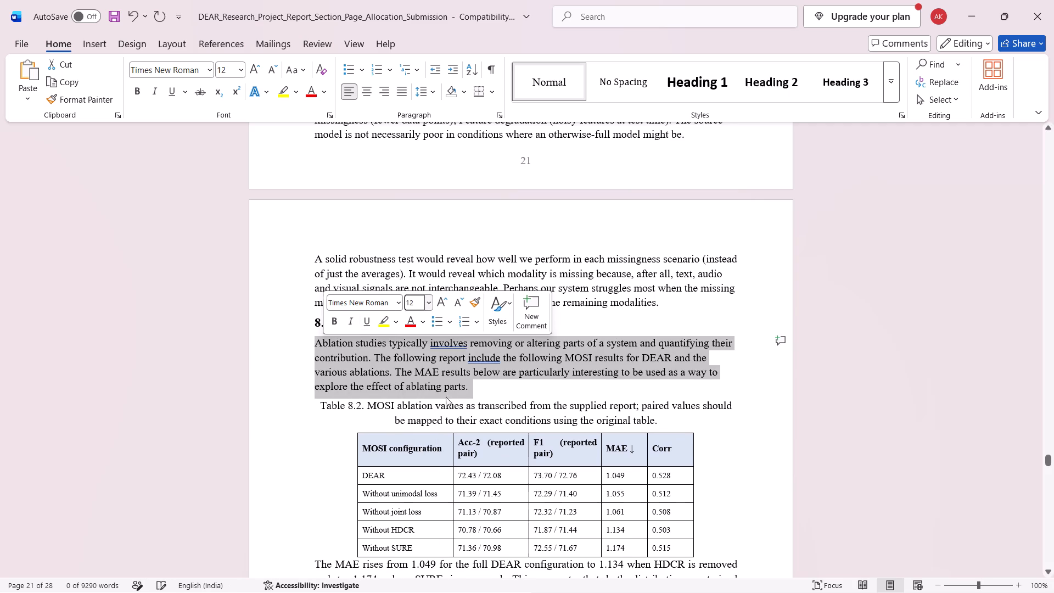
pyautogui.click(494, 397)
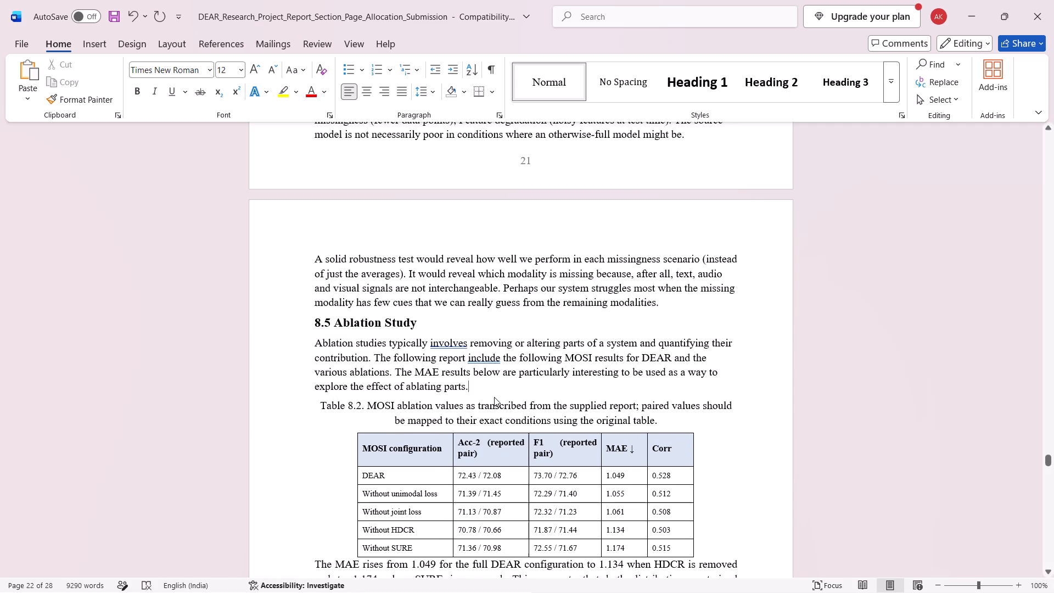
pyautogui.scroll(-3, 494, 397)
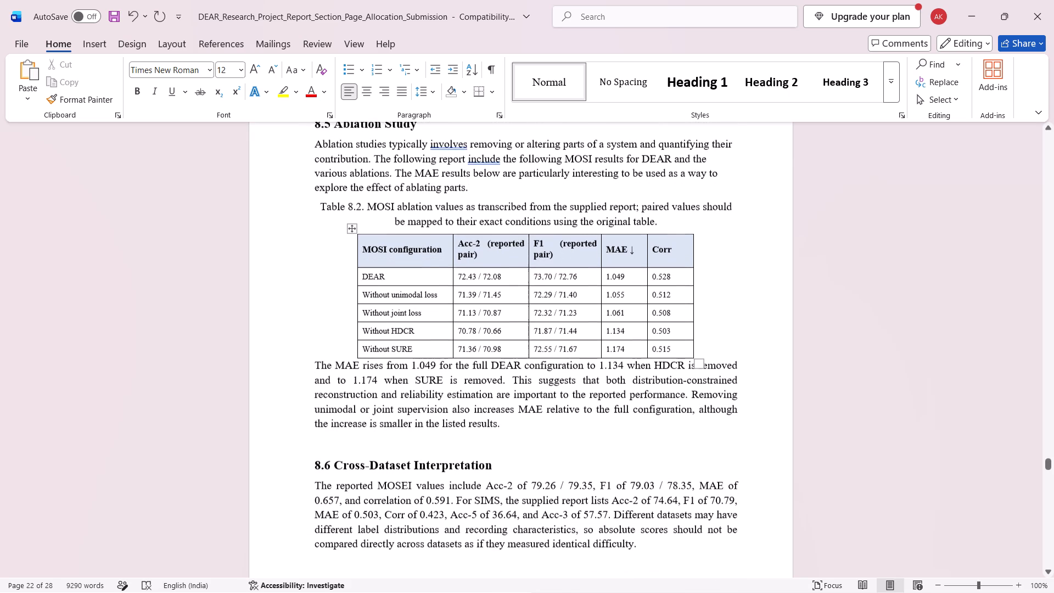
pyautogui.scroll(-1, 494, 397)
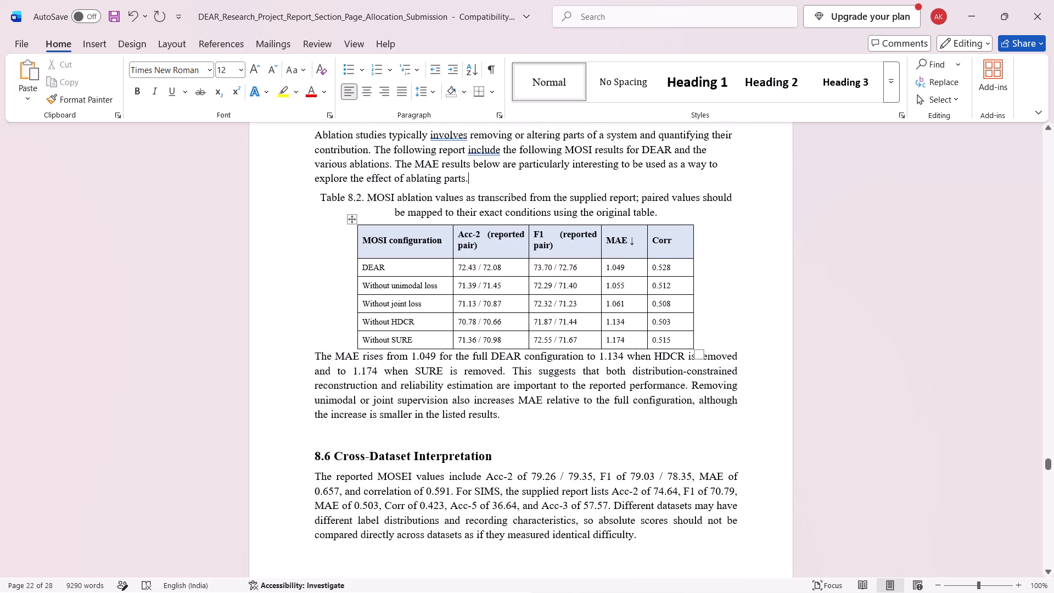
pyautogui.click(369, 389)
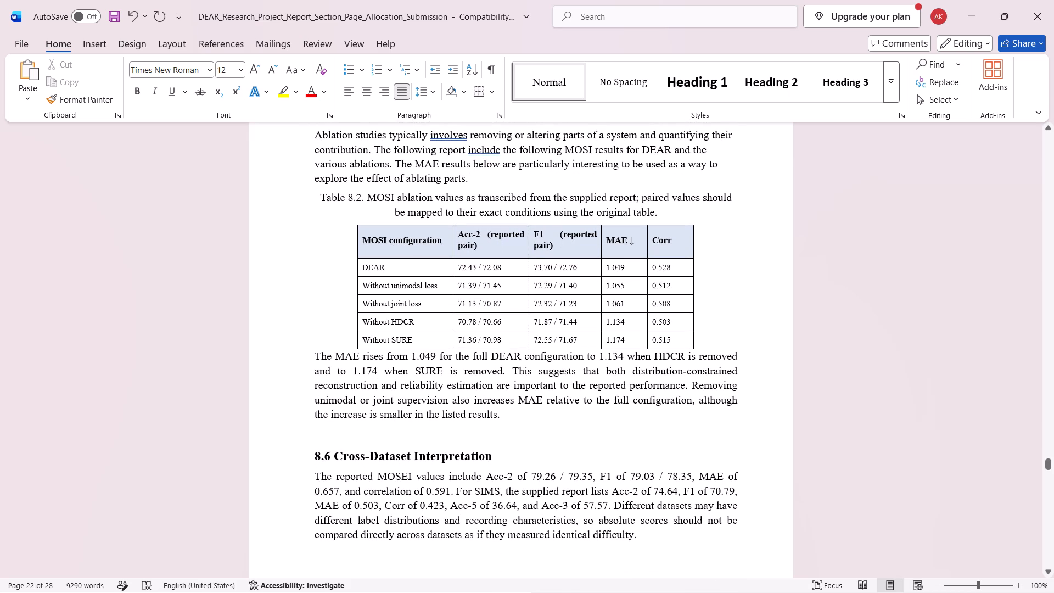
pyautogui.moveTo(312, 354); pyautogui.dragTo(471, 415)
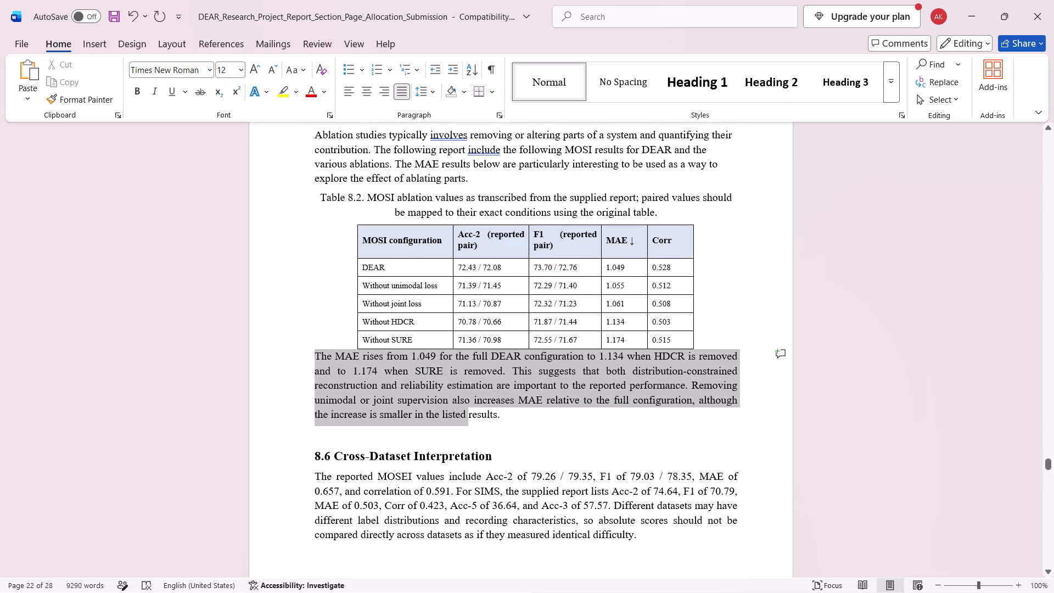
pyautogui.moveTo(471, 415); pyautogui.dragTo(497, 417)
pyautogui.moveTo(497, 417); pyautogui.dragTo(508, 418)
pyautogui.hotkey('ctrl', 'c')
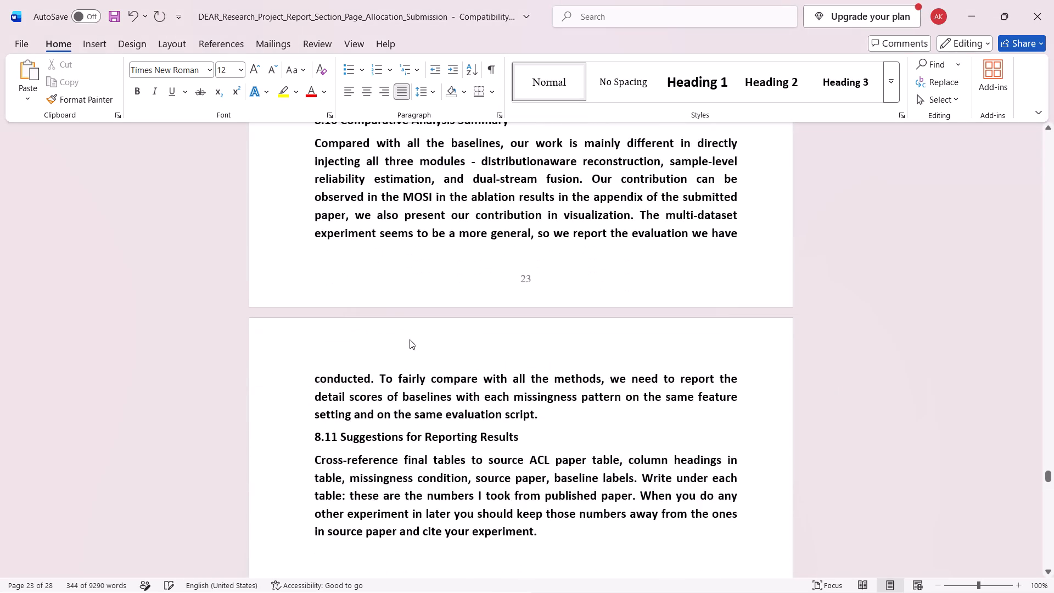
pyautogui.scroll(5, 410, 339)
pyautogui.scroll(-2, 410, 339)
pyautogui.scroll(1, 410, 339)
pyautogui.scroll(-1, 410, 339)
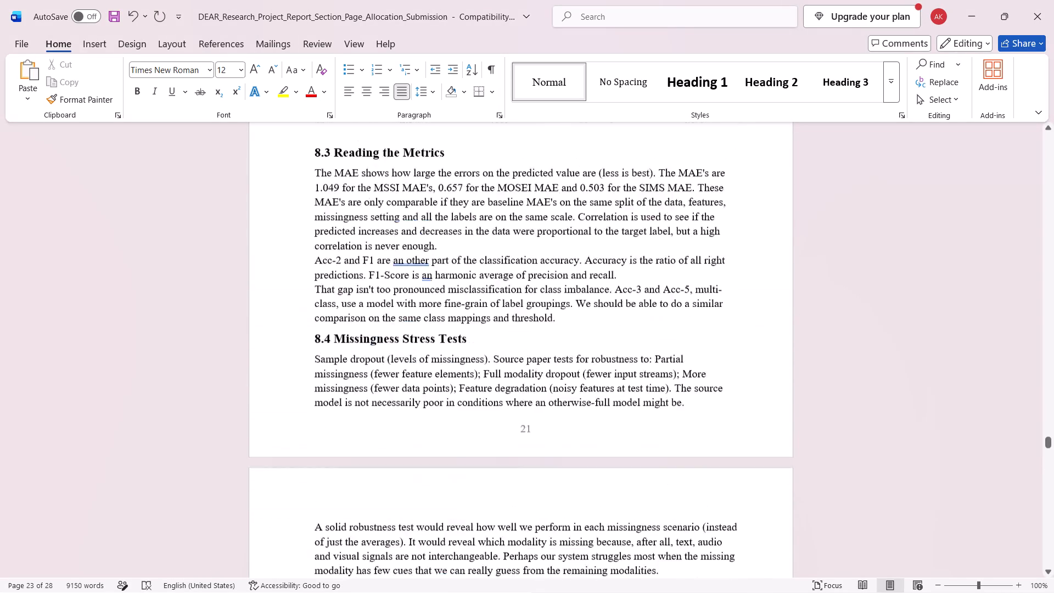
pyautogui.scroll(-2, 410, 339)
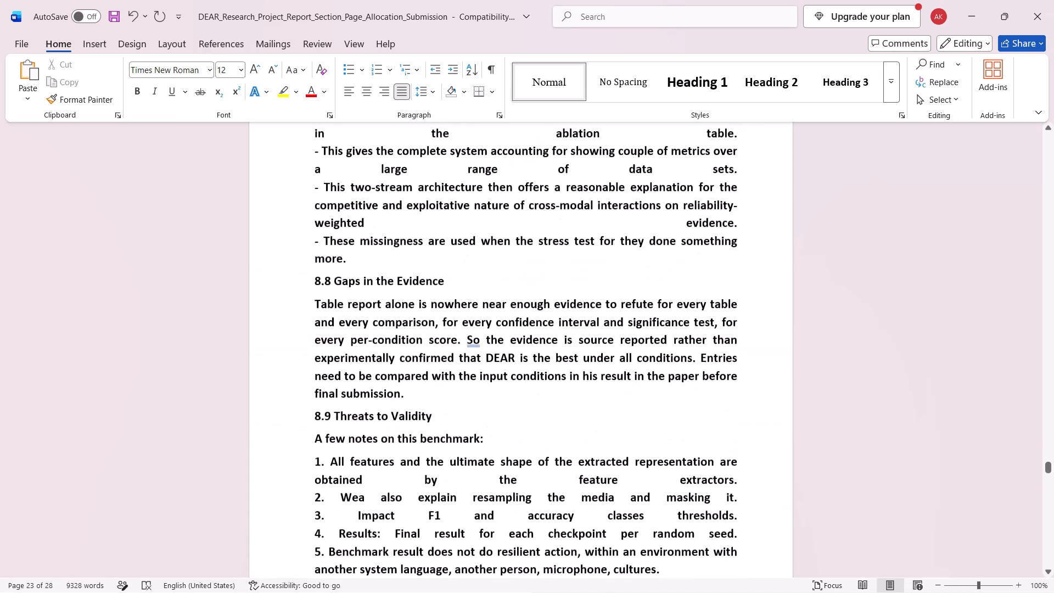
pyautogui.scroll(2, 410, 339)
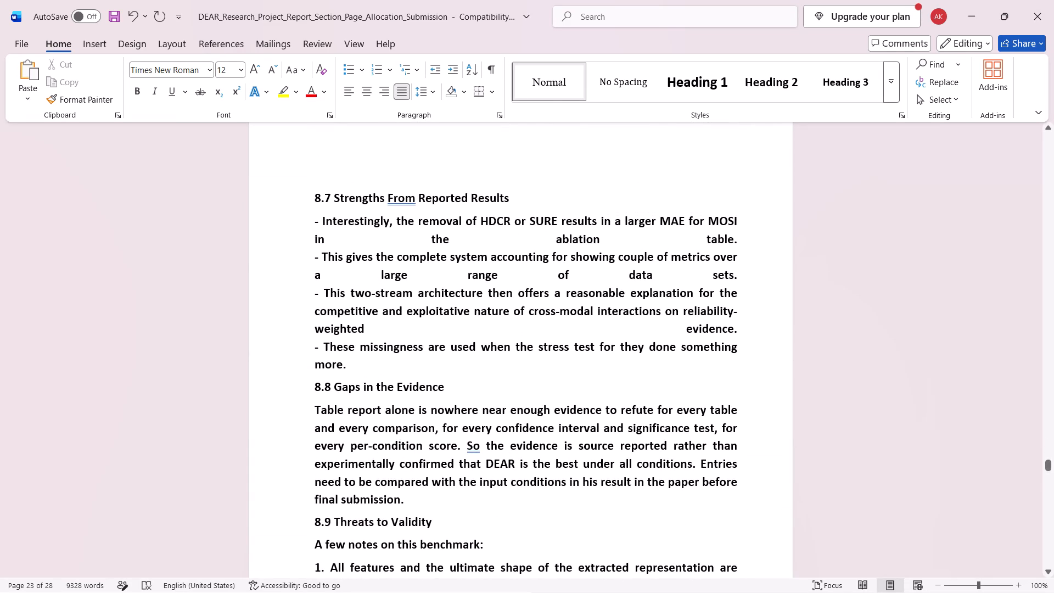
pyautogui.moveTo(357, 364); pyautogui.dragTo(316, 219)
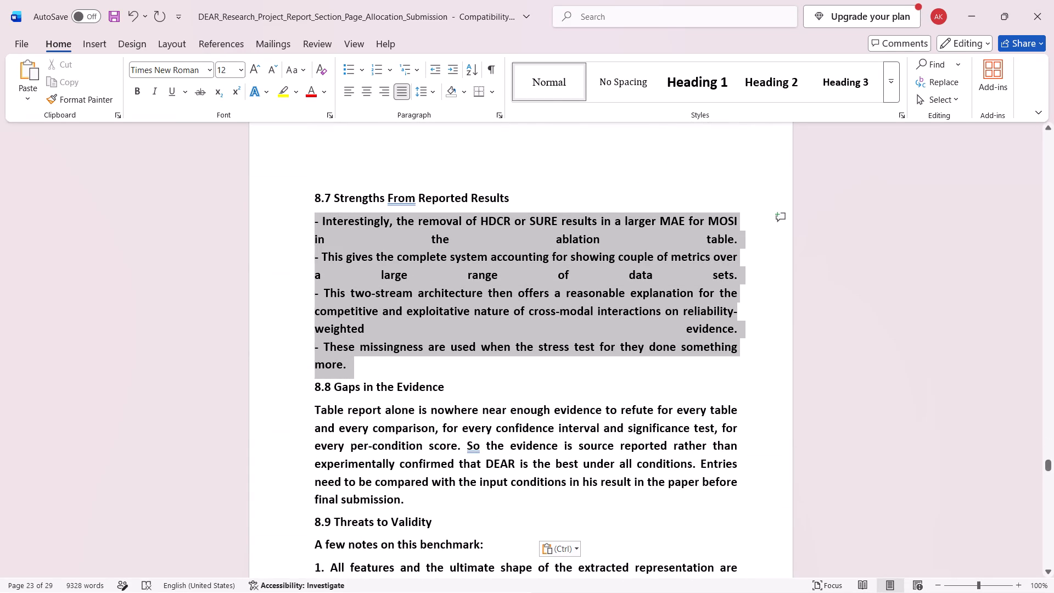
pyautogui.moveTo(316, 219); pyautogui.dragTo(315, 219)
pyautogui.click(328, 197)
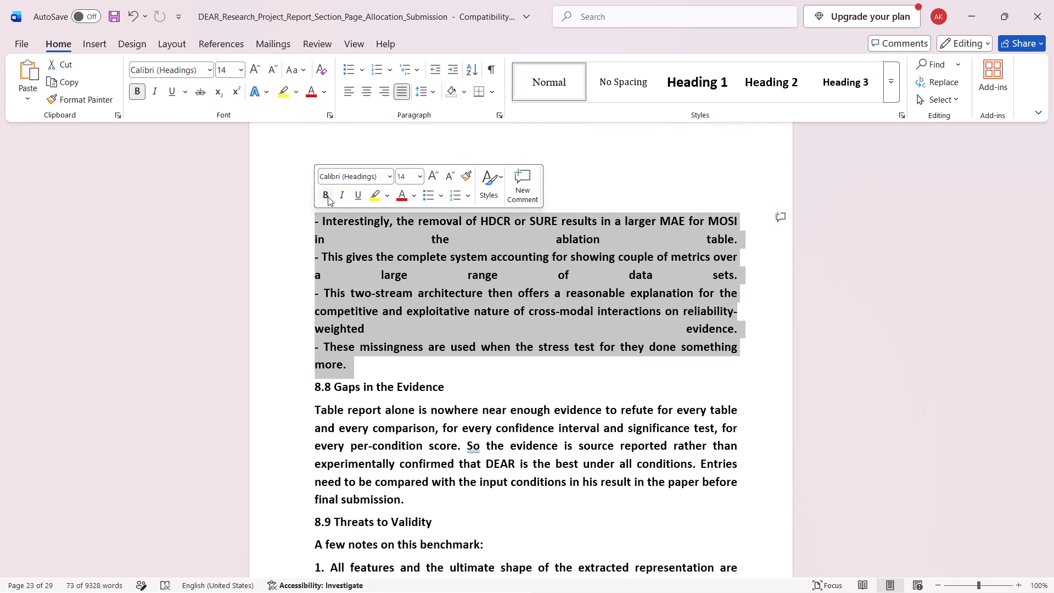
pyautogui.click(419, 183)
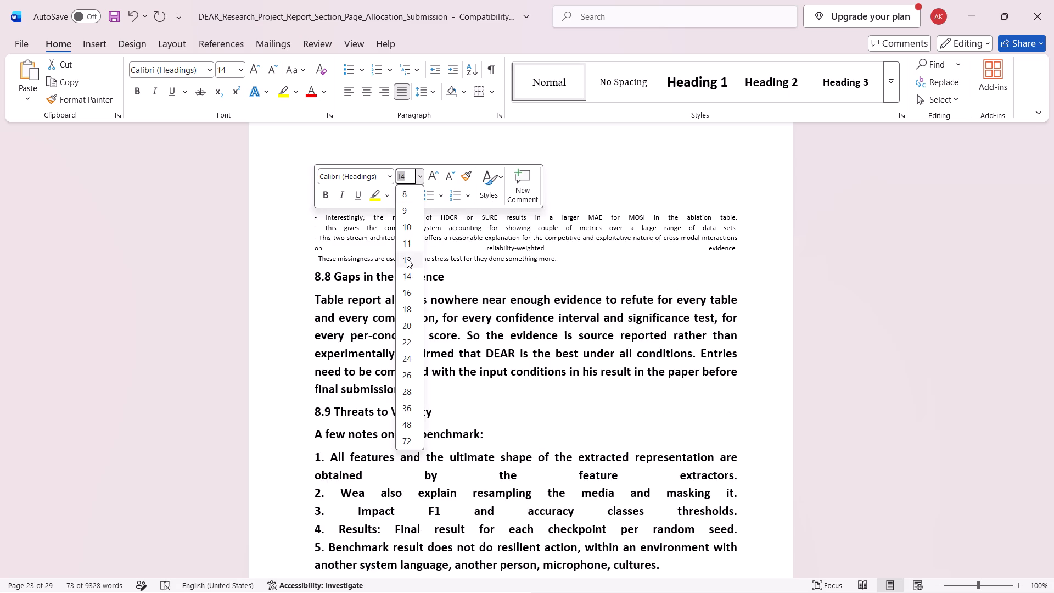
pyautogui.click(407, 259)
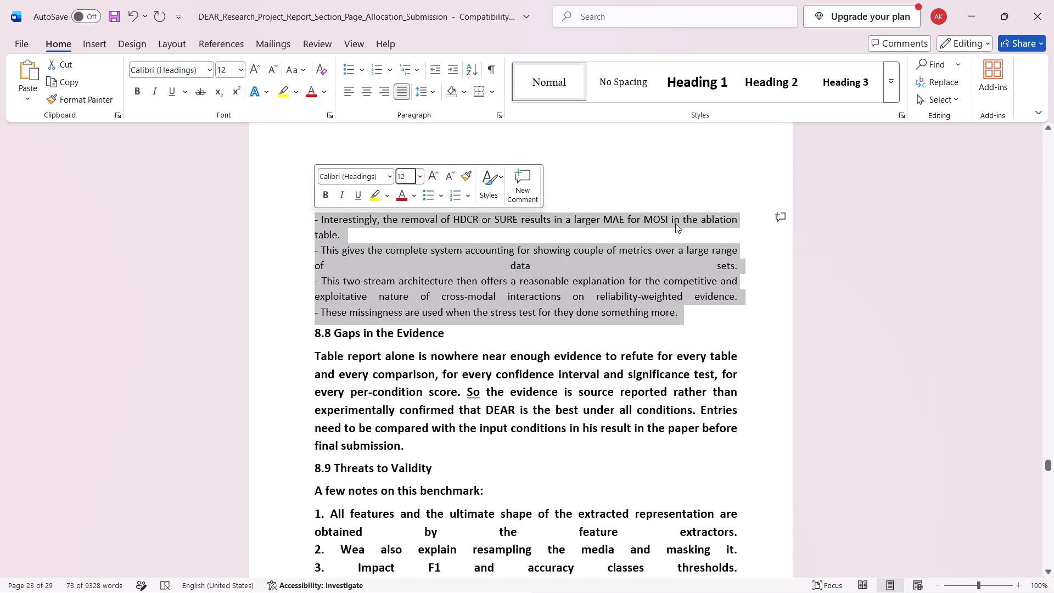
# Fix the stretched lines in section 8.7 by starting new paragraphs after "data sets." and "reliability-weighted evidence.", leaving no blank lines.
pyautogui.click(740, 259)
pyautogui.press('Return')
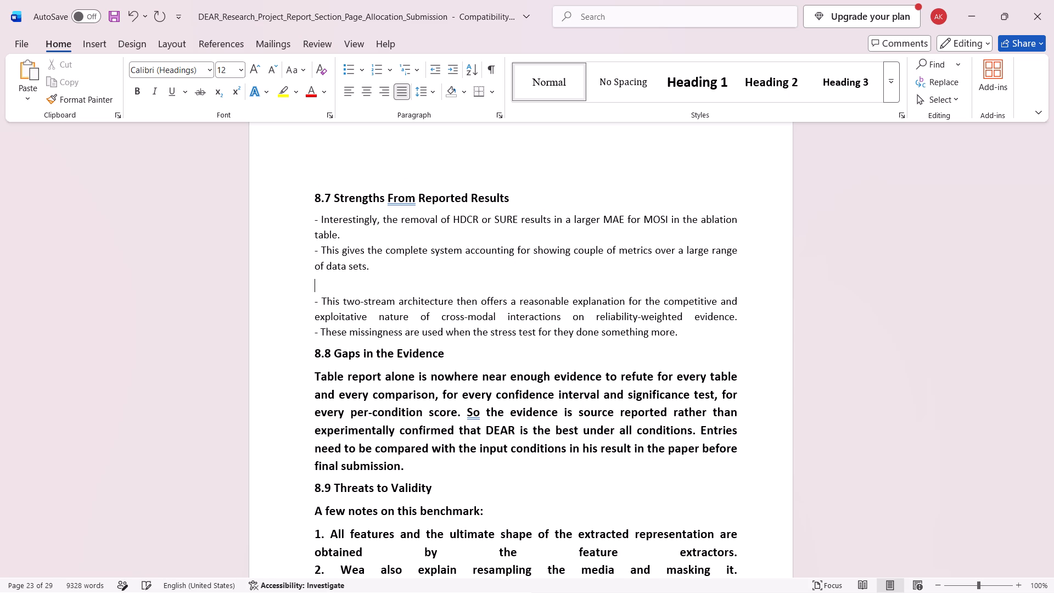
pyautogui.press('Down')
pyautogui.press('BackSpace')
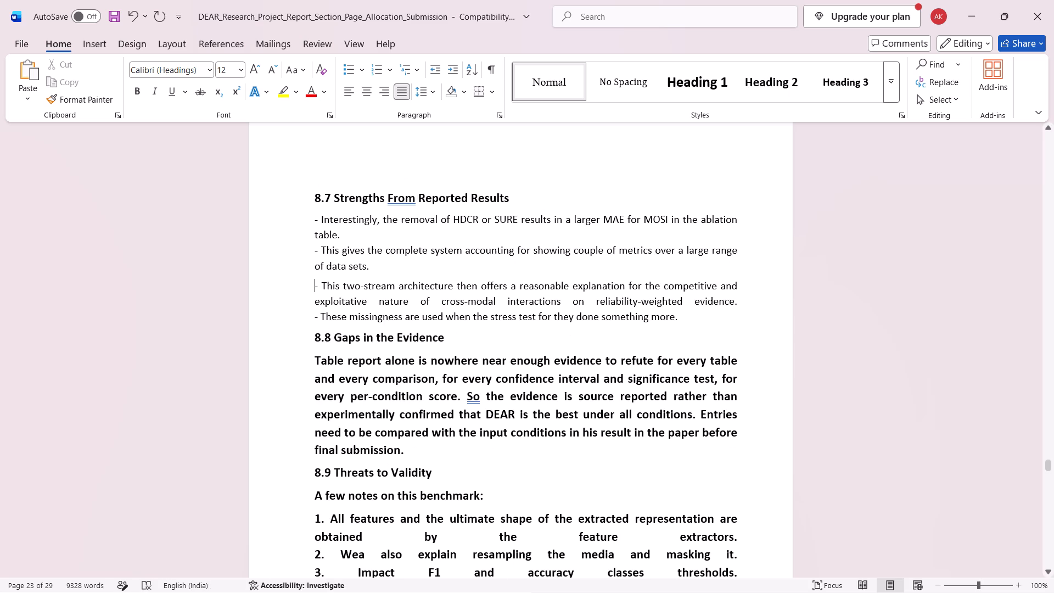
pyautogui.click(687, 225)
pyautogui.click(747, 301)
pyautogui.press('Return')
pyautogui.press('Down')
pyautogui.press('BackSpace')
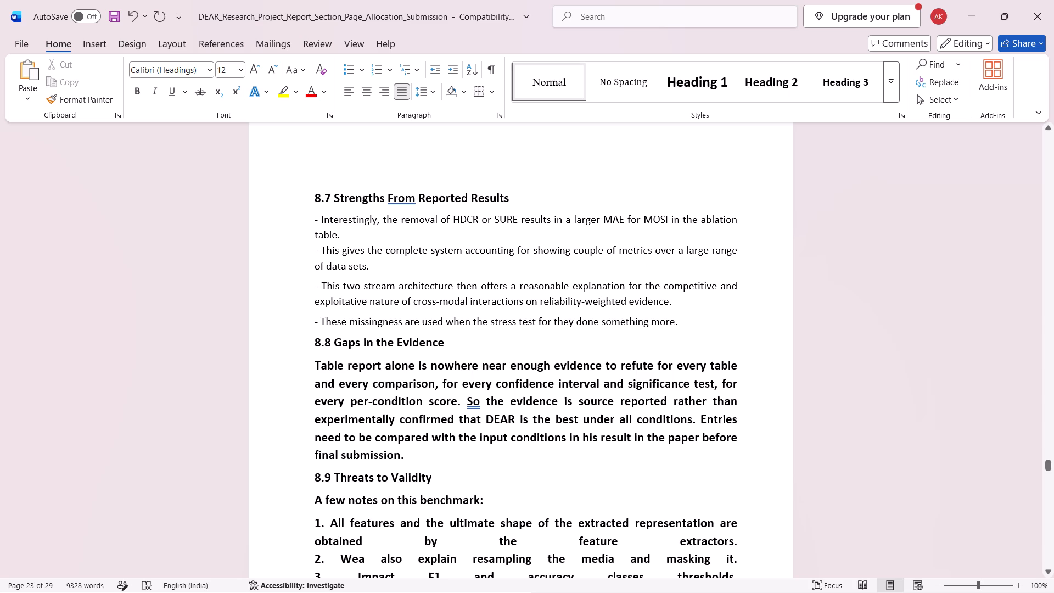
pyautogui.click(681, 323)
pyautogui.press('Return')
pyautogui.press('Down')
pyautogui.press('BackSpace')
# Remove bold from the body paragraph under 8.8 Gaps in the Evidence and set its font size to 12.
pyautogui.scroll(-1, 490, 475)
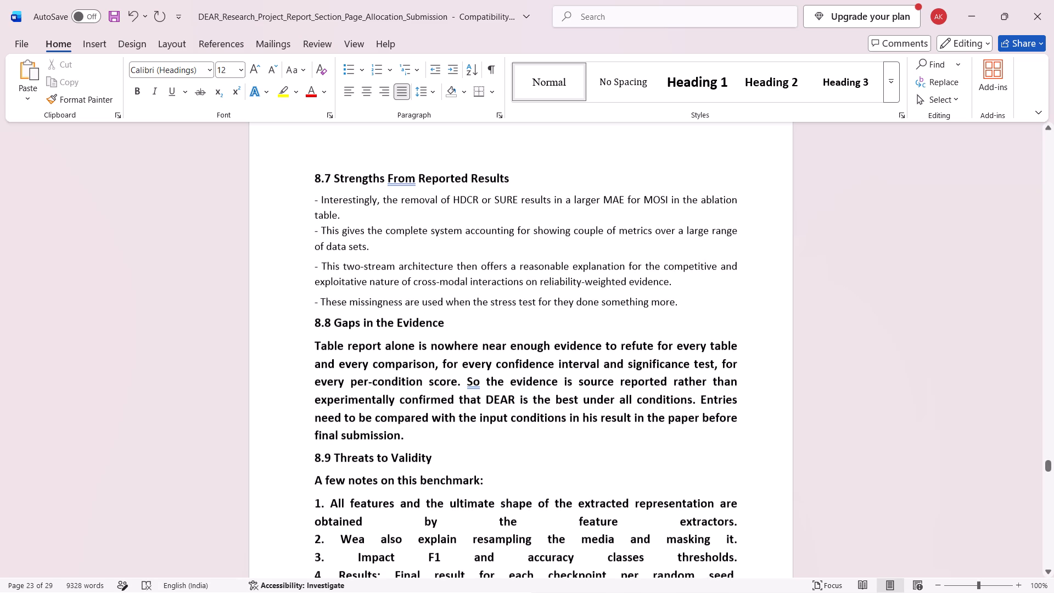
pyautogui.moveTo(414, 438); pyautogui.dragTo(316, 354)
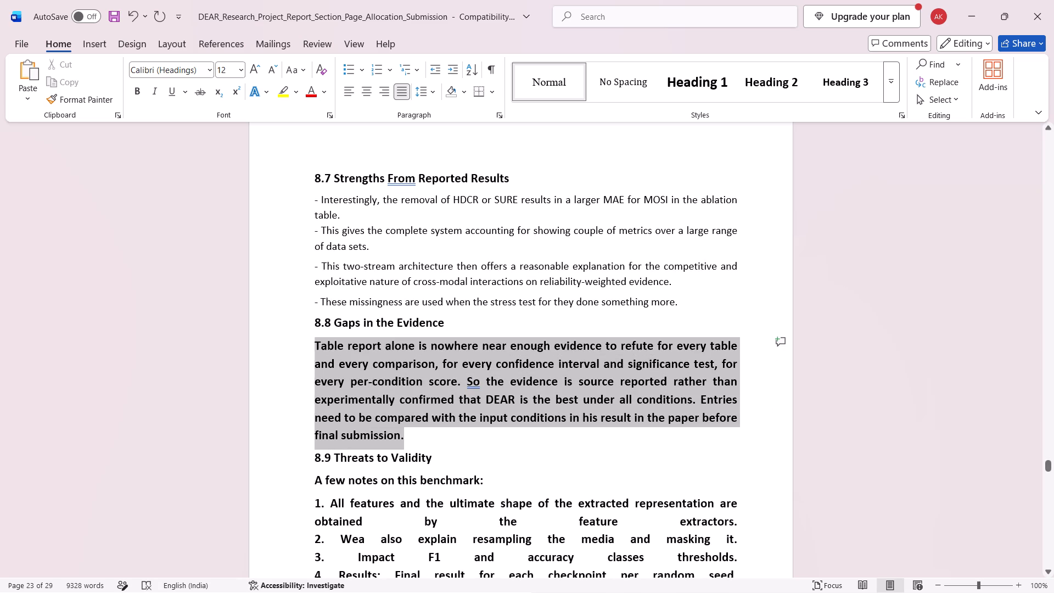
pyautogui.moveTo(316, 354); pyautogui.dragTo(316, 351)
pyautogui.click(324, 328)
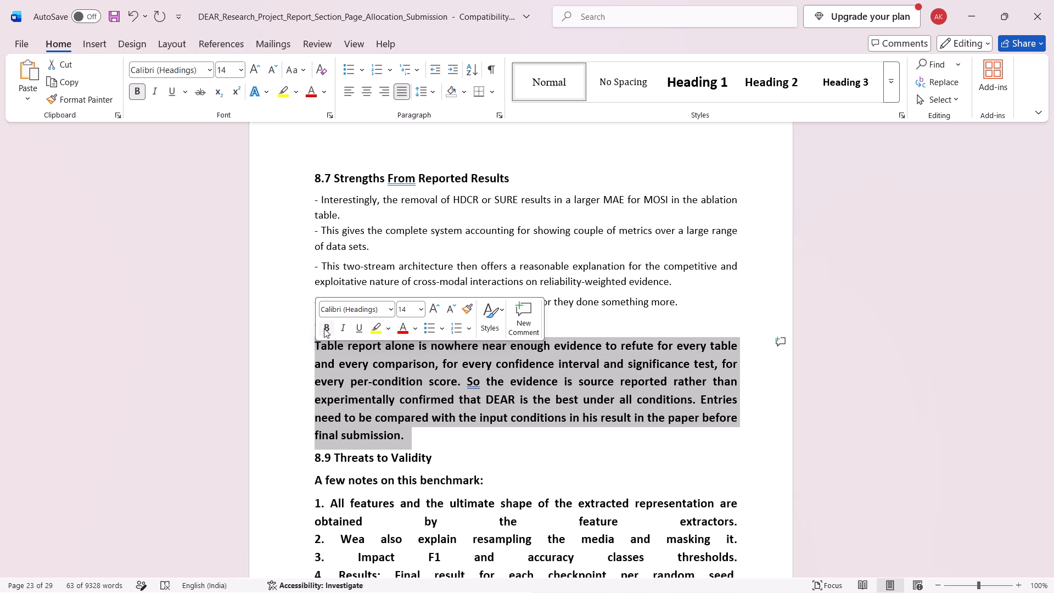
pyautogui.click(419, 309)
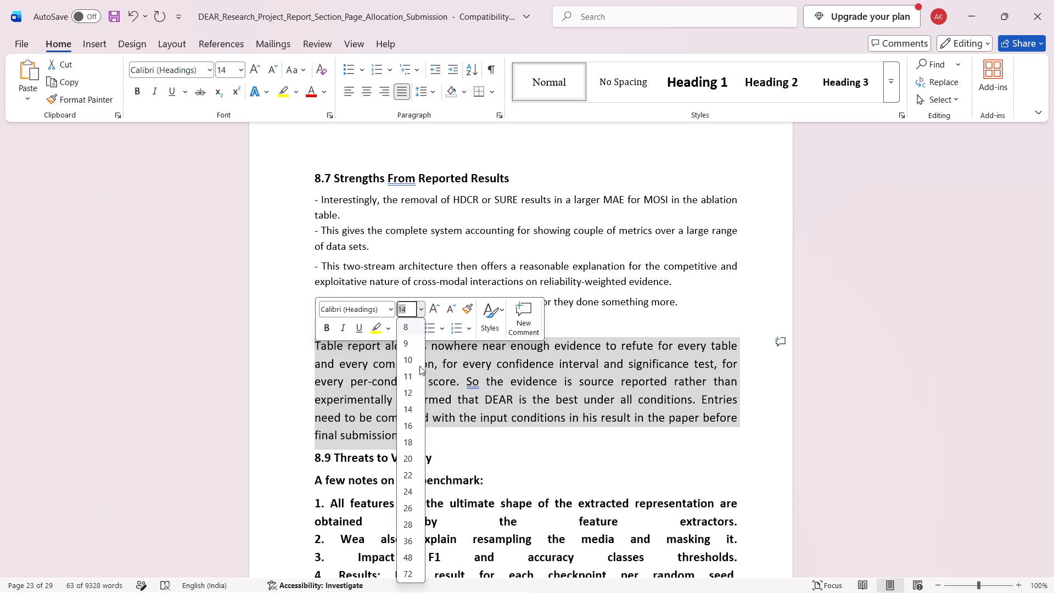
pyautogui.click(416, 390)
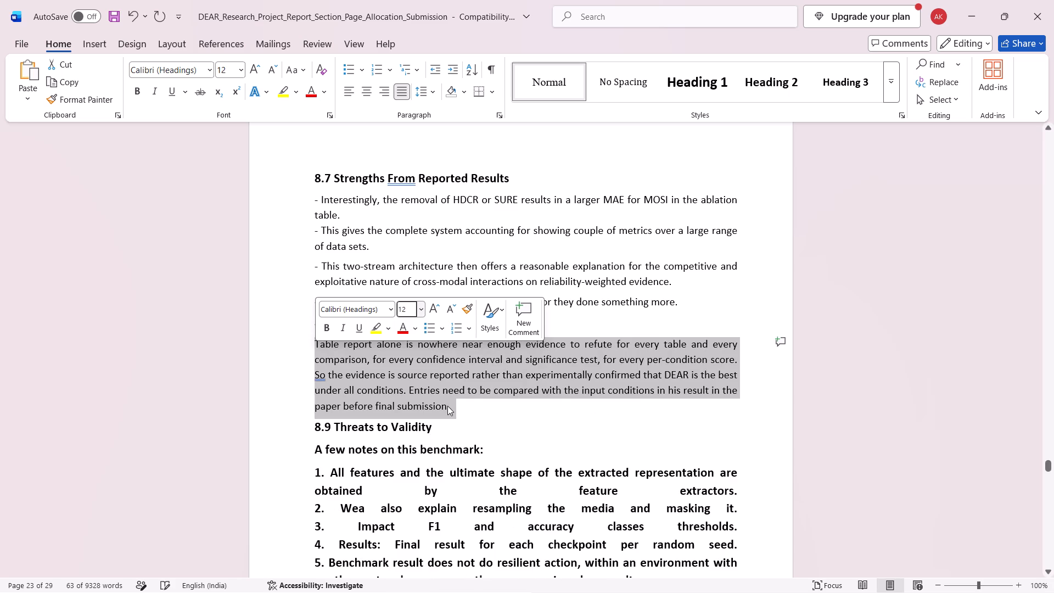
pyautogui.click(468, 417)
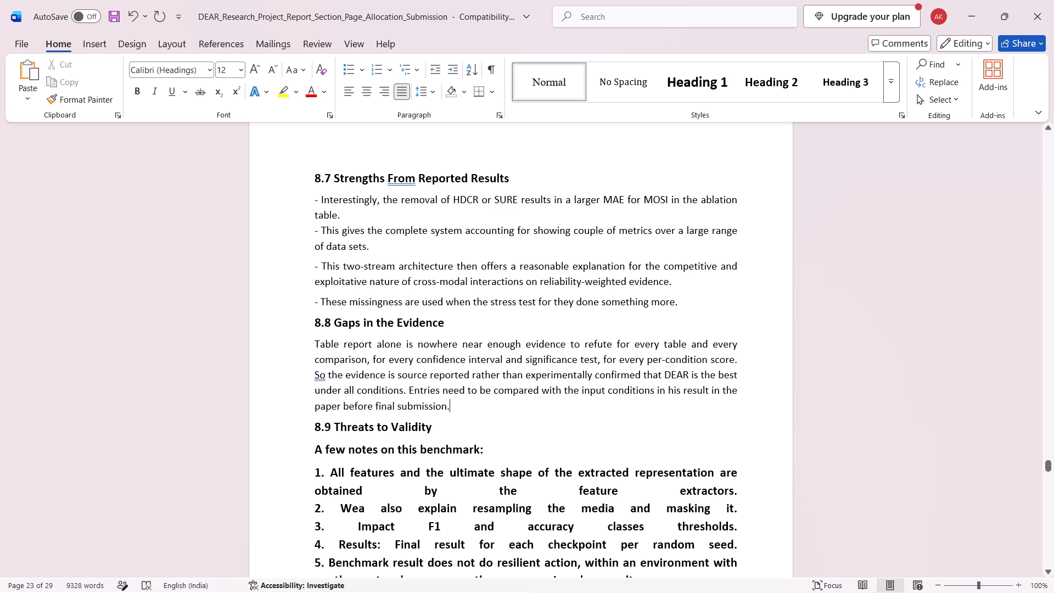
# Remove bold from the five numbered notes under 8.9 Threats to Validity and set their font size to 12.
pyautogui.scroll(-2, 443, 437)
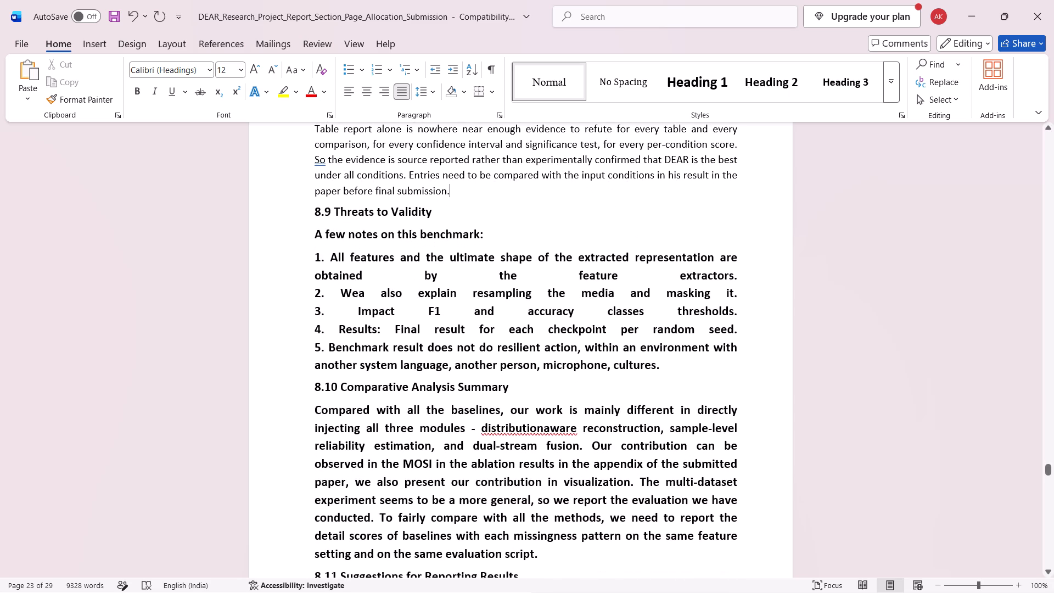
pyautogui.moveTo(669, 359); pyautogui.dragTo(312, 256)
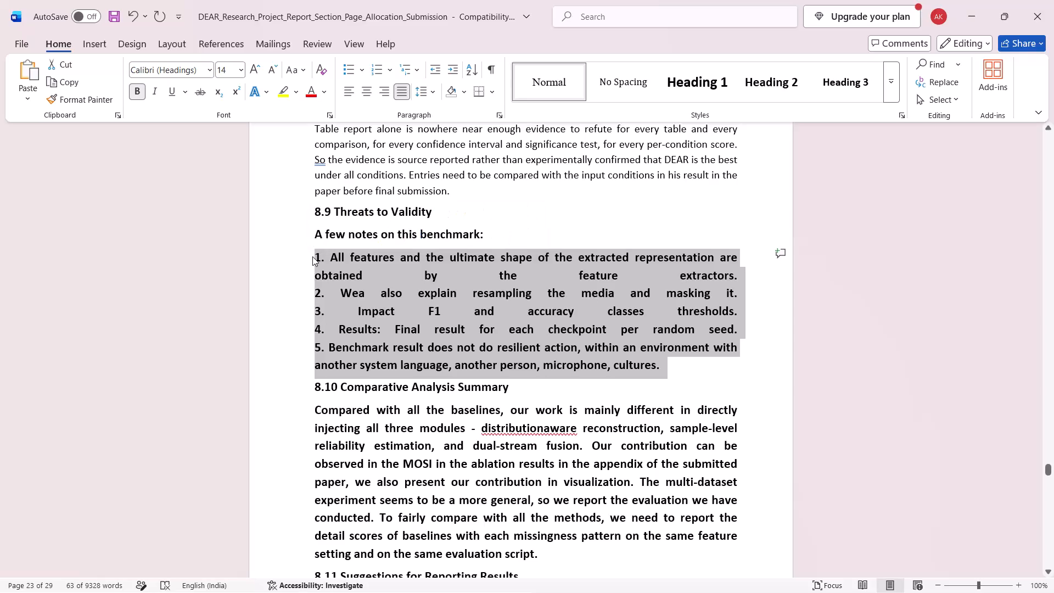
pyautogui.hotkey('ctrl', 'c')
pyautogui.click(663, 368)
pyautogui.moveTo(663, 368); pyautogui.dragTo(424, 315)
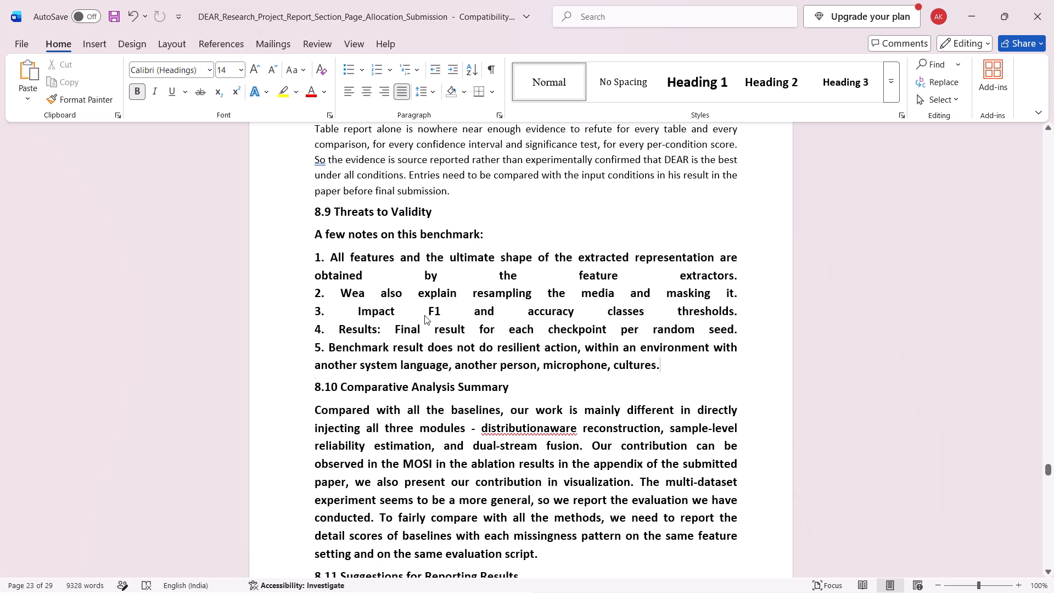
pyautogui.moveTo(424, 315); pyautogui.dragTo(287, 253)
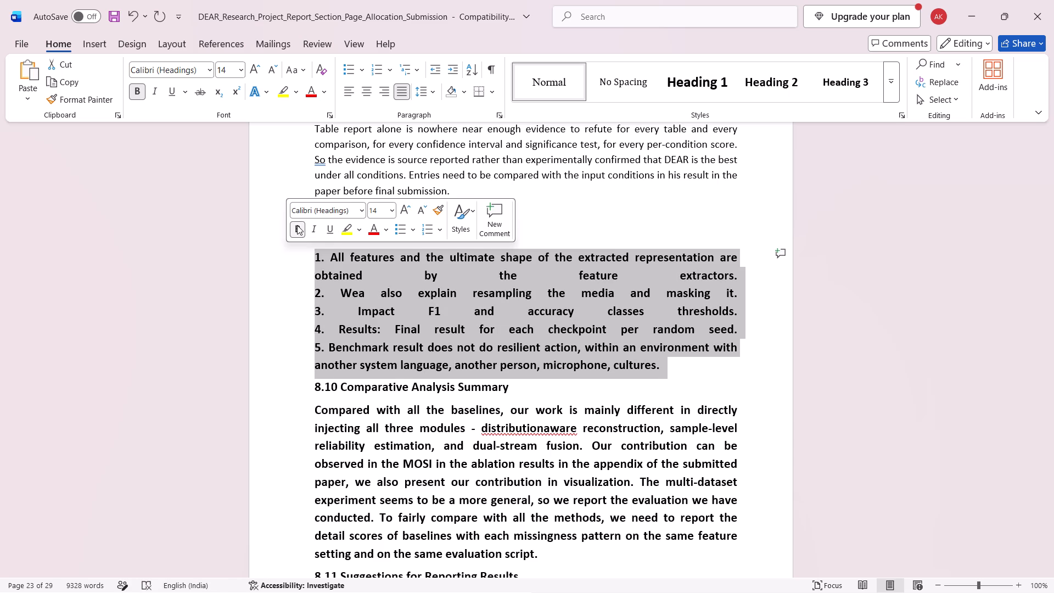
pyautogui.click(297, 225)
pyautogui.click(389, 210)
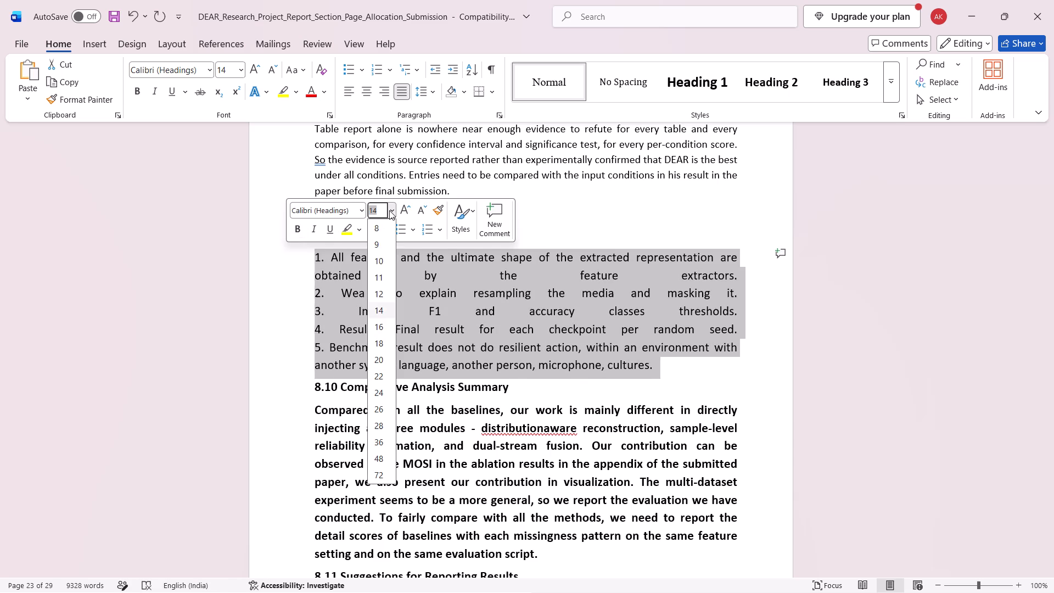
pyautogui.click(382, 290)
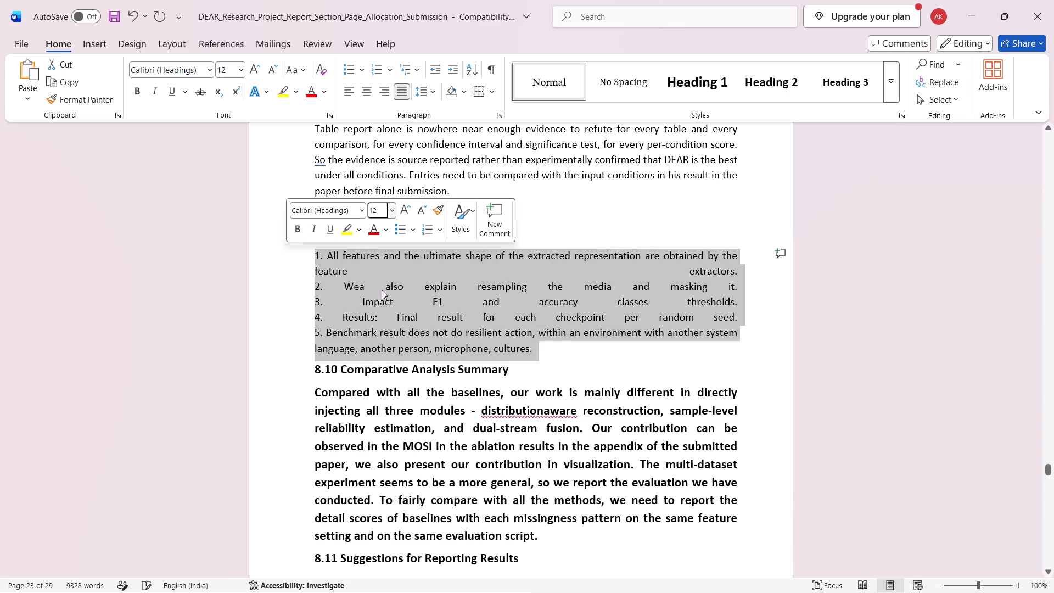
# Separate the first note under 8.9 into its own numbered item by starting a new paragraph after "feature extractors.", leaving no empty numbered line.
pyautogui.click(732, 267)
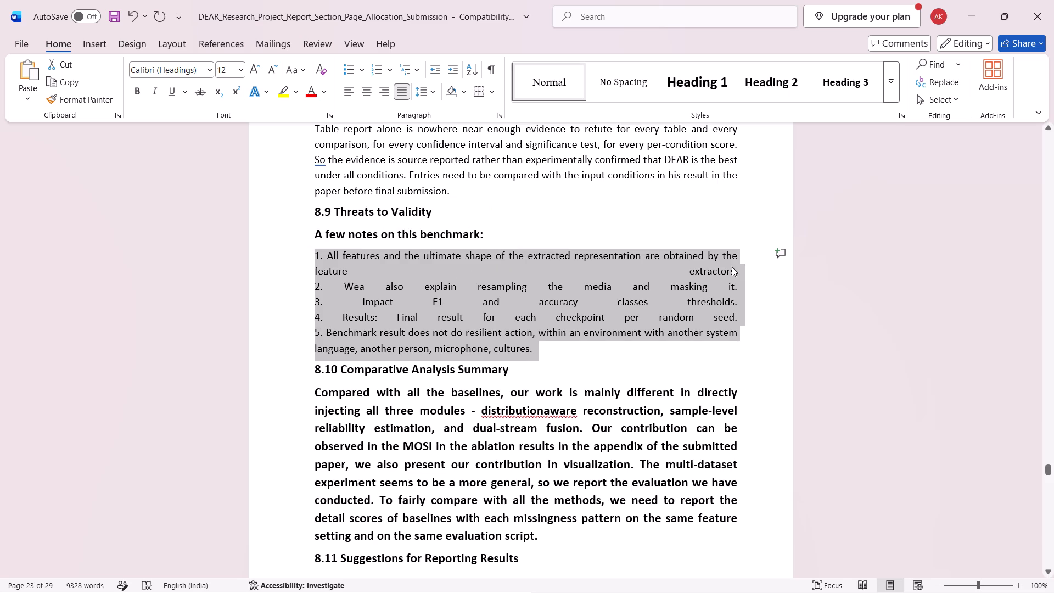
pyautogui.press('Right')
pyautogui.press('Right')
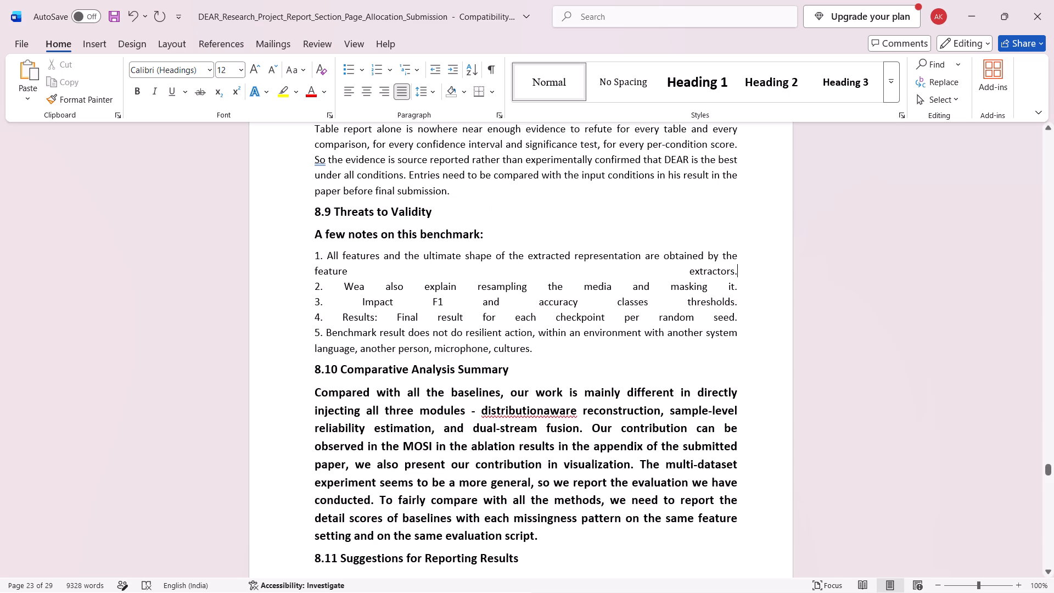
pyautogui.press('Return')
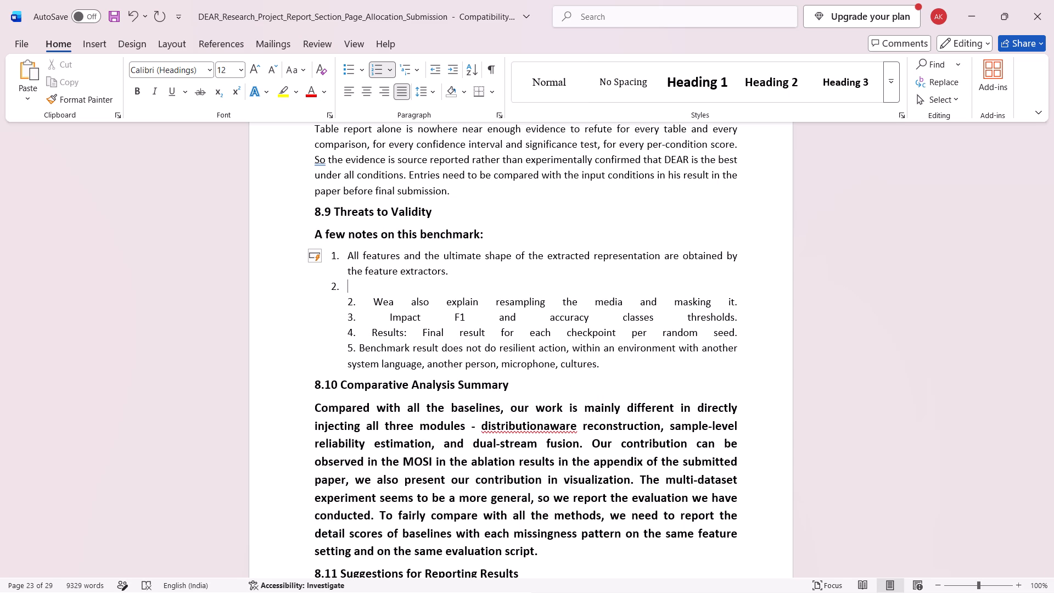
pyautogui.press('Left')
pyautogui.press('Left')
pyautogui.press('Down')
pyautogui.press('BackSpace')
pyautogui.press('BackSpace')
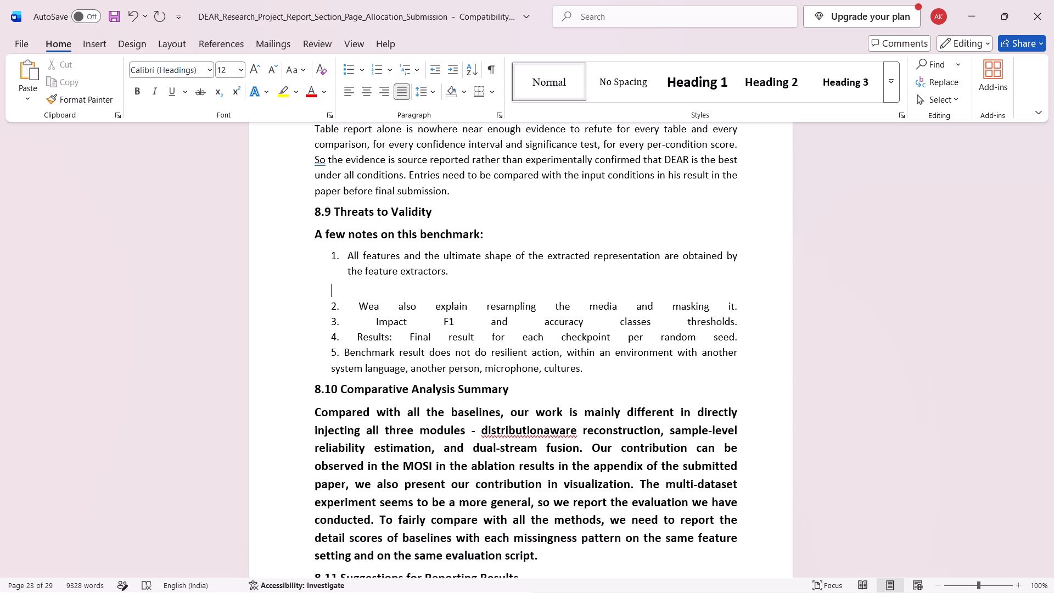
pyautogui.press('BackSpace')
pyautogui.press('BackSpace')
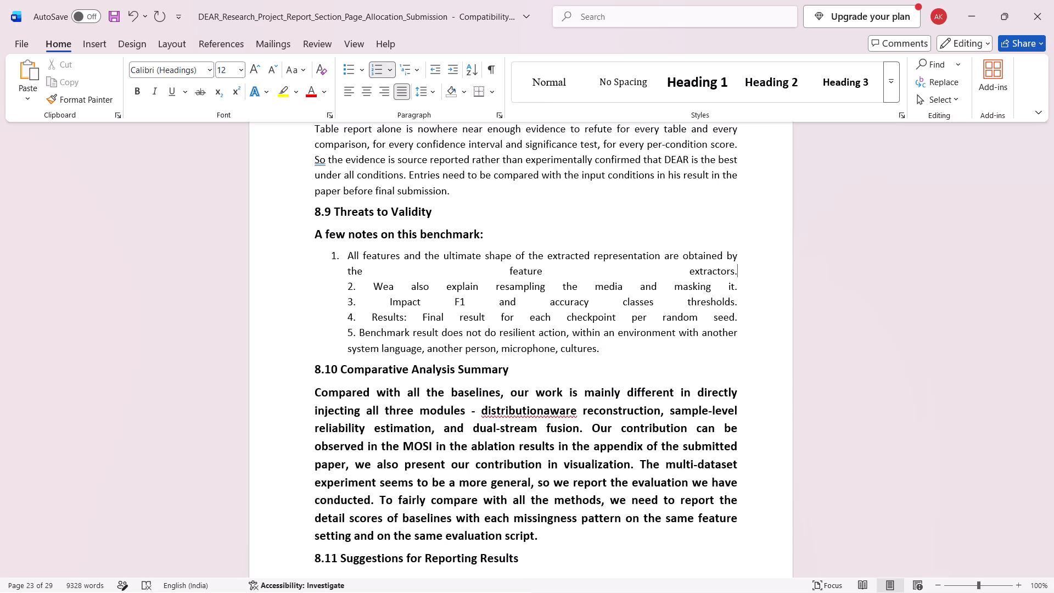
pyautogui.press('Return')
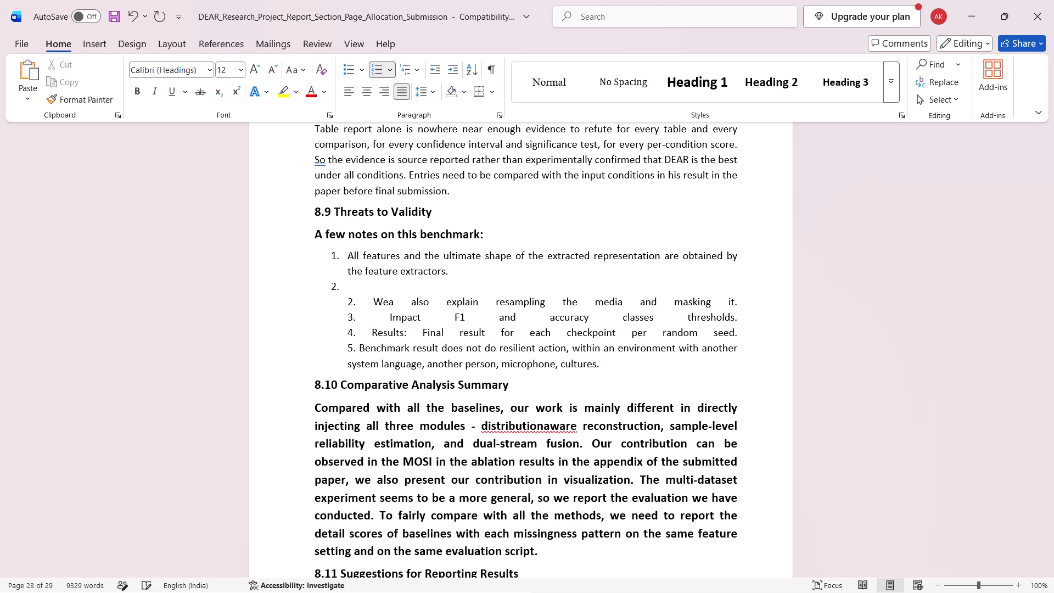
pyautogui.press('Down')
pyautogui.press('BackSpace')
pyautogui.press('BackSpace')
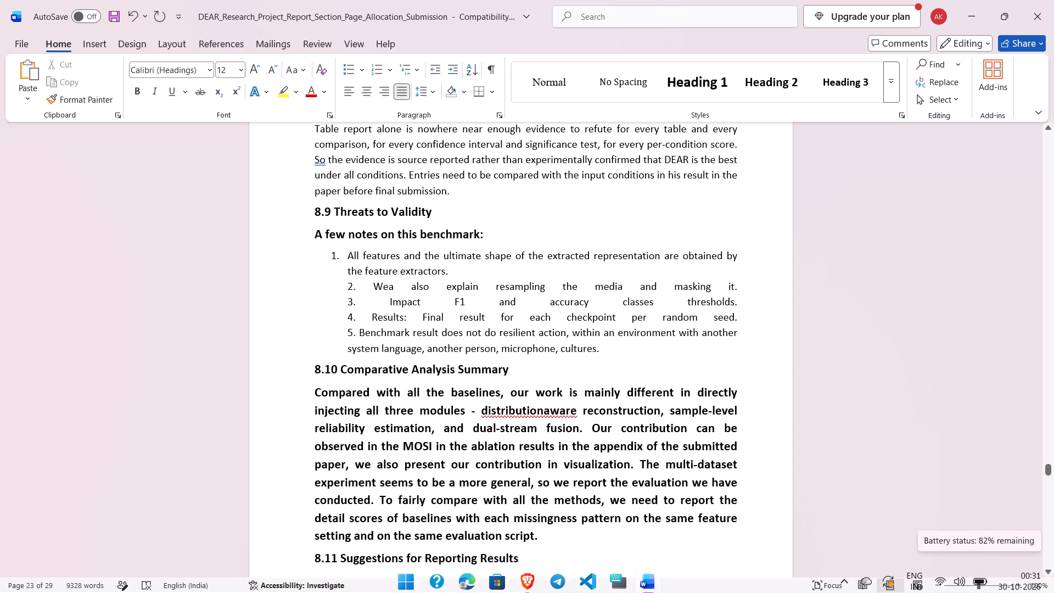
# Split notes 2, 3 and 4 under 8.9 into separate numbered list items, removing the empty numbered line after each.
pyautogui.click(741, 290)
pyautogui.press('Return')
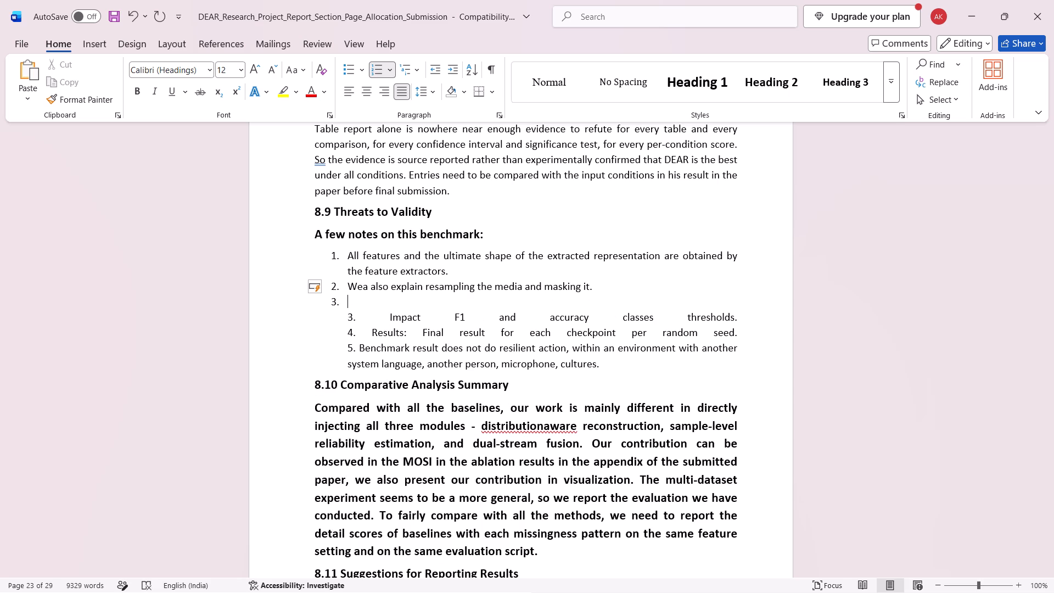
pyautogui.press('Down')
pyautogui.press('BackSpace')
pyautogui.press('BackSpace')
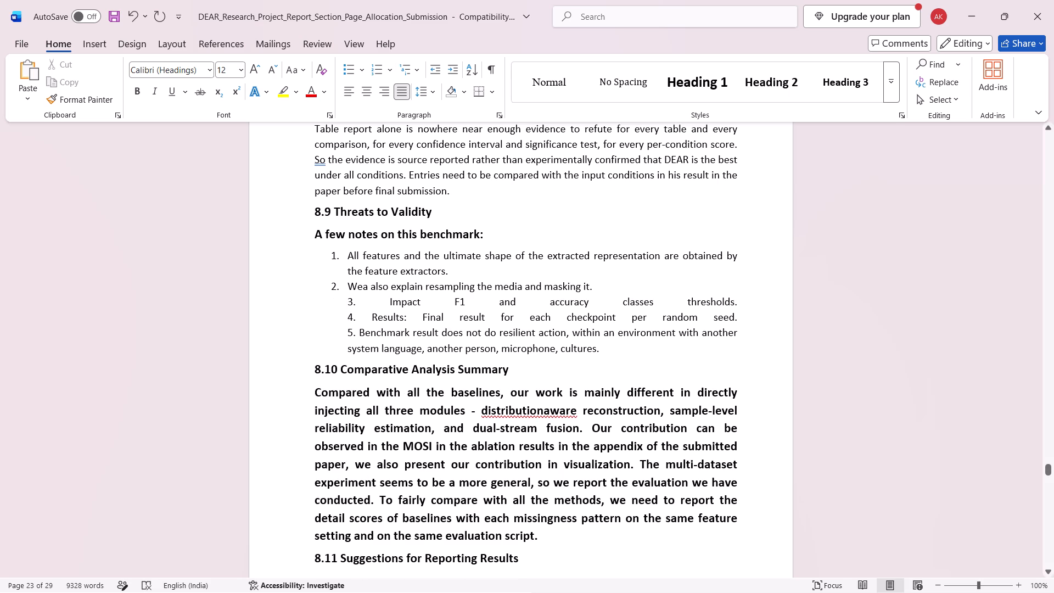
pyautogui.click(743, 302)
pyautogui.press('Return')
pyautogui.press('Down')
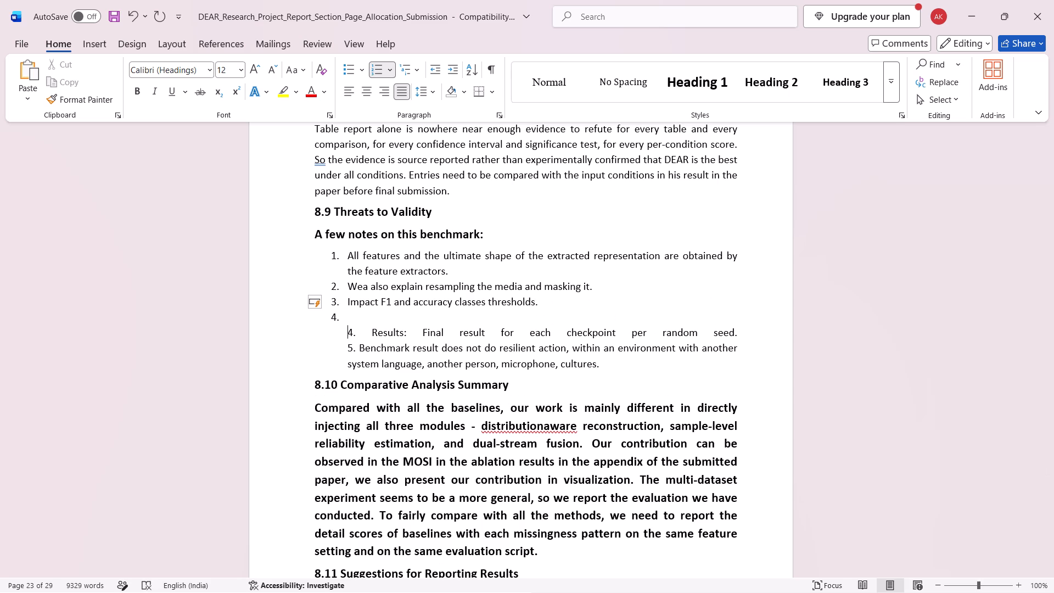
pyautogui.press('BackSpace')
pyautogui.press('BackSpace')
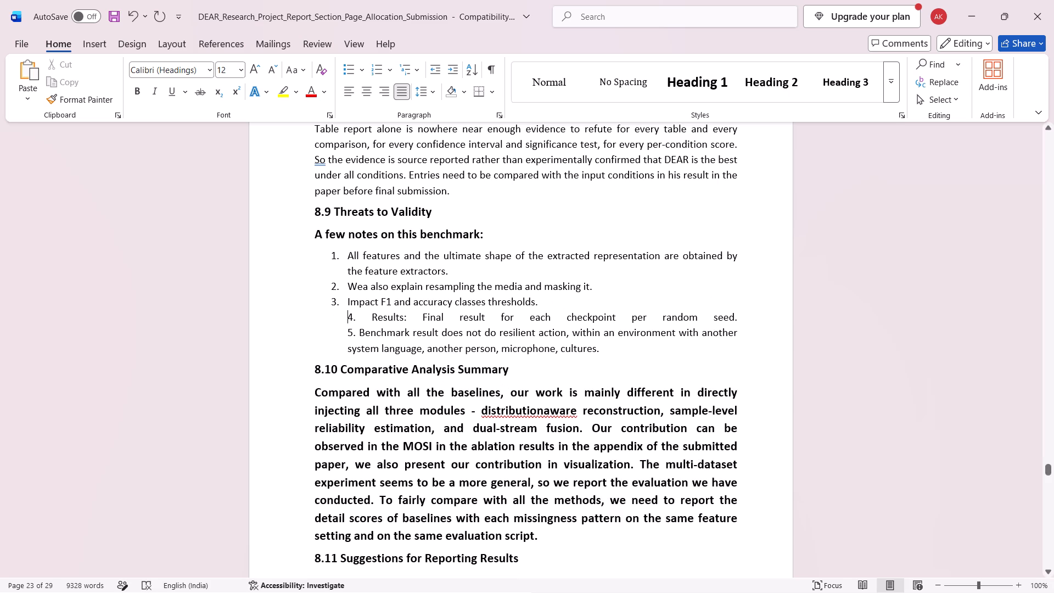
pyautogui.click(741, 320)
pyautogui.press('Return')
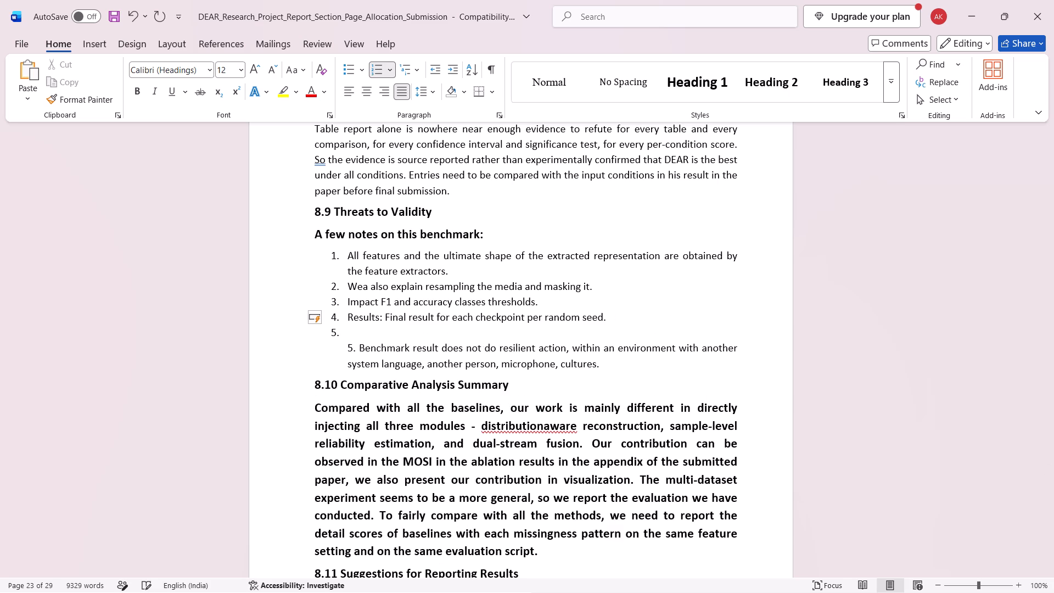
pyautogui.press('Down')
pyautogui.press('BackSpace')
pyautogui.press('BackSpace')
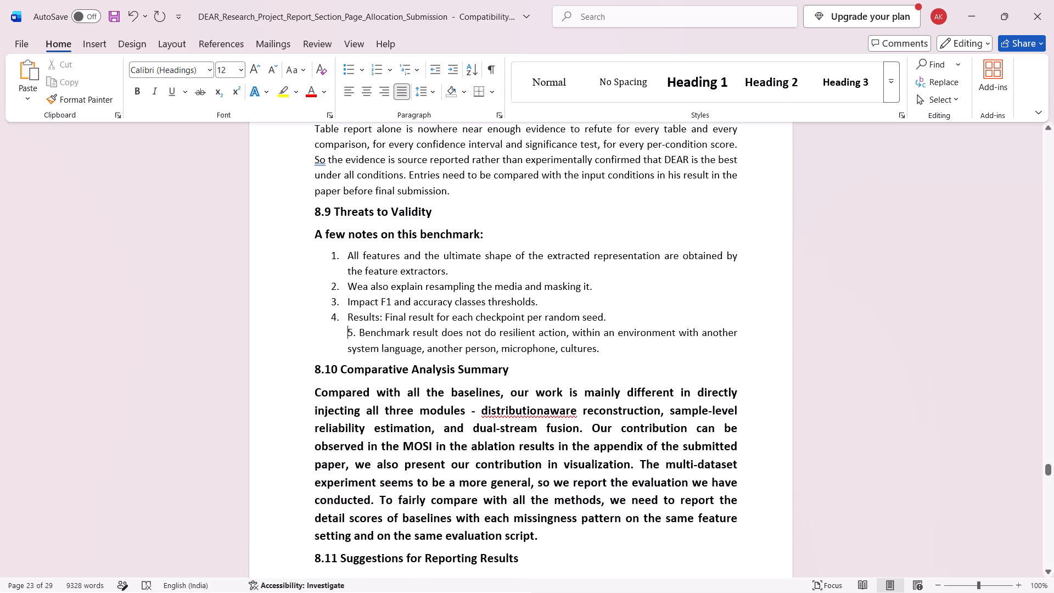
# Make the fifth note under 8.9 a list item, breaking it after "with another" and removing the number from its continuation line.
pyautogui.click(745, 329)
pyautogui.press('Return')
pyautogui.press('Down')
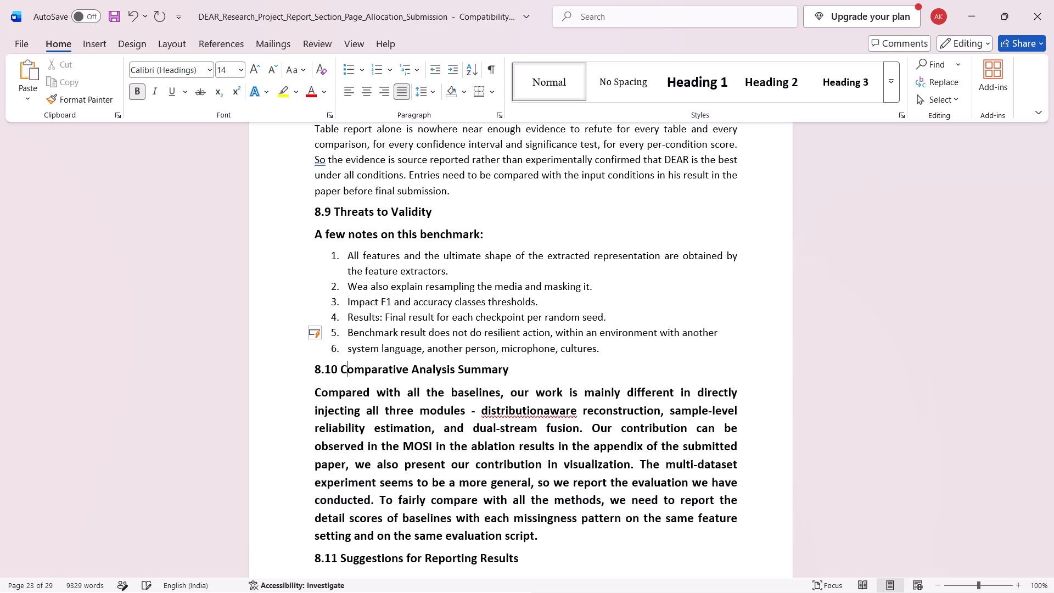
pyautogui.press('Up')
pyautogui.press('BackSpace')
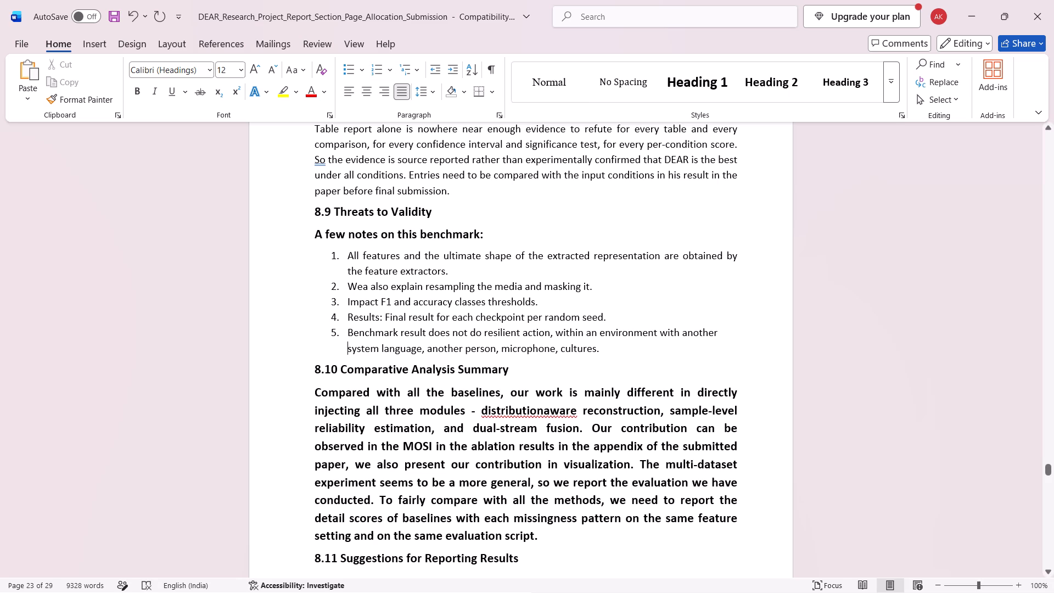
# Remove bold from the body paragraph under 8.10 Comparative Analysis Summary and set its font size to 12.
pyautogui.moveTo(557, 536); pyautogui.dragTo(330, 396)
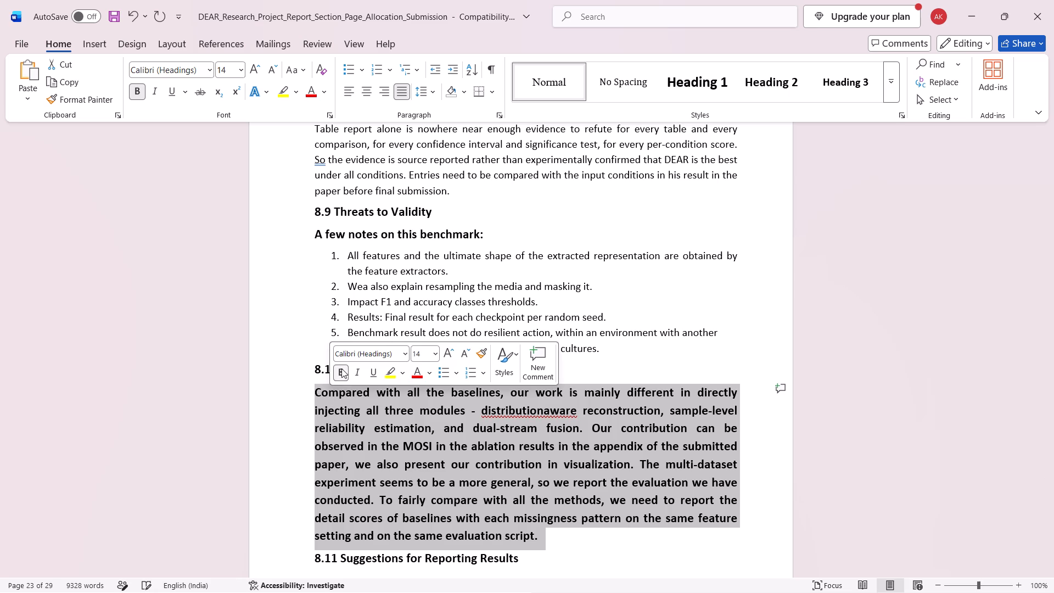
pyautogui.click(341, 368)
pyautogui.click(435, 350)
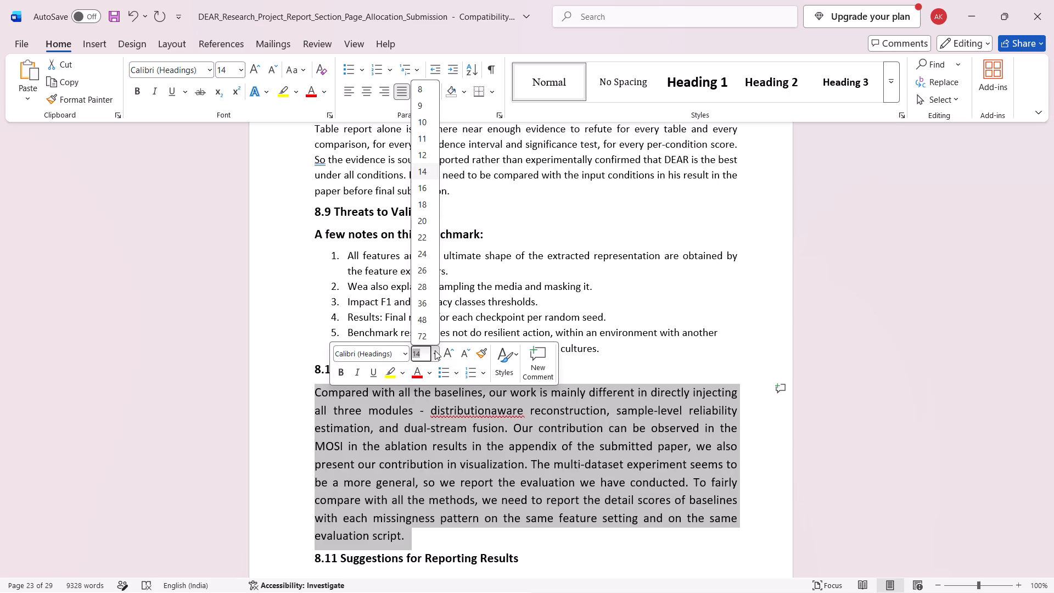
pyautogui.click(420, 160)
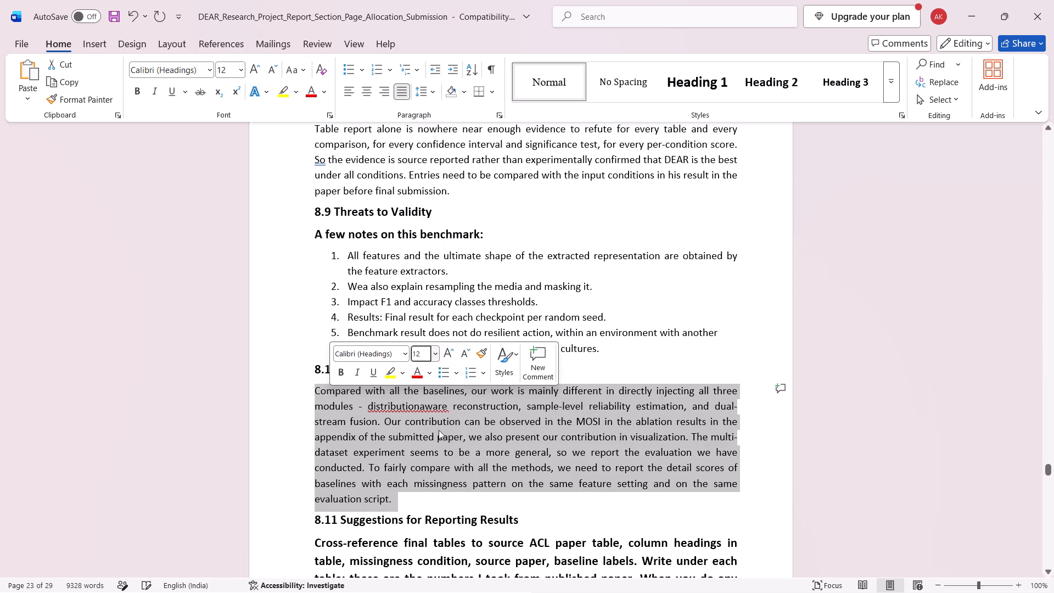
# Remove bold from the body paragraph under 8.11 Suggestions for Reporting Results and set its font size to 12.
pyautogui.scroll(-2, 439, 461)
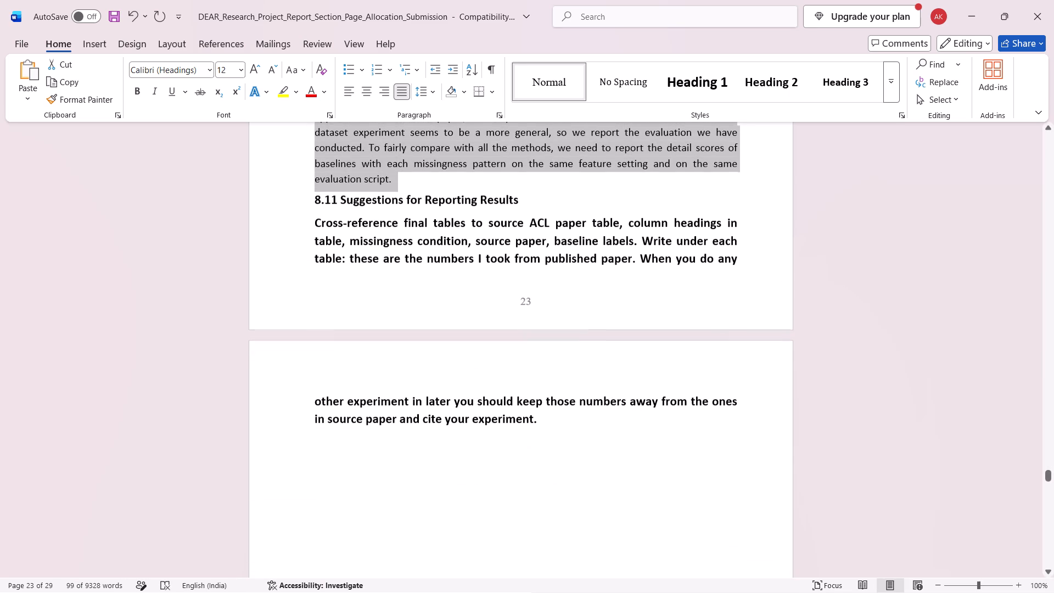
pyautogui.moveTo(547, 422); pyautogui.dragTo(324, 225)
pyautogui.click(332, 204)
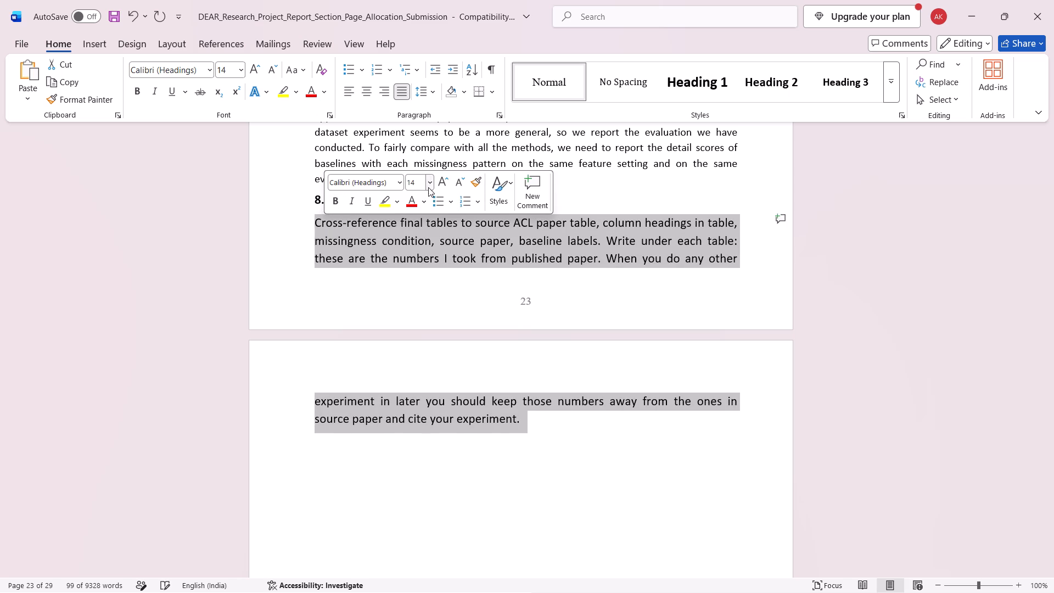
pyautogui.click(429, 183)
pyautogui.click(409, 265)
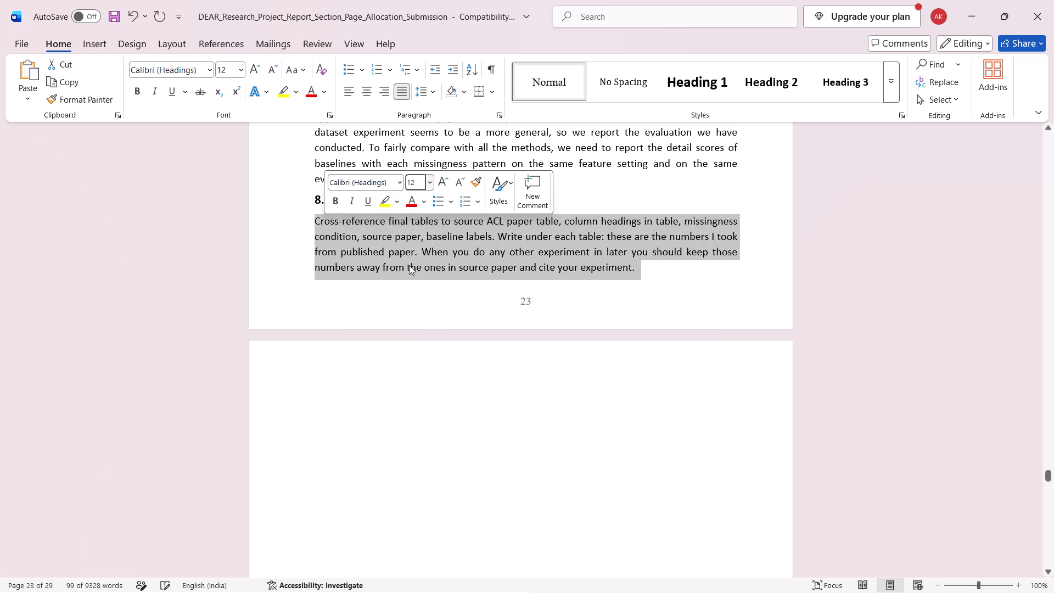
# Delete the blank page between section 8.11 and the section 9 heading.
pyautogui.click(449, 415)
pyautogui.scroll(-4, 449, 415)
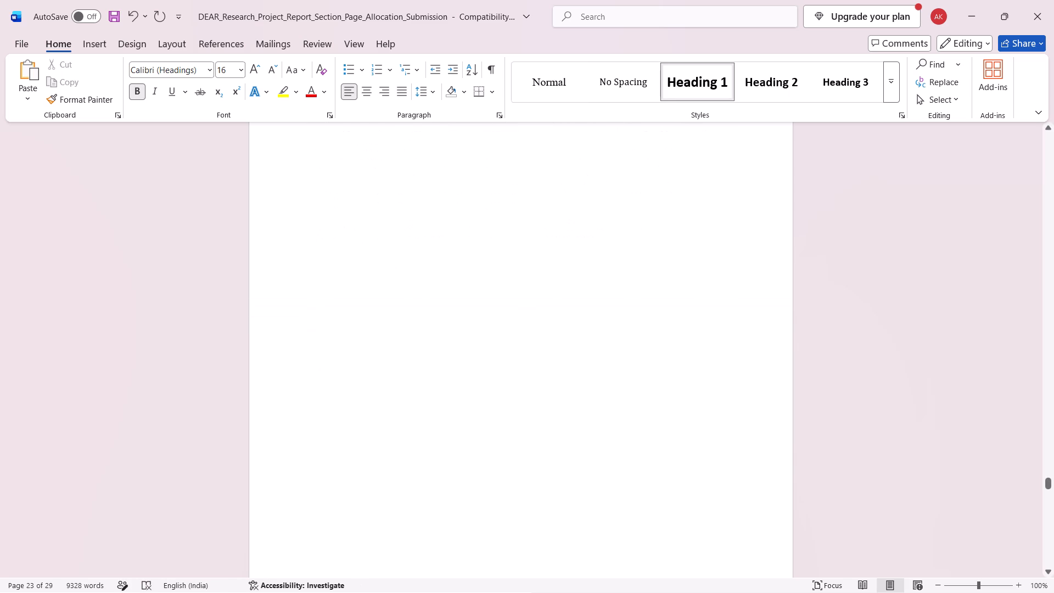
pyautogui.press('BackSpace')
# Review the layout and formatting from the 8.9 notes through the start of section 9.
pyautogui.scroll(1, 449, 415)
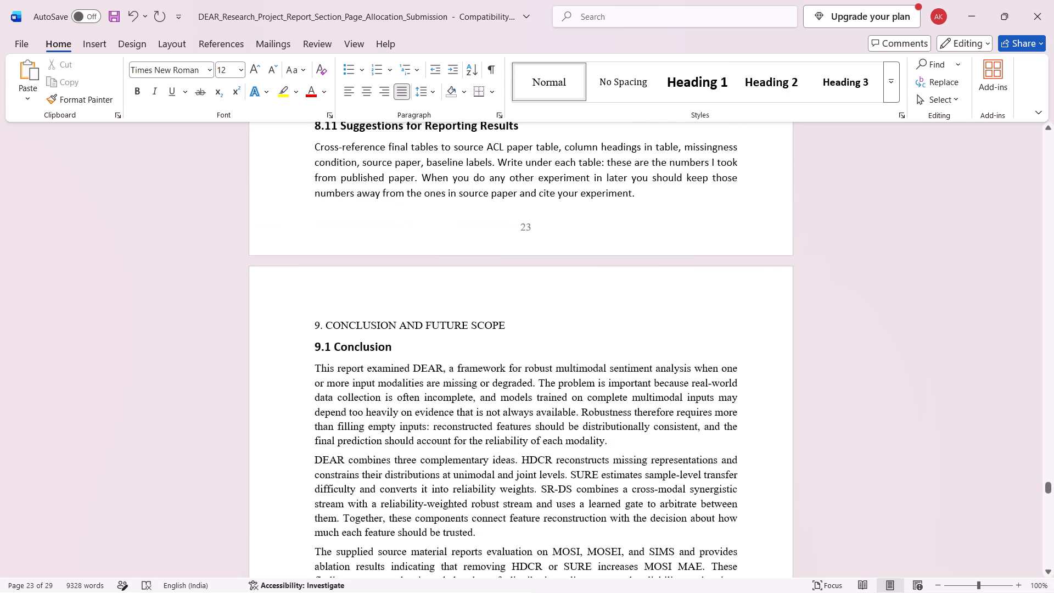
pyautogui.scroll(3, 449, 415)
pyautogui.scroll(-3, 449, 415)
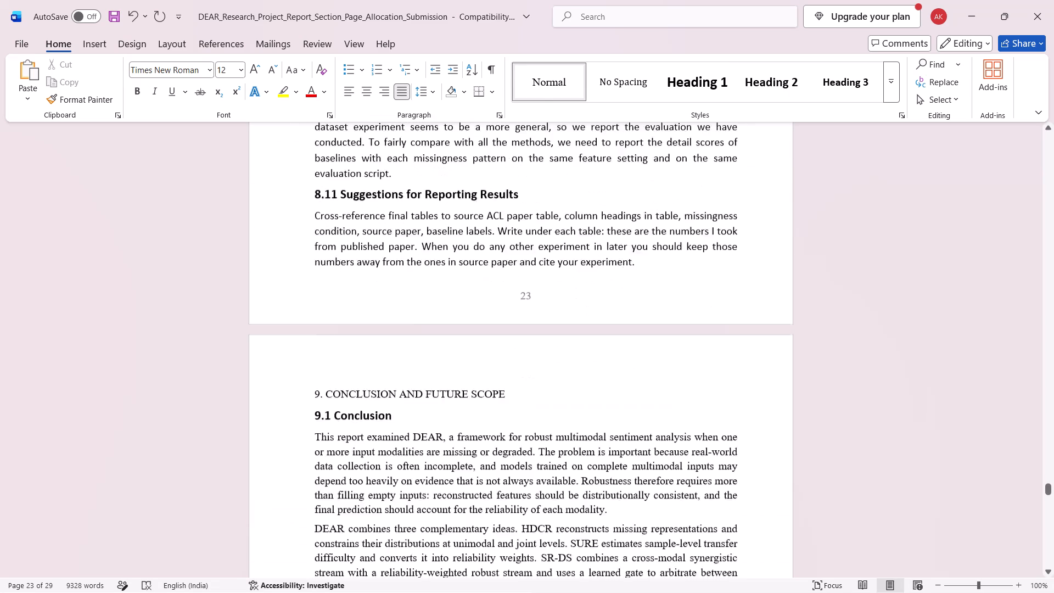
pyautogui.scroll(-2, 449, 415)
pyautogui.scroll(1, 449, 415)
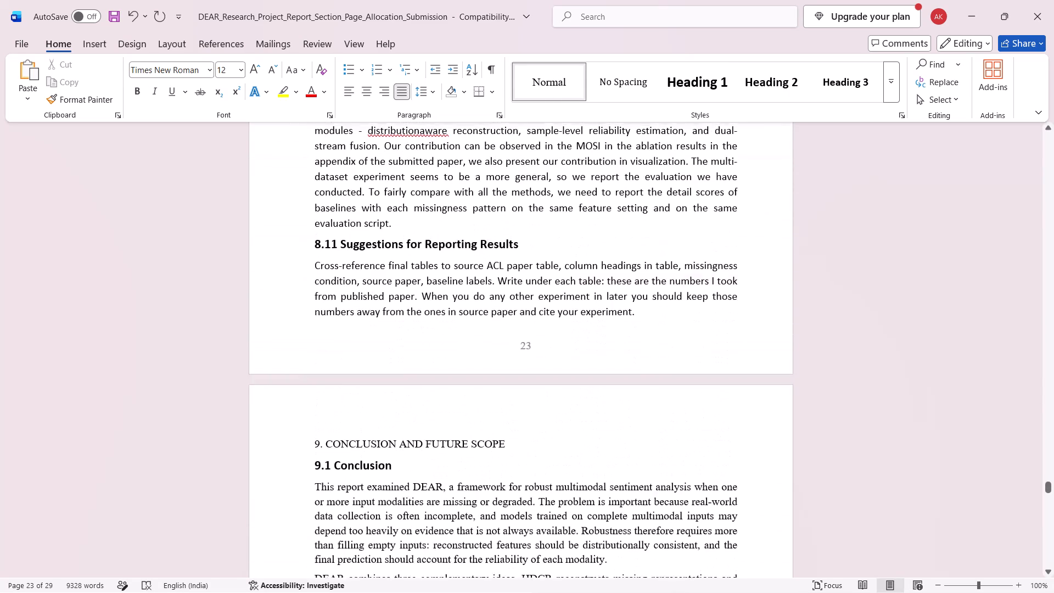
pyautogui.scroll(1, 449, 415)
pyautogui.scroll(-1, 449, 415)
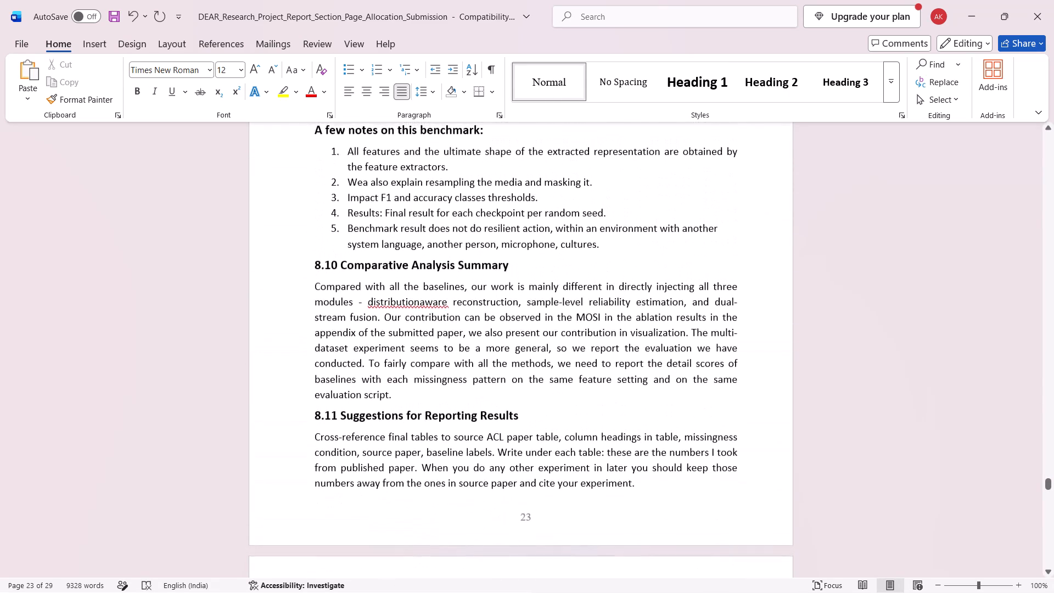
pyautogui.scroll(-2, 449, 415)
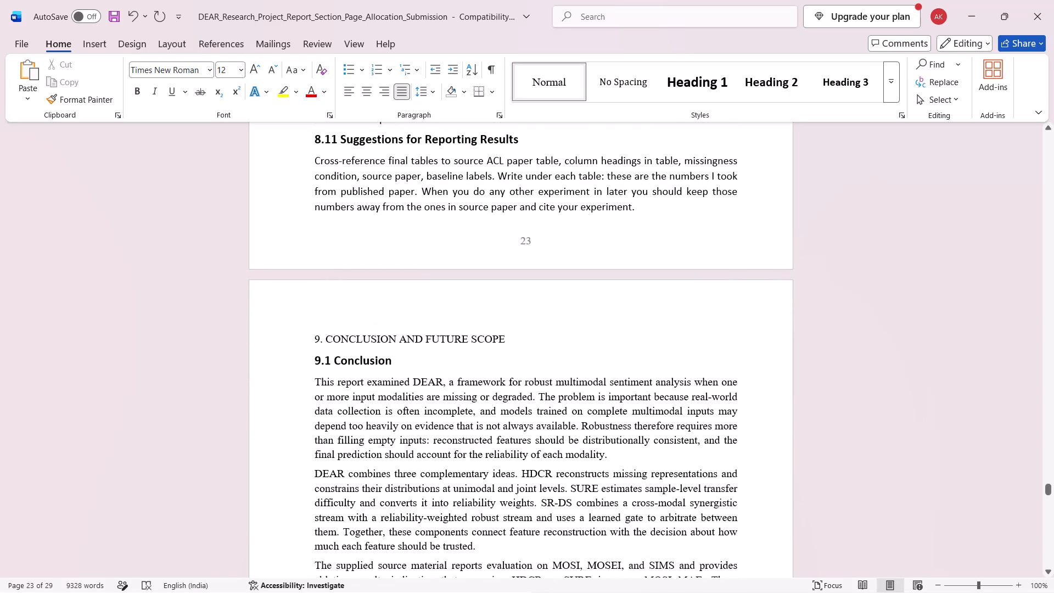
# Make the "9. CONCLUSION AND FUTURE SCOPE" heading bold, set its font size to 16 and centre it.
pyautogui.moveTo(507, 336); pyautogui.dragTo(313, 332)
pyautogui.click(321, 309)
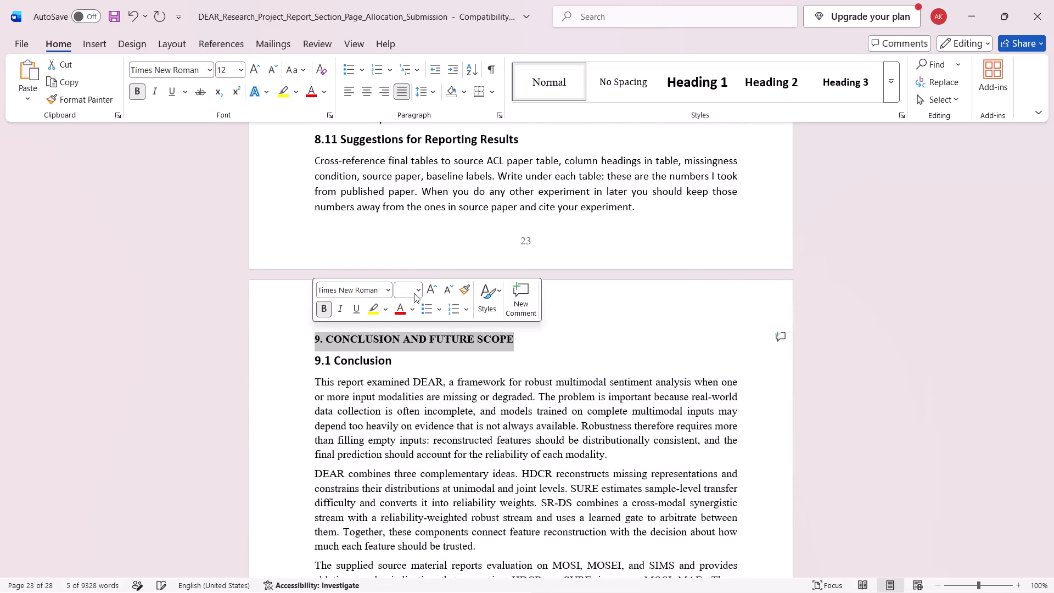
pyautogui.click(417, 291)
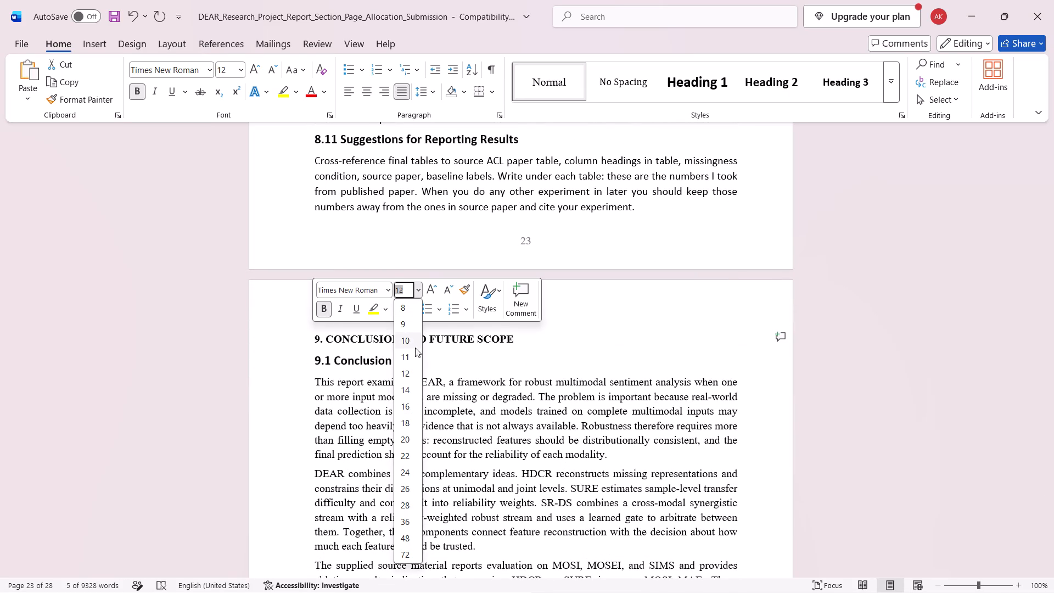
pyautogui.click(410, 407)
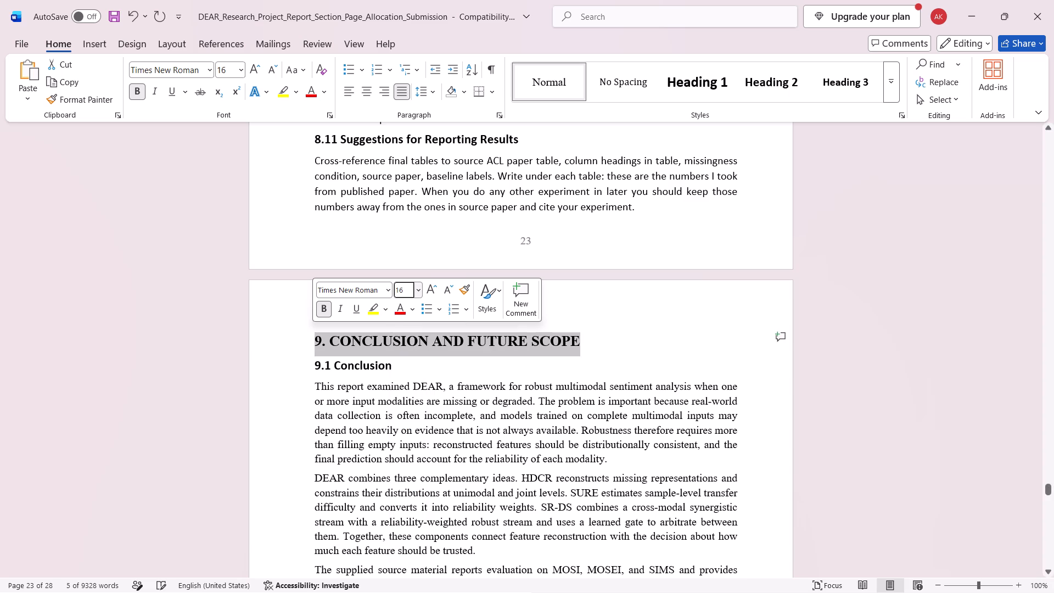
pyautogui.click(365, 92)
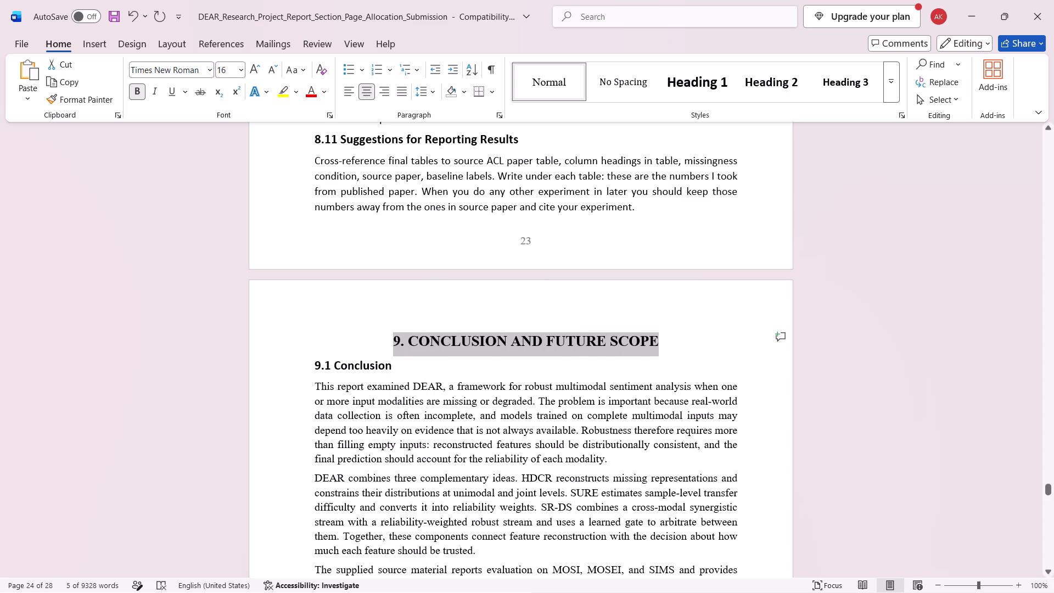
# Review the text and formatting of section 9 from 9.1 Conclusion through 9.4 Final Remark.
pyautogui.click(390, 367)
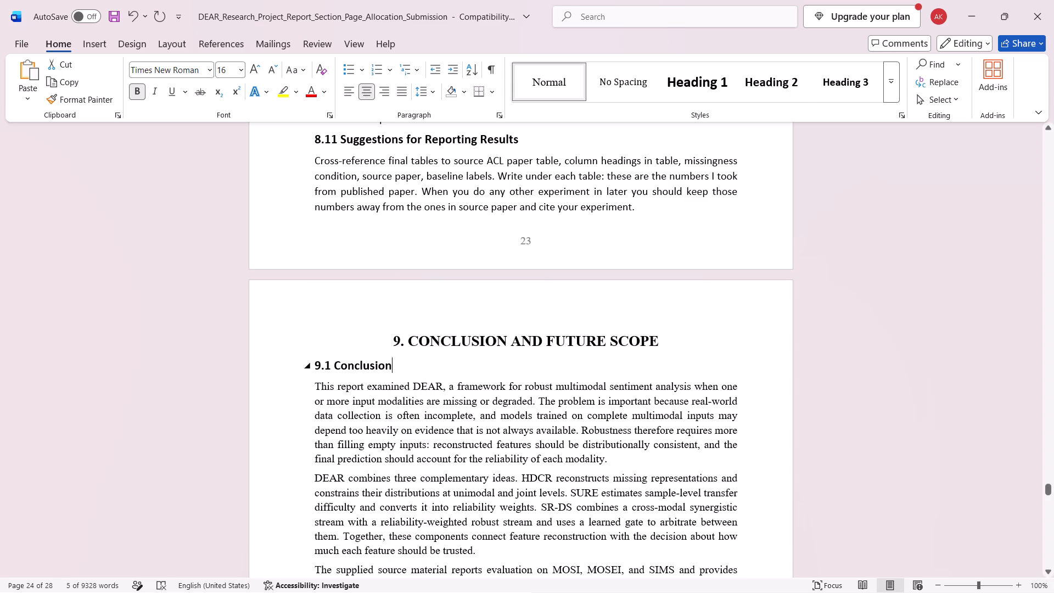
pyautogui.scroll(-3, 349, 425)
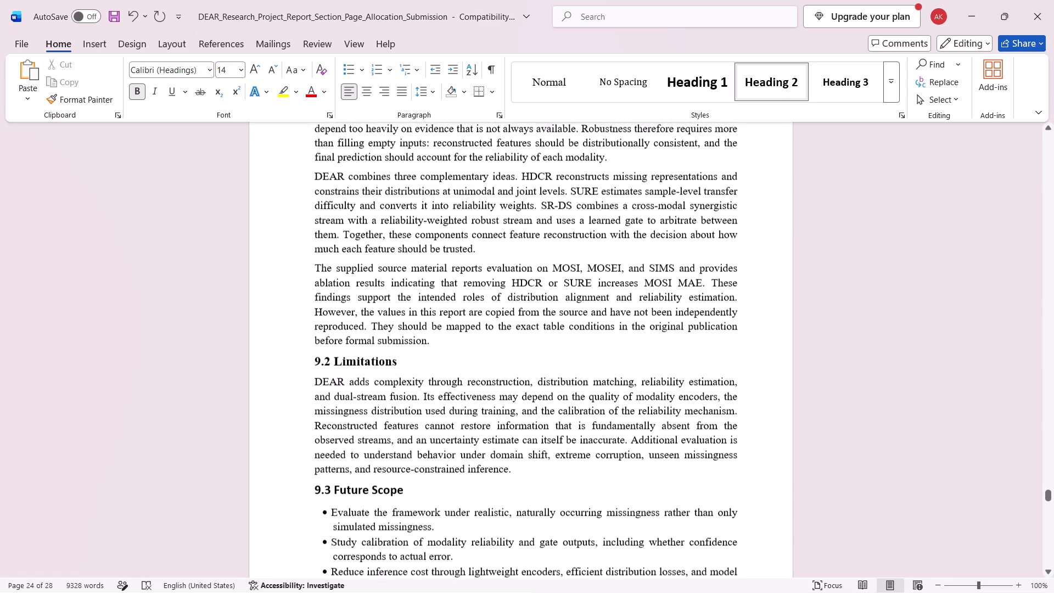
pyautogui.scroll(-5, 349, 425)
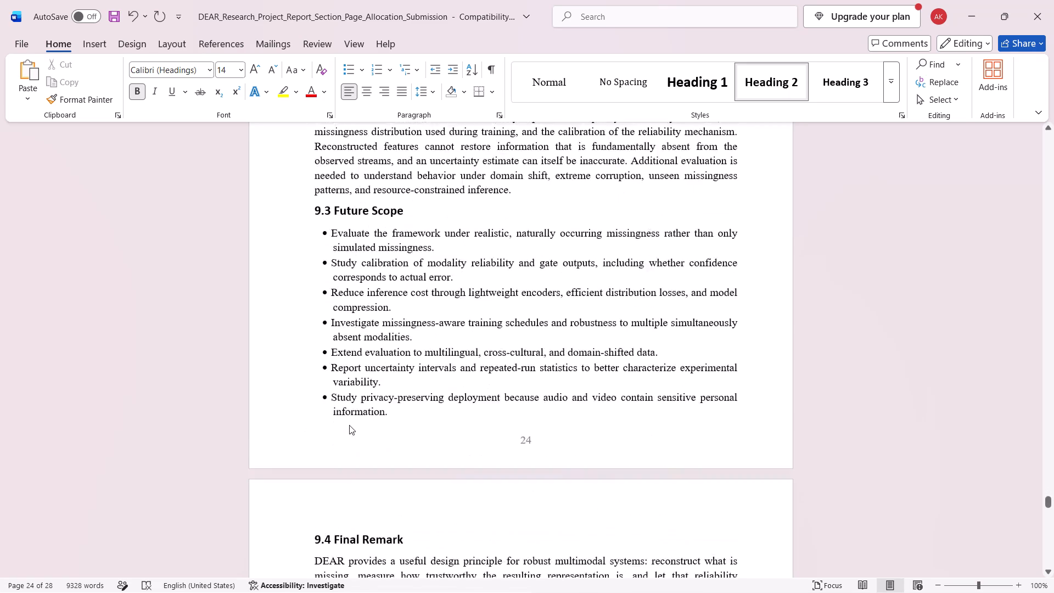
pyautogui.scroll(-7, 349, 425)
pyautogui.scroll(6, 349, 425)
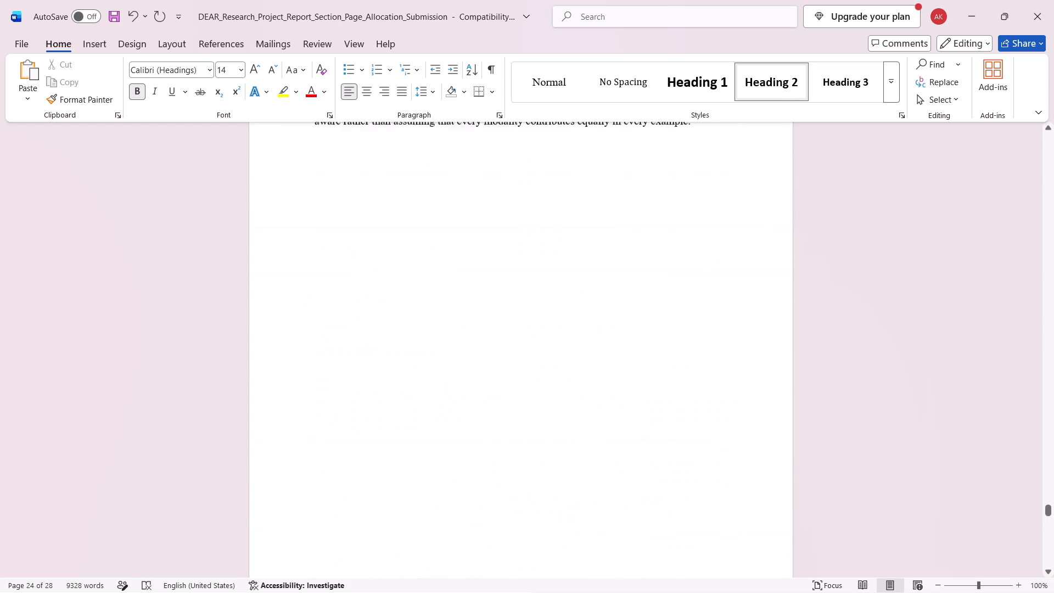
pyautogui.scroll(6, 349, 425)
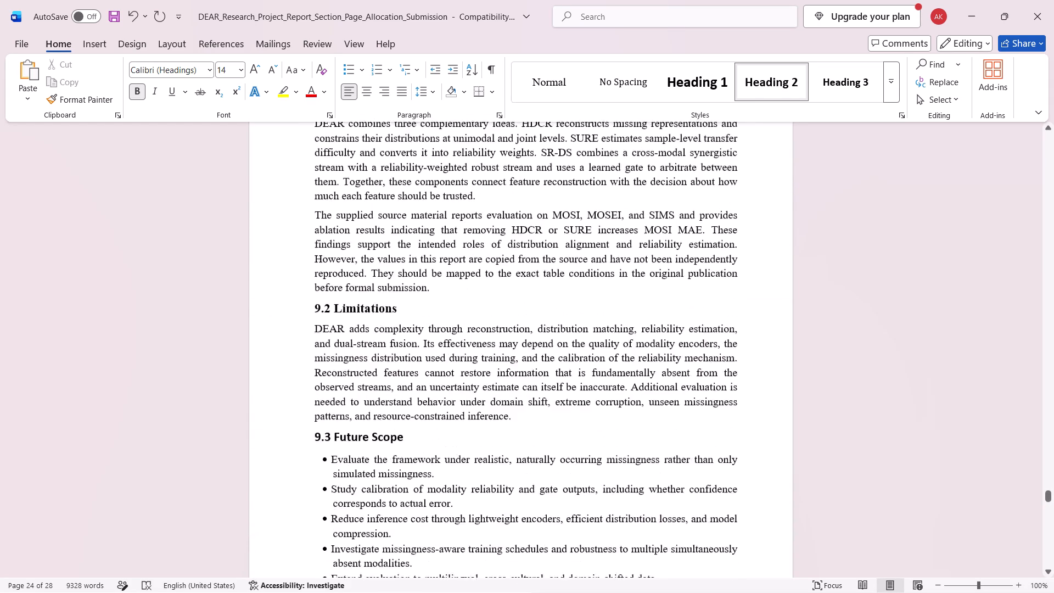
pyautogui.scroll(3, 349, 425)
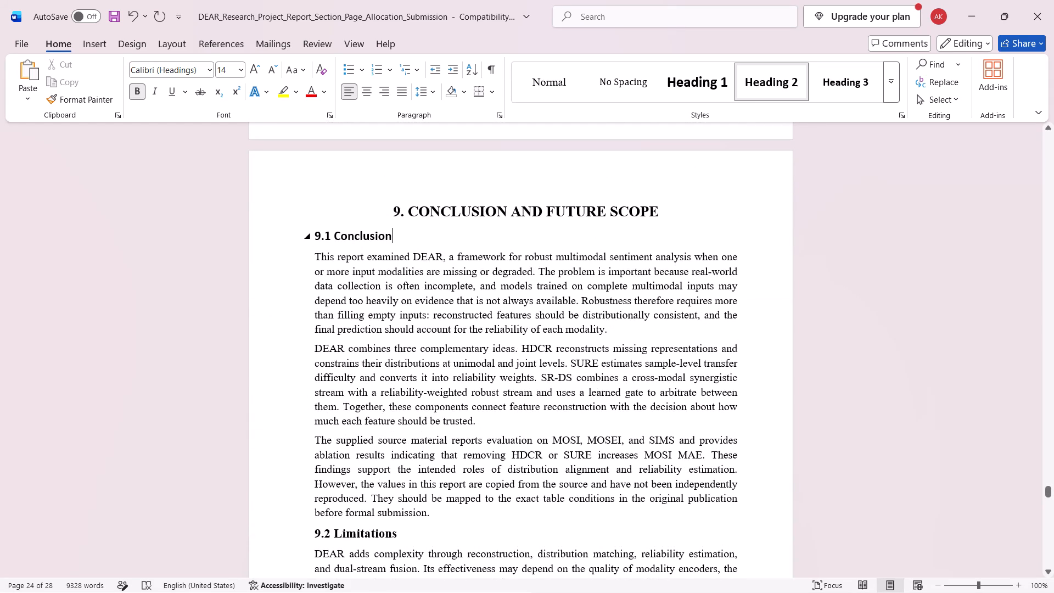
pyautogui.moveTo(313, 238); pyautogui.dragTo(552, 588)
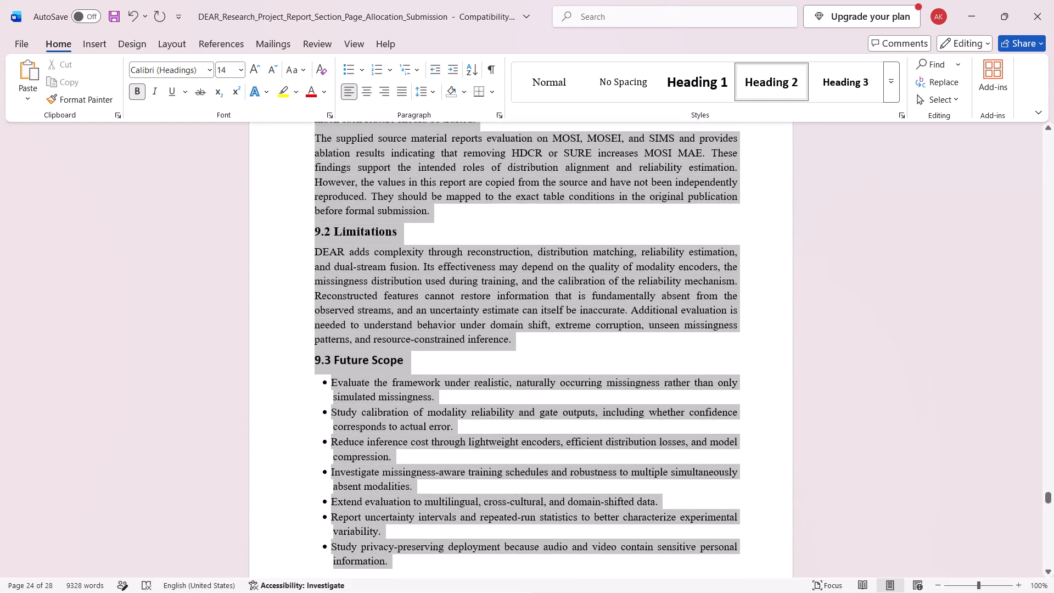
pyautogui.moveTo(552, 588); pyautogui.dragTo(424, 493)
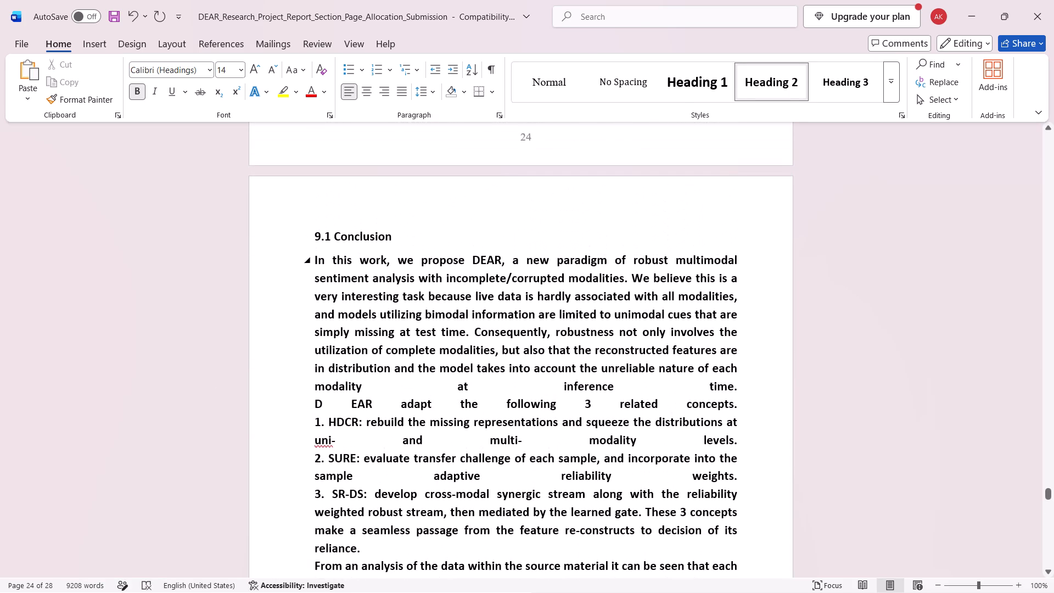
pyautogui.scroll(5, 462, 301)
pyautogui.scroll(-1, 462, 301)
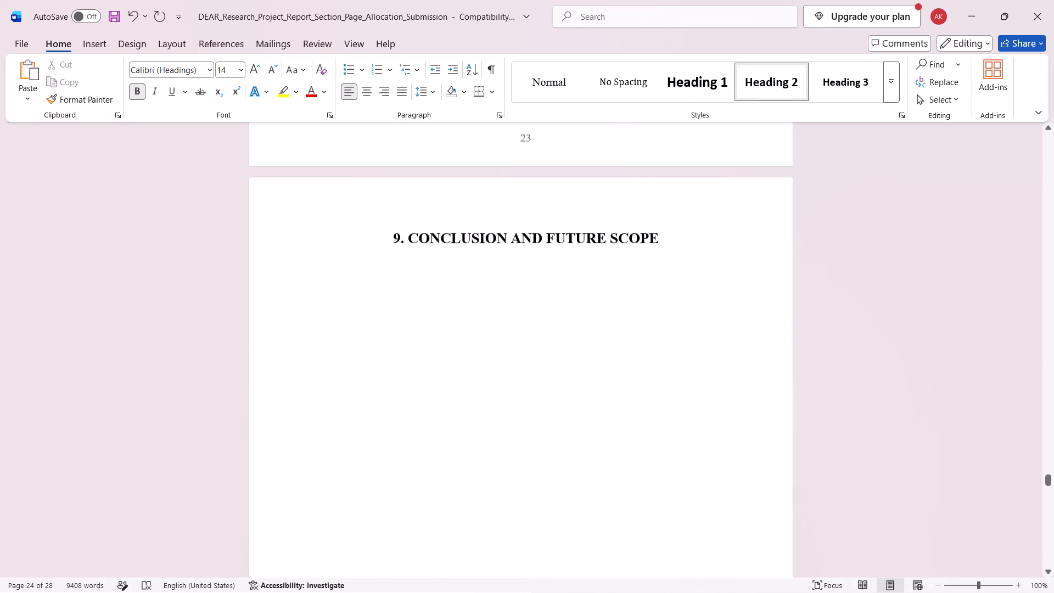
pyautogui.scroll(-1, 462, 301)
pyautogui.scroll(1, 372, 265)
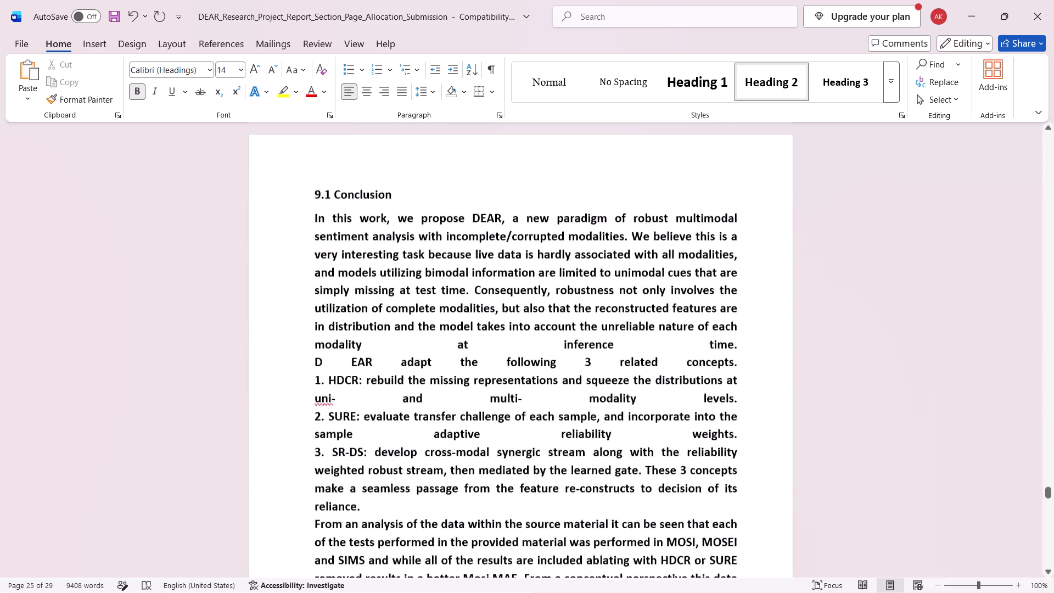
pyautogui.scroll(2, 372, 265)
pyautogui.click(311, 387)
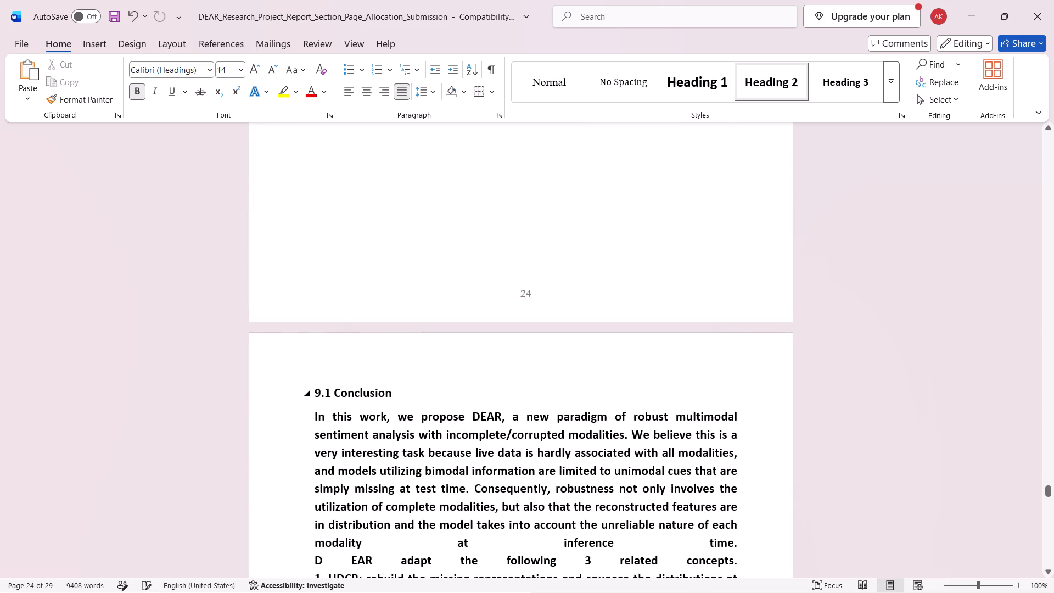
pyautogui.press('BackSpace')
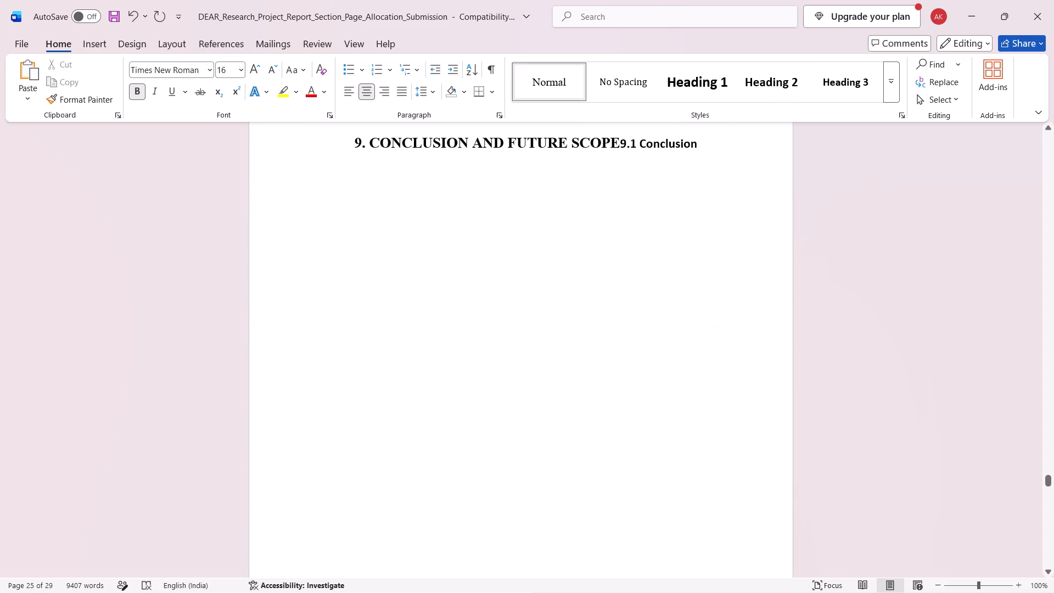
pyautogui.press('Return')
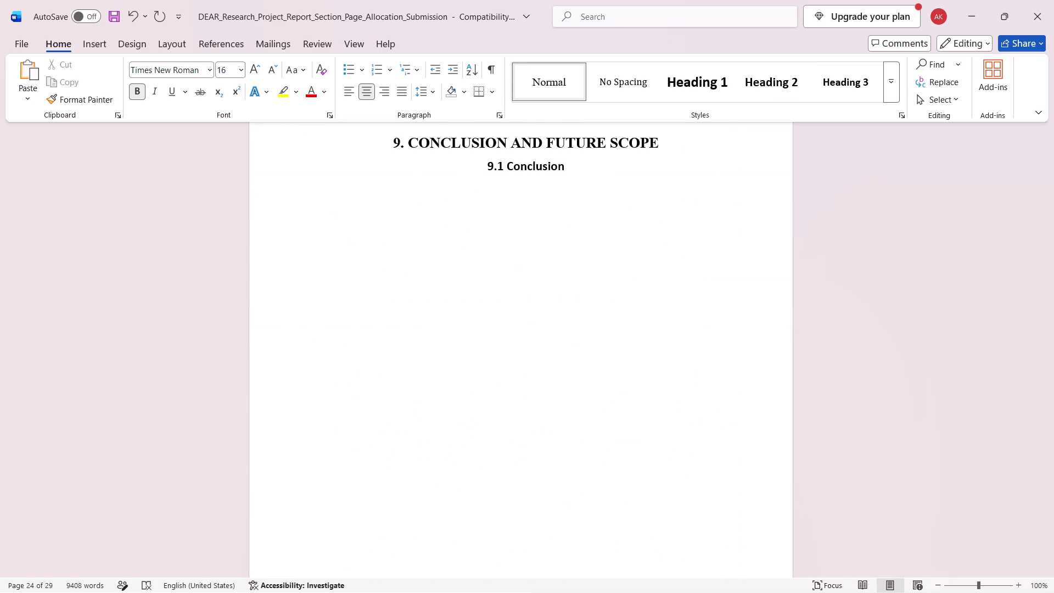
pyautogui.click(351, 95)
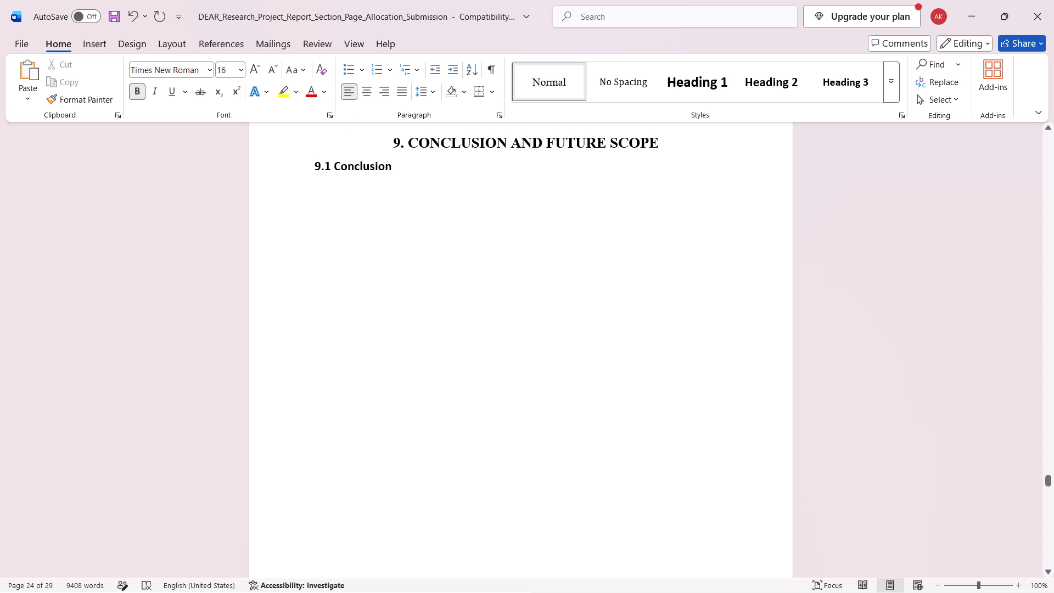
# Bring the 9.1 body text up from the following page onto its own line directly below the 9.1 Conclusion heading.
pyautogui.scroll(-4, 362, 317)
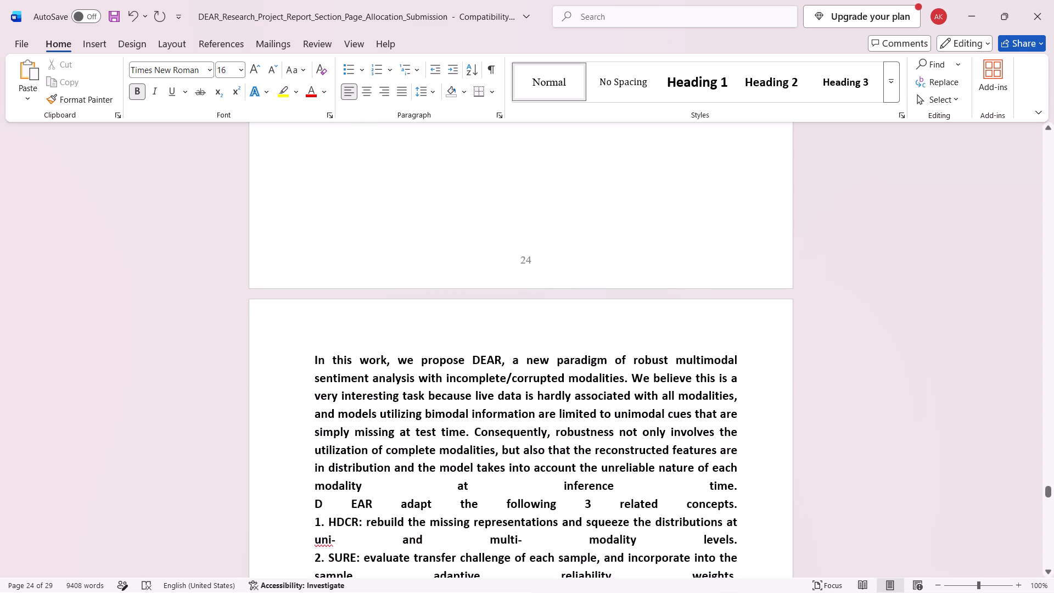
pyautogui.click(314, 357)
pyautogui.press('BackSpace')
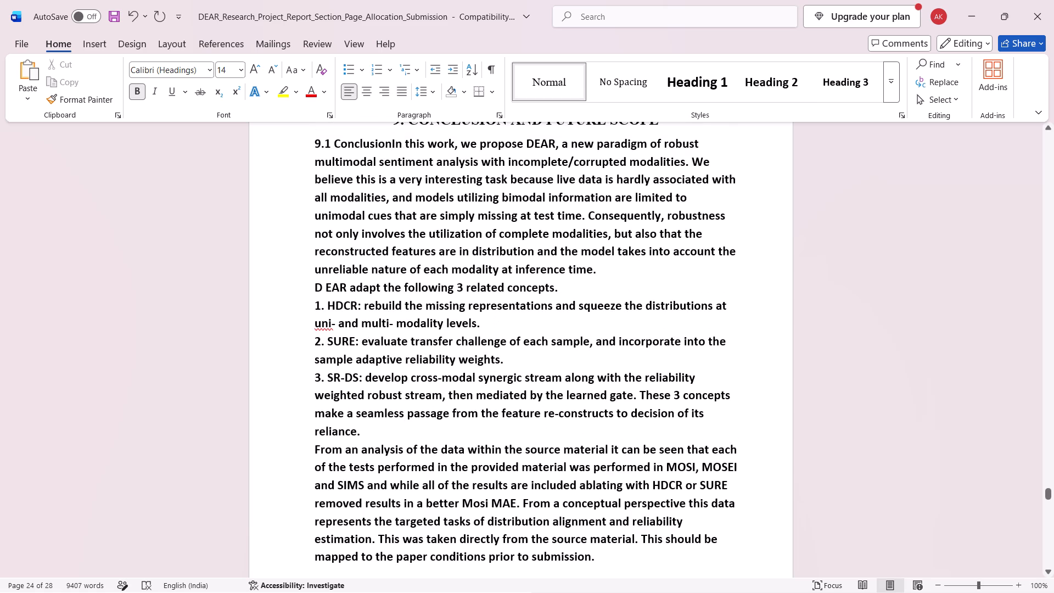
pyautogui.press('Return')
# Remove the bold from all of the 9.1 Conclusion body text and set its font size to 12.
pyautogui.scroll(-1, 440, 562)
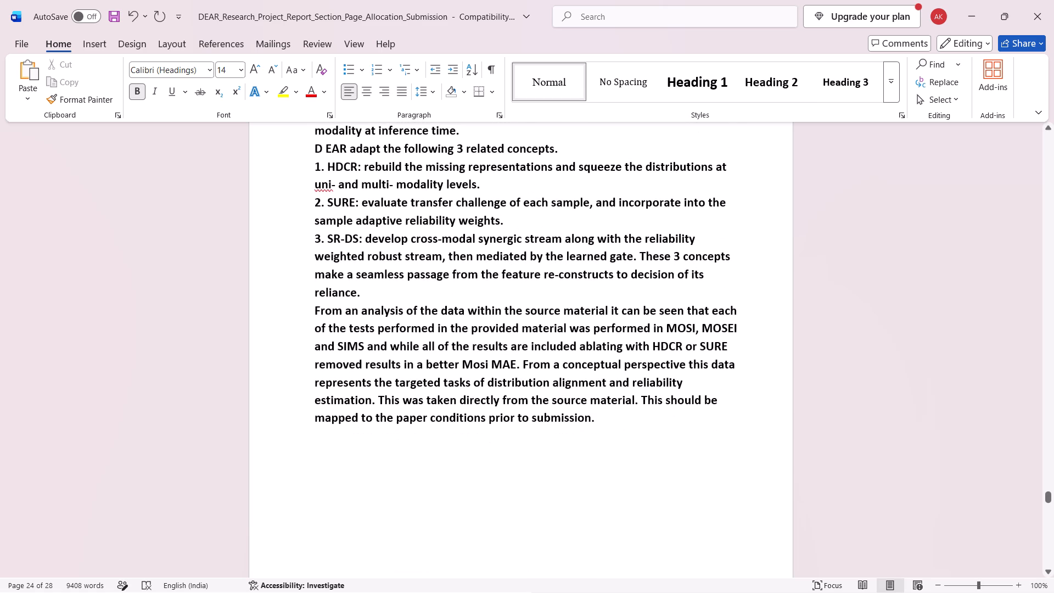
pyautogui.scroll(1, 445, 464)
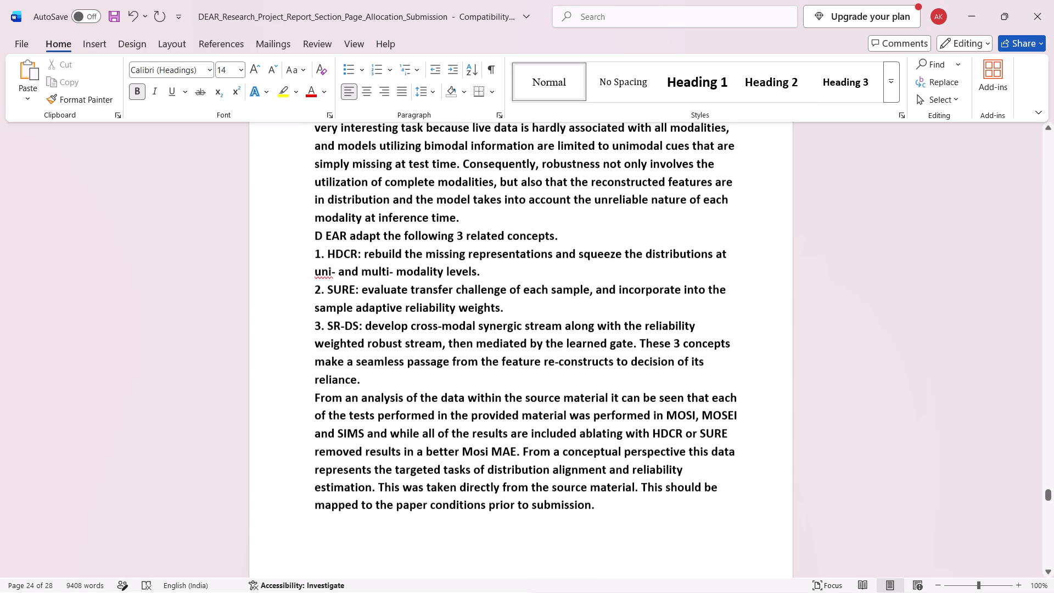
pyautogui.scroll(1, 445, 464)
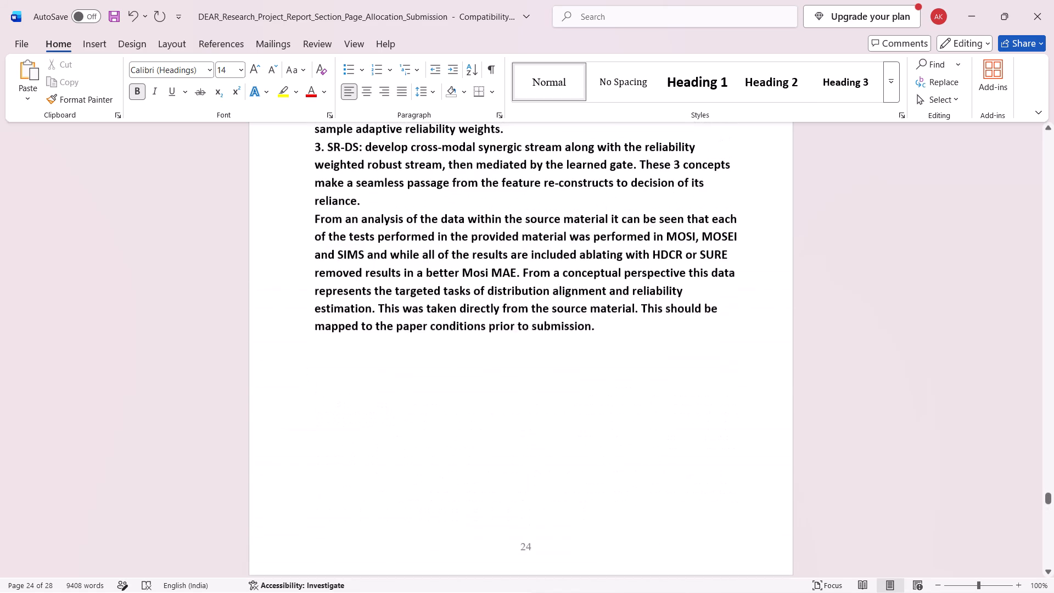
pyautogui.scroll(1, 445, 464)
pyautogui.scroll(1, 595, 361)
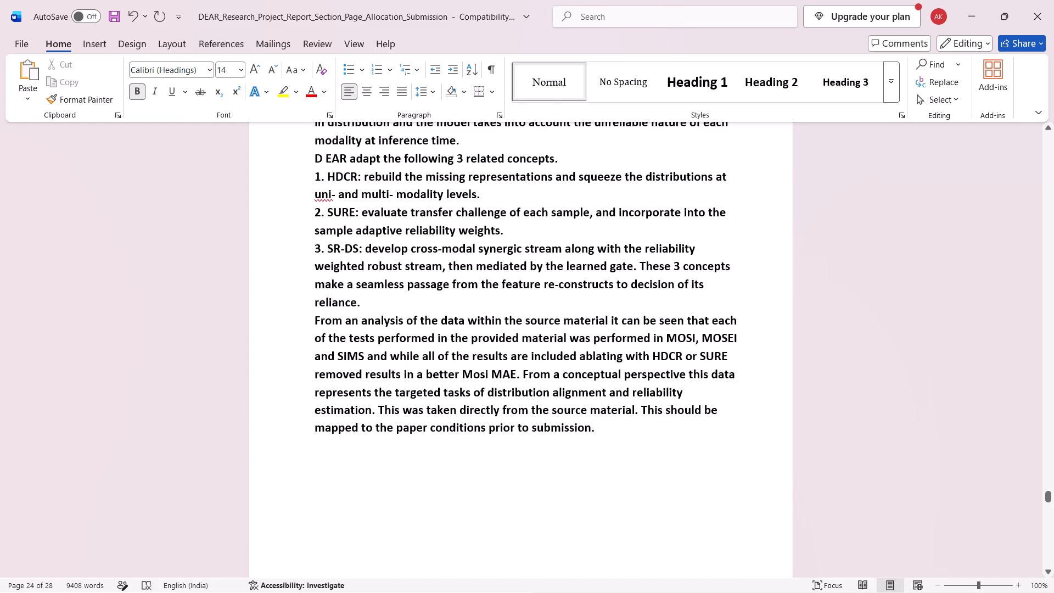
pyautogui.moveTo(603, 429); pyautogui.dragTo(362, 118)
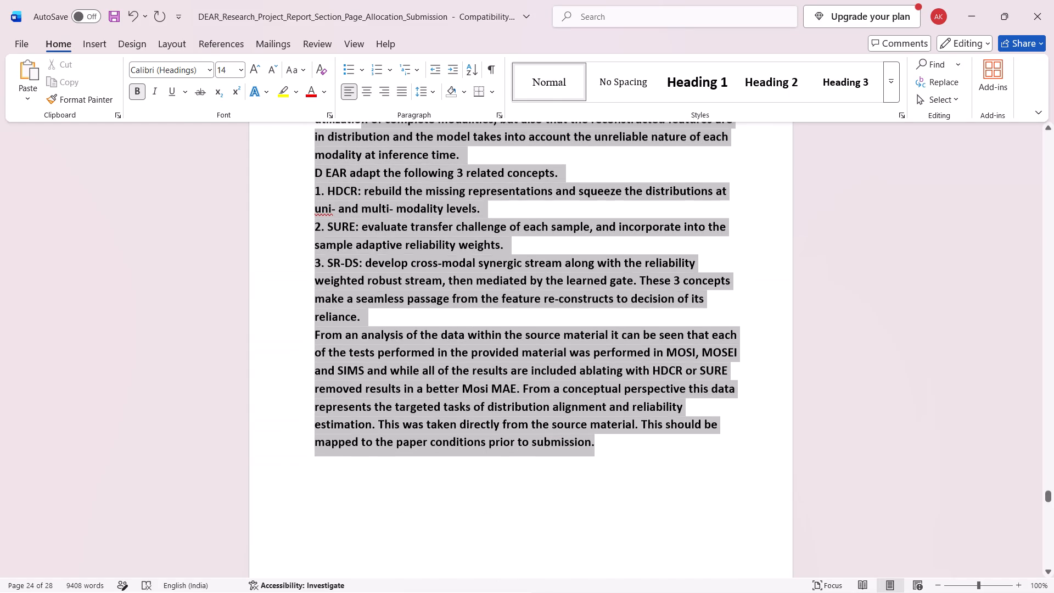
pyautogui.moveTo(362, 118); pyautogui.dragTo(362, 126)
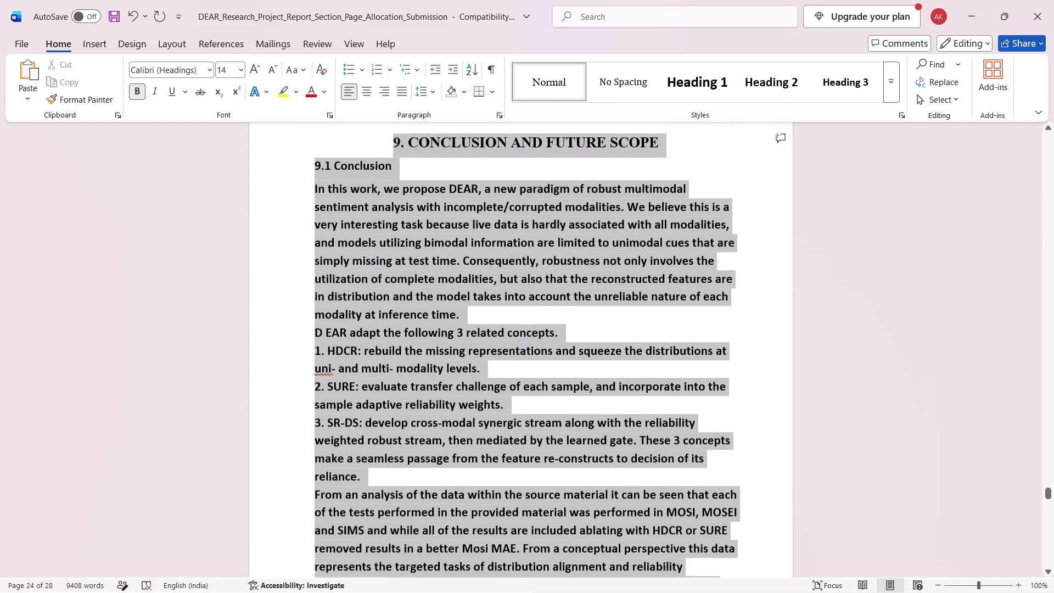
pyautogui.moveTo(362, 126); pyautogui.dragTo(316, 189)
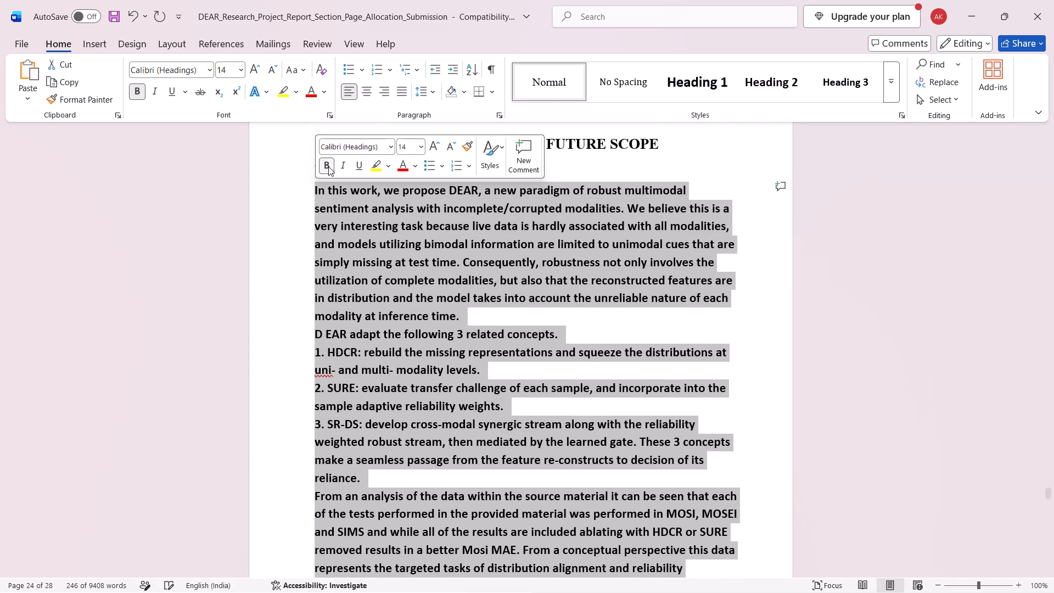
pyautogui.click(328, 166)
pyautogui.click(424, 147)
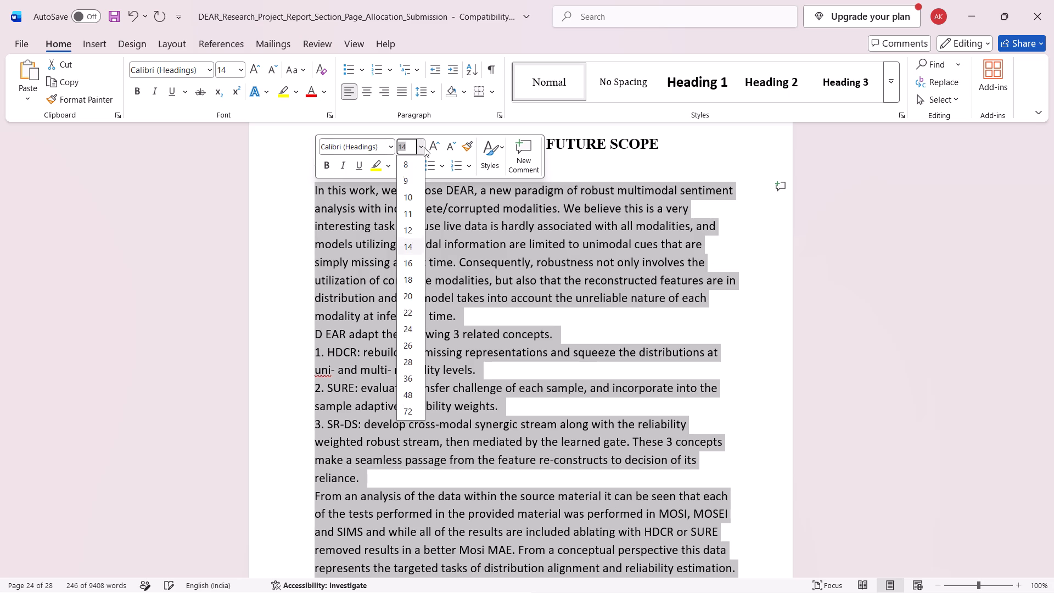
pyautogui.click(409, 233)
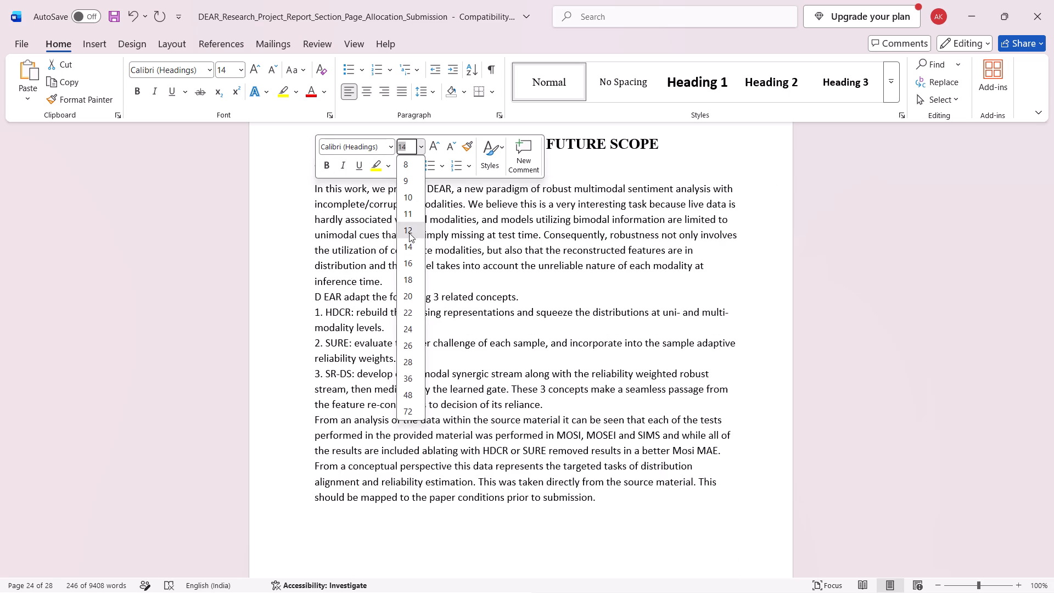
pyautogui.click(502, 516)
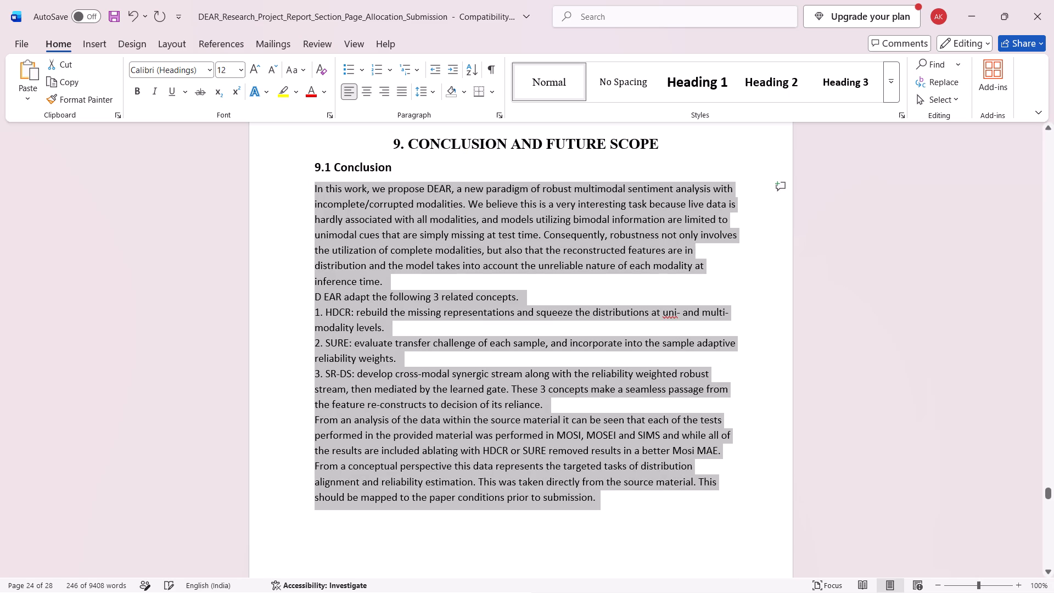
# Bring the 9.2 Limitations heading and its body text up from the following page, each on its own line below the 9.1 text.
pyautogui.scroll(-6, 502, 516)
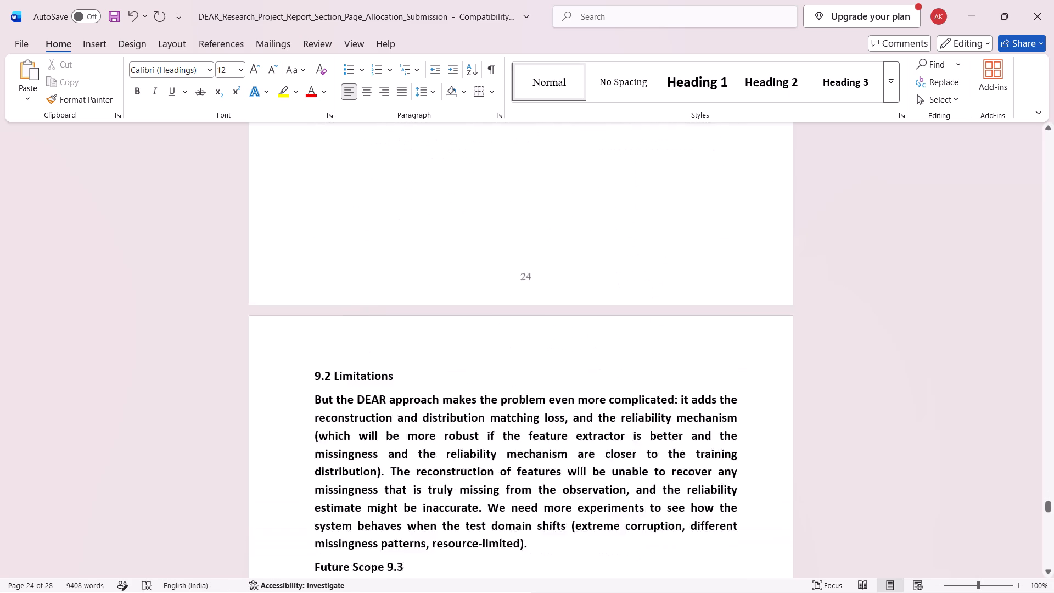
pyautogui.scroll(-1, 502, 516)
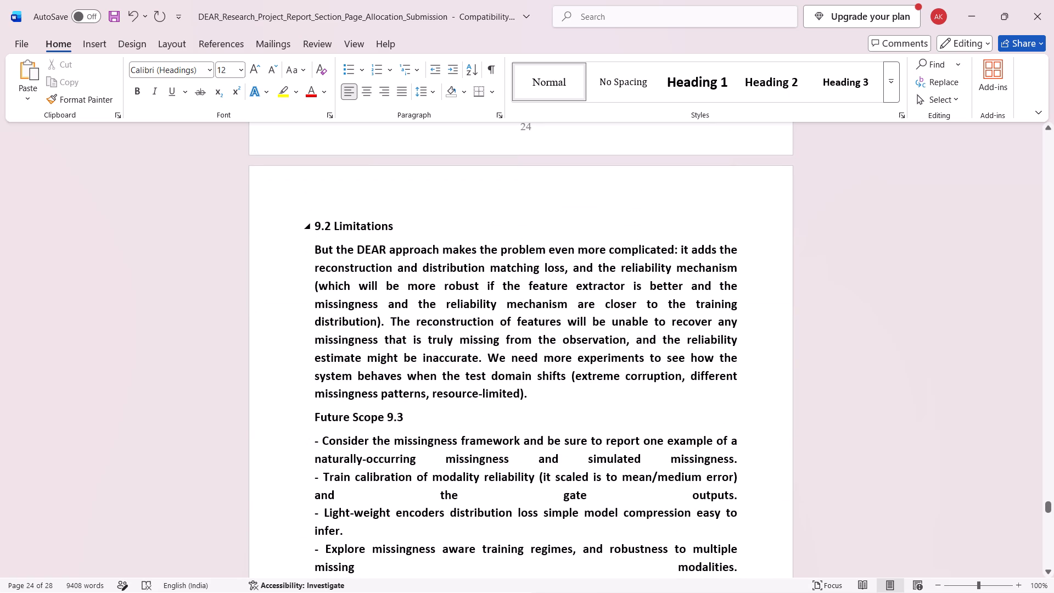
pyautogui.click(315, 228)
pyautogui.press('BackSpace')
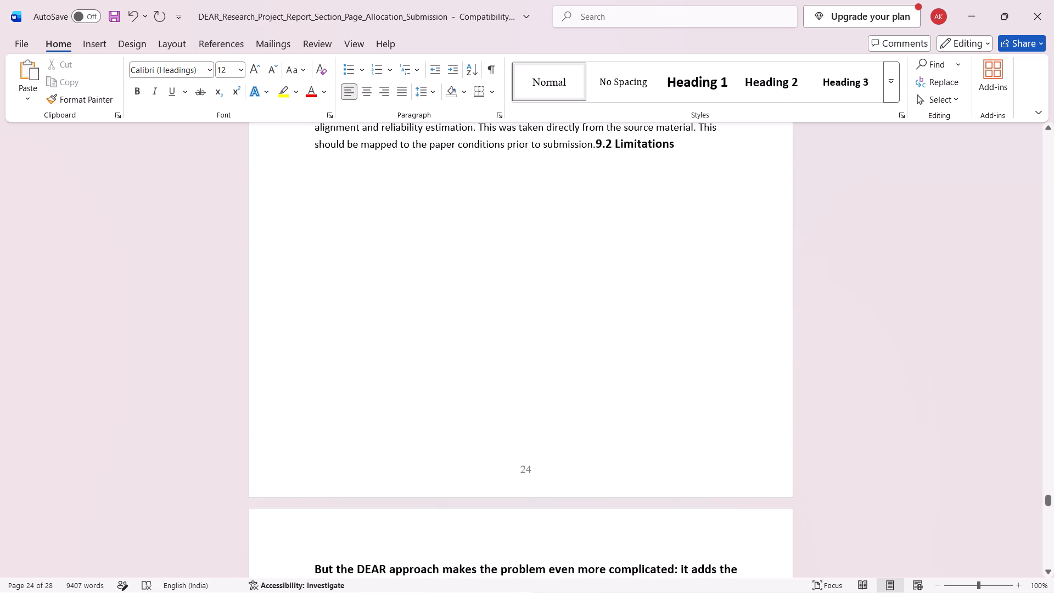
pyautogui.press('Return')
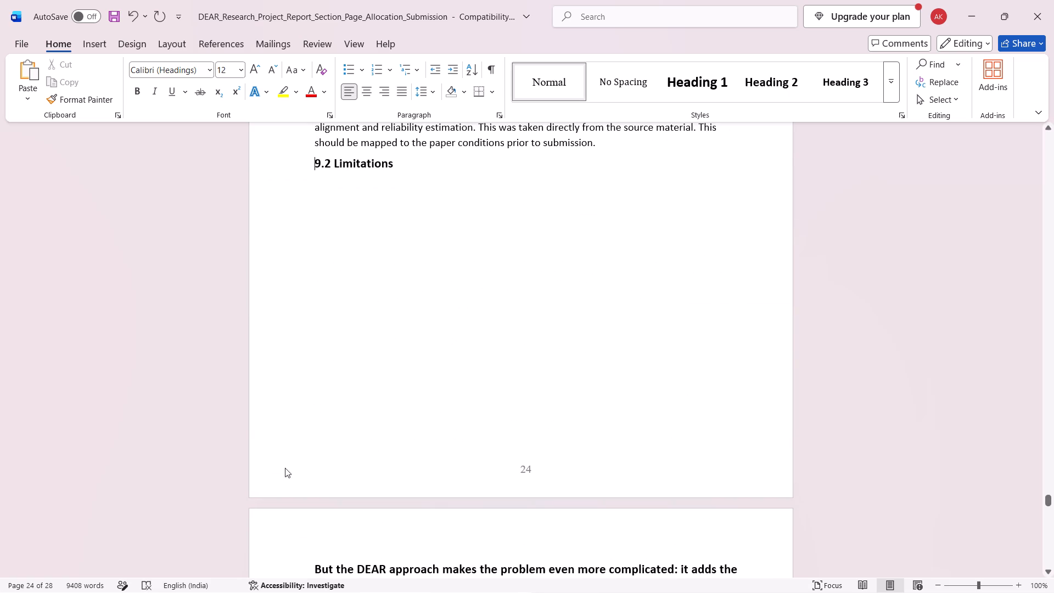
pyautogui.click(313, 569)
pyautogui.press('BackSpace')
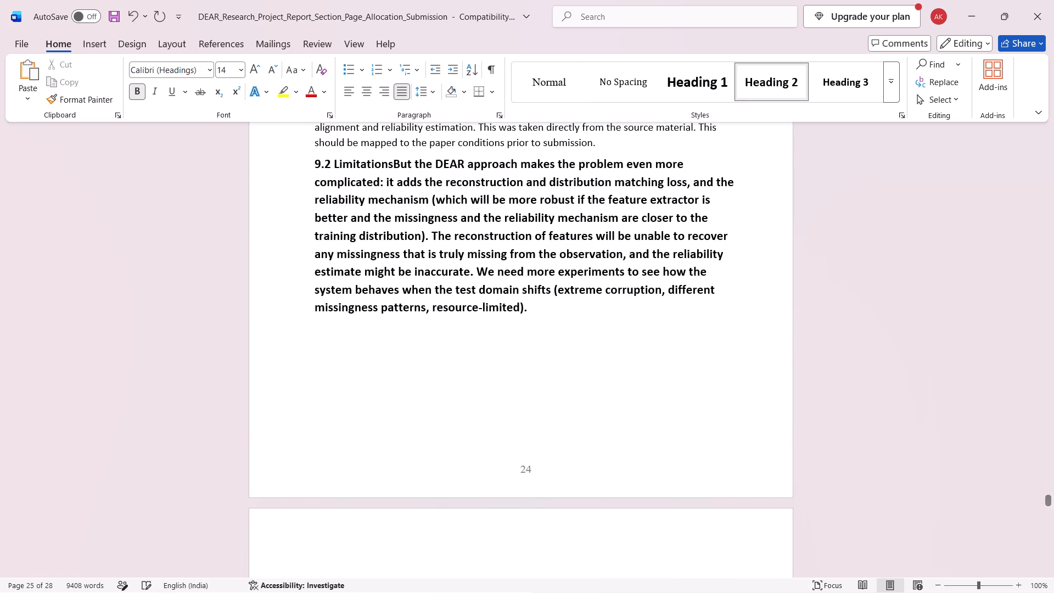
pyautogui.press('Return')
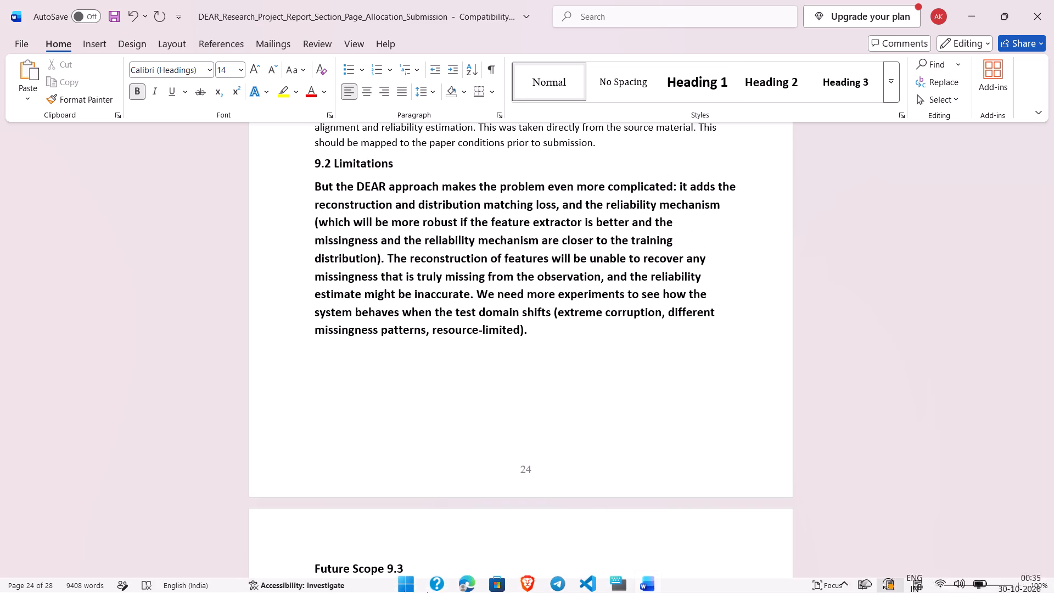
# Remove the bold from the 9.2 Limitations body text and set its font size to 12.
pyautogui.moveTo(541, 329); pyautogui.dragTo(347, 231)
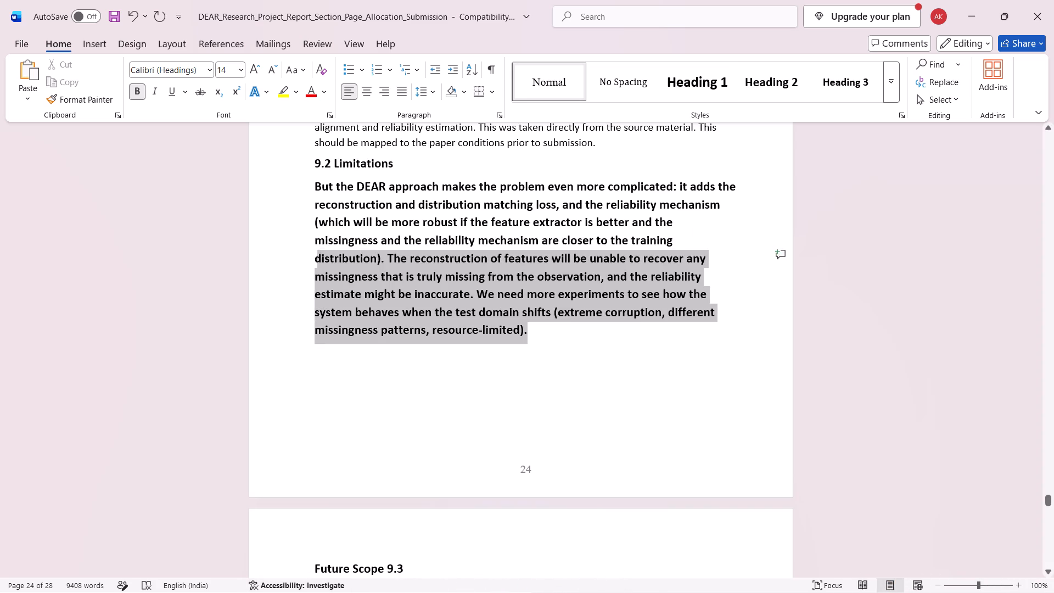
pyautogui.moveTo(347, 231); pyautogui.dragTo(327, 186)
pyautogui.click(337, 160)
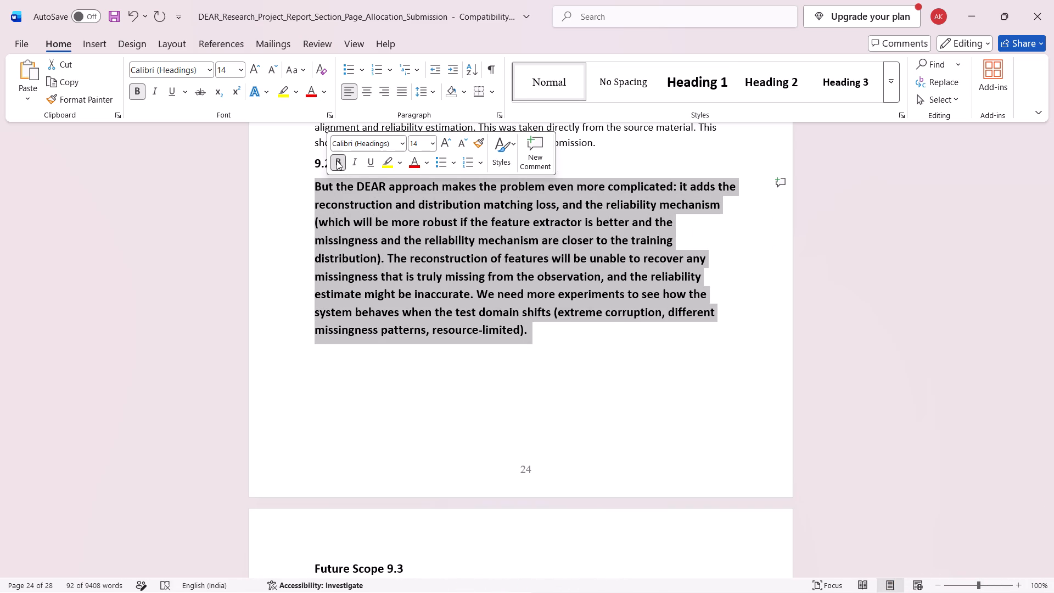
pyautogui.click(433, 141)
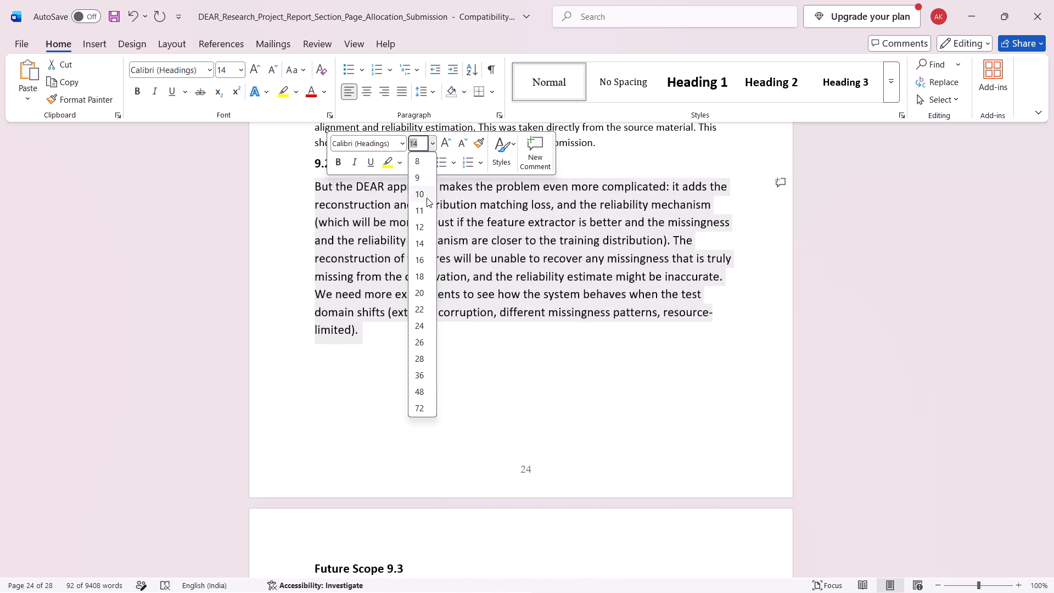
pyautogui.click(416, 221)
# Bring the Future Scope 9.3 heading and its dashed list up from the following page, each starting on its own line below the 9.2 text.
pyautogui.scroll(-1, 416, 350)
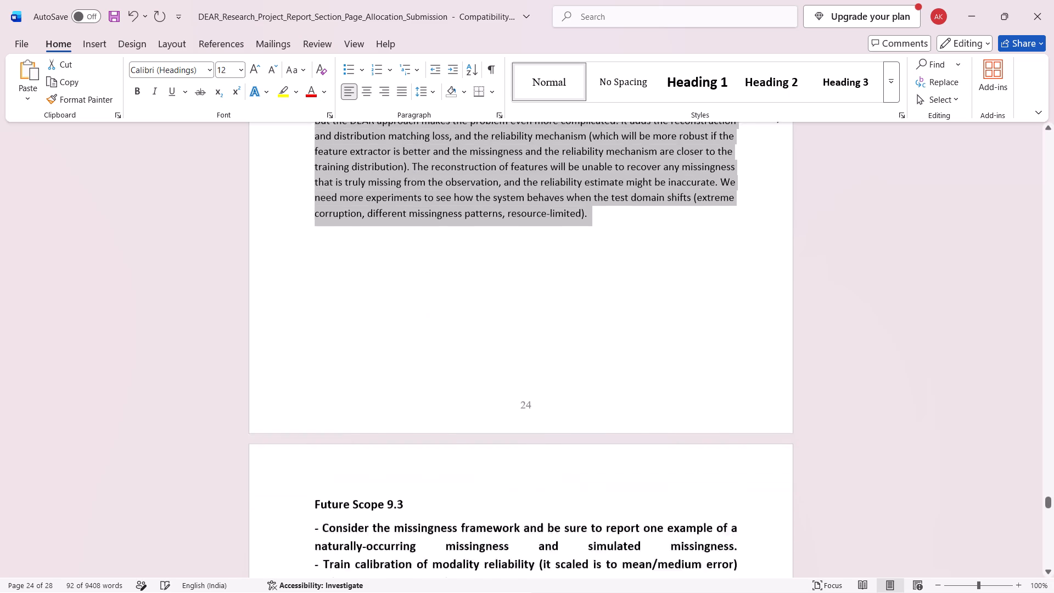
pyautogui.scroll(-1, 416, 350)
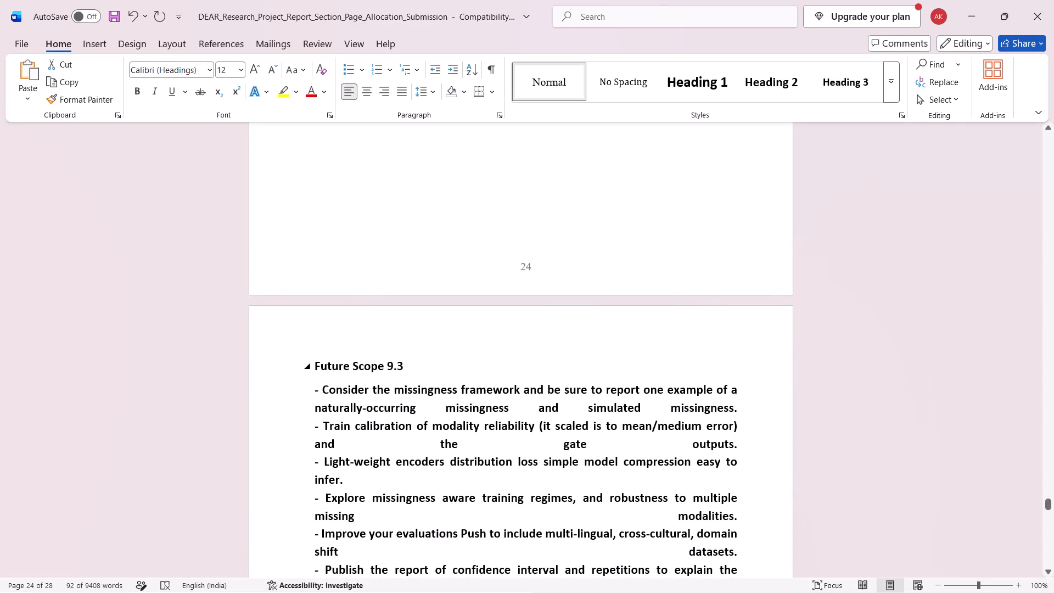
pyautogui.click(312, 363)
pyautogui.press('BackSpace')
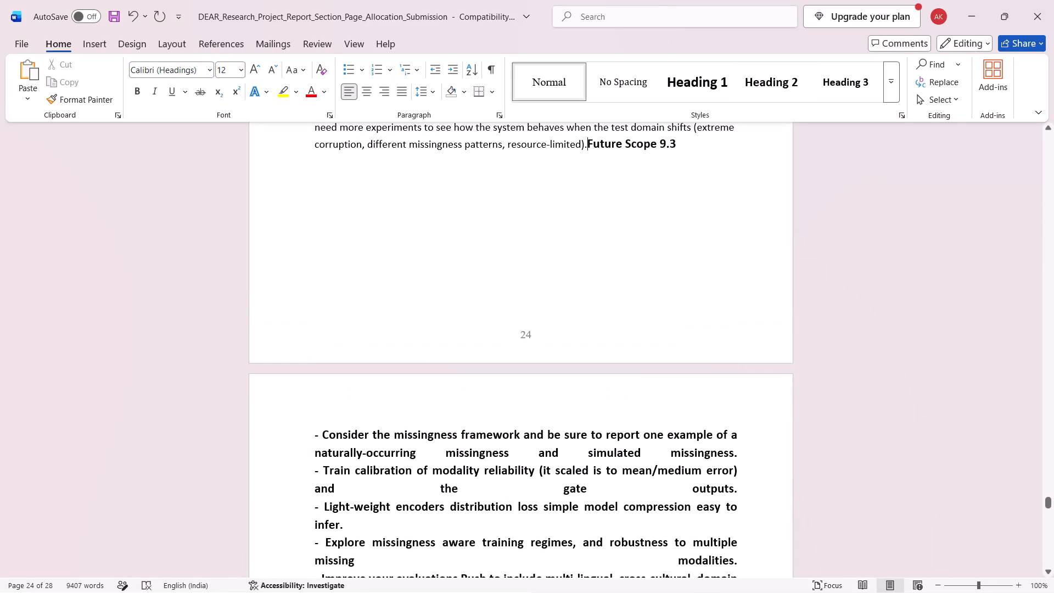
pyautogui.press('Return')
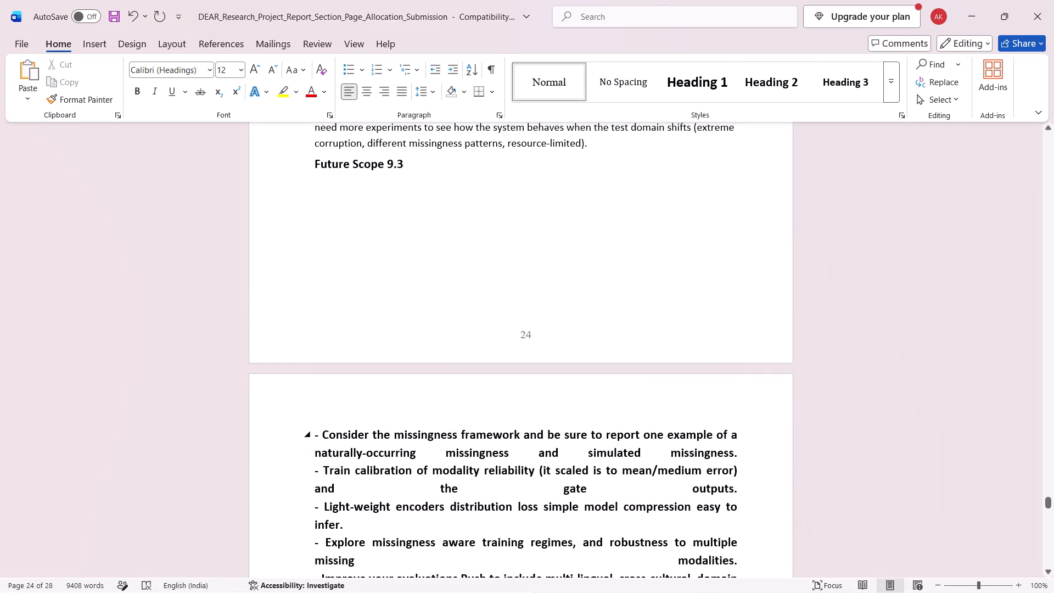
pyautogui.click(316, 433)
pyautogui.press('BackSpace')
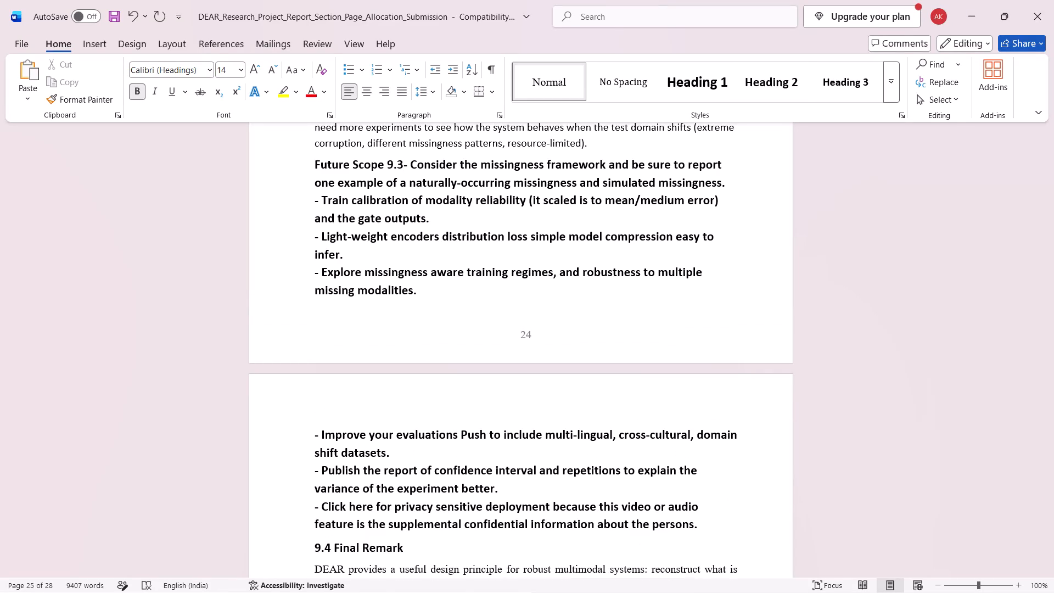
pyautogui.press('Return')
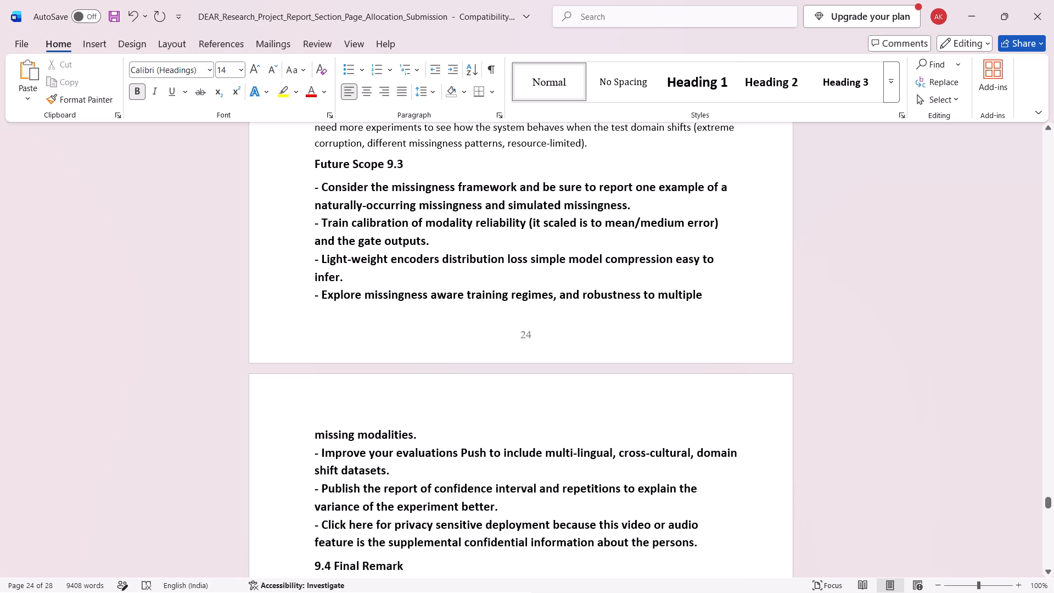
# Remove the bold from the whole Future Scope 9.3 dashed list and set its font size to 12.
pyautogui.scroll(-2, 394, 460)
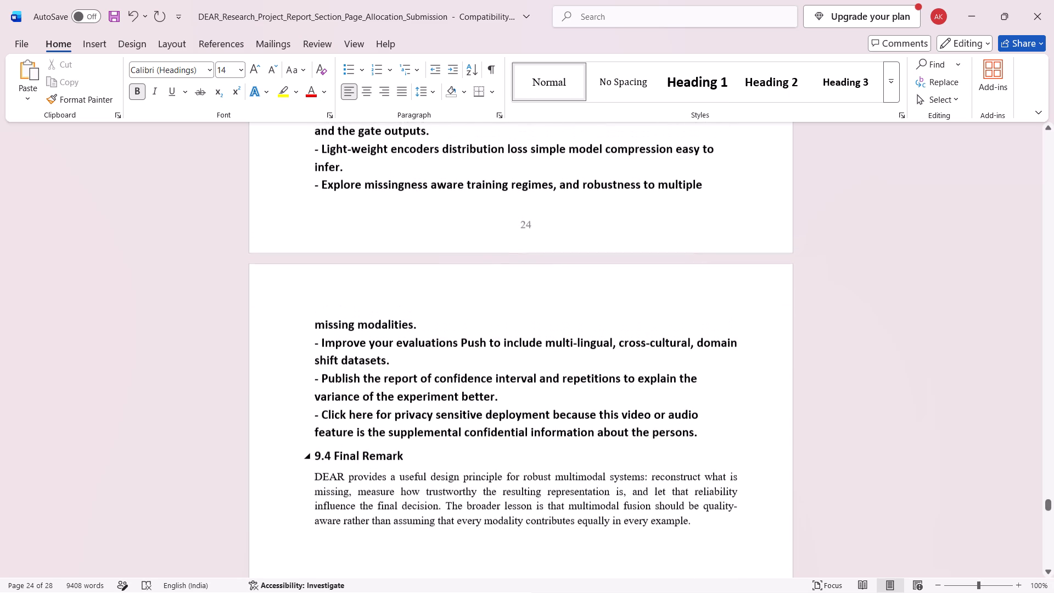
pyautogui.scroll(-1, 394, 460)
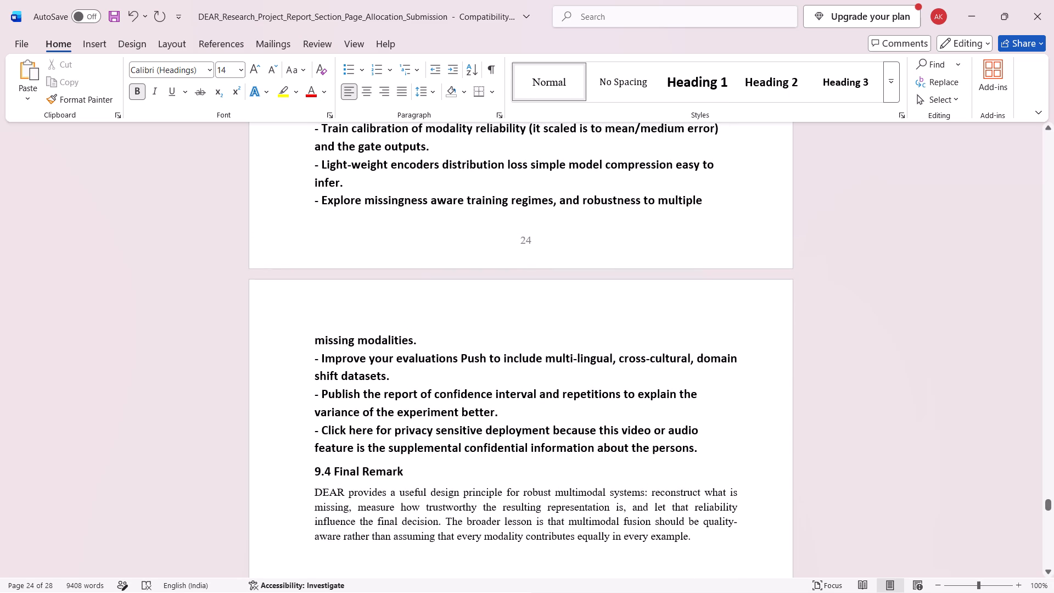
pyautogui.moveTo(703, 452); pyautogui.dragTo(383, 579)
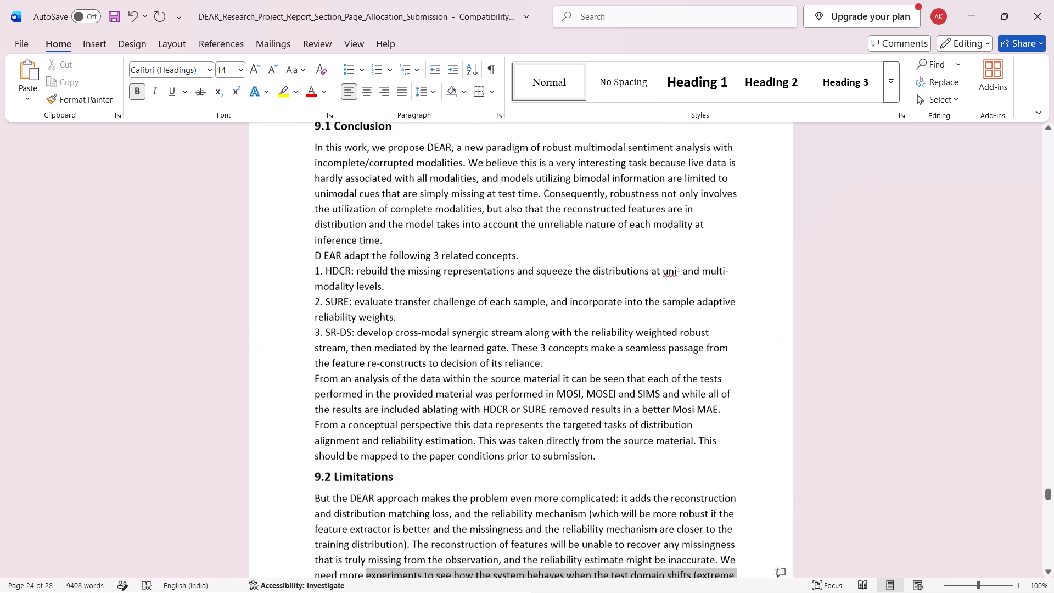
pyautogui.moveTo(383, 579); pyautogui.dragTo(322, 525)
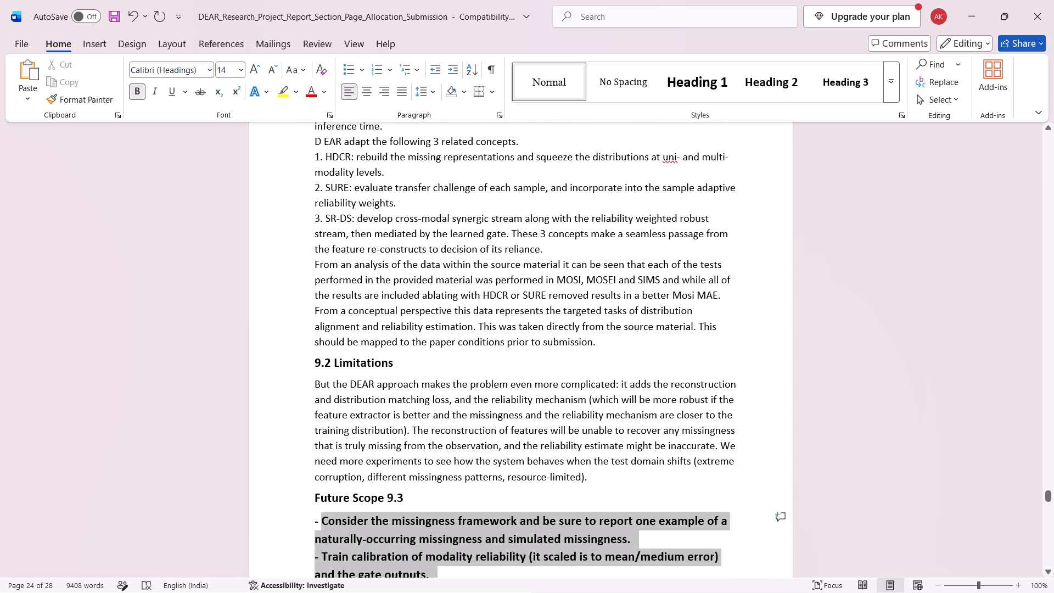
pyautogui.moveTo(322, 525); pyautogui.dragTo(318, 524)
pyautogui.click(327, 503)
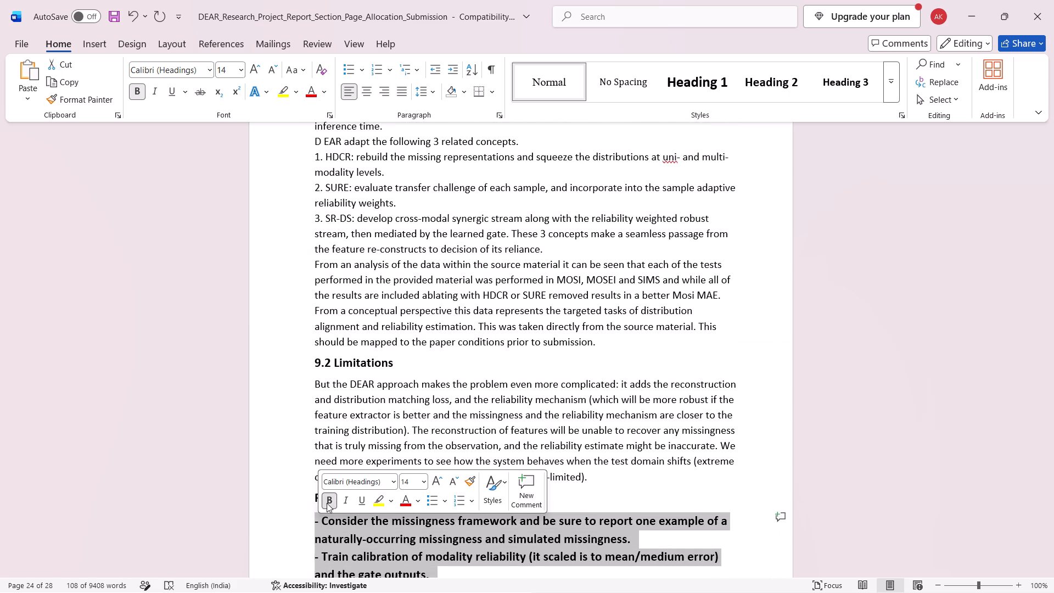
pyautogui.click(421, 486)
pyautogui.click(414, 284)
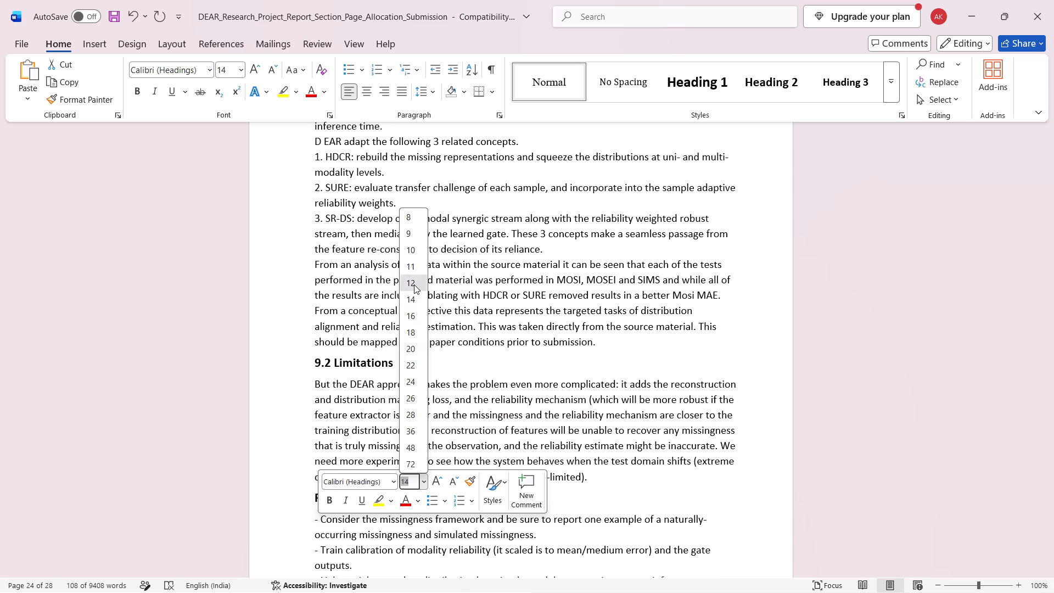
# Insert an empty line between the end of the Future Scope 9.3 list and the 9.4 Final Remark heading.
pyautogui.scroll(-3, 481, 449)
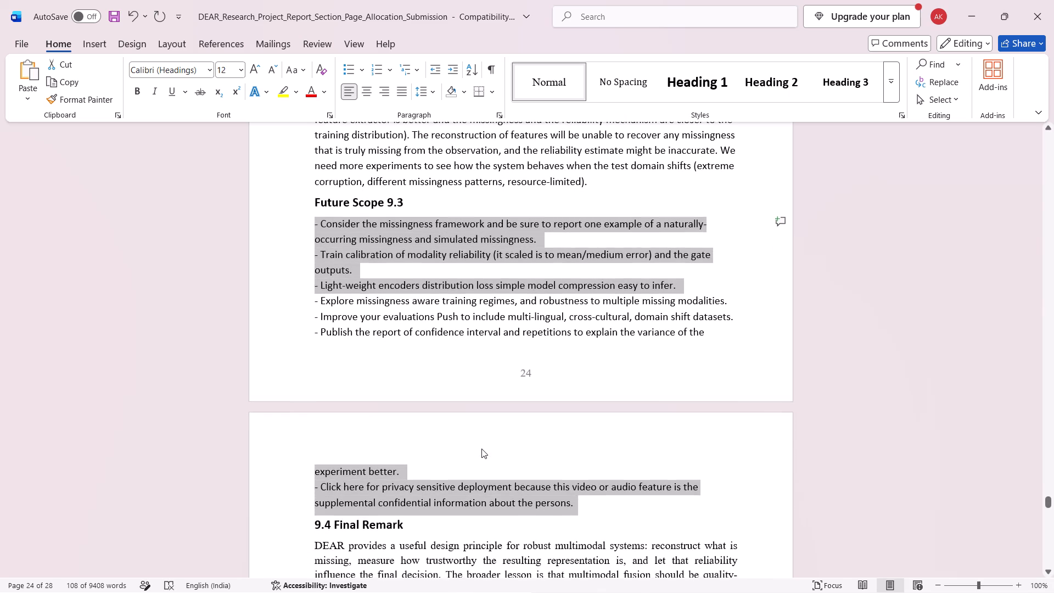
pyautogui.click(497, 419)
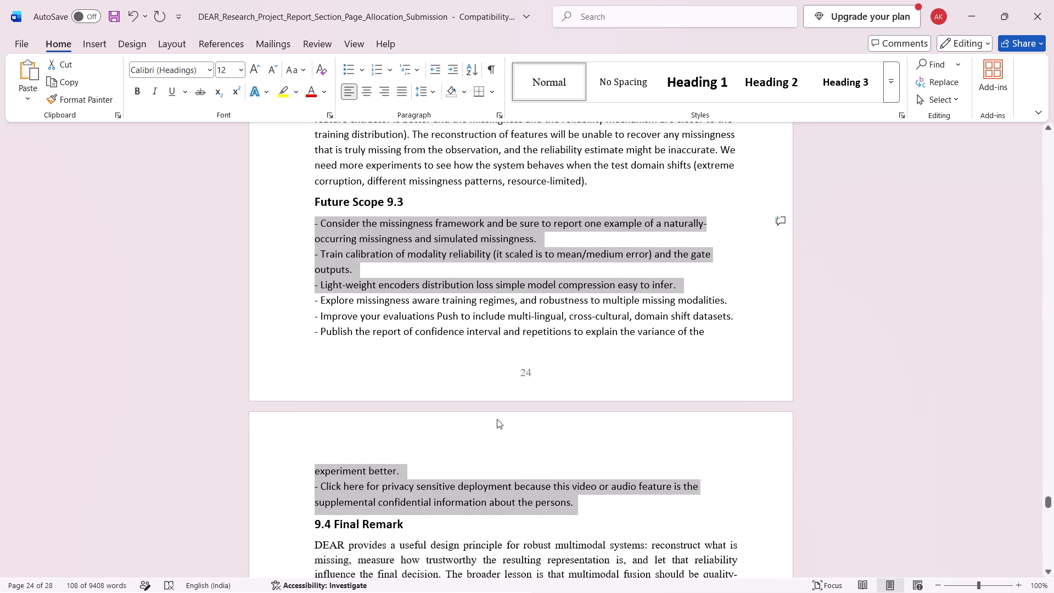
pyautogui.scroll(-1, 497, 419)
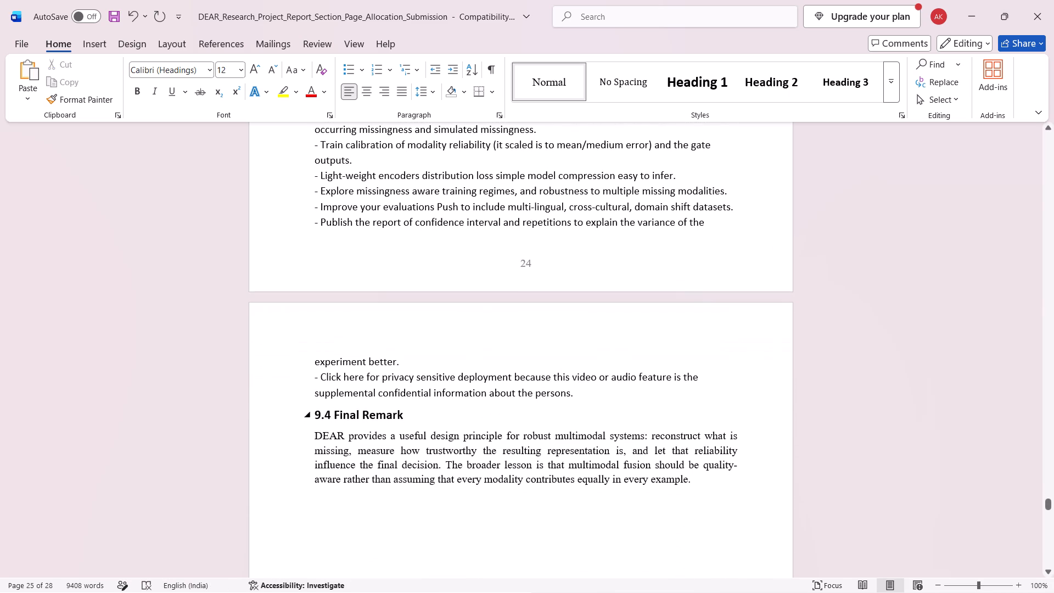
pyautogui.click(580, 389)
pyautogui.press('Return')
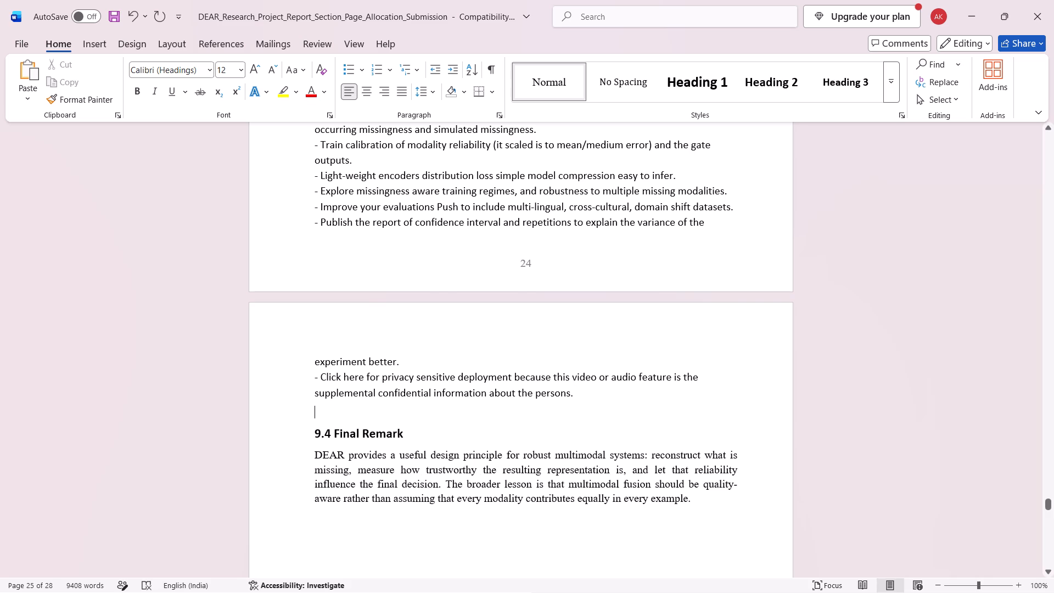
pyautogui.moveTo(697, 506); pyautogui.dragTo(313, 427)
pyautogui.hotkey('ctrl', 'c')
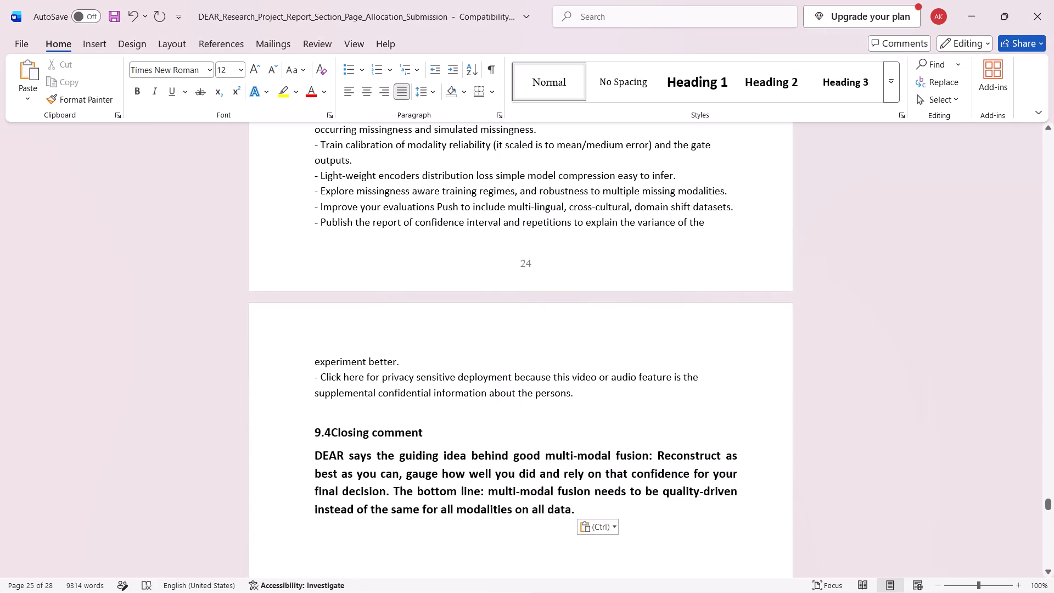
# Remove bold from the pasted 9.4 body paragraph and set its font size to 12.
pyautogui.moveTo(584, 507); pyautogui.dragTo(324, 450)
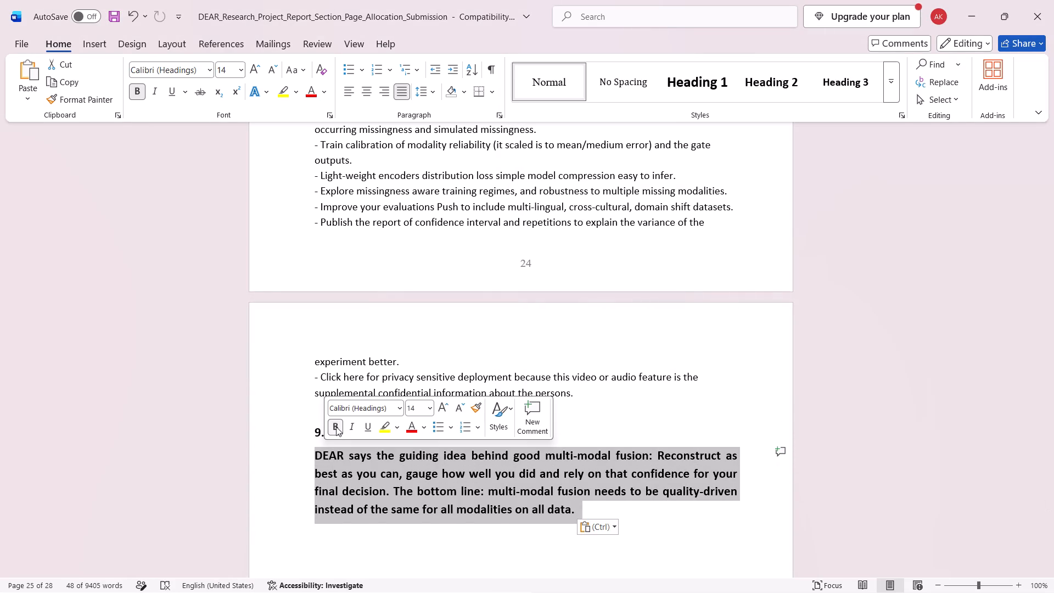
pyautogui.click(336, 427)
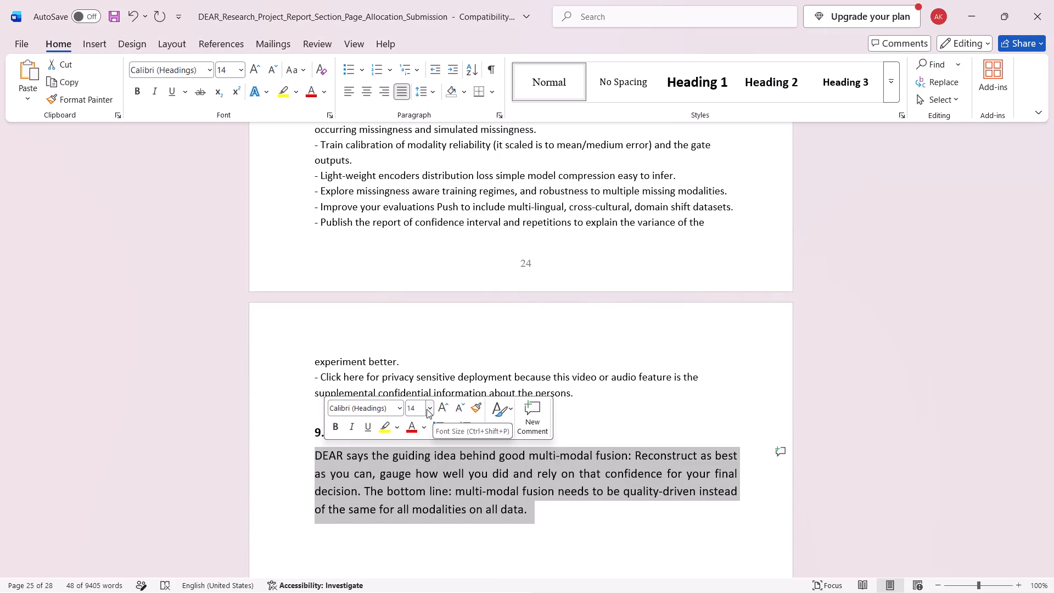
pyautogui.click(427, 409)
pyautogui.click(423, 215)
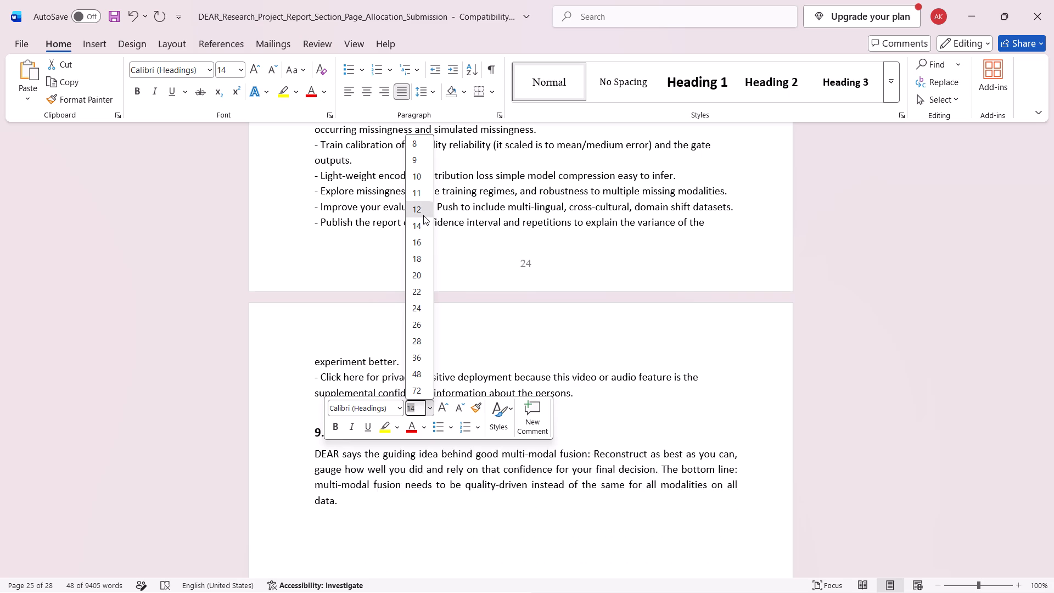
pyautogui.click(441, 537)
# Look through the References section following 9.4, from its heading to the last entry, to check its formatting.
pyautogui.scroll(-3, 441, 537)
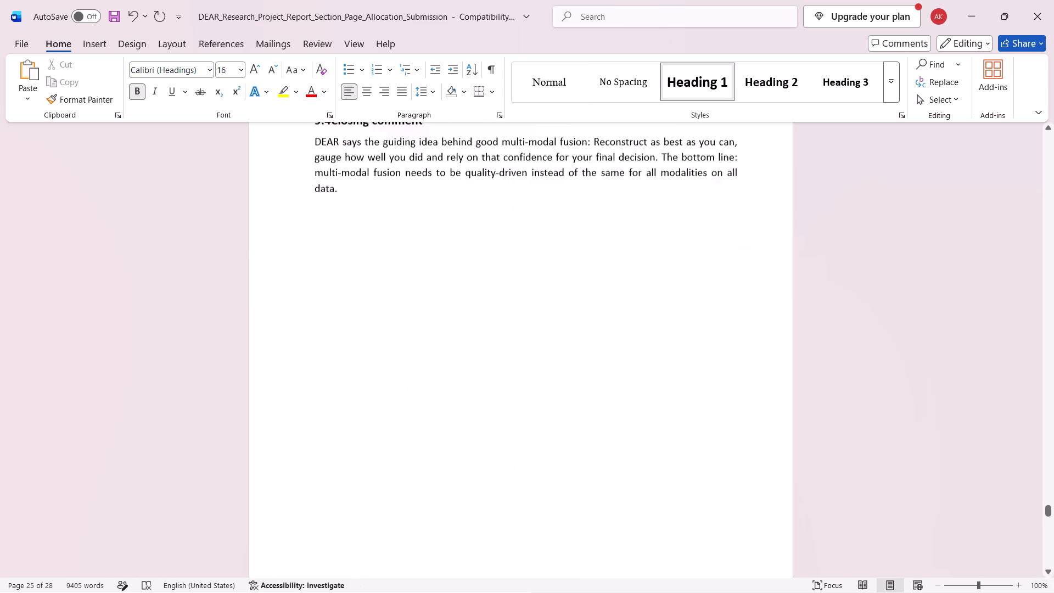
pyautogui.scroll(-5, 441, 537)
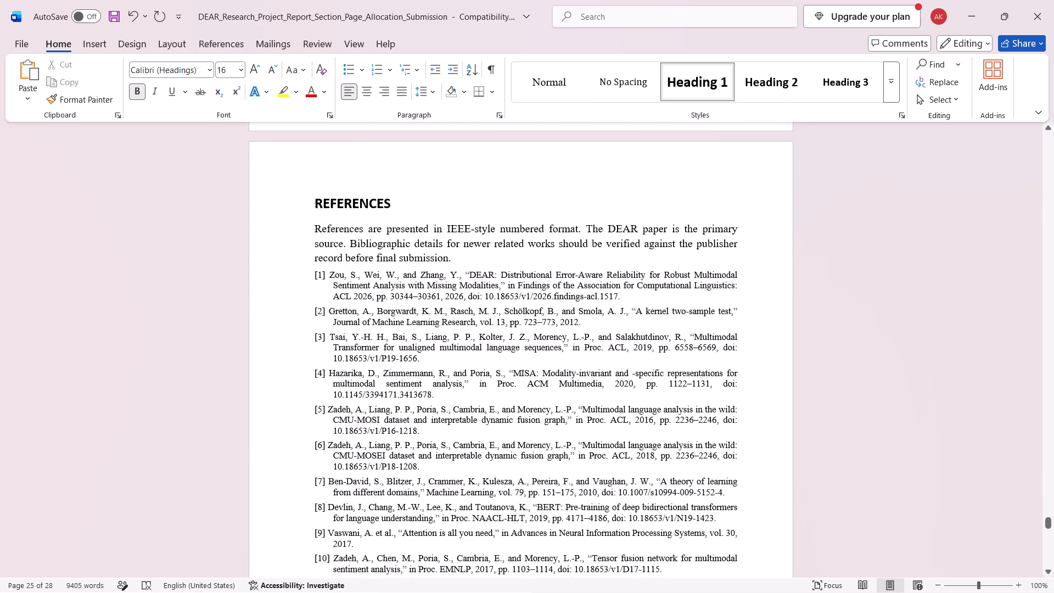
pyautogui.scroll(-4, 441, 537)
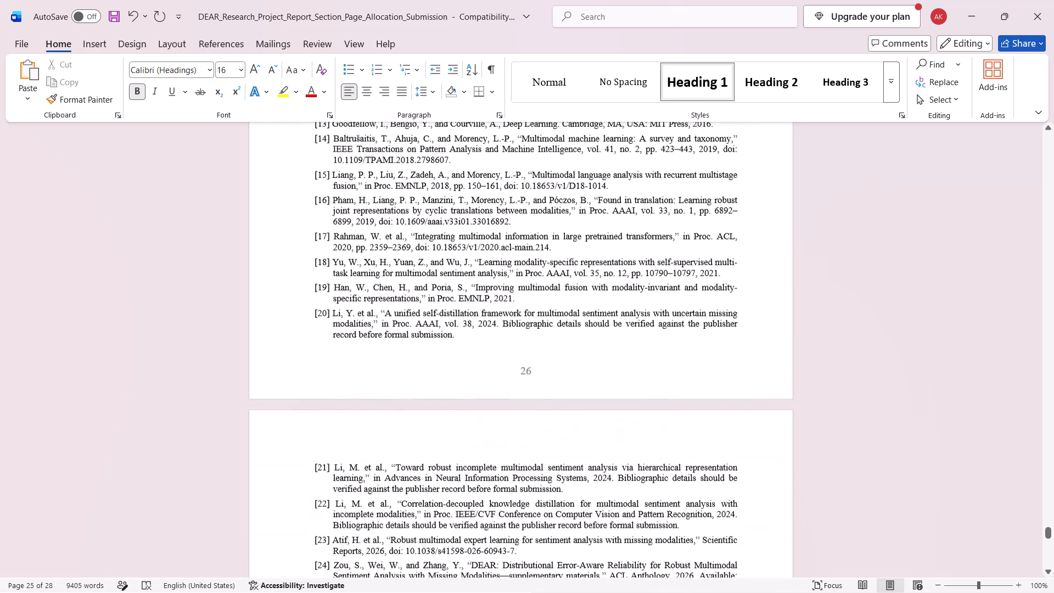
pyautogui.scroll(-3, 441, 537)
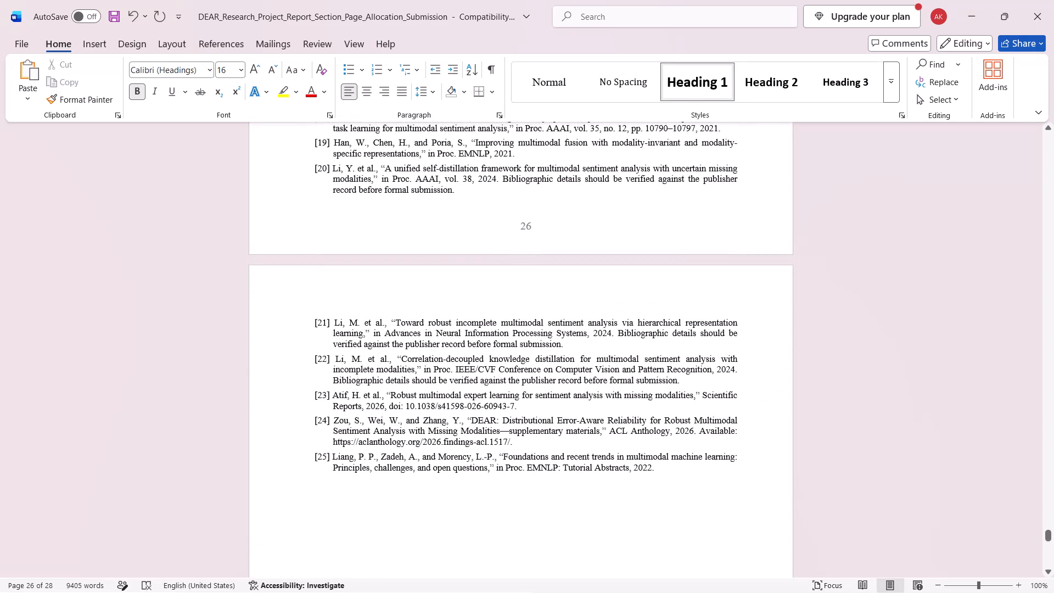
pyautogui.scroll(4, 441, 537)
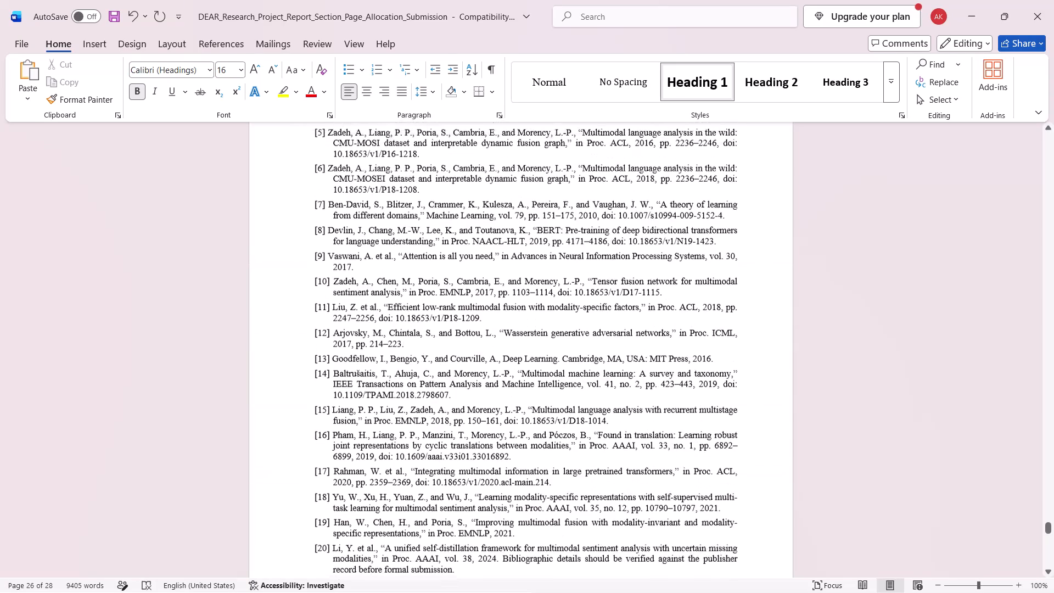
pyautogui.scroll(2, 441, 537)
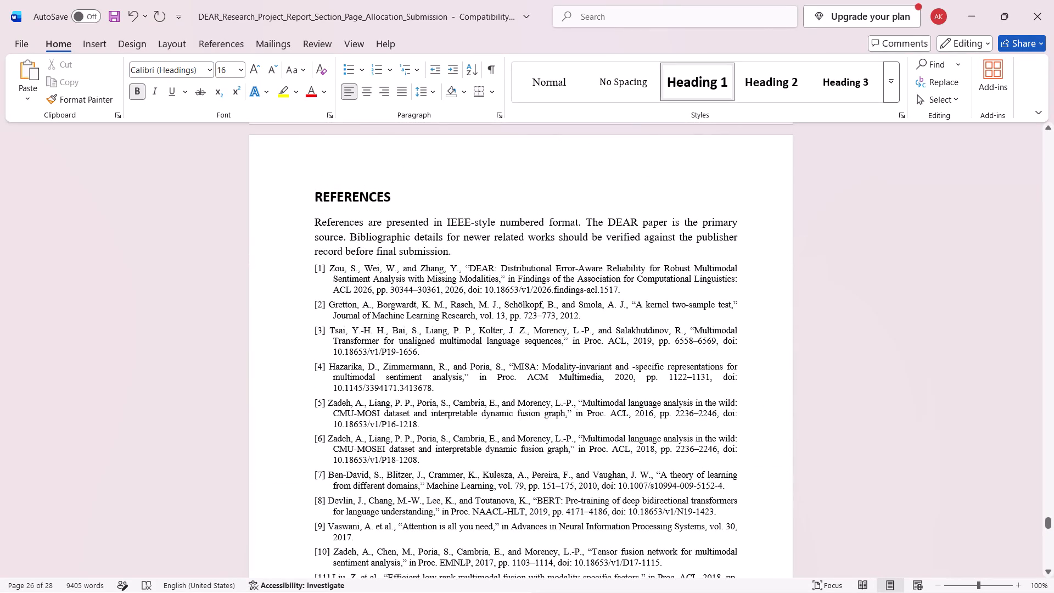
# Centre the REFERENCES heading.
pyautogui.moveTo(399, 195); pyautogui.dragTo(311, 188)
pyautogui.click(369, 88)
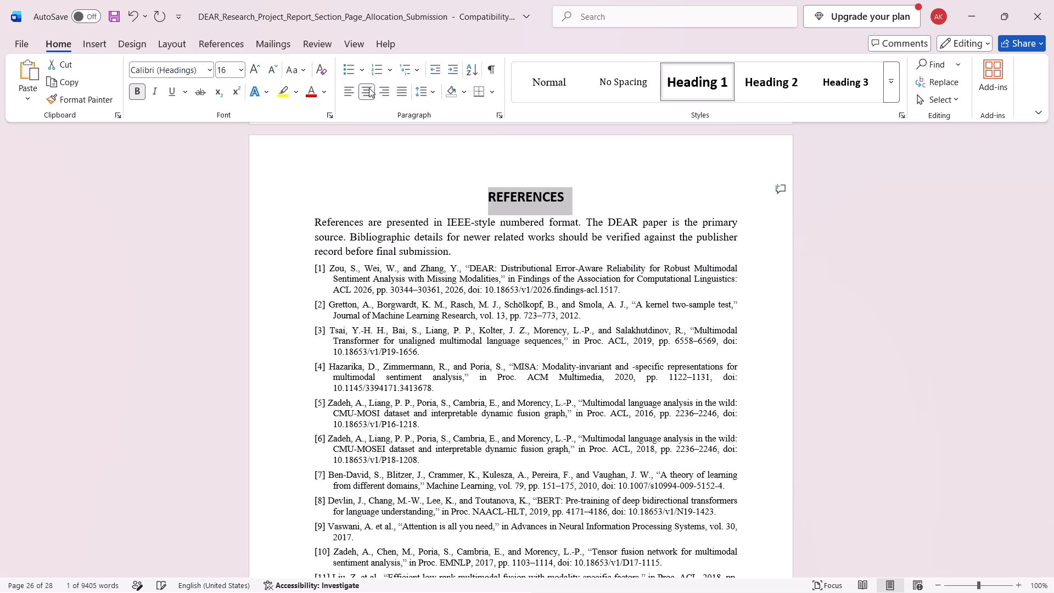
# Set the font size to 12 for the References introduction and all entries from [1] to [25].
pyautogui.moveTo(313, 222); pyautogui.dragTo(528, 590)
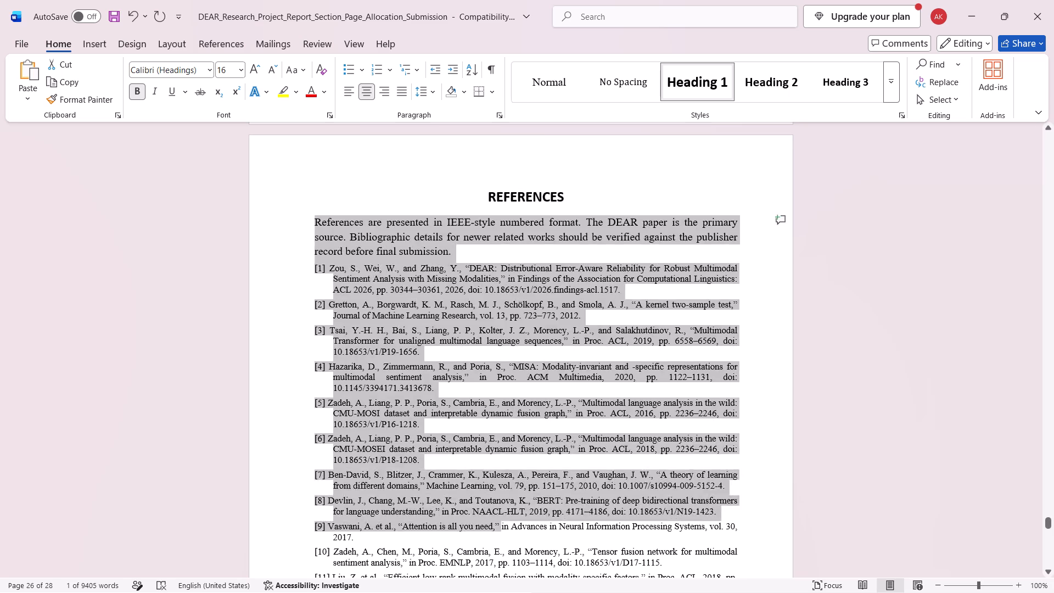
pyautogui.moveTo(528, 590); pyautogui.dragTo(571, 592)
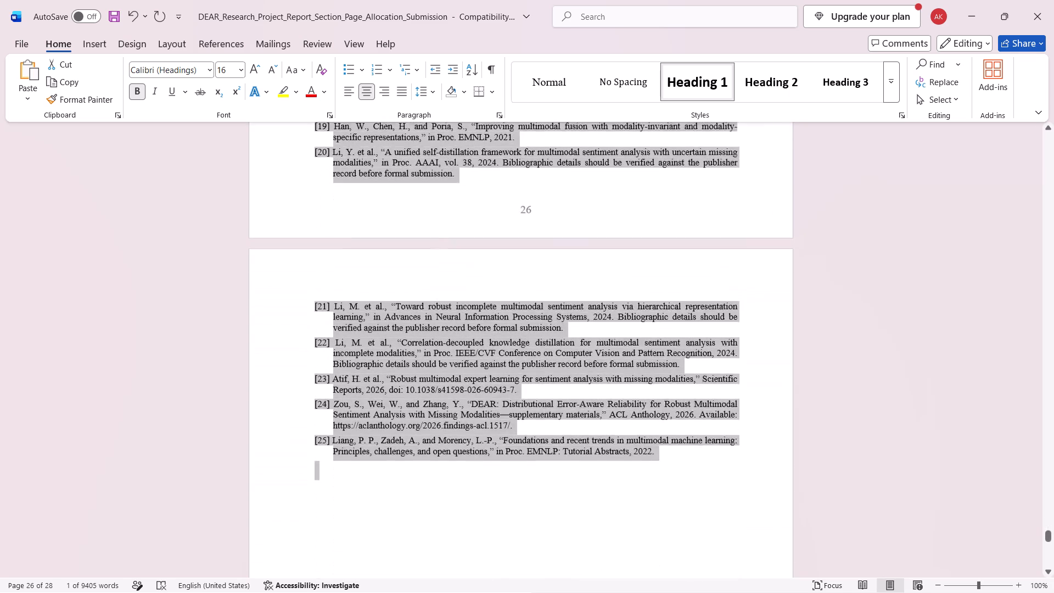
pyautogui.moveTo(571, 592); pyautogui.dragTo(738, 391)
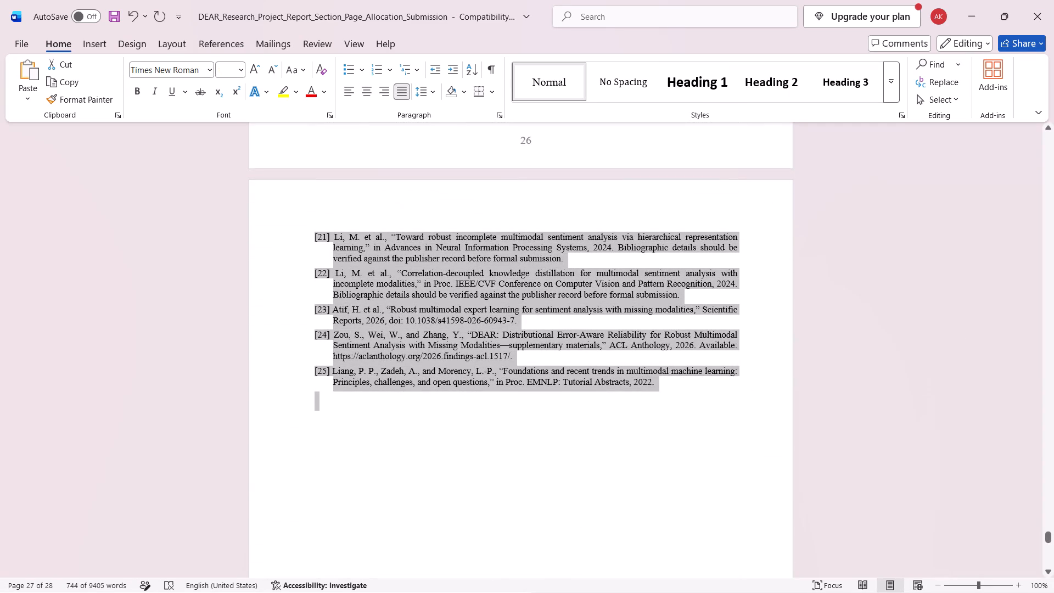
pyautogui.click(243, 66)
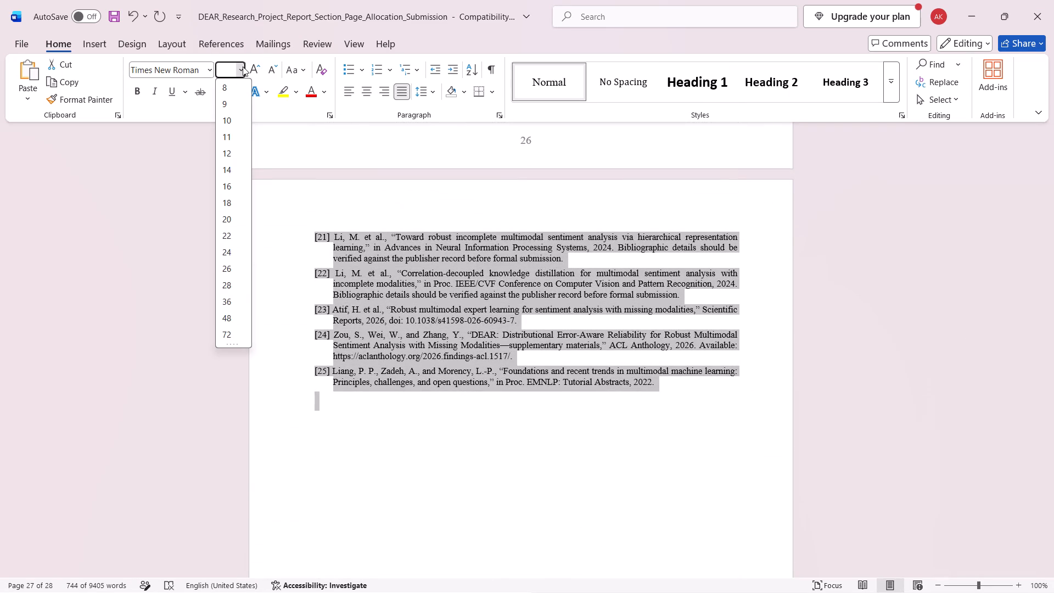
pyautogui.click(230, 153)
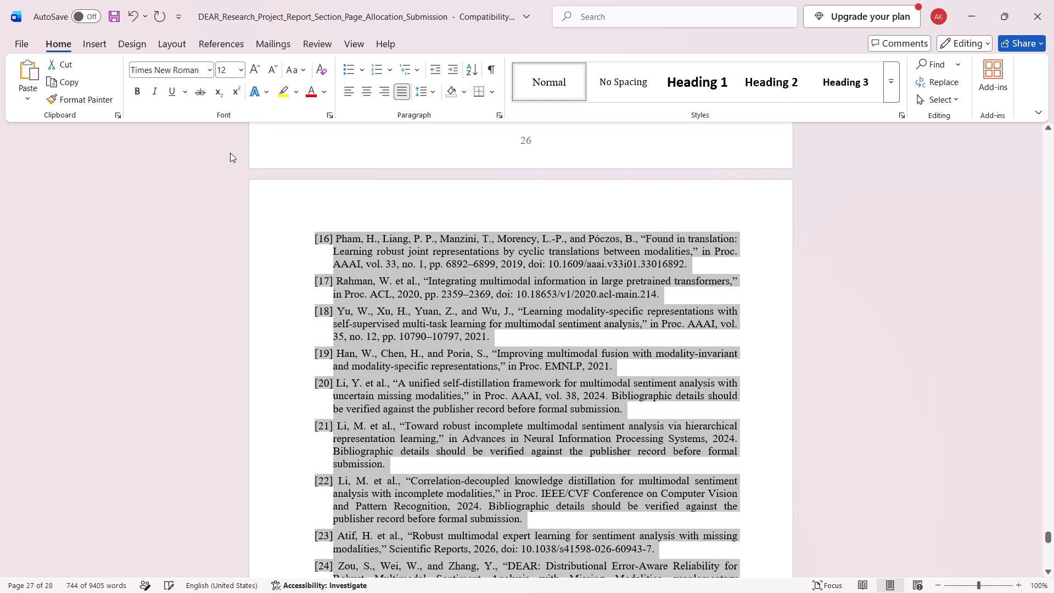
pyautogui.click(298, 246)
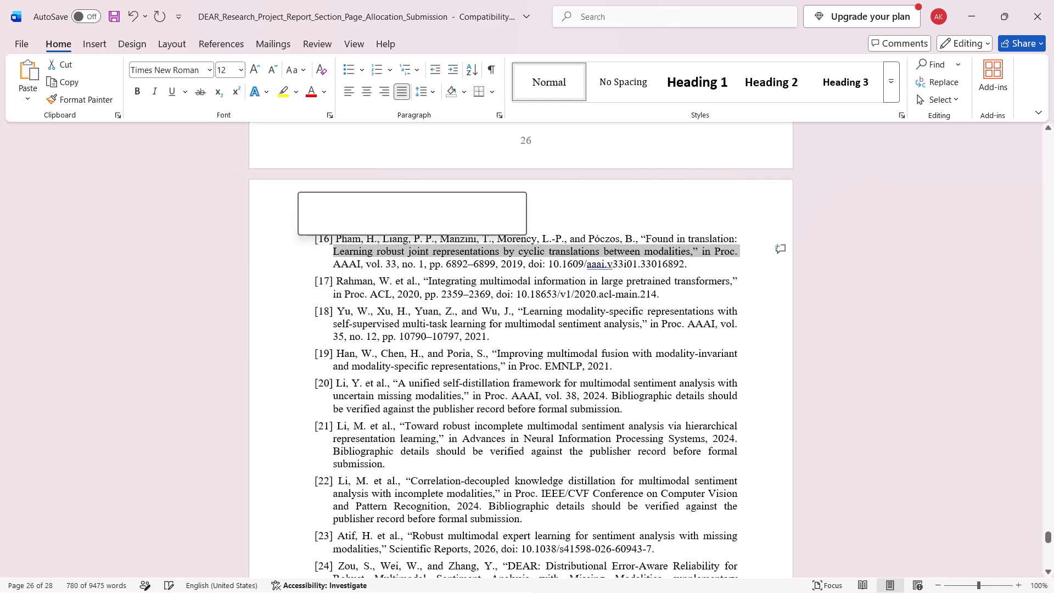
pyautogui.scroll(-2, 298, 246)
pyautogui.click(329, 449)
# Set the font to Times New Roman for all text from the ABSTRACT heading through the end of section 7.12.
pyautogui.scroll(4, 329, 449)
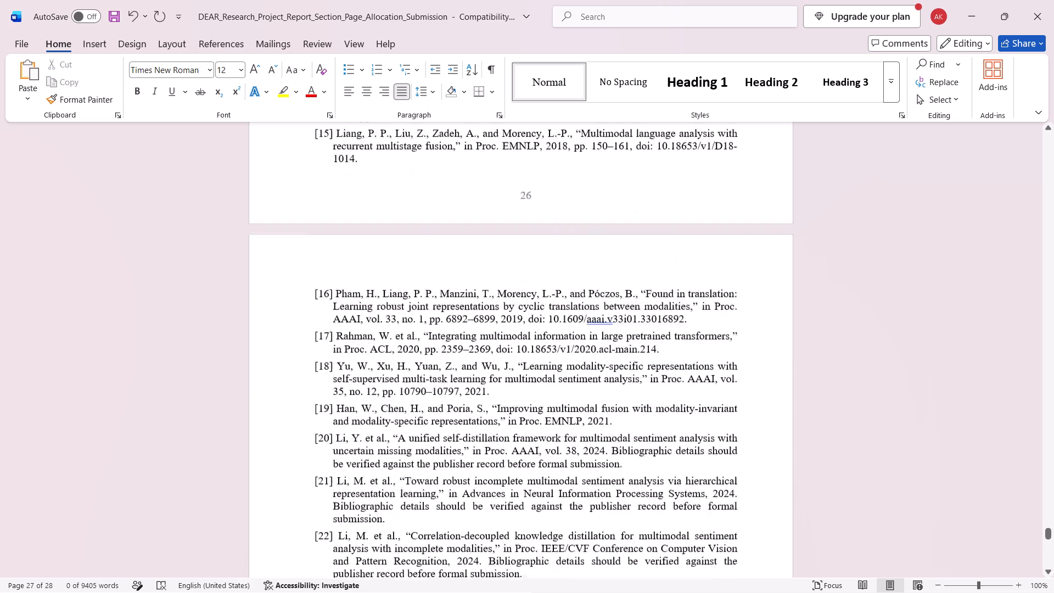
pyautogui.scroll(3, 329, 449)
pyautogui.scroll(-3, 329, 449)
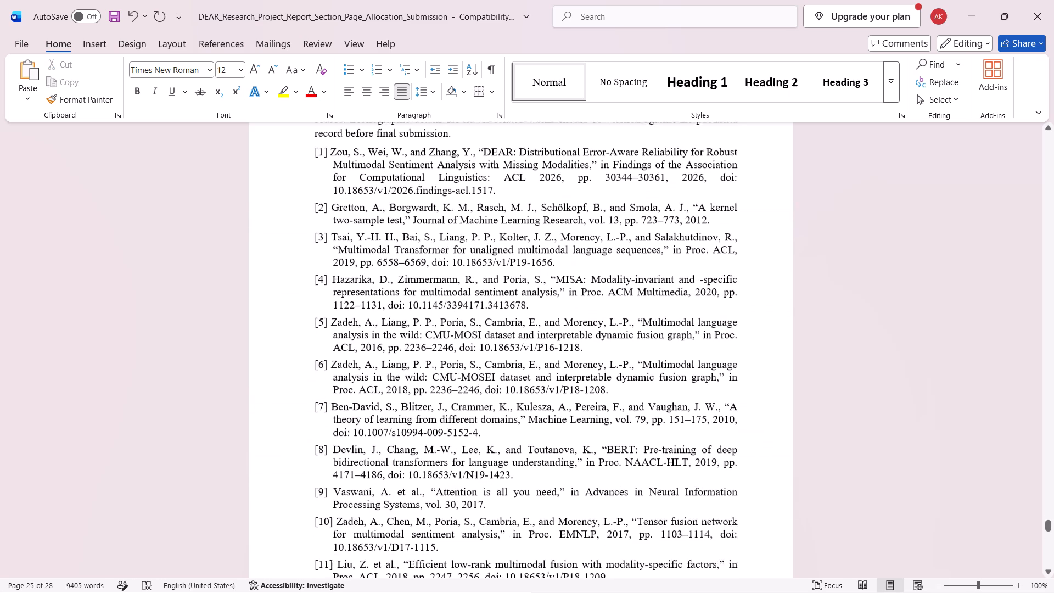
pyautogui.scroll(7, 329, 449)
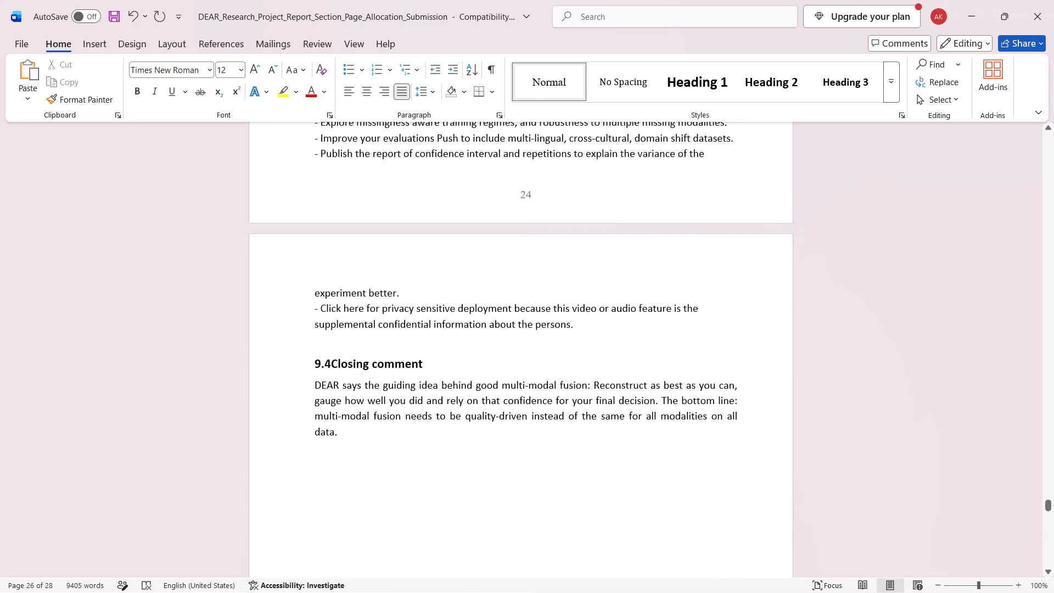
pyautogui.scroll(8, 329, 449)
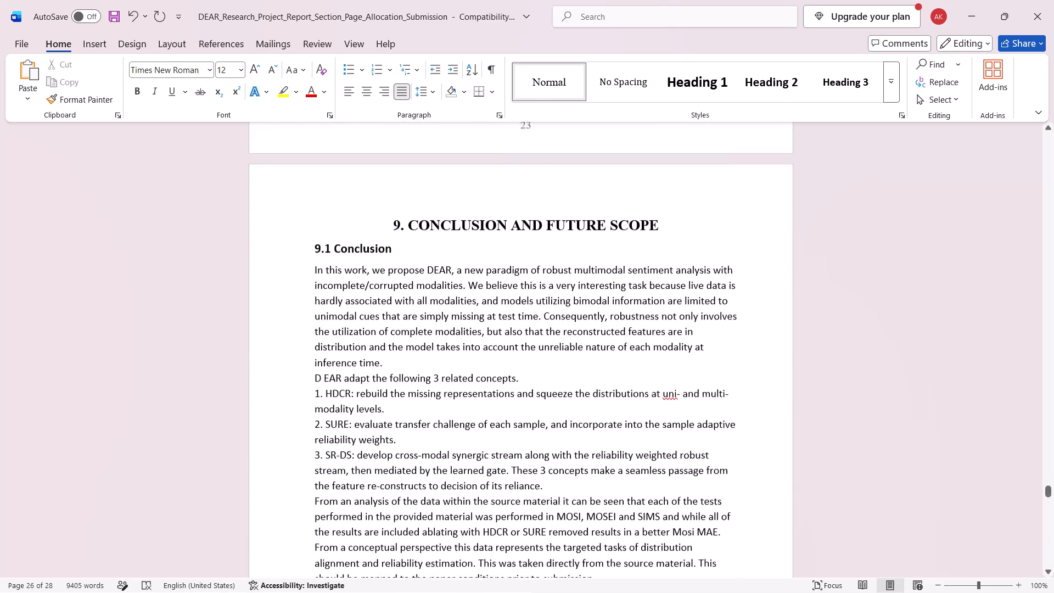
pyautogui.scroll(15, 329, 449)
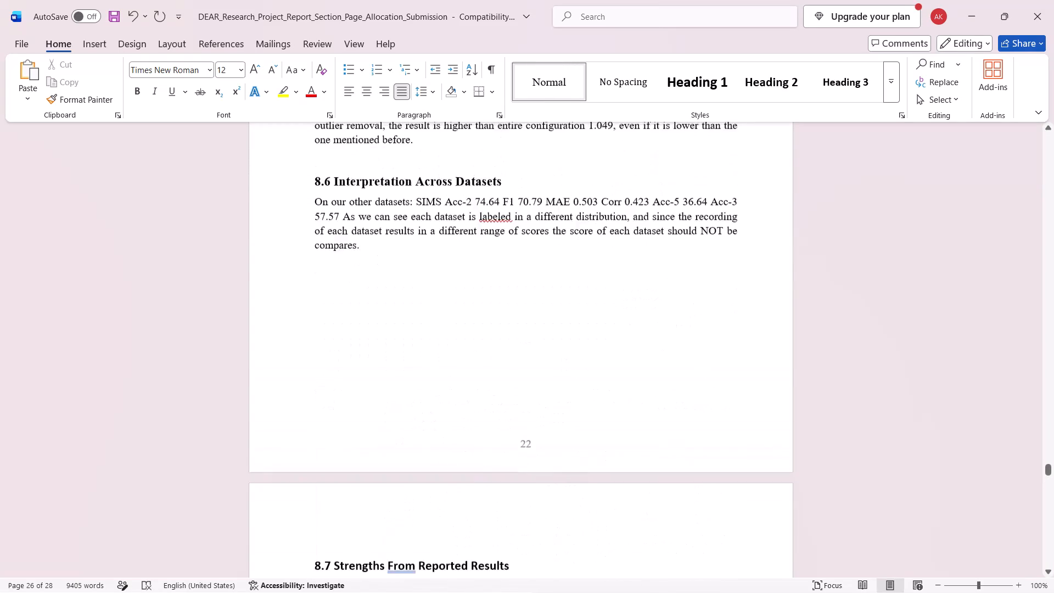
pyautogui.scroll(15, 329, 449)
pyautogui.scroll(7, 329, 449)
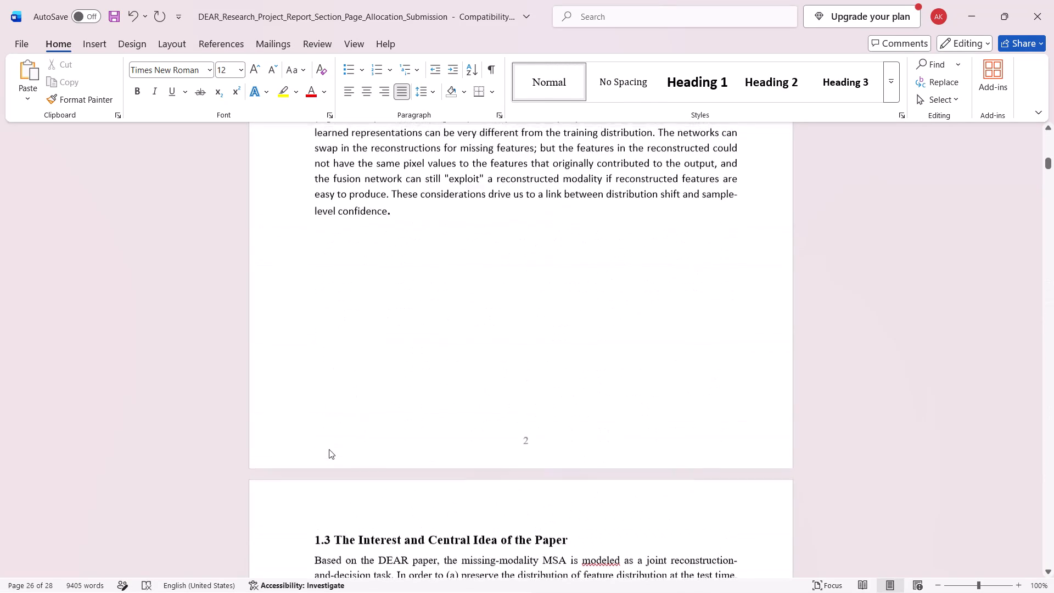
pyautogui.scroll(16, 329, 449)
pyautogui.scroll(6, 329, 449)
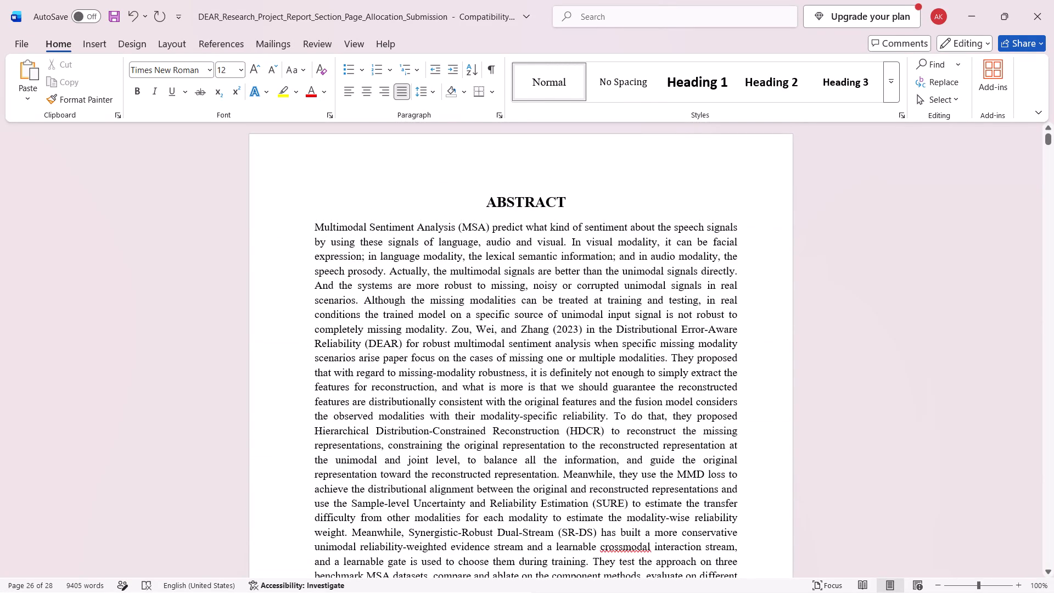
pyautogui.moveTo(307, 201); pyautogui.dragTo(495, 592)
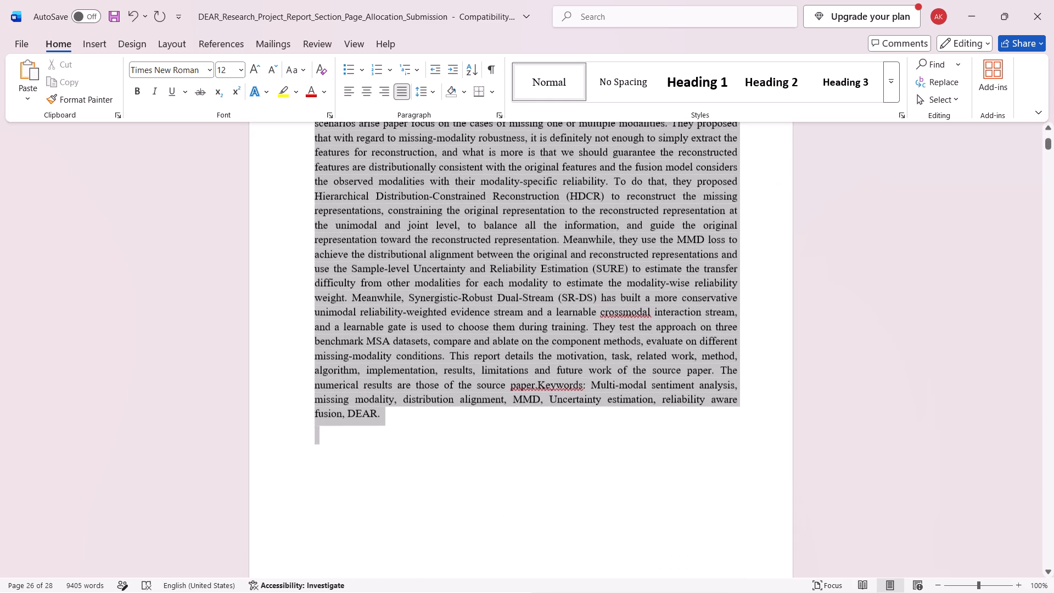
pyautogui.moveTo(495, 592); pyautogui.dragTo(685, 592)
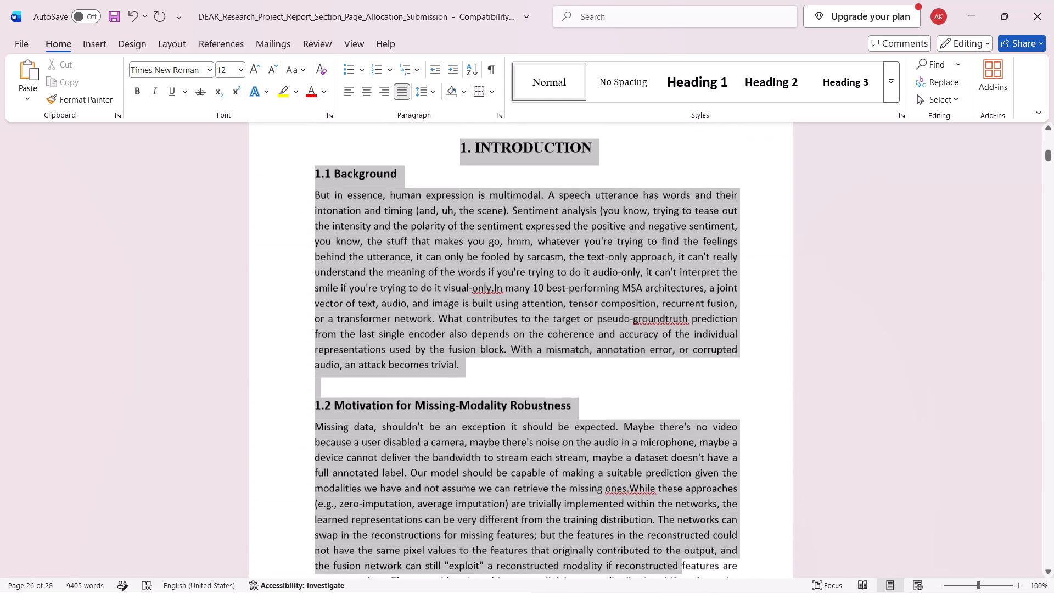
pyautogui.moveTo(685, 592); pyautogui.dragTo(691, 589)
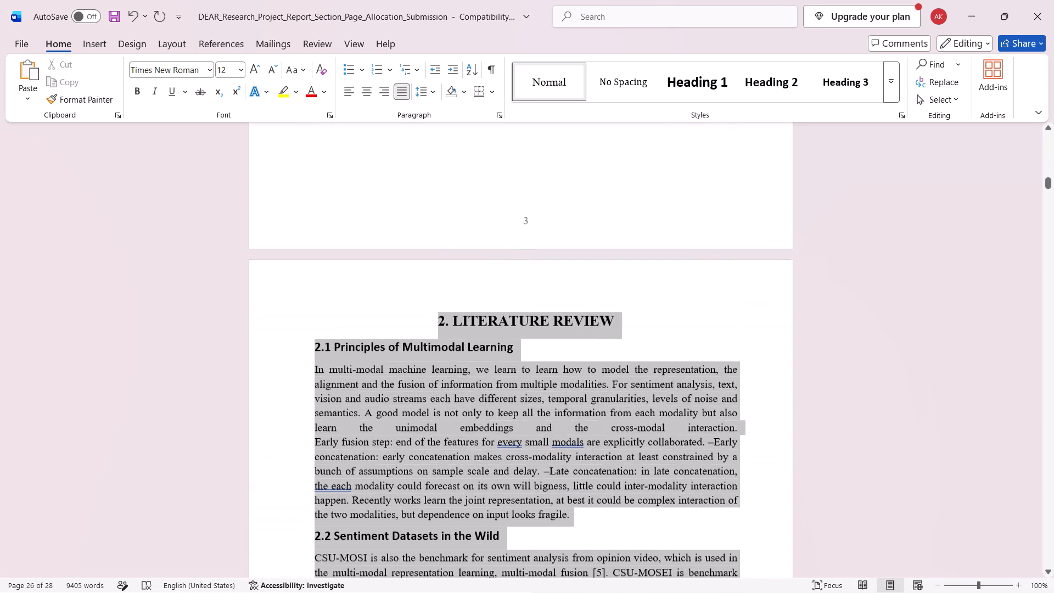
pyautogui.moveTo(691, 589); pyautogui.dragTo(665, 570)
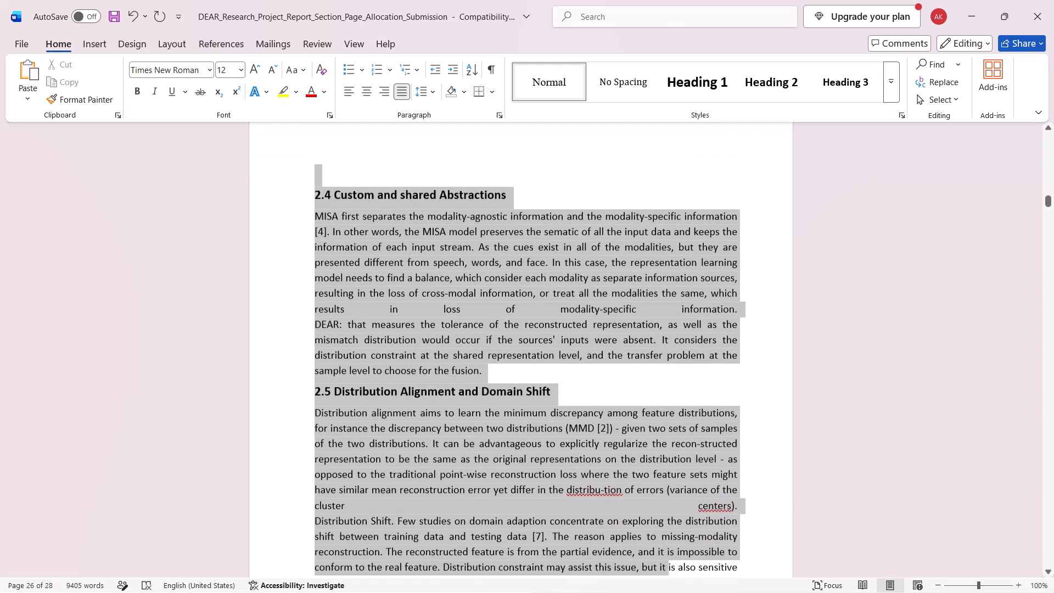
pyautogui.moveTo(665, 570); pyautogui.dragTo(700, 589)
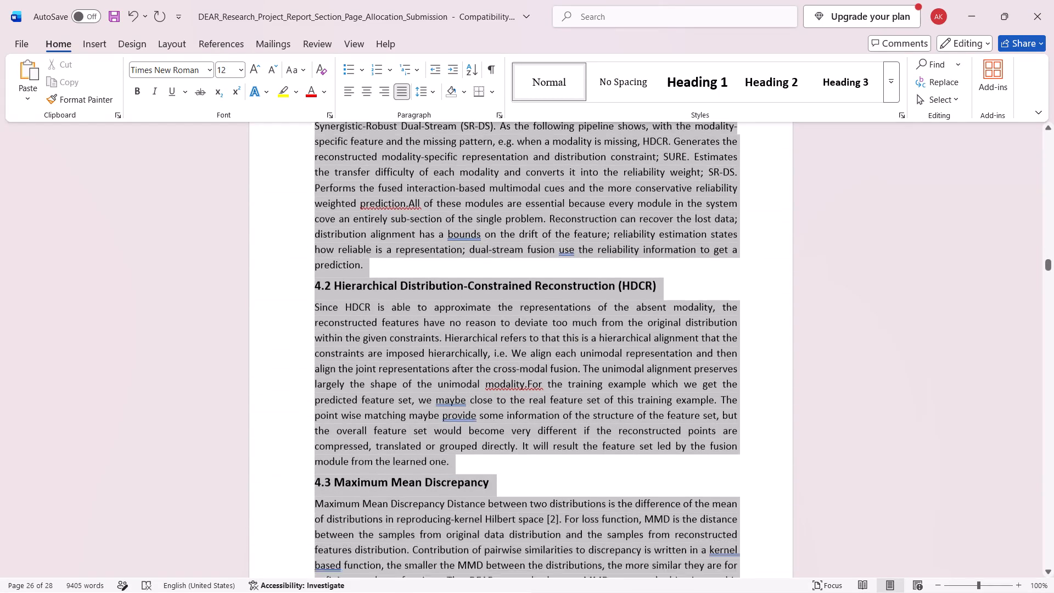
pyautogui.moveTo(700, 589); pyautogui.dragTo(694, 592)
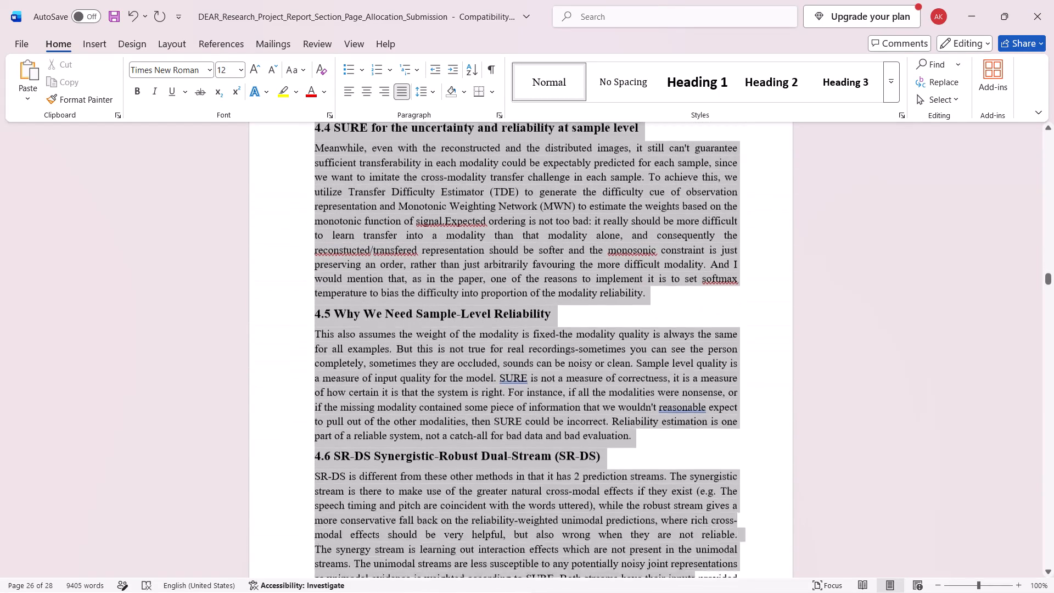
pyautogui.moveTo(694, 592); pyautogui.dragTo(704, 592)
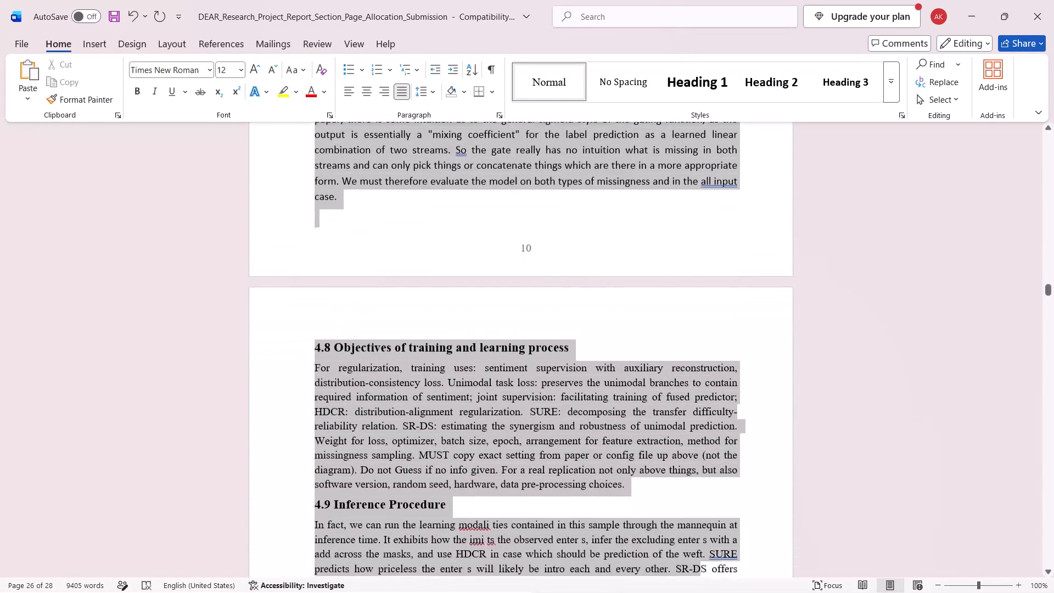
pyautogui.moveTo(704, 592); pyautogui.dragTo(704, 592)
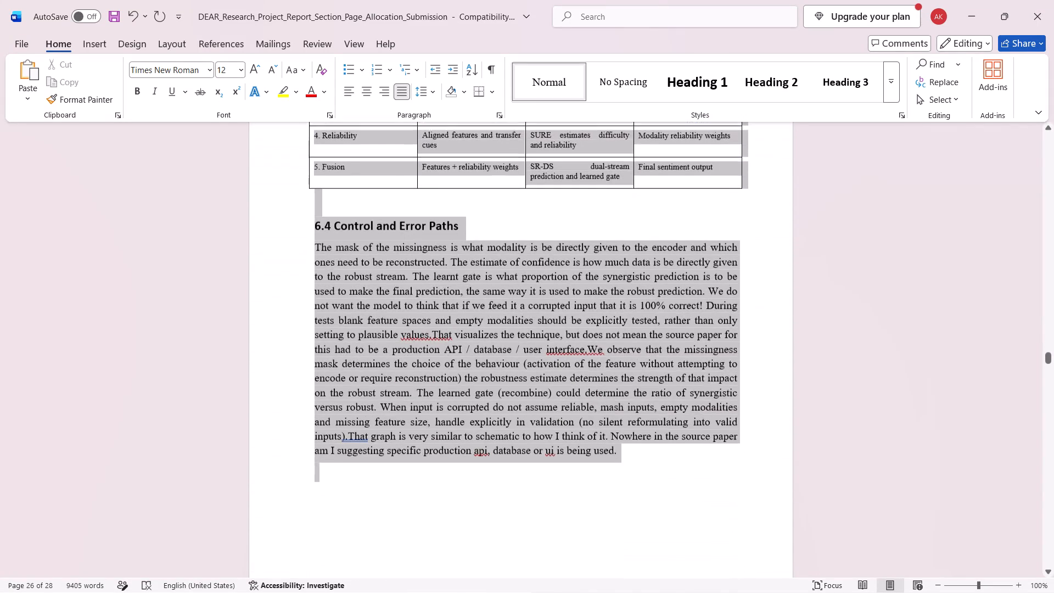
pyautogui.moveTo(704, 592); pyautogui.dragTo(706, 589)
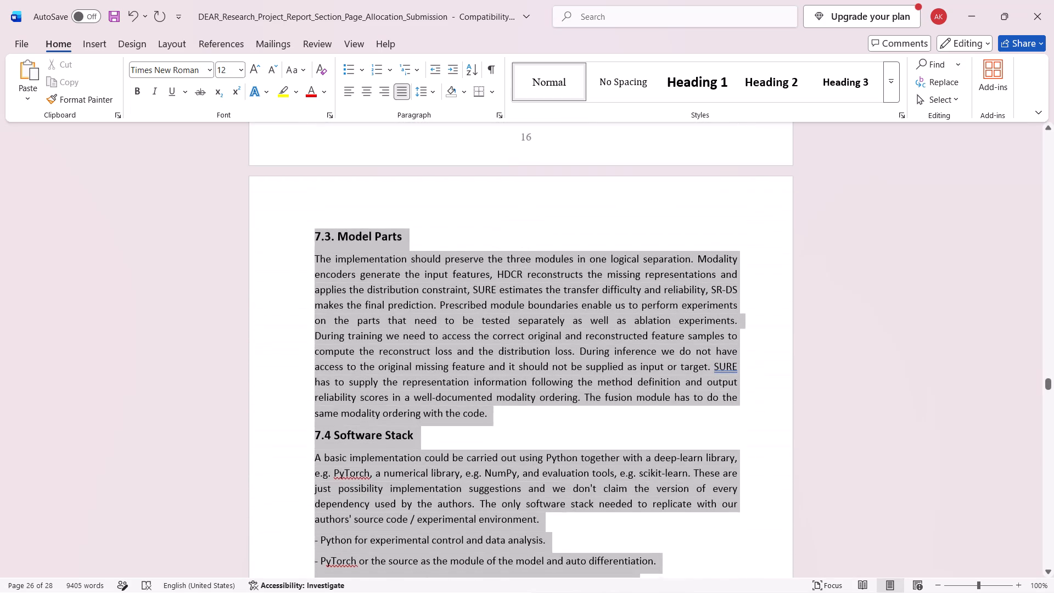
pyautogui.moveTo(706, 589); pyautogui.dragTo(706, 585)
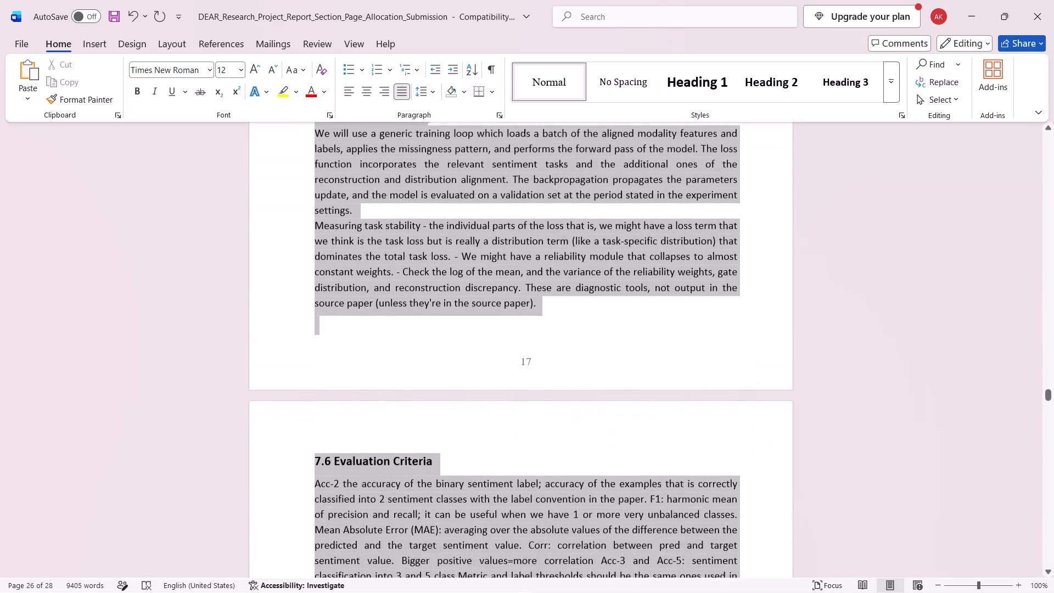
pyautogui.moveTo(706, 585); pyautogui.dragTo(706, 592)
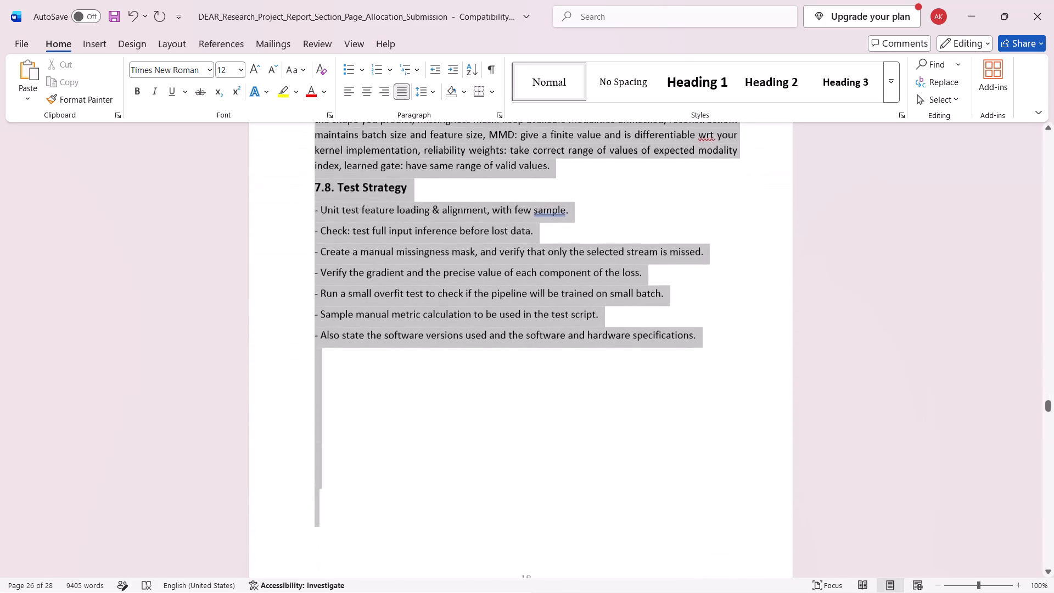
pyautogui.moveTo(706, 592); pyautogui.dragTo(704, 592)
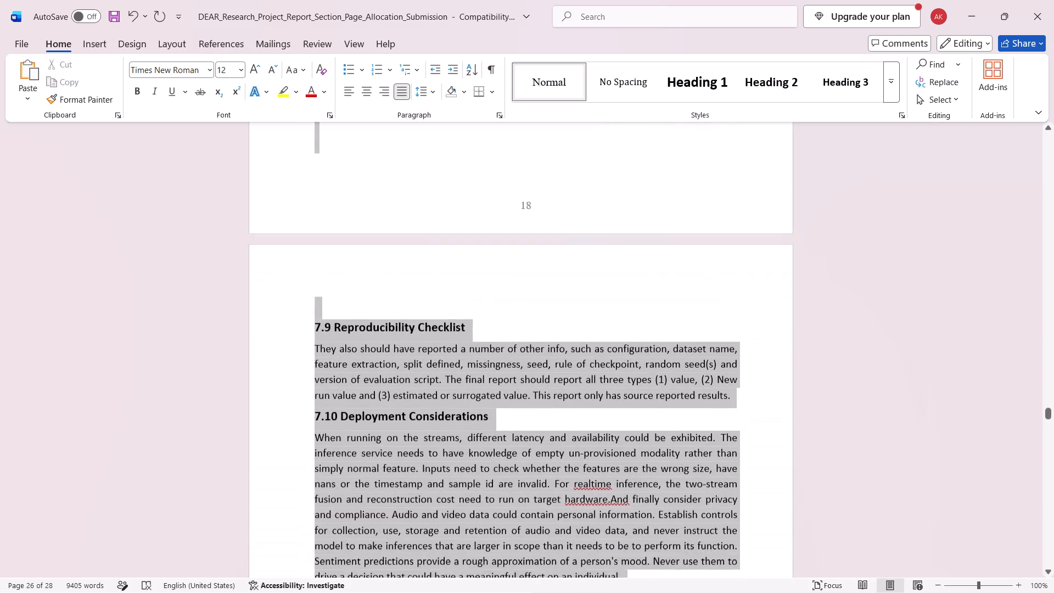
pyautogui.moveTo(704, 592); pyautogui.dragTo(709, 561)
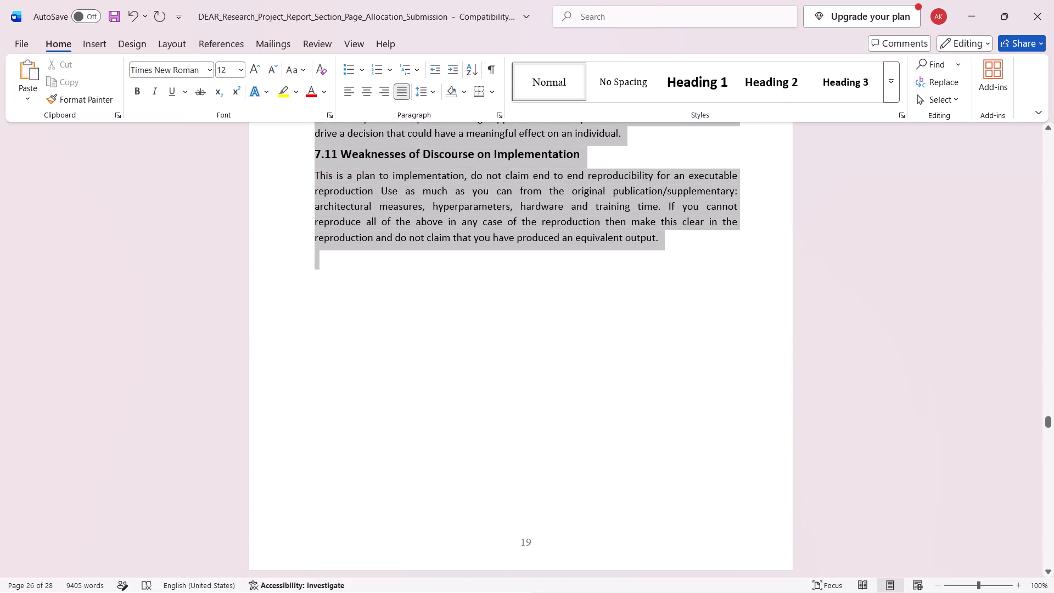
pyautogui.moveTo(709, 561); pyautogui.dragTo(696, 592)
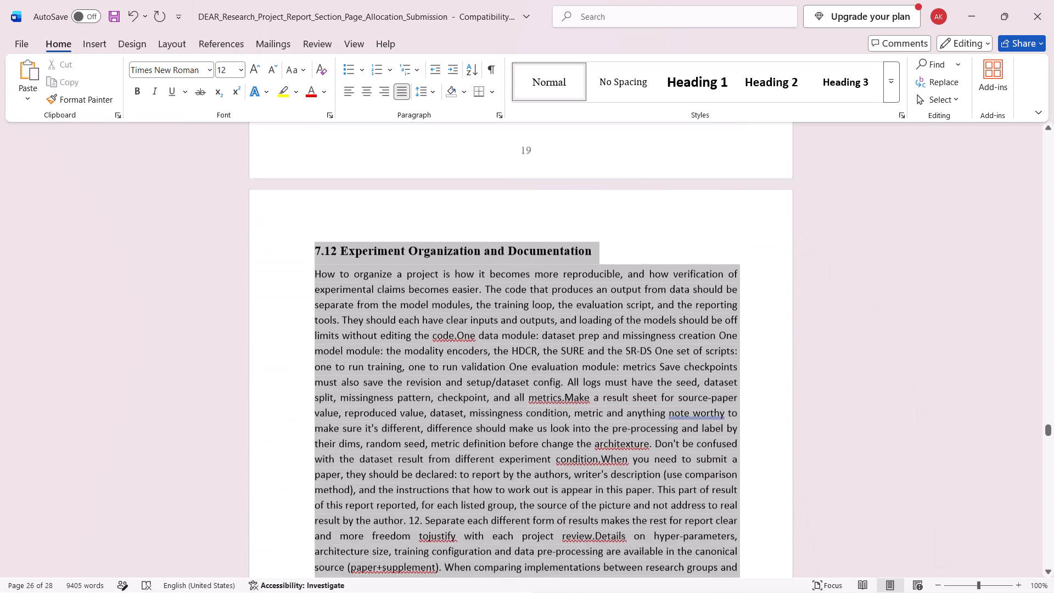
pyautogui.moveTo(696, 592); pyautogui.dragTo(697, 583)
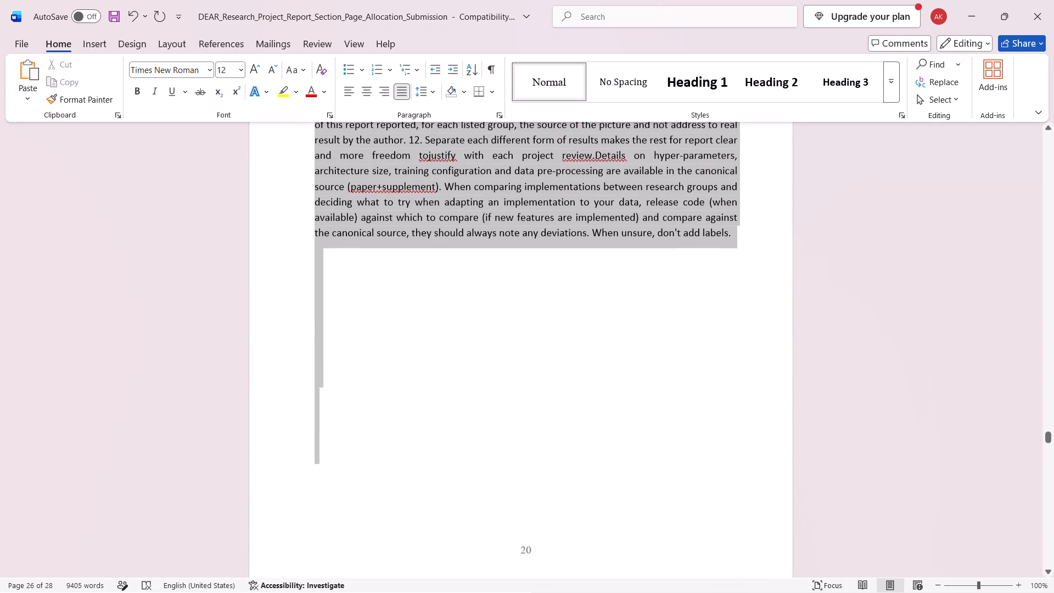
pyautogui.moveTo(697, 583); pyautogui.dragTo(657, 316)
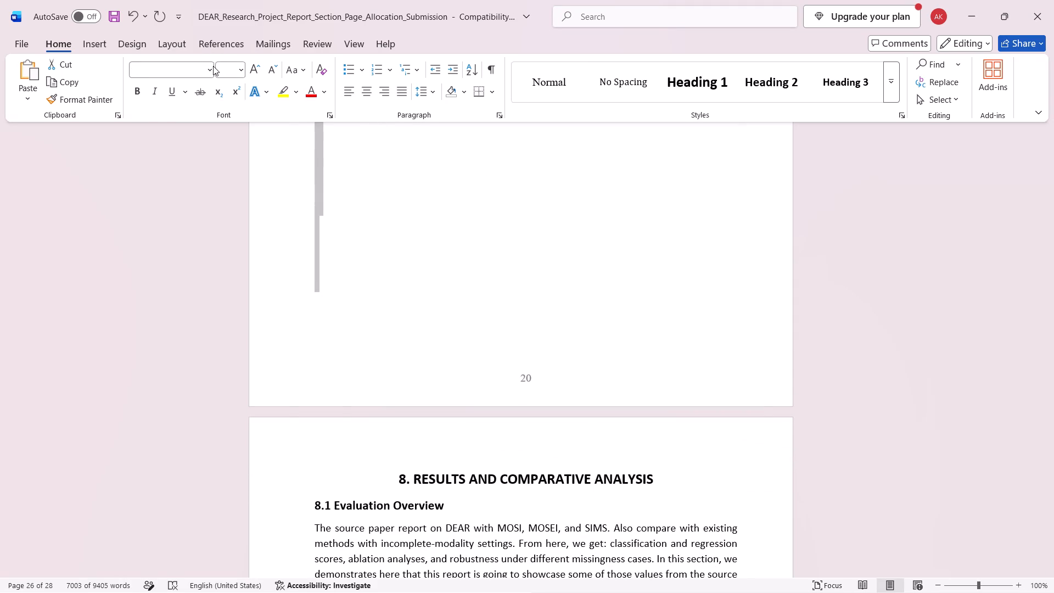
pyautogui.click(213, 66)
pyautogui.click(224, 202)
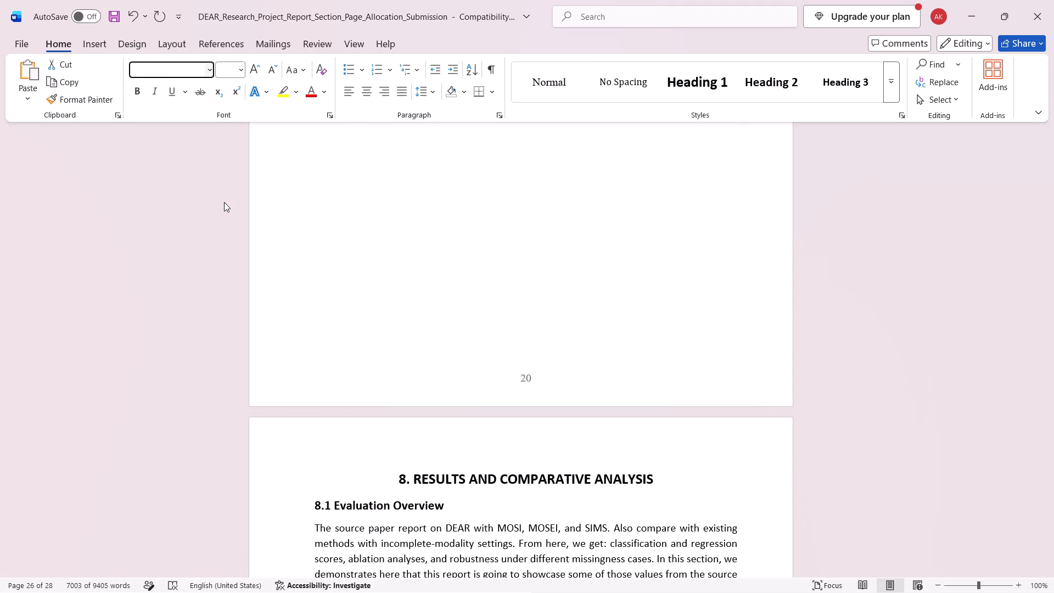
pyautogui.scroll(3, 367, 241)
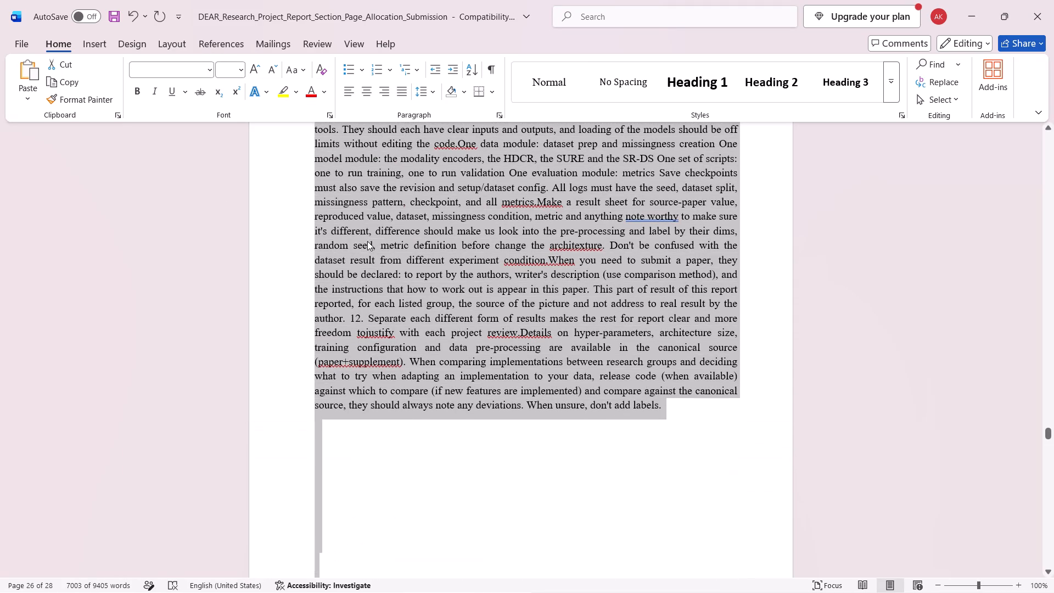
pyautogui.click(436, 465)
# Try to remove the blank gap between the end of section 7.11 and the 7.12 Experiment Organization and Documentation heading.
pyautogui.scroll(3, 436, 465)
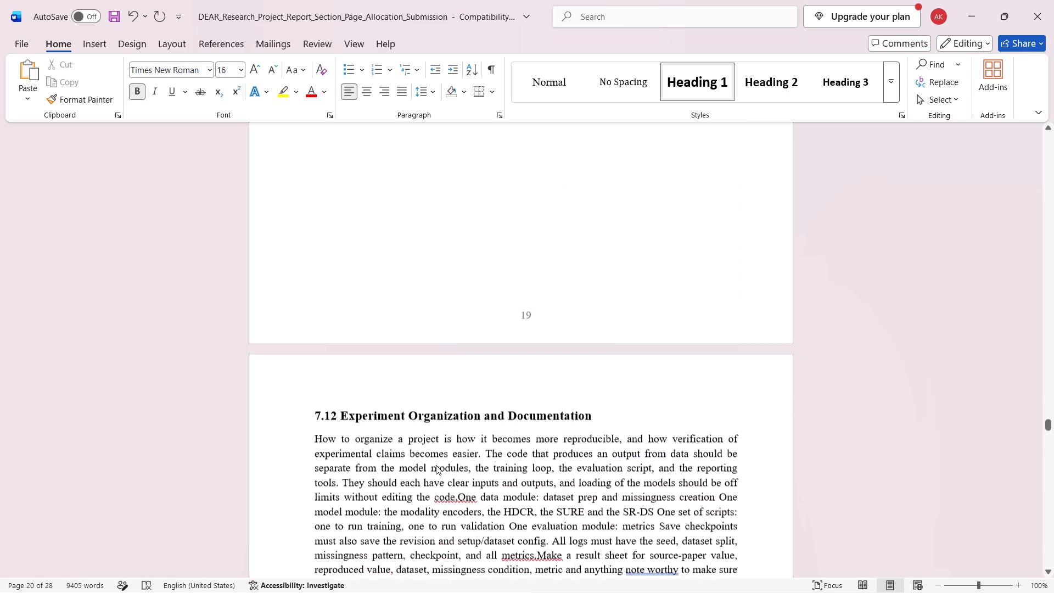
pyautogui.scroll(3, 436, 465)
pyautogui.scroll(-1, 436, 465)
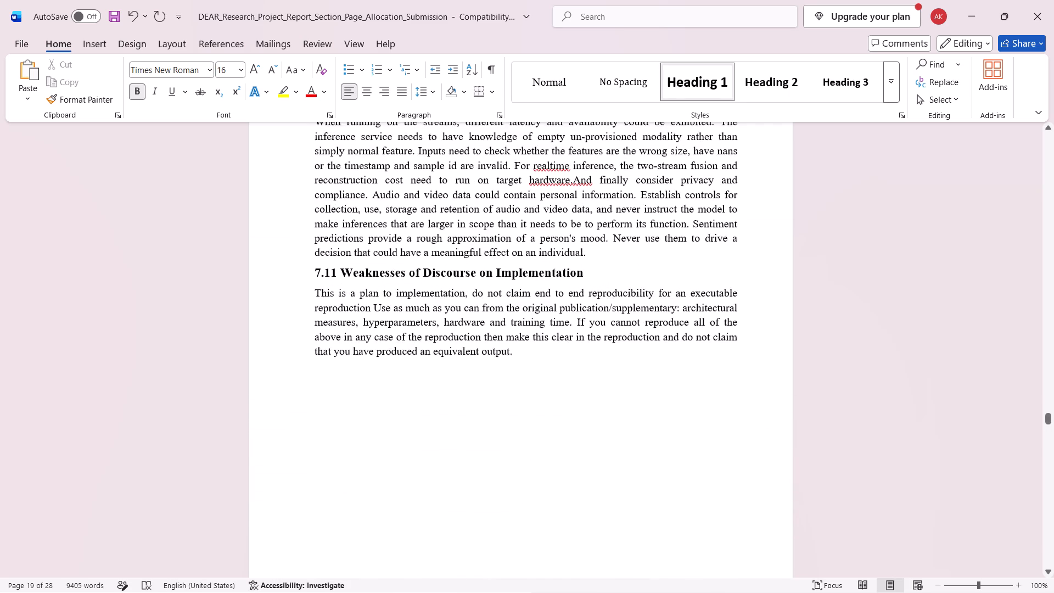
pyautogui.scroll(-6, 436, 465)
pyautogui.scroll(1, 436, 465)
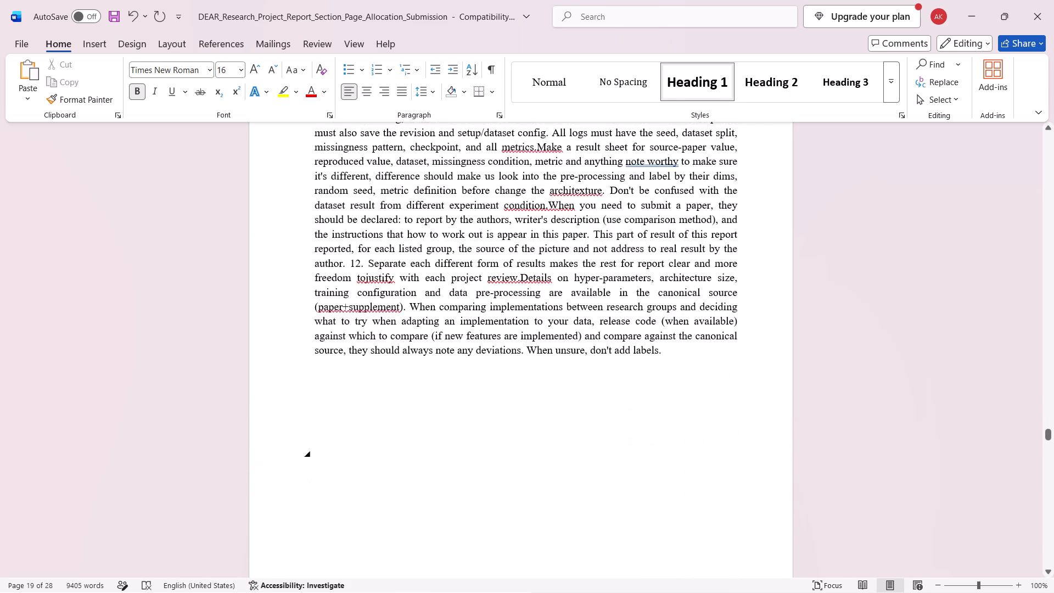
pyautogui.scroll(5, 436, 465)
pyautogui.scroll(-3, 436, 465)
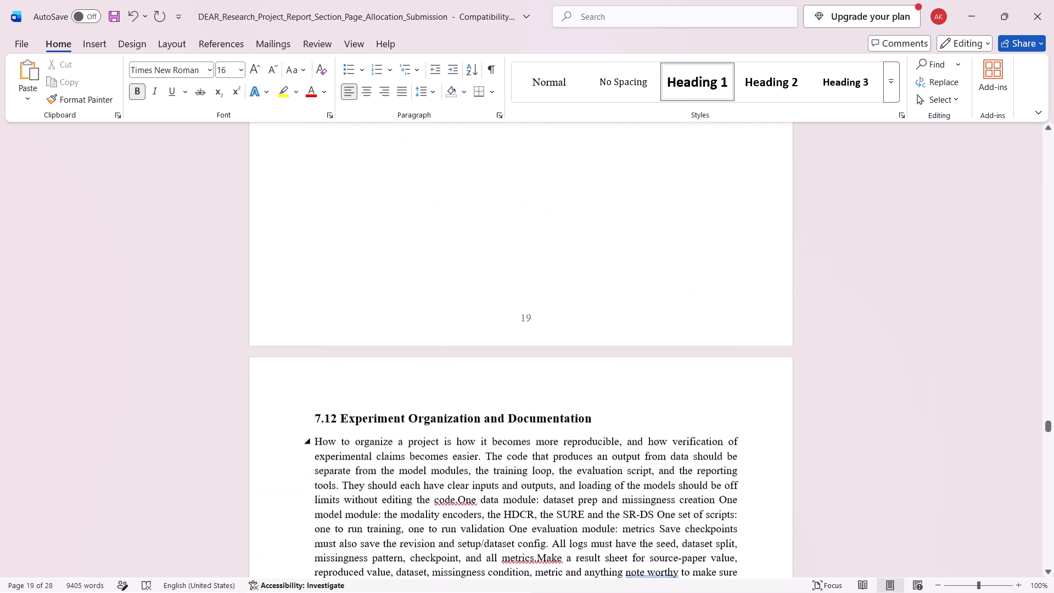
pyautogui.click(314, 416)
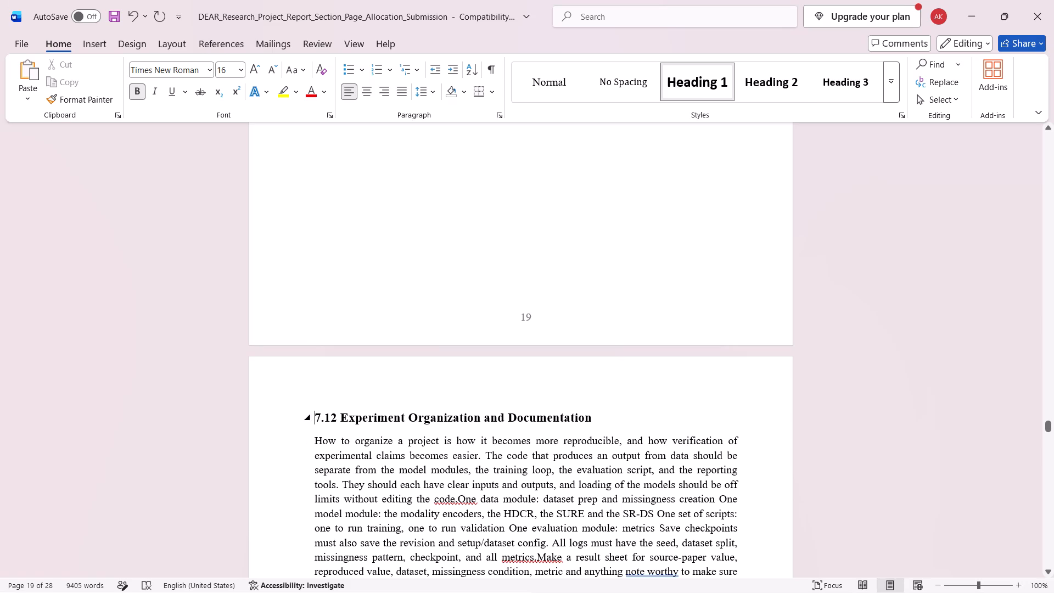
pyautogui.press('BackSpace')
pyautogui.press('BackSpace')
pyautogui.press('BackSpace')
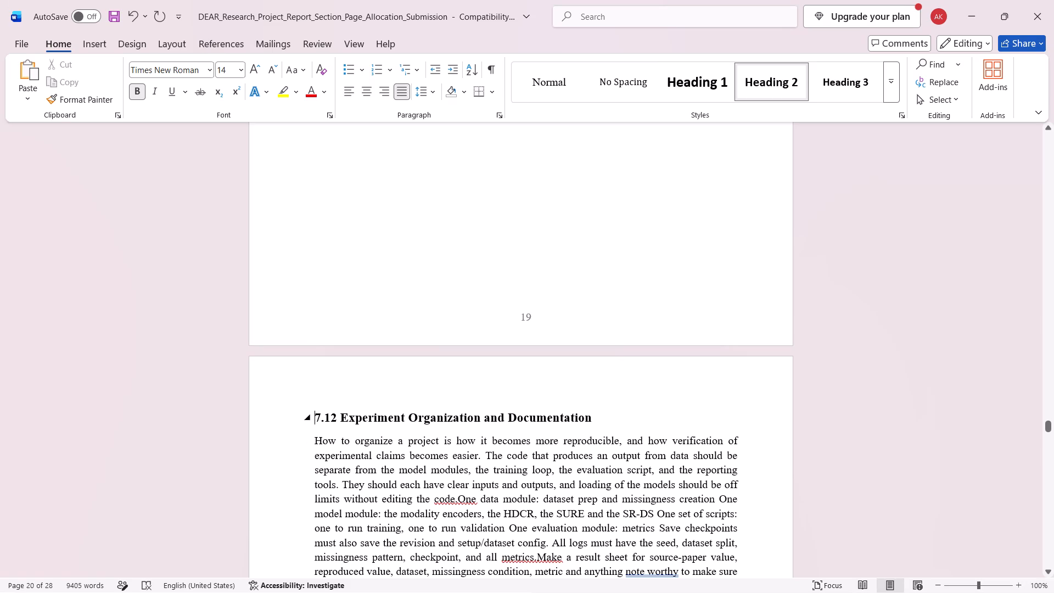
pyautogui.press('BackSpace')
pyautogui.click(322, 402)
pyautogui.press('Left')
pyautogui.press('BackSpace')
pyautogui.scroll(1, 322, 402)
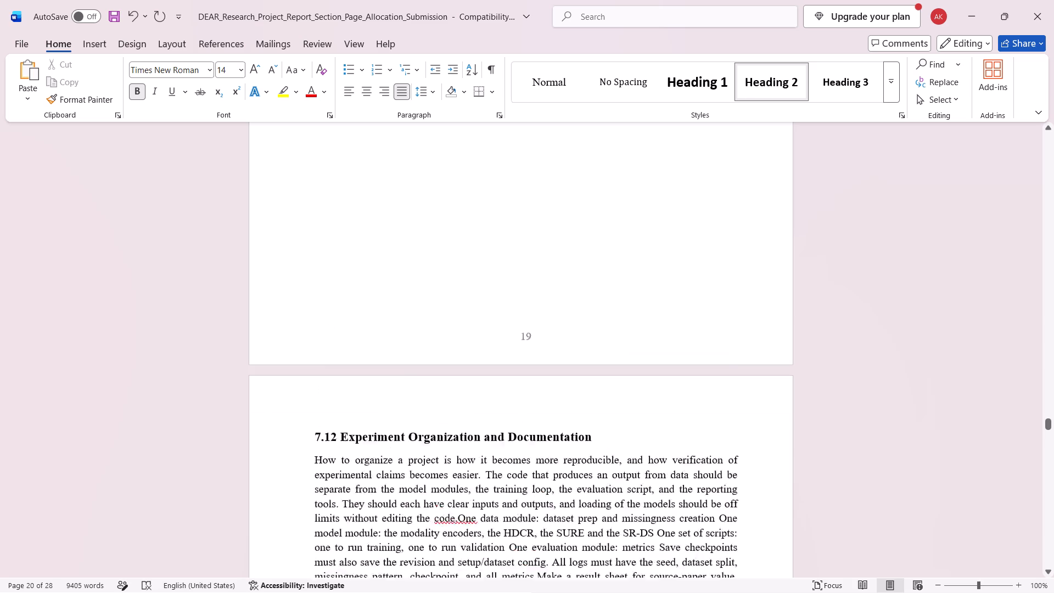
pyautogui.scroll(1, 322, 402)
pyautogui.click(328, 303)
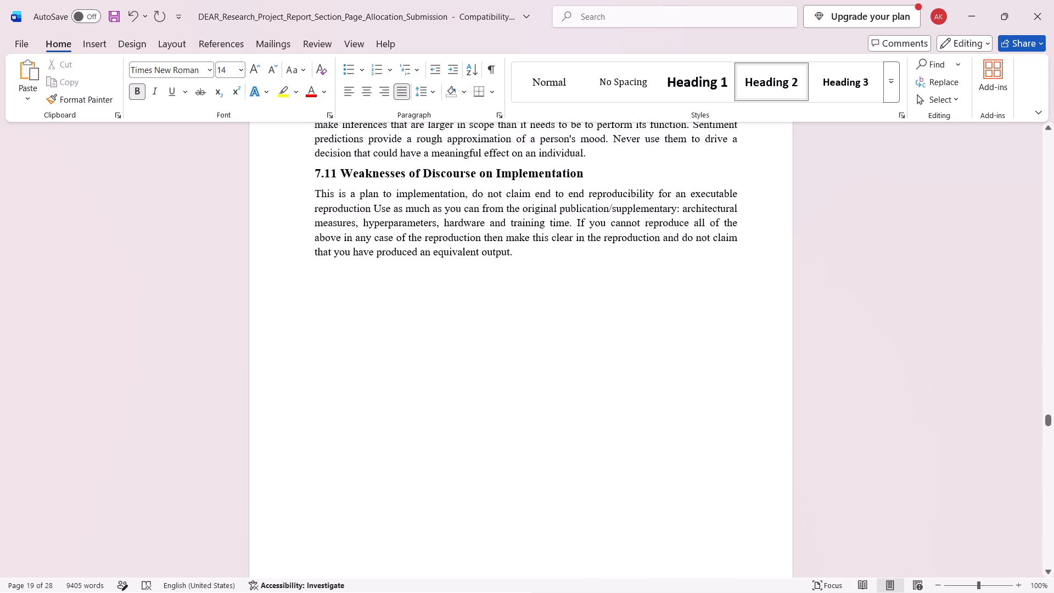
pyautogui.press('BackSpace')
pyautogui.press('BackSpace')
pyautogui.press('BackSpace')
pyautogui.press('BackSpace')
# Set the font to Times New Roman for all text from the 8. RESULTS AND COMPARATIVE ANALYSIS heading through the end of section 9.4.
pyautogui.scroll(-2, 328, 303)
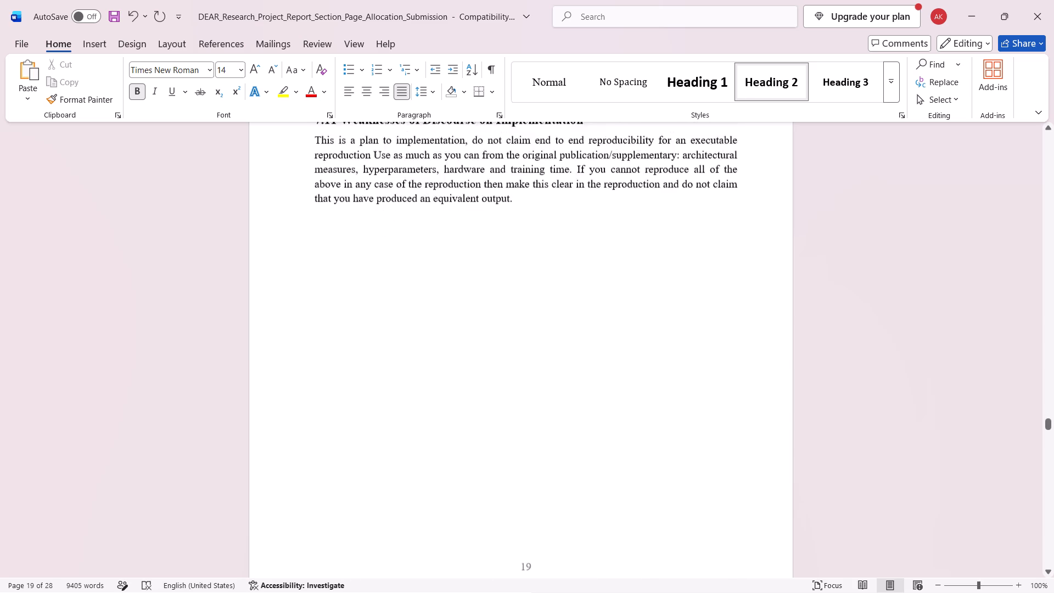
pyautogui.scroll(-13, 328, 303)
pyautogui.scroll(2, 328, 303)
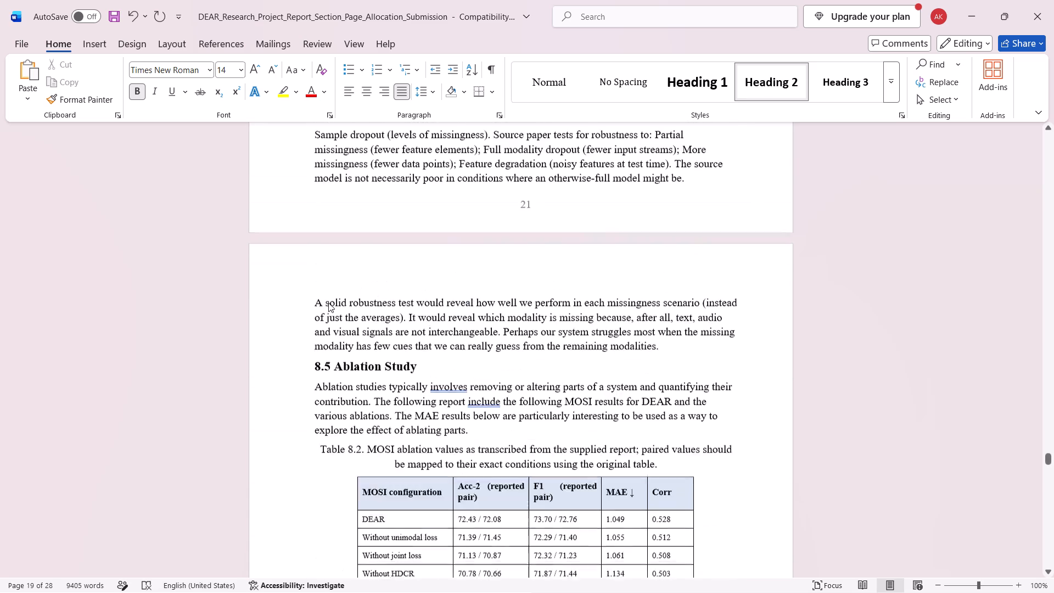
pyautogui.scroll(7, 328, 303)
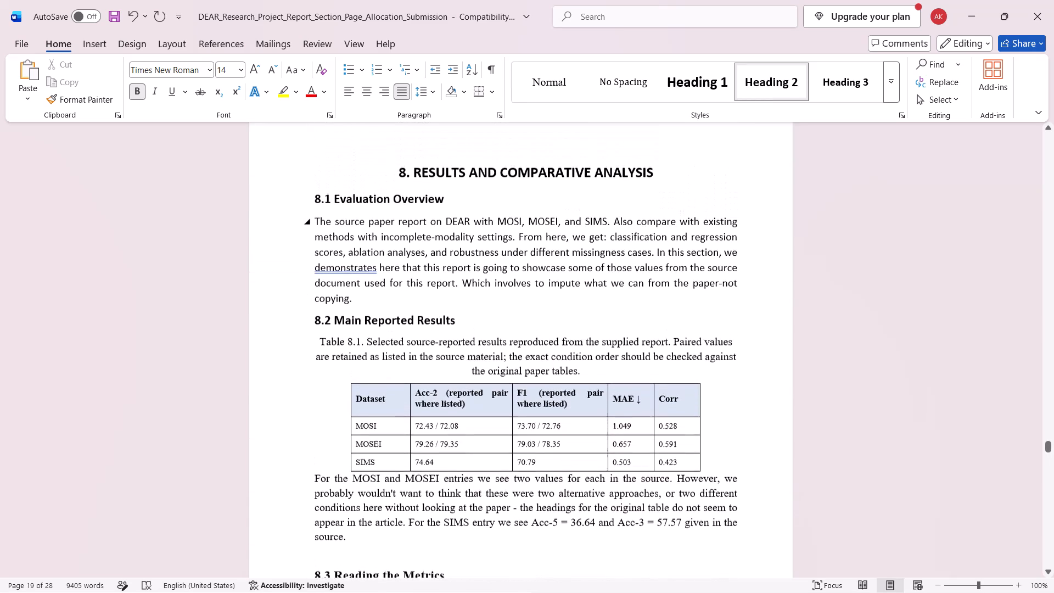
pyautogui.moveTo(326, 173); pyautogui.dragTo(442, 483)
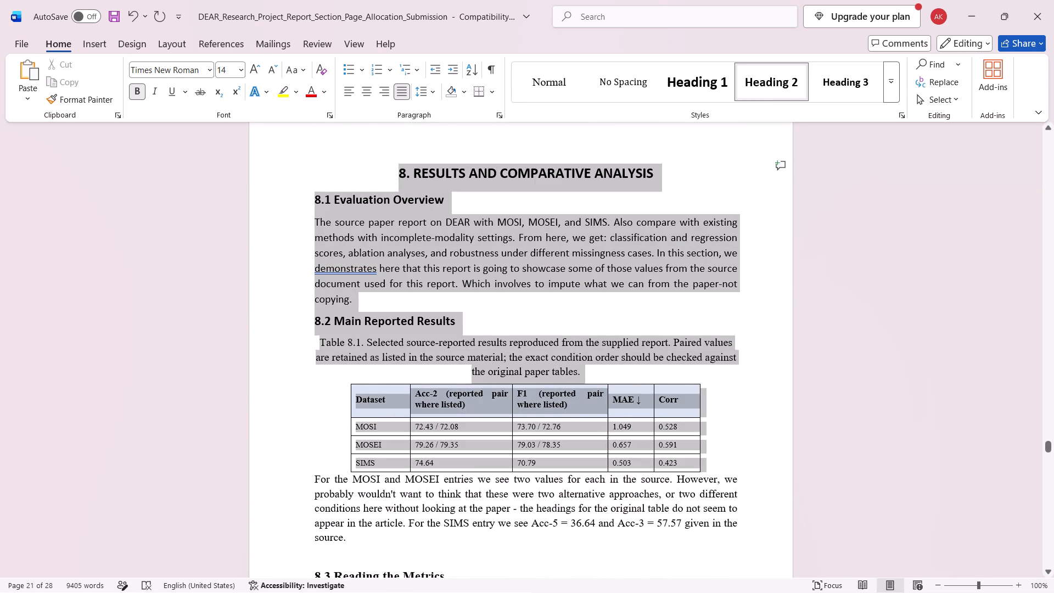
pyautogui.moveTo(442, 483); pyautogui.dragTo(584, 592)
pyautogui.scroll(1, 585, 592)
pyautogui.moveTo(584, 592); pyautogui.dragTo(600, 592)
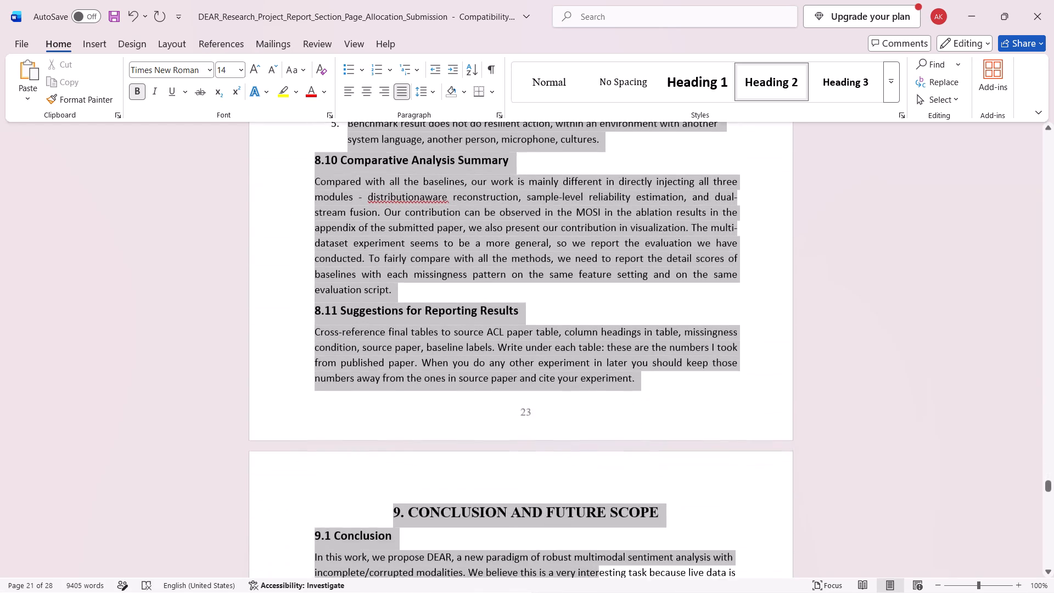
pyautogui.moveTo(600, 592); pyautogui.dragTo(601, 592)
pyautogui.scroll(1, 600, 592)
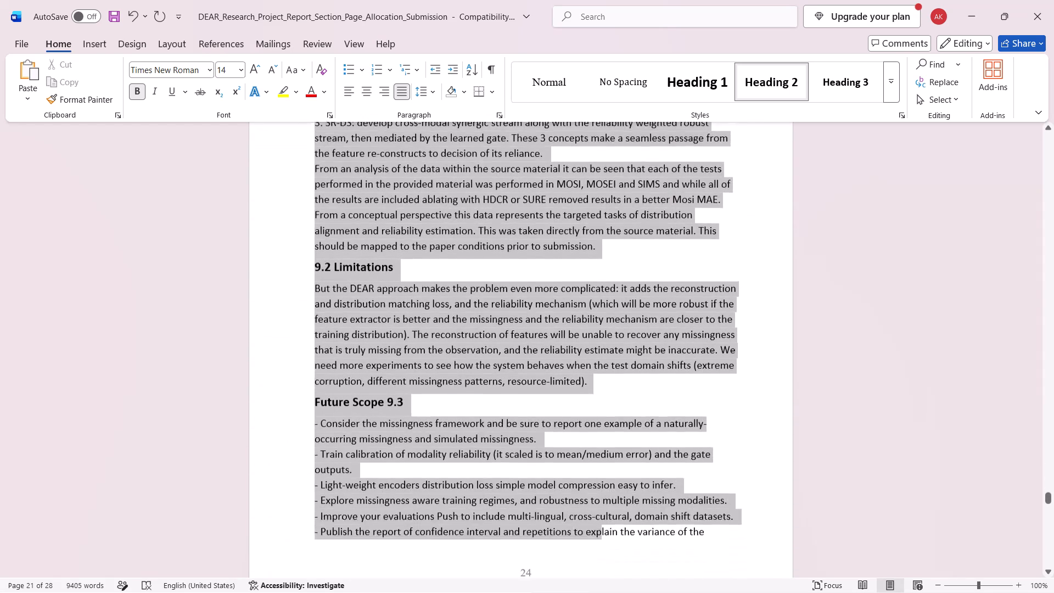
pyautogui.moveTo(601, 592); pyautogui.dragTo(595, 584)
pyautogui.scroll(2, 601, 592)
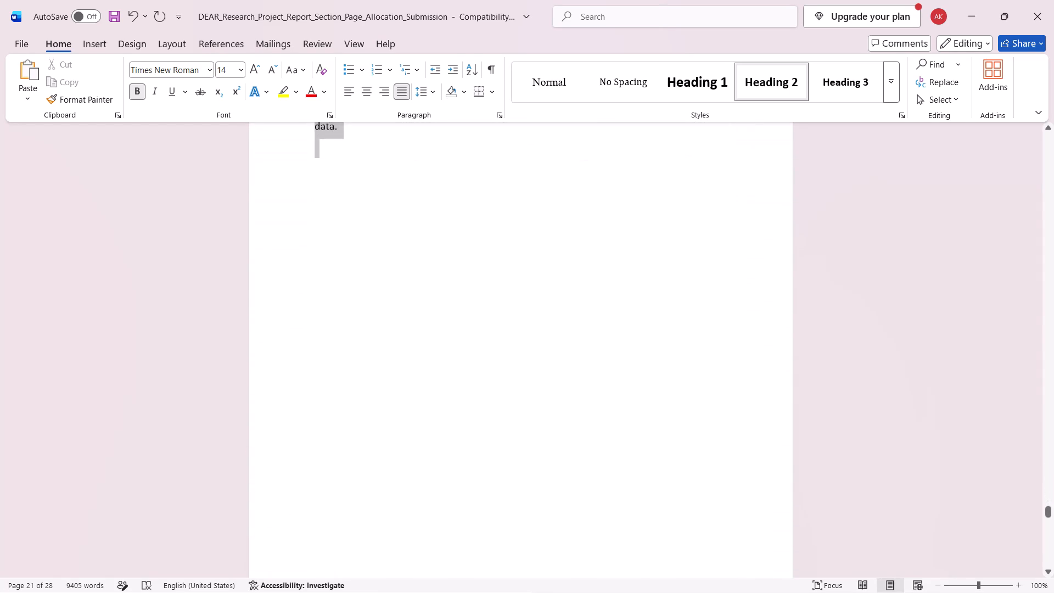
pyautogui.scroll(1, 595, 584)
pyautogui.moveTo(595, 584); pyautogui.dragTo(582, 511)
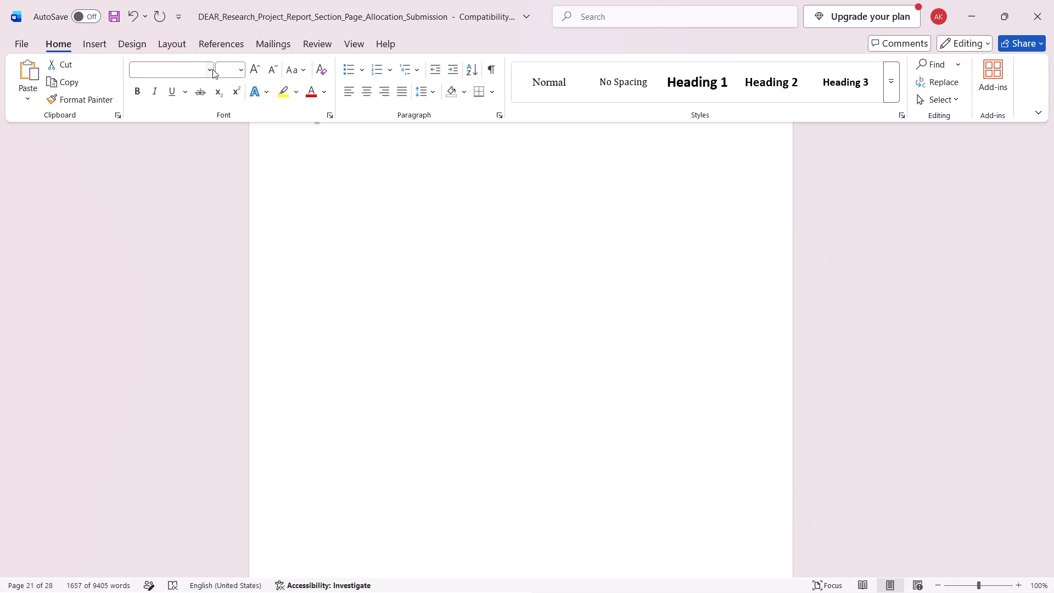
pyautogui.click(212, 69)
pyautogui.click(202, 199)
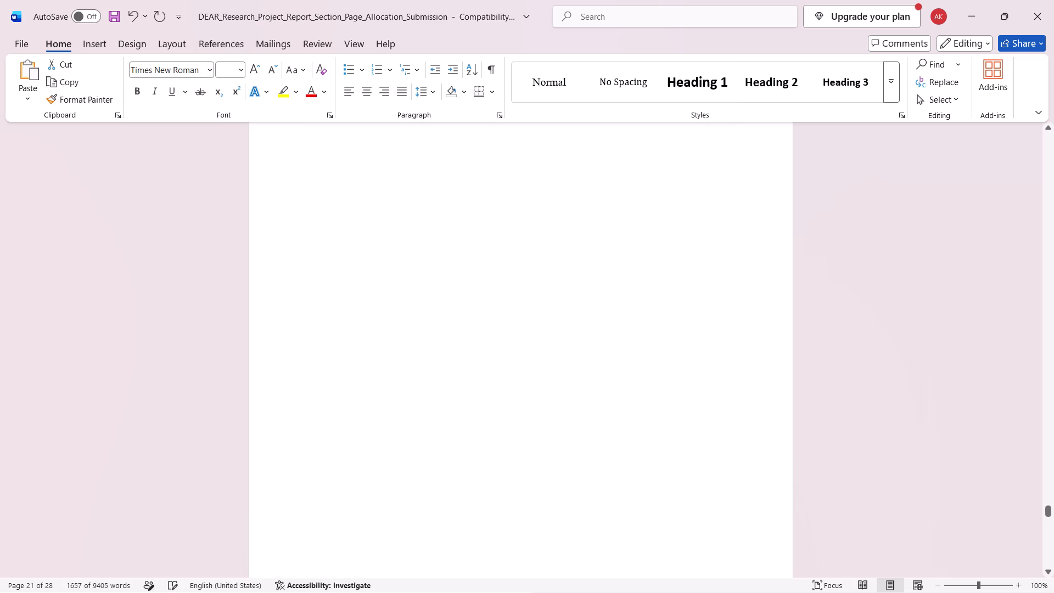
pyautogui.scroll(2, 411, 247)
pyautogui.click(447, 324)
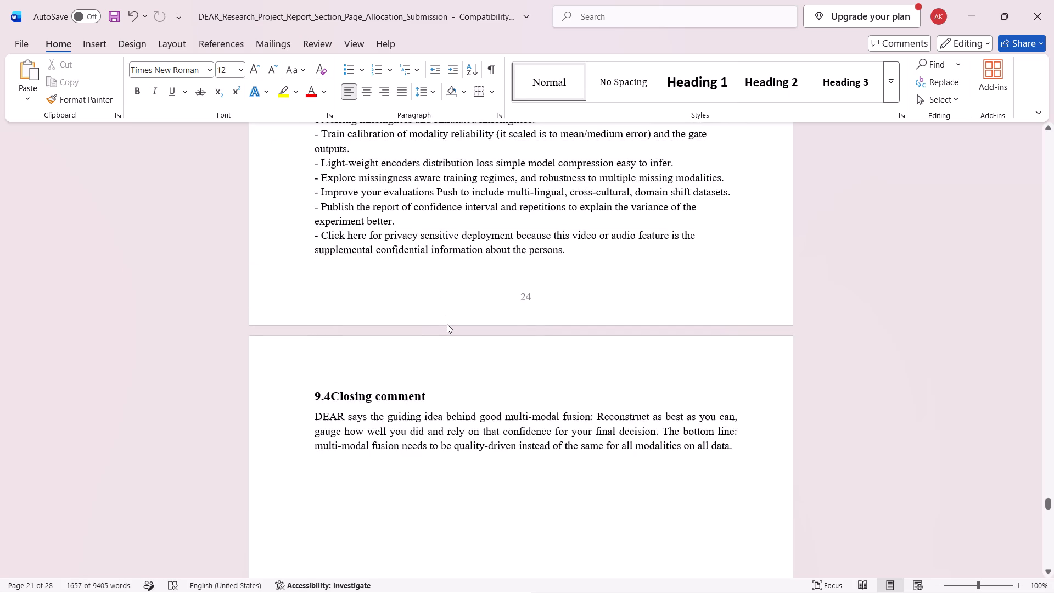
# Push the 7.9 Reproducibility Checklist heading onto the following page with its paragraph by inserting two line breaks before it.
pyautogui.scroll(10, 447, 324)
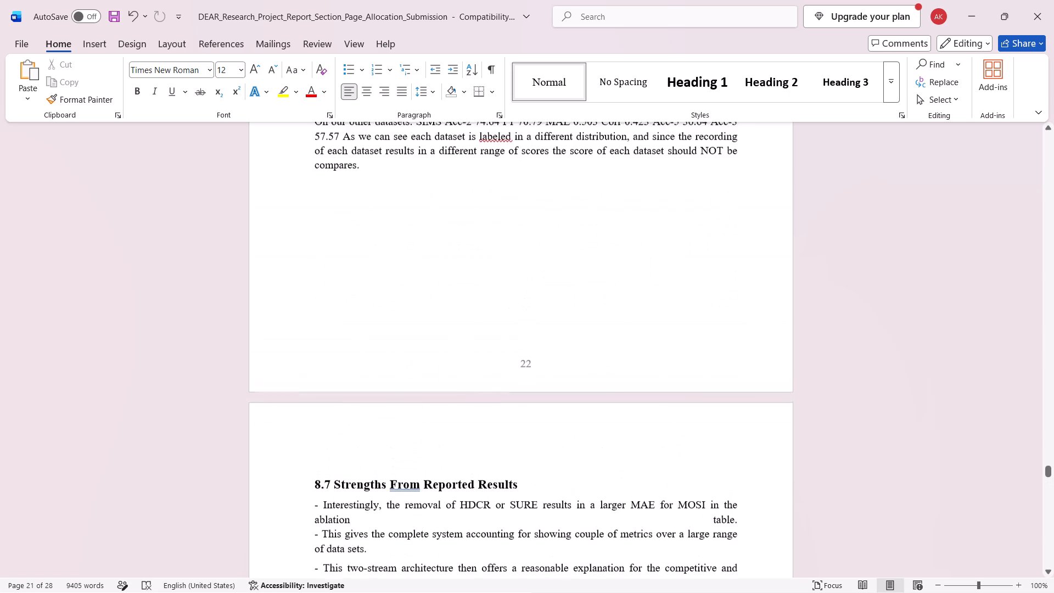
pyautogui.scroll(9, 447, 324)
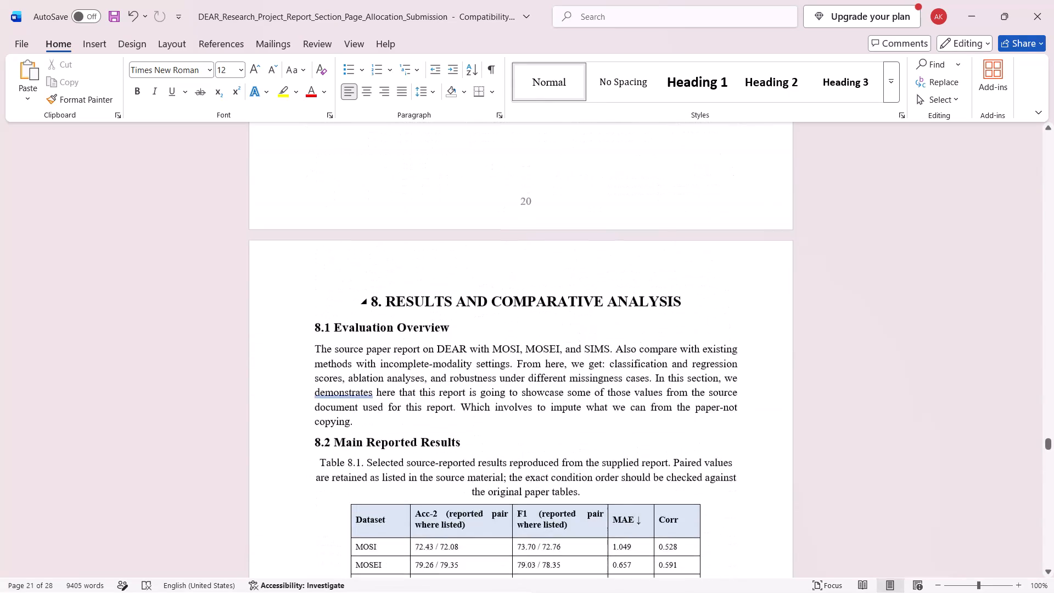
pyautogui.scroll(7, 447, 324)
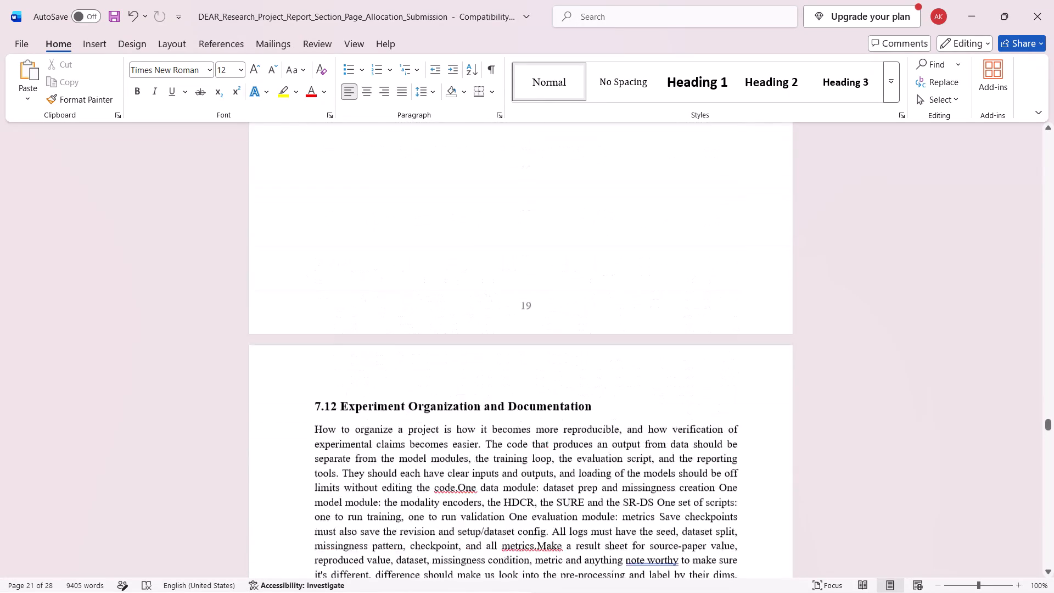
pyautogui.scroll(7, 447, 324)
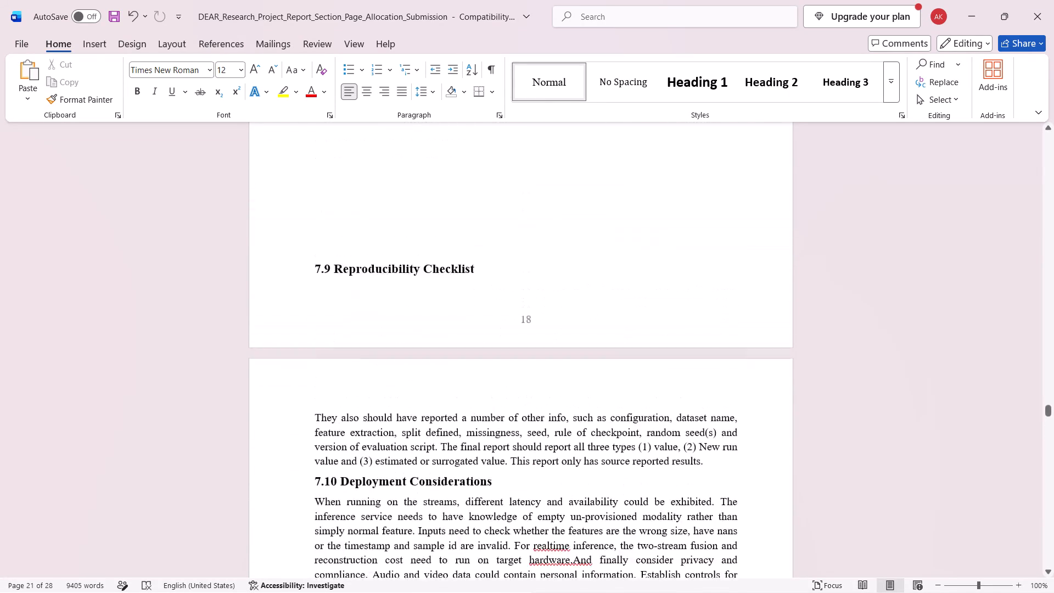
pyautogui.scroll(6, 447, 324)
pyautogui.scroll(-1, 447, 324)
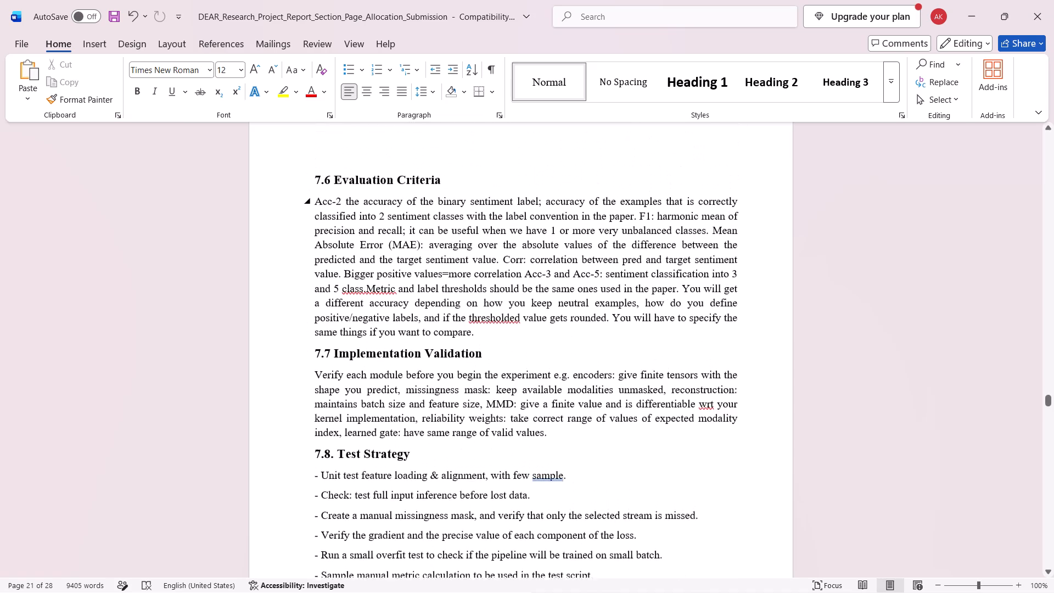
pyautogui.scroll(-3, 447, 324)
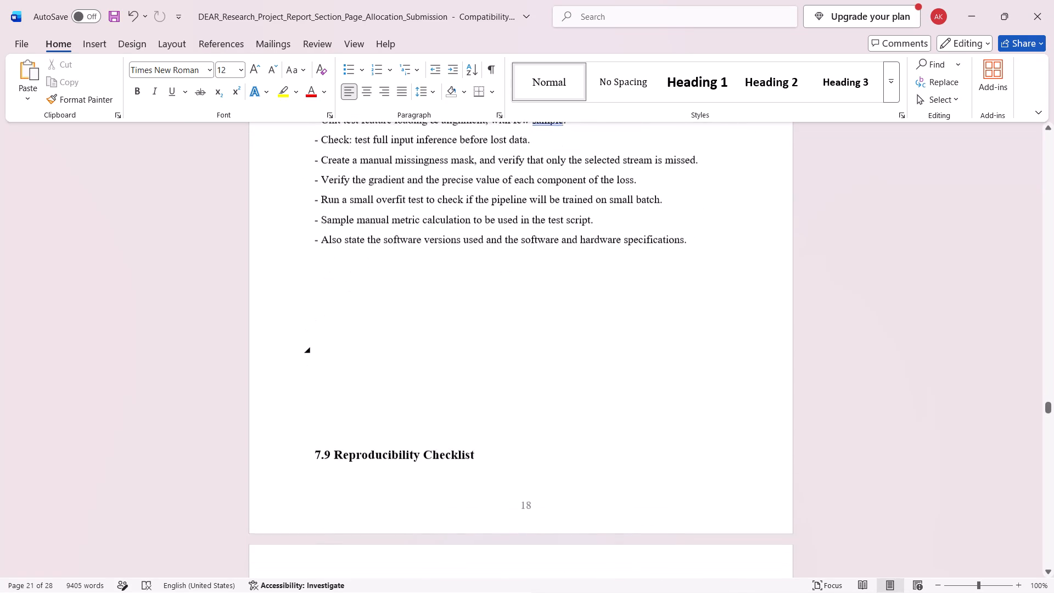
pyautogui.scroll(-1, 447, 324)
pyautogui.click(318, 398)
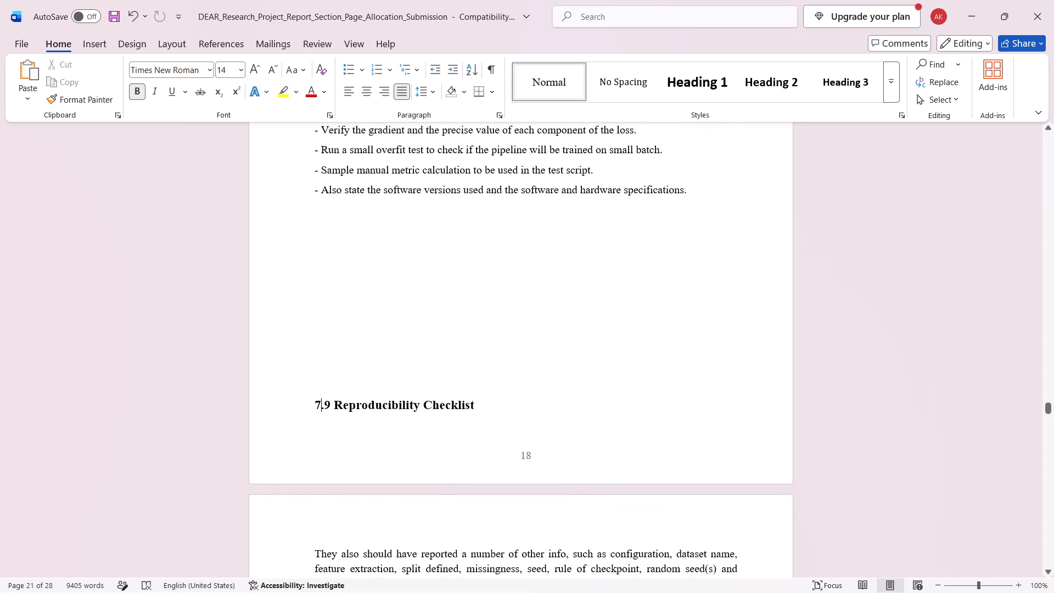
pyautogui.press('Left')
pyautogui.press('Return')
pyautogui.press('Return')
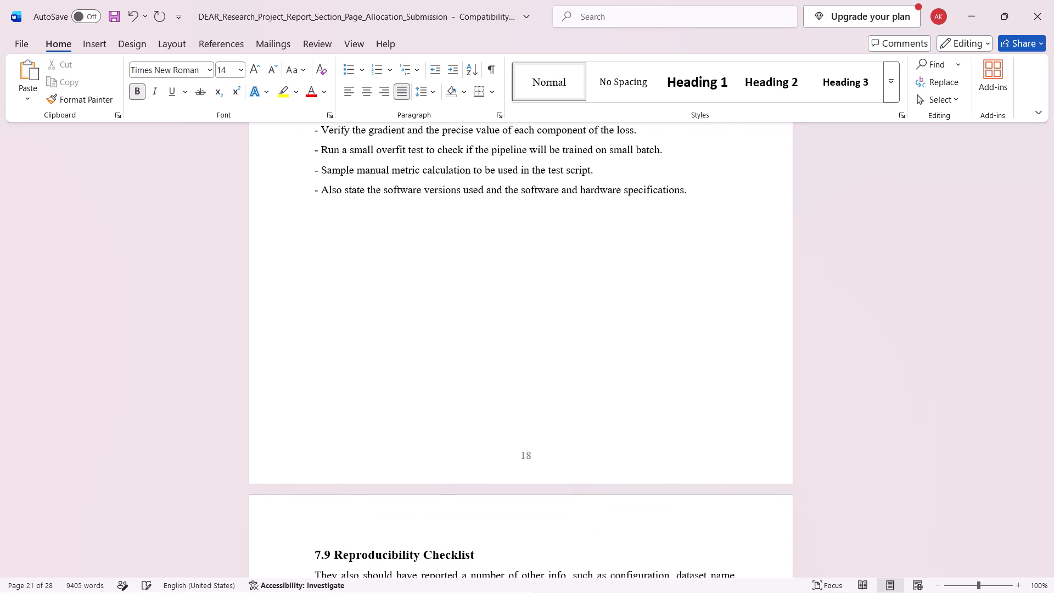
# Insert one blank line after the section 7.9 paragraph and one after the section 7.10 paragraph to separate the following headings.
pyautogui.scroll(-9, 318, 398)
pyautogui.scroll(2, 318, 398)
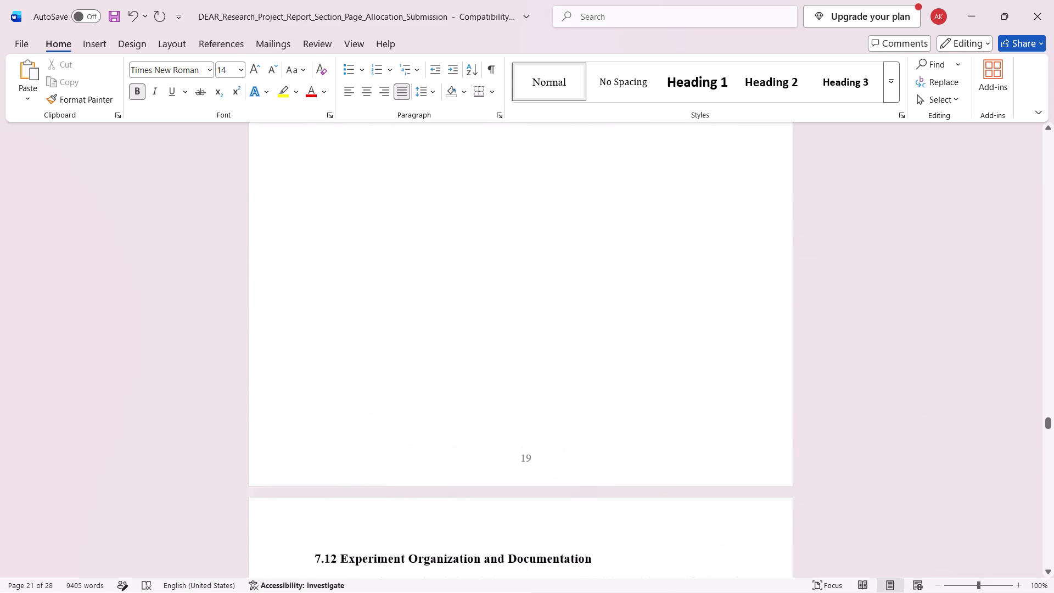
pyautogui.scroll(3, 318, 398)
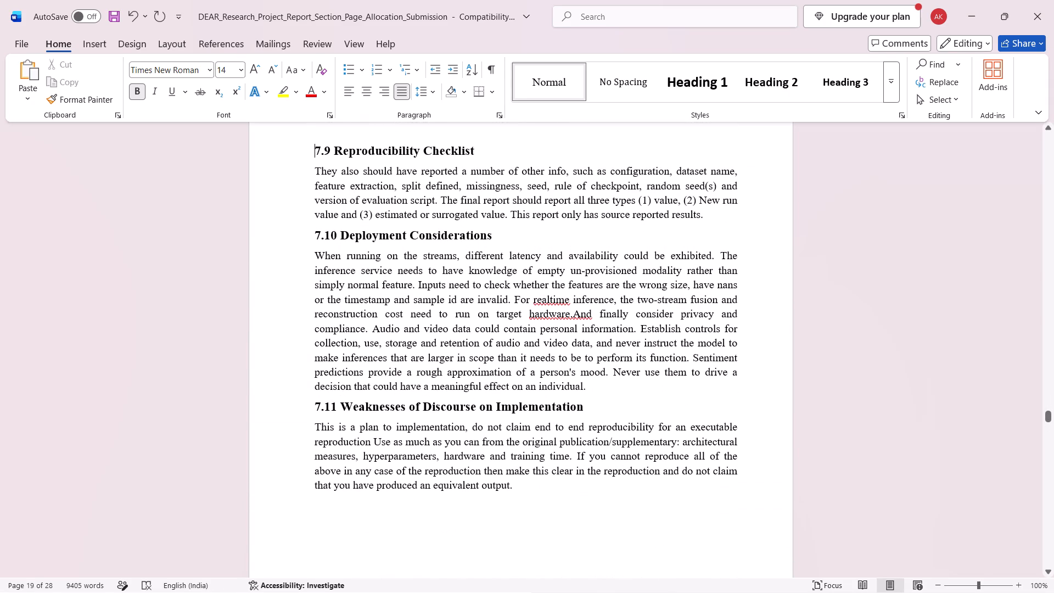
pyautogui.click(704, 220)
pyautogui.press('Return')
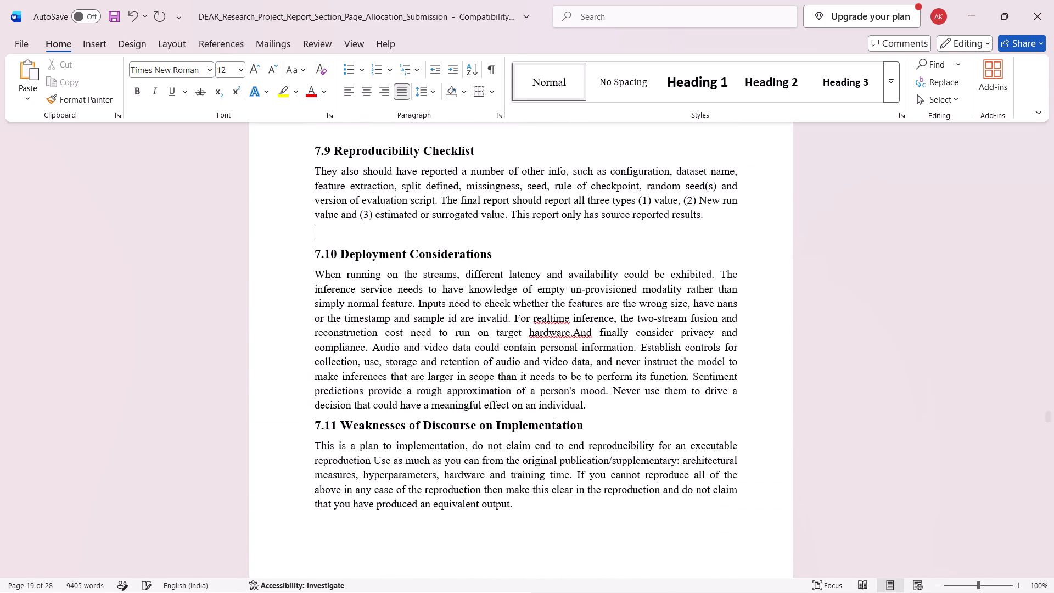
pyautogui.click(655, 402)
pyautogui.press('Return')
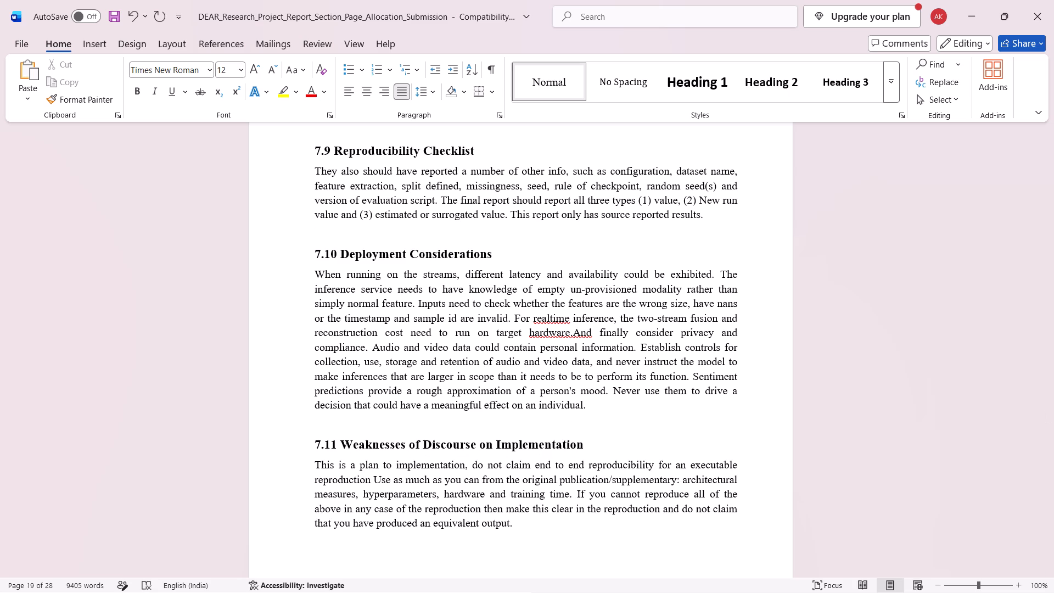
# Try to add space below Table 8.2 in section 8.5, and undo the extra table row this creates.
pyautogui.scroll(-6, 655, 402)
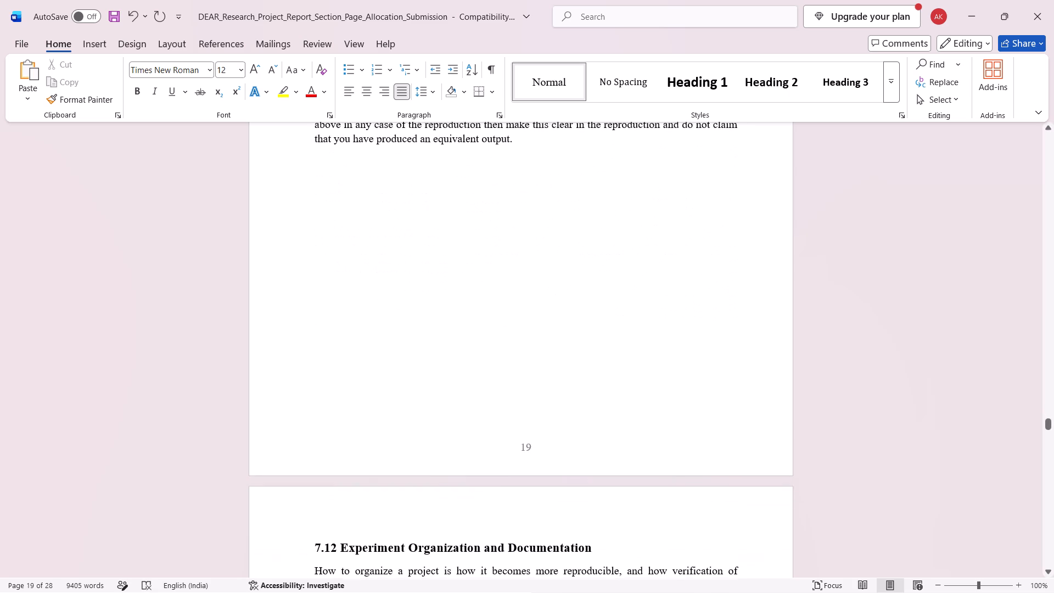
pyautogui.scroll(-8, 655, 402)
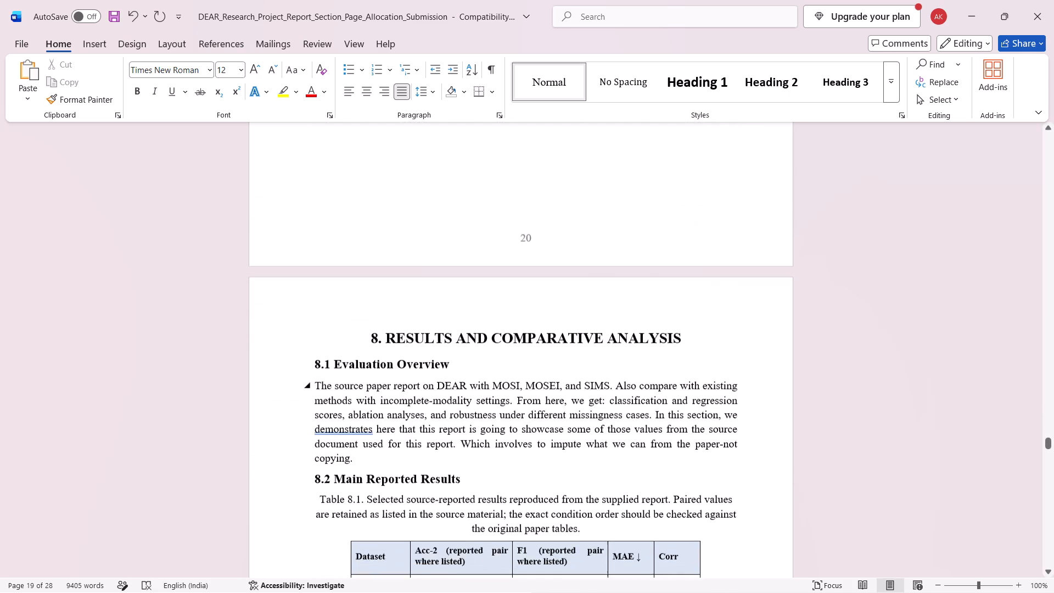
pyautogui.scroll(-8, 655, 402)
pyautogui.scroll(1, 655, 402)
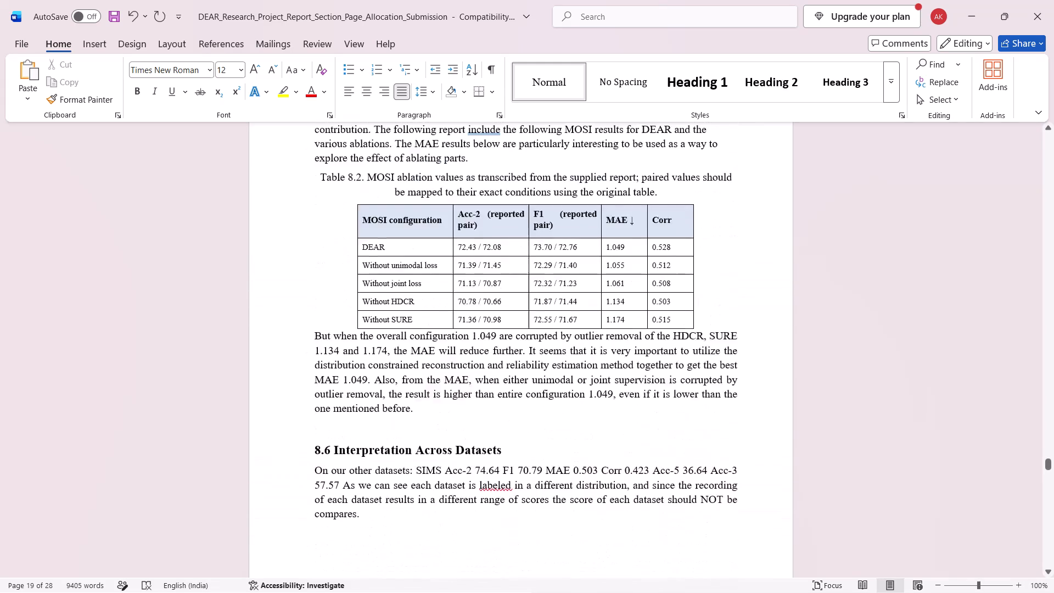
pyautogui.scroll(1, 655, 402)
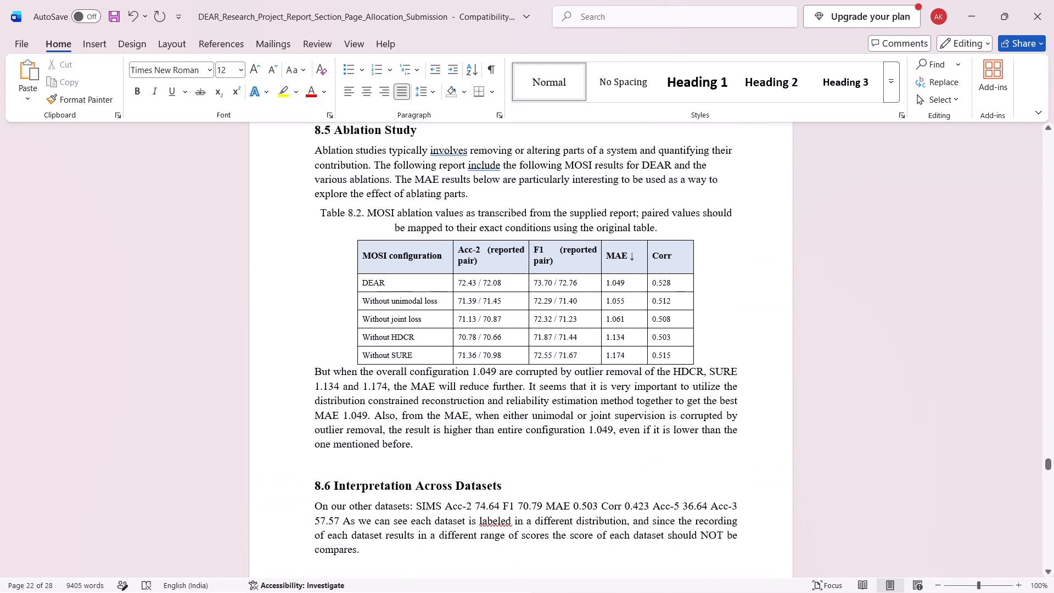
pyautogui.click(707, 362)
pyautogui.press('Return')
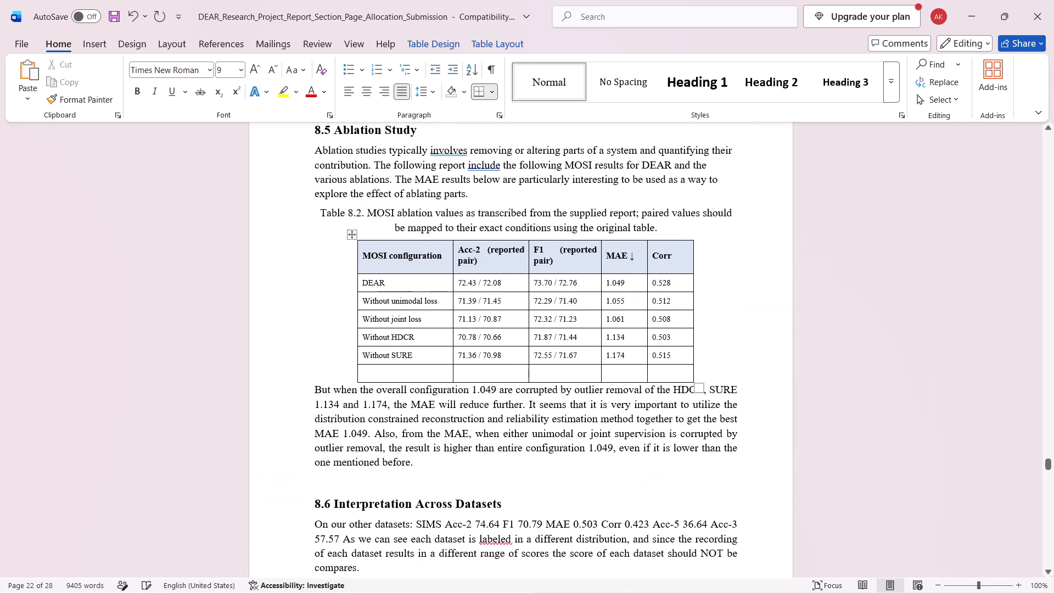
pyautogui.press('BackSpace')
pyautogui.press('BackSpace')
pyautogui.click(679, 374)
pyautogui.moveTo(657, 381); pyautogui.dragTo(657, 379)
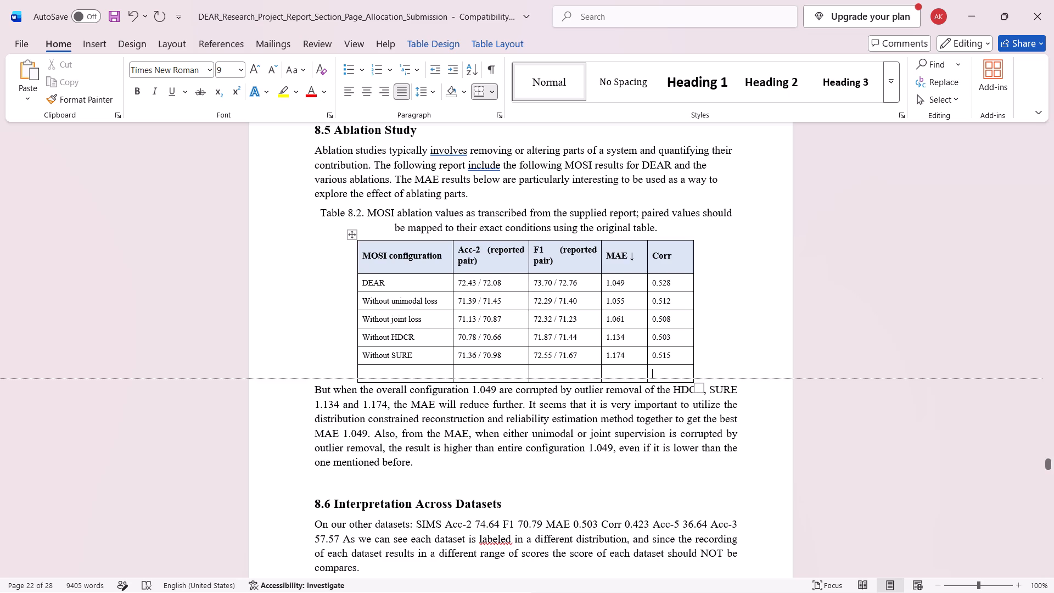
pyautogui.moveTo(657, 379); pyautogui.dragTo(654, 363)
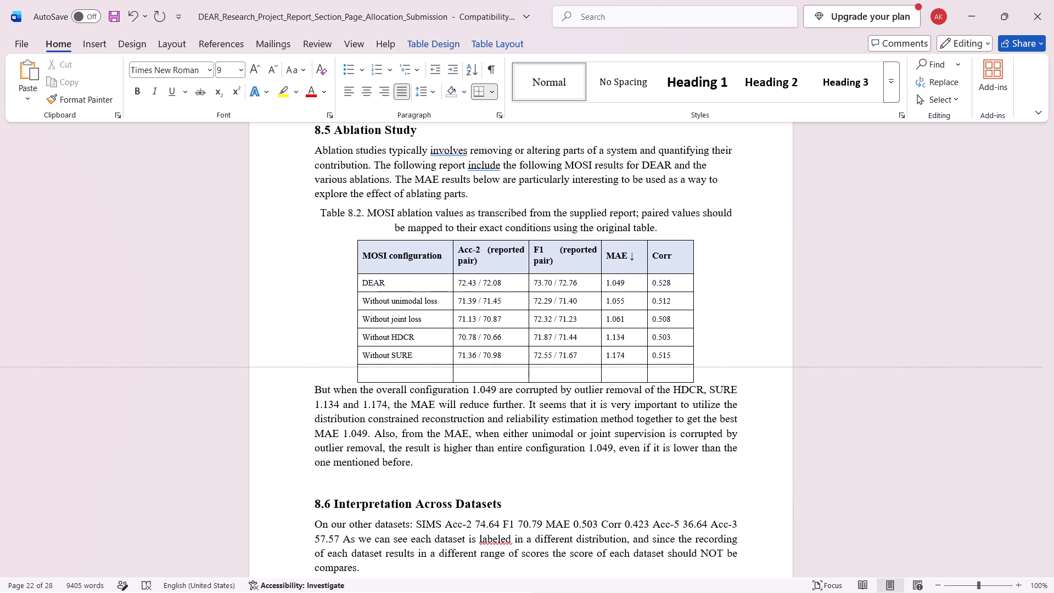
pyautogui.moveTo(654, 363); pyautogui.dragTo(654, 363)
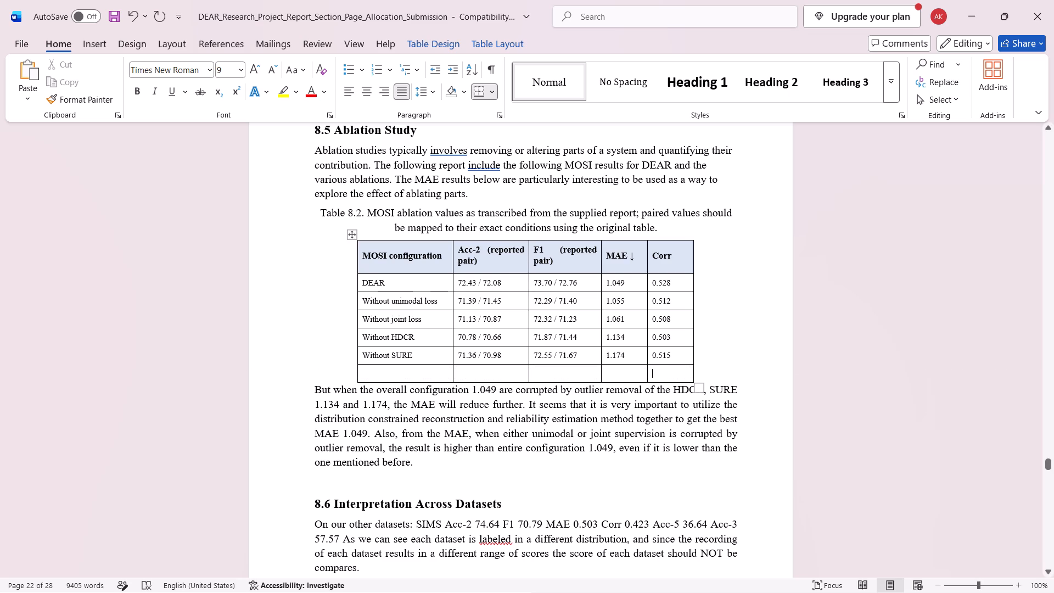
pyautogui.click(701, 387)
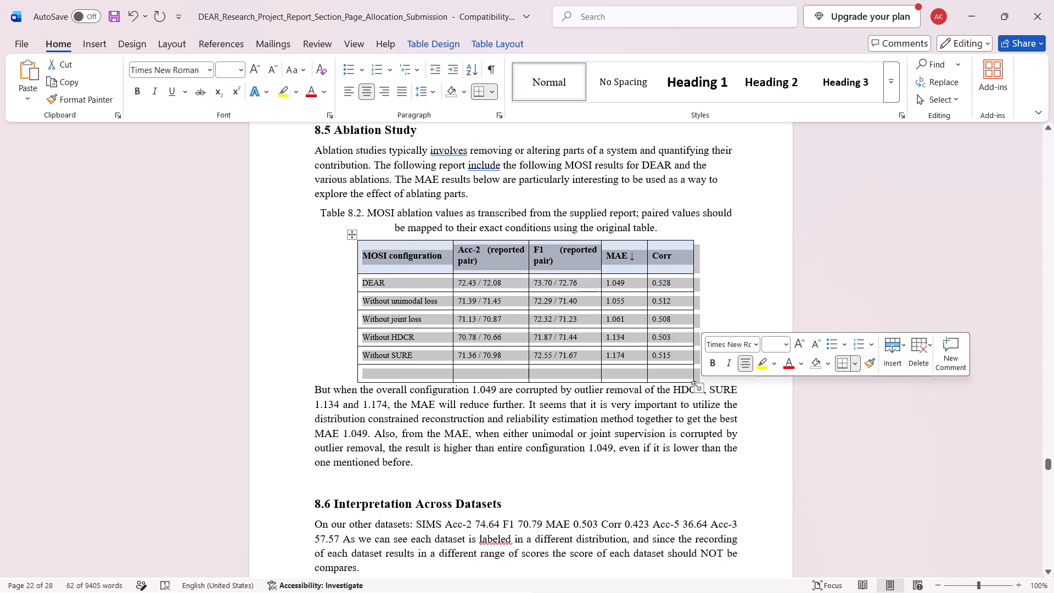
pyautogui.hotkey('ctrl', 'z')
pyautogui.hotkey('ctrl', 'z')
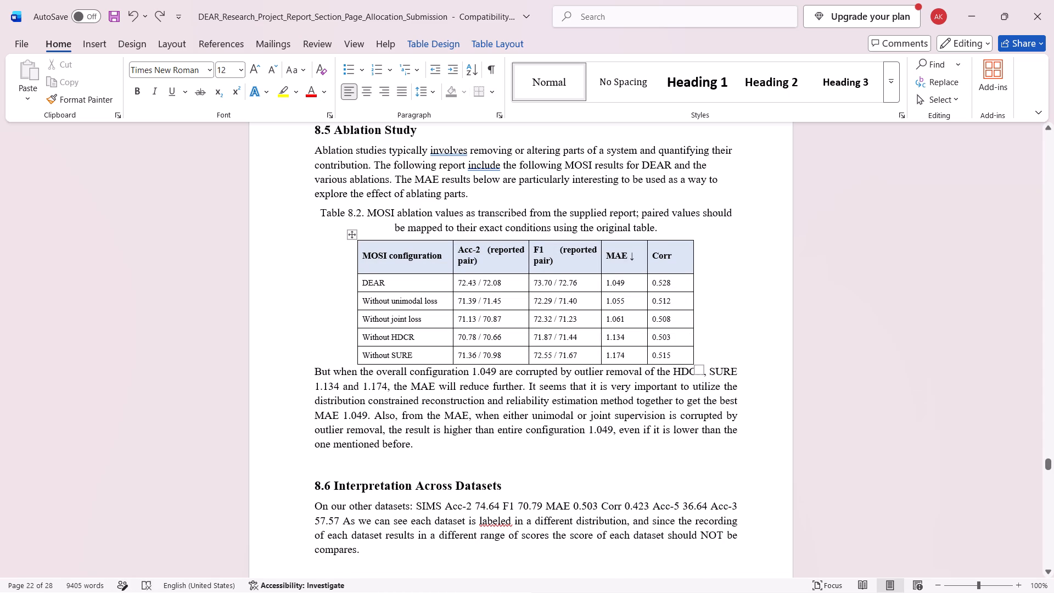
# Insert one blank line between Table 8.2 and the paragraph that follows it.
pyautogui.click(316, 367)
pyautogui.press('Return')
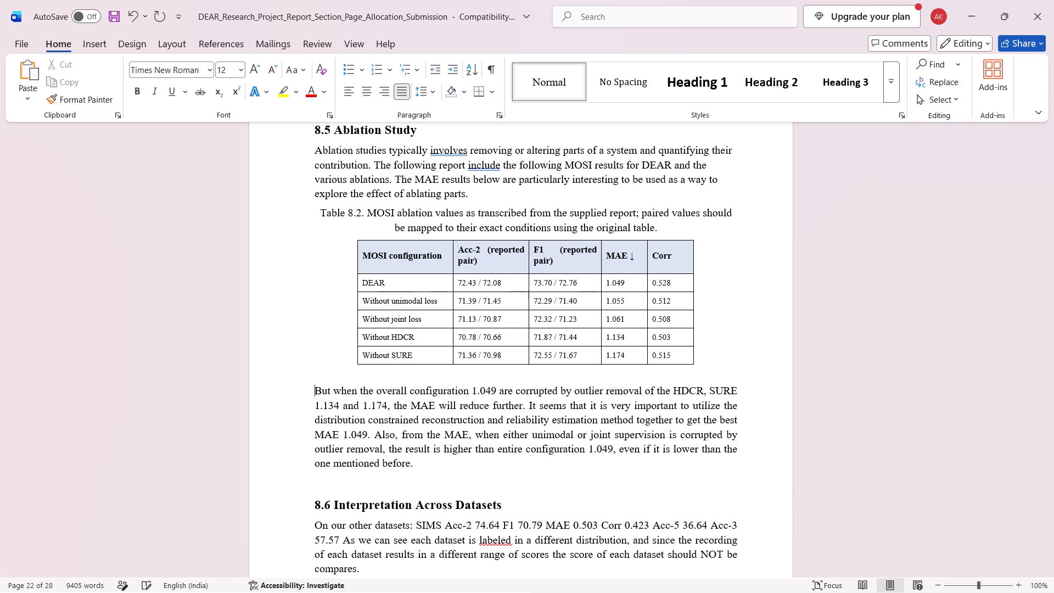
# Review the spacing and page breaks from section 8.5 through the conclusion and references to the document's last page.
pyautogui.scroll(-1, 574, 366)
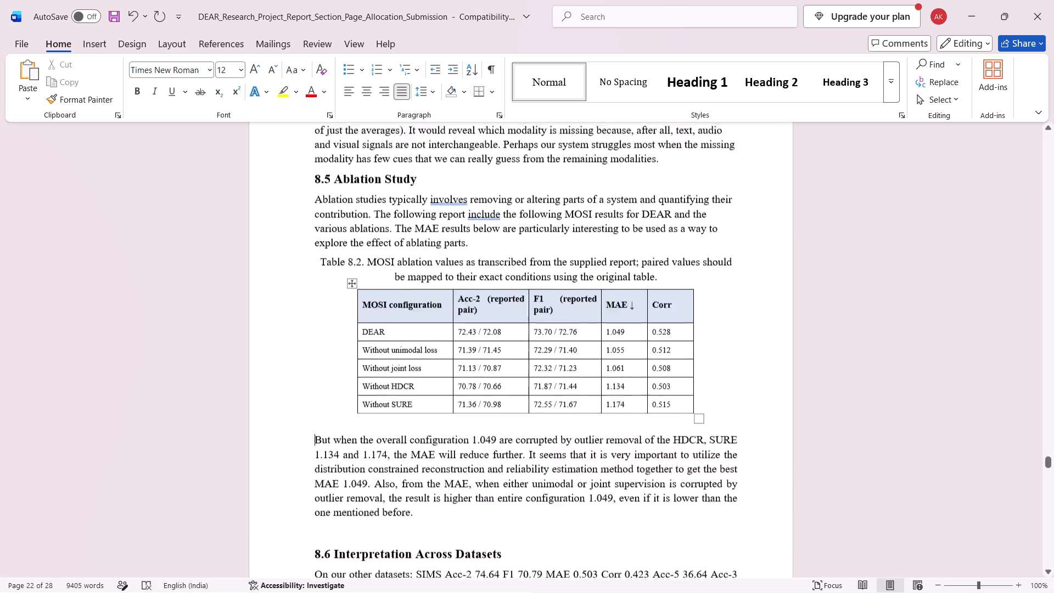
pyautogui.scroll(-4, 574, 366)
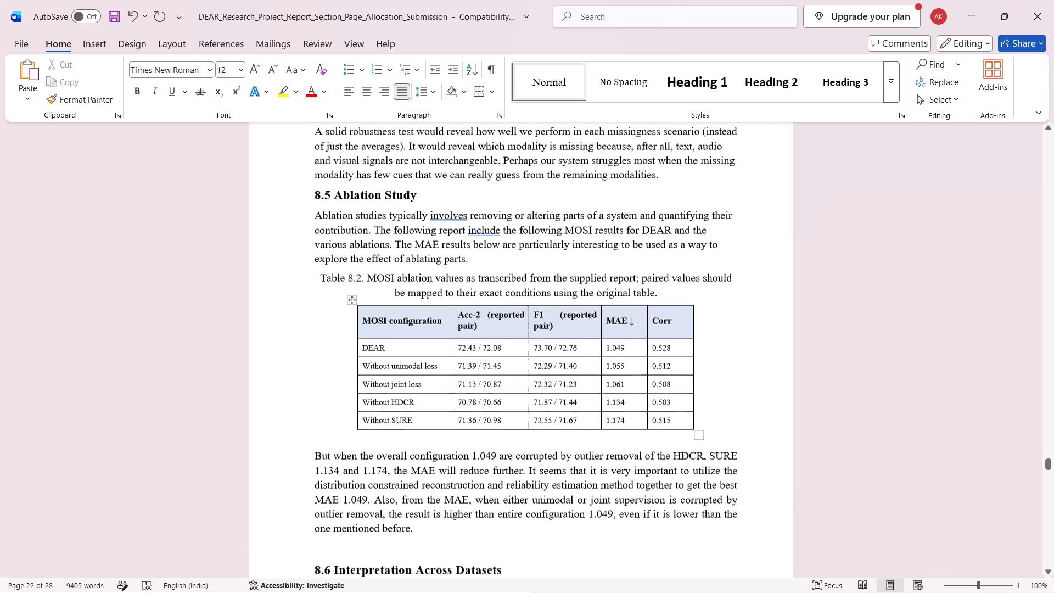
pyautogui.scroll(-7, 574, 366)
pyautogui.scroll(2, 574, 366)
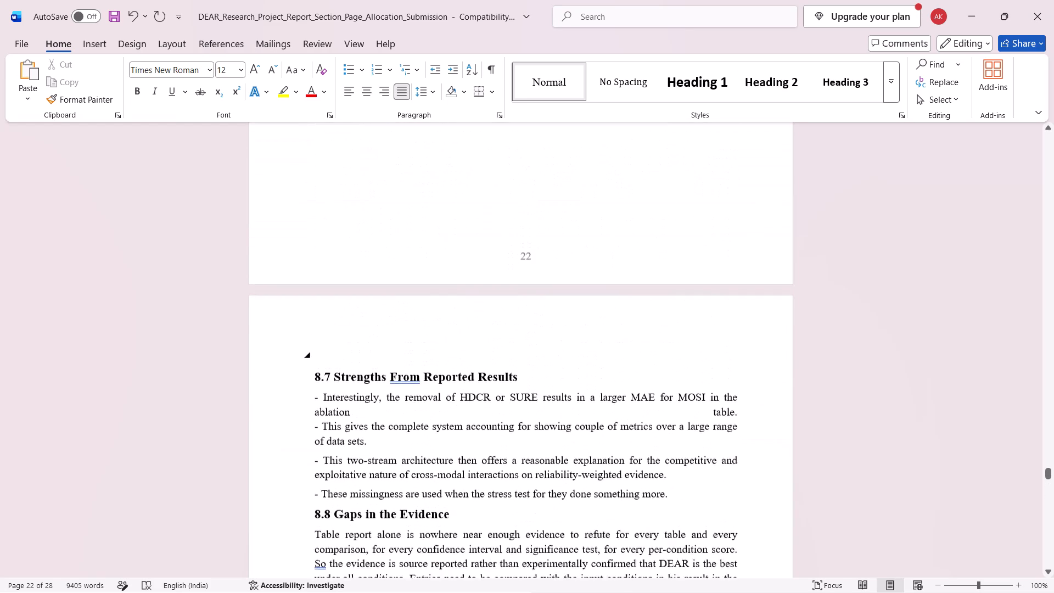
pyautogui.scroll(-11, 574, 366)
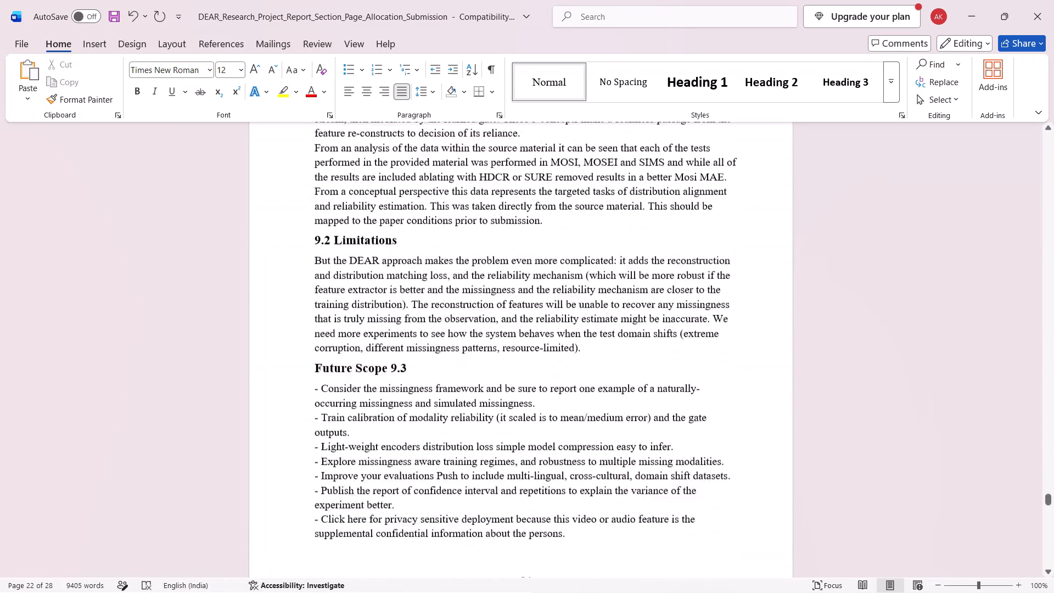
pyautogui.scroll(-5, 574, 366)
pyautogui.scroll(2, 574, 366)
pyautogui.scroll(-5, 574, 366)
pyautogui.scroll(1, 574, 366)
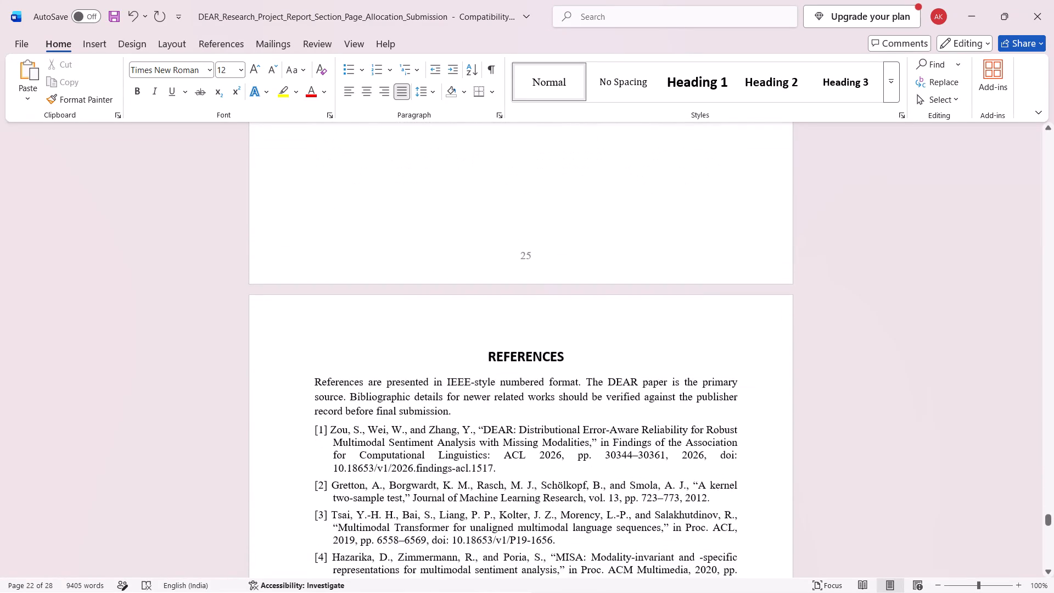
pyautogui.scroll(6, 574, 366)
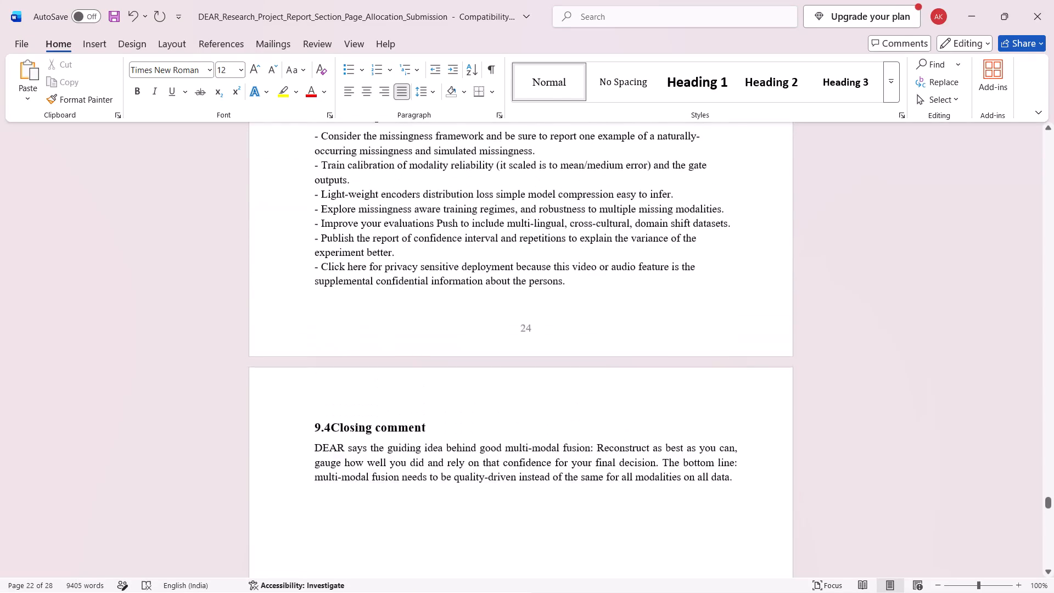
pyautogui.scroll(5, 574, 366)
pyautogui.scroll(-3, 574, 366)
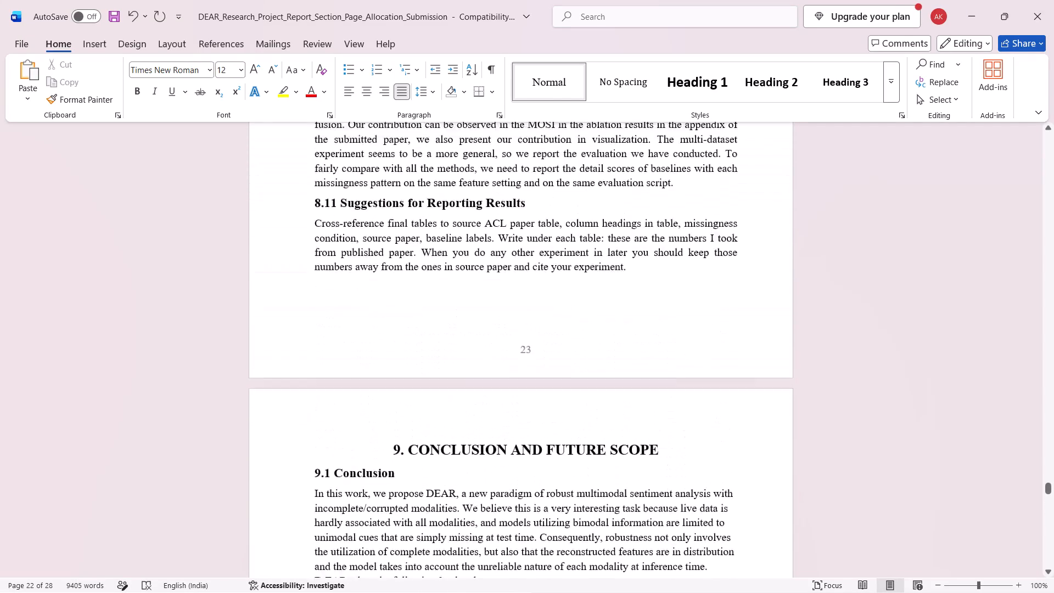
pyautogui.scroll(-5, 574, 366)
pyautogui.scroll(2, 574, 366)
pyautogui.scroll(-1, 574, 366)
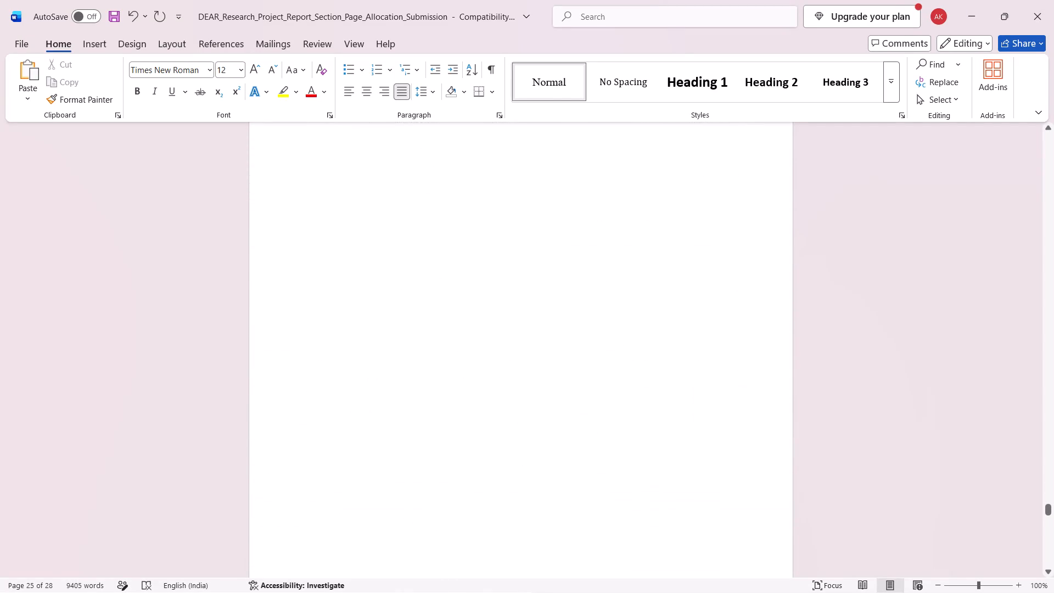
pyautogui.scroll(-8, 574, 366)
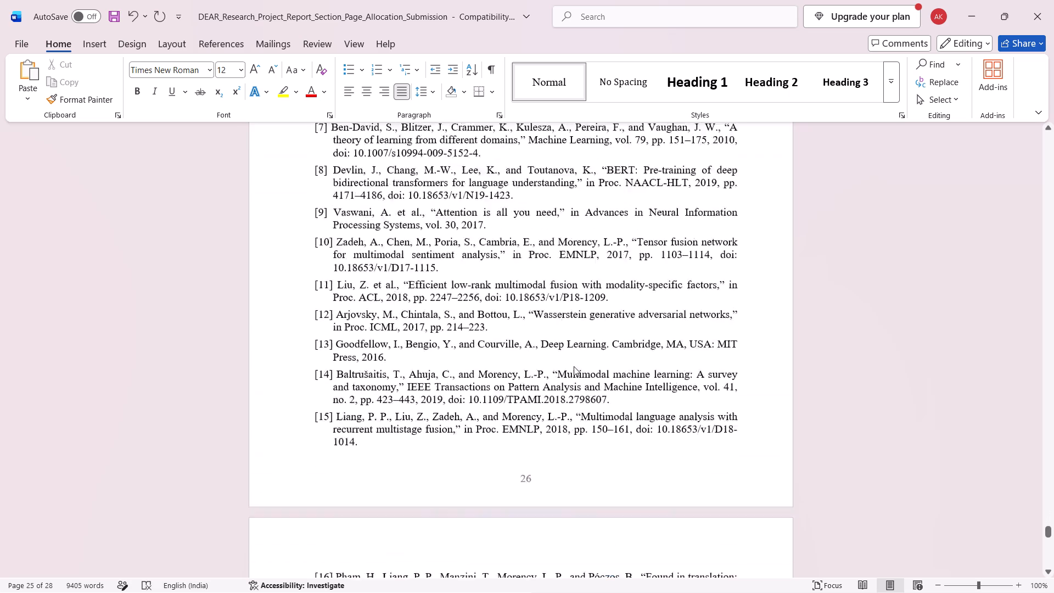
pyautogui.scroll(-10, 574, 366)
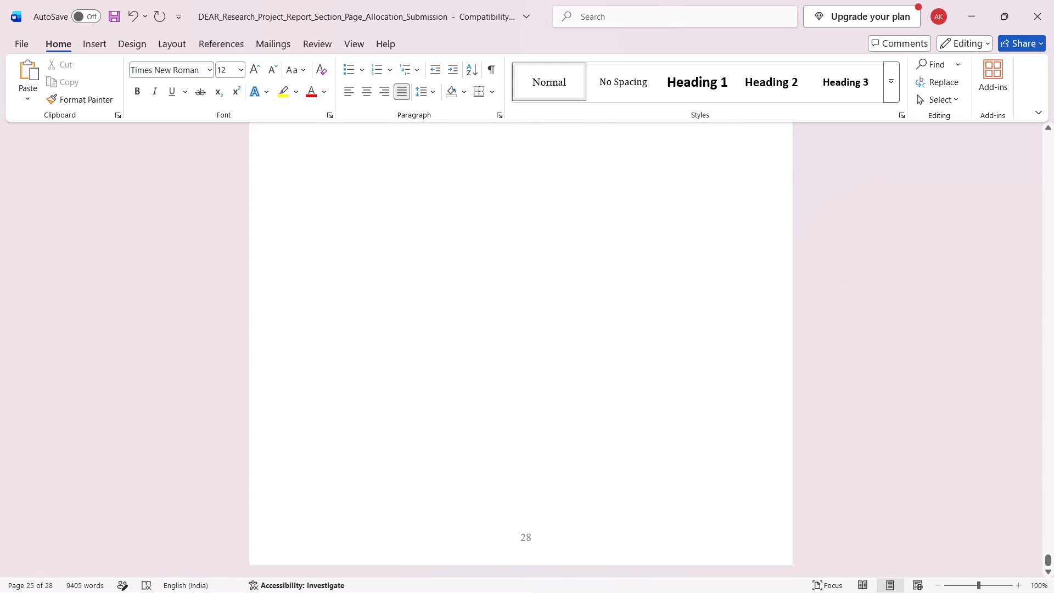
pyautogui.scroll(-1, 574, 366)
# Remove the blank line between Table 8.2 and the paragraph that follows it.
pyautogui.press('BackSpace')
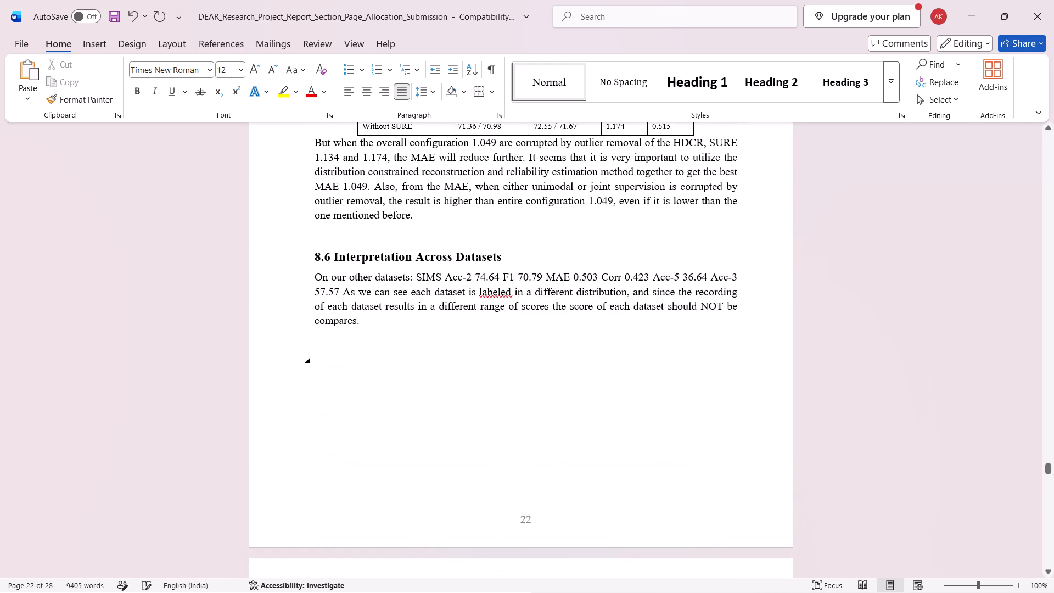
# Delete the empty last page after the reference list.
pyautogui.scroll(-14, 574, 366)
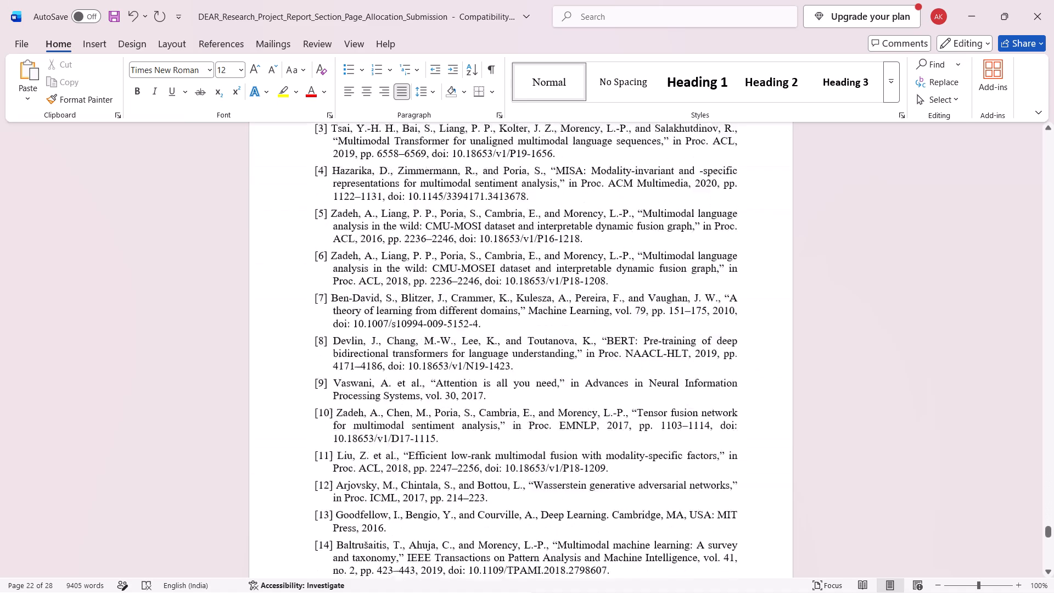
pyautogui.scroll(-4, 574, 366)
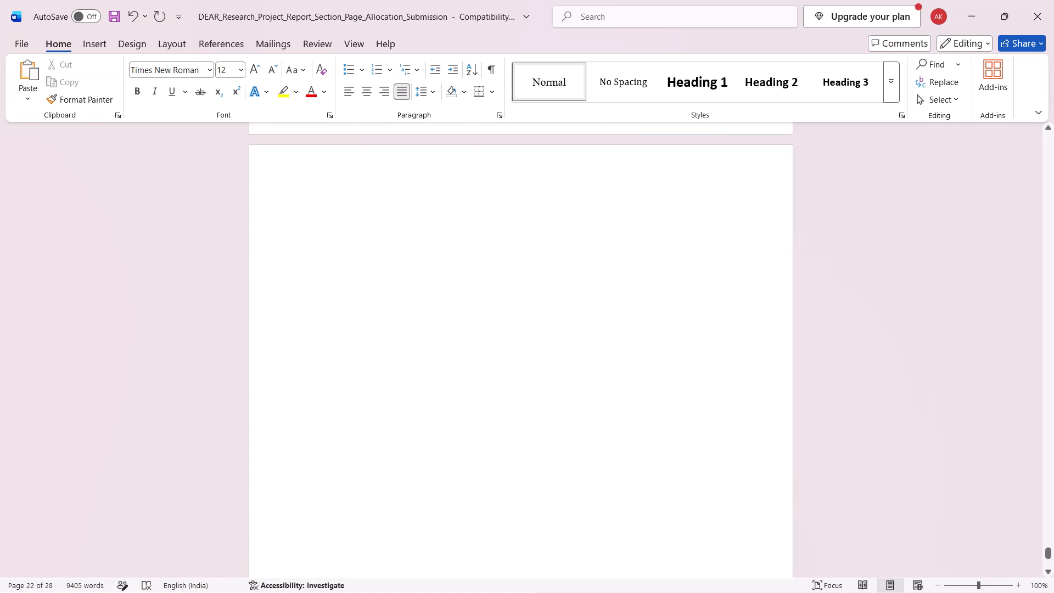
pyautogui.click(447, 316)
pyautogui.press('BackSpace')
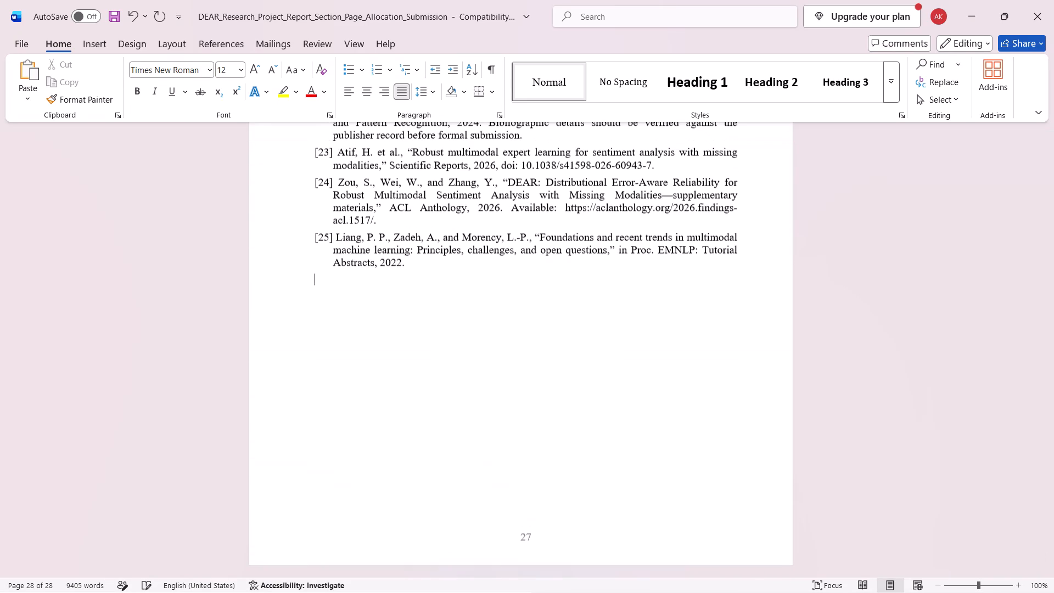
# Review the layout backwards from the end of the references to sections 7.4 and 7.5, checking page breaks and heading spacing.
pyautogui.scroll(-3, 447, 316)
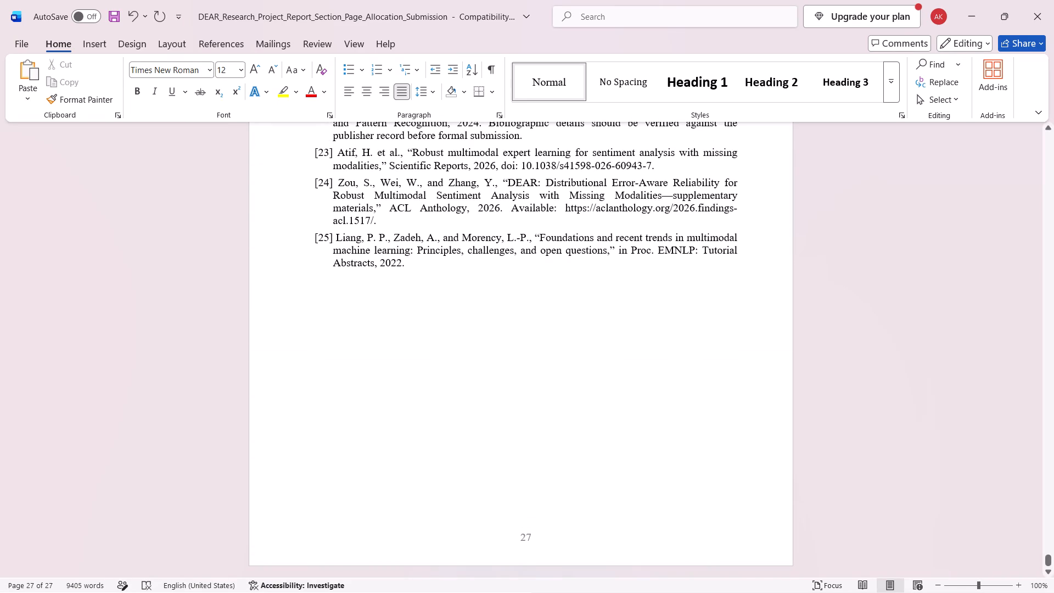
pyautogui.scroll(10, 501, 330)
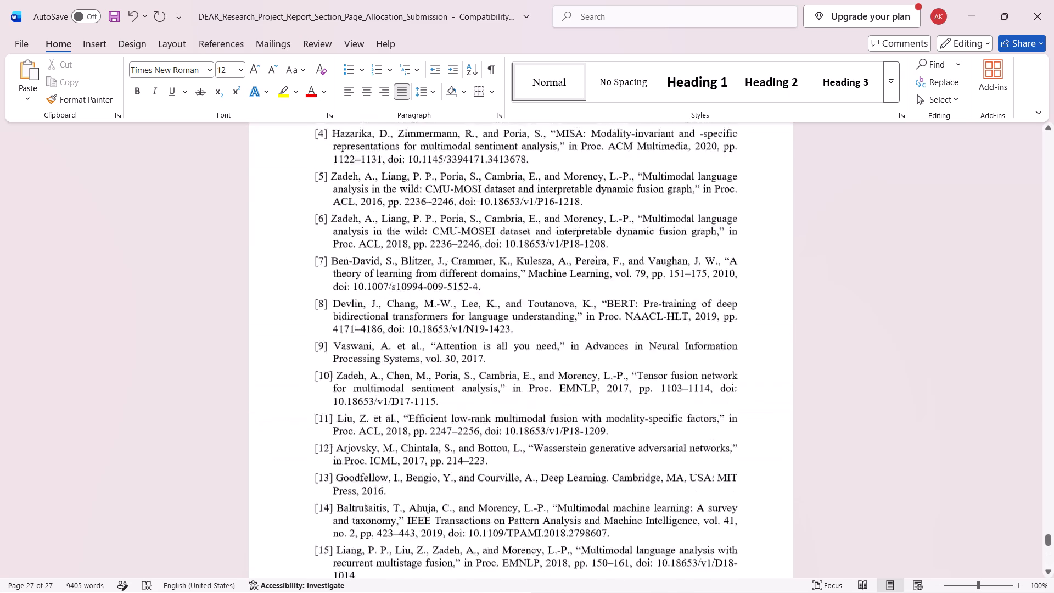
pyautogui.scroll(13, 501, 330)
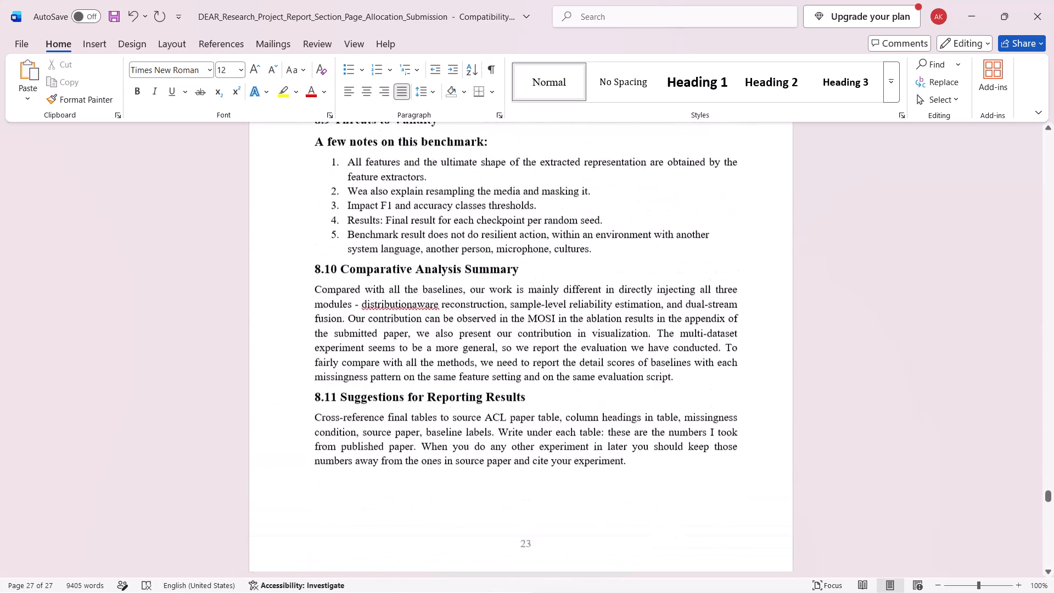
pyautogui.scroll(12, 501, 330)
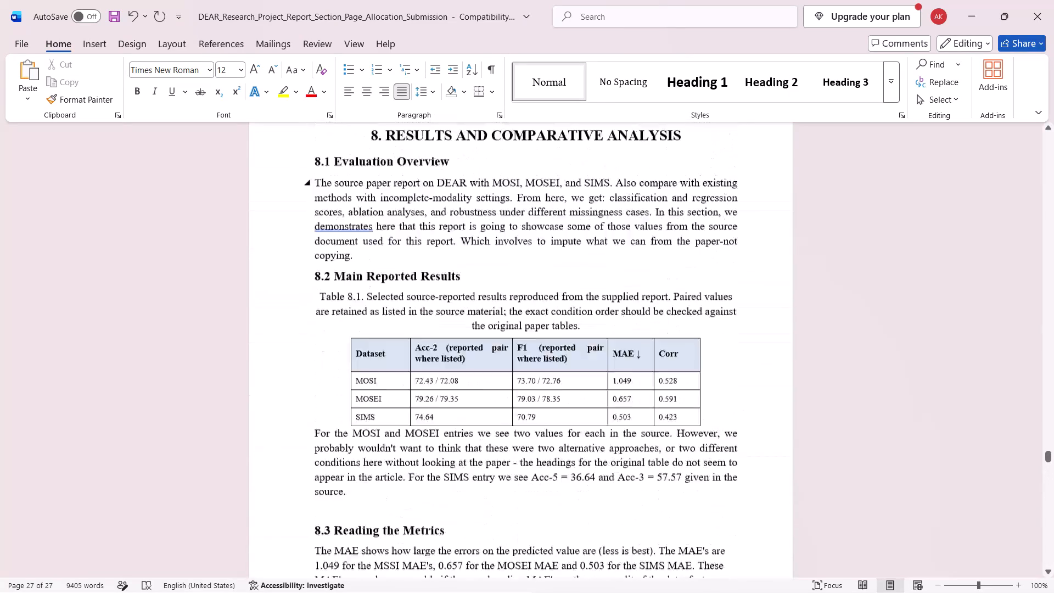
pyautogui.scroll(9, 501, 330)
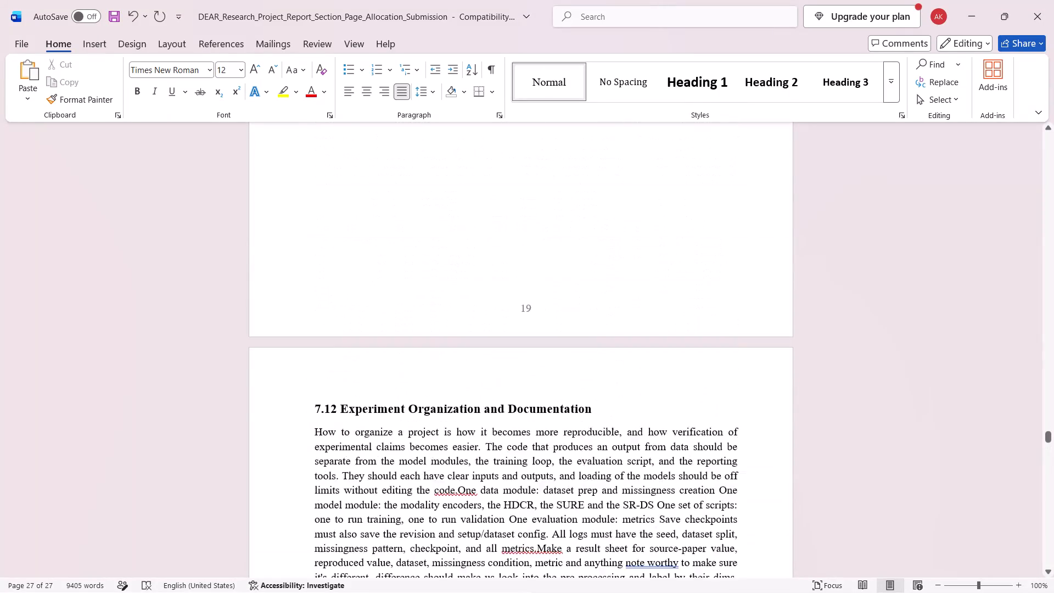
pyautogui.scroll(5, 501, 330)
pyautogui.hscroll(1, 501, 330)
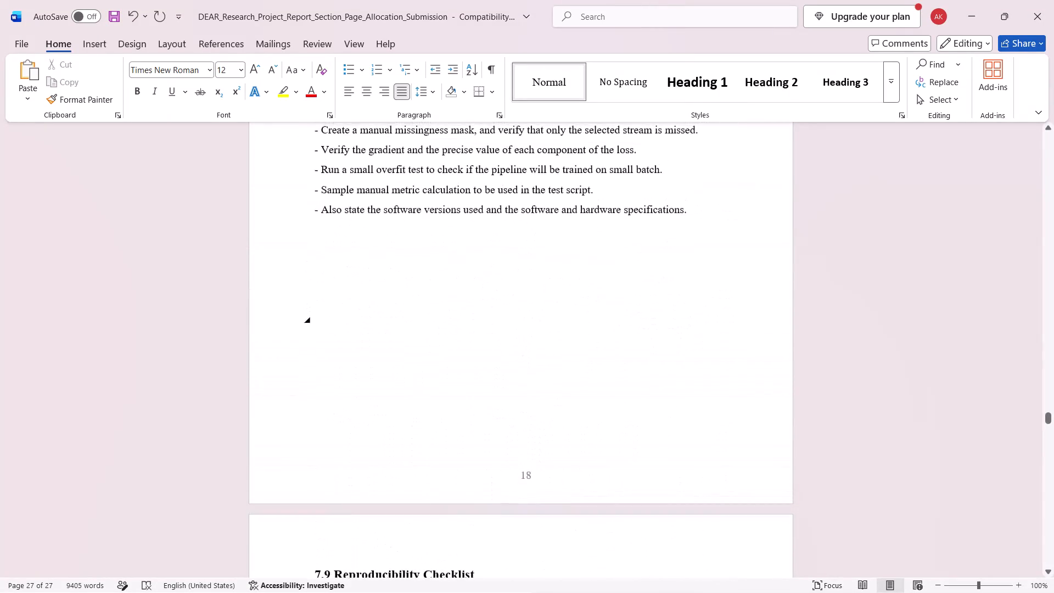
pyautogui.hscroll(1, 501, 330)
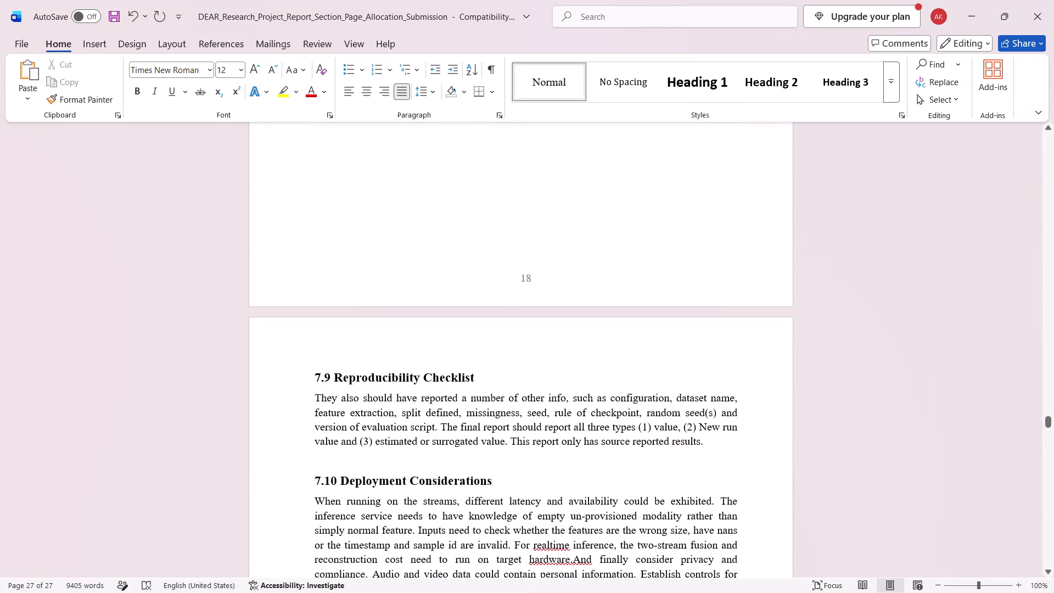
pyautogui.scroll(9, 315, 364)
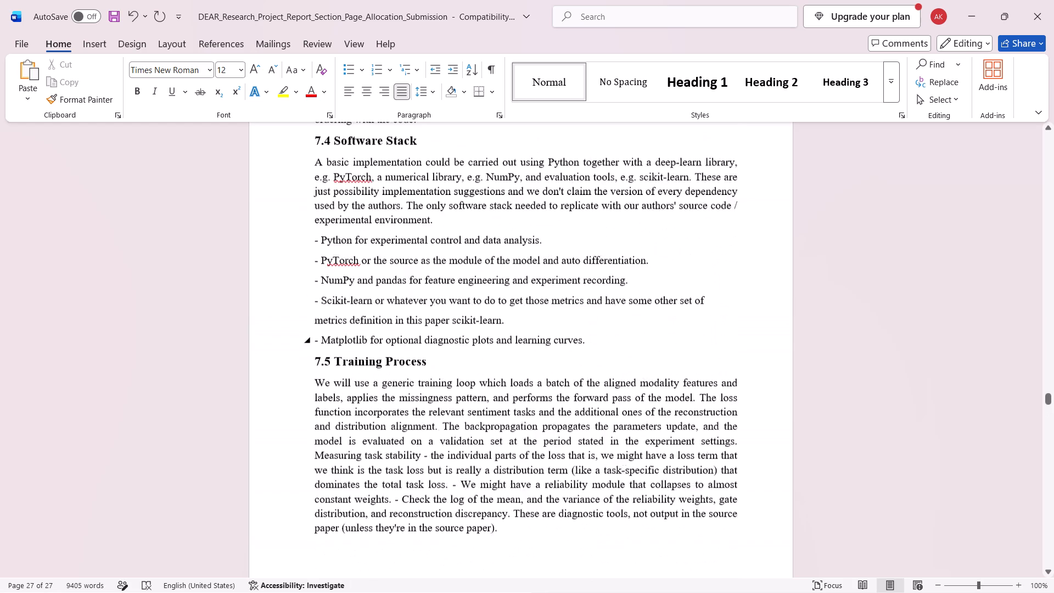
# Review the layout backwards from section 7.4 to section 2.5, checking page breaks, heading spacing and paragraph alignment.
pyautogui.scroll(7, 315, 364)
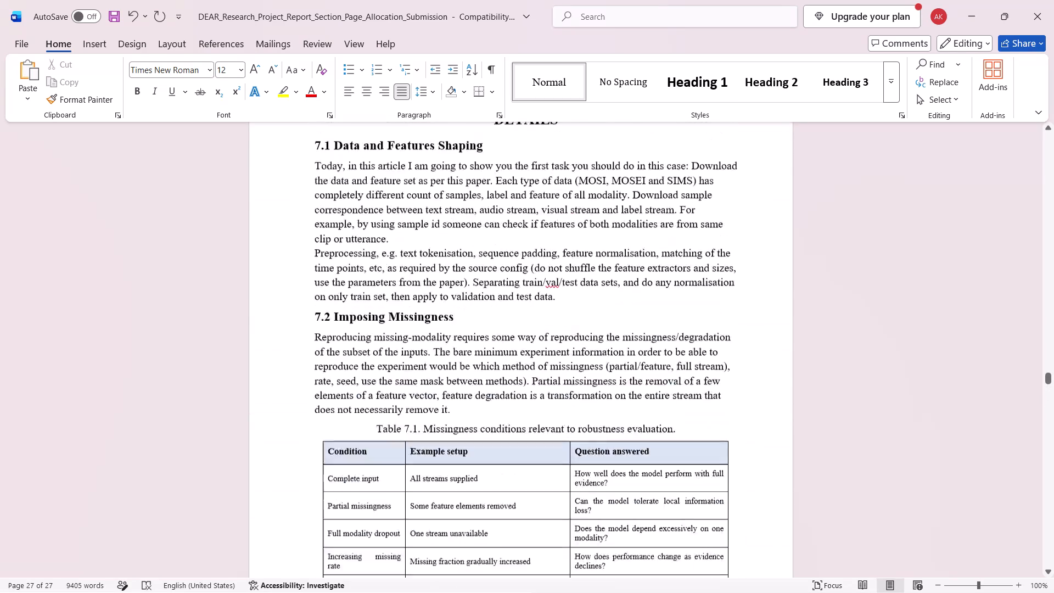
pyautogui.scroll(6, 315, 364)
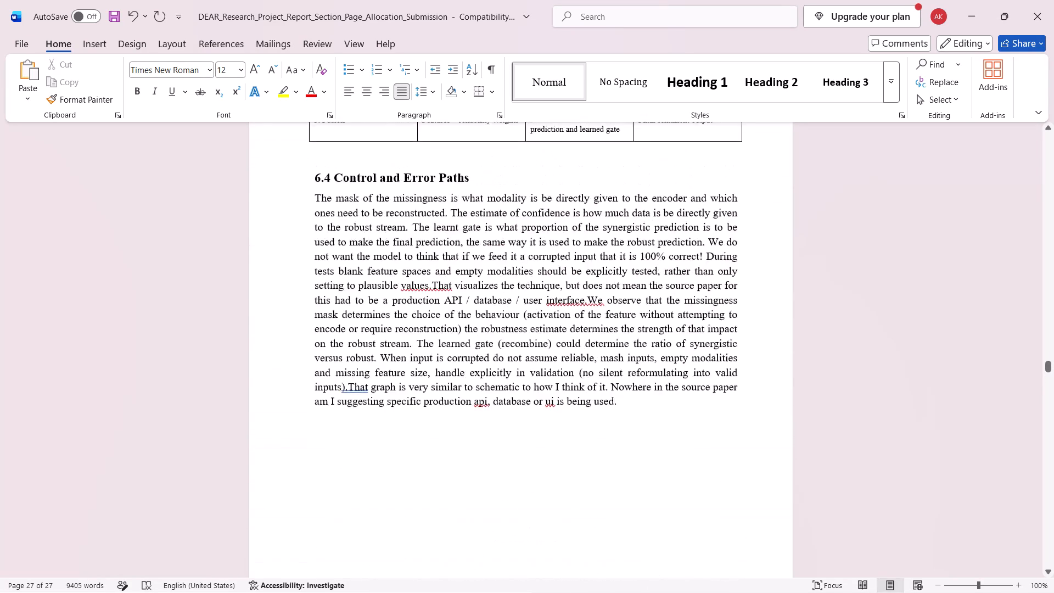
pyautogui.scroll(3, 315, 364)
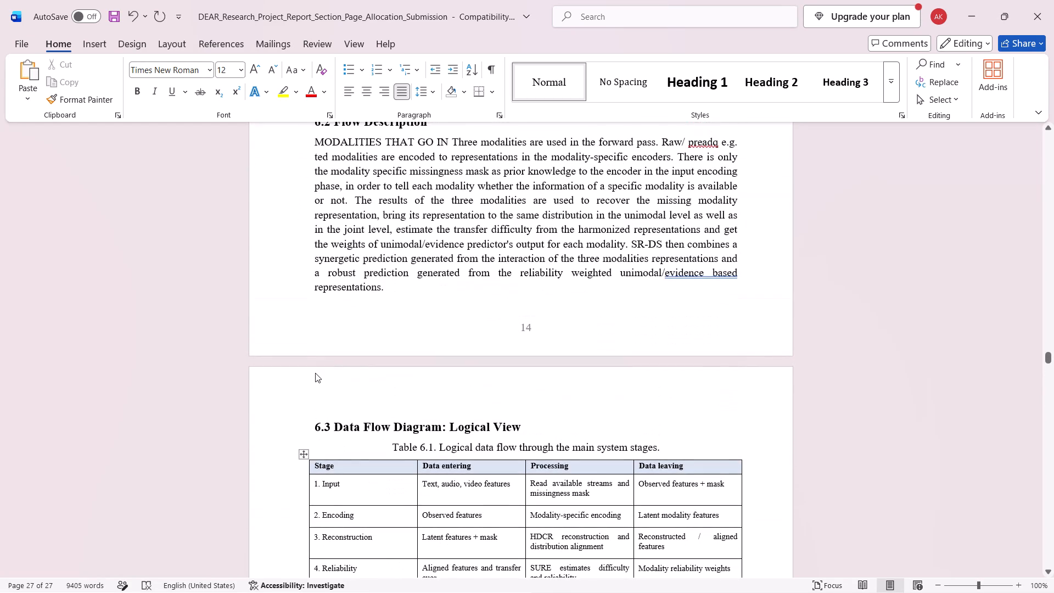
pyautogui.scroll(11, 315, 373)
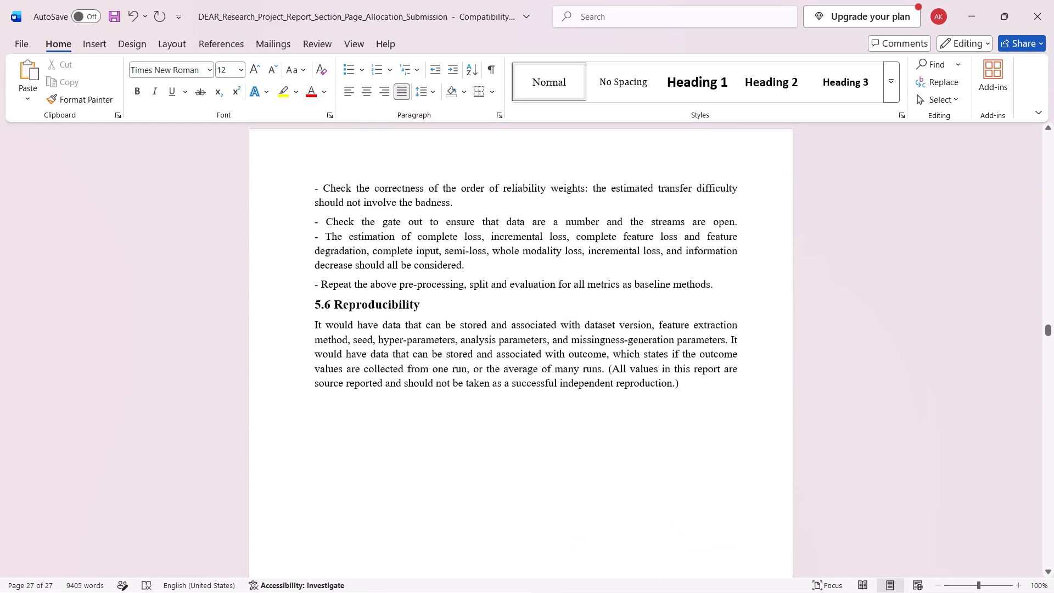
pyautogui.scroll(12, 315, 373)
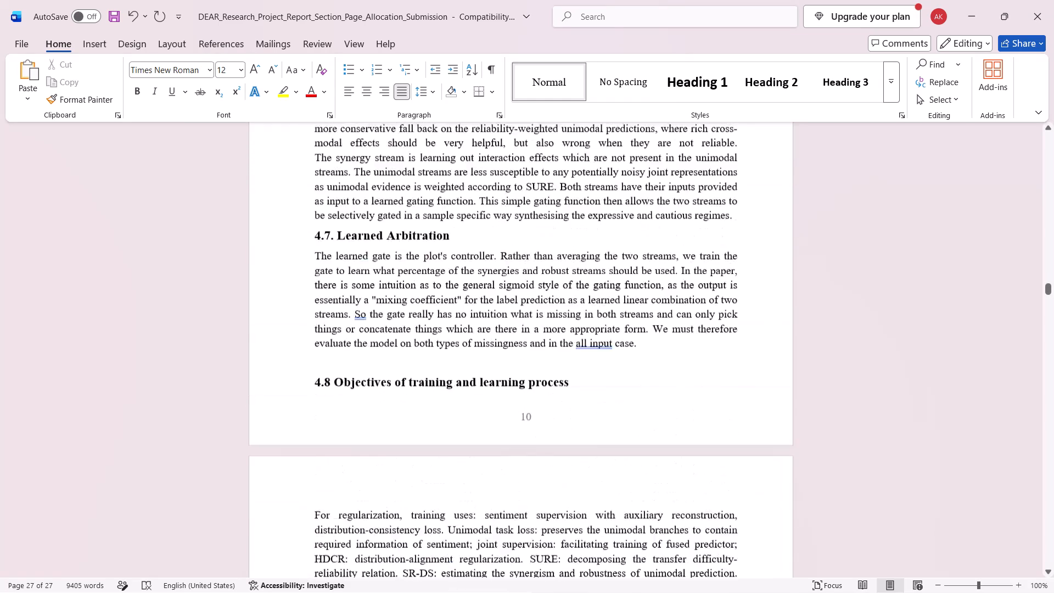
pyautogui.scroll(10, 315, 373)
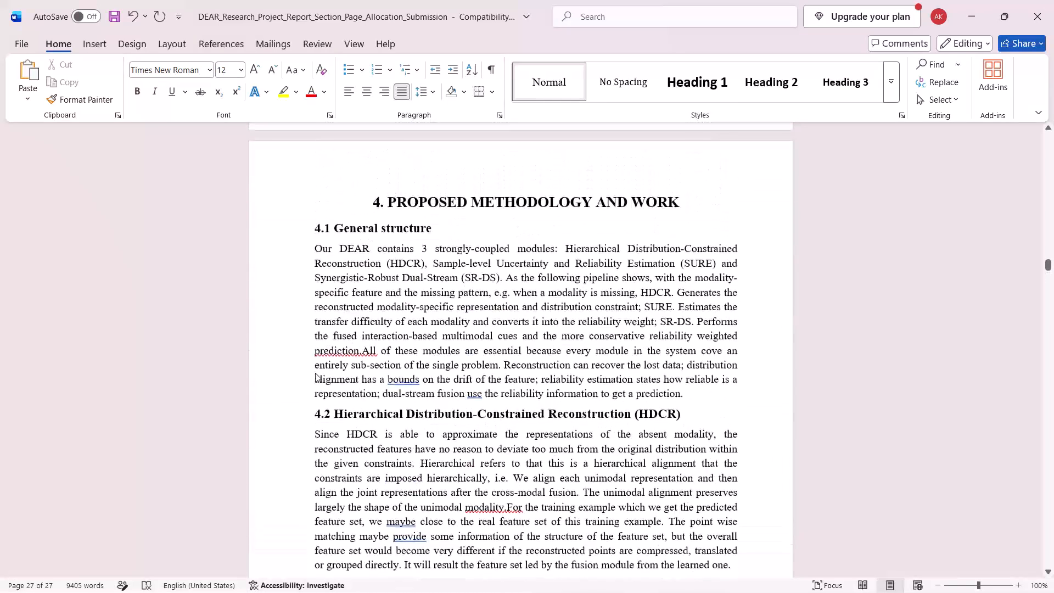
pyautogui.scroll(10, 315, 373)
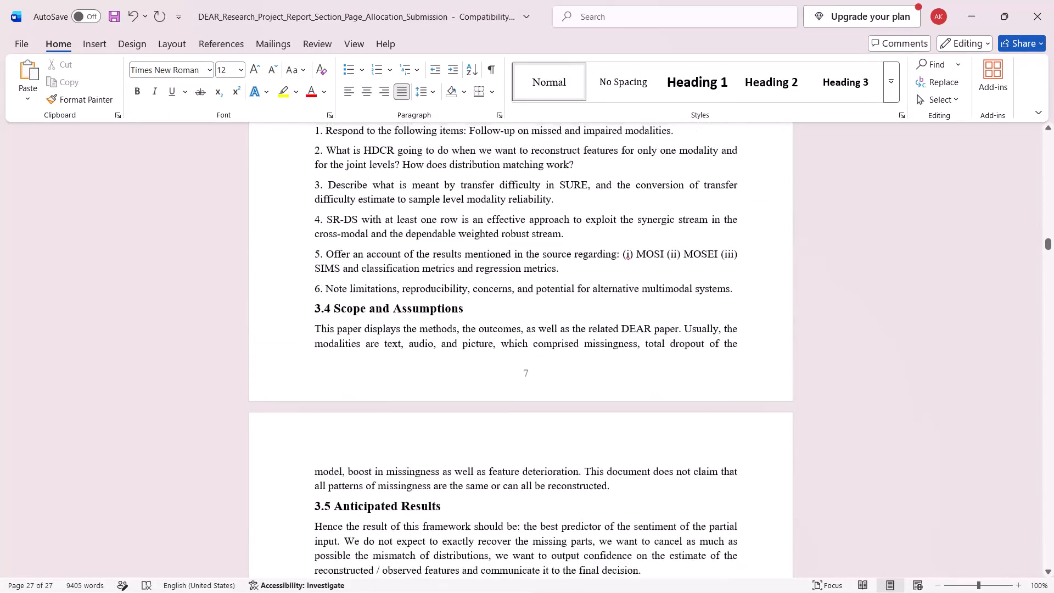
pyautogui.scroll(13, 315, 373)
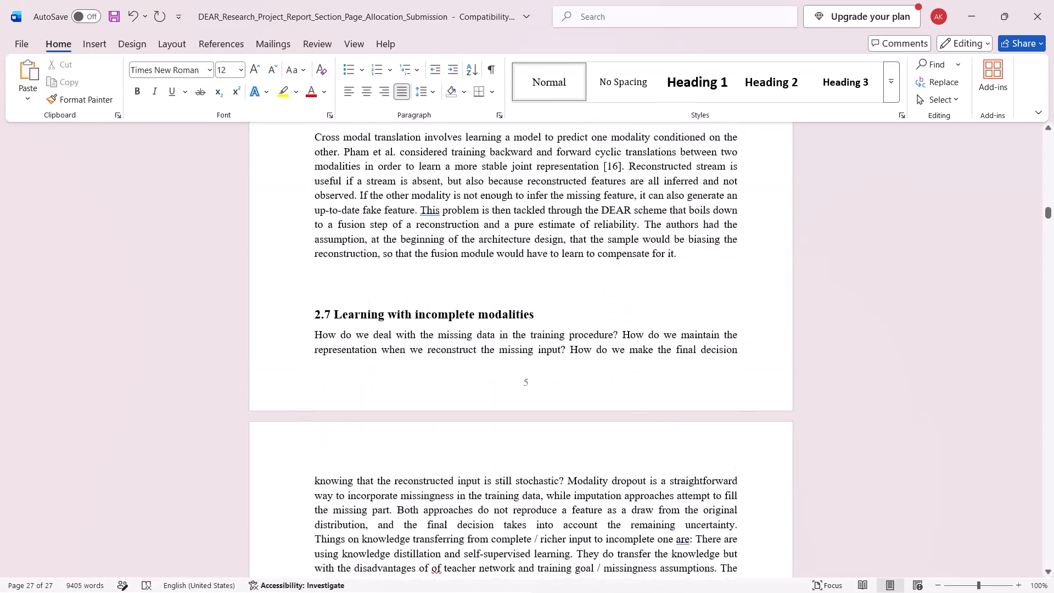
pyautogui.scroll(5, 315, 373)
# Fix the stretched last line of section 2.4's MISA paragraph by joining the "DEAR:" paragraph directly onto its end.
pyautogui.scroll(-1, 315, 373)
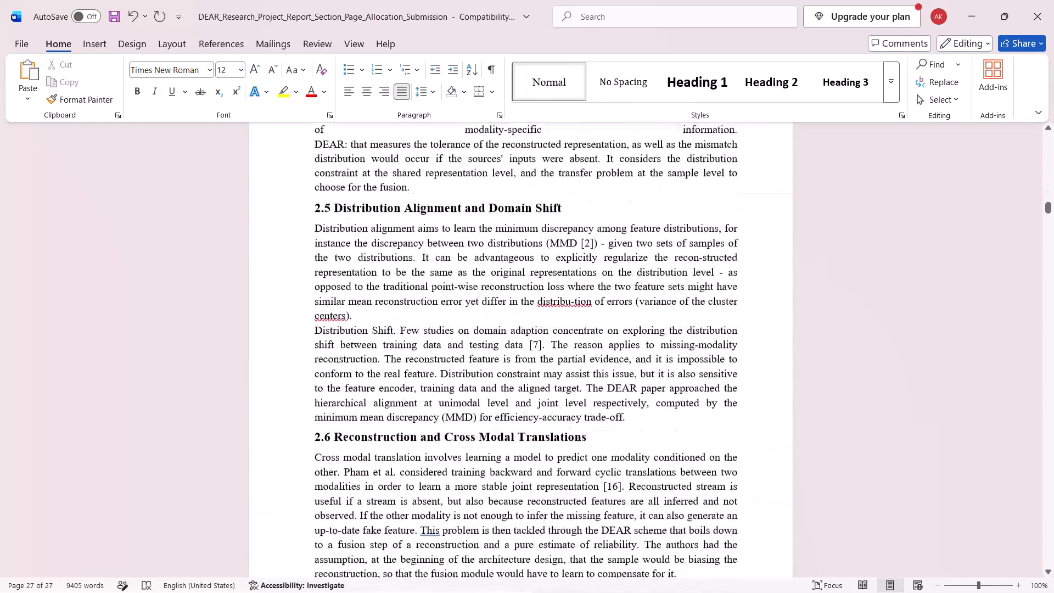
pyautogui.scroll(2, 315, 373)
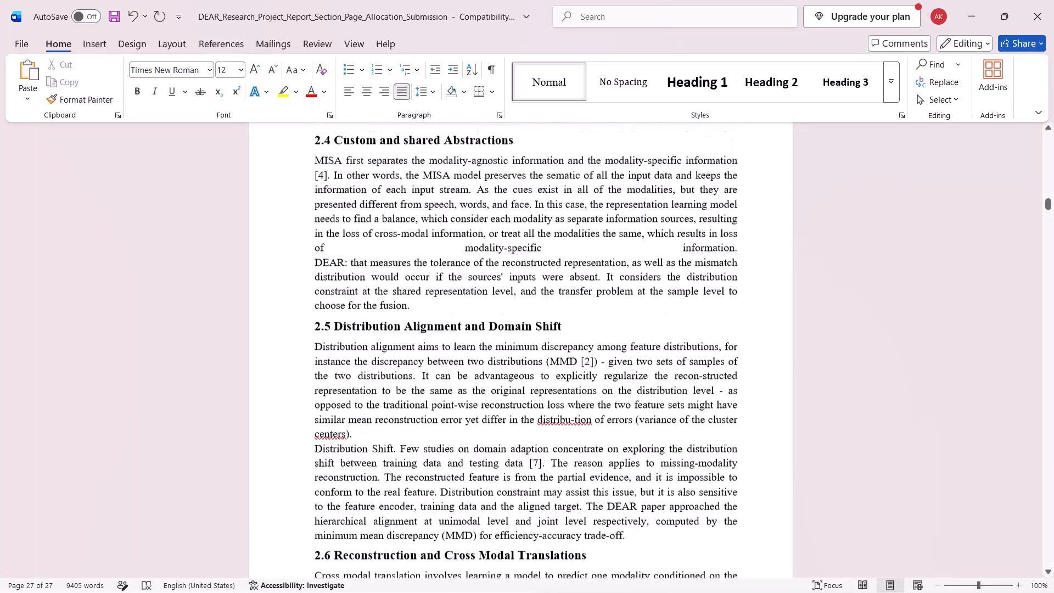
pyautogui.scroll(1, 315, 373)
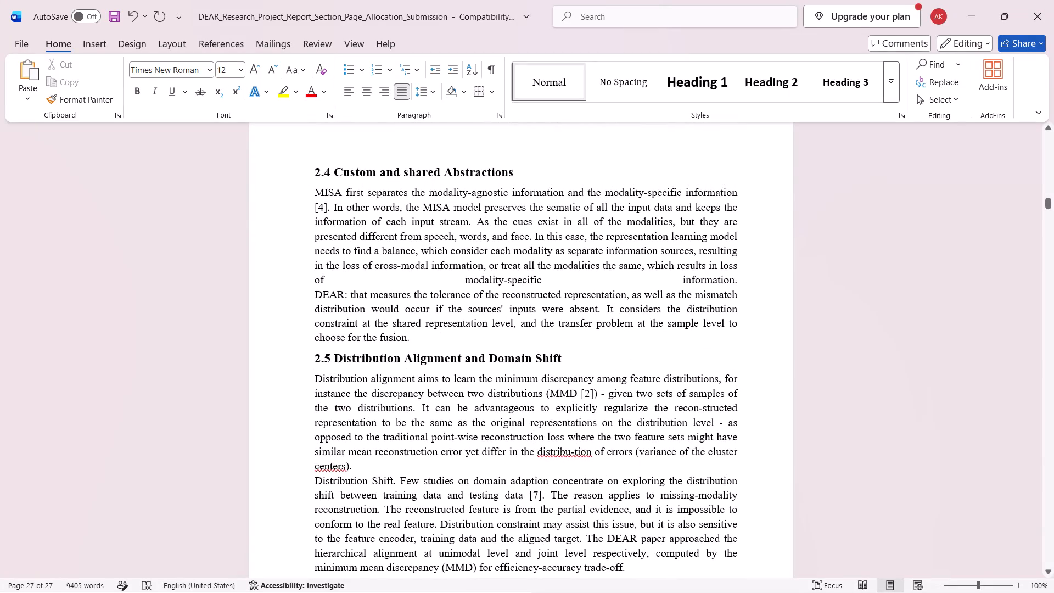
pyautogui.click(736, 281)
pyautogui.press('Right')
pyautogui.press('Return')
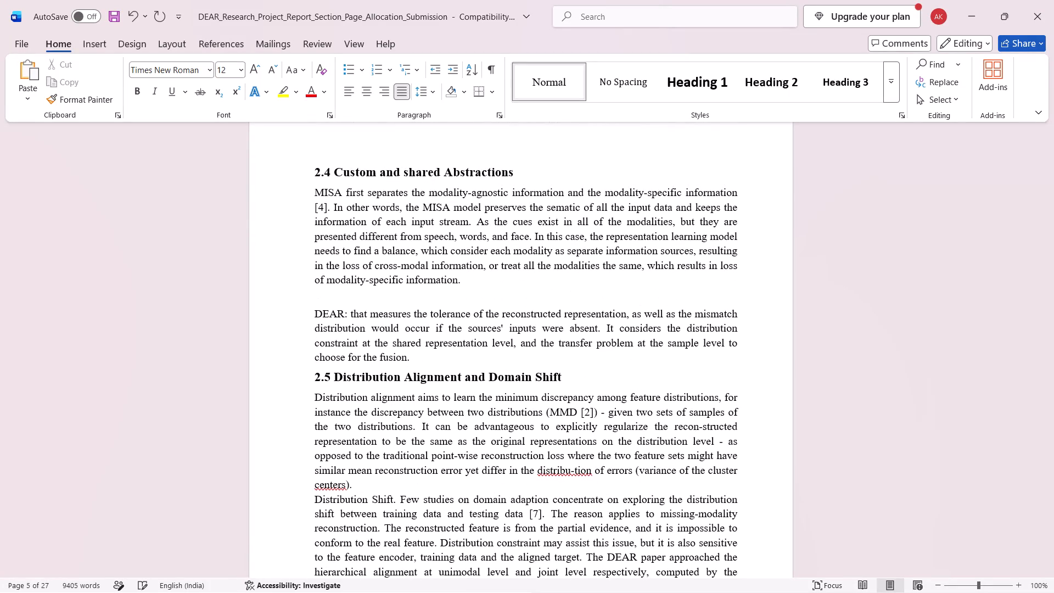
pyautogui.press('Down')
pyautogui.press('BackSpace')
pyautogui.press('BackSpace')
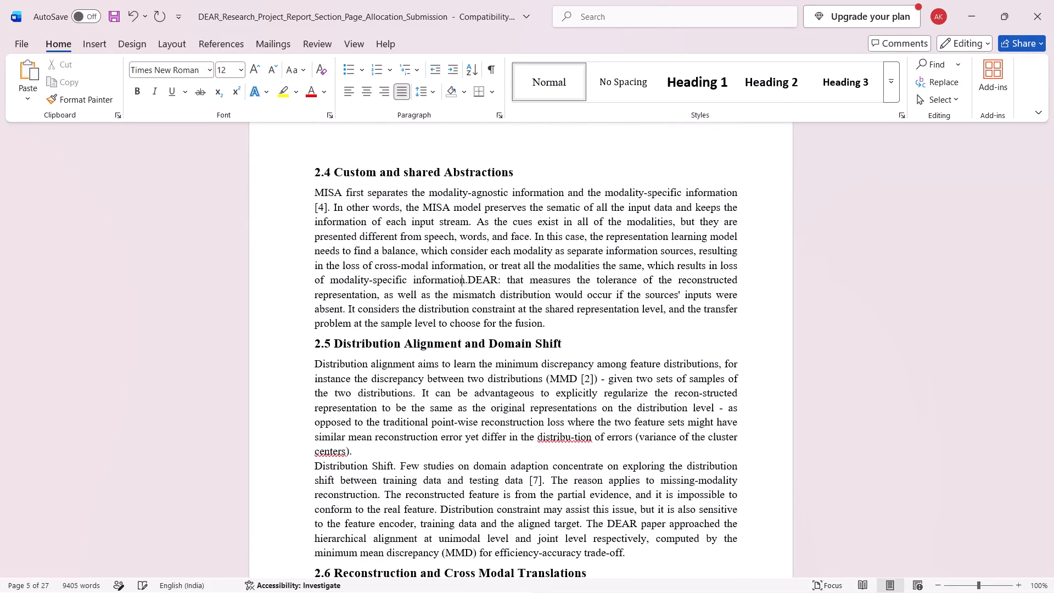
# Review the layout backwards from section 2.4 through the introduction to the abstract, checking spacing and page breaks.
pyautogui.scroll(6, 736, 281)
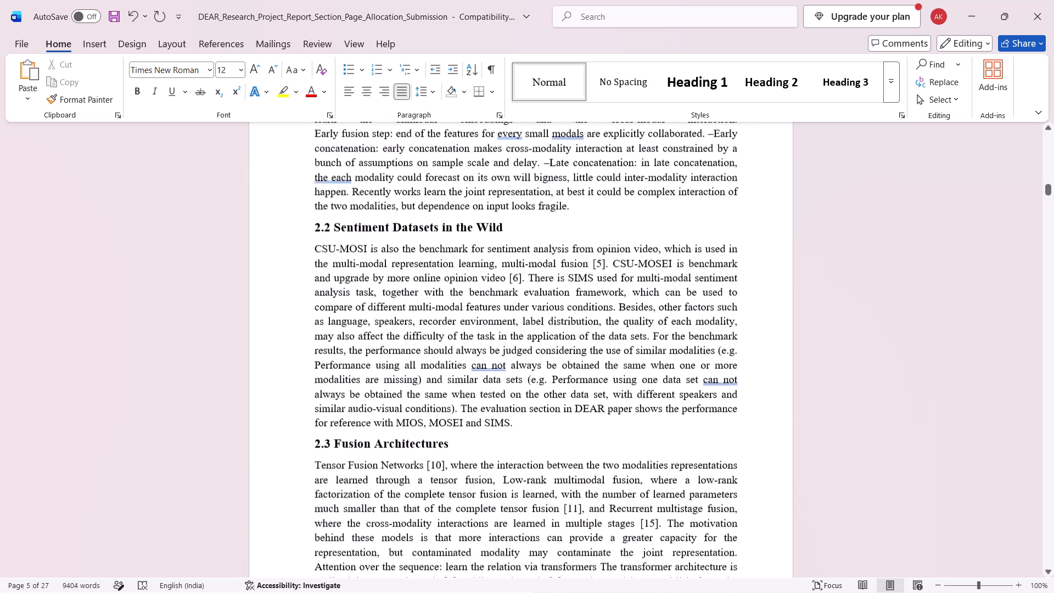
pyautogui.scroll(8, 736, 281)
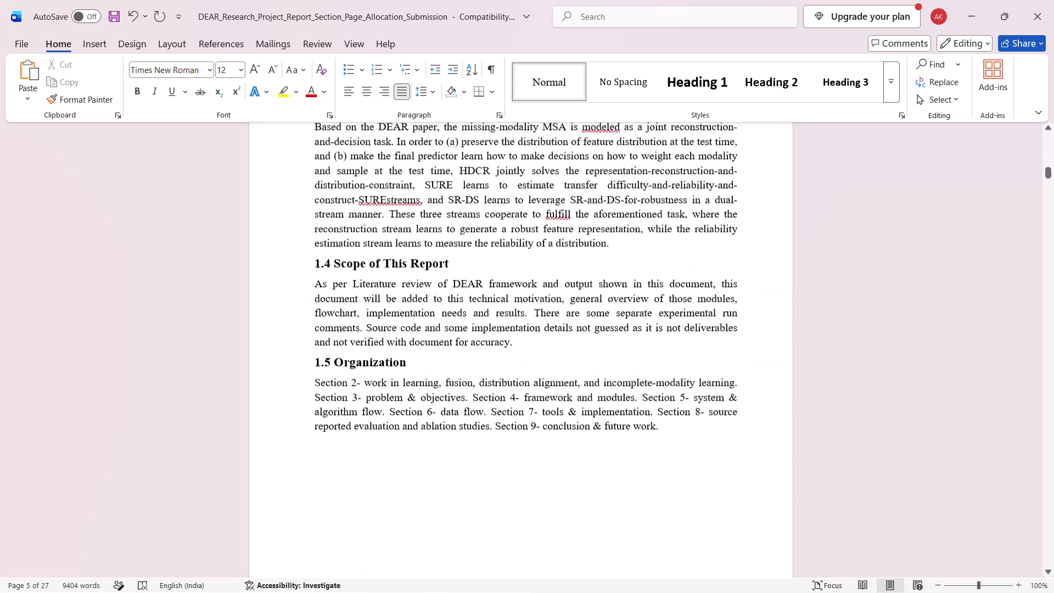
pyautogui.scroll(8, 736, 281)
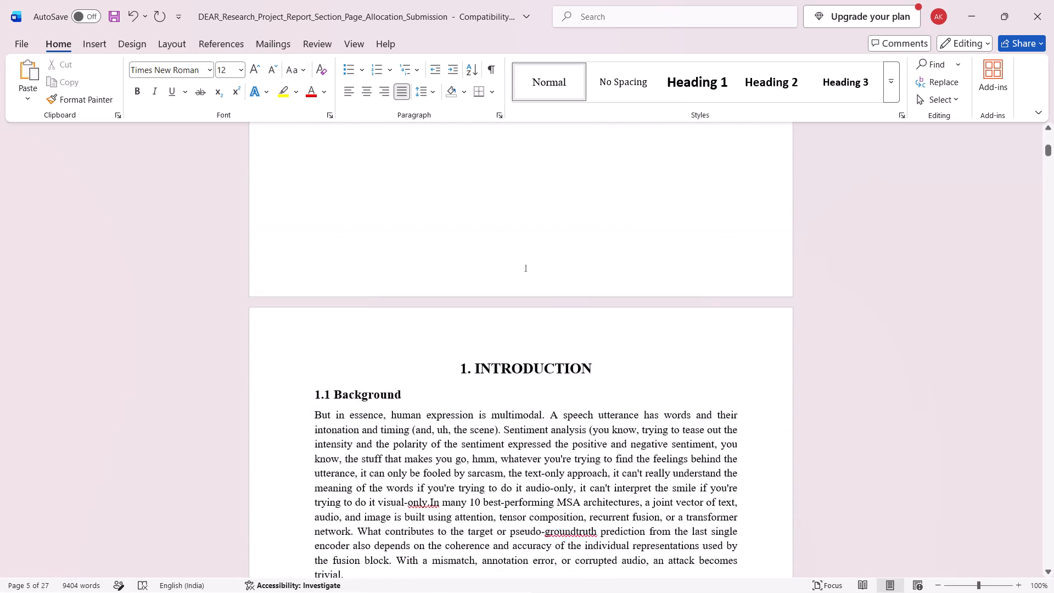
pyautogui.scroll(7, 736, 281)
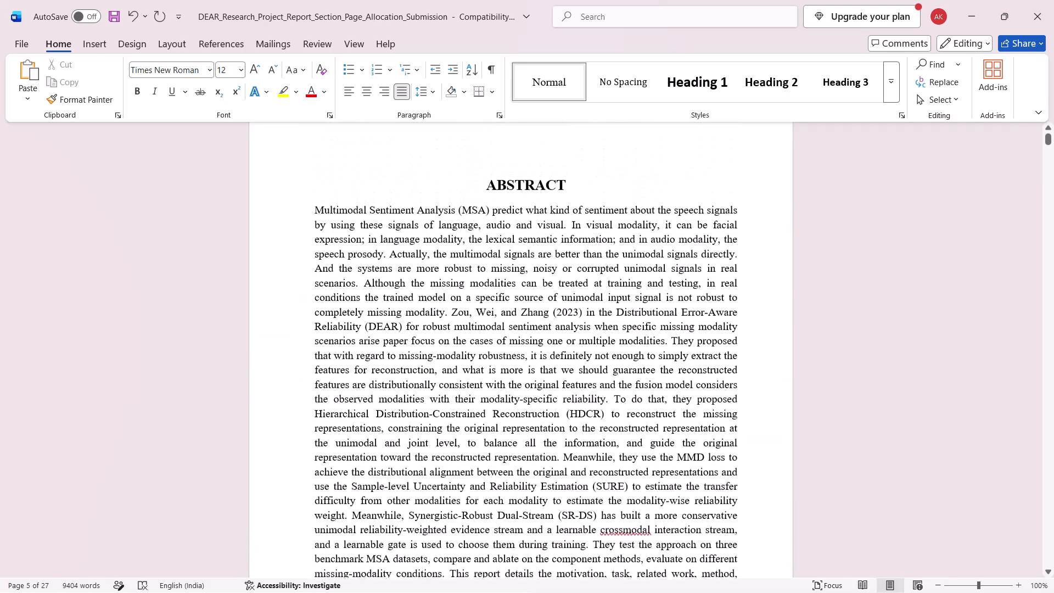
pyautogui.scroll(1, 736, 281)
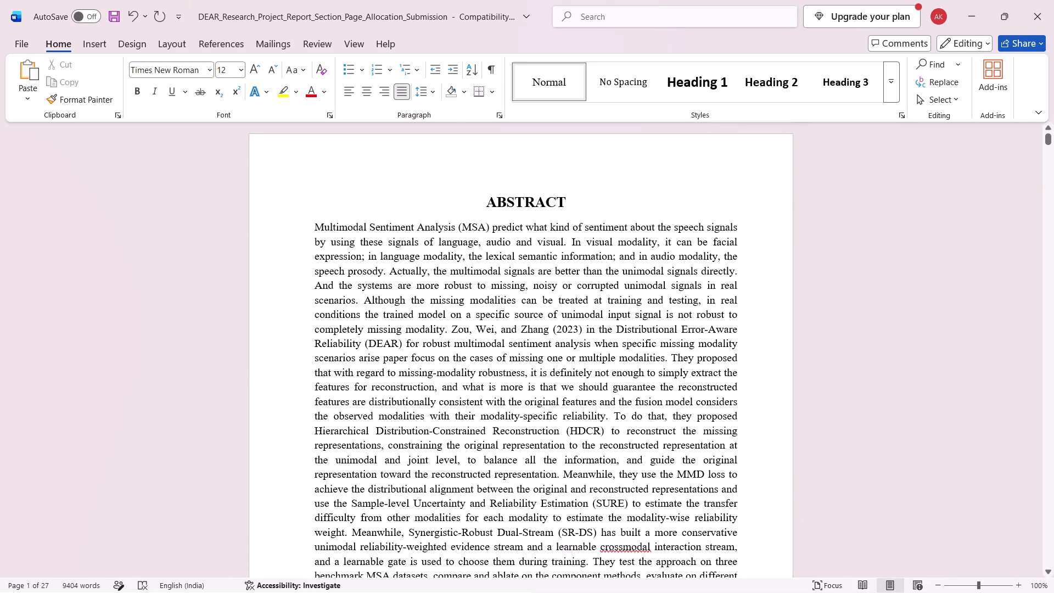
# Review the pages forward from the abstract through the literature review to the end of chapter 3, checking spacing and page breaks.
pyautogui.scroll(-8, 680, 296)
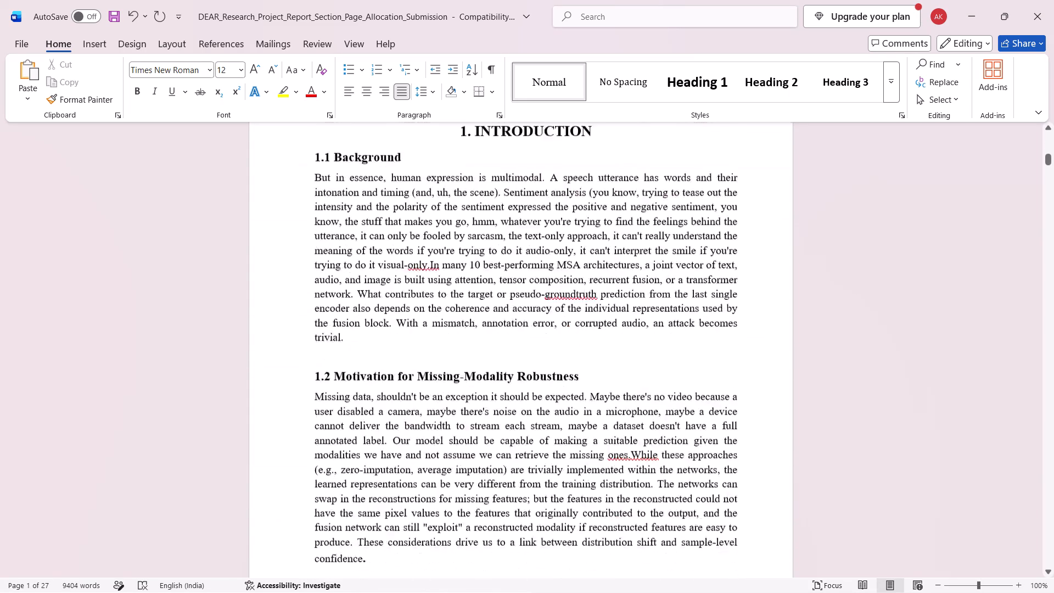
pyautogui.scroll(-8, 680, 296)
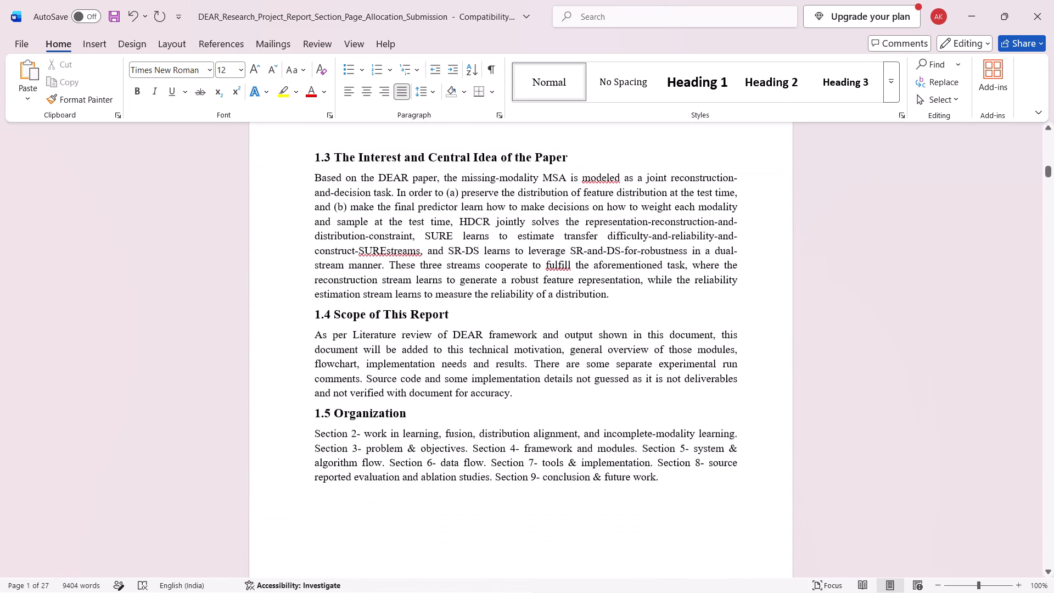
pyautogui.scroll(-9, 680, 296)
pyautogui.scroll(-12, 680, 296)
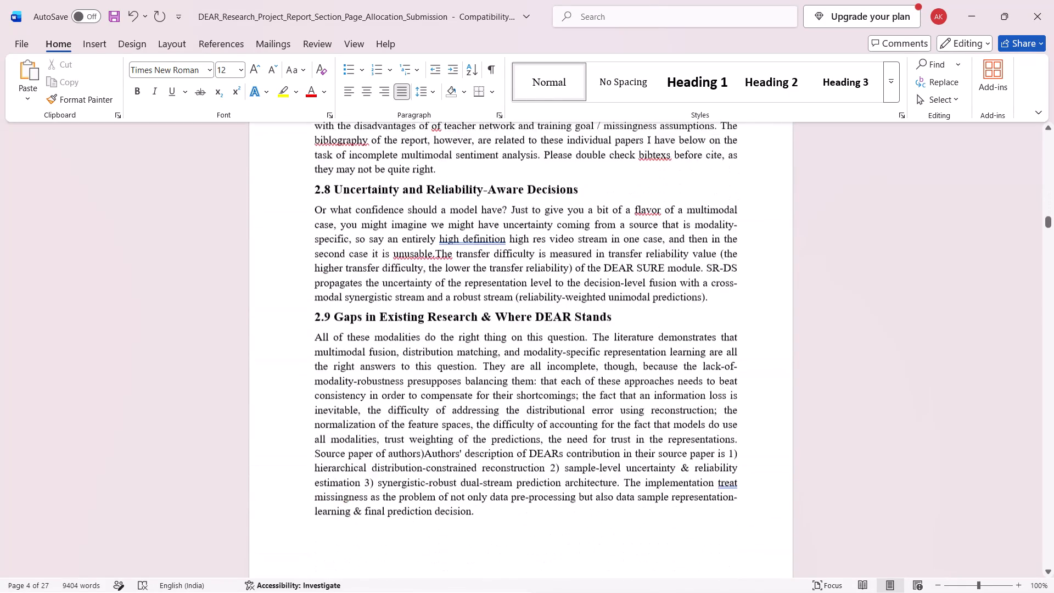
pyautogui.scroll(-5, 680, 296)
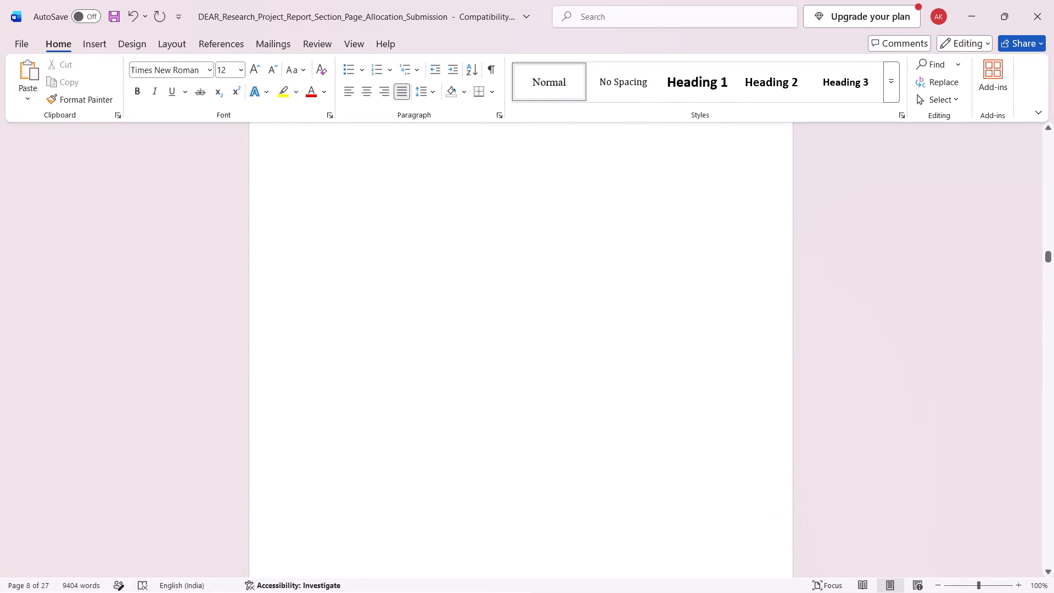
# Save the report to the Desktop folder as a Word Document under its existing name, accepting the upgrade to the newest file format.
pyautogui.click(19, 41)
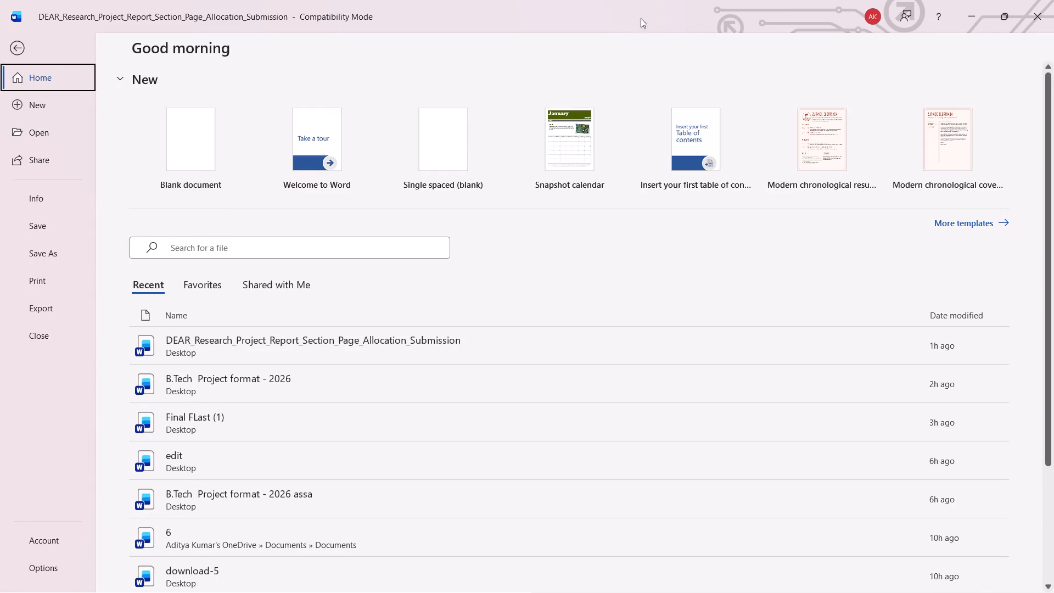
pyautogui.click(12, 51)
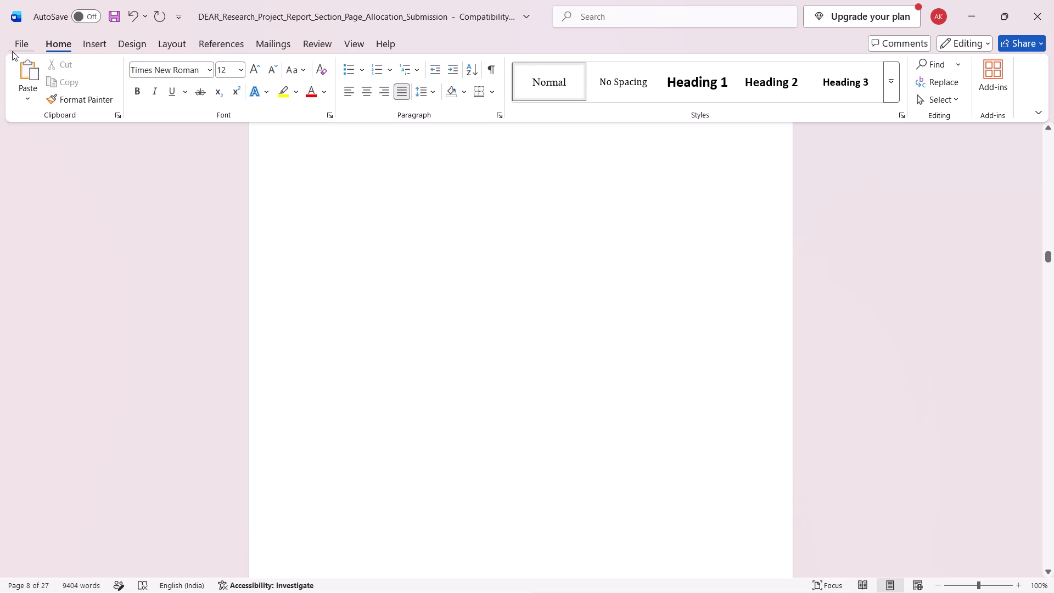
pyautogui.scroll(6, 286, 265)
pyautogui.scroll(20, 286, 265)
pyautogui.scroll(4, 286, 265)
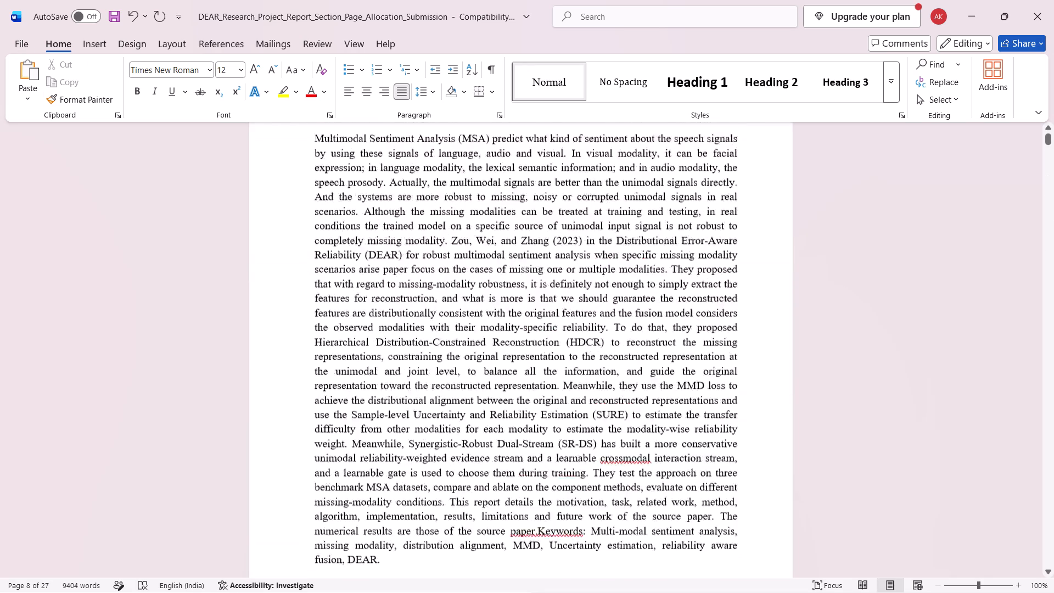
pyautogui.scroll(4, 286, 265)
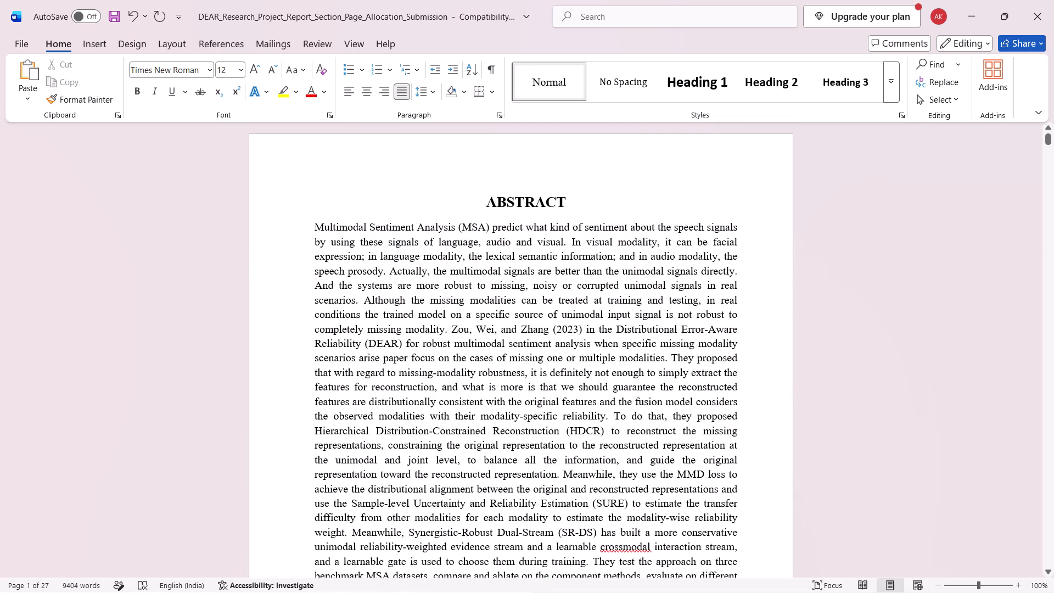
pyautogui.click(24, 45)
pyautogui.click(38, 250)
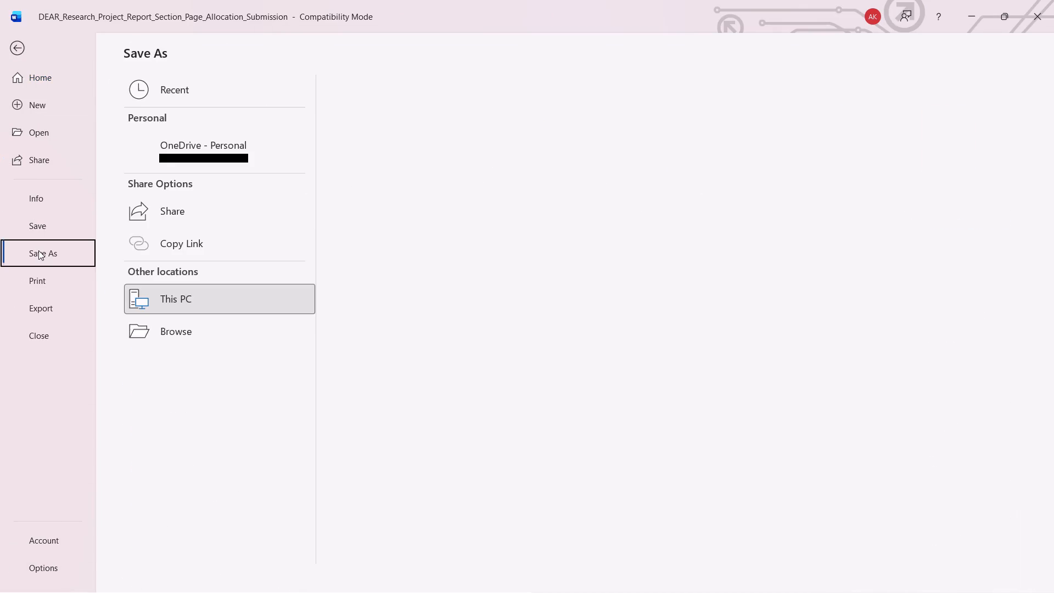
pyautogui.click(383, 164)
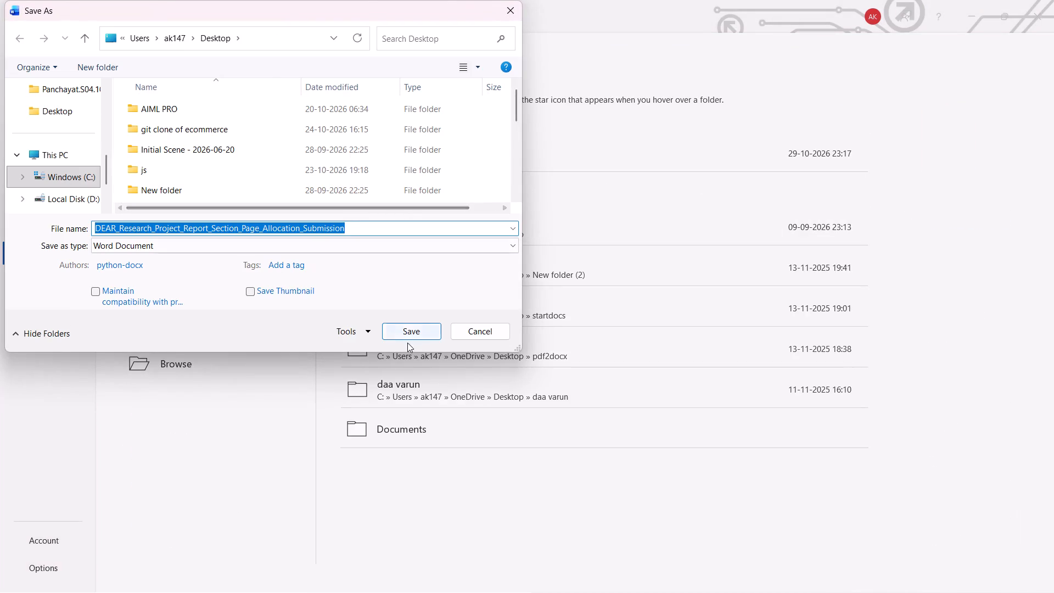
pyautogui.click(411, 328)
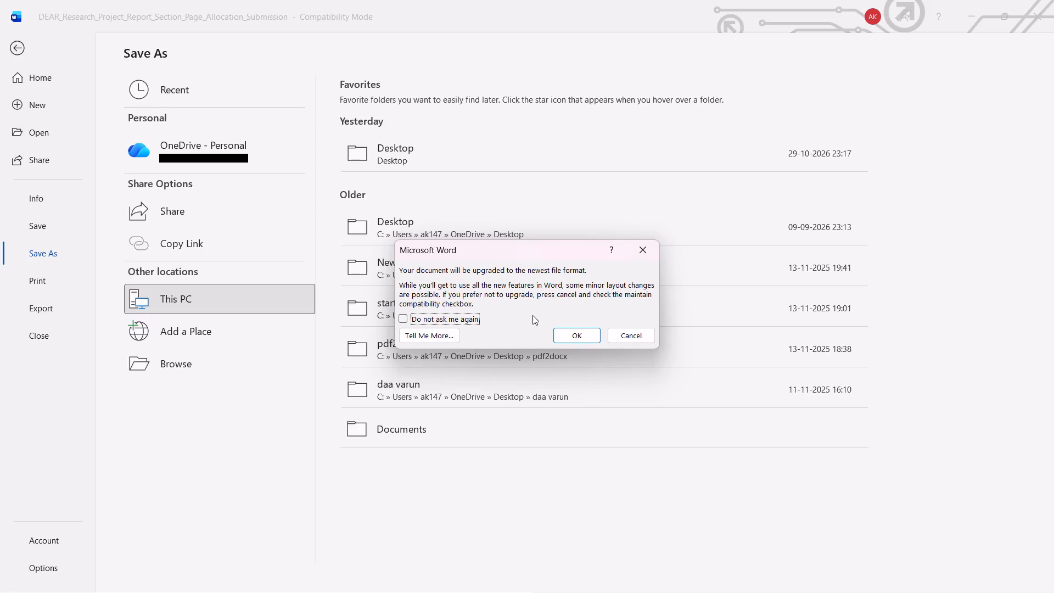
pyautogui.click(565, 337)
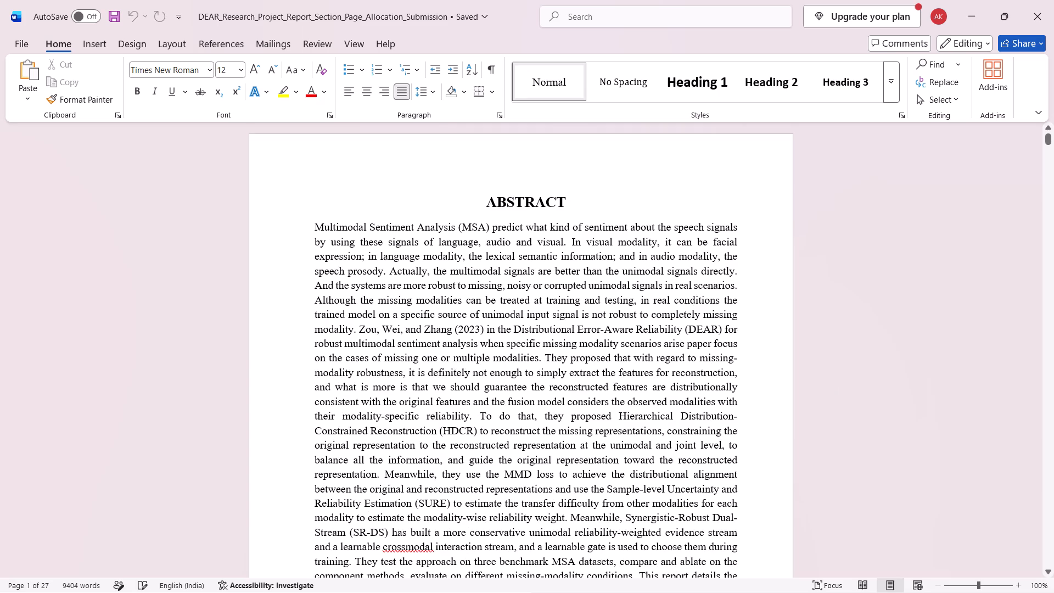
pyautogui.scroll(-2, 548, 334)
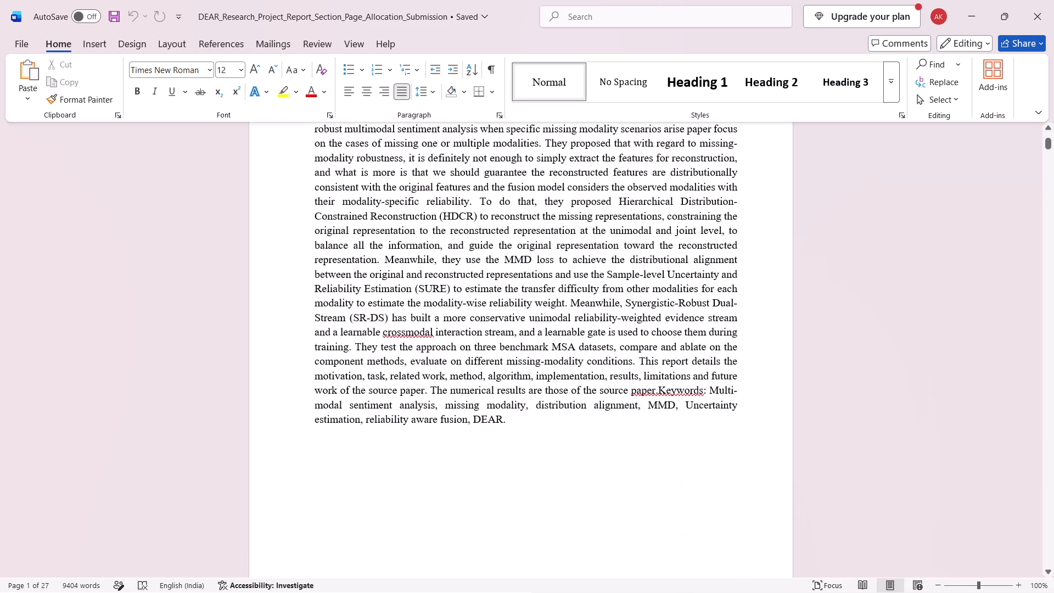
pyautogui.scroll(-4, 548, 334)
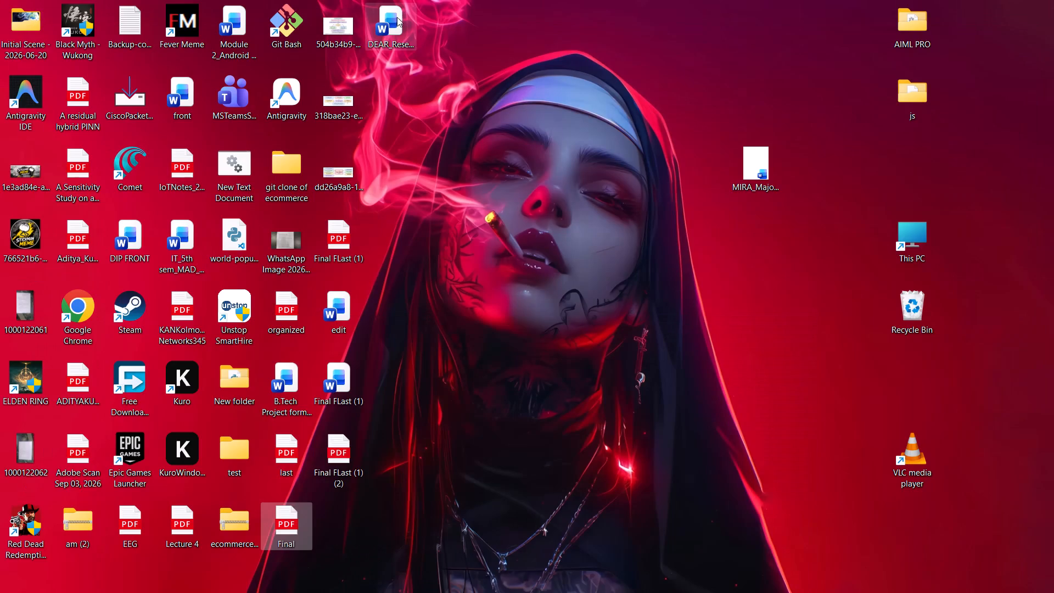
# Open the saved DEAR report from the desktop and check its layout from the introduction through every chapter to the final references.
pyautogui.doubleClick(391, 15)
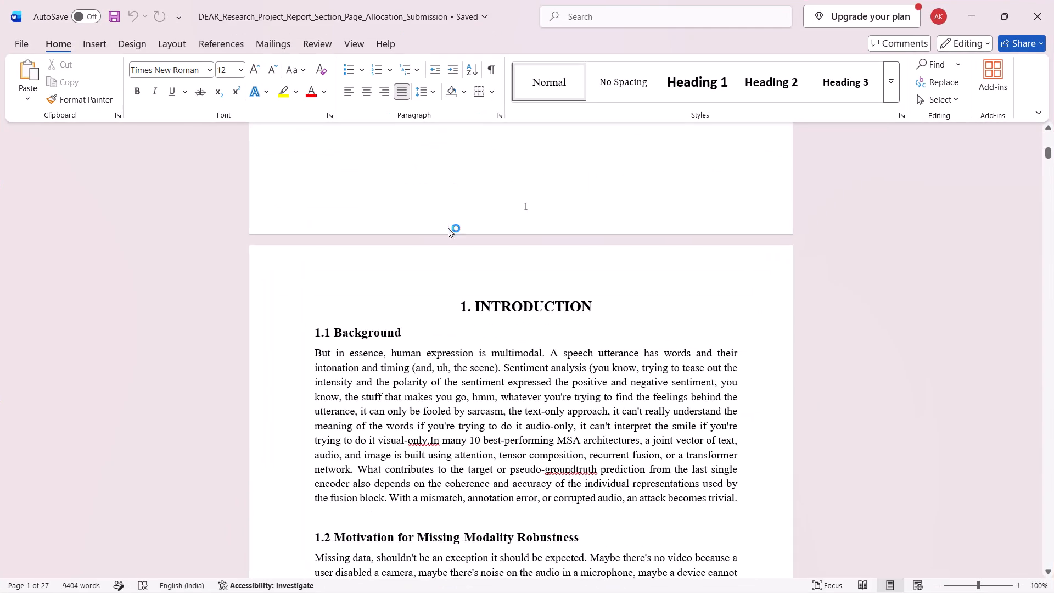
pyautogui.scroll(9, 456, 278)
pyautogui.scroll(15, 456, 278)
pyautogui.scroll(-11, 456, 278)
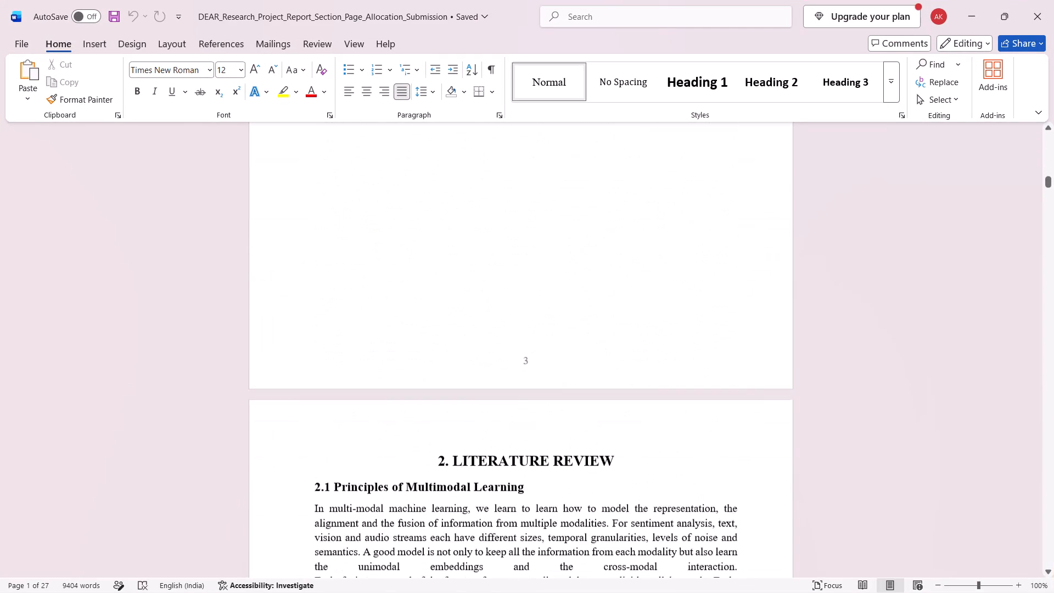
pyautogui.scroll(-12, 456, 278)
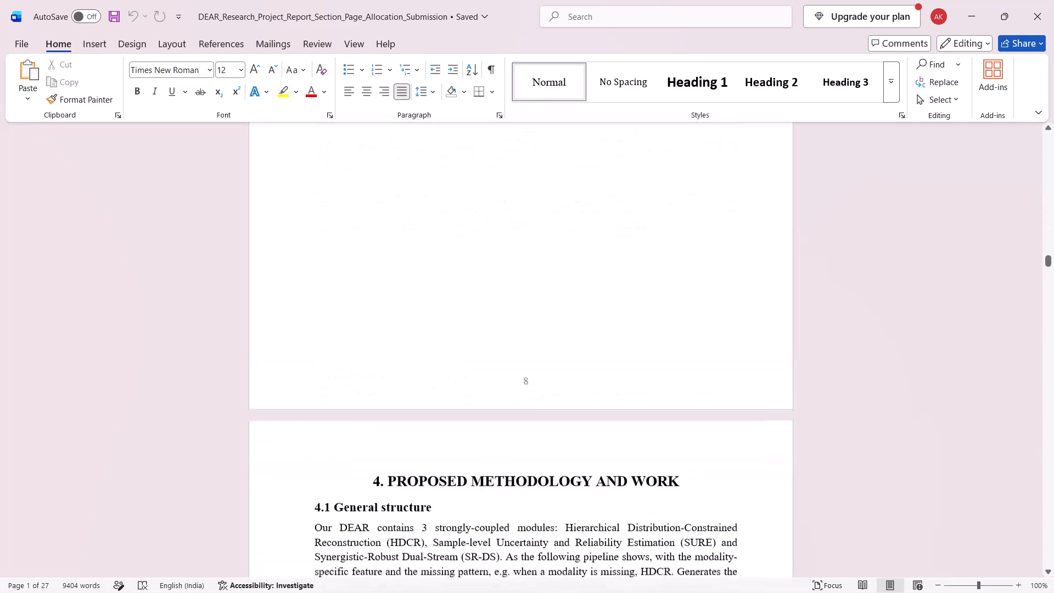
pyautogui.scroll(-2, 456, 278)
pyautogui.scroll(9, 456, 278)
pyautogui.scroll(-2, 456, 278)
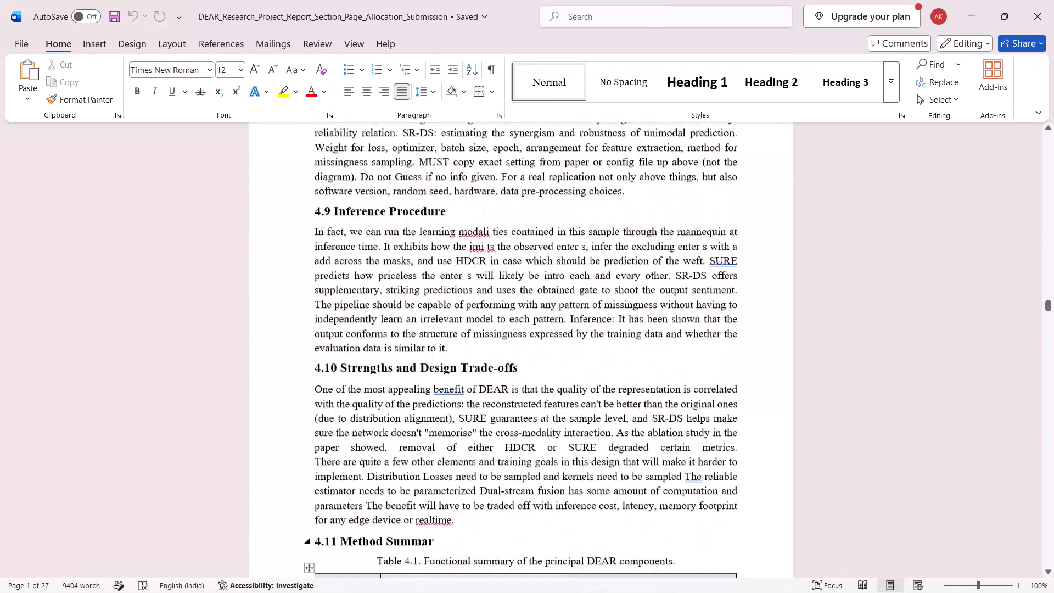
pyautogui.scroll(-14, 456, 278)
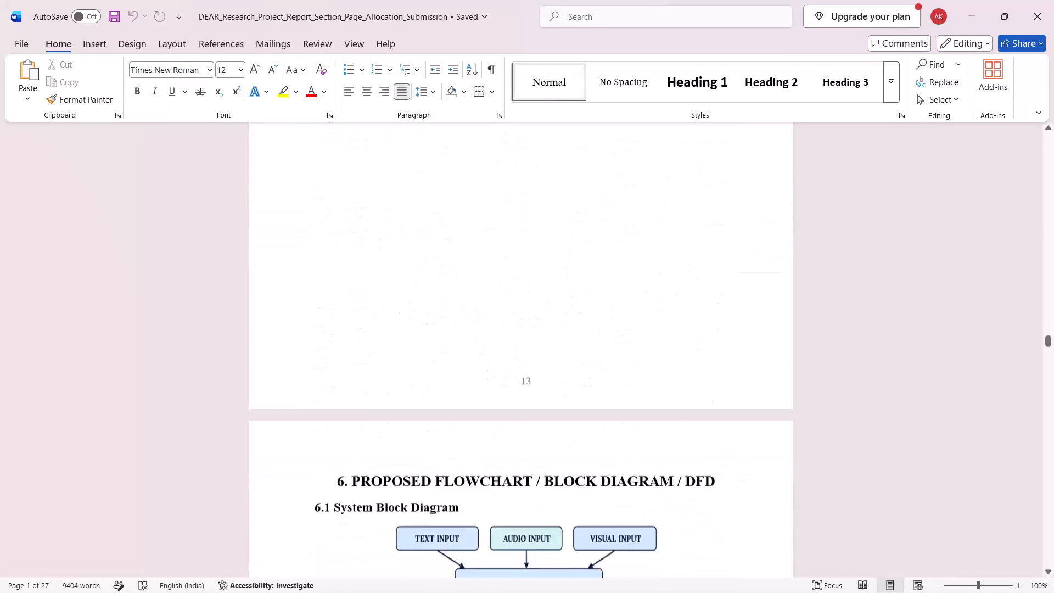
pyautogui.scroll(-13, 456, 278)
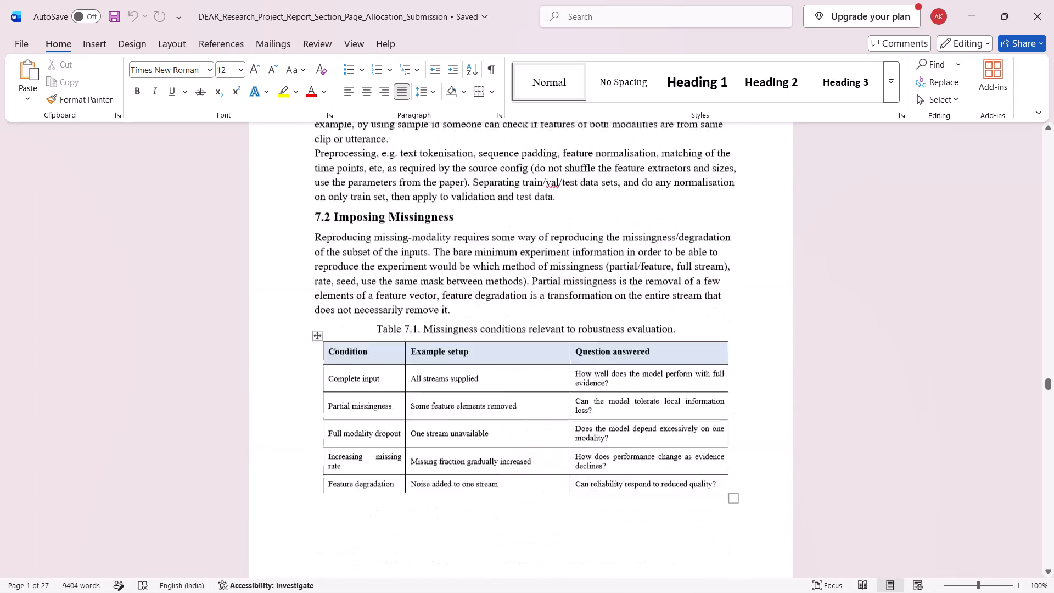
pyautogui.scroll(-16, 456, 278)
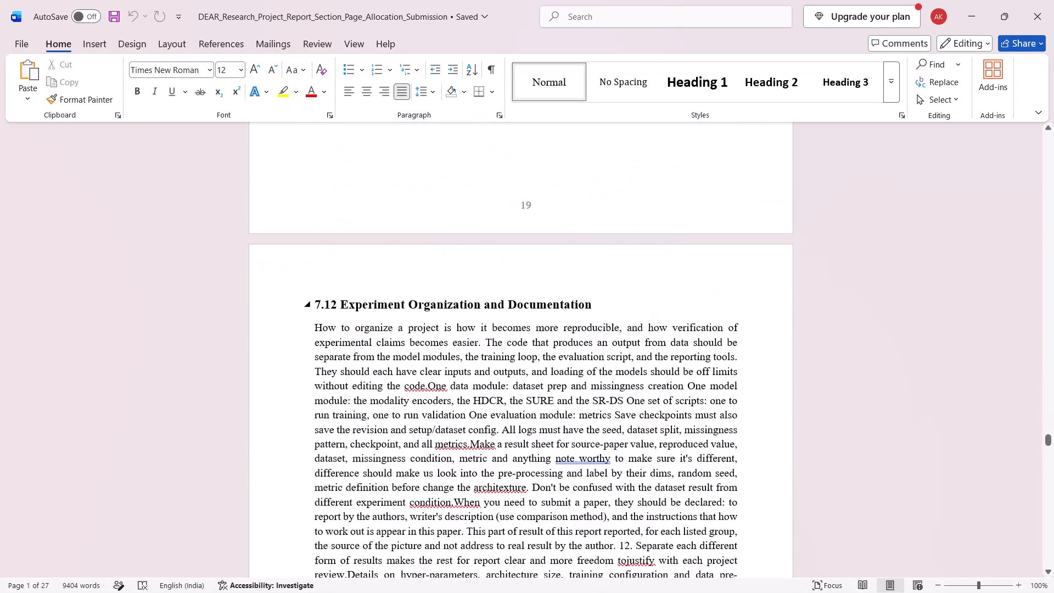
pyautogui.scroll(-18, 456, 278)
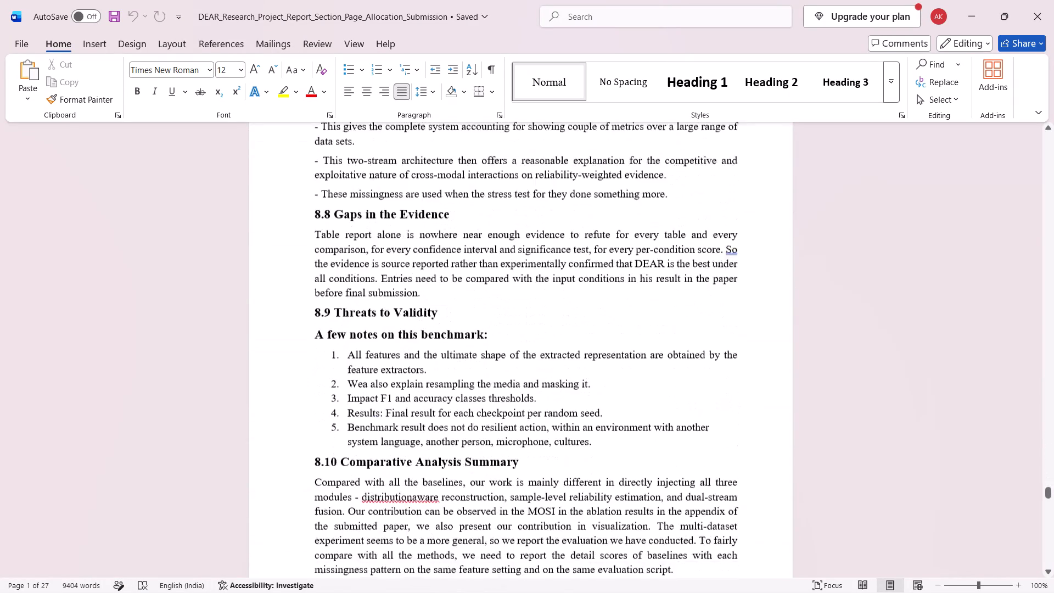
pyautogui.scroll(-18, 456, 278)
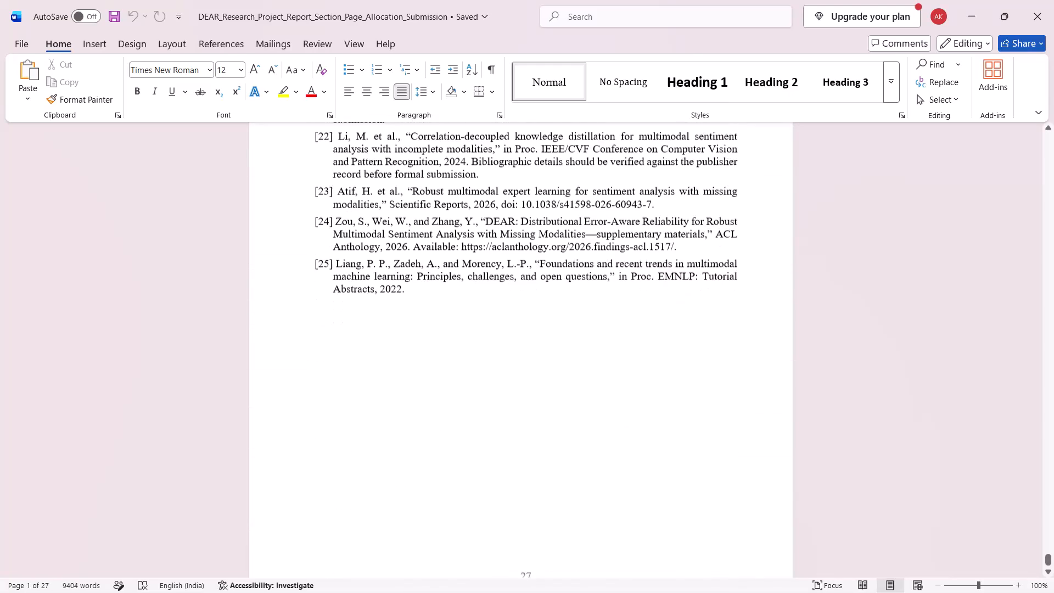
# Recheck the report's layout back from the references to chapter 7, and forward through chapter 8 to sections 8.7–8.9.
pyautogui.scroll(-3, 456, 278)
pyautogui.scroll(19, 456, 278)
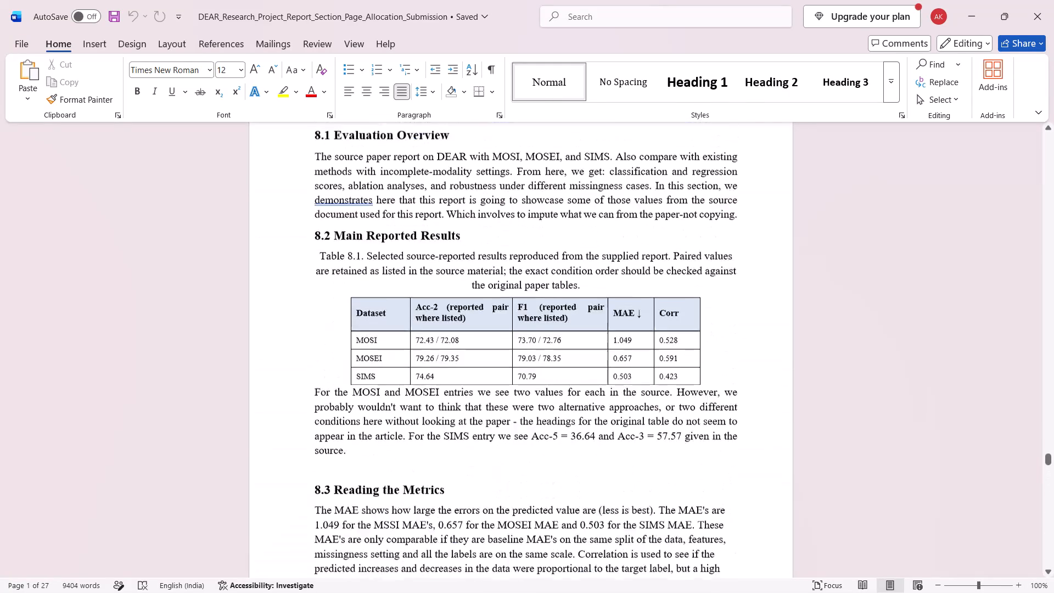
pyautogui.scroll(7, 456, 278)
pyautogui.scroll(-1, 456, 278)
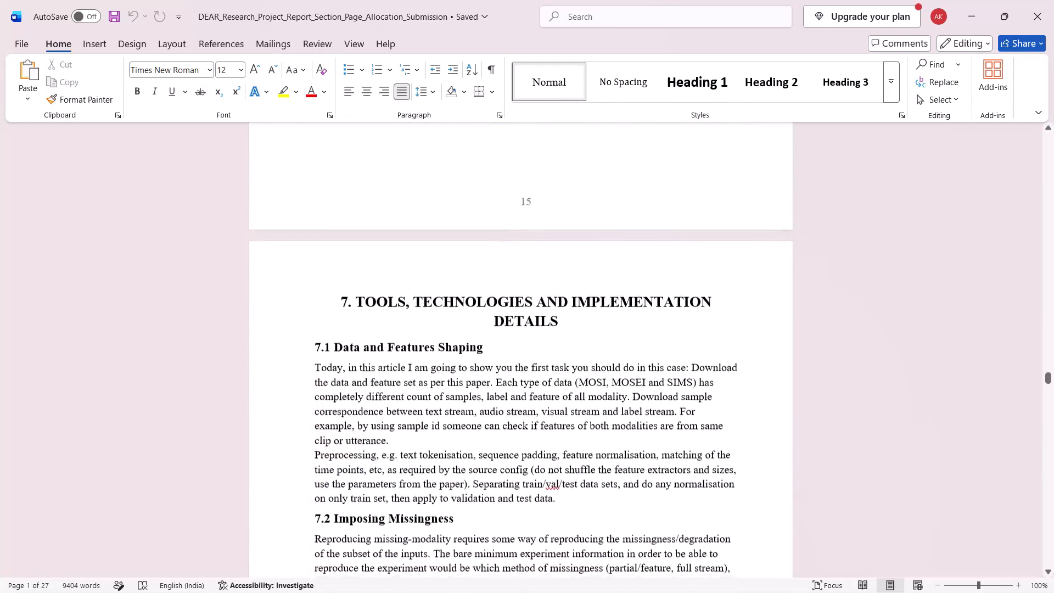
pyautogui.scroll(-7, 456, 278)
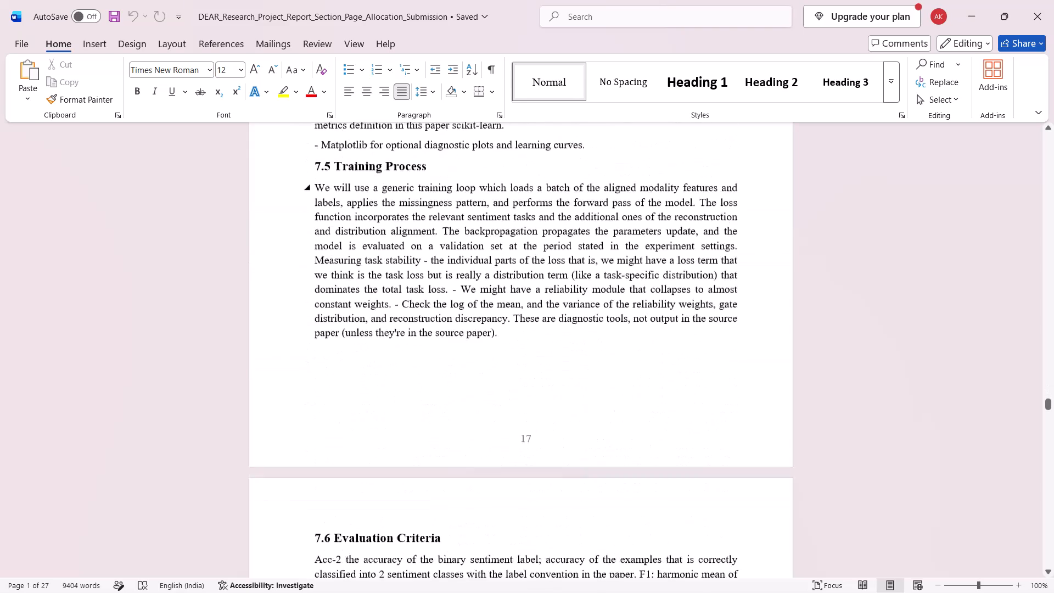
pyautogui.scroll(-11, 456, 278)
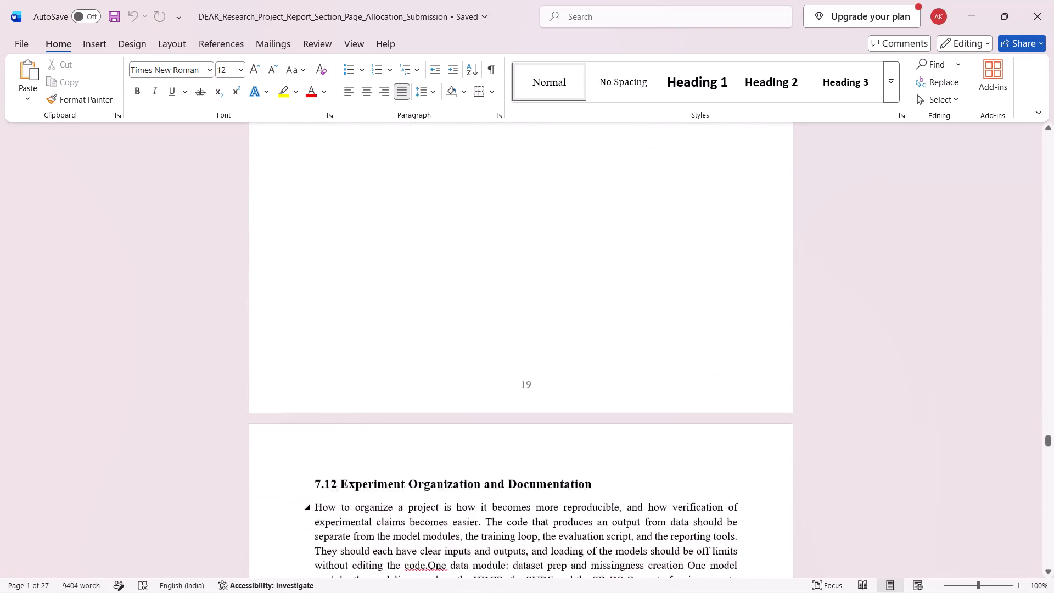
pyautogui.scroll(-9, 456, 278)
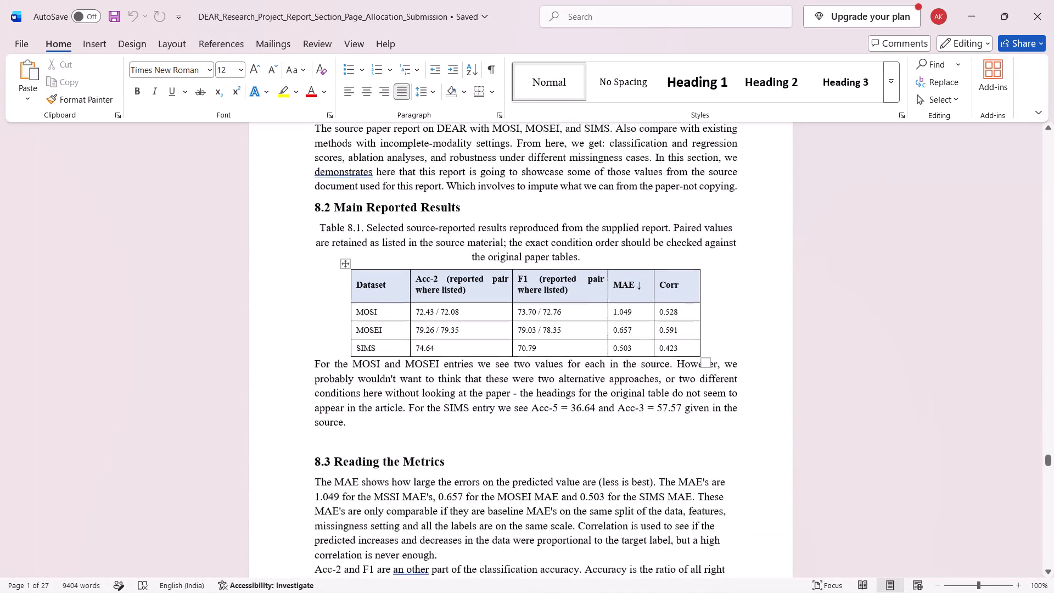
pyautogui.scroll(-5, 456, 278)
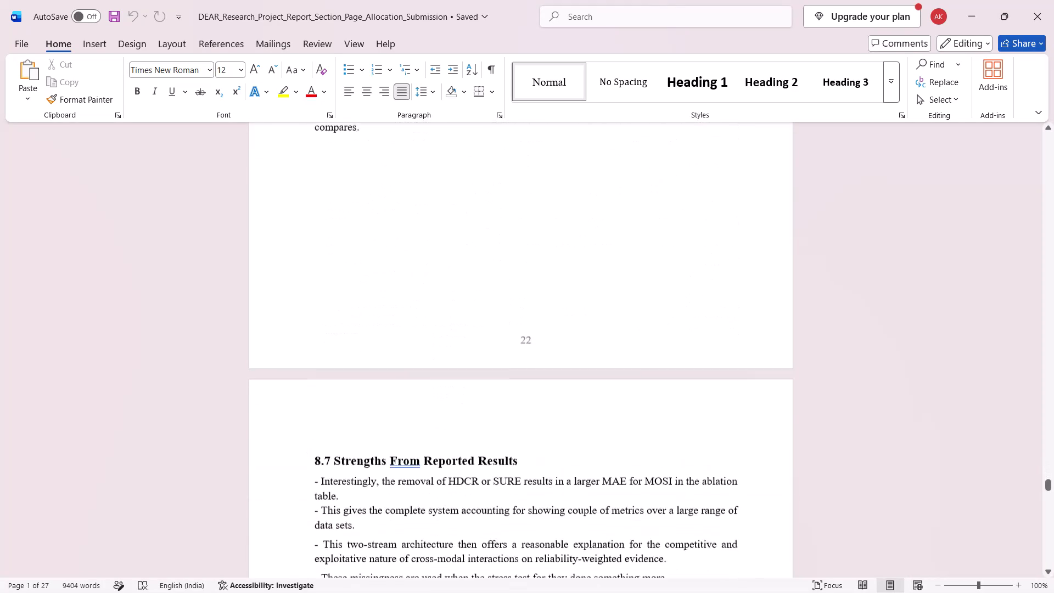
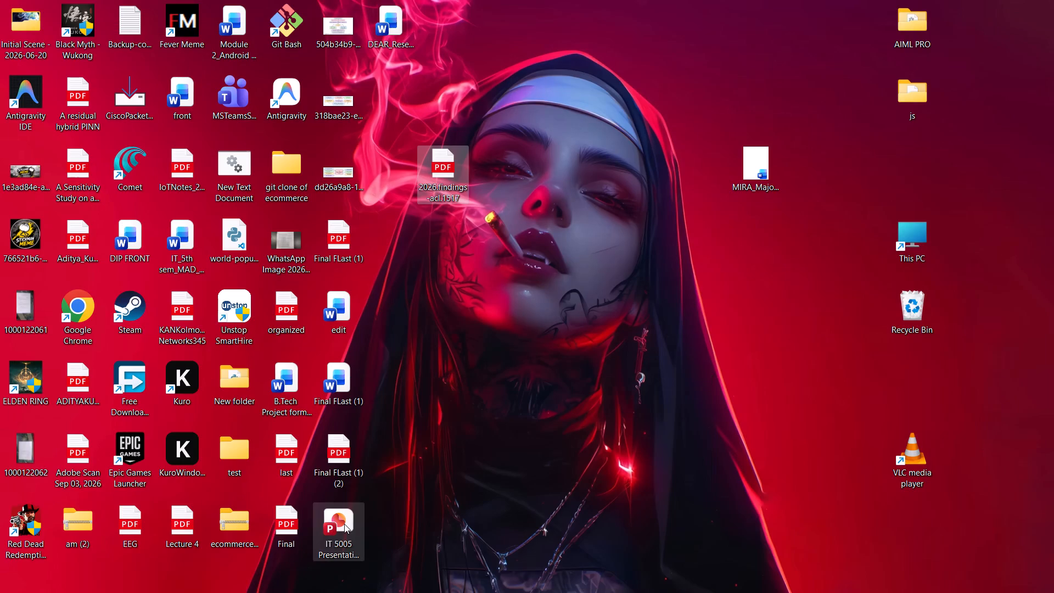
# Delete the IT 5005 Presentation file from the desktop.
pyautogui.click(344, 524)
pyautogui.press('Delete')
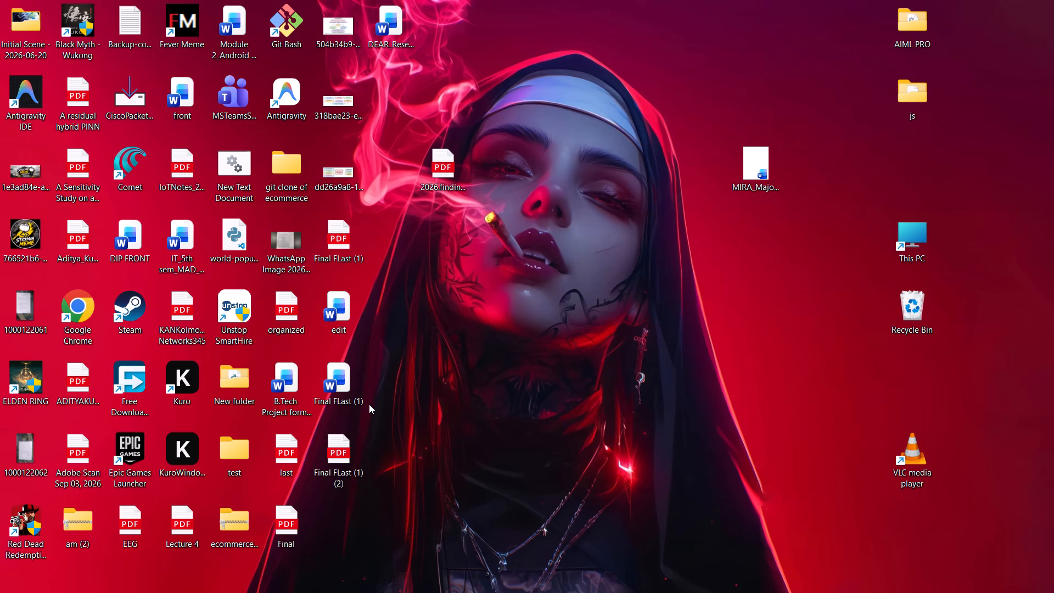
# Open the Final FLast (1) Word document and look through its front pages, from the title page to the abstract.
pyautogui.doubleClick(344, 372)
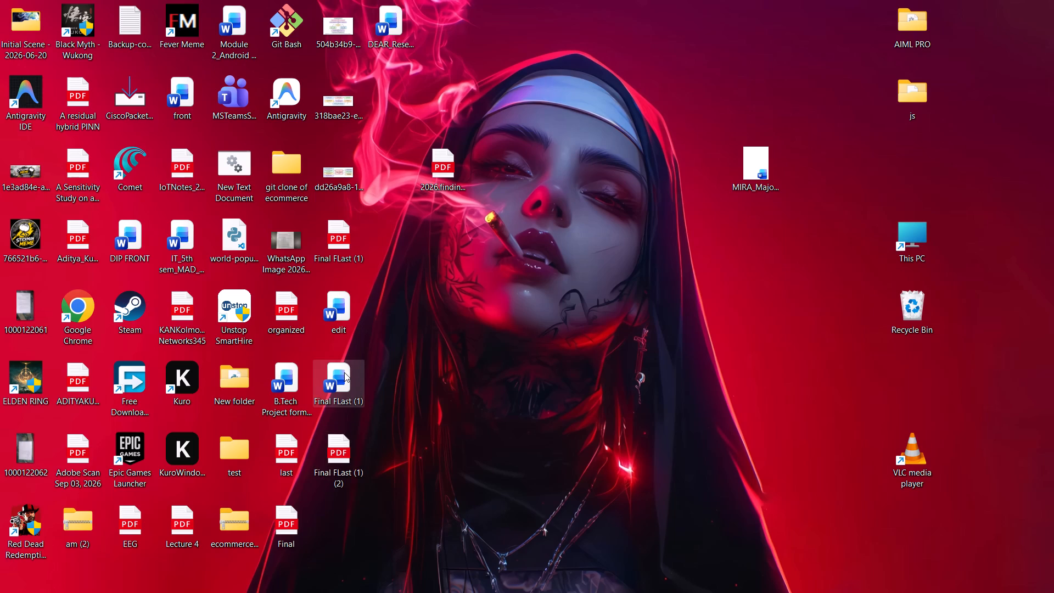
pyautogui.scroll(9, 509, 394)
pyautogui.scroll(-1, 509, 394)
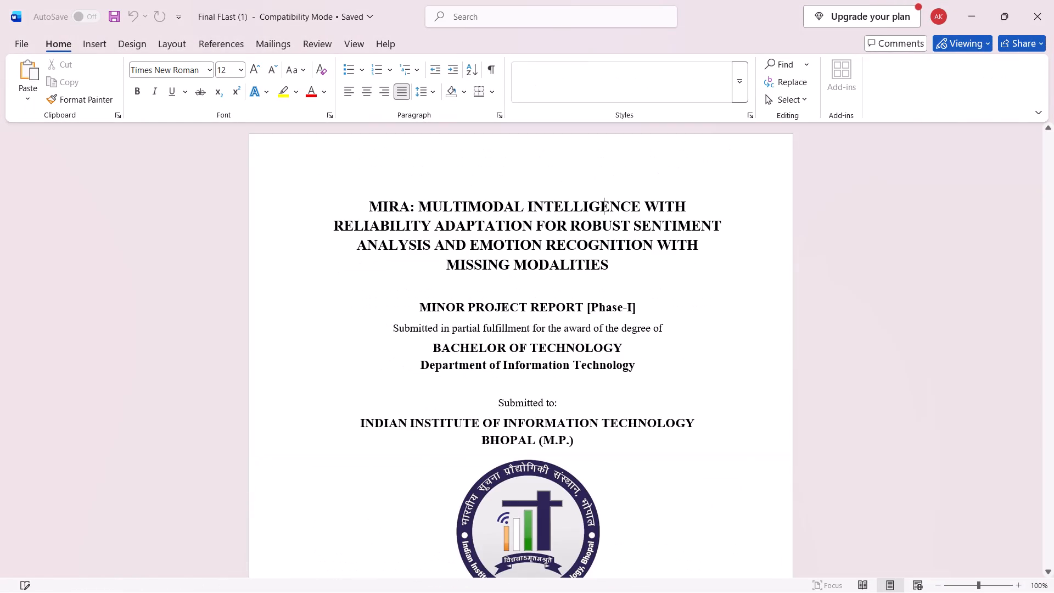
pyautogui.scroll(-7, 509, 394)
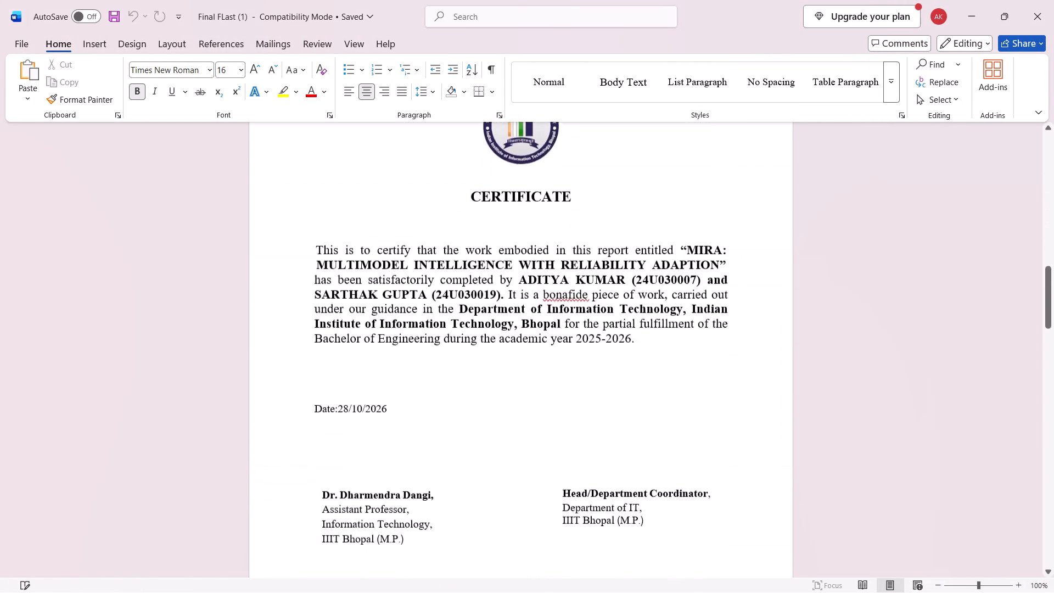
pyautogui.scroll(-5, 509, 394)
pyautogui.scroll(1, 509, 394)
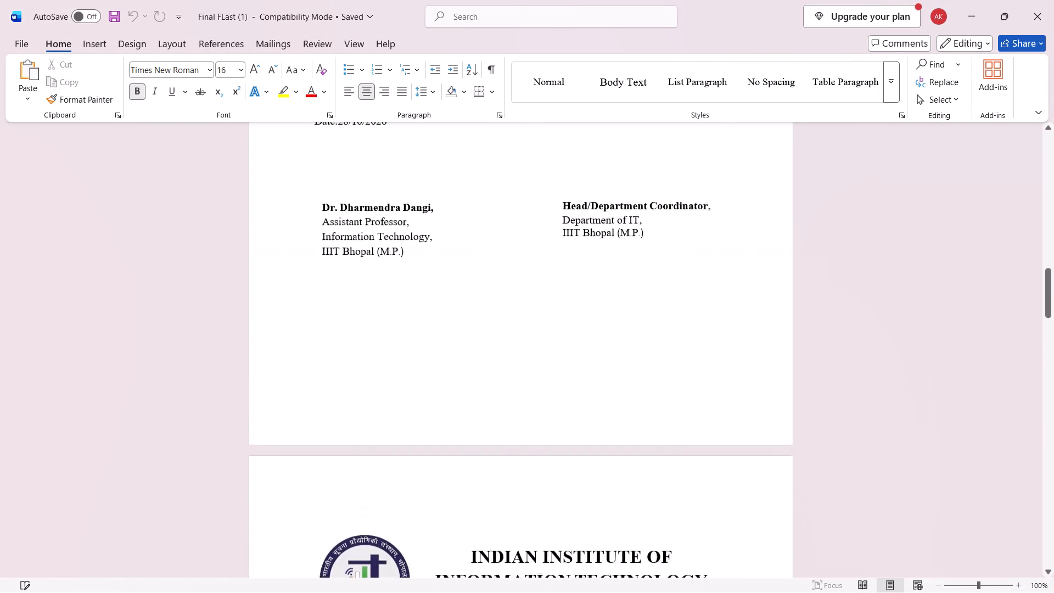
pyautogui.scroll(1, 509, 394)
pyautogui.scroll(-4, 509, 394)
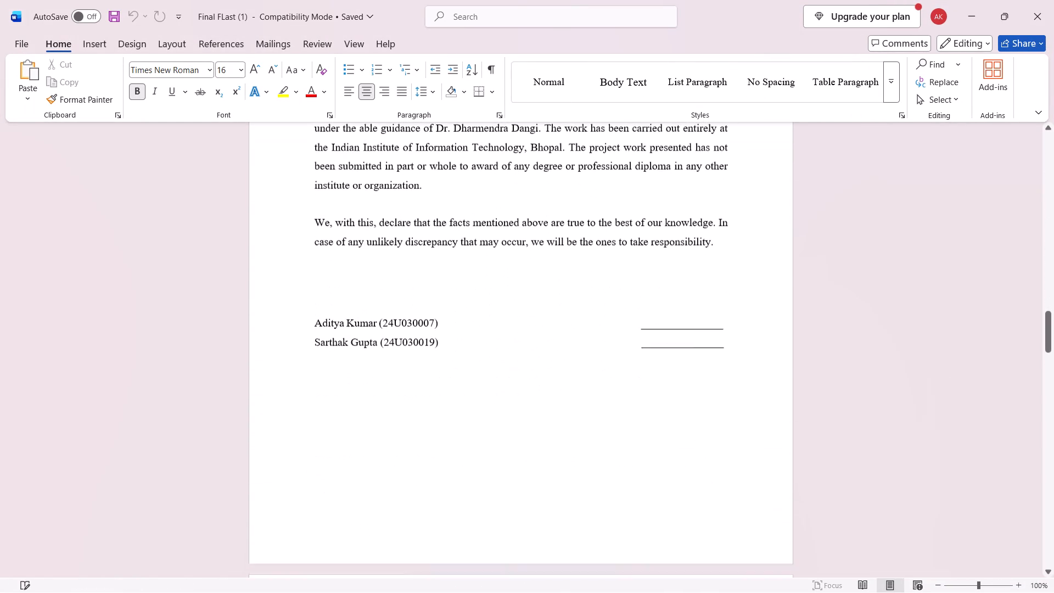
pyautogui.scroll(-1, 509, 394)
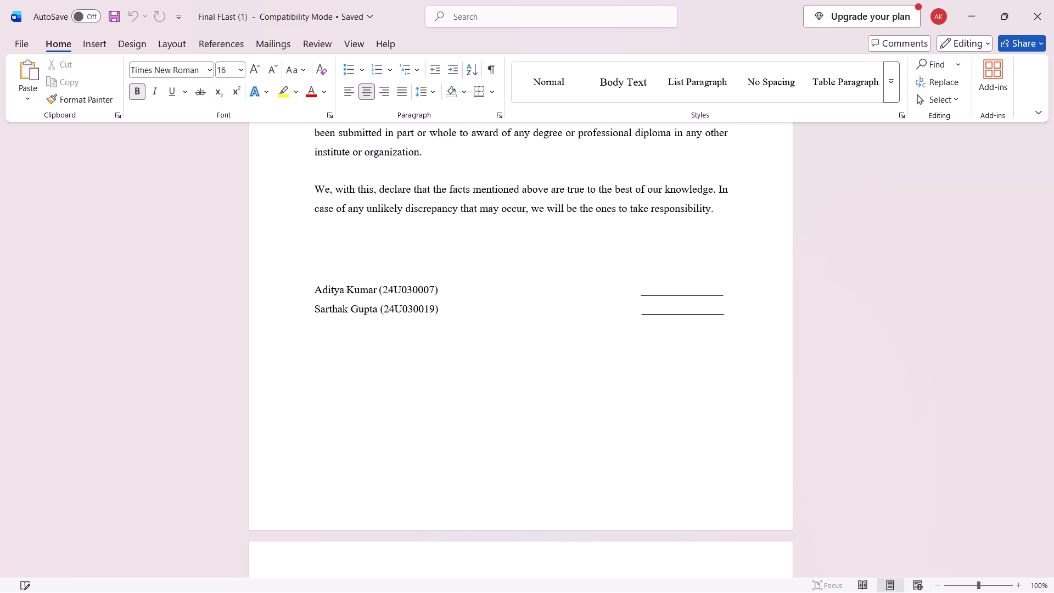
pyautogui.scroll(-2, 509, 394)
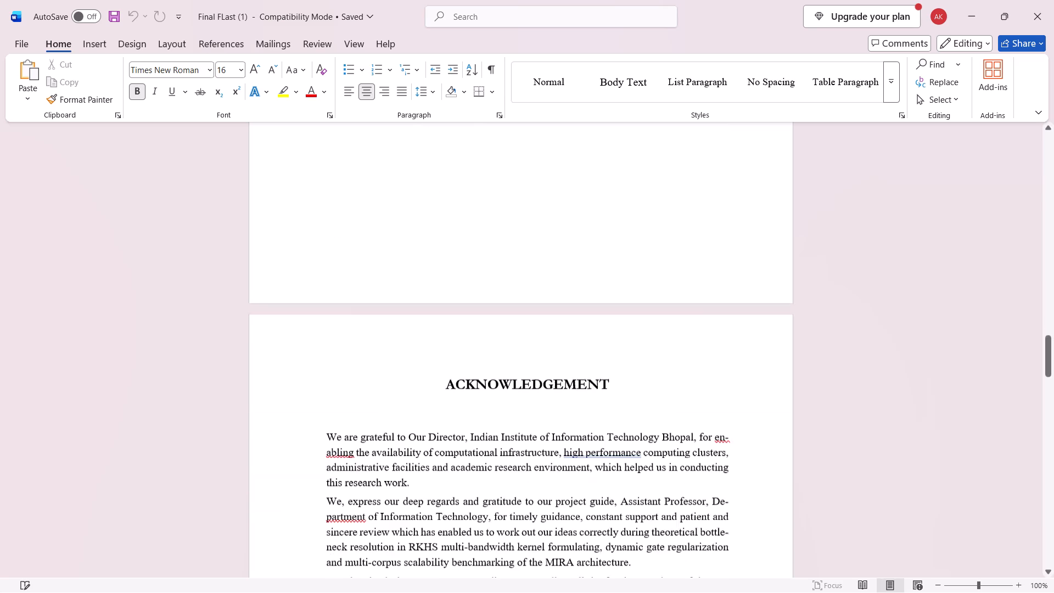
pyautogui.scroll(-3, 509, 394)
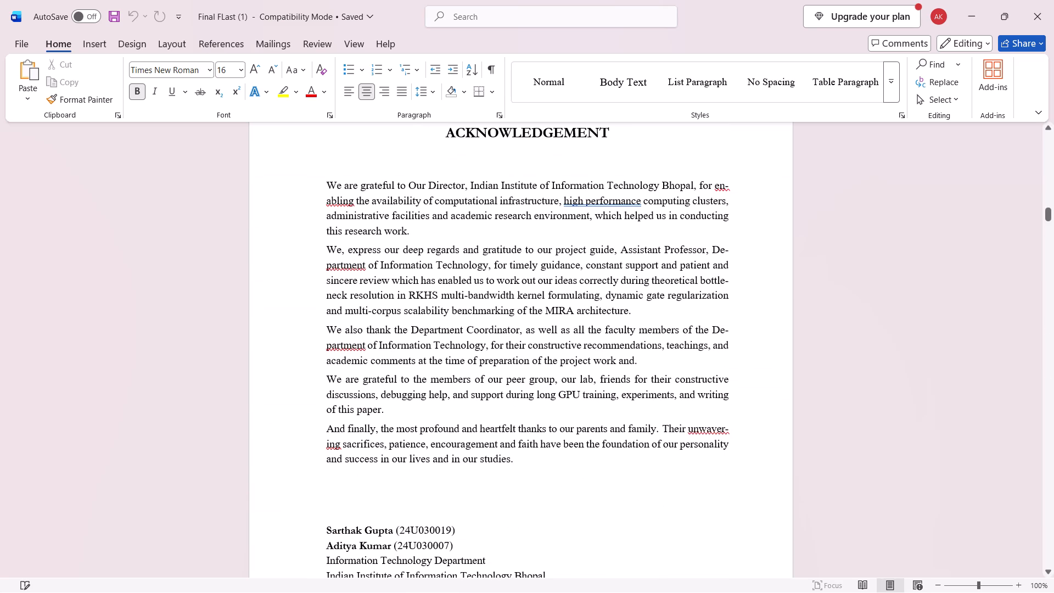
pyautogui.scroll(2, 509, 394)
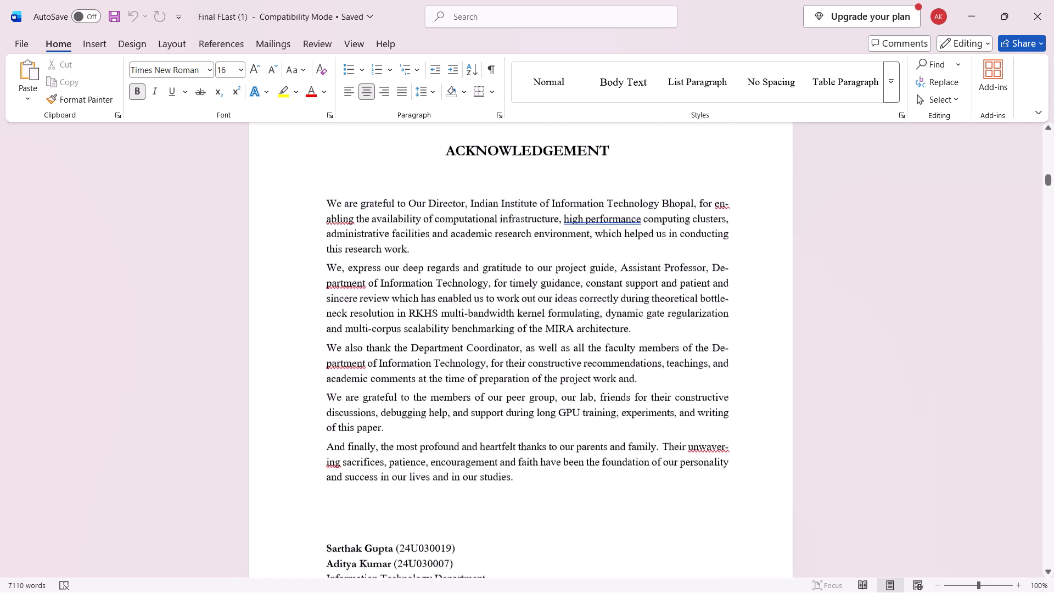
pyautogui.scroll(1, 509, 394)
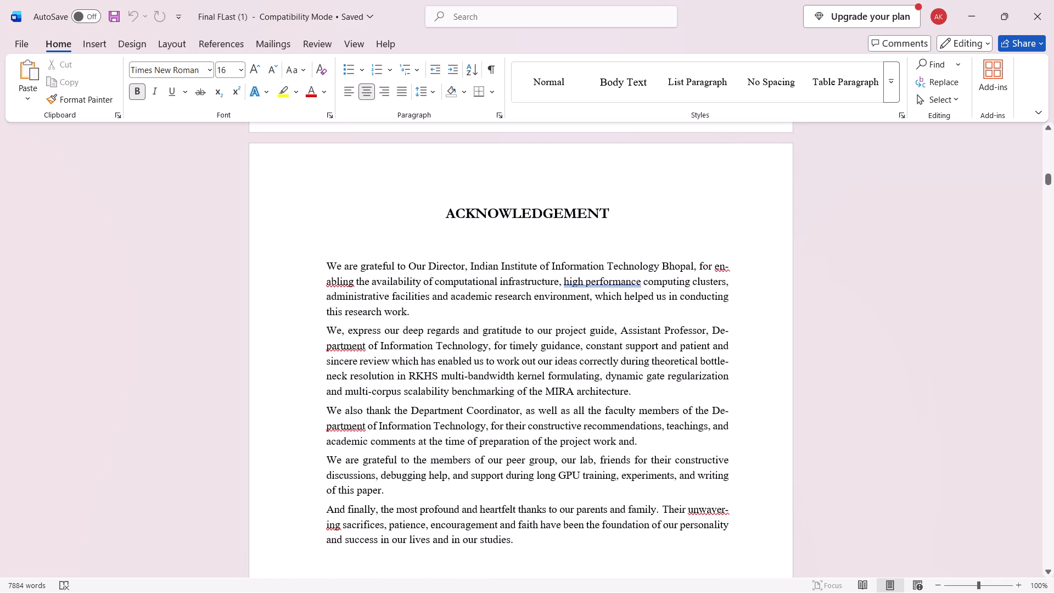
pyautogui.scroll(-4, 509, 394)
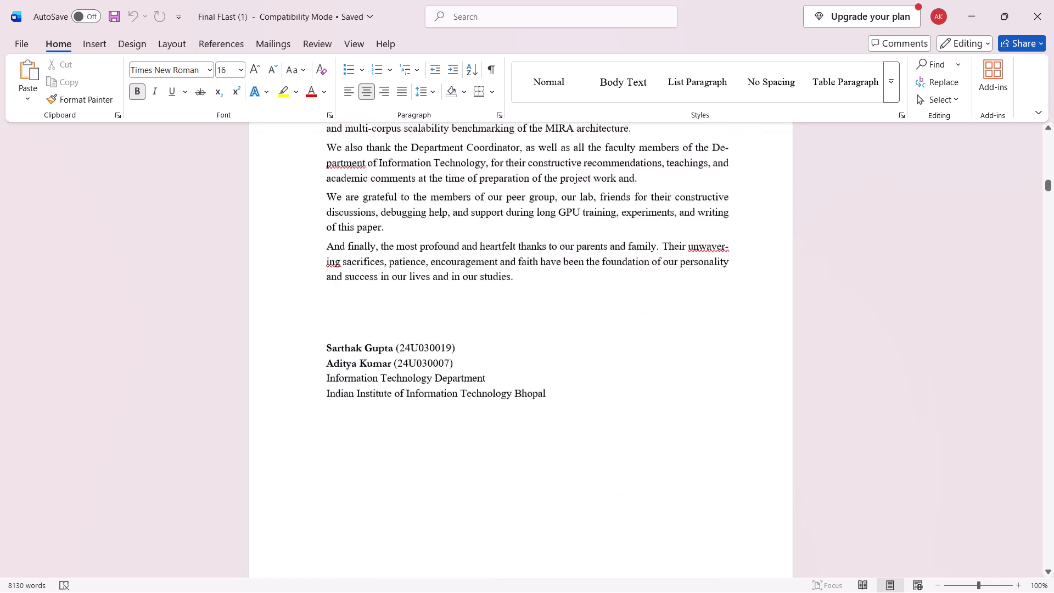
pyautogui.scroll(-8, 509, 394)
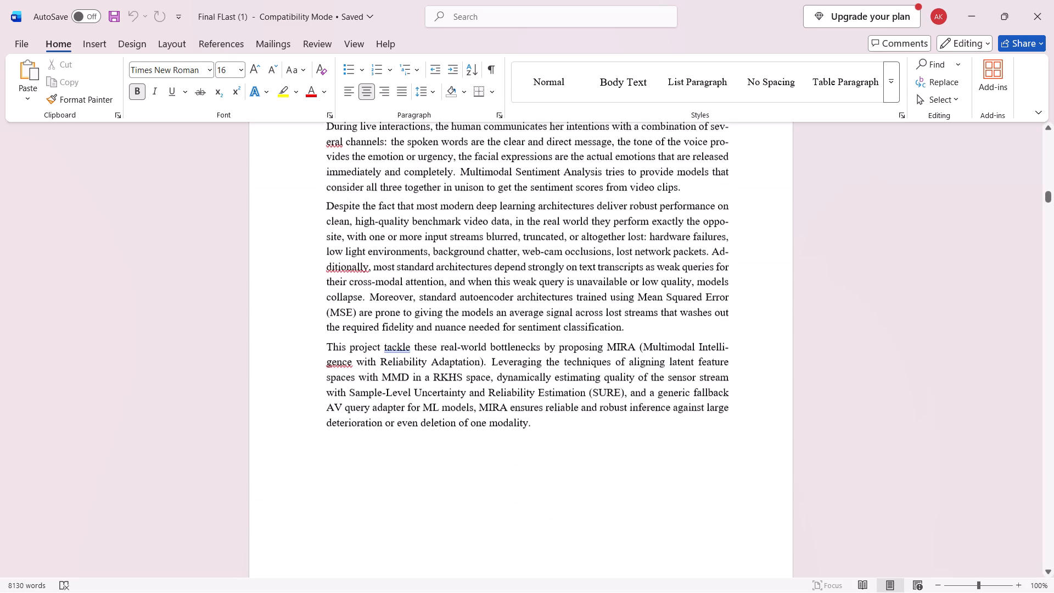
pyautogui.scroll(-5, 509, 394)
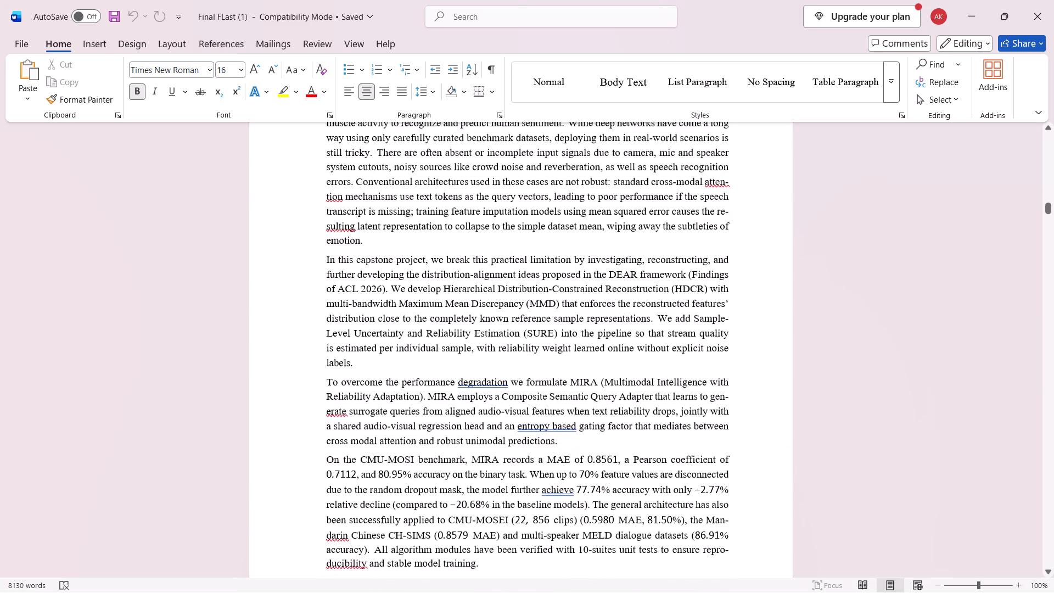
pyautogui.scroll(7, 509, 394)
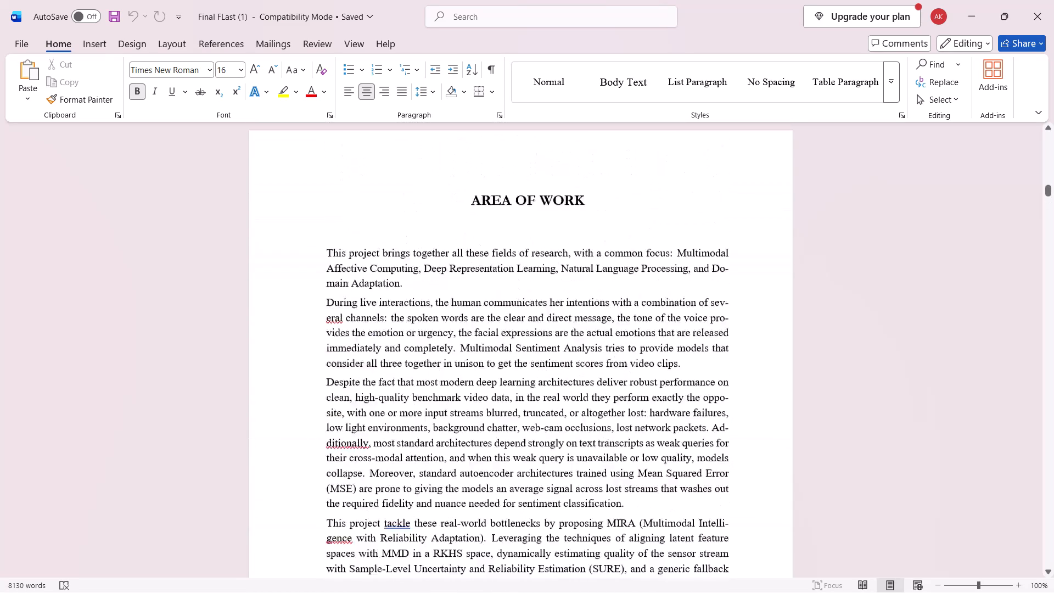
pyautogui.scroll(6, 509, 394)
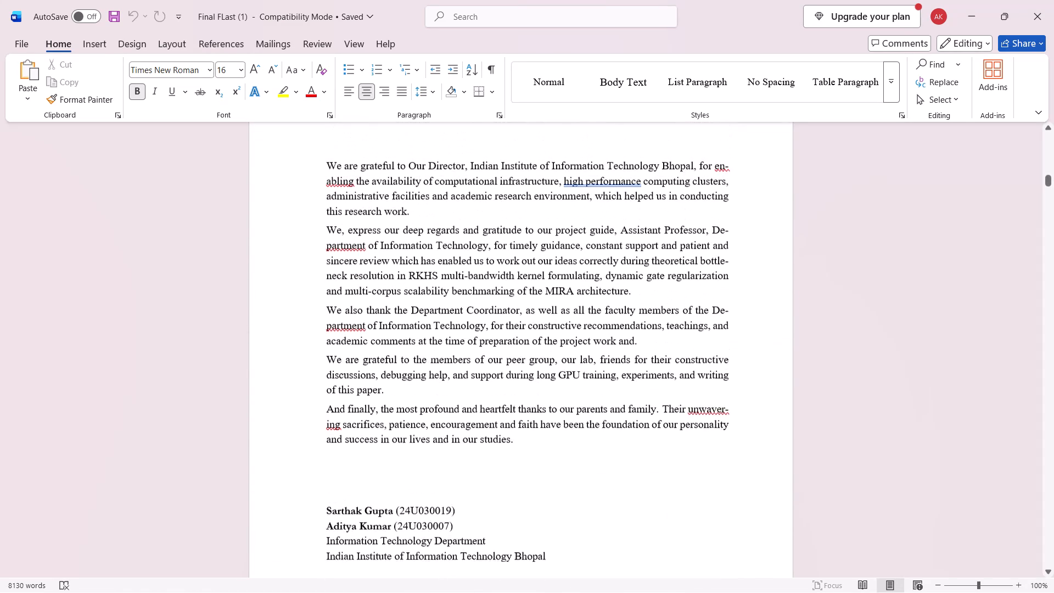
pyautogui.scroll(7, 509, 394)
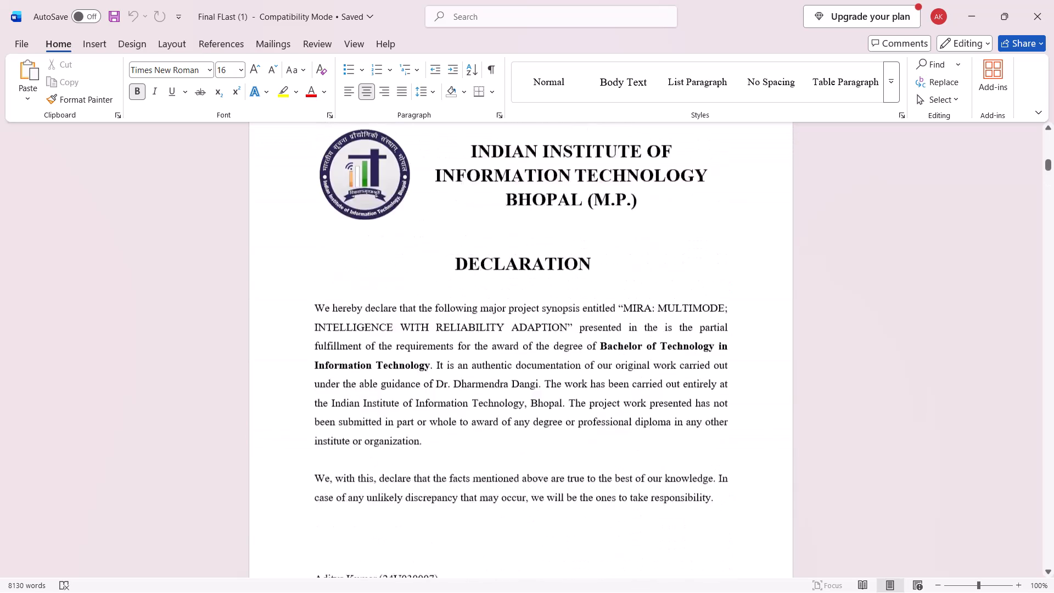
pyautogui.scroll(5, 509, 394)
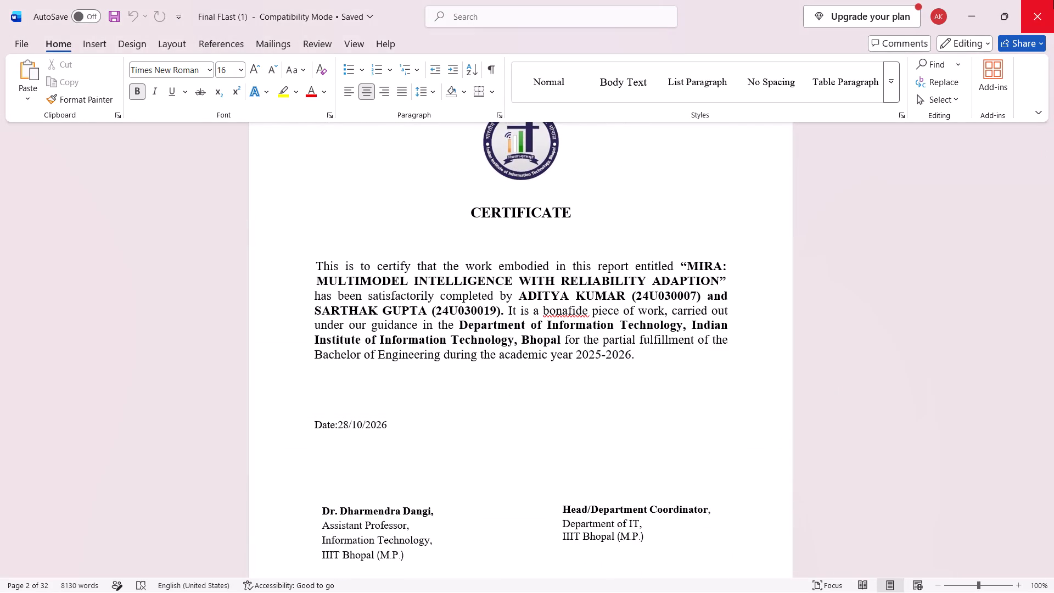
# Close the Final FLast (1) document and the DEAR research project report.
pyautogui.click(1053, 0)
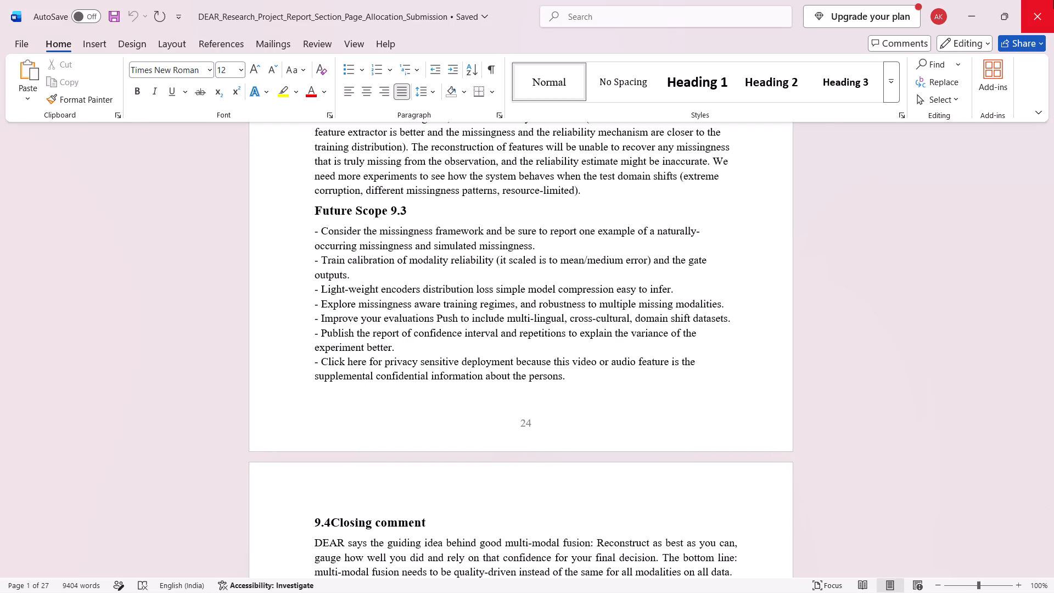
pyautogui.click(1053, 0)
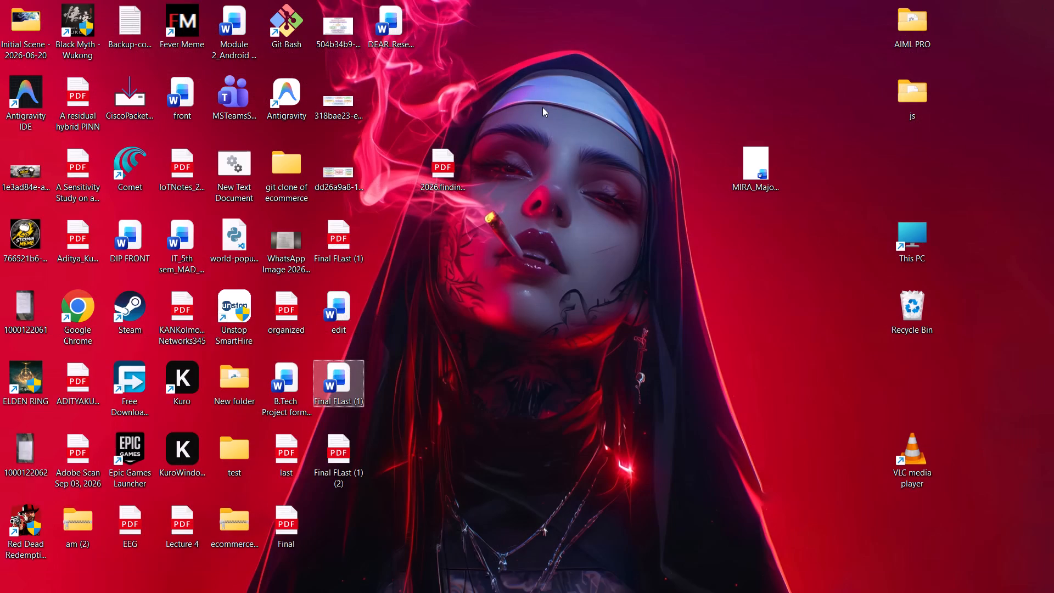
# Open the Word document named edit from the desktop, check its contents and close it.
pyautogui.doubleClick(333, 311)
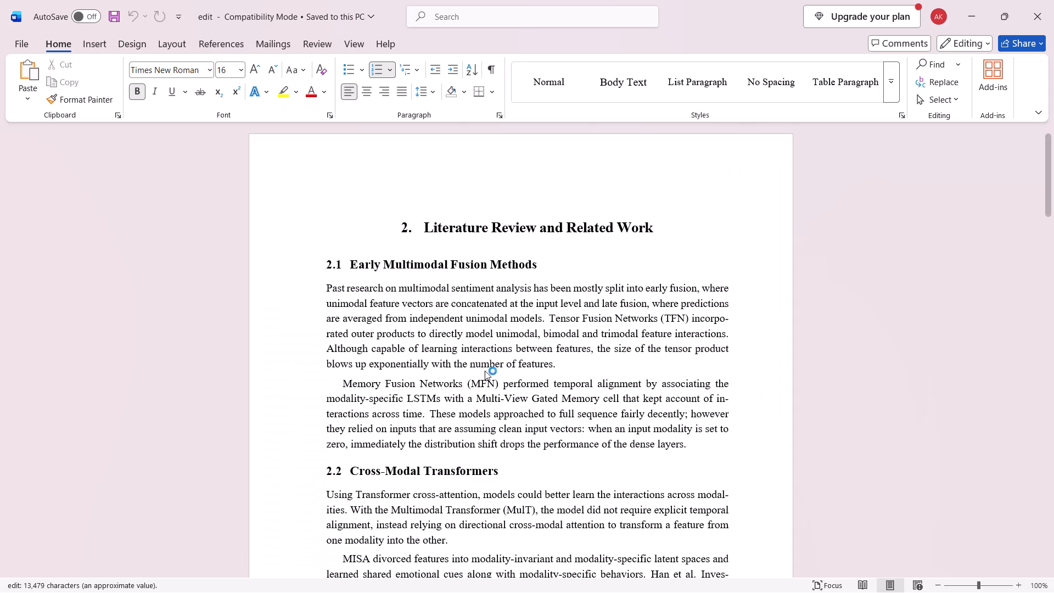
pyautogui.scroll(3, 488, 370)
pyautogui.click(1053, 0)
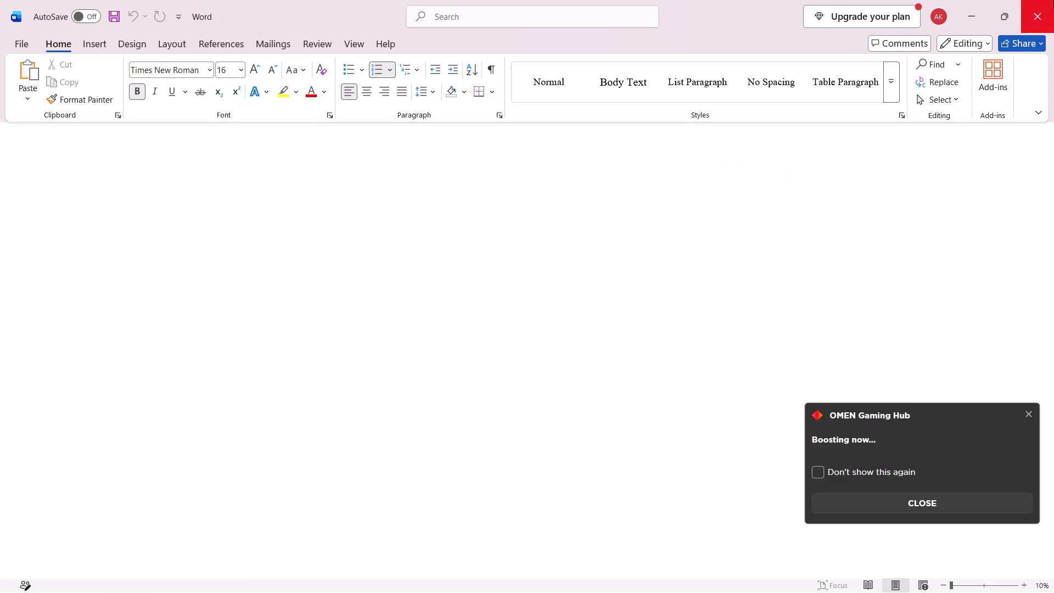
# Delete the Word document named edit from the desktop.
pyautogui.click(347, 325)
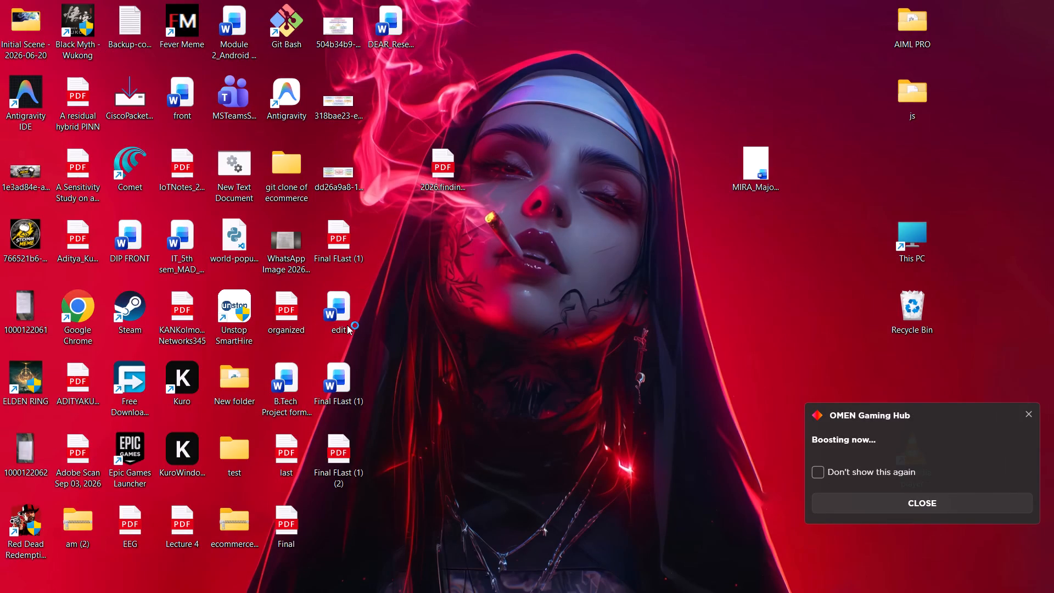
pyautogui.press('Delete')
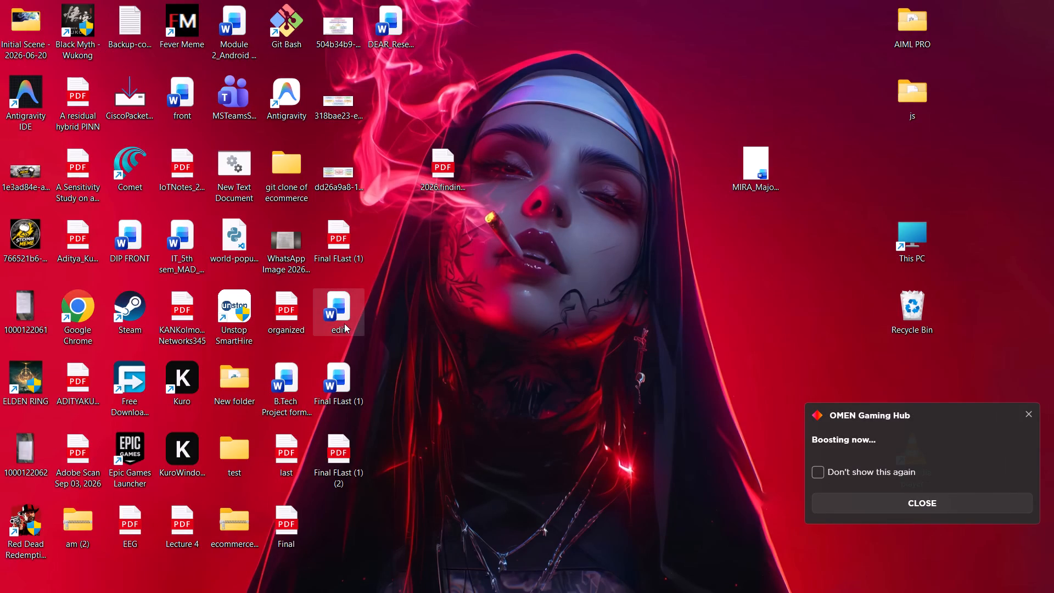
pyautogui.click(344, 318)
pyautogui.press('Delete')
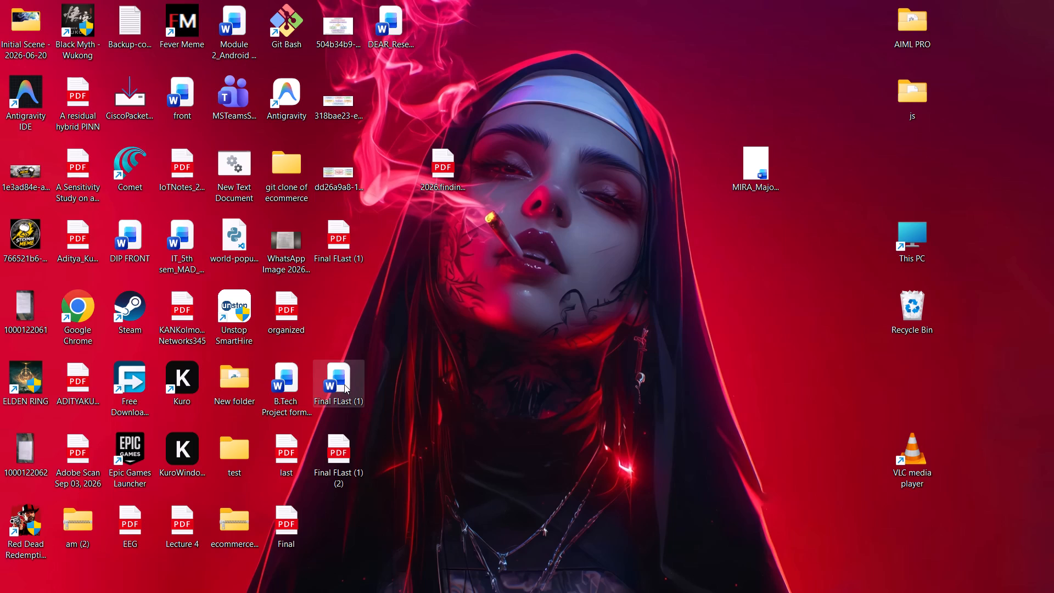
# Open the B.Tech Project format - 2026 document and look over its title and certificate pages.
pyautogui.doubleClick(288, 383)
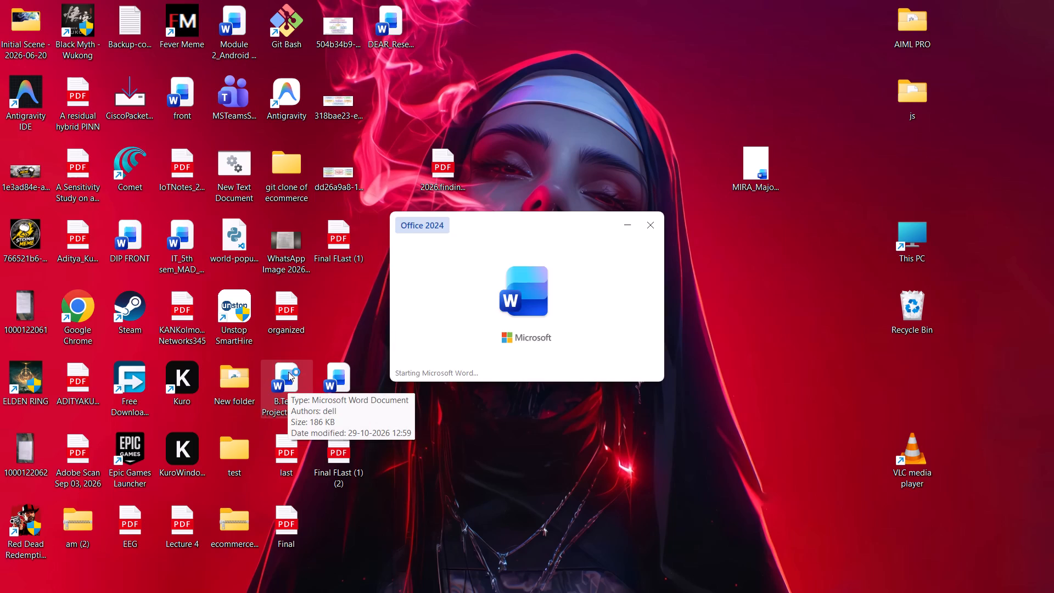
pyautogui.scroll(-10, 462, 393)
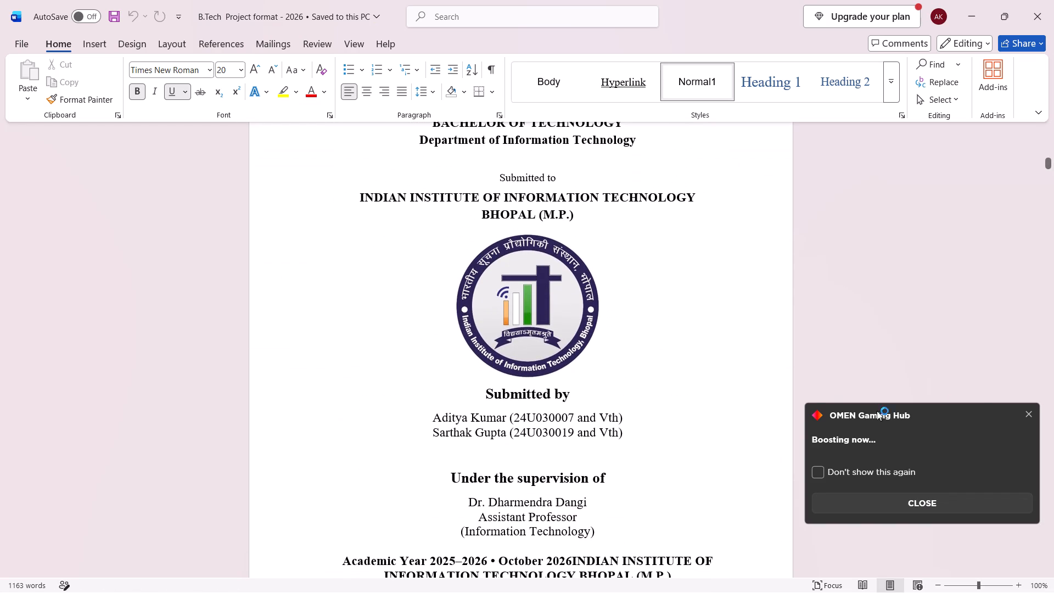
pyautogui.click(1028, 411)
pyautogui.scroll(-1, 615, 477)
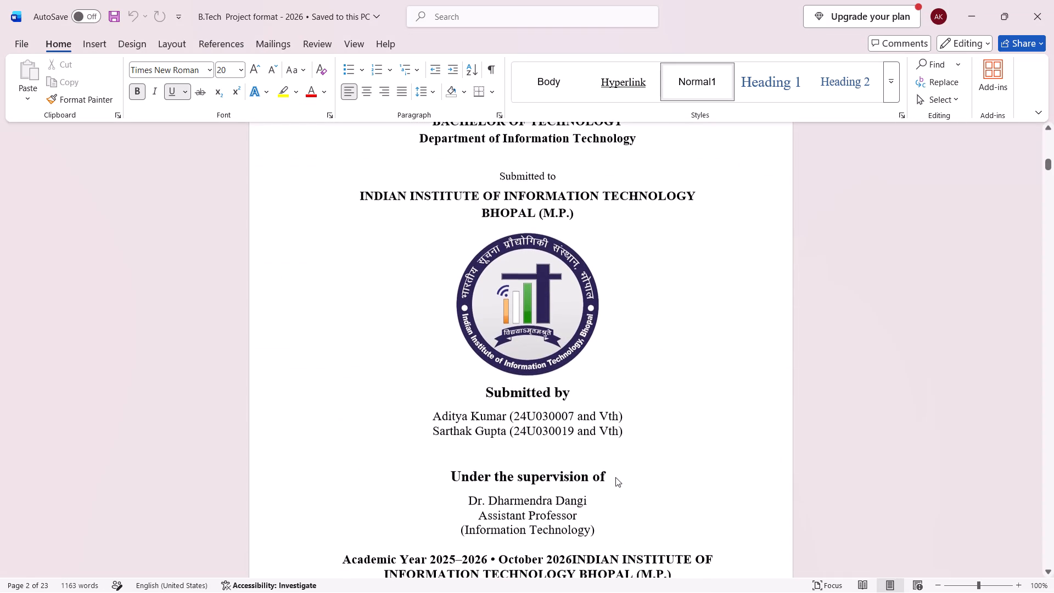
pyautogui.scroll(-9, 615, 477)
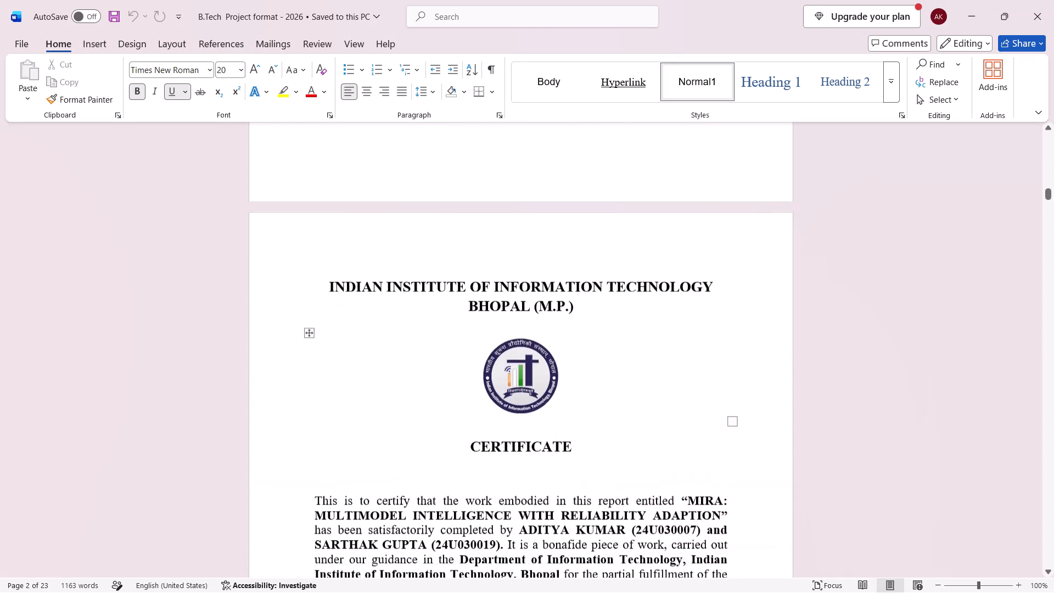
# Remove the blank page between the title page and the Certificate page.
pyautogui.scroll(2, 615, 477)
pyautogui.click(468, 419)
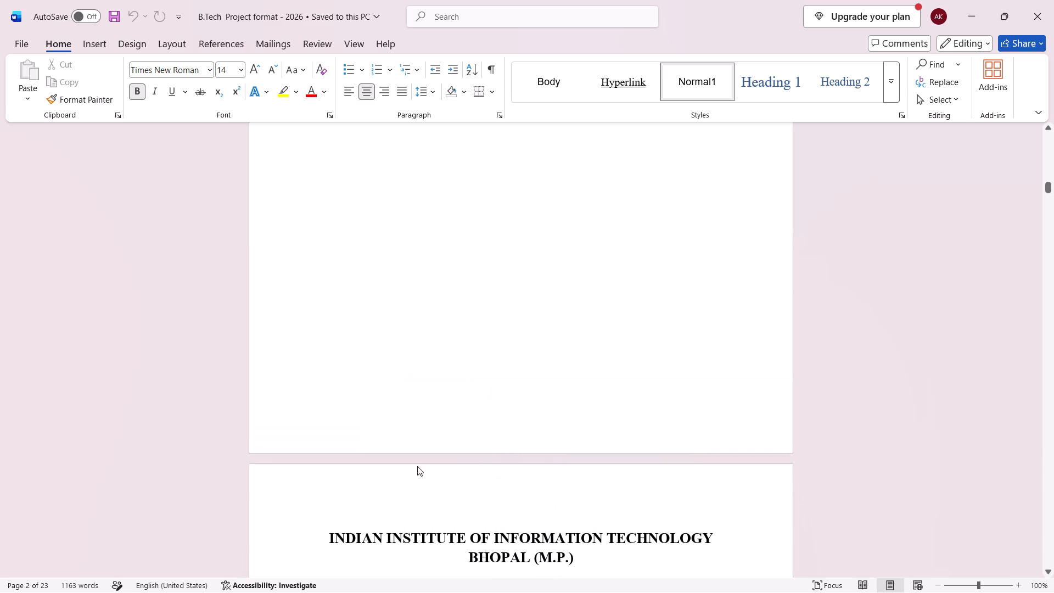
pyautogui.click(421, 359)
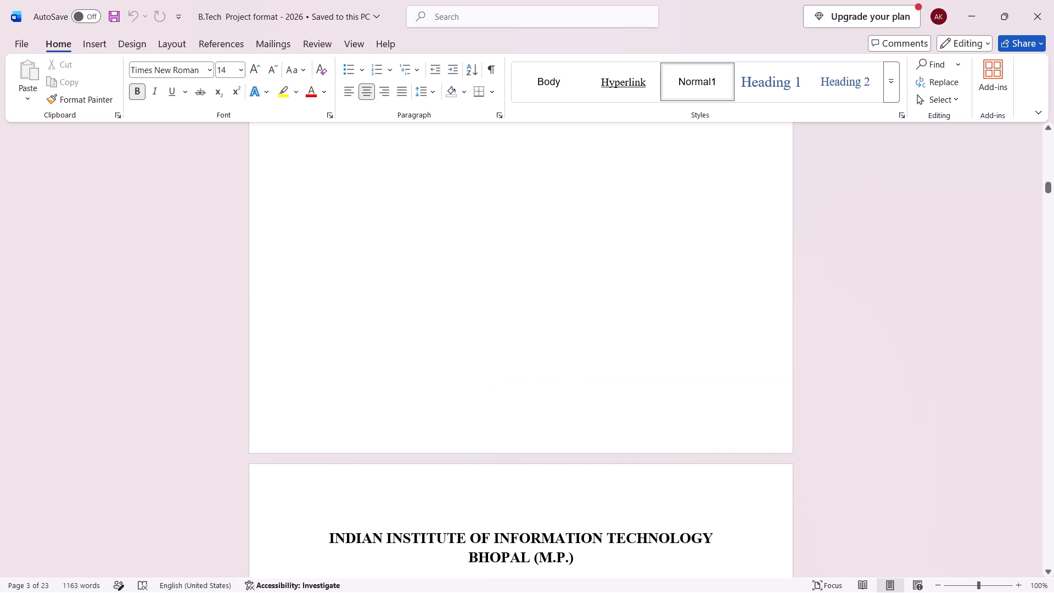
pyautogui.press('BackSpace')
pyautogui.press('BackSpace')
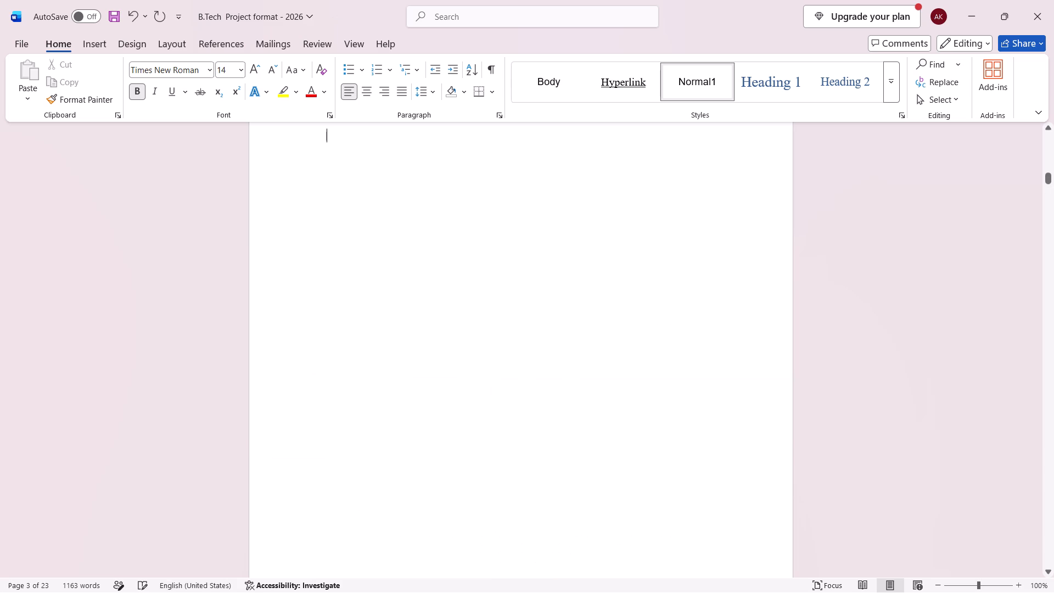
pyautogui.press('BackSpace')
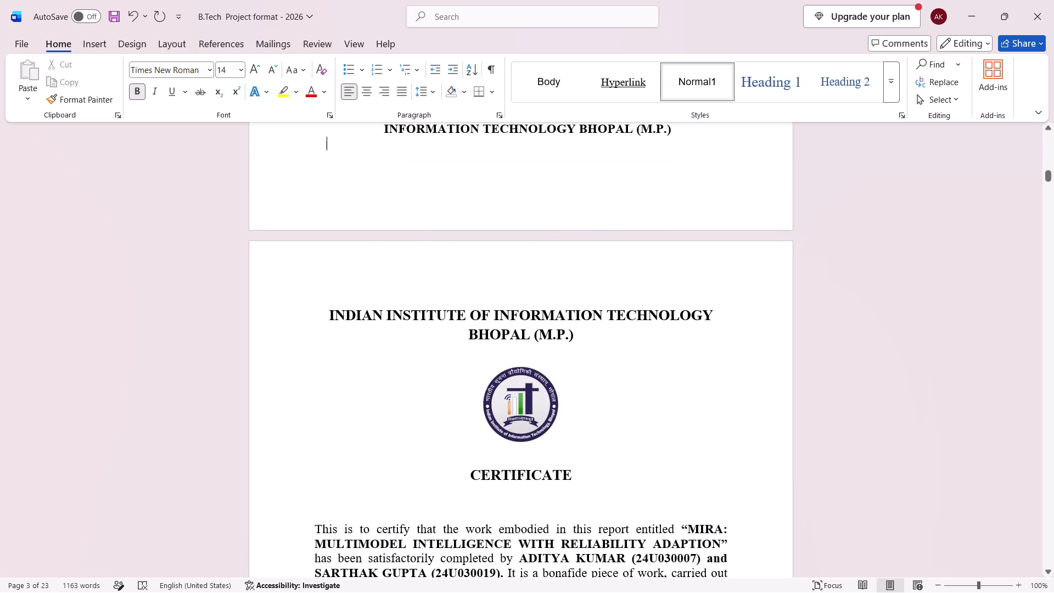
# Look over the report's title, Certificate and declaration pages through to the Acknowledgement page.
pyautogui.scroll(7, 421, 359)
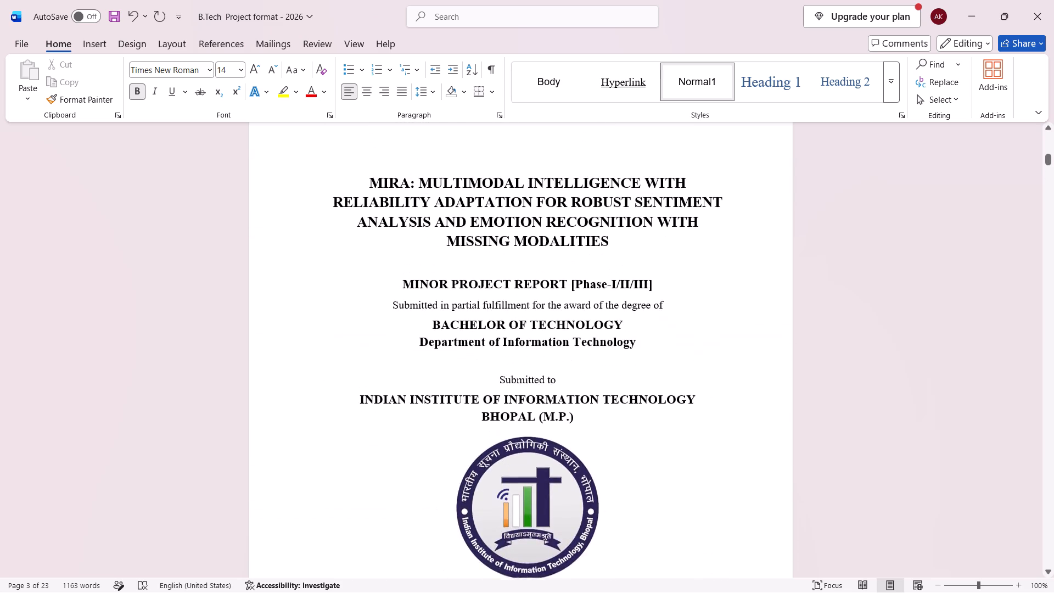
pyautogui.hscroll(1, 421, 359)
pyautogui.scroll(1, 421, 359)
pyautogui.hscroll(1, 421, 359)
pyautogui.scroll(-3, 421, 359)
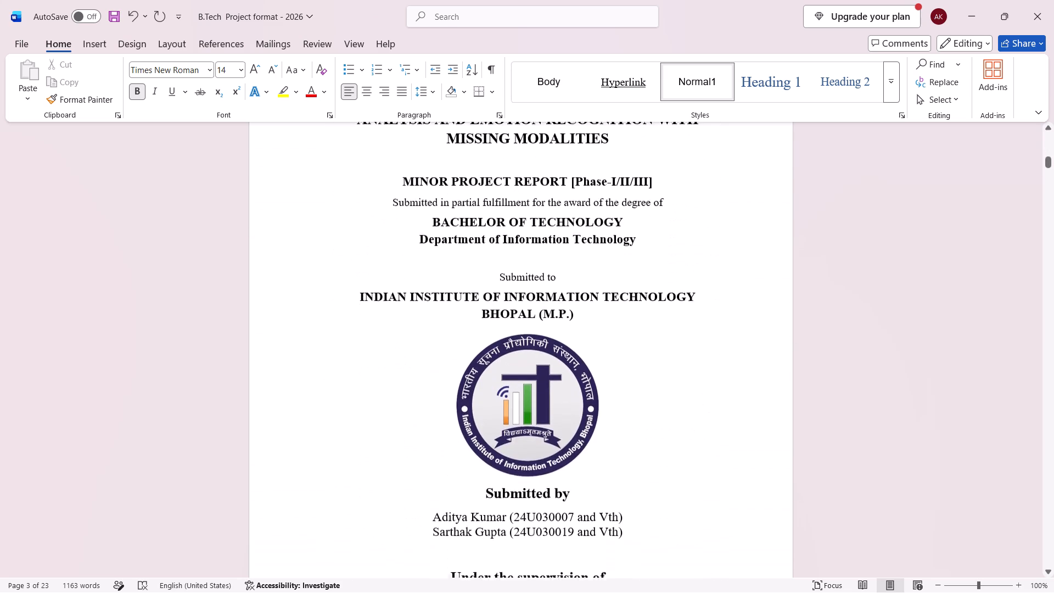
pyautogui.scroll(-5, 421, 359)
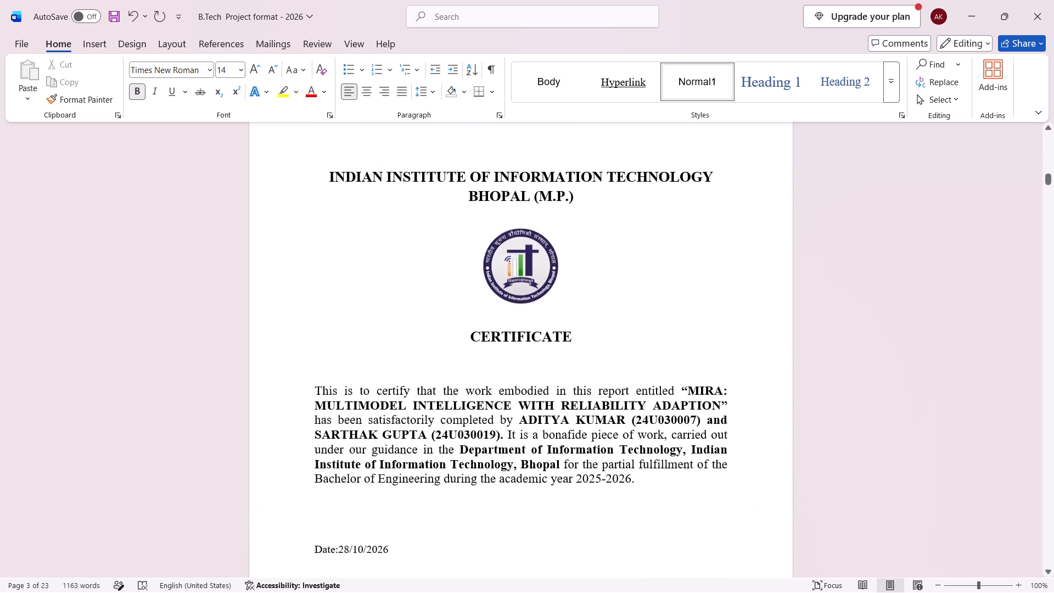
pyautogui.scroll(-4, 421, 359)
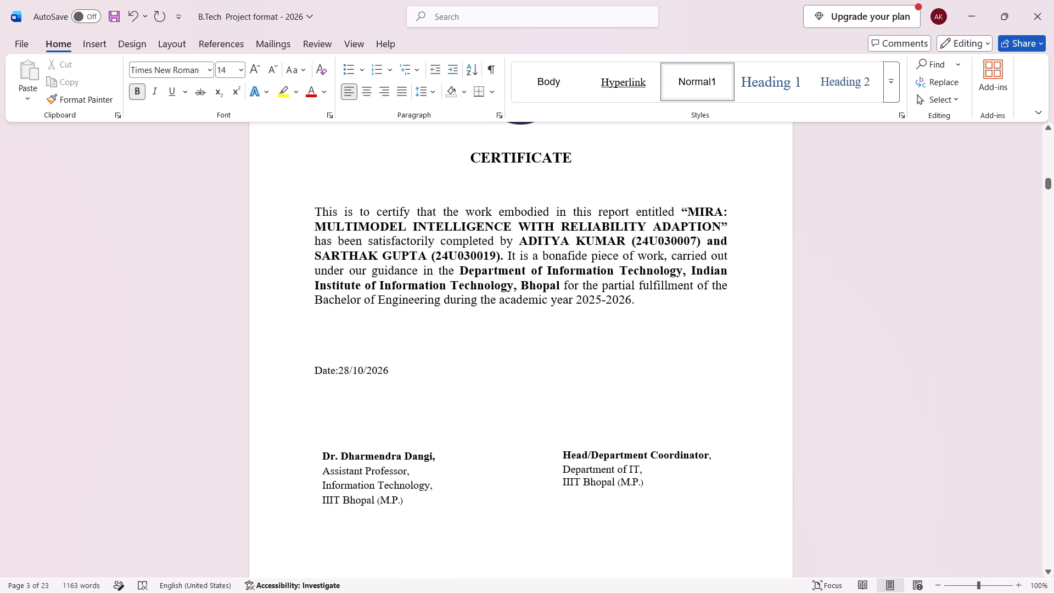
pyautogui.scroll(-6, 421, 359)
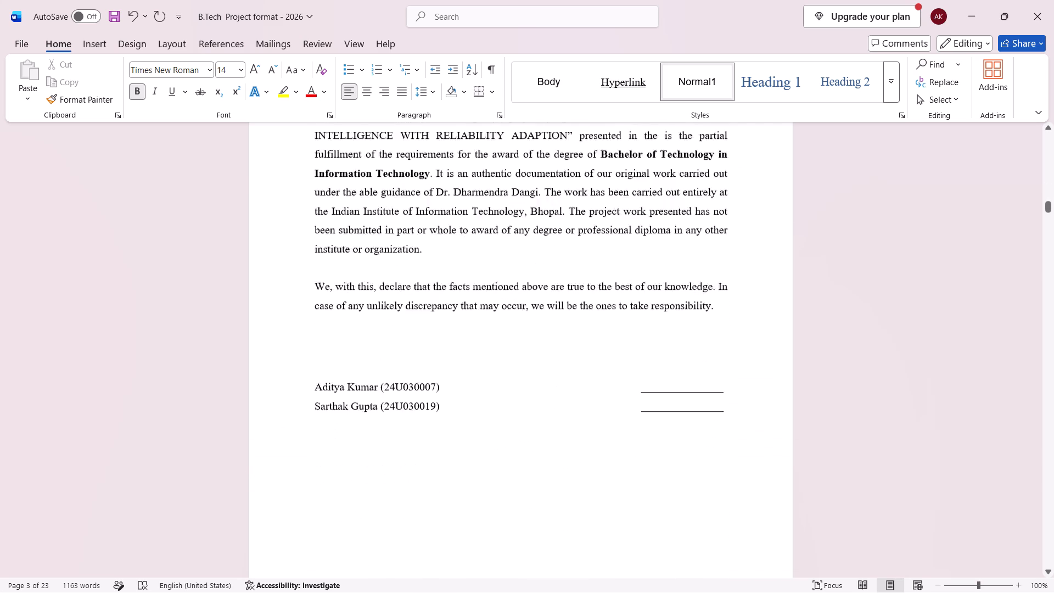
pyautogui.scroll(-5, 421, 359)
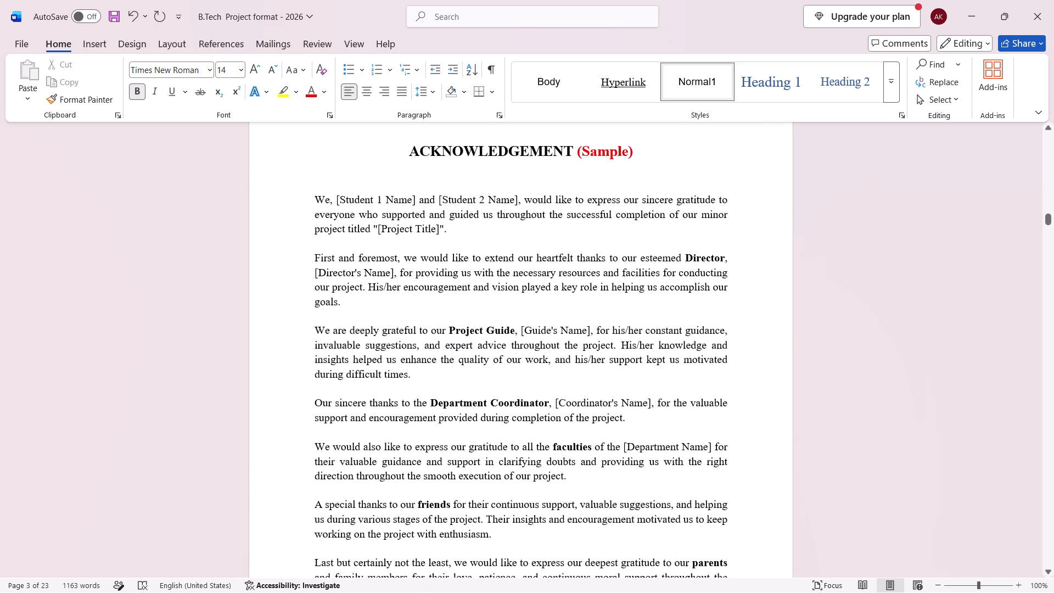
# Replace the [Student 1 Name] placeholder in the Acknowledgement's opening sentence with the first student's full name.
pyautogui.click(414, 197)
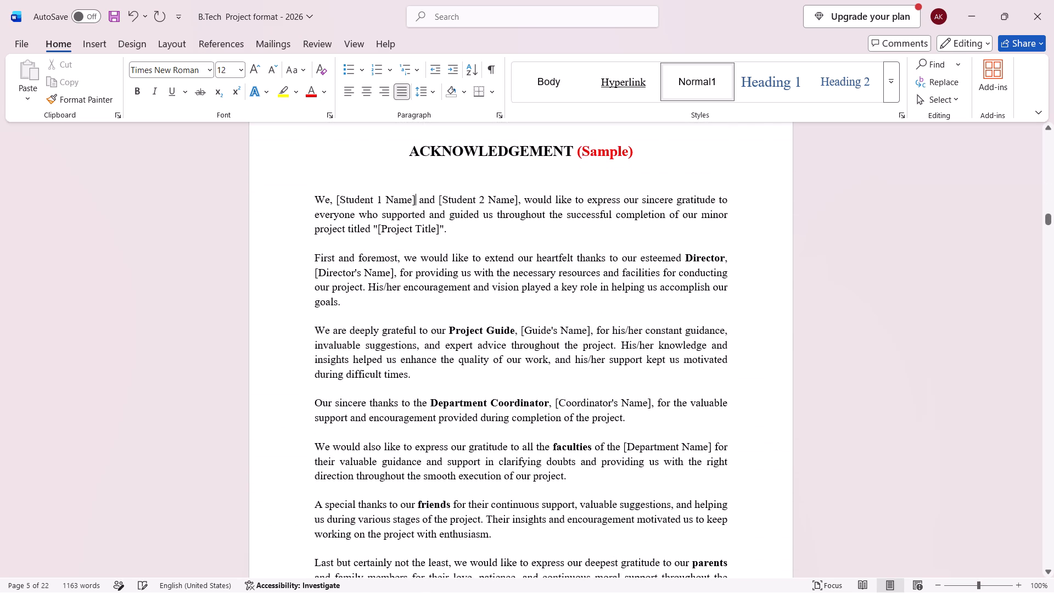
pyautogui.press('BackSpace')
pyautogui.press('BackSpace')
pyautogui.press('BackSpace')
pyautogui.press('BackSpace')
pyautogui.press('BackSpace')
pyautogui.press('BackSpace')
pyautogui.press('BackSpace')
pyautogui.press('BackSpace')
pyautogui.press('BackSpace')
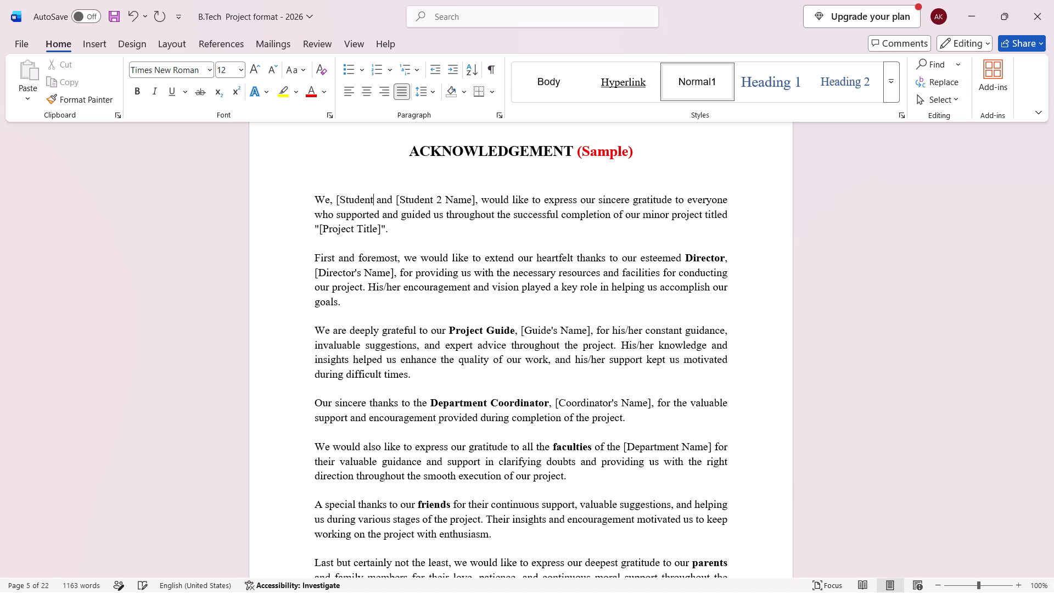
pyautogui.press('BackSpace')
pyautogui.press('BackSpace')
pyautogui.press('BackSpace')
pyautogui.press('BackSpace')
pyautogui.press('BackSpace')
pyautogui.press('BackSpace')
pyautogui.press('BackSpace')
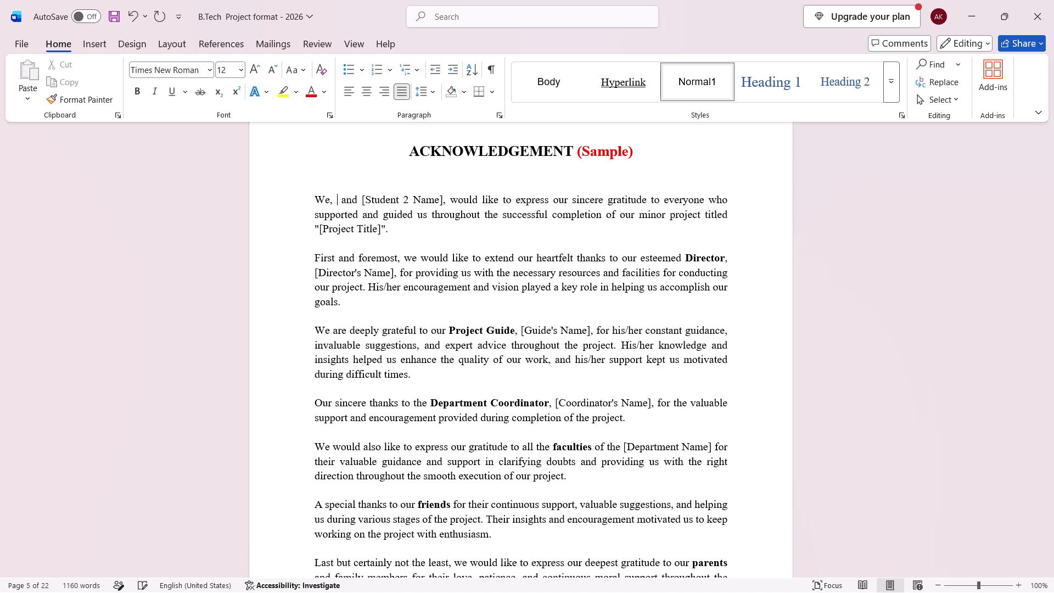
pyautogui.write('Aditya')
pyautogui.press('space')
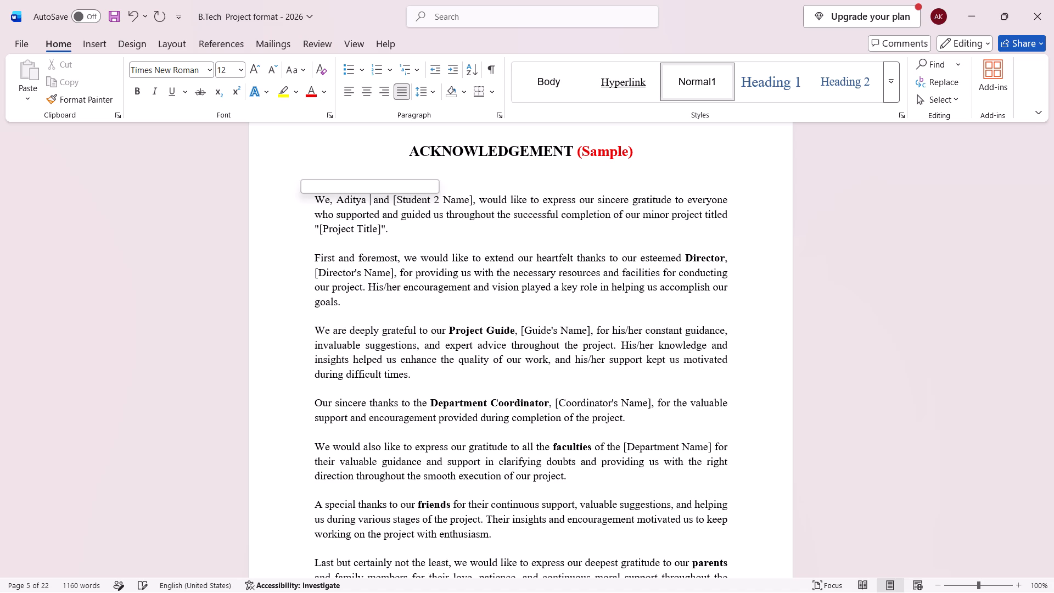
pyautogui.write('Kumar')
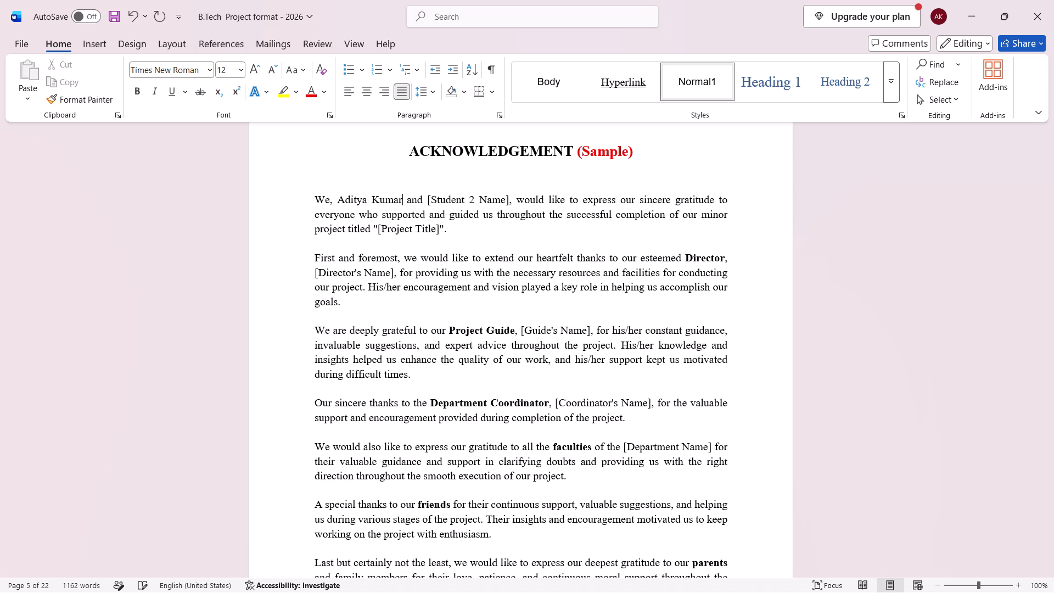
# Replace the [Student 2 Name] placeholder in the Acknowledgement's opening sentence with the second student's full name.
pyautogui.click(507, 207)
pyautogui.press('Up')
pyautogui.press('BackSpace')
pyautogui.press('BackSpace')
pyautogui.press('BackSpace')
pyautogui.press('BackSpace')
pyautogui.press('BackSpace')
pyautogui.press('BackSpace')
pyautogui.press('BackSpace')
pyautogui.press('BackSpace')
pyautogui.press('BackSpace')
pyautogui.press('BackSpace')
pyautogui.press('BackSpace')
pyautogui.press('BackSpace')
pyautogui.press('BackSpace')
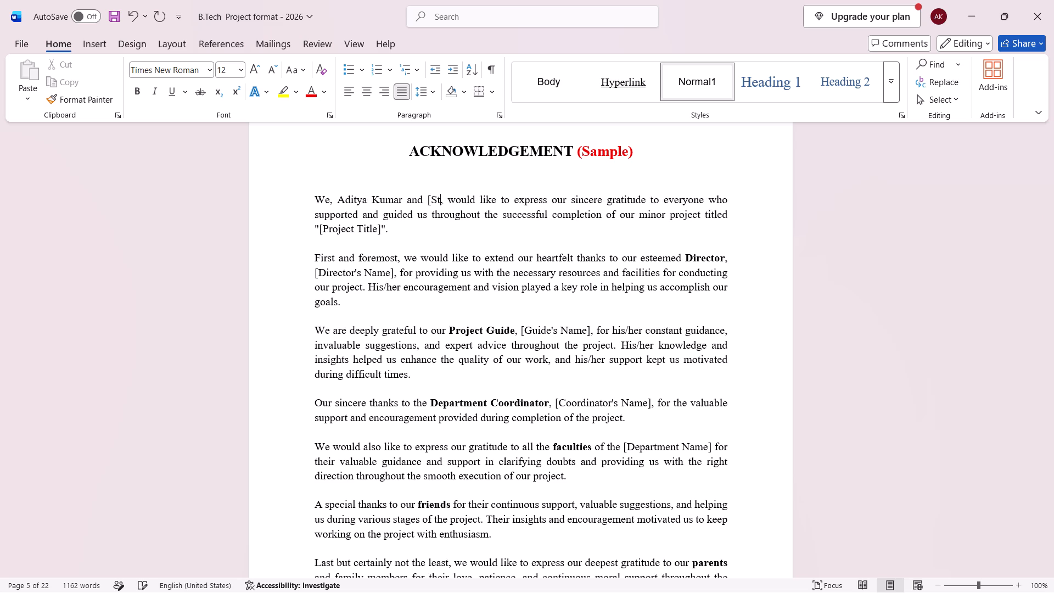
pyautogui.press('BackSpace')
pyautogui.press('BackSpace')
pyautogui.press('BackSpace')
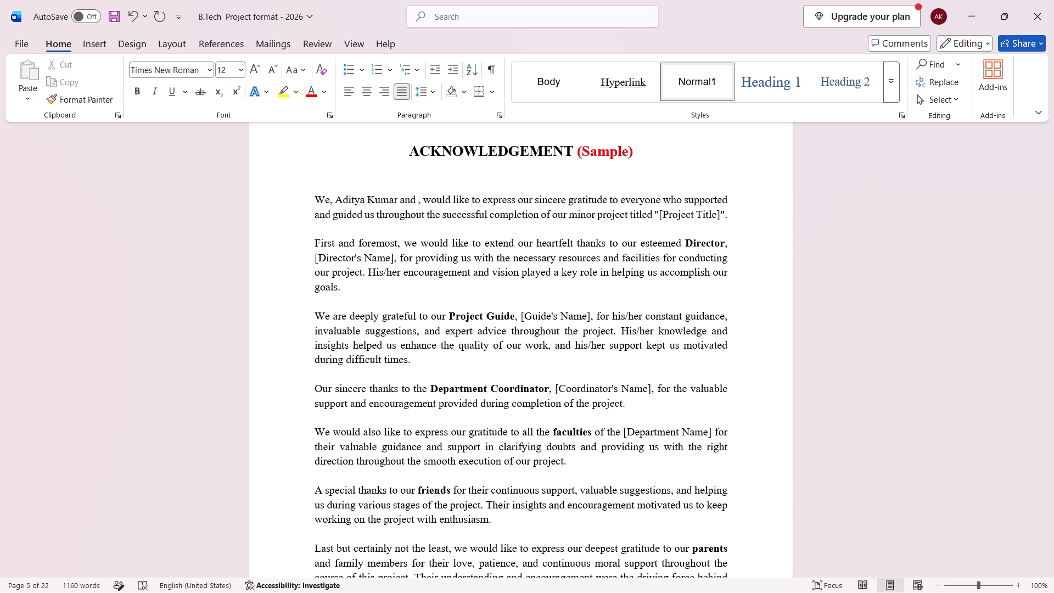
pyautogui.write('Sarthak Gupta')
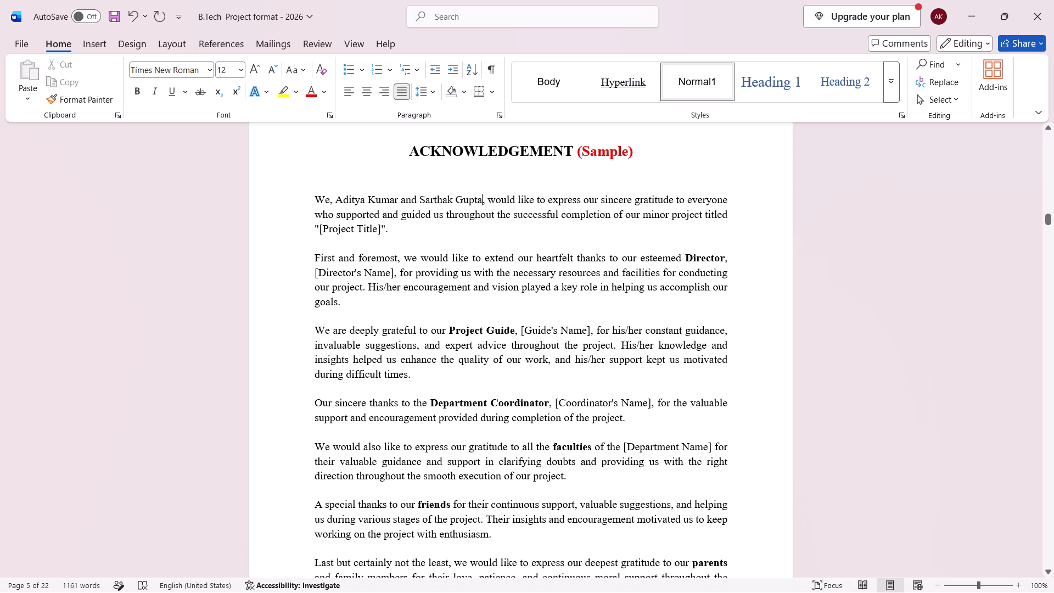
# Replace the [Project Title] placeholder inside the quotation marks of the Acknowledgement's first paragraph with "DEAR:".
pyautogui.click(382, 226)
pyautogui.press('BackSpace')
pyautogui.press('BackSpace')
pyautogui.press('BackSpace')
pyautogui.press('BackSpace')
pyautogui.press('BackSpace')
pyautogui.press('BackSpace')
pyautogui.press('BackSpace')
pyautogui.press('BackSpace')
pyautogui.press('BackSpace')
pyautogui.press('BackSpace')
pyautogui.press('BackSpace')
pyautogui.press('BackSpace')
pyautogui.press('BackSpace')
pyautogui.press('BackSpace')
pyautogui.press('BackSpace')
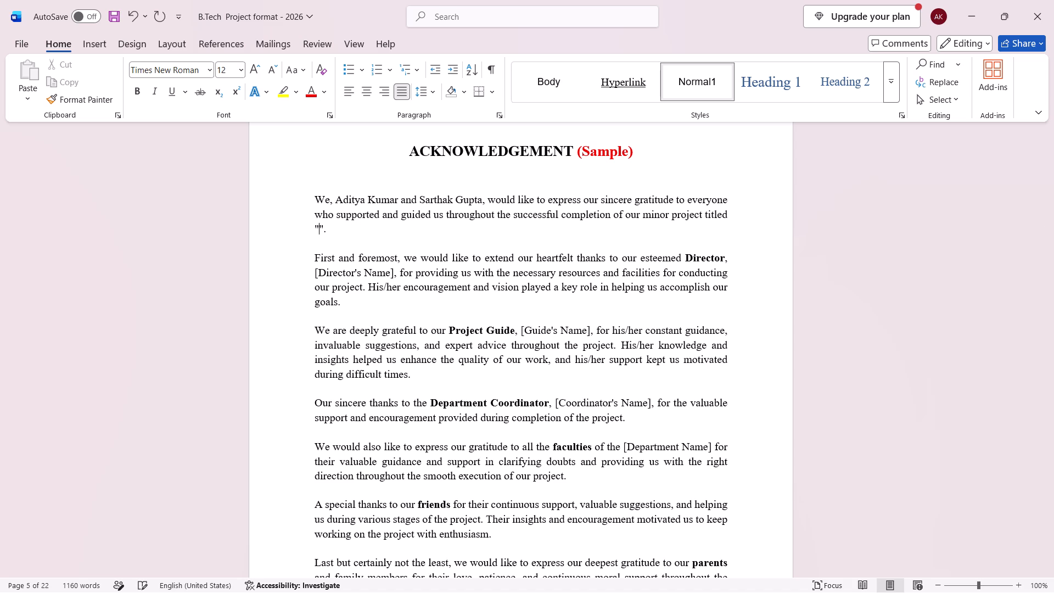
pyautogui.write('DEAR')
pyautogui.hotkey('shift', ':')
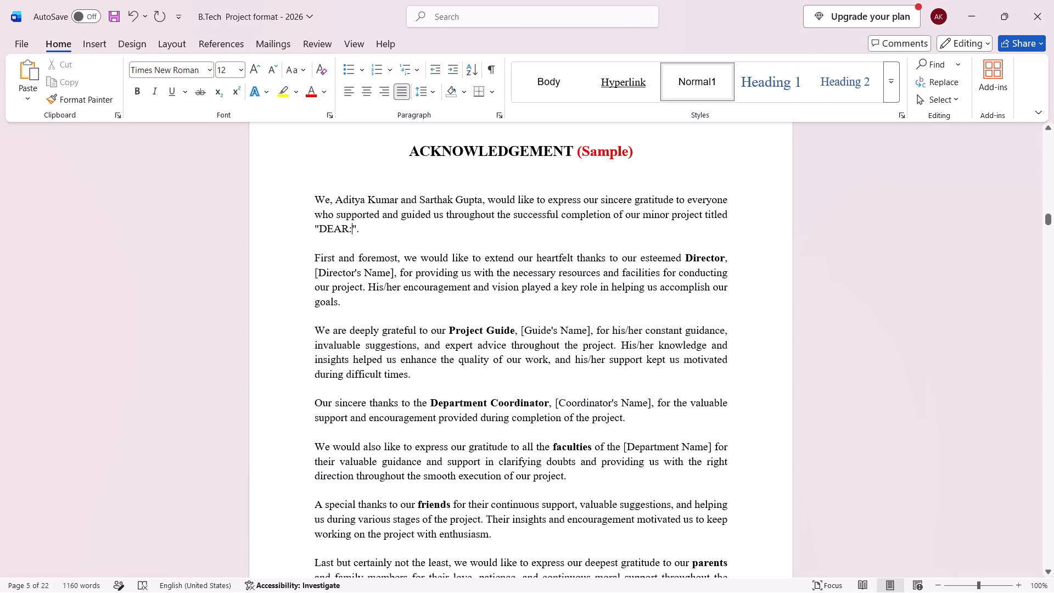
# Add the copied "Distributional Error-Aware Reliability" after "DEAR:" in the quoted project title of the Acknowledgement's first paragraph.
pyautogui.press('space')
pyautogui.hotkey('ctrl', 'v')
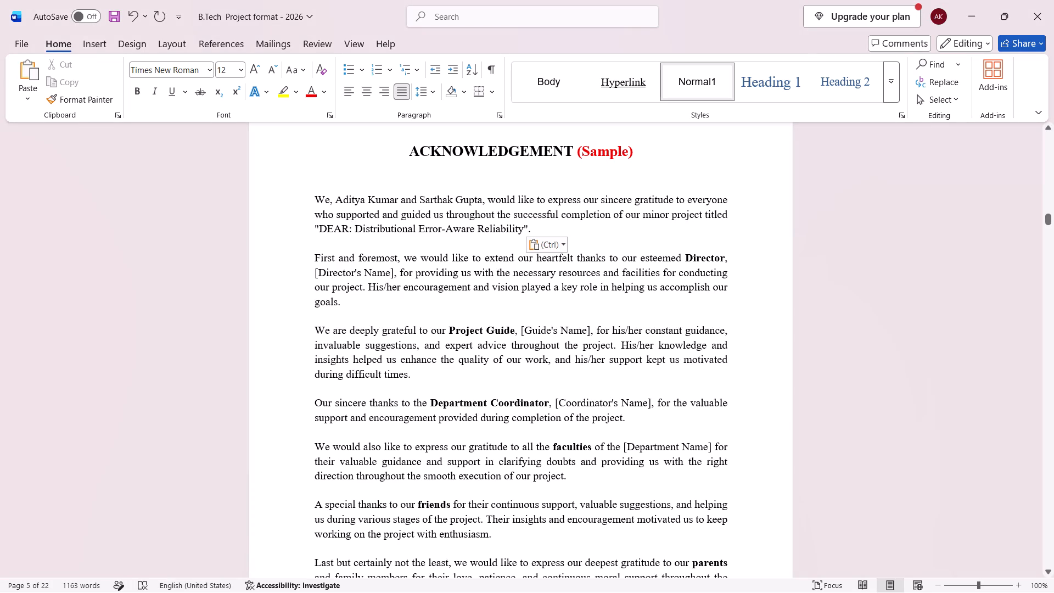
# Replace the [Director's Name] placeholder in the Acknowledgement's second paragraph with the director's full name, preceded by the title "Dr.".
pyautogui.click(391, 283)
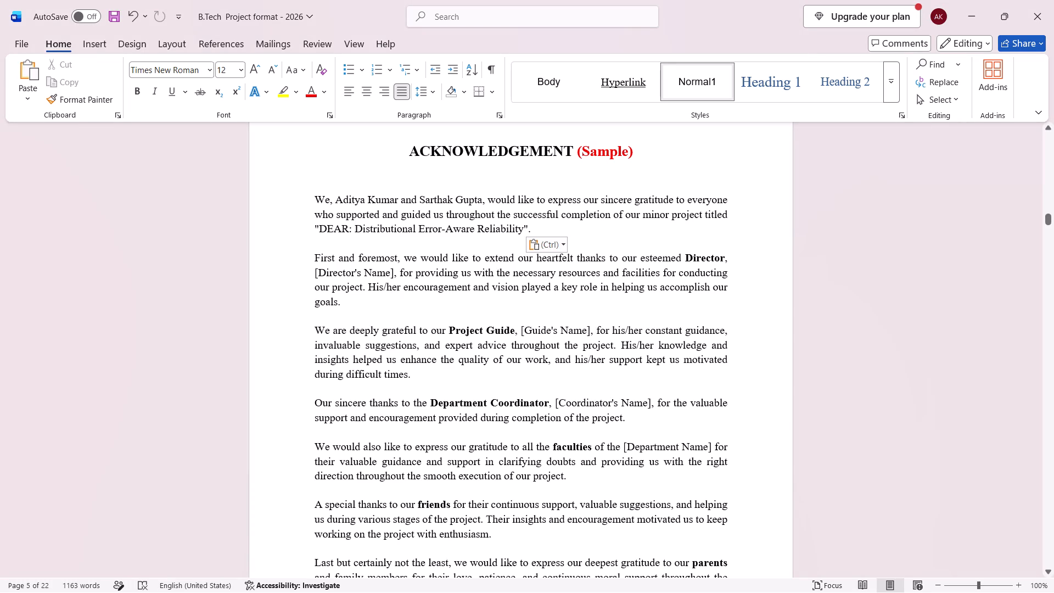
pyautogui.click(393, 276)
pyautogui.press('BackSpace')
pyautogui.press('BackSpace')
pyautogui.press('BackSpace')
pyautogui.press('BackSpace')
pyautogui.press('BackSpace')
pyautogui.press('BackSpace')
pyautogui.press('BackSpace')
pyautogui.press('BackSpace')
pyautogui.press('BackSpace')
pyautogui.press('BackSpace')
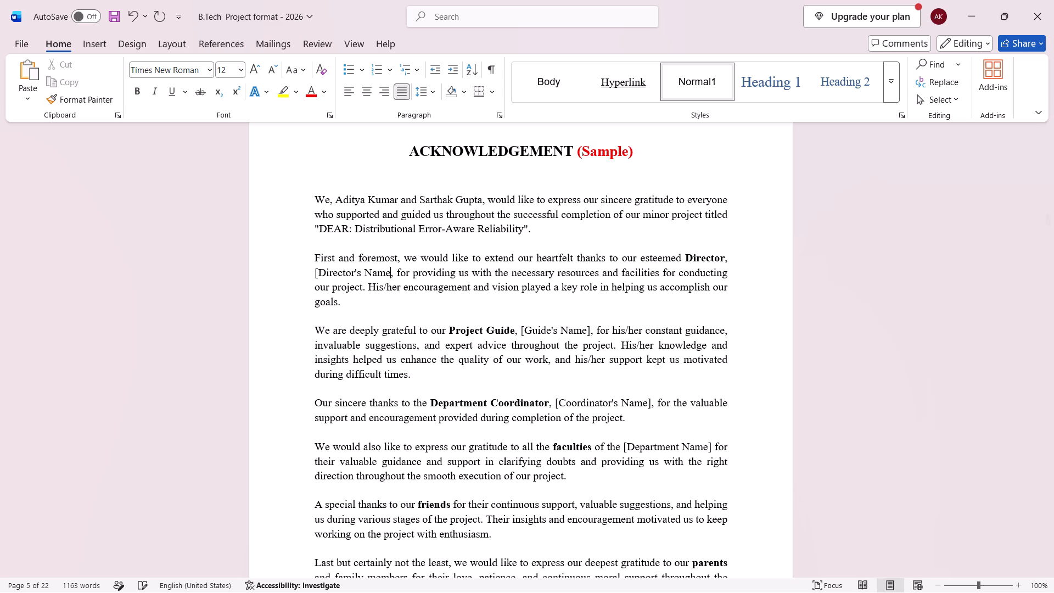
pyautogui.press('BackSpace')
pyautogui.press('BackSpace')
pyautogui.press('BackSpace')
pyautogui.press('BackSpace')
pyautogui.press('BackSpace')
pyautogui.press('BackSpace')
pyautogui.press('BackSpace')
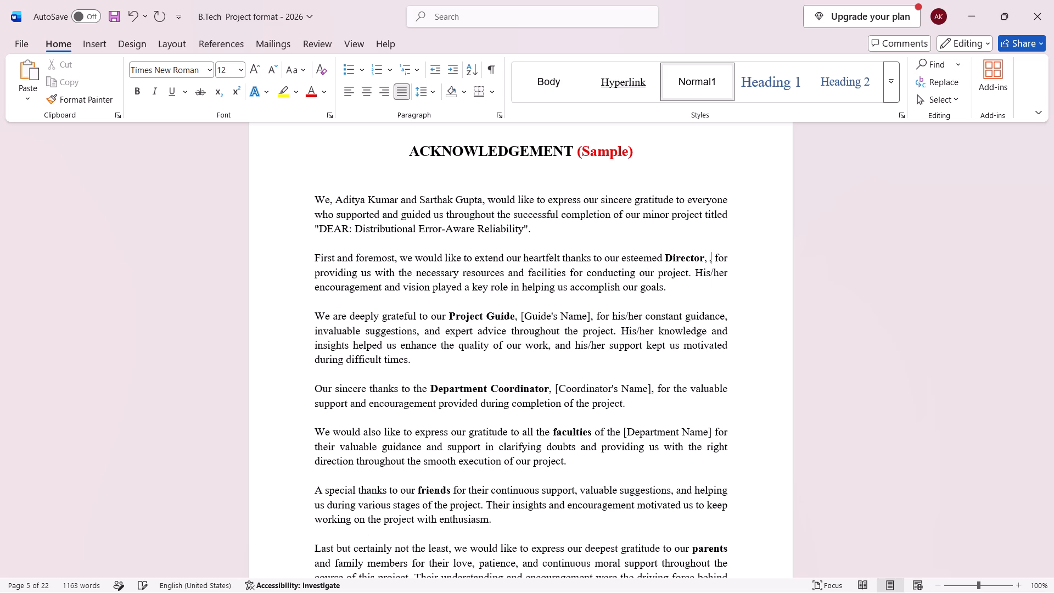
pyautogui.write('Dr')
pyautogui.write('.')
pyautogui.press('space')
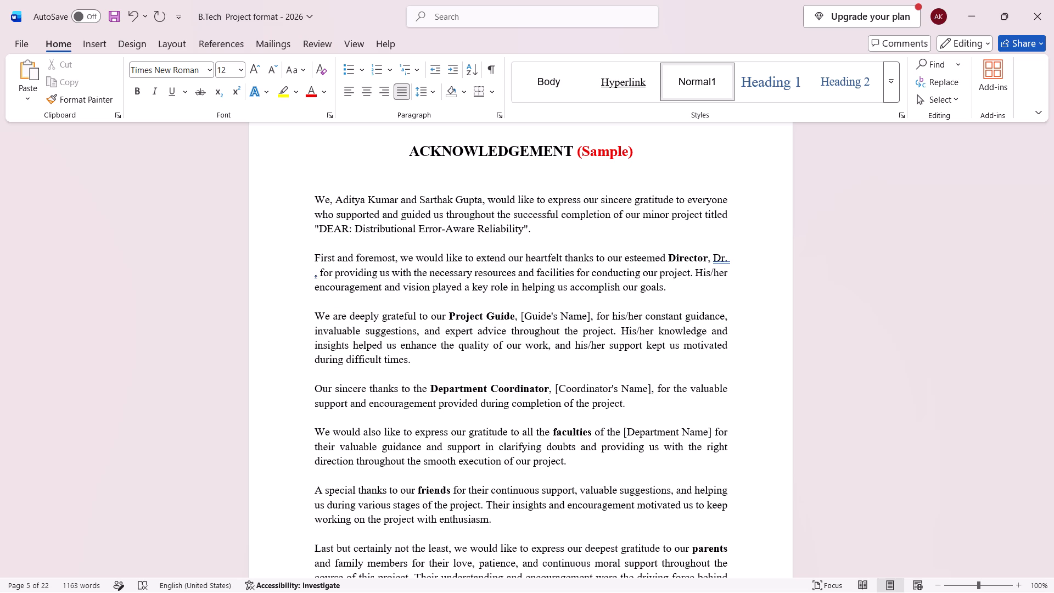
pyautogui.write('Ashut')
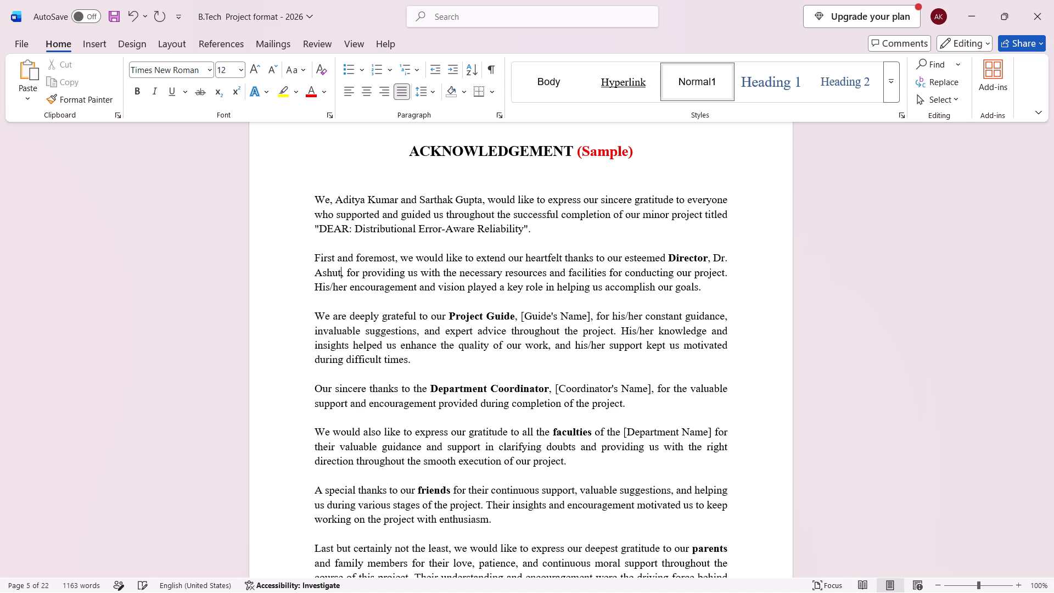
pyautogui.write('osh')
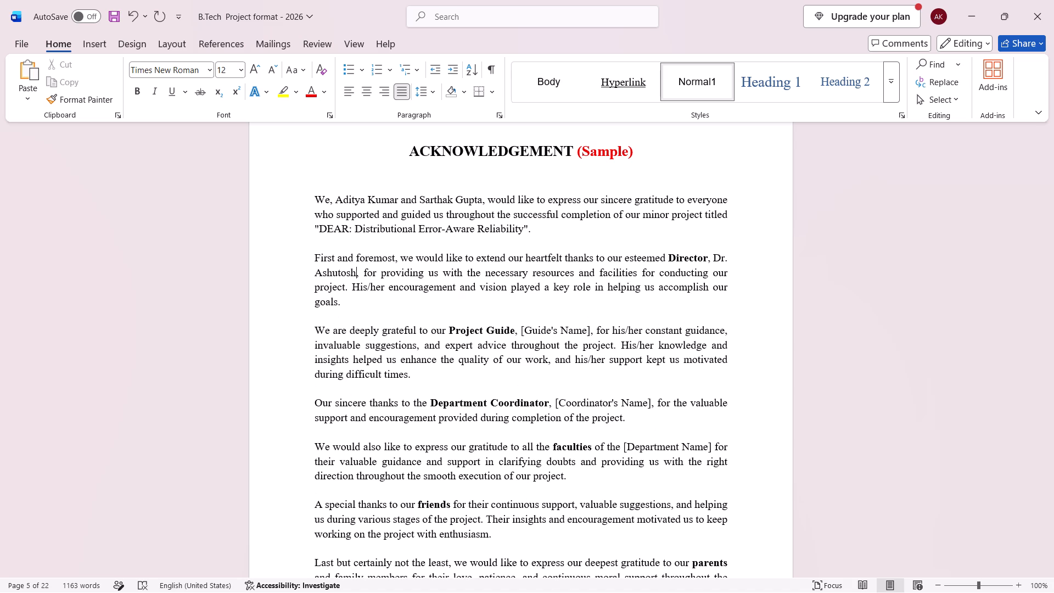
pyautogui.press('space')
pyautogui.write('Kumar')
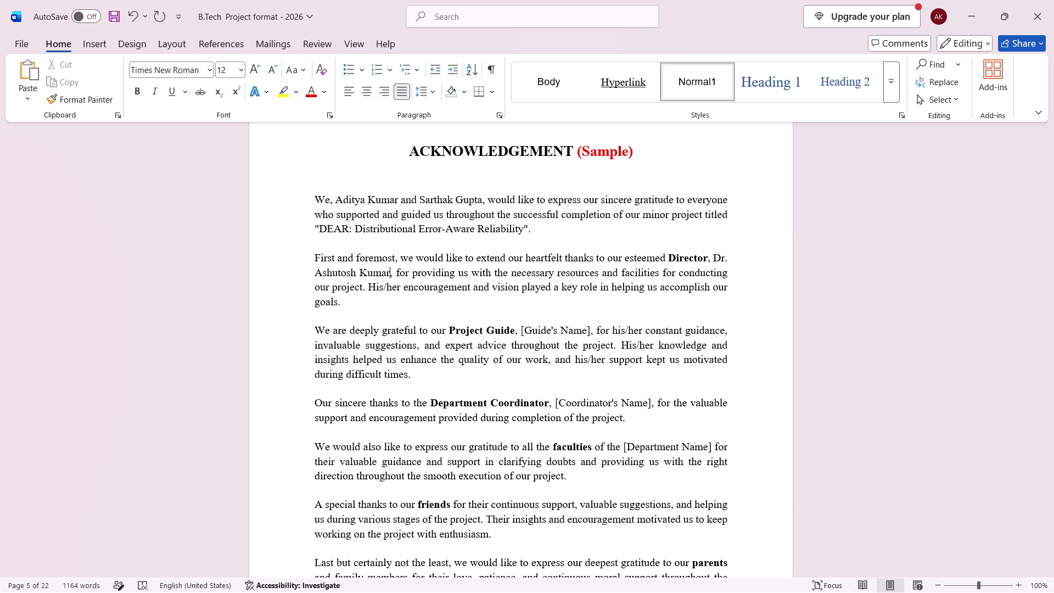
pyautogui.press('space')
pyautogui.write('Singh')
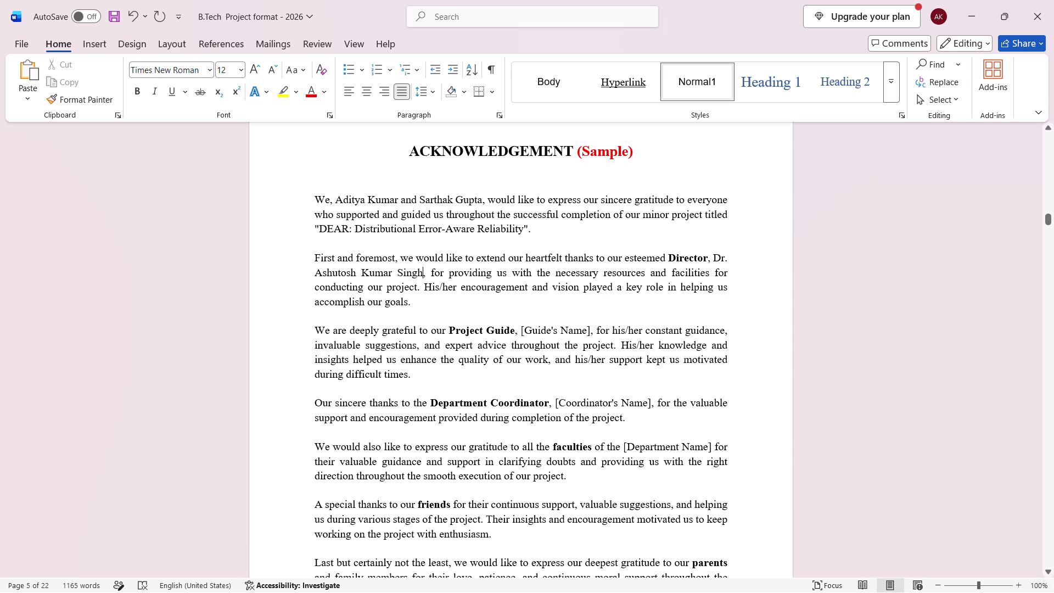
# Replace the [Guide's Name] placeholder in the Project Guide paragraph with the guide's full name, preceded by the title "Dr.".
pyautogui.click(590, 331)
pyautogui.press('BackSpace')
pyautogui.press('BackSpace')
pyautogui.press('BackSpace')
pyautogui.press('BackSpace')
pyautogui.press('BackSpace')
pyautogui.press('BackSpace')
pyautogui.press('BackSpace')
pyautogui.press('BackSpace')
pyautogui.press('BackSpace')
pyautogui.press('BackSpace')
pyautogui.press('BackSpace')
pyautogui.press('BackSpace')
pyautogui.press('BackSpace')
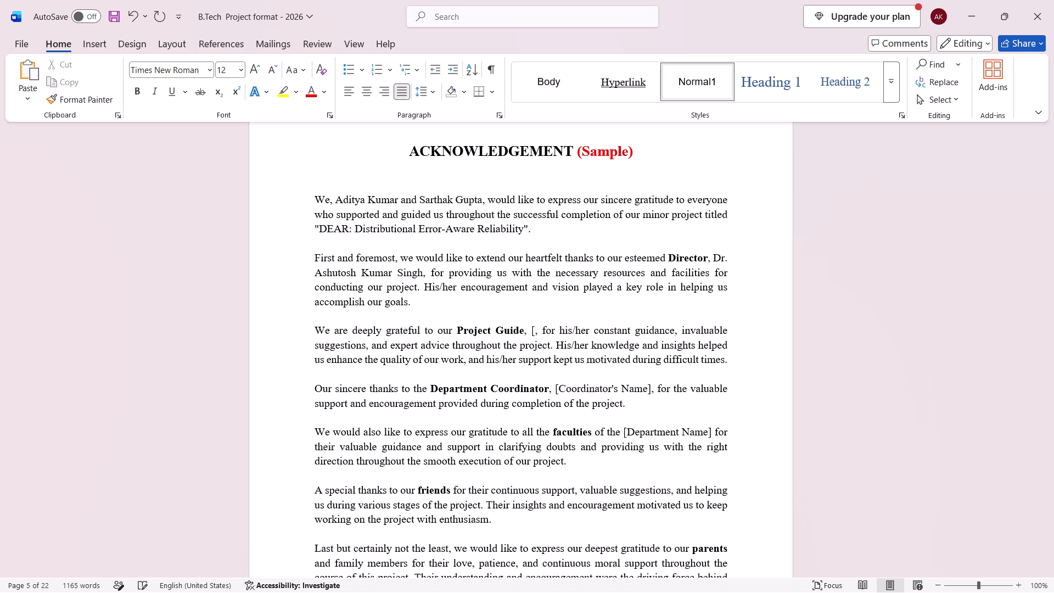
pyautogui.press('BackSpace')
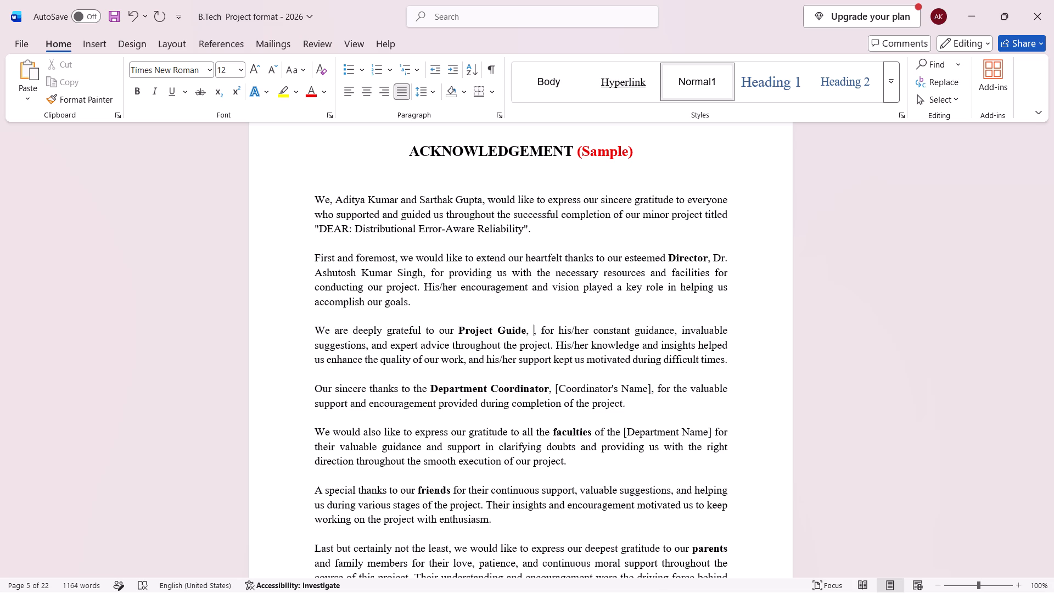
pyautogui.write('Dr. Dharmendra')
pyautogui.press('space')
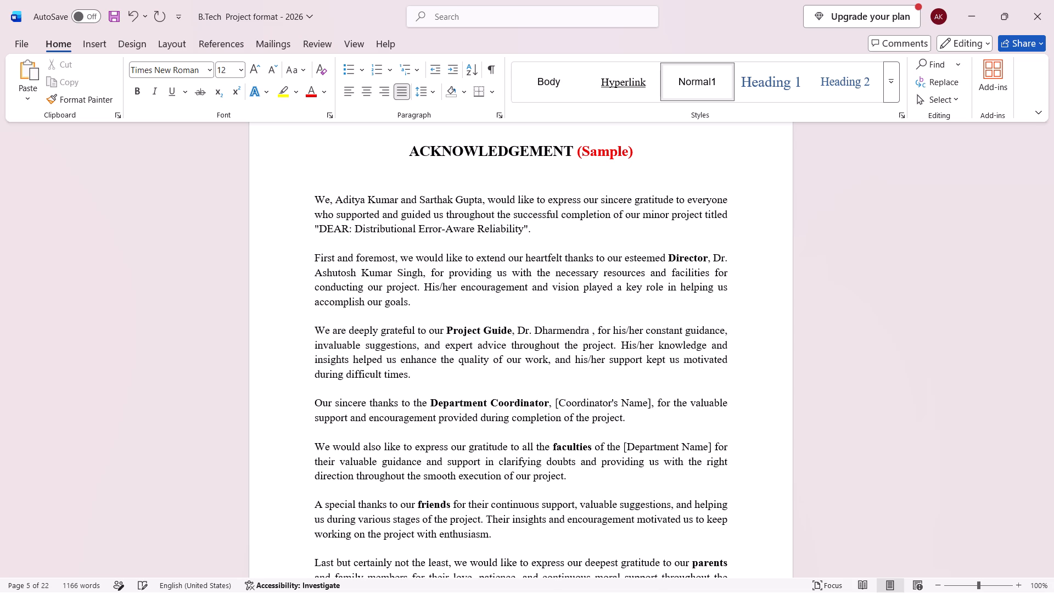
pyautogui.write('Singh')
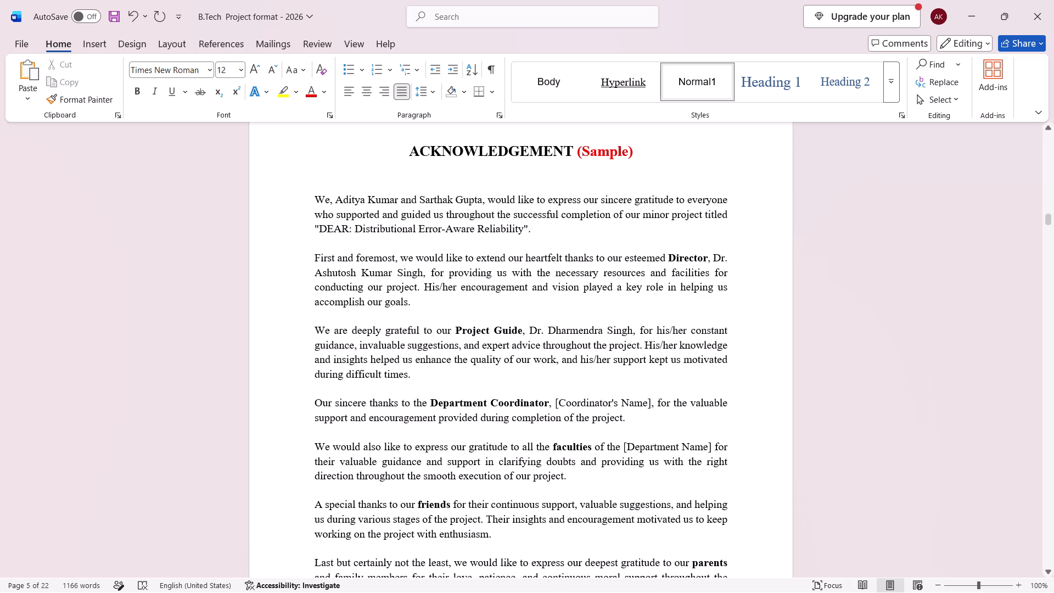
# Shorten "his/her" to "his" before "constant guidance" in the Project Guide paragraph.
pyautogui.click(686, 332)
pyautogui.press('BackSpace')
pyautogui.press('BackSpace')
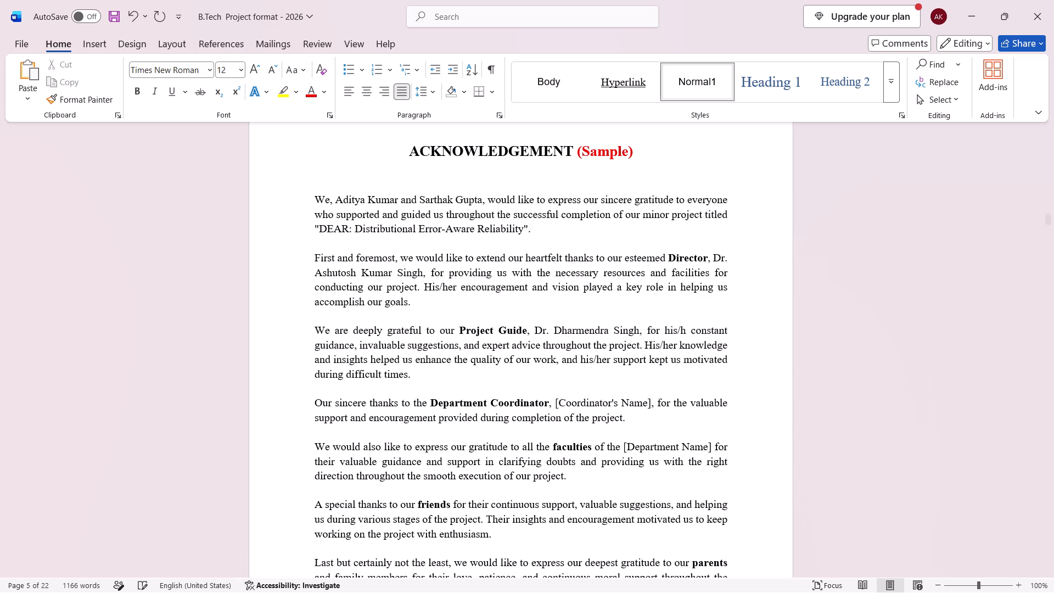
pyautogui.press('BackSpace')
pyautogui.press('BackSpace')
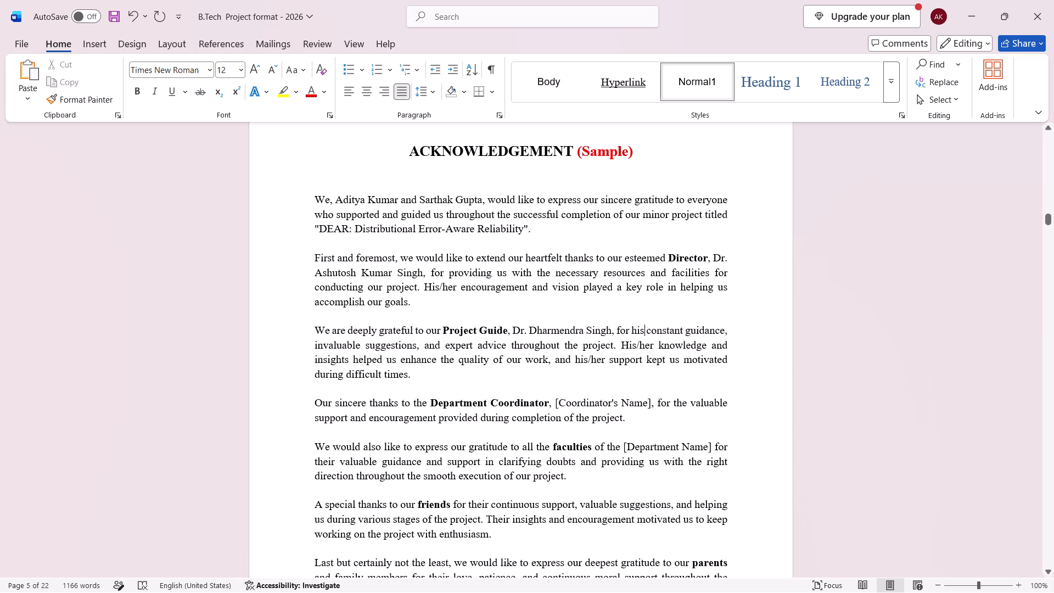
# Shorten "His/her" to "His" before "encouragement and vision" in the Director paragraph.
pyautogui.click(461, 286)
pyautogui.press('Left')
pyautogui.press('BackSpace')
pyautogui.press('BackSpace')
pyautogui.press('BackSpace')
pyautogui.press('BackSpace')
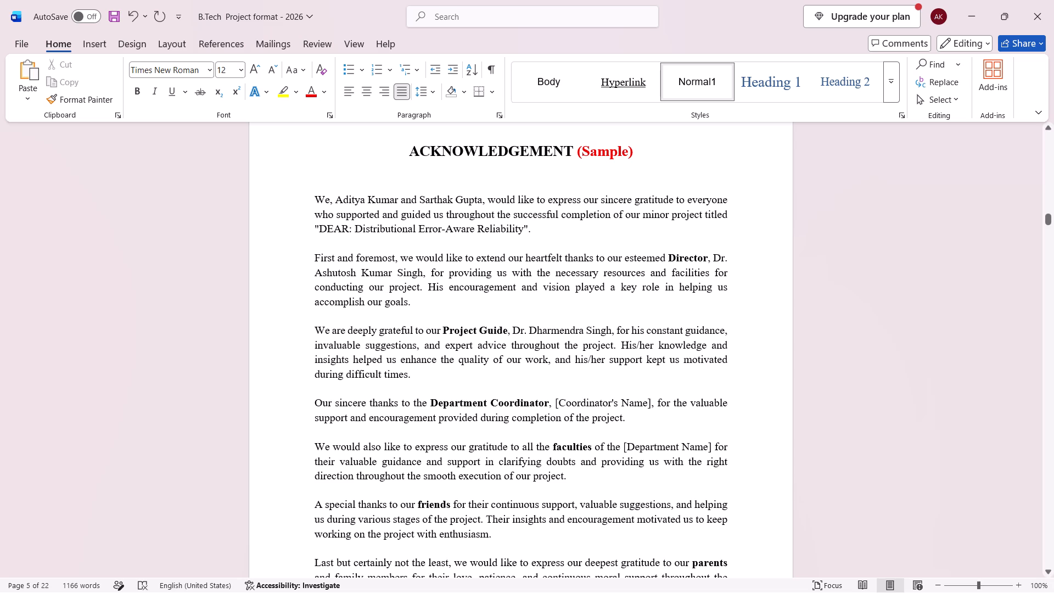
# In the Word report's Project Guide paragraph, change "His/her knowledge" to "His knowledge" and "his/her support" to "his support".
pyautogui.click(654, 343)
pyautogui.press('BackSpace')
pyautogui.press('BackSpace')
pyautogui.press('BackSpace')
pyautogui.press('BackSpace')
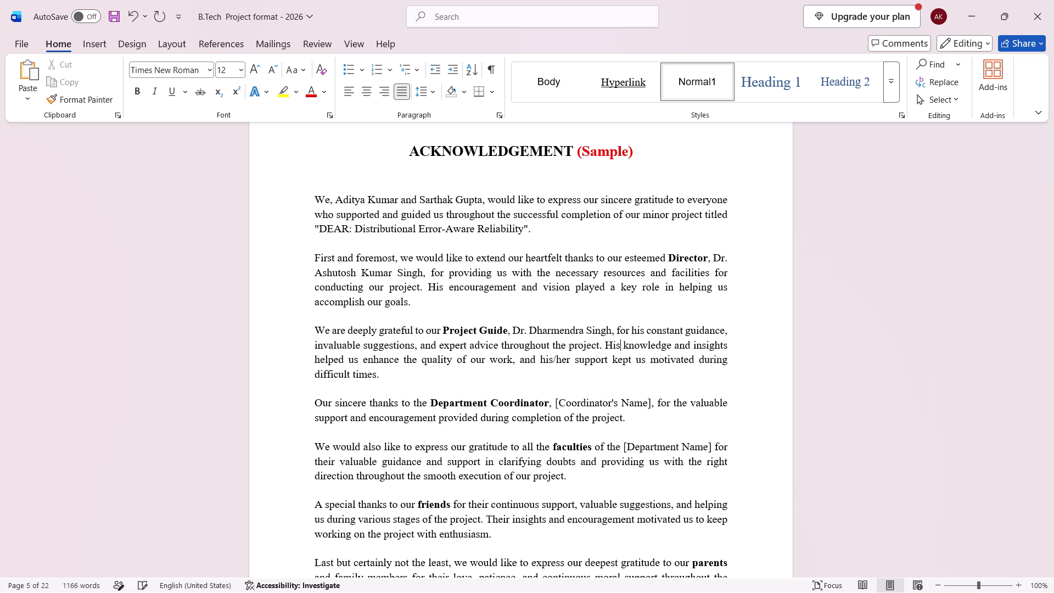
pyautogui.click(569, 357)
pyautogui.press('BackSpace')
pyautogui.press('BackSpace')
pyautogui.press('BackSpace')
pyautogui.press('BackSpace')
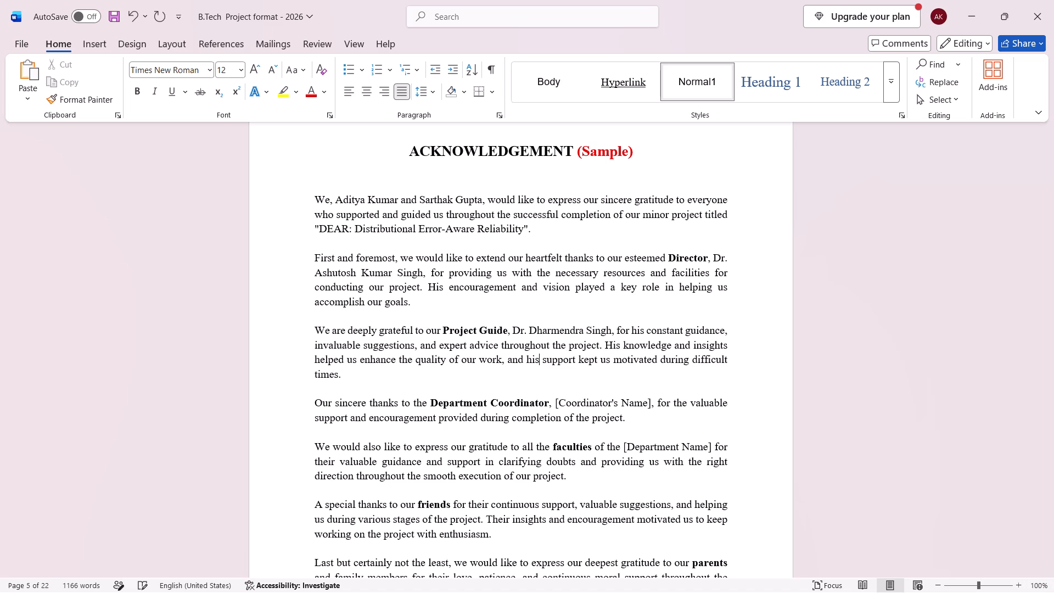
# Replace the [Coordinator's Name] placeholder in the Department Coordinator paragraph with the coordinator's full name, preceded by the title "Dr.".
pyautogui.click(651, 403)
pyautogui.press('BackSpace')
pyautogui.press('BackSpace')
pyautogui.press('BackSpace')
pyautogui.press('BackSpace')
pyautogui.press('BackSpace')
pyautogui.press('BackSpace')
pyautogui.press('BackSpace')
pyautogui.press('BackSpace')
pyautogui.press('BackSpace')
pyautogui.press('BackSpace')
pyautogui.press('BackSpace')
pyautogui.press('BackSpace')
pyautogui.press('BackSpace')
pyautogui.press('BackSpace')
pyautogui.press('BackSpace')
pyautogui.press('BackSpace')
pyautogui.press('BackSpace')
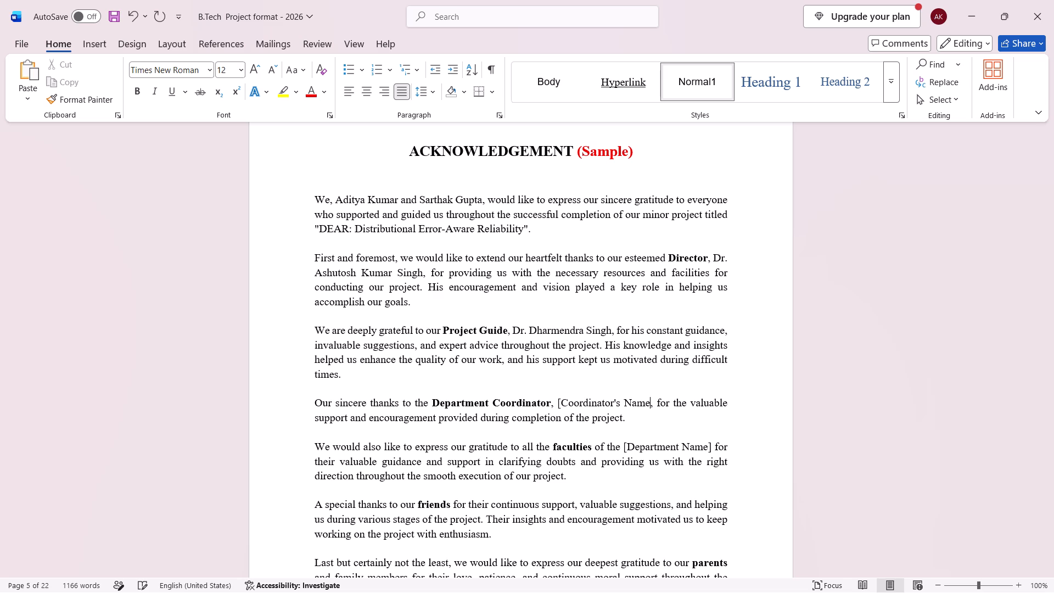
pyautogui.press('BackSpace')
pyautogui.press('BackSpace')
pyautogui.press('BackSpace')
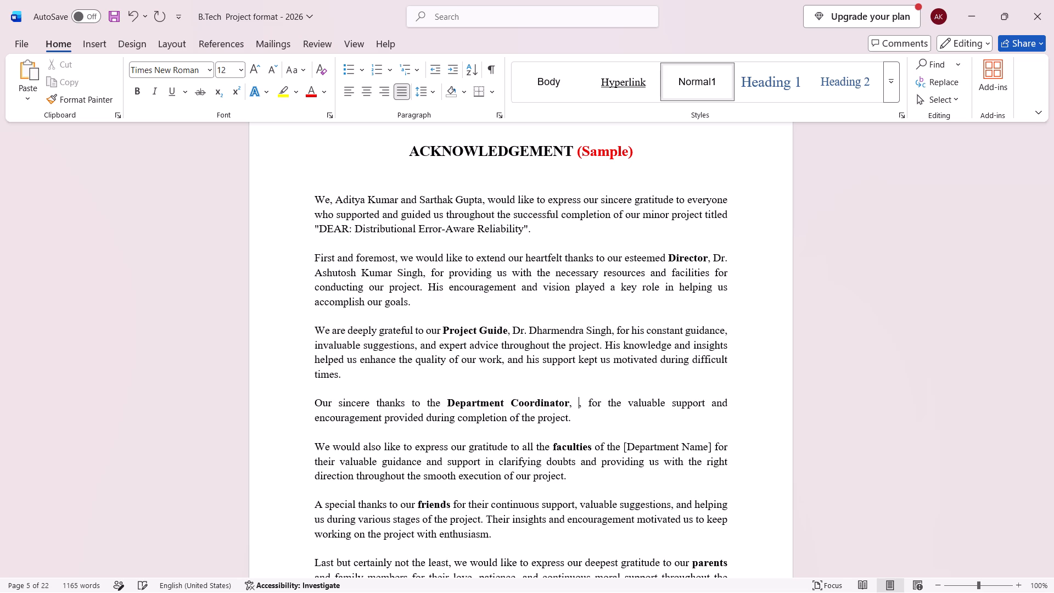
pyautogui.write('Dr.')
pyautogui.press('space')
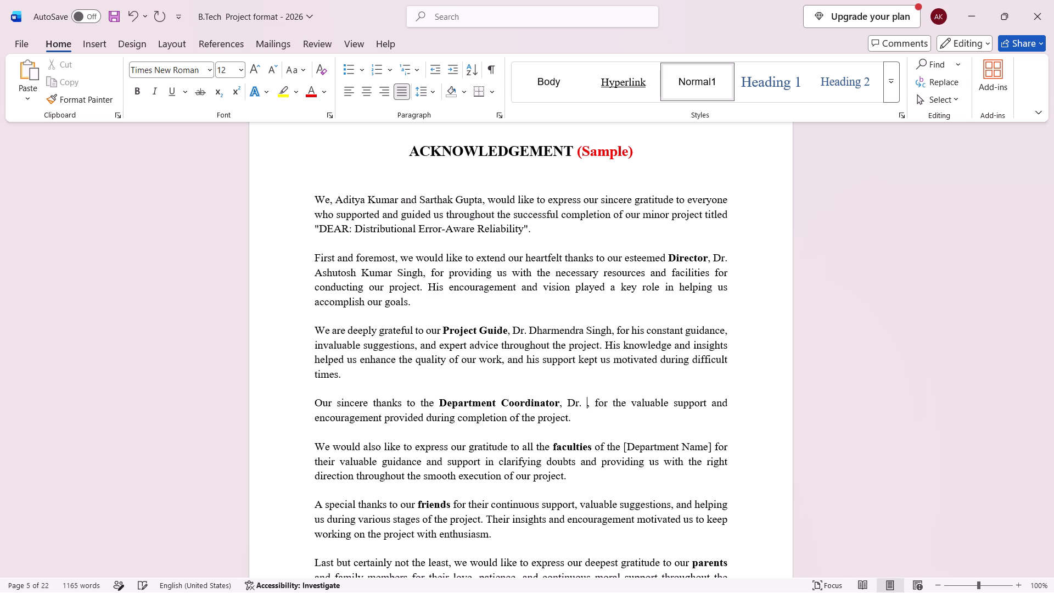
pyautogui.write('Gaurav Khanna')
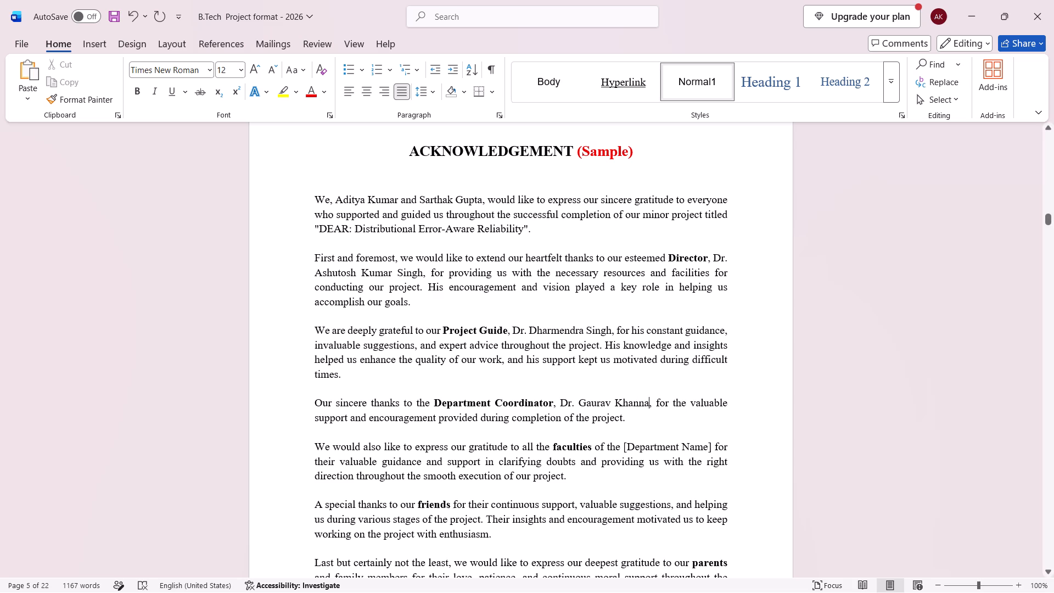
# Replace the [Department Name] placeholder in the Acknowledgement's faculties paragraph with "Information Technology".
pyautogui.click(712, 450)
pyautogui.press('BackSpace')
pyautogui.press('BackSpace')
pyautogui.press('BackSpace')
pyautogui.press('BackSpace')
pyautogui.press('BackSpace')
pyautogui.press('BackSpace')
pyautogui.press('BackSpace')
pyautogui.press('BackSpace')
pyautogui.press('BackSpace')
pyautogui.press('BackSpace')
pyautogui.press('BackSpace')
pyautogui.press('BackSpace')
pyautogui.press('BackSpace')
pyautogui.press('BackSpace')
pyautogui.press('BackSpace')
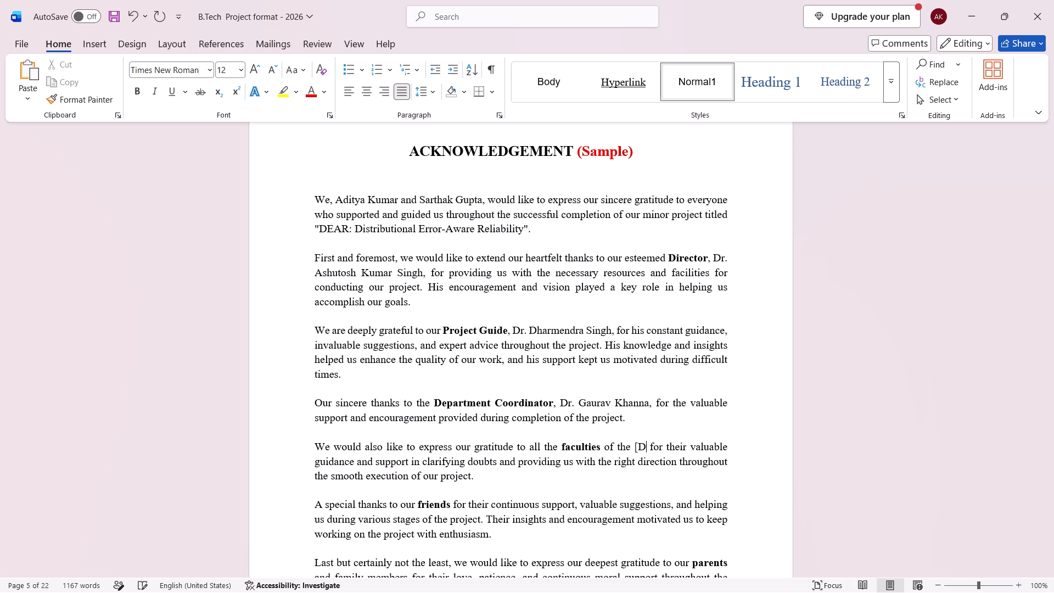
pyautogui.press('BackSpace')
pyautogui.press('BackSpace')
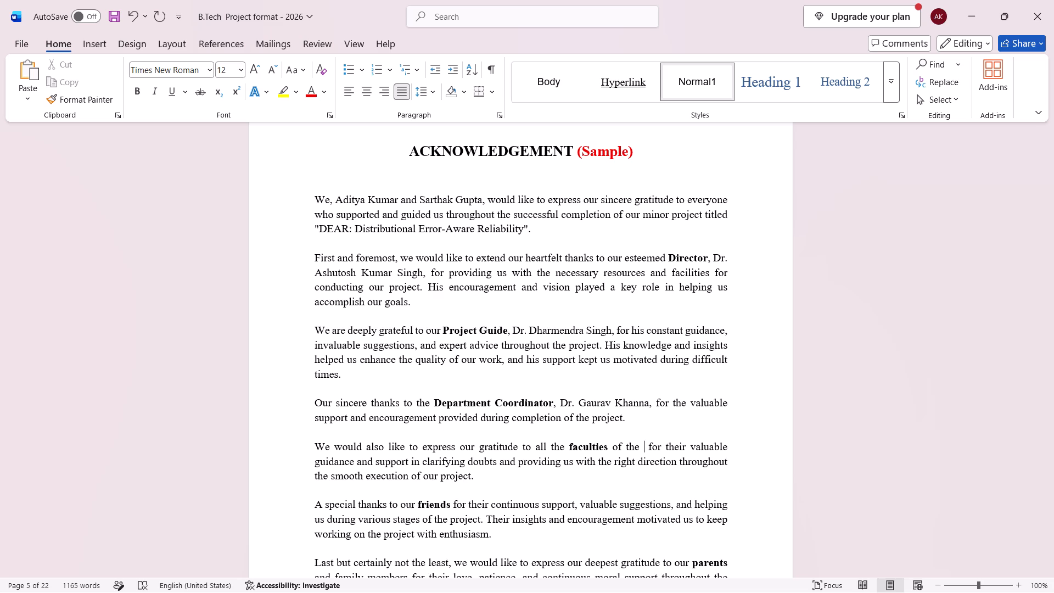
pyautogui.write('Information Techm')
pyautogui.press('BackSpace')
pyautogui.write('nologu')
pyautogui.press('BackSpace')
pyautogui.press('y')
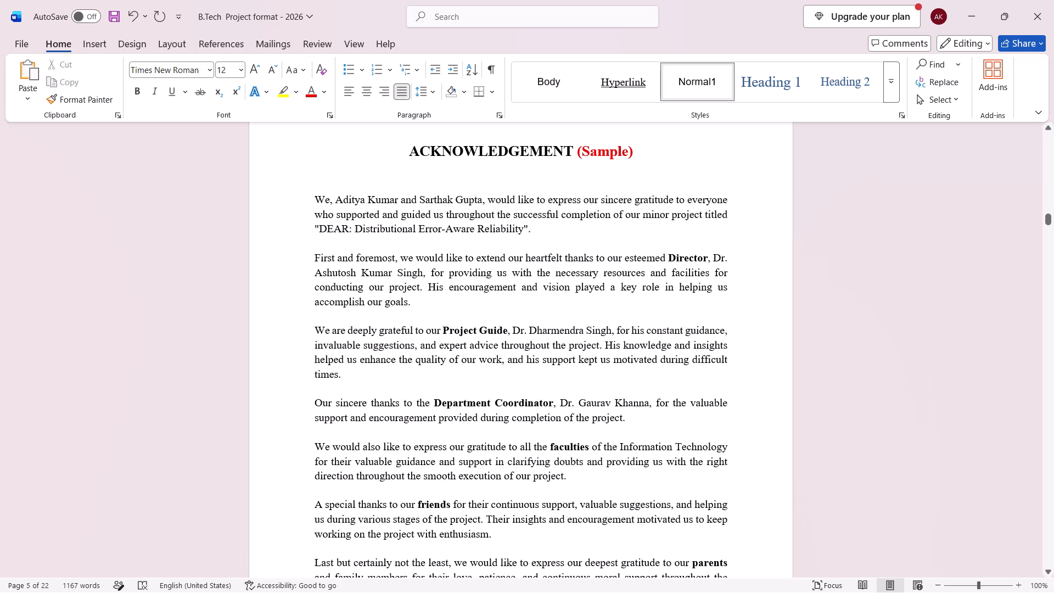
# Replace the [Student 1 Name] placeholder in the signature lines at the end of the Acknowledgement with the first student's full name.
pyautogui.scroll(-1, 631, 525)
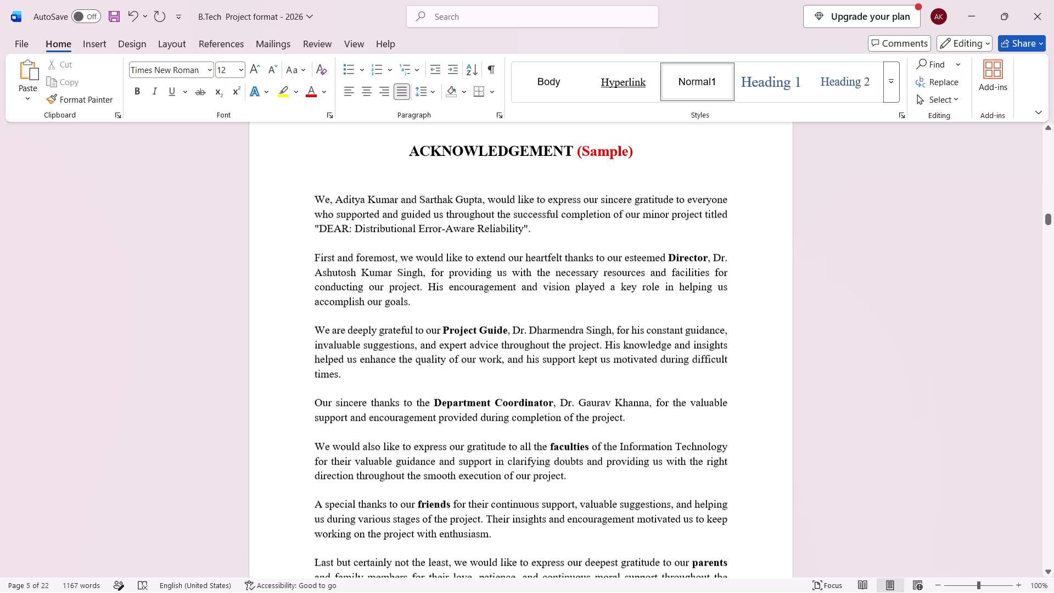
pyautogui.scroll(-1, 631, 525)
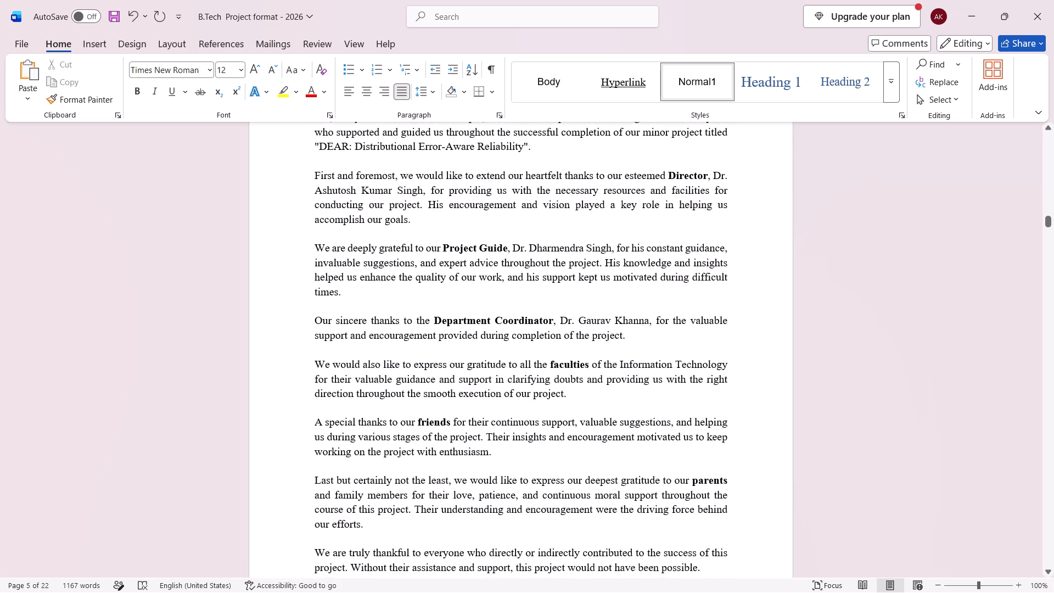
pyautogui.scroll(-1, 631, 525)
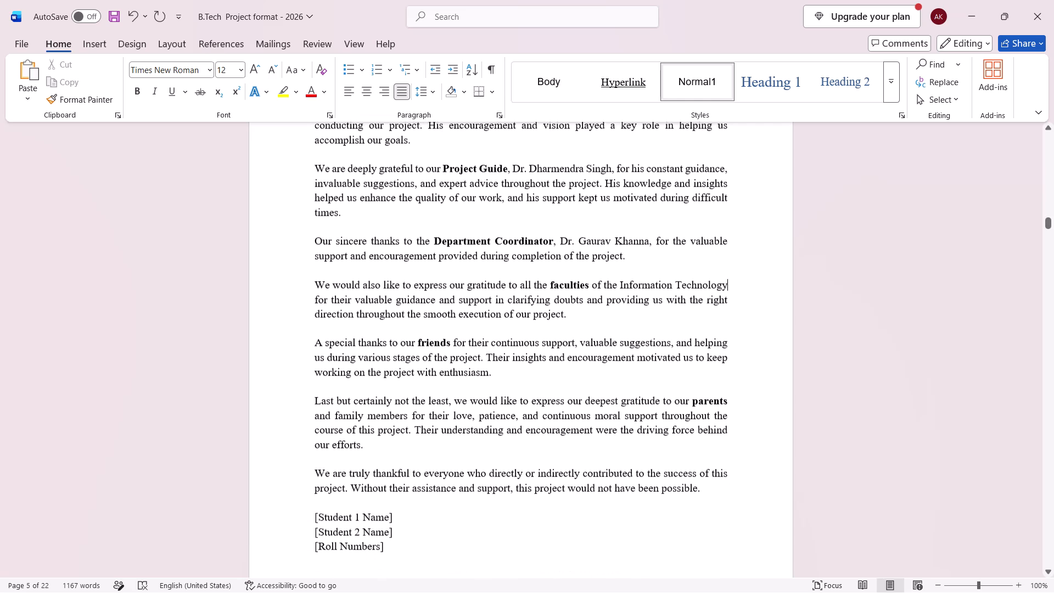
pyautogui.scroll(-1, 631, 525)
pyautogui.click(395, 514)
pyautogui.press('BackSpace')
pyautogui.press('BackSpace')
pyautogui.press('BackSpace')
pyautogui.press('BackSpace')
pyautogui.press('BackSpace')
pyautogui.press('BackSpace')
pyautogui.press('BackSpace')
pyautogui.press('BackSpace')
pyautogui.press('BackSpace')
pyautogui.press('BackSpace')
pyautogui.press('BackSpace')
pyautogui.press('BackSpace')
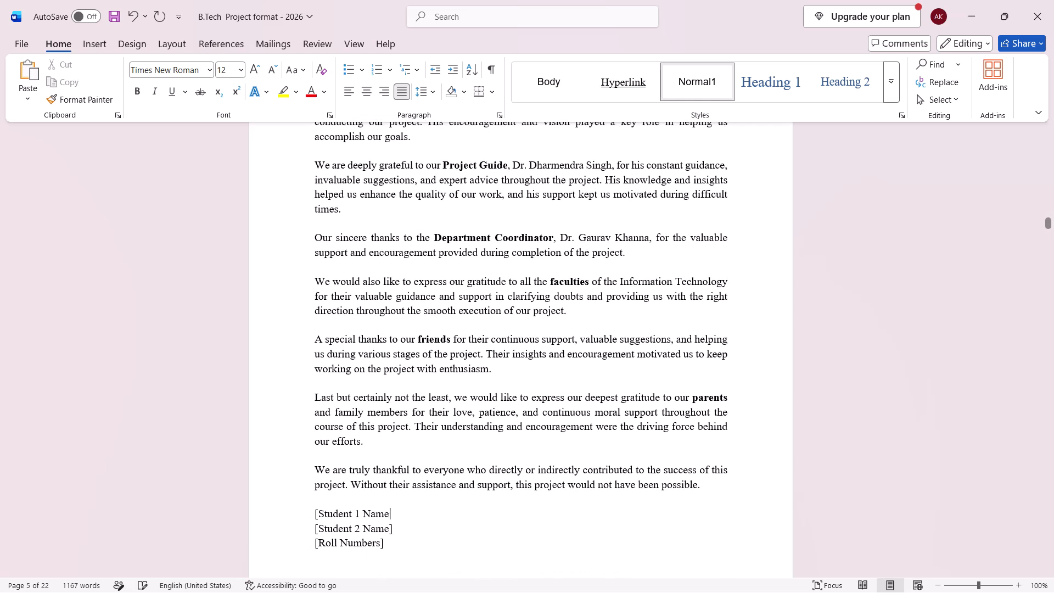
pyautogui.press('BackSpace')
pyautogui.press('BackSpace')
pyautogui.press('BackSpace')
pyautogui.press('BackSpace')
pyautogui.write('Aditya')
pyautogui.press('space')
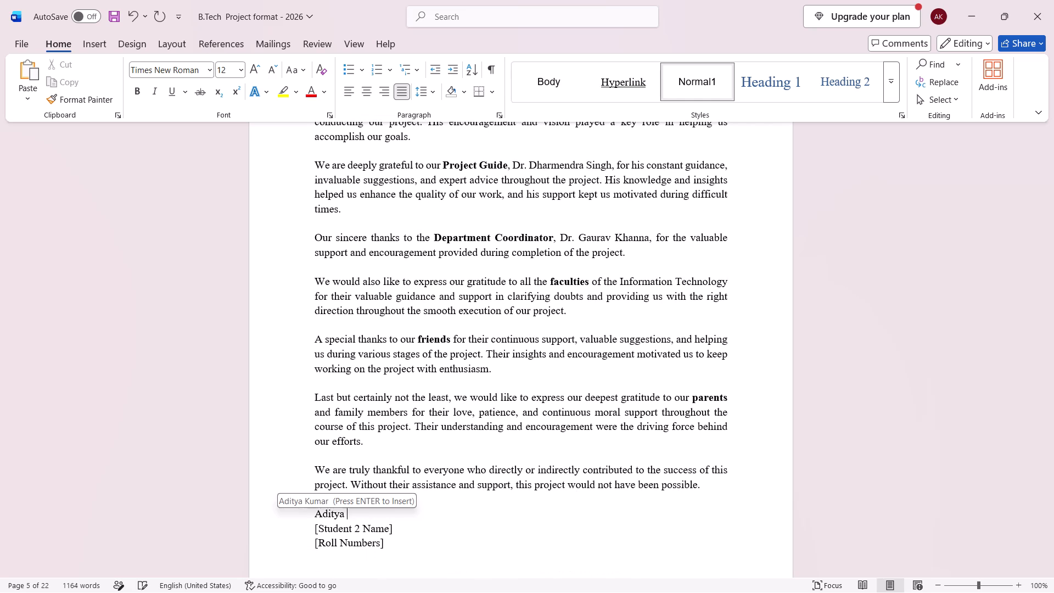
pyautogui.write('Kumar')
# Replace the [Student 2 Name] placeholder in the Acknowledgement's closing signature lines with the second student's full name.
pyautogui.click(394, 523)
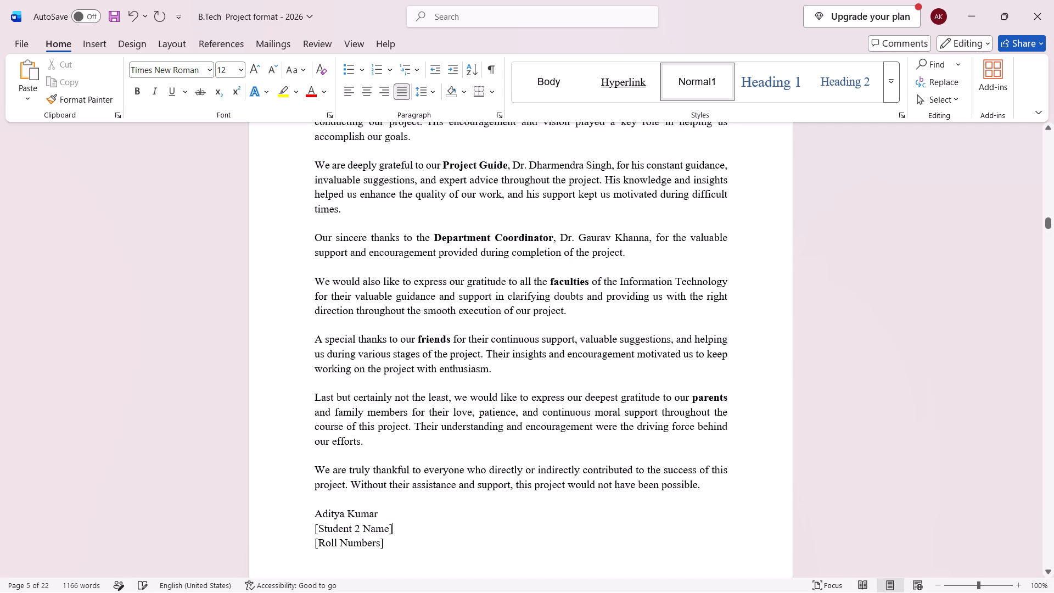
pyautogui.press('BackSpace')
pyautogui.press('BackSpace')
pyautogui.press('BackSpace')
pyautogui.press('BackSpace')
pyautogui.press('BackSpace')
pyautogui.press('BackSpace')
pyautogui.press('BackSpace')
pyautogui.press('BackSpace')
pyautogui.press('BackSpace')
pyautogui.press('BackSpace')
pyautogui.press('BackSpace')
pyautogui.press('BackSpace')
pyautogui.press('BackSpace')
pyautogui.press('BackSpace')
pyautogui.press('BackSpace')
pyautogui.press('BackSpace')
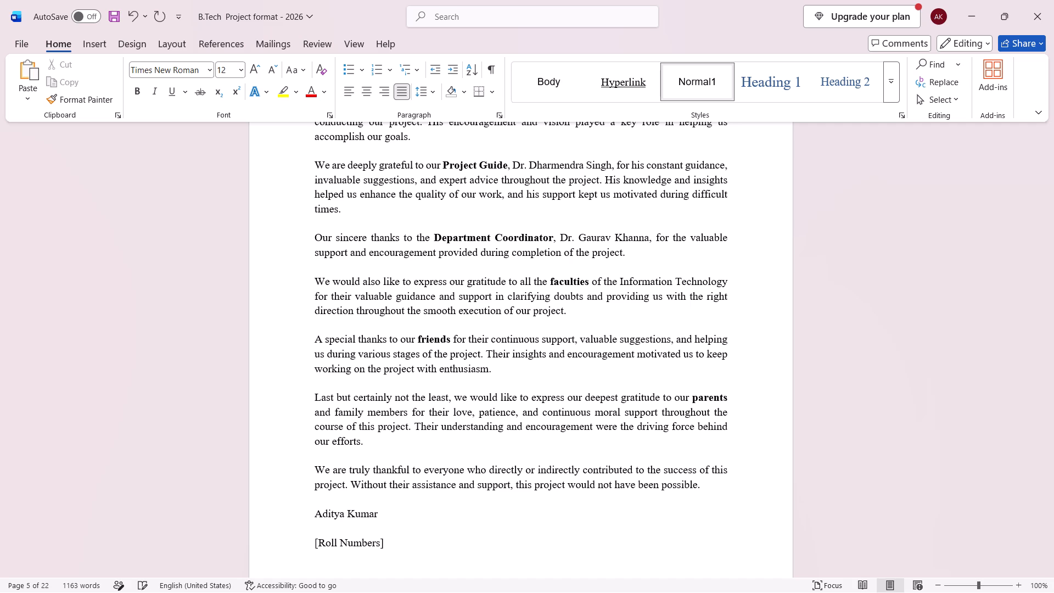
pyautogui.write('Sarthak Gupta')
# Delete the [Roll Numbers] placeholder line below the two student names at the end of the Acknowledgement.
pyautogui.click(392, 541)
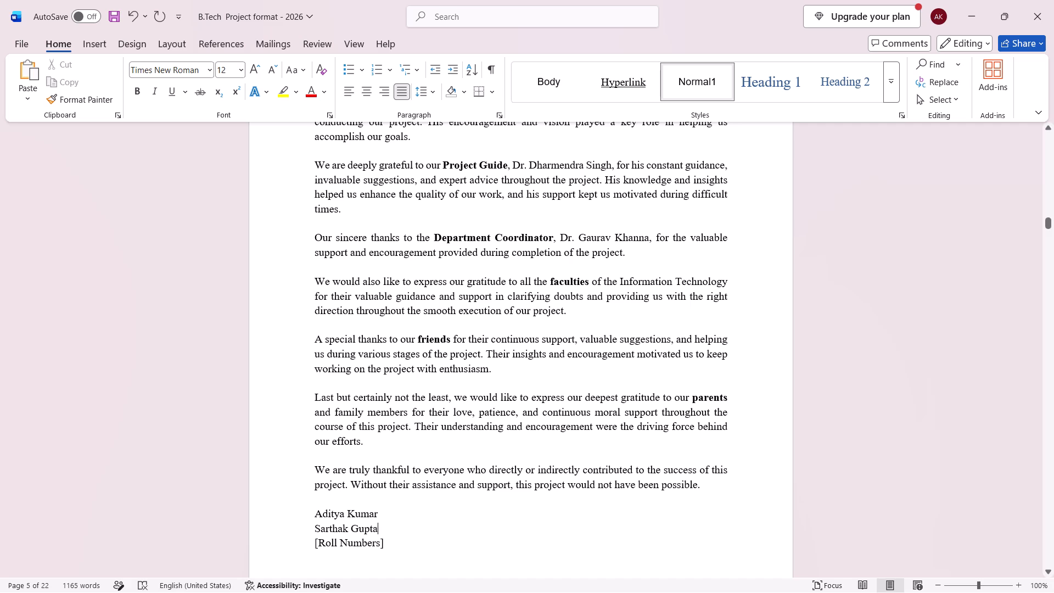
pyautogui.press('BackSpace')
pyautogui.press('BackSpace')
pyautogui.press('BackSpace')
pyautogui.press('BackSpace')
pyautogui.press('BackSpace')
pyautogui.press('BackSpace')
pyautogui.press('BackSpace')
pyautogui.press('BackSpace')
pyautogui.press('BackSpace')
pyautogui.press('BackSpace')
pyautogui.press('BackSpace')
pyautogui.press('BackSpace')
pyautogui.press('BackSpace')
pyautogui.press('BackSpace')
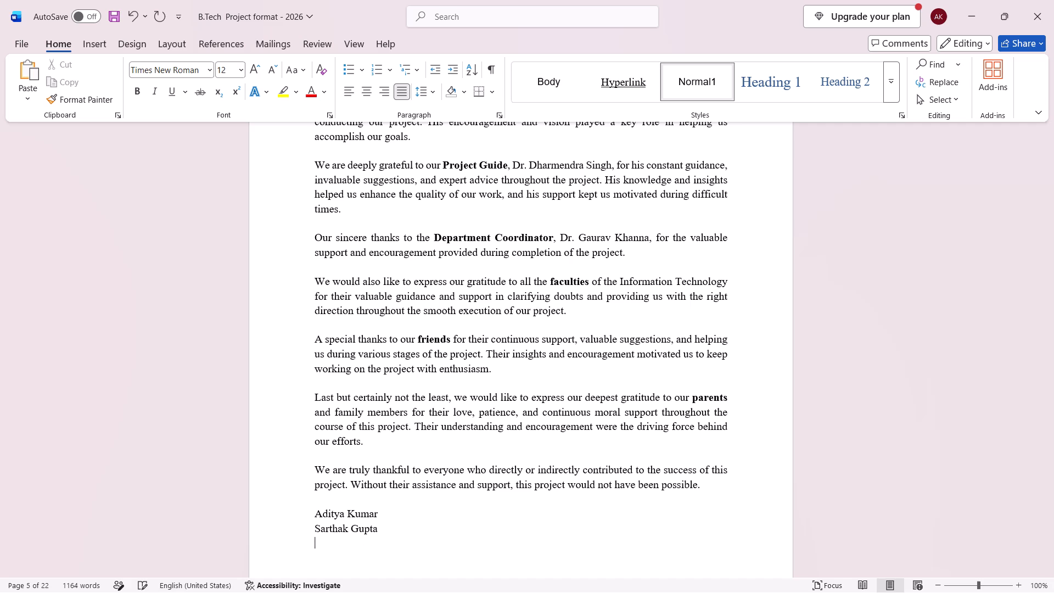
pyautogui.press('BackSpace')
# Add the first student's roll number in parentheses after their name in the Acknowledgement's closing lines.
pyautogui.click(386, 516)
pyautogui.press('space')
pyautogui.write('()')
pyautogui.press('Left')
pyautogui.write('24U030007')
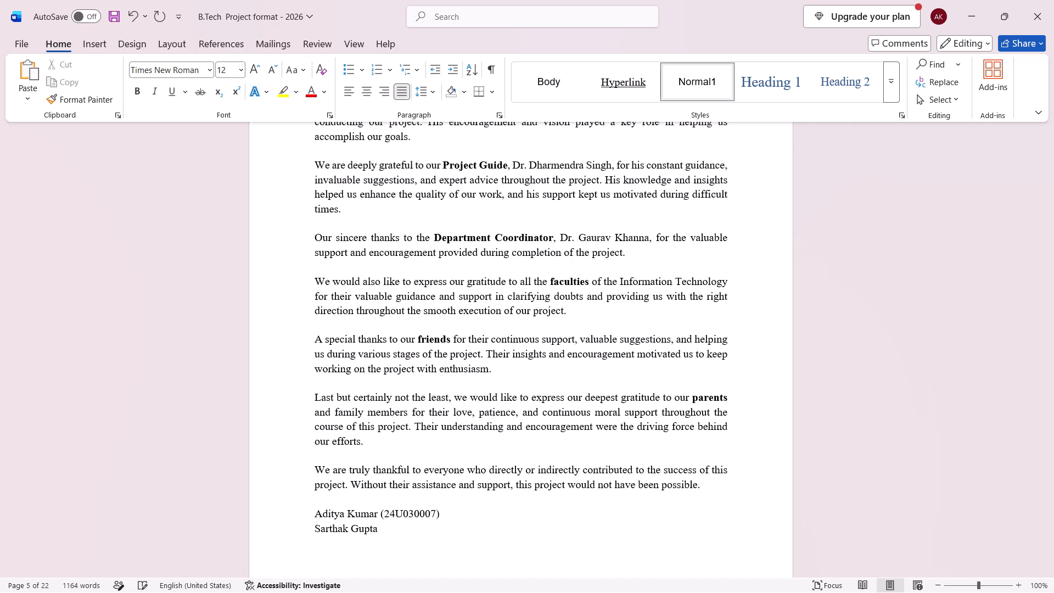
# Add the second student's roll number in parentheses after their name in the Acknowledgement's closing lines.
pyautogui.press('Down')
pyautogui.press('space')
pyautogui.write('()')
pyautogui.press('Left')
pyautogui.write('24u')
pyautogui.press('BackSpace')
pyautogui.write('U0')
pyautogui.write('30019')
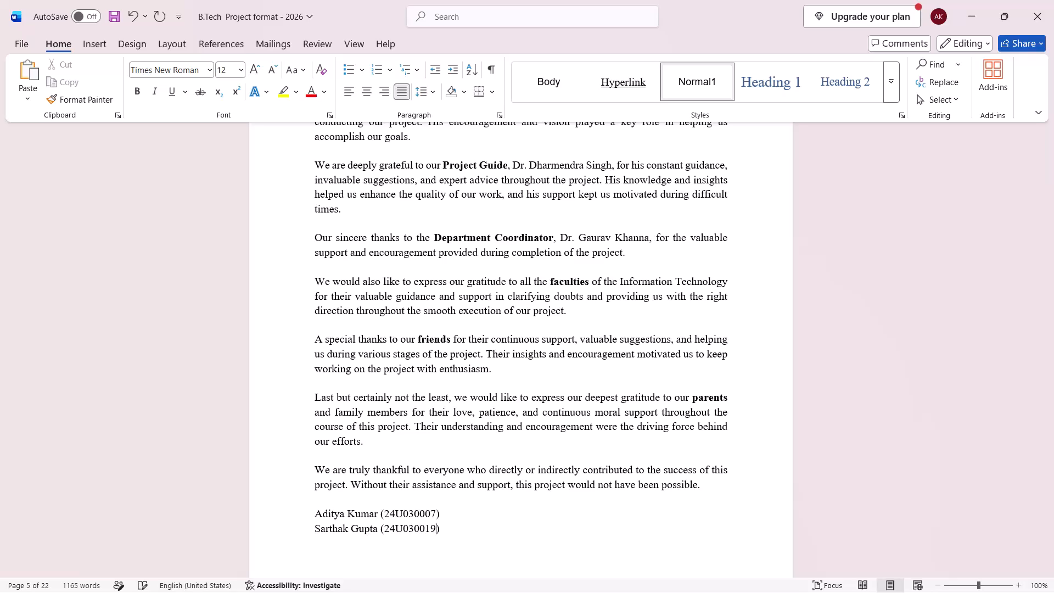
# Insert an empty line before the AREA OF WORK heading to push it onto the following page.
pyautogui.scroll(-1, 493, 517)
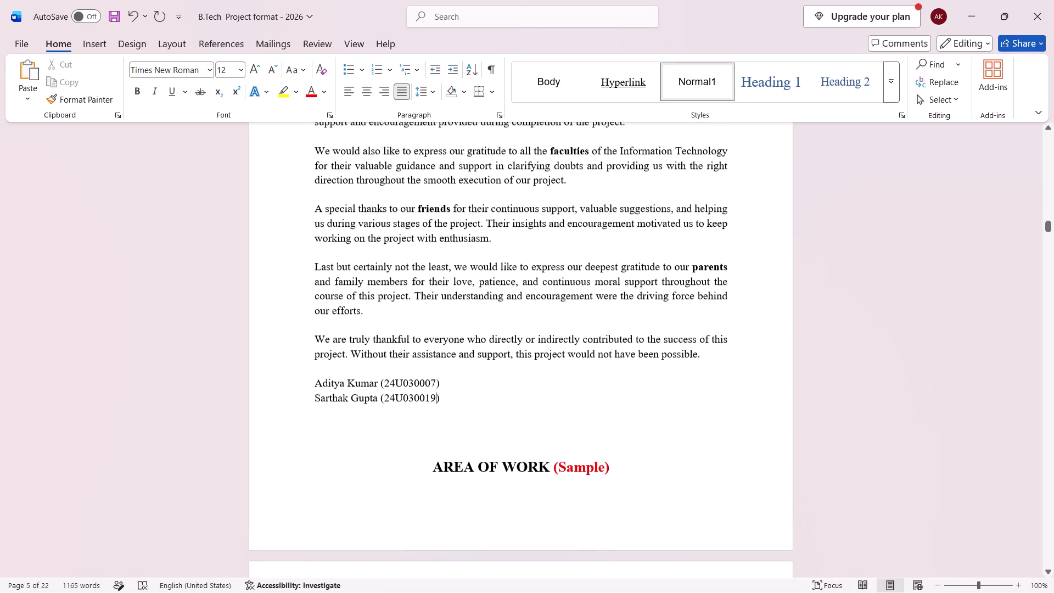
pyautogui.click(436, 468)
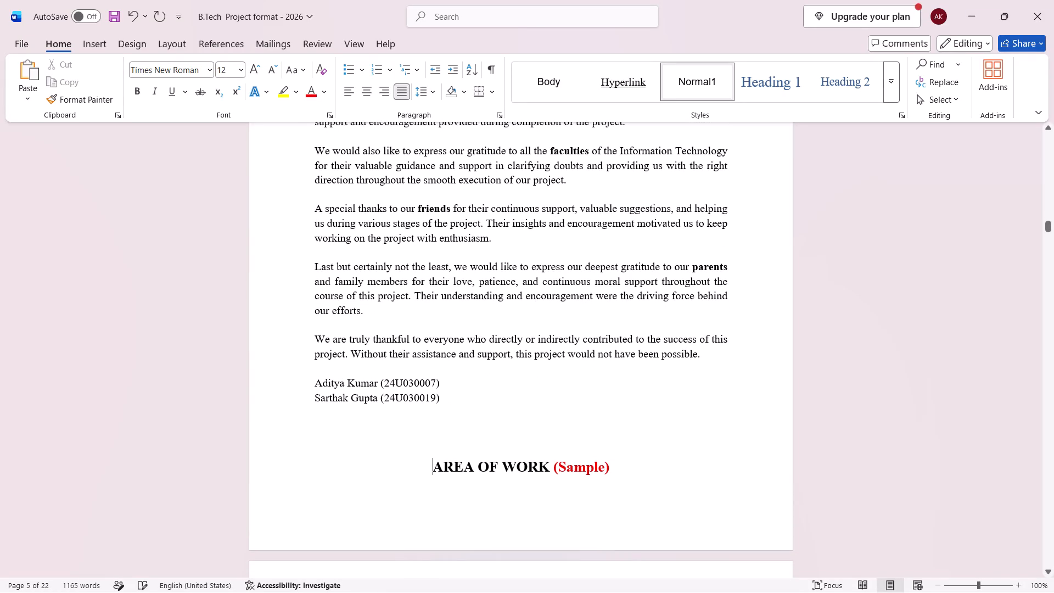
pyautogui.press('Return')
# Remove the red "(Sample)" label from the ACKNOWLEDGEMENT heading.
pyautogui.scroll(3, 436, 468)
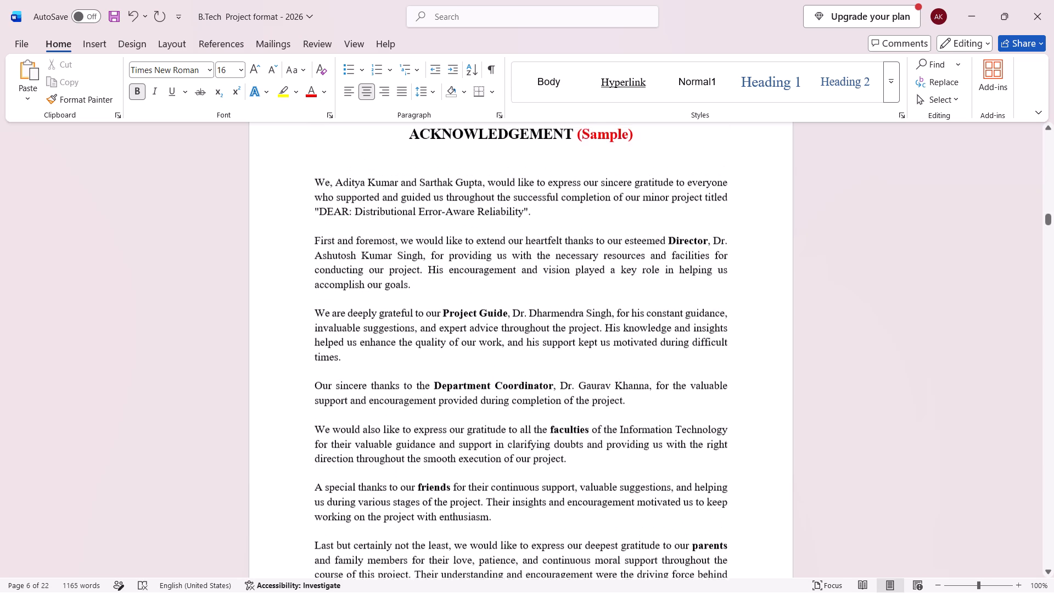
pyautogui.scroll(2, 436, 468)
pyautogui.scroll(-2, 531, 419)
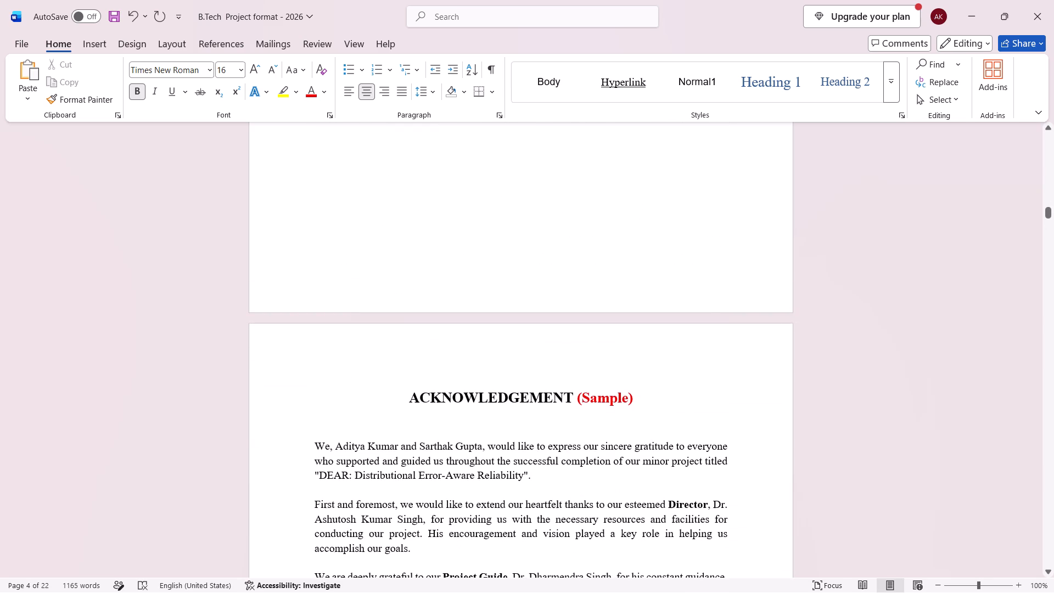
pyautogui.click(641, 401)
pyautogui.press('BackSpace')
pyautogui.press('BackSpace')
pyautogui.press('BackSpace')
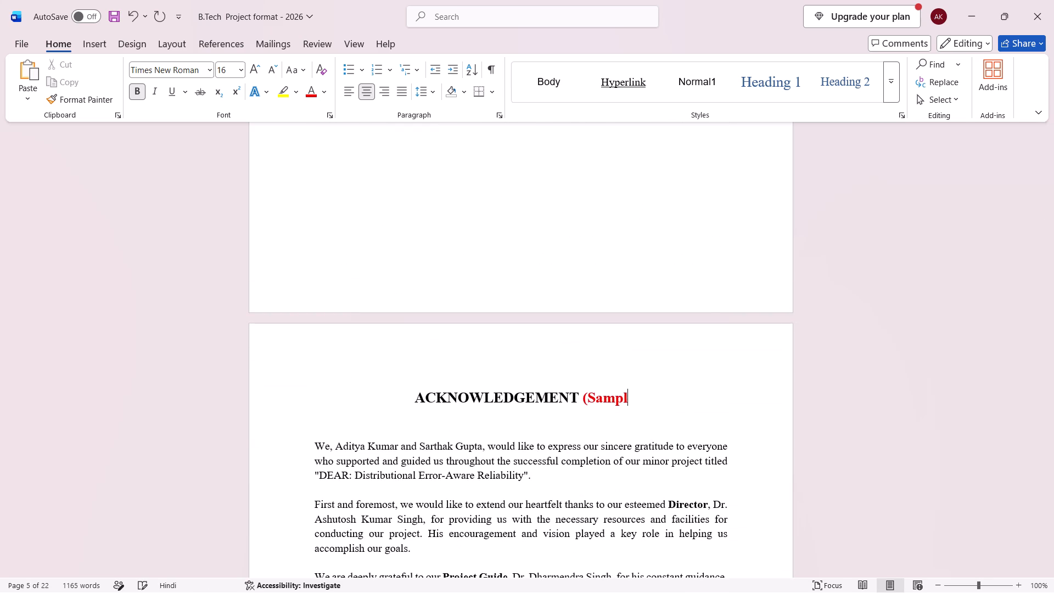
pyautogui.press('BackSpace')
pyautogui.press('BackSpace')
pyautogui.press('BackSpace')
pyautogui.press('BackSpace')
pyautogui.press('BackSpace')
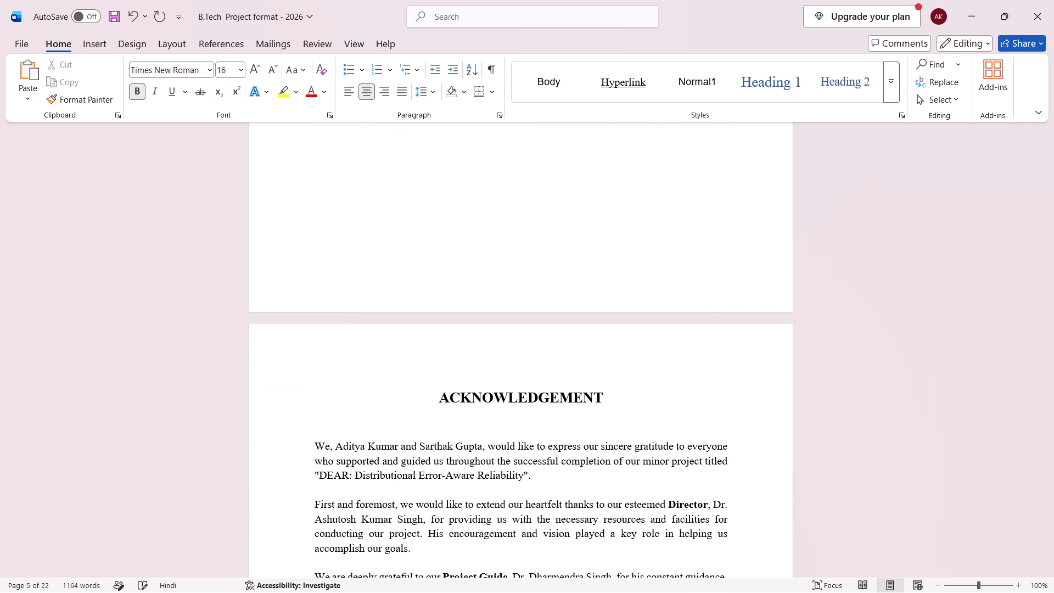
# Remove the red "(Sample)" label from the AREA OF WORK heading.
pyautogui.scroll(-2, 643, 415)
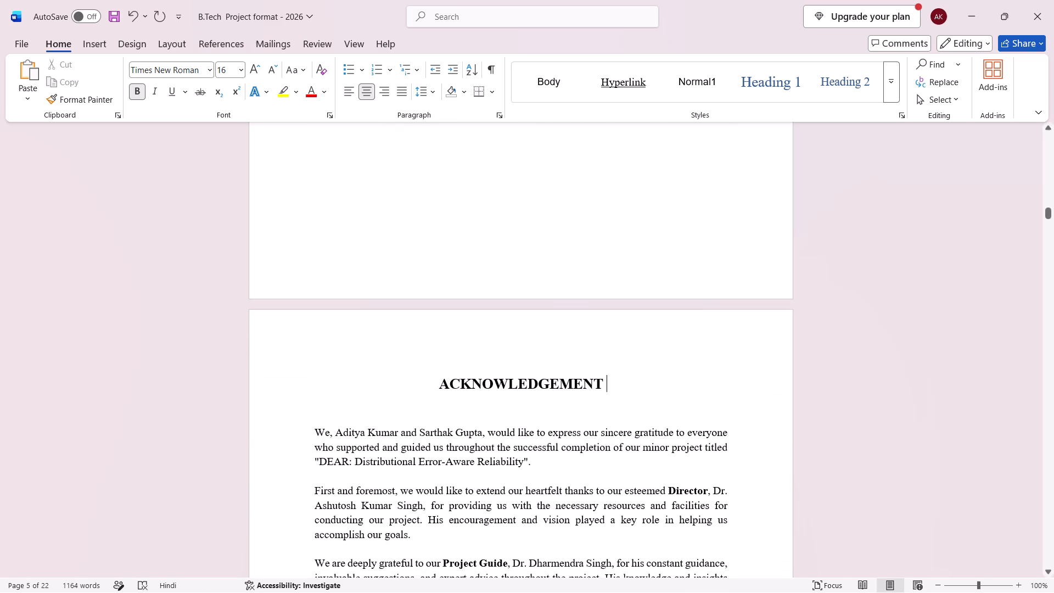
pyautogui.scroll(-5, 643, 415)
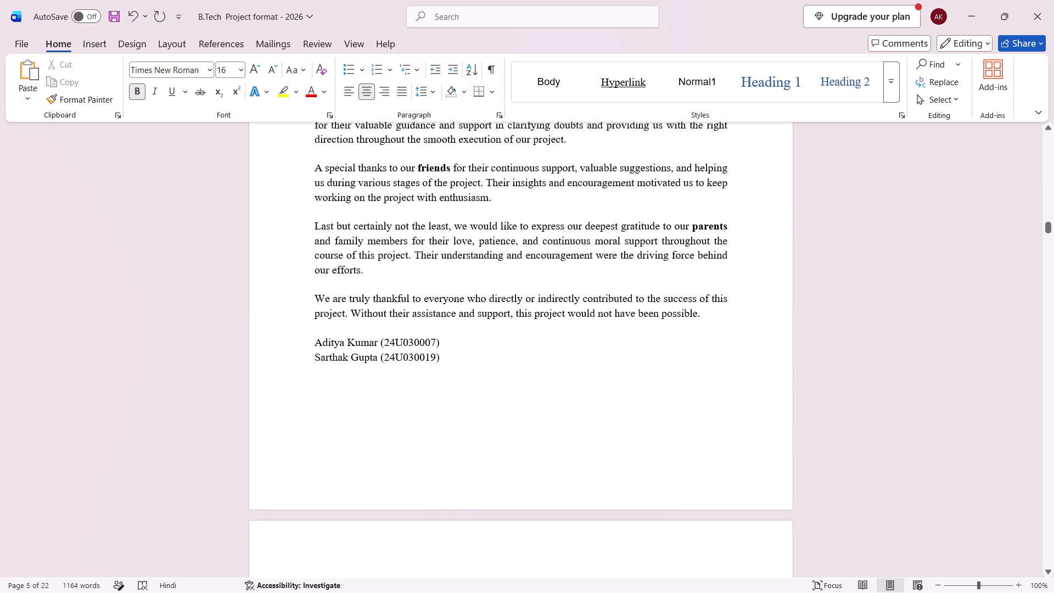
pyautogui.scroll(-5, 643, 415)
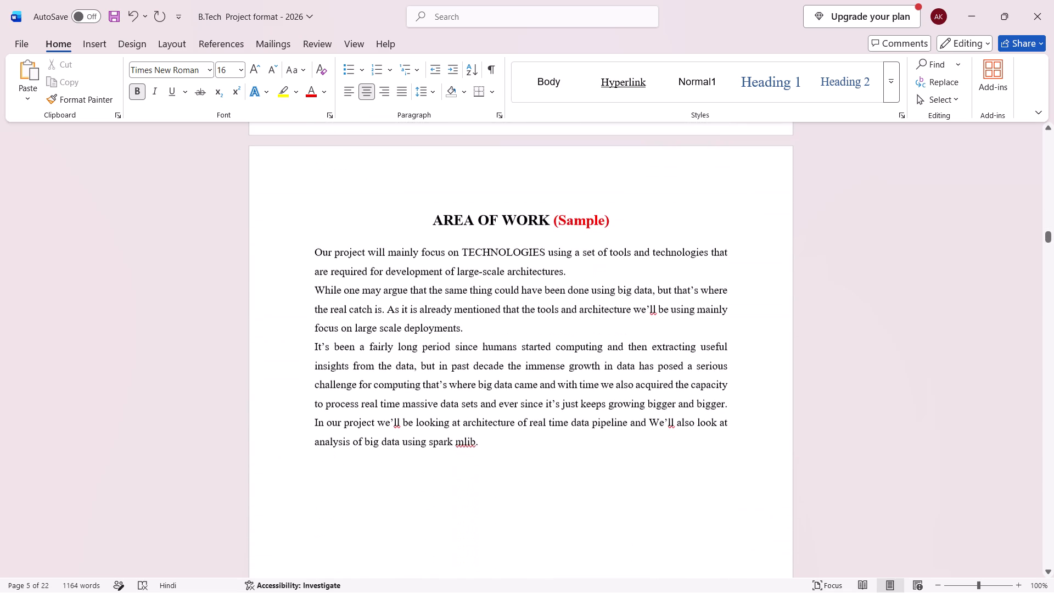
pyautogui.scroll(-1, 643, 415)
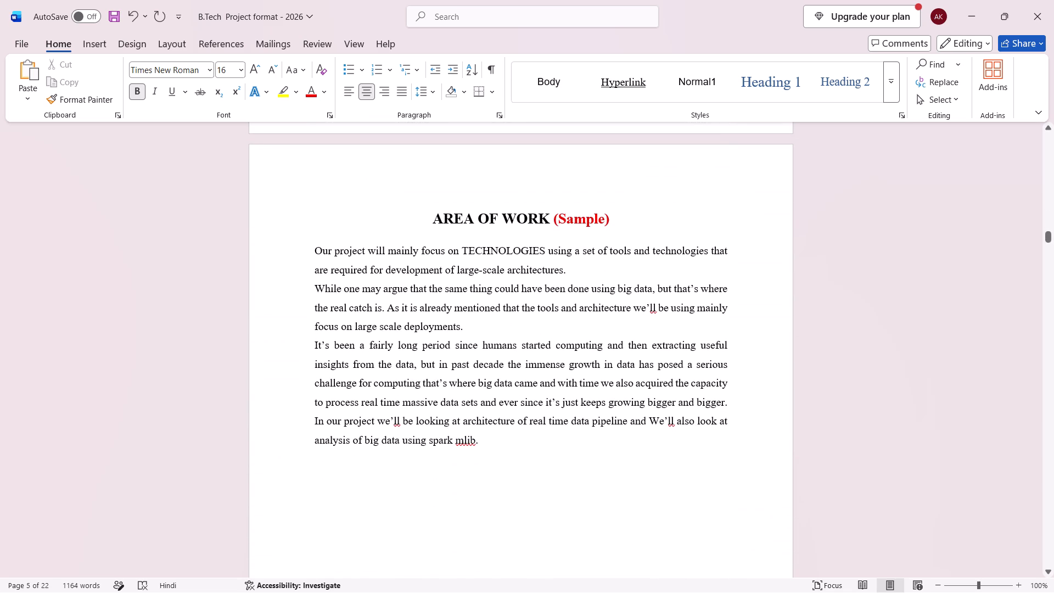
pyautogui.click(622, 217)
pyautogui.press('BackSpace')
pyautogui.press('BackSpace')
pyautogui.press('BackSpace')
pyautogui.press('BackSpace')
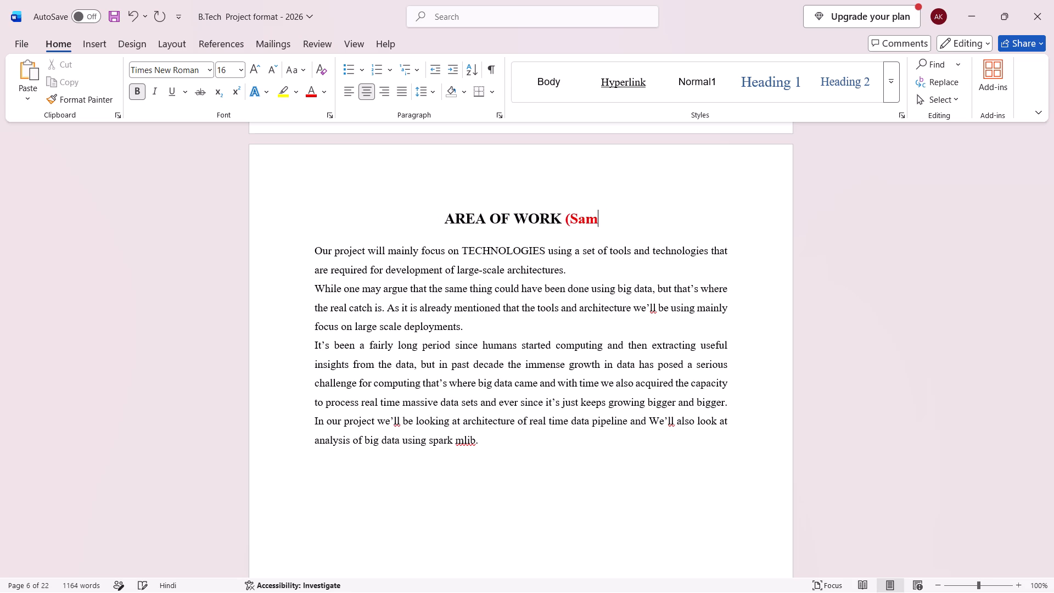
pyautogui.press('BackSpace')
pyautogui.press('BackSpace')
pyautogui.press('BackSpace')
pyautogui.press('BackSpace')
pyautogui.press('BackSpace')
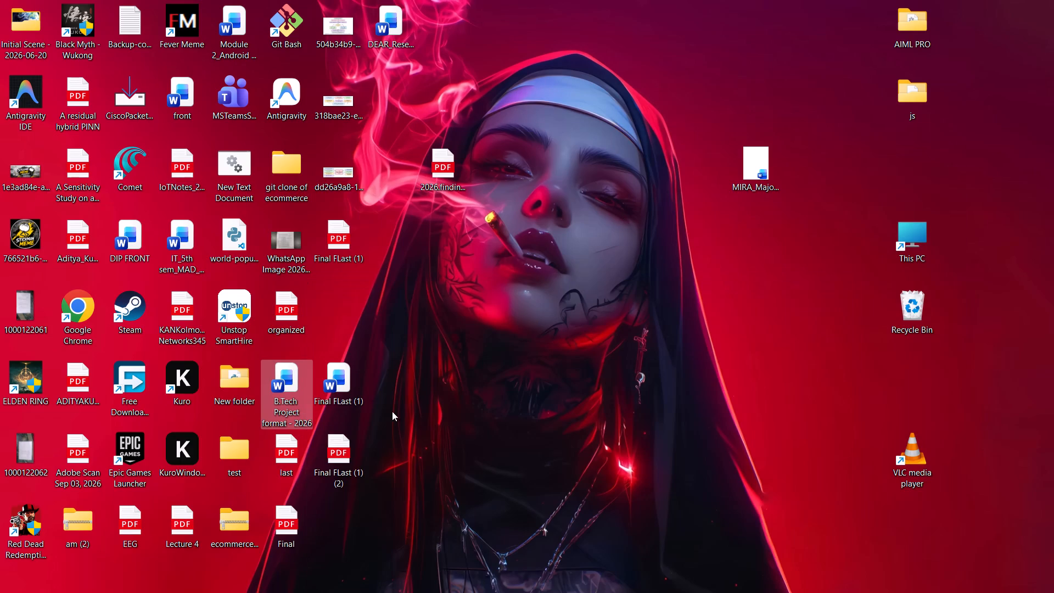
# Open the Final FLast (1) (2) PDF and look through its front matter to the AREA OF WORK section.
pyautogui.doubleClick(346, 447)
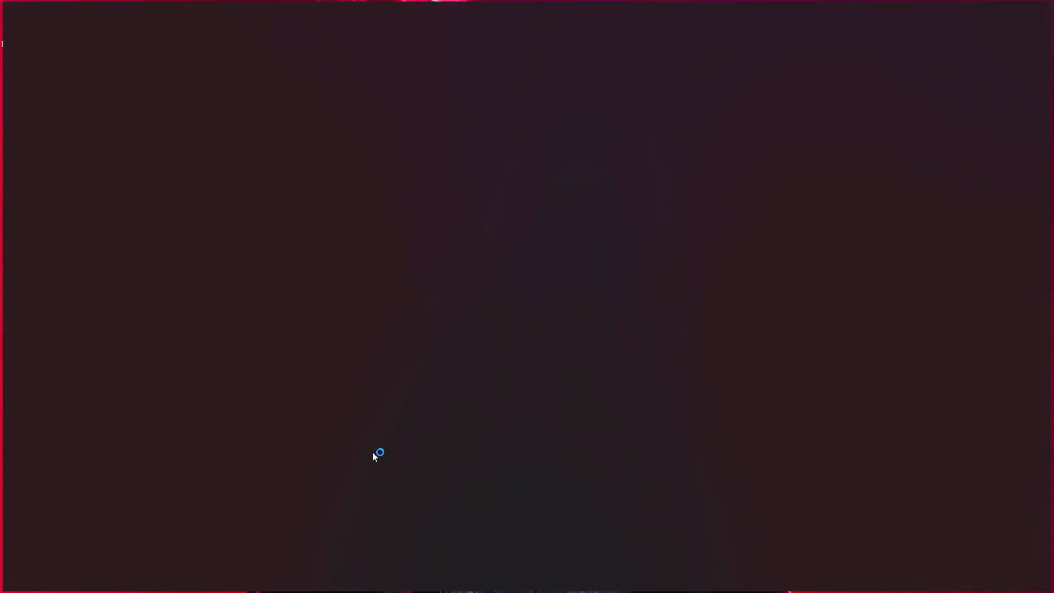
pyautogui.scroll(-8, 452, 429)
pyautogui.scroll(10, 452, 429)
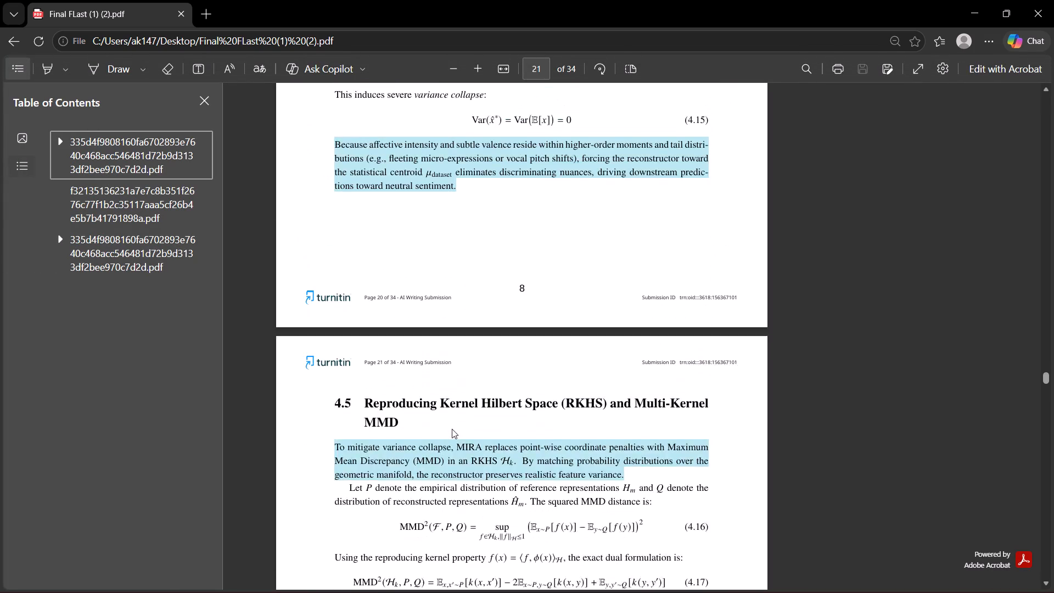
pyautogui.scroll(20, 452, 429)
pyautogui.scroll(19, 452, 429)
pyautogui.scroll(-1, 452, 429)
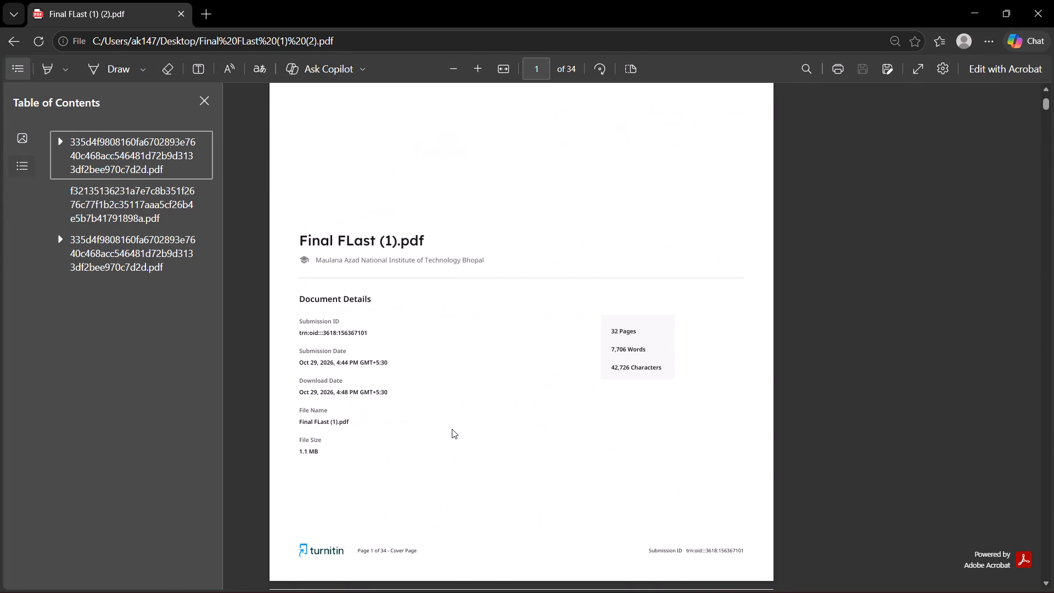
pyautogui.scroll(-7, 452, 429)
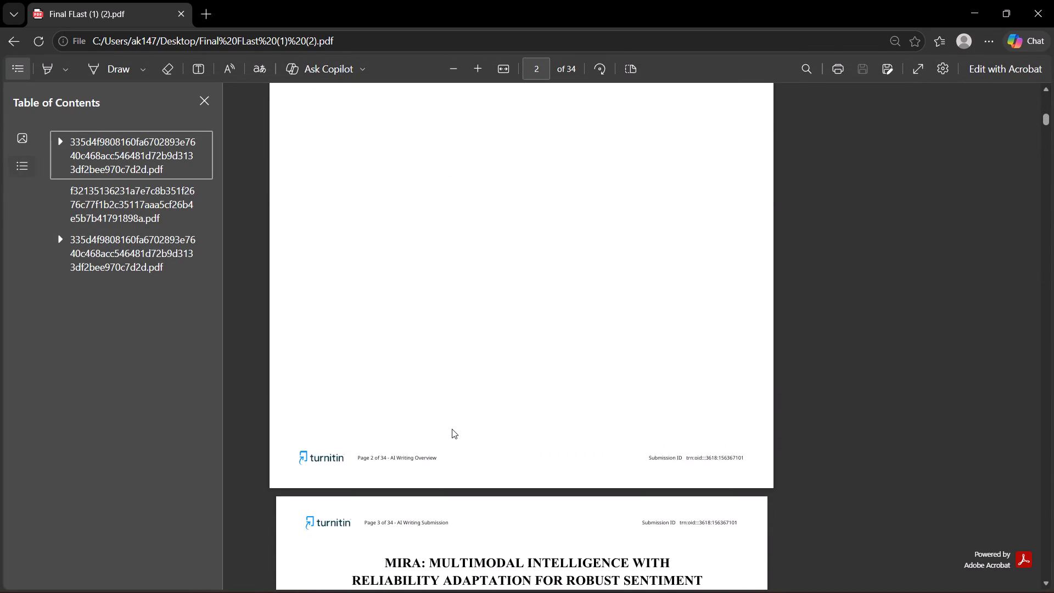
pyautogui.scroll(-11, 452, 429)
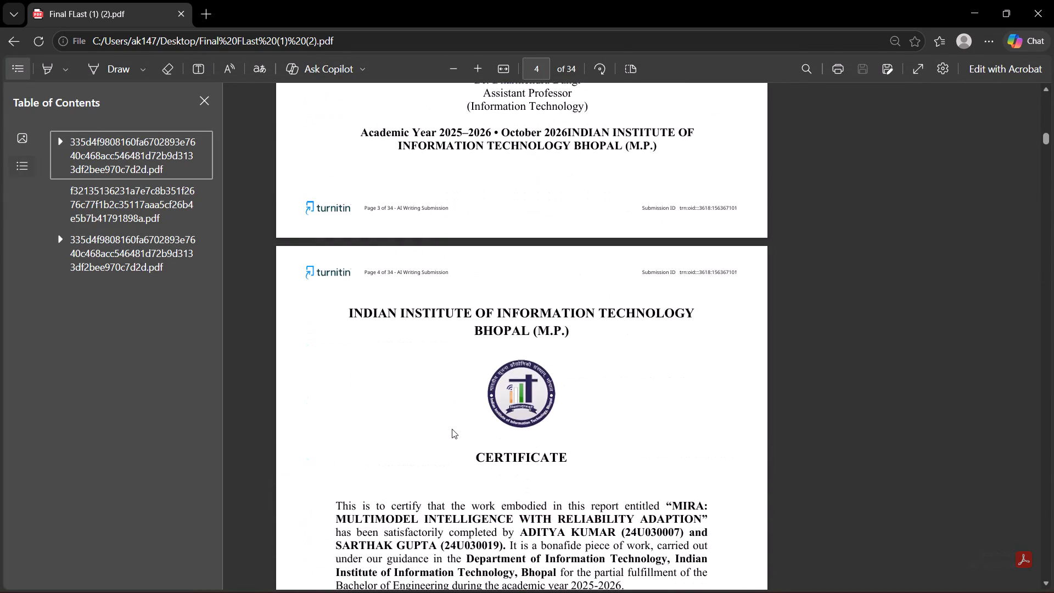
pyautogui.scroll(-11, 452, 429)
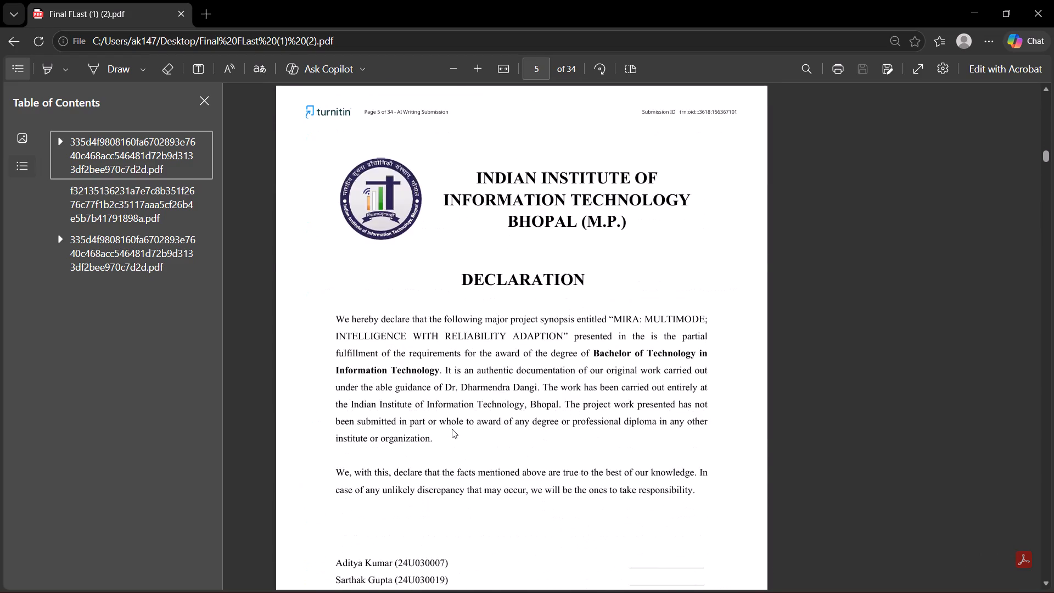
pyautogui.scroll(-11, 452, 429)
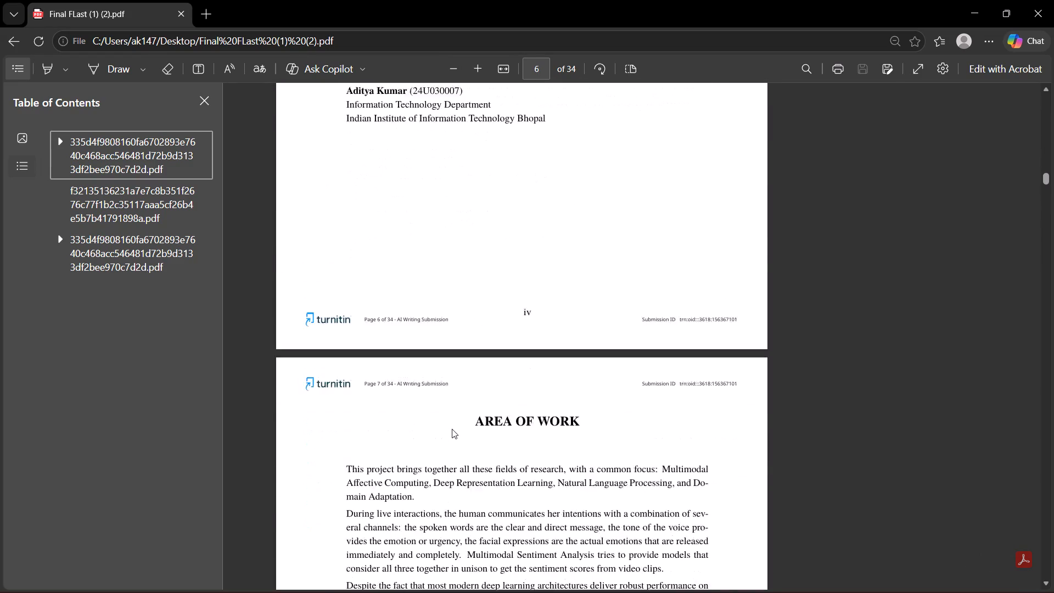
pyautogui.scroll(-3, 452, 429)
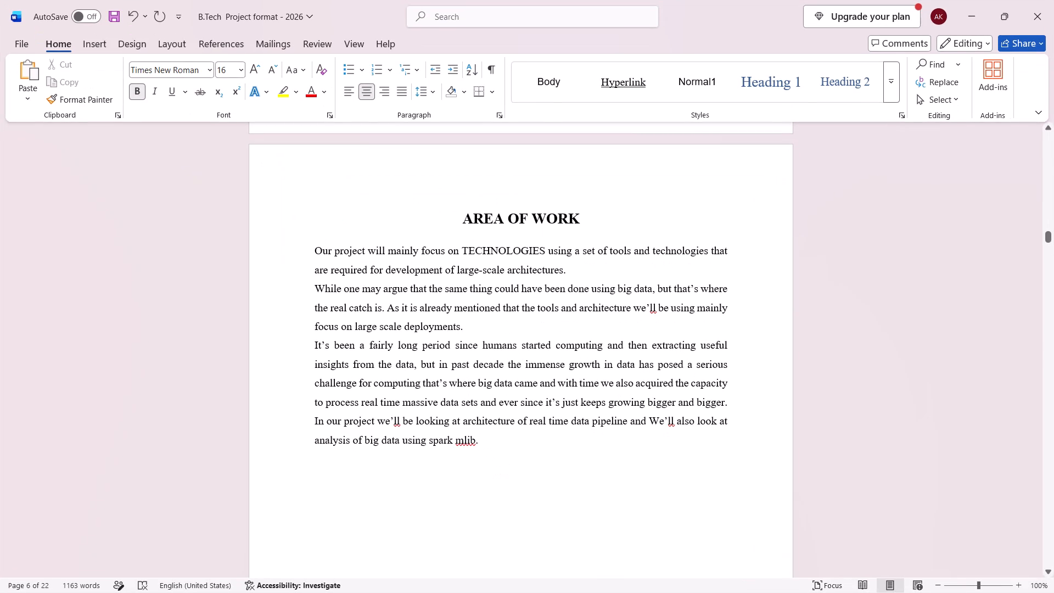
# Copy all the sample body text under the AREA OF WORK heading in the B.Tech project report.
pyautogui.moveTo(485, 444); pyautogui.dragTo(337, 279)
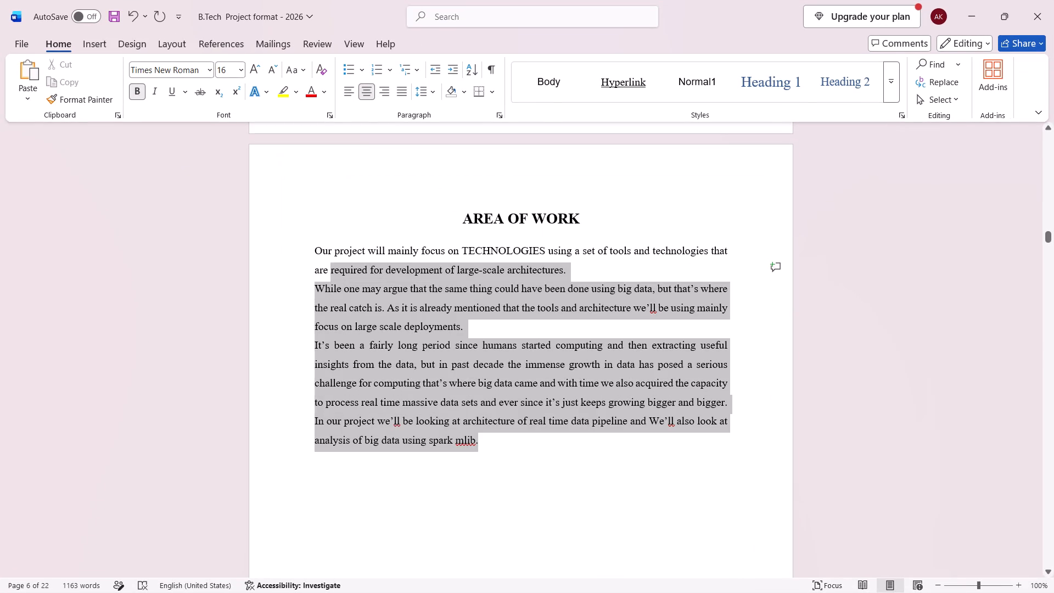
pyautogui.moveTo(337, 279); pyautogui.dragTo(316, 254)
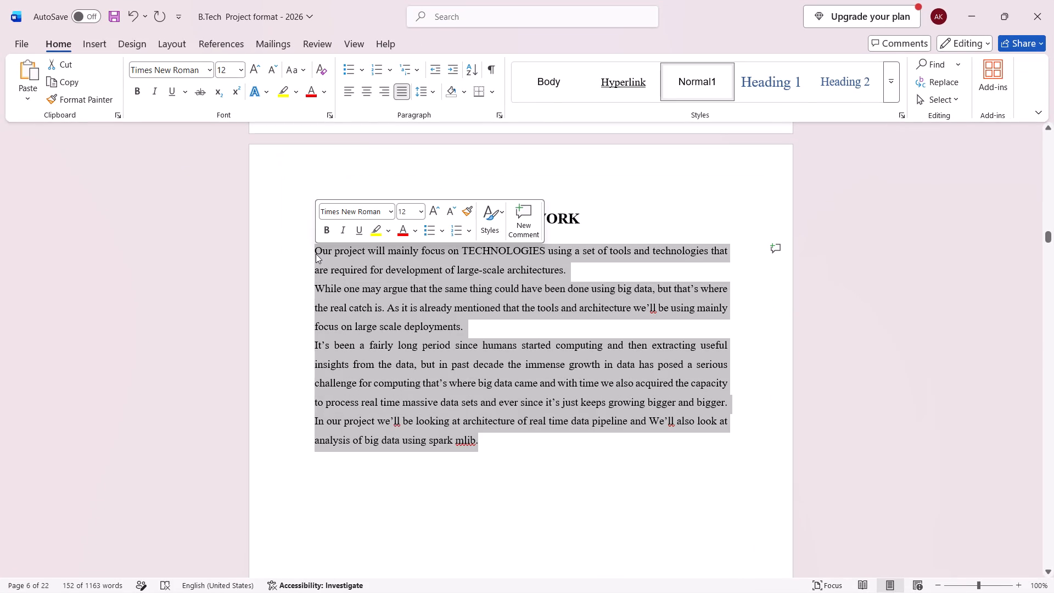
pyautogui.hotkey('ctrl', 'c')
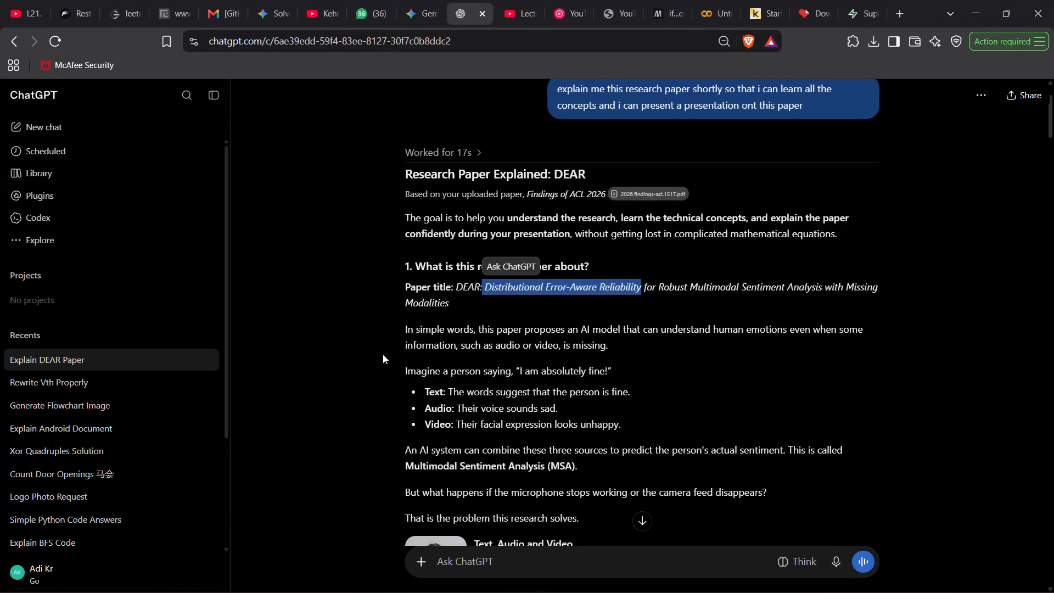
pyautogui.click(511, 557)
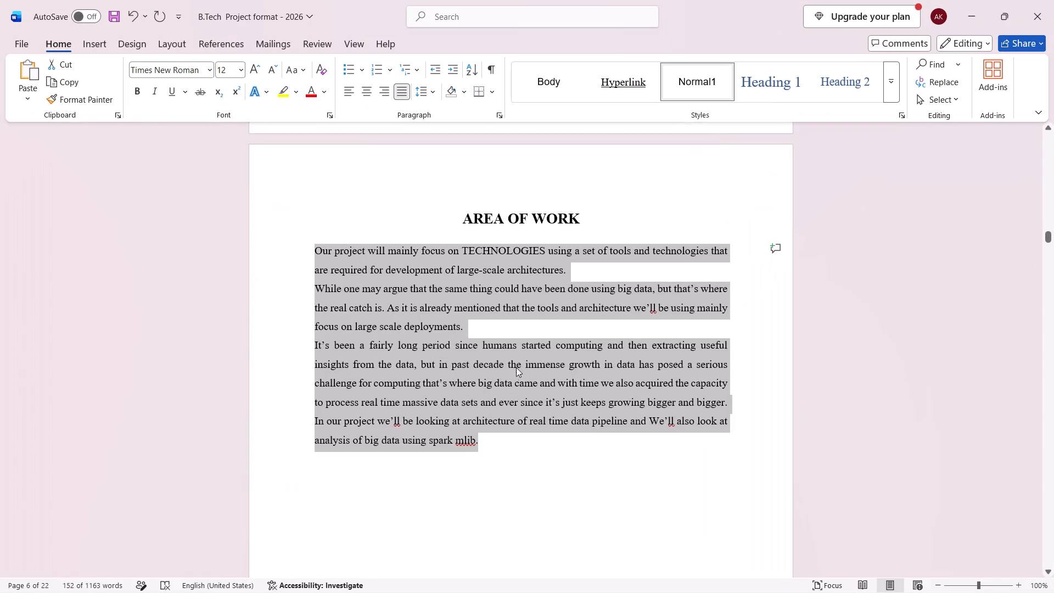
pyautogui.hotkey('ctrl', 'v')
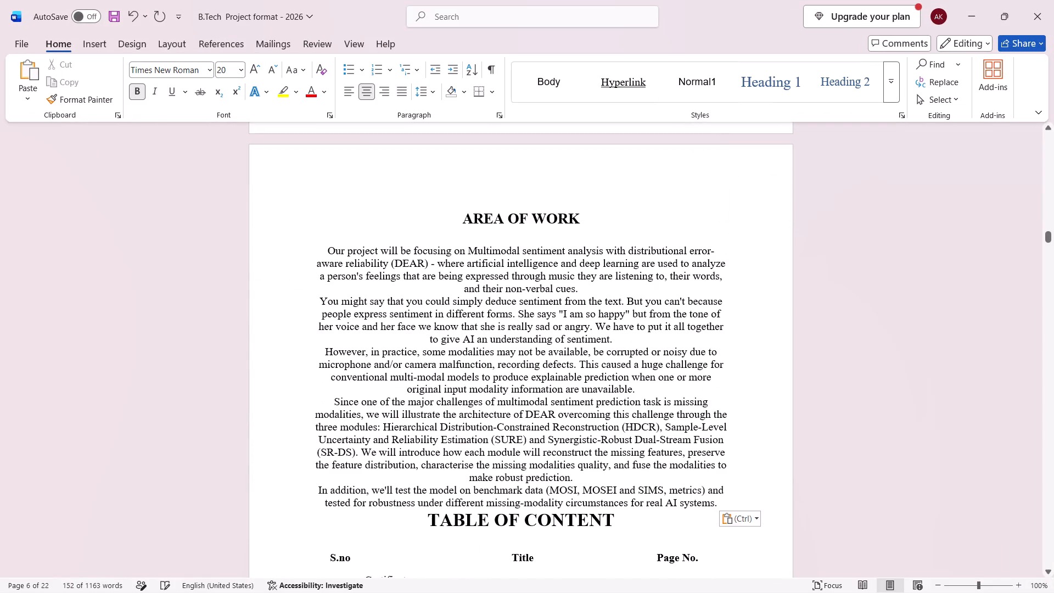
# Insert blank lines before the TABLE OF CONTENT heading to push it onto a new page after the Area of Work text.
pyautogui.scroll(-1, 589, 460)
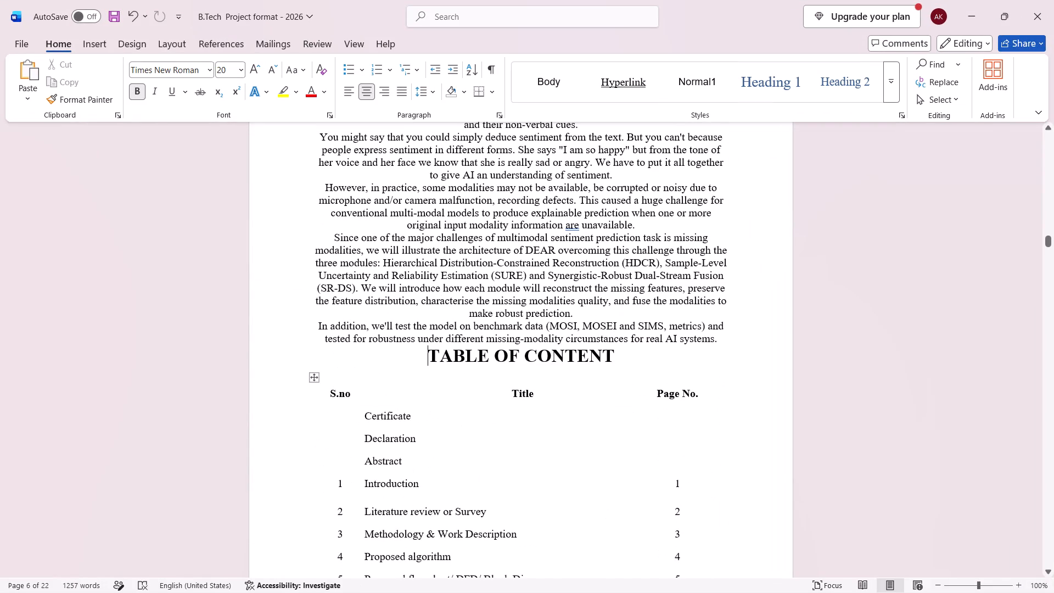
pyautogui.press('Return')
pyautogui.press('Return')
pyautogui.press('Return')
pyautogui.press('Return')
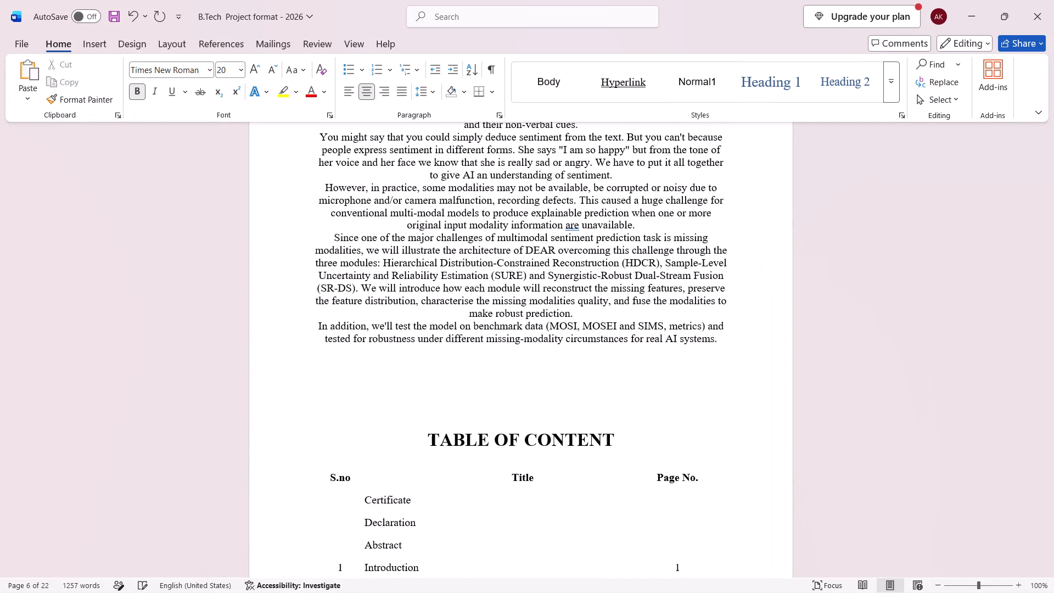
pyautogui.press('Return')
pyautogui.press('Return')
pyautogui.press('Return')
pyautogui.press('Return')
pyautogui.press('Return')
pyautogui.press('Return')
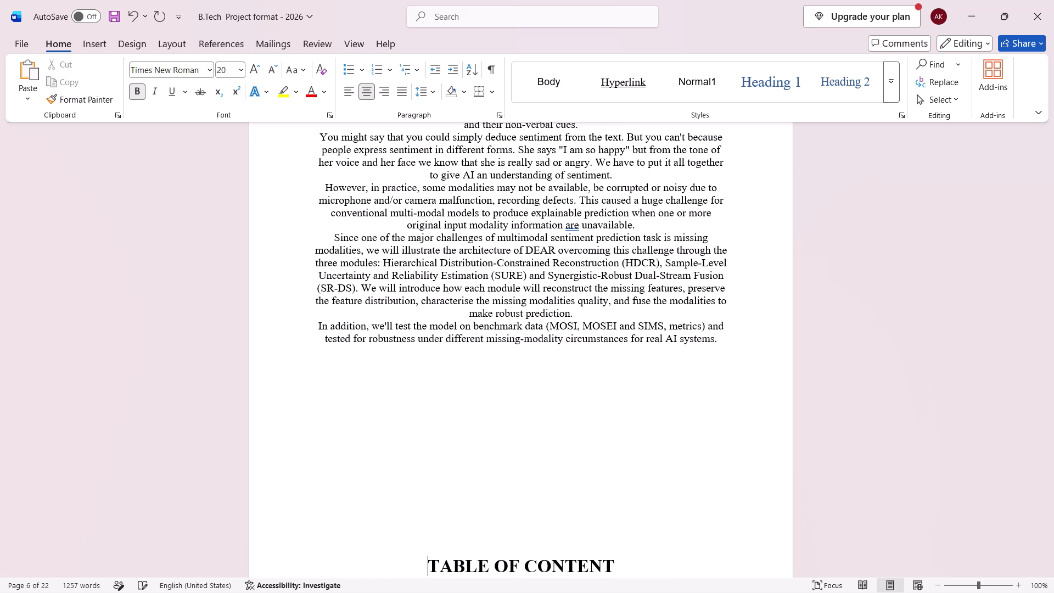
pyautogui.scroll(-1, 589, 460)
pyautogui.press('Return')
pyautogui.press('Return')
pyautogui.press('Return')
pyautogui.press('Return')
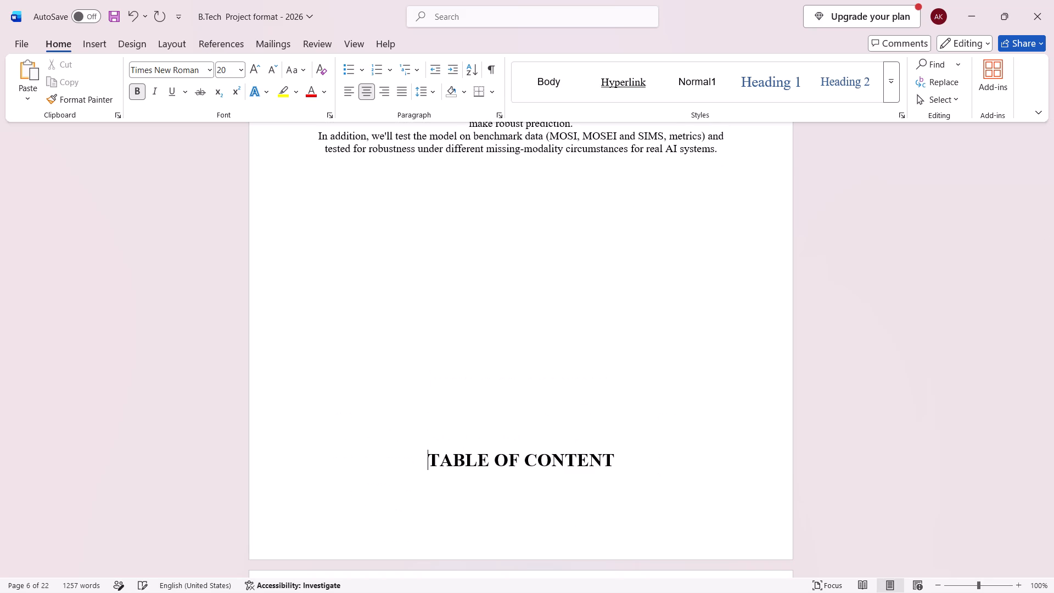
pyautogui.press('Return')
pyautogui.press('Return')
# Left-align the Area of Work body paragraphs, leaving out the heading.
pyautogui.scroll(3, 589, 460)
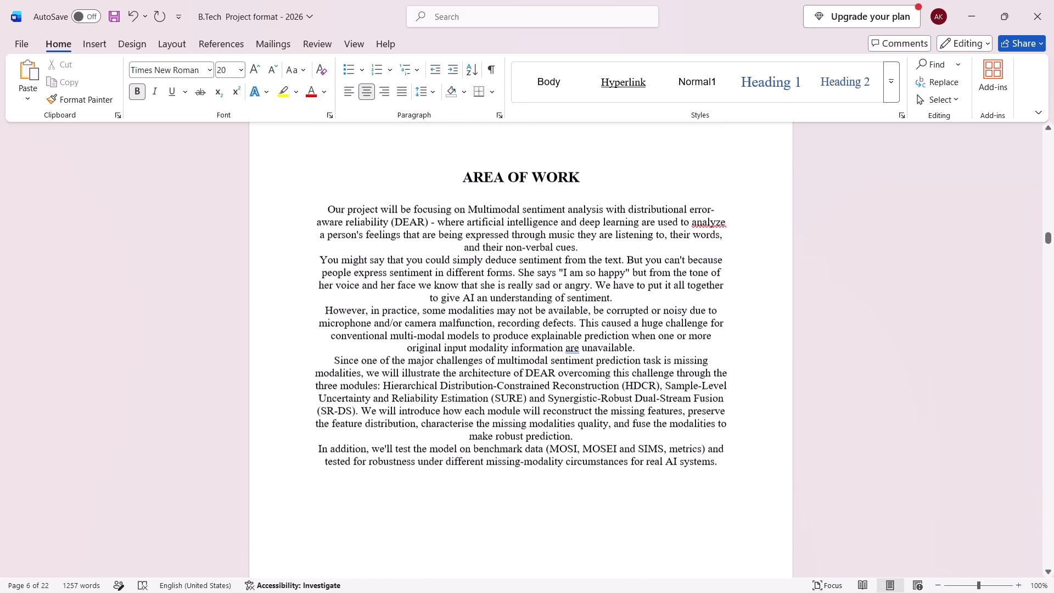
pyautogui.moveTo(726, 457); pyautogui.dragTo(331, 208)
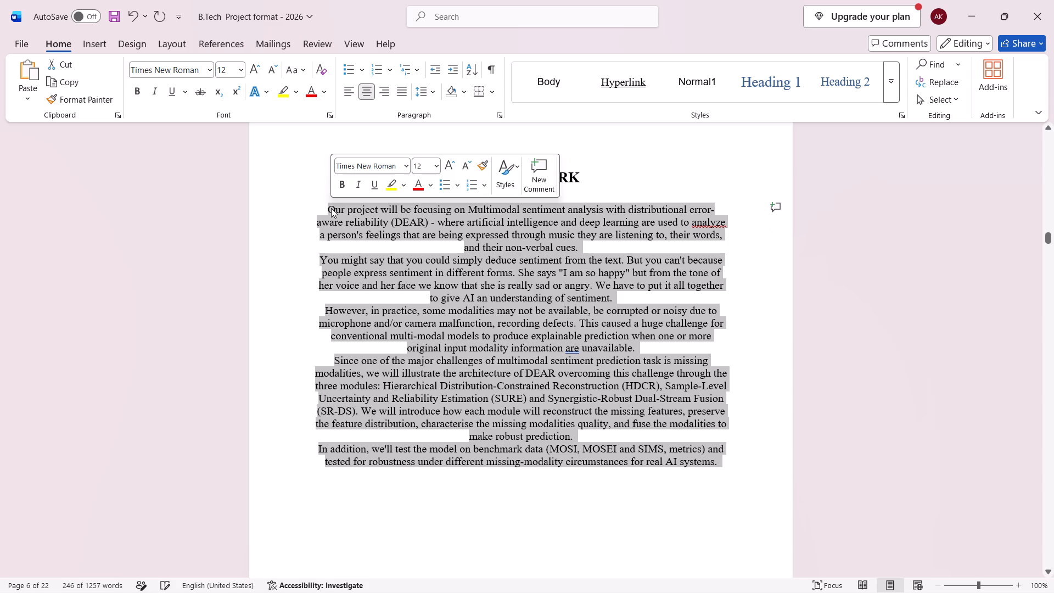
pyautogui.click(354, 89)
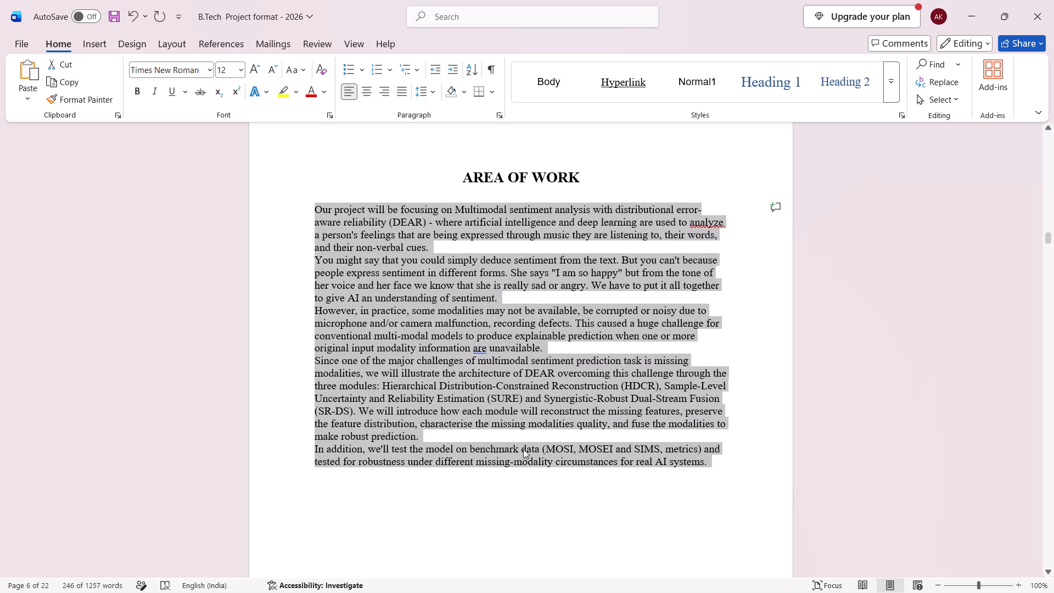
pyautogui.click(507, 499)
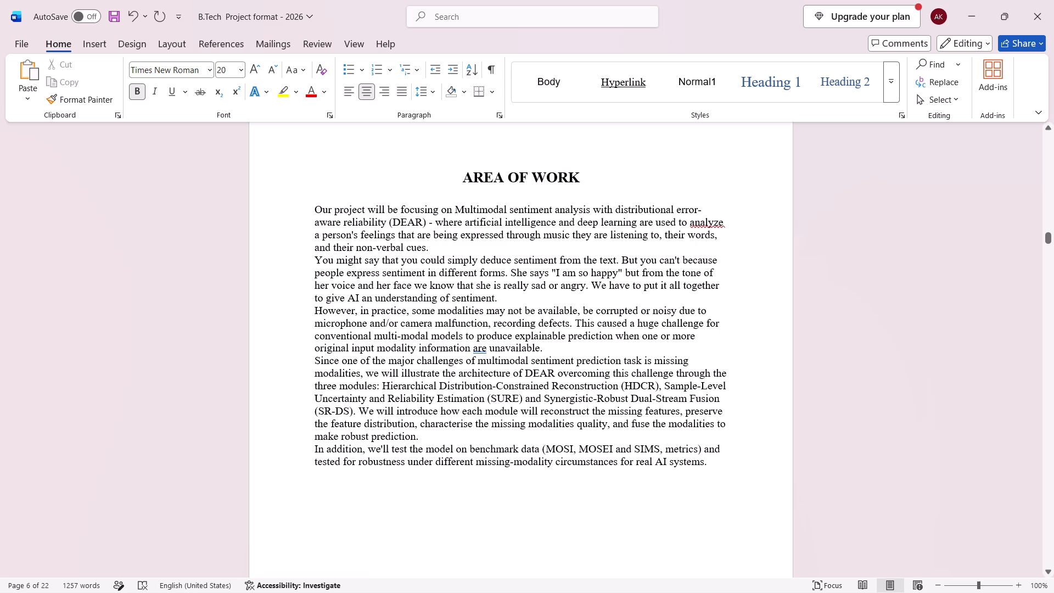
# Review the report from the AREA OF WORK page through the table of content and the figure and table lists to the ABSTRACT.
pyautogui.scroll(-1, 568, 374)
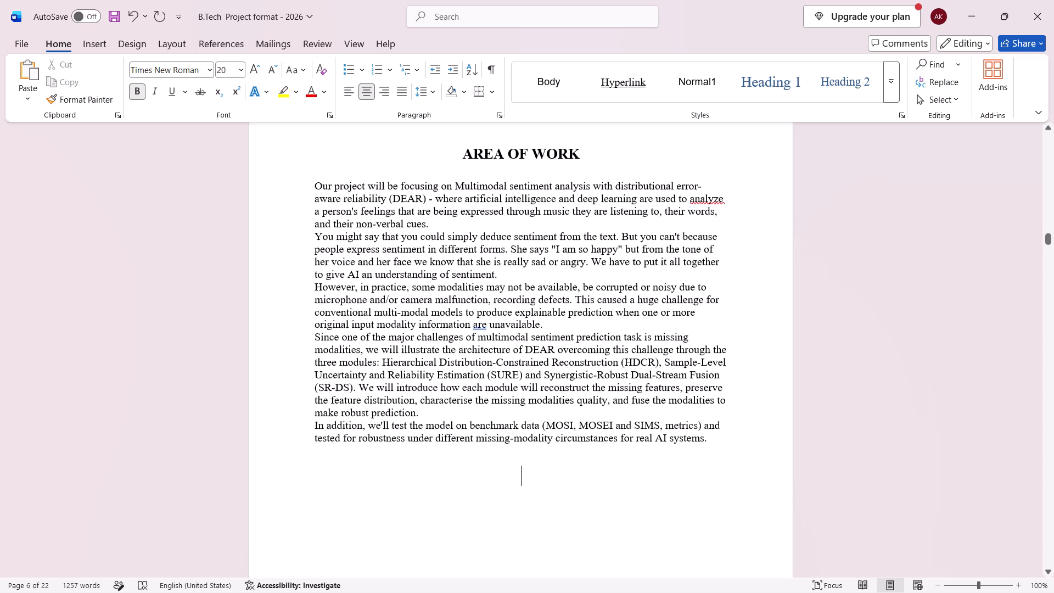
pyautogui.scroll(-1, 568, 374)
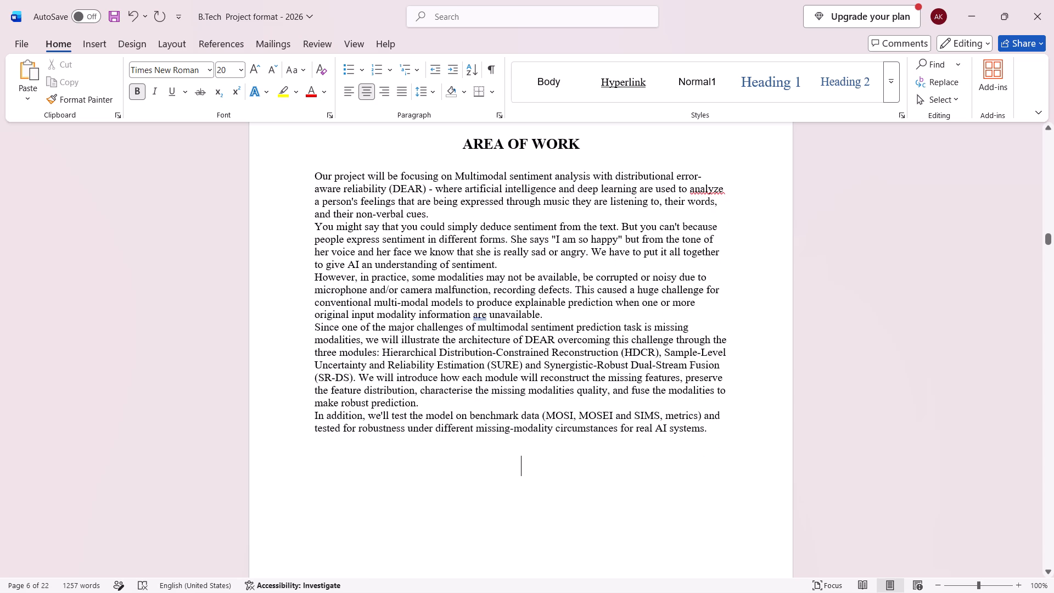
pyautogui.scroll(1, 568, 374)
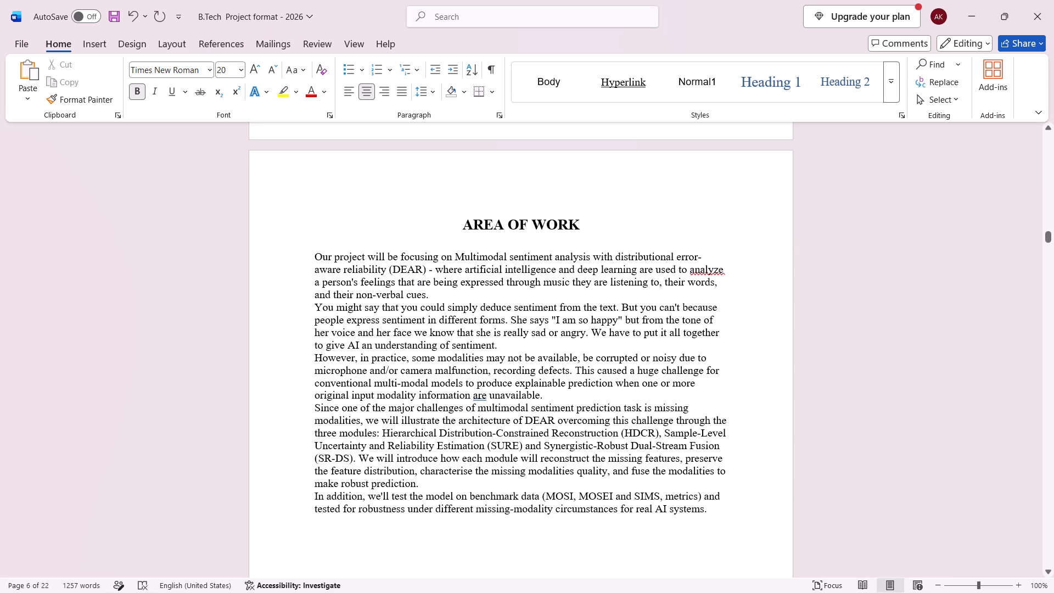
pyautogui.moveTo(585, 226); pyautogui.dragTo(461, 223)
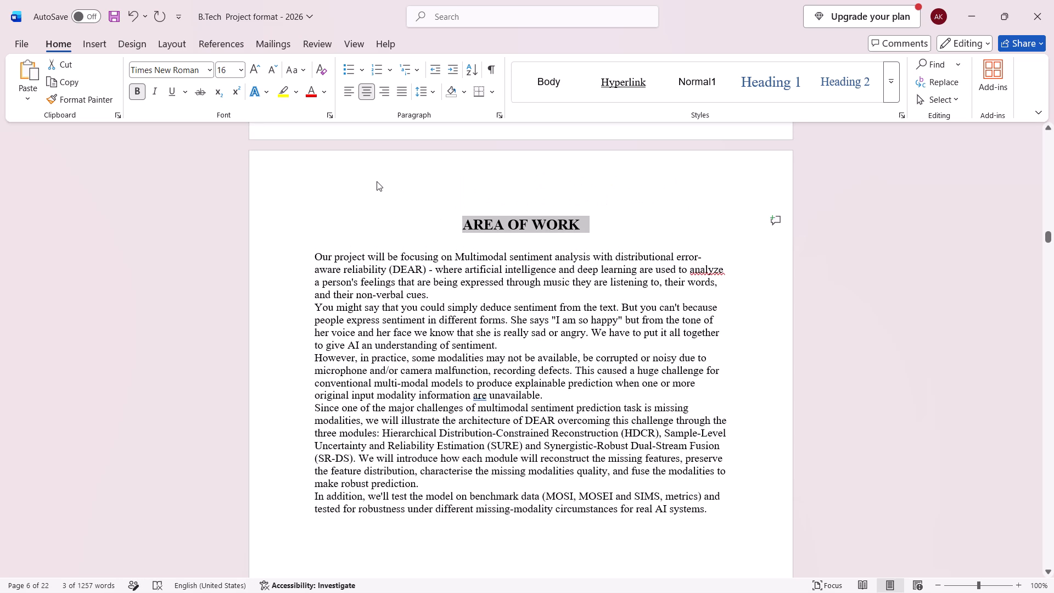
pyautogui.click(377, 181)
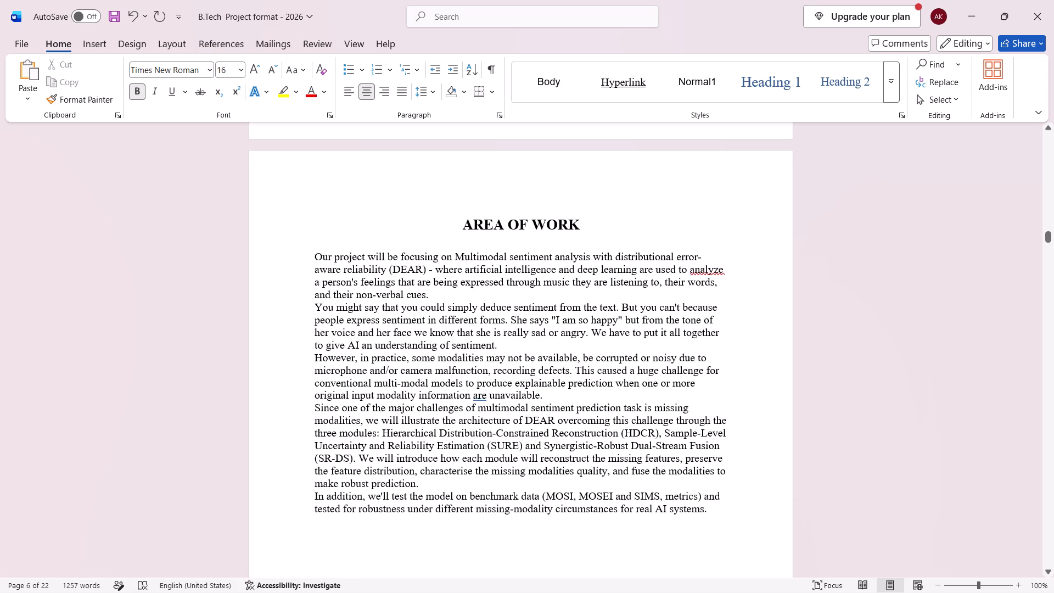
pyautogui.scroll(-7, 506, 366)
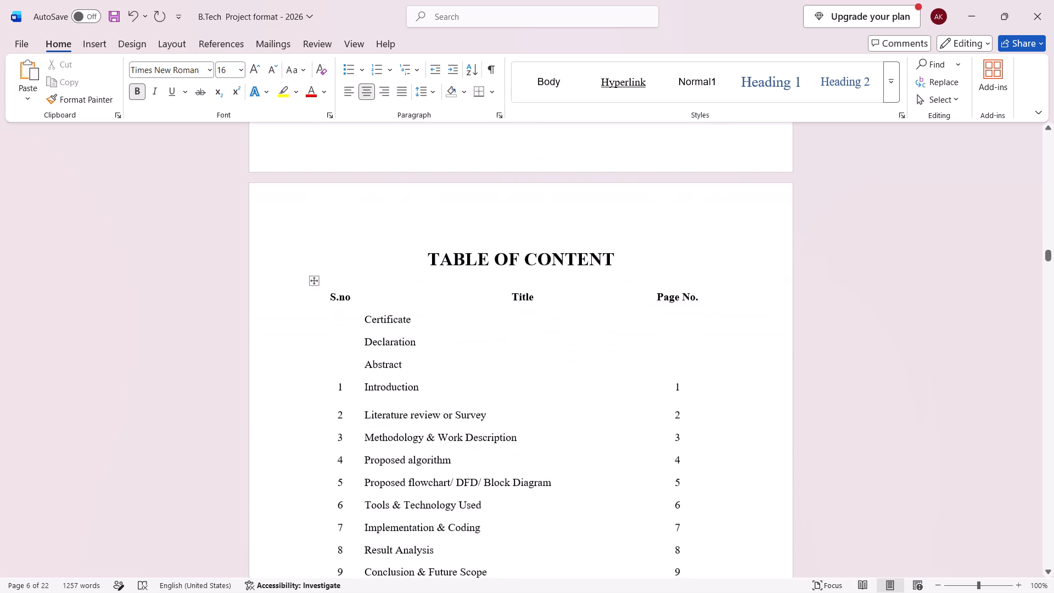
pyautogui.scroll(-3, 506, 366)
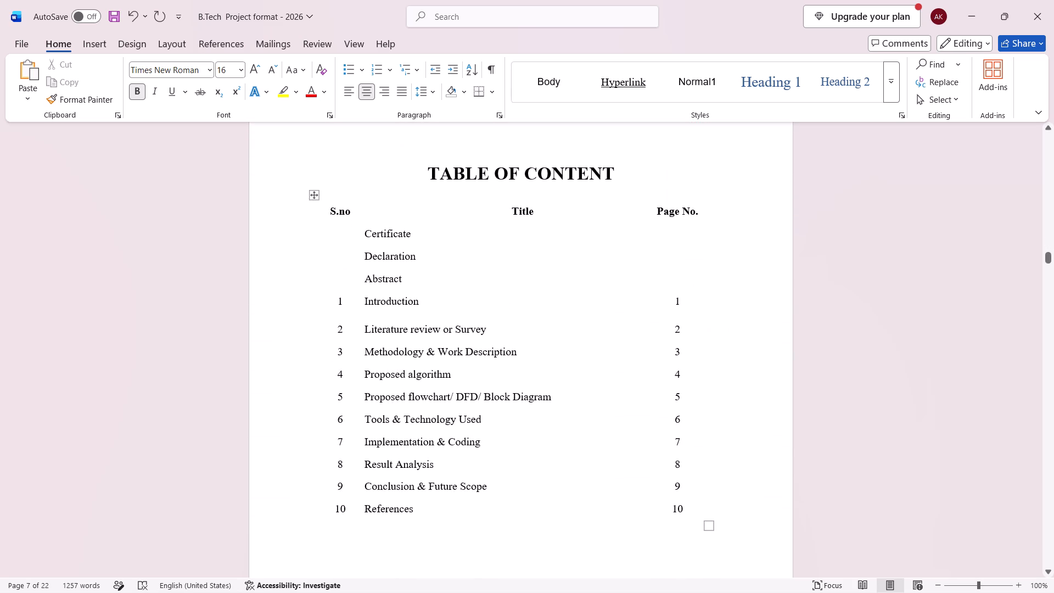
pyautogui.scroll(-3, 506, 366)
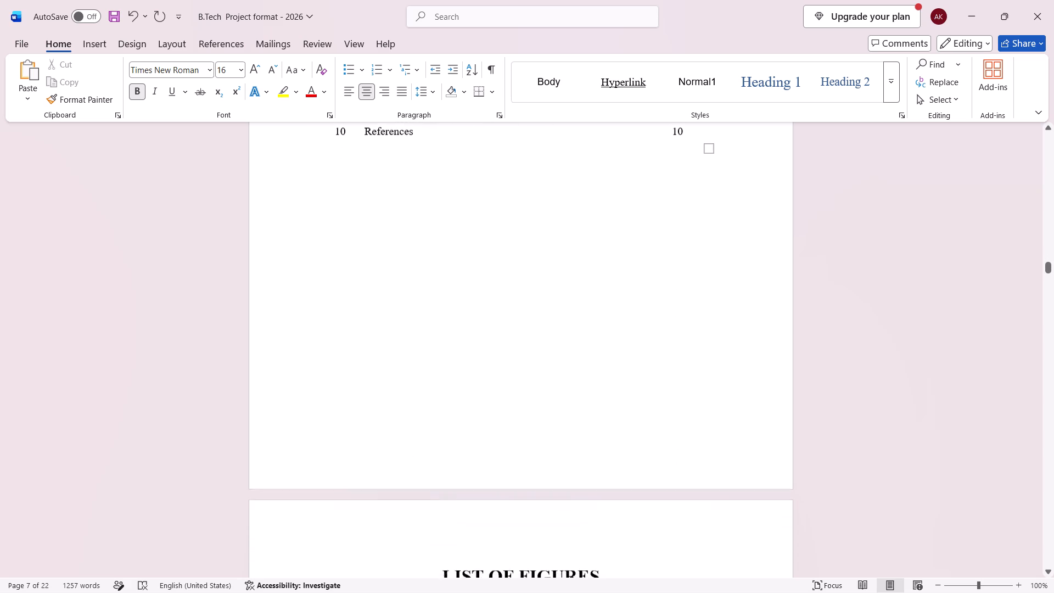
pyautogui.scroll(-8, 506, 366)
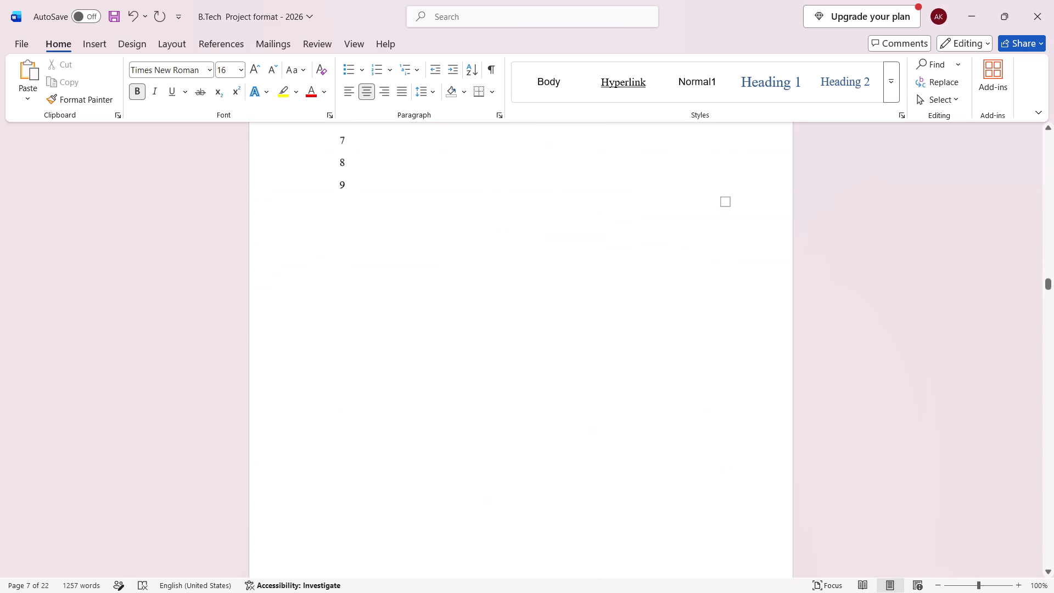
pyautogui.scroll(-9, 506, 366)
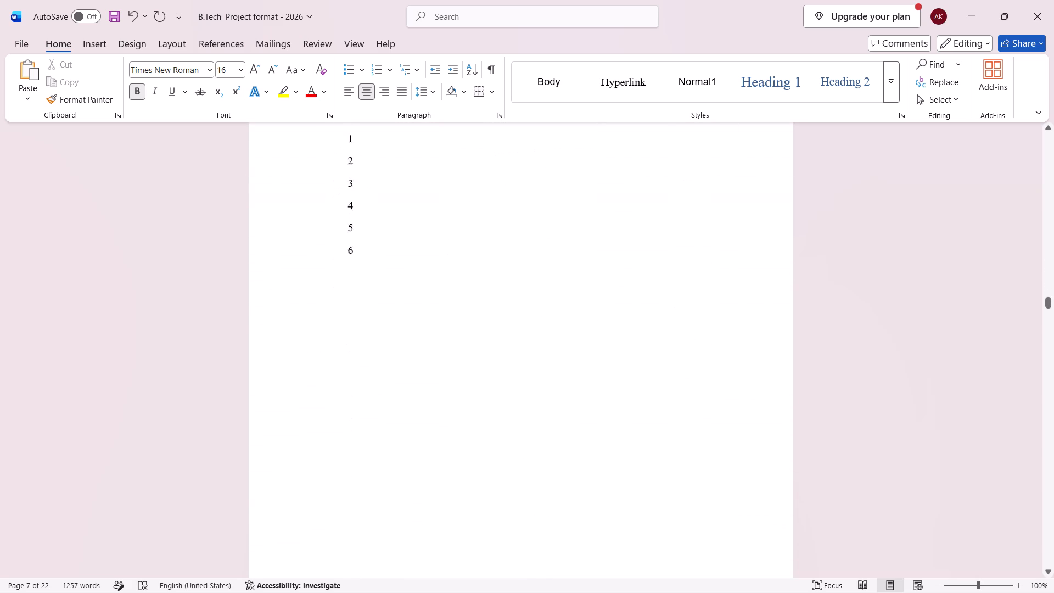
pyautogui.scroll(-4, 506, 366)
pyautogui.scroll(3, 506, 366)
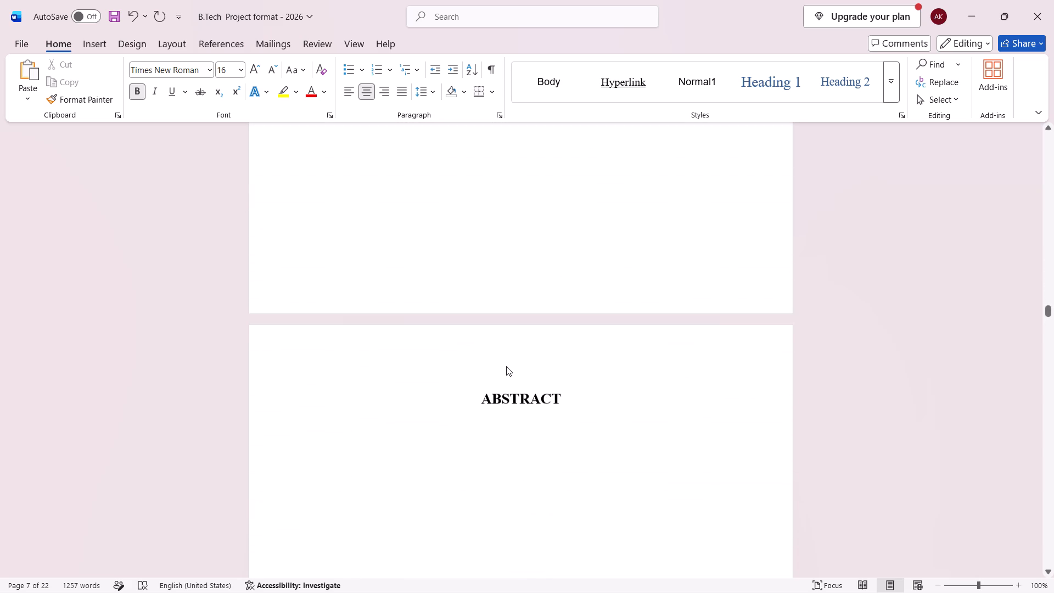
pyautogui.scroll(1, 506, 366)
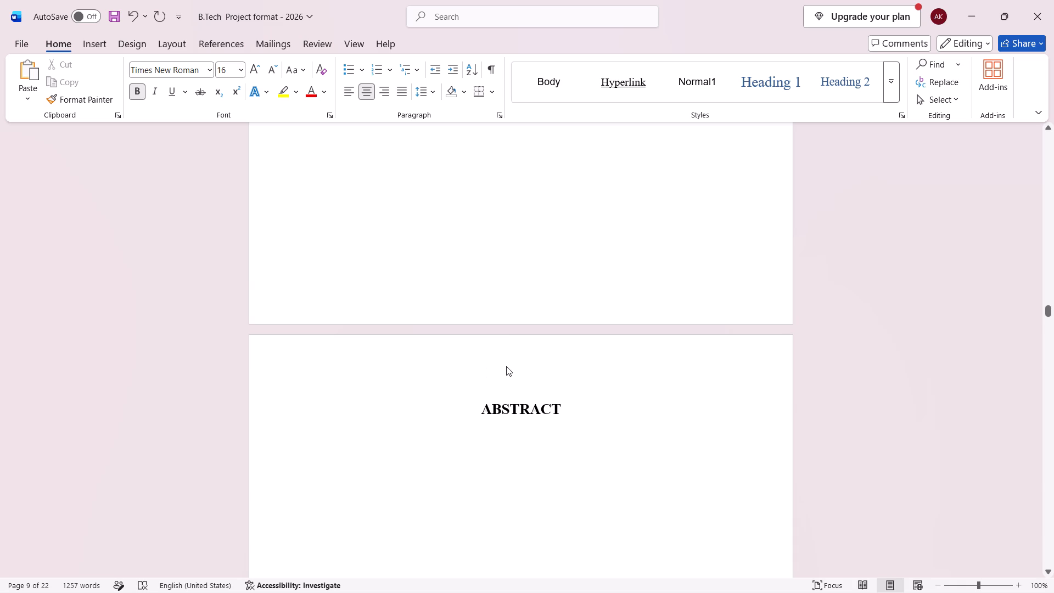
pyautogui.scroll(-1, 506, 366)
pyautogui.scroll(2, 506, 366)
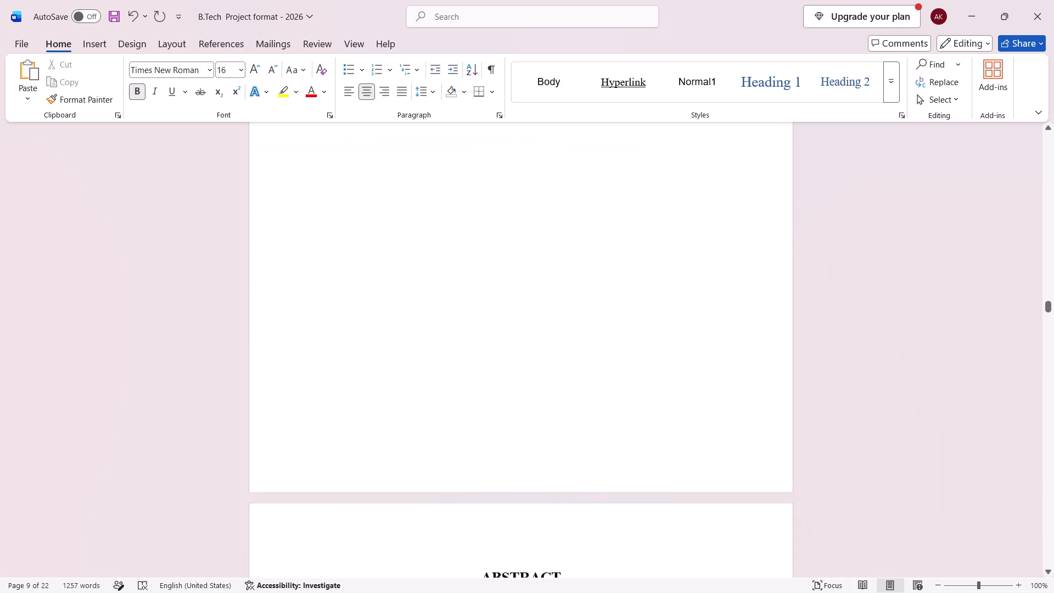
pyautogui.scroll(3, 506, 366)
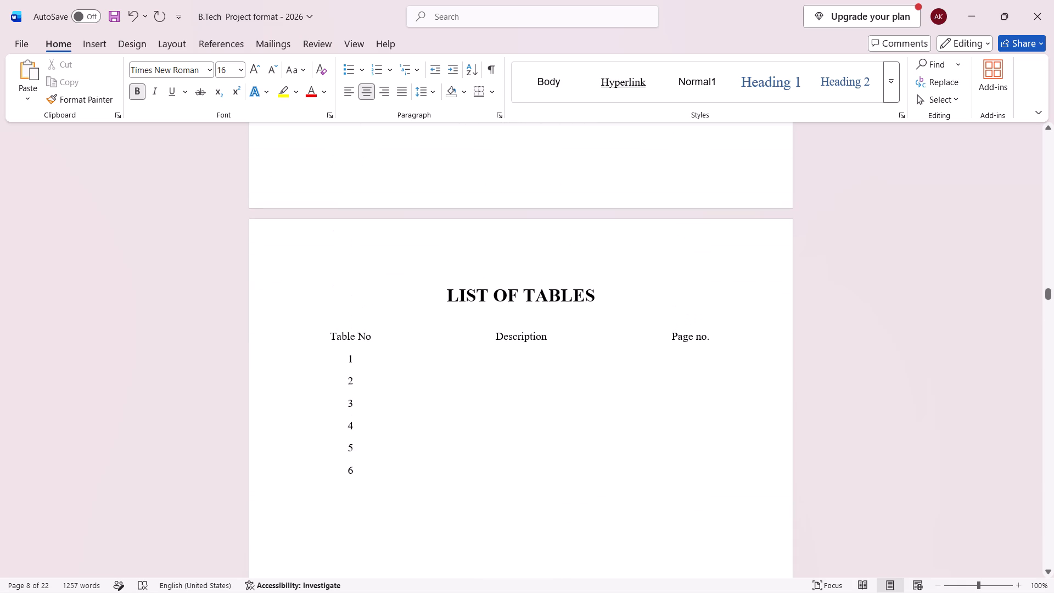
pyautogui.scroll(6, 506, 366)
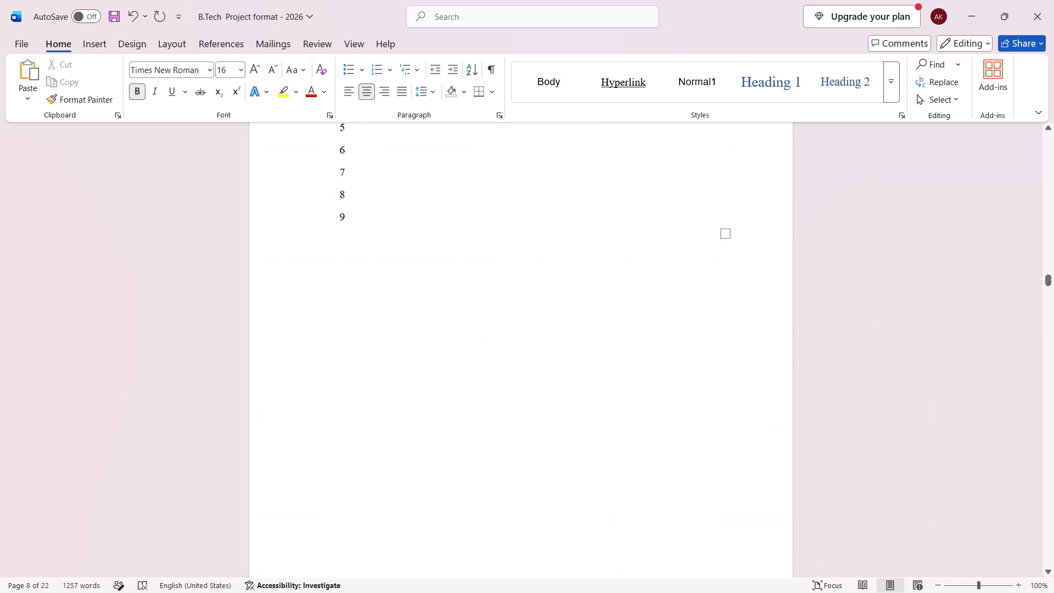
pyautogui.scroll(8, 506, 366)
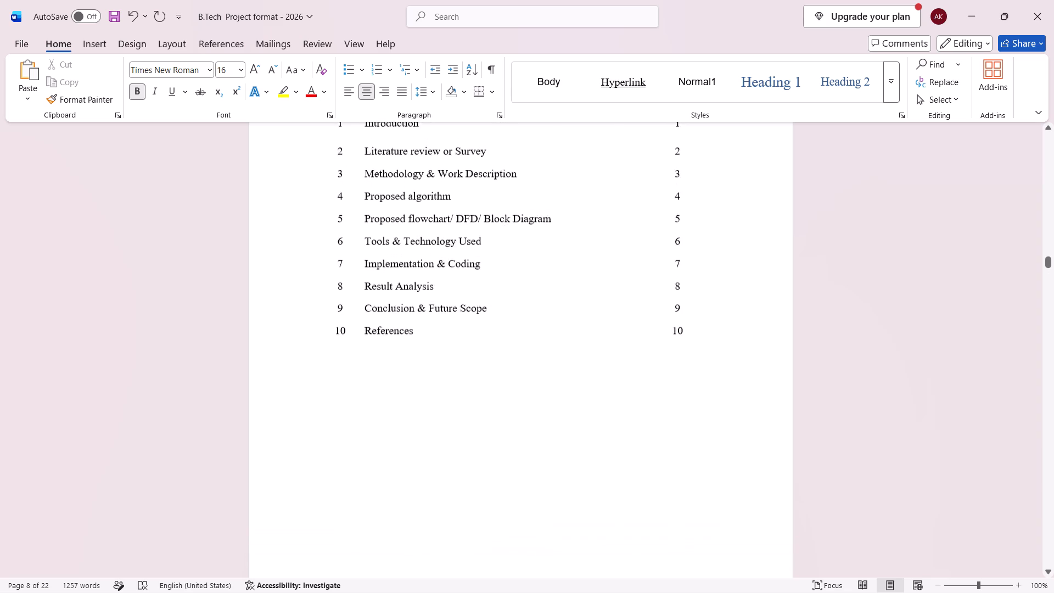
pyautogui.scroll(2, 506, 366)
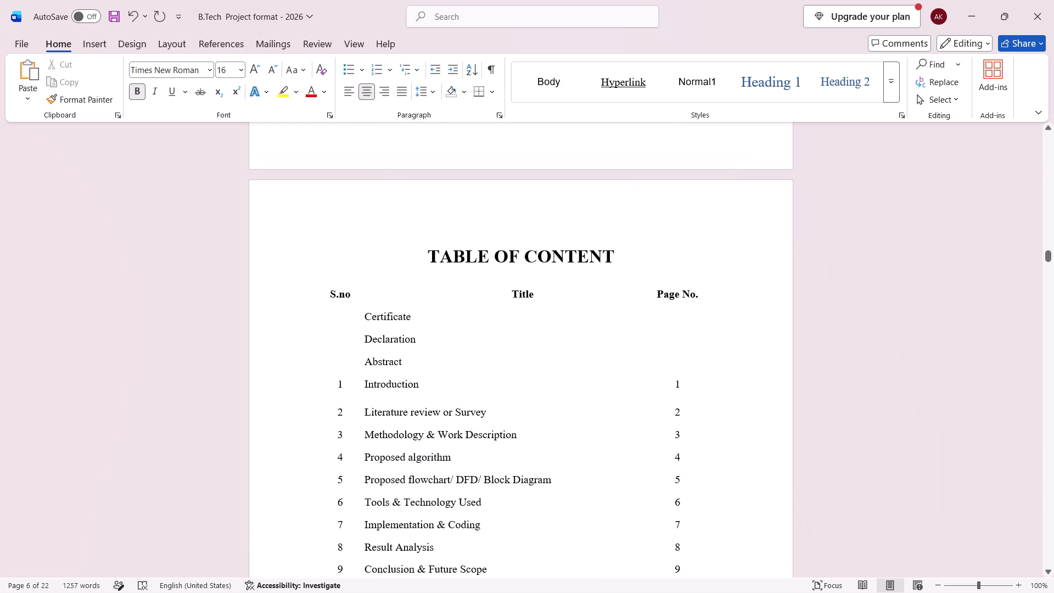
pyautogui.scroll(1, 506, 366)
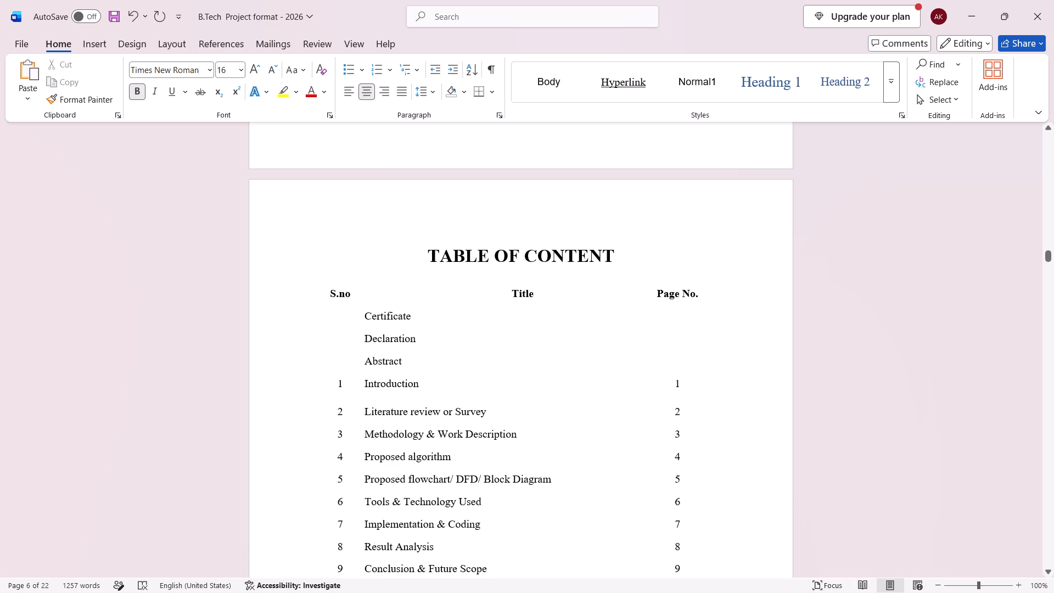
pyautogui.scroll(1, 506, 366)
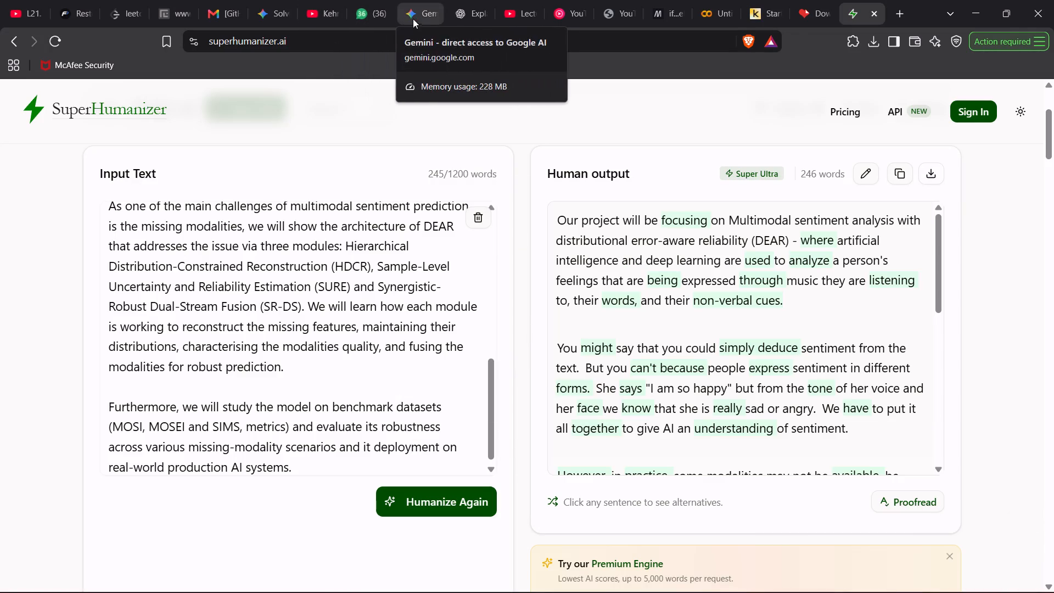
pyautogui.click(459, 16)
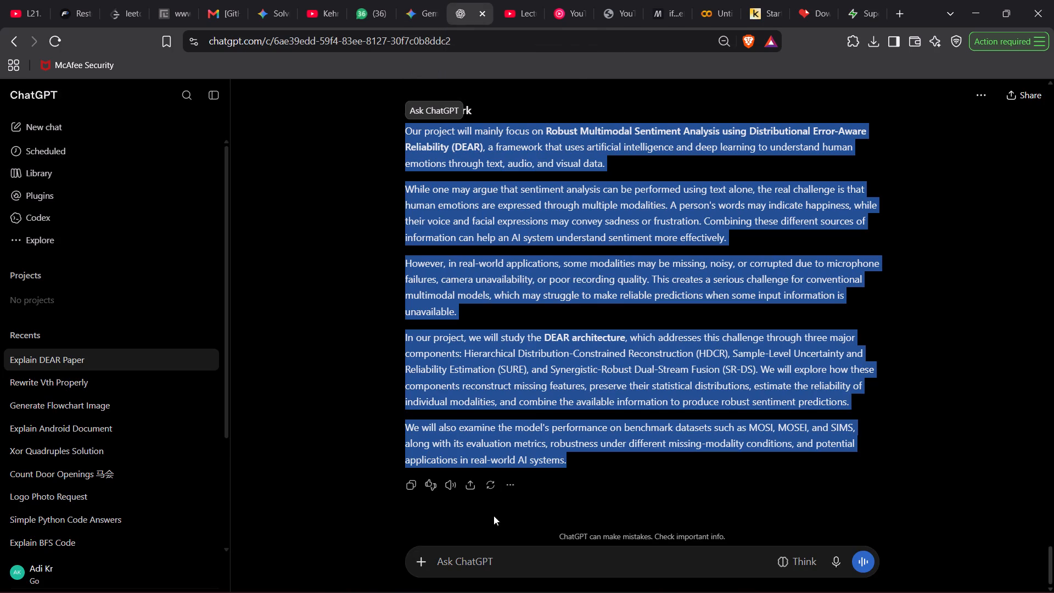
pyautogui.click(480, 567)
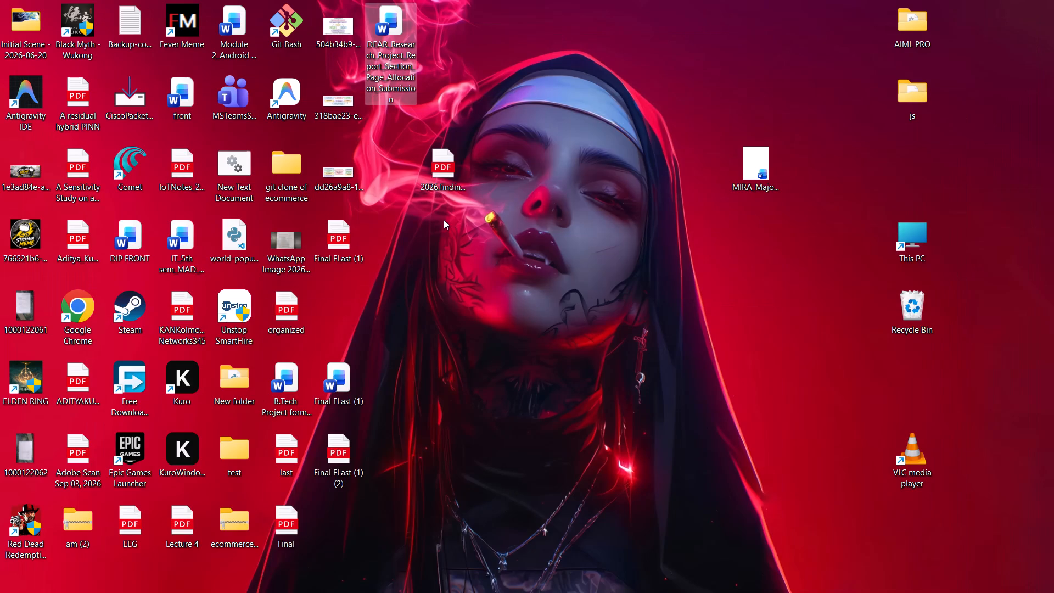
pyautogui.moveTo(391, 40); pyautogui.dragTo(508, 561)
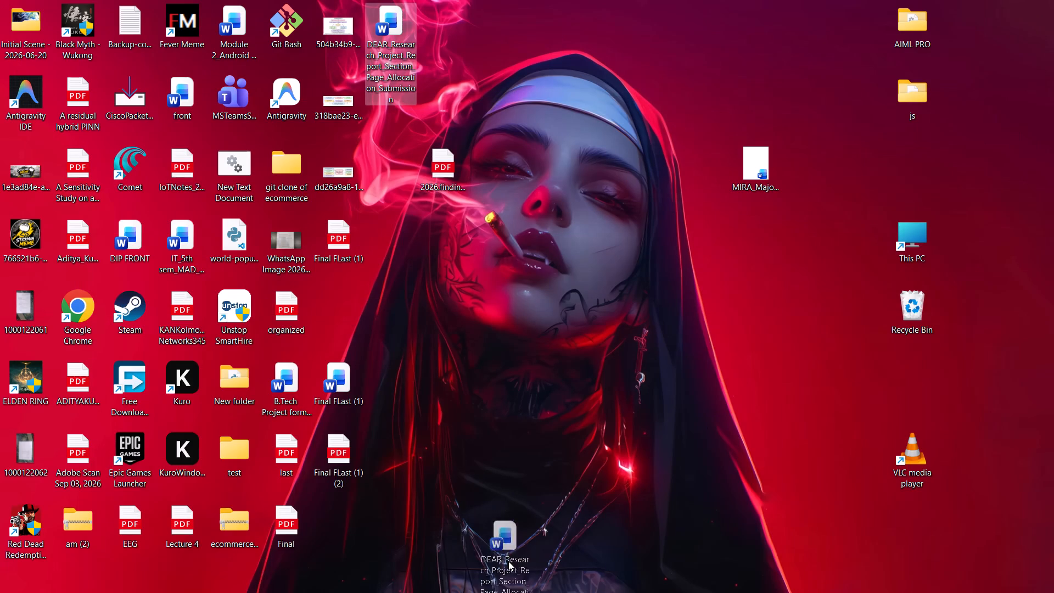
pyautogui.moveTo(508, 561); pyautogui.dragTo(514, 495)
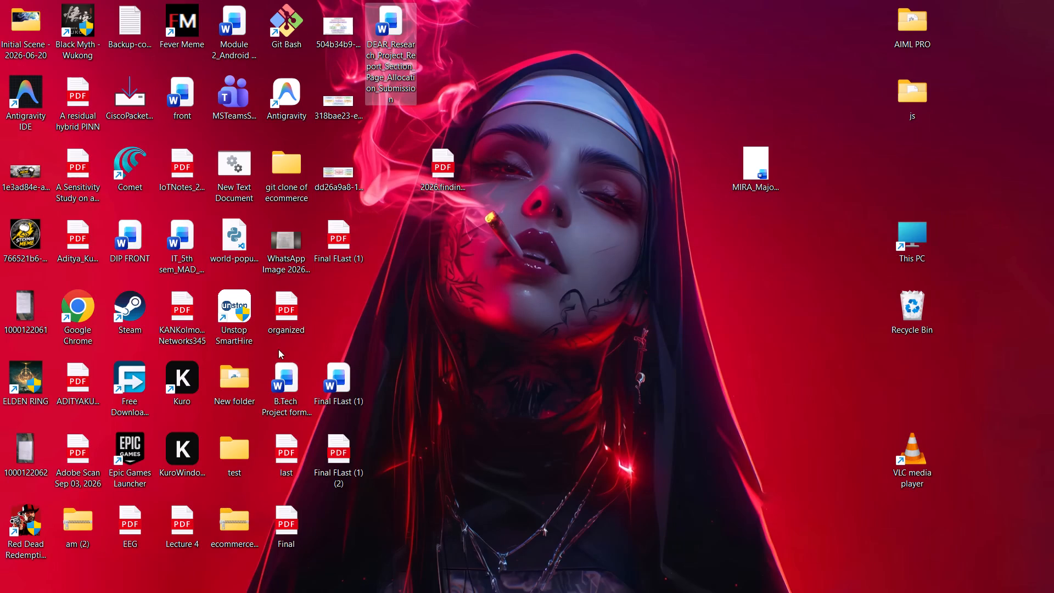
pyautogui.moveTo(283, 359); pyautogui.dragTo(287, 392)
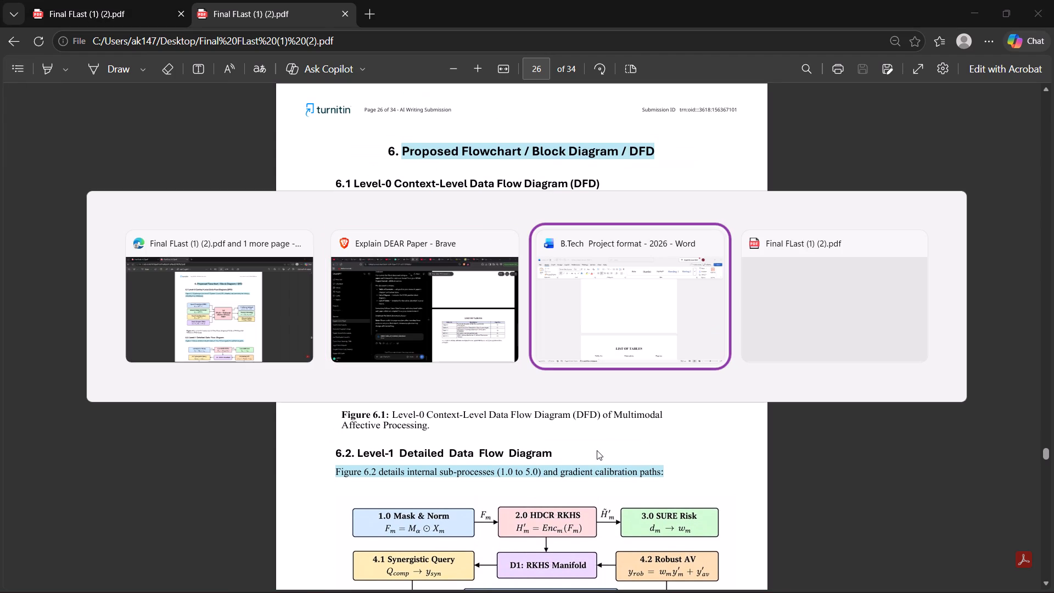
# Switch to the B.Tech Project format - 2026 report in Word and save it.
pyautogui.scroll(1, 636, 402)
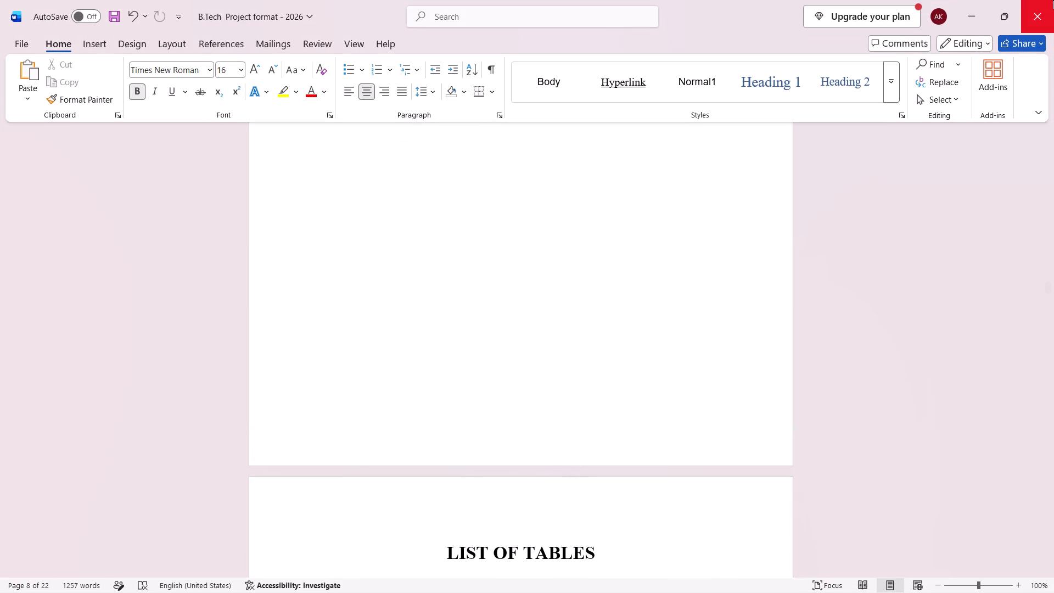
pyautogui.click(1053, 0)
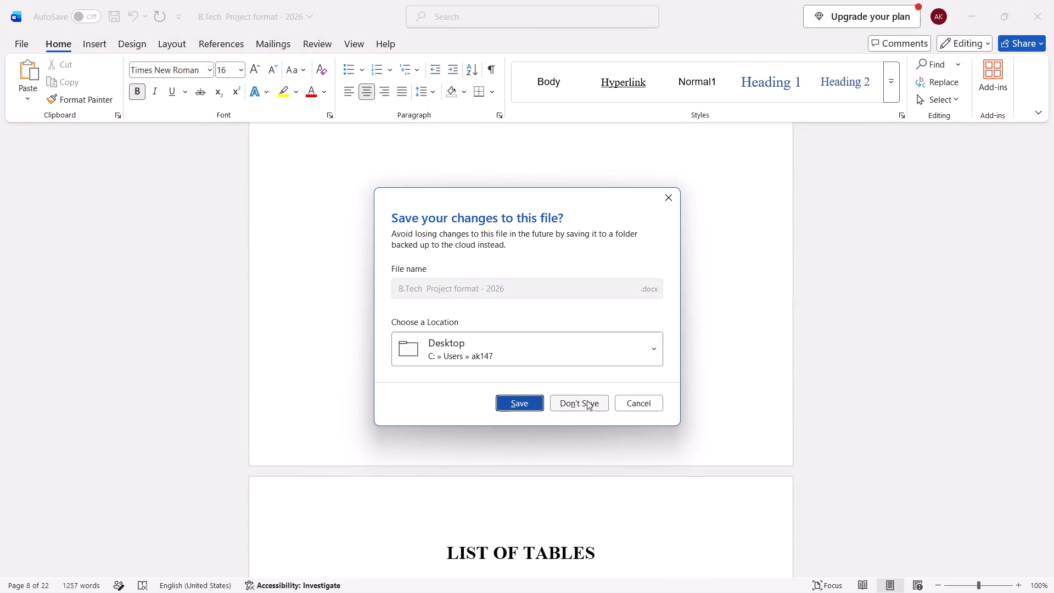
pyautogui.click(672, 206)
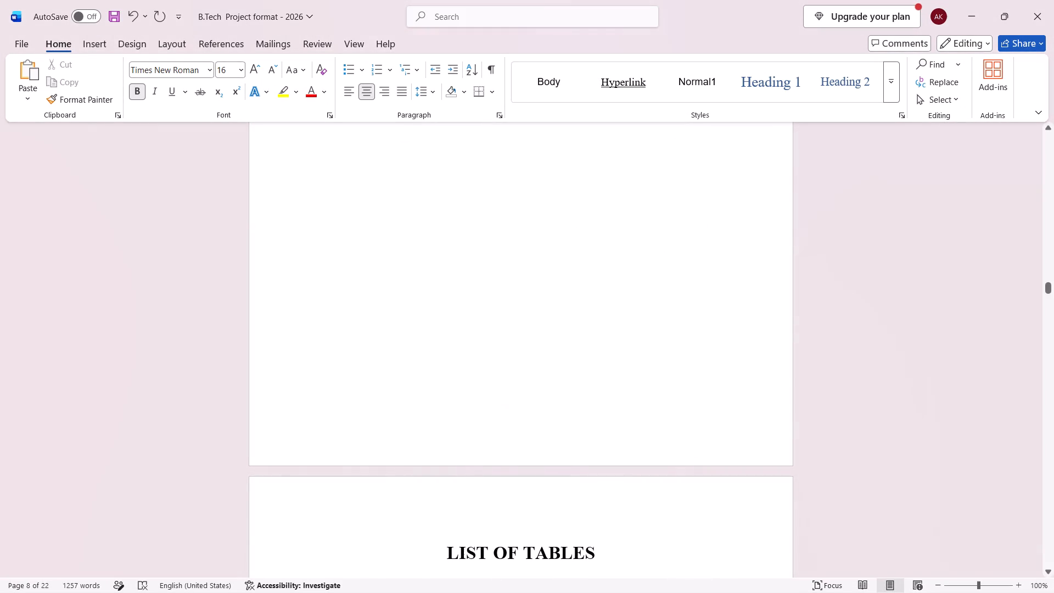
pyautogui.scroll(15, 610, 244)
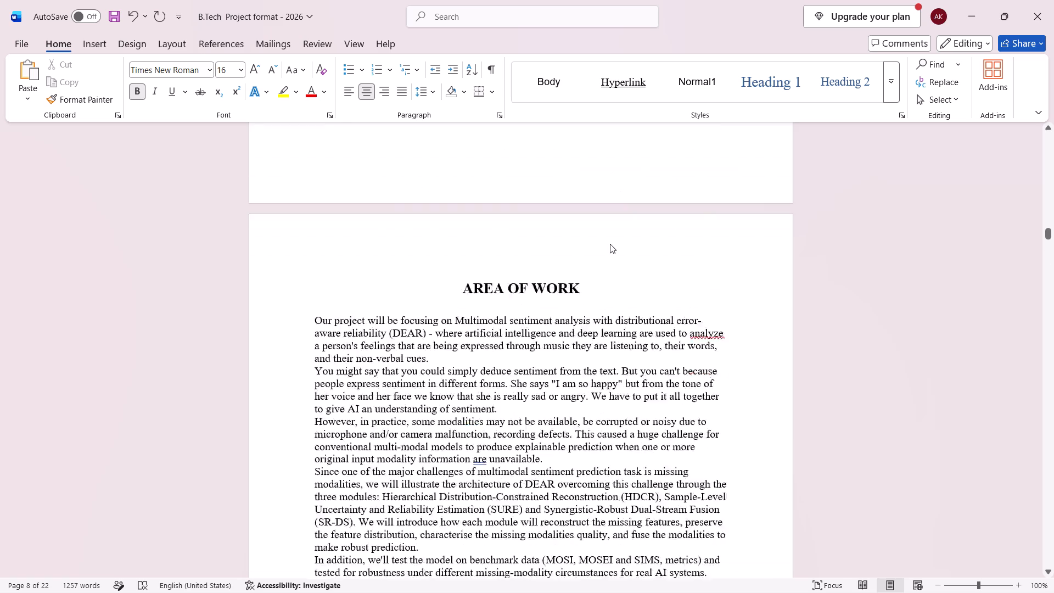
pyautogui.scroll(-1, 610, 244)
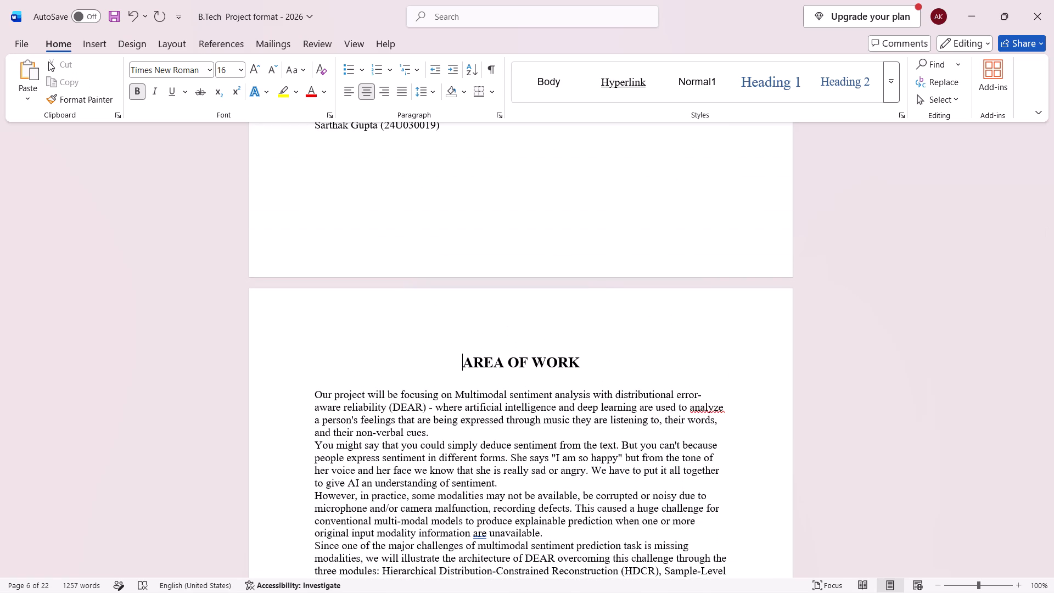
pyautogui.hotkey('ctrl', 's')
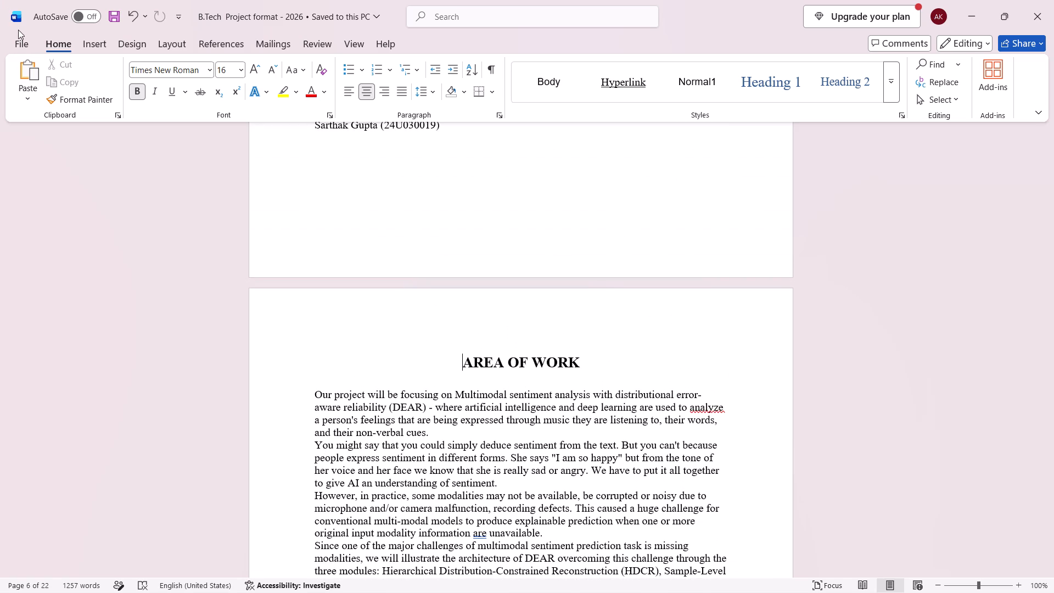
# Save a PDF copy of the report on the Desktop under the name B.Tech Project format - 2026.
pyautogui.click(20, 41)
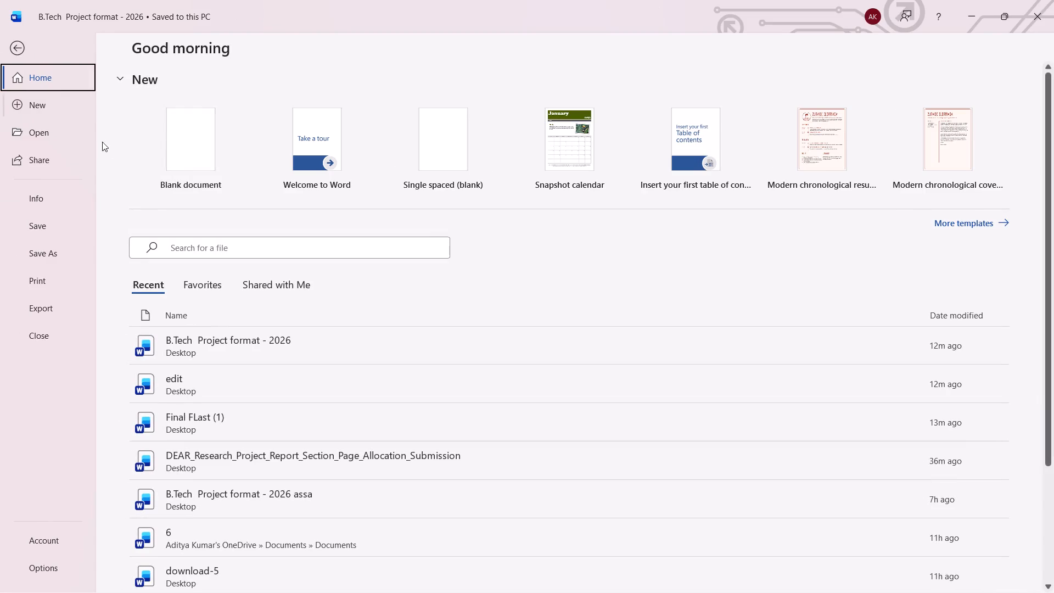
pyautogui.click(55, 251)
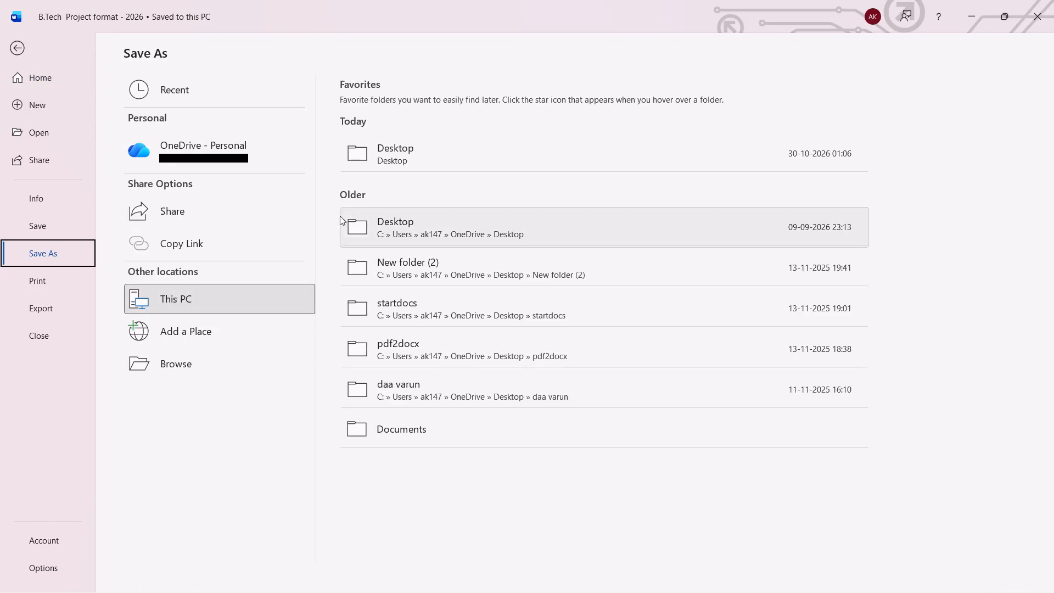
pyautogui.click(65, 228)
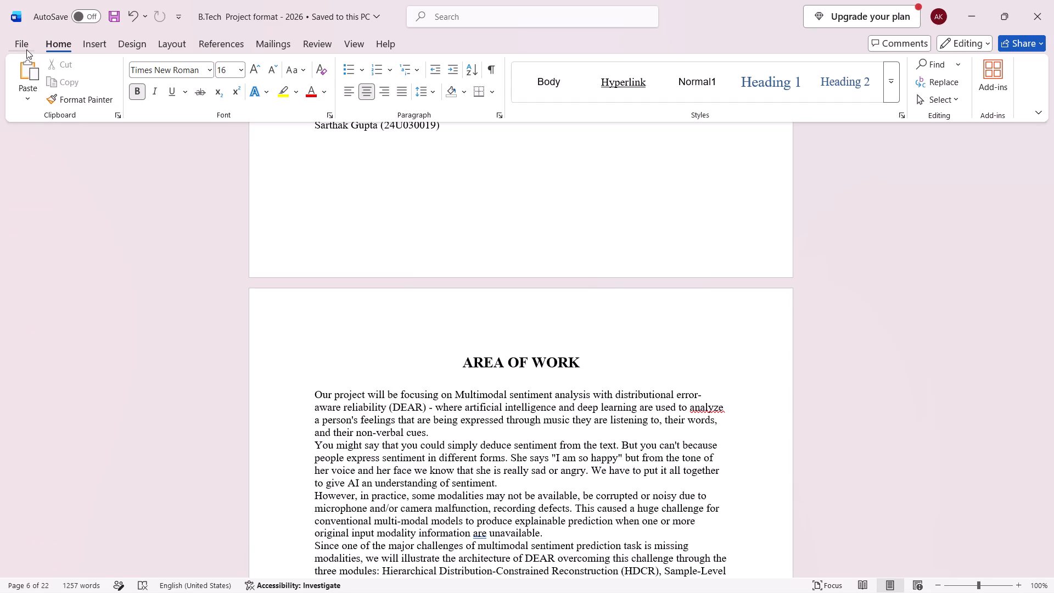
pyautogui.click(26, 49)
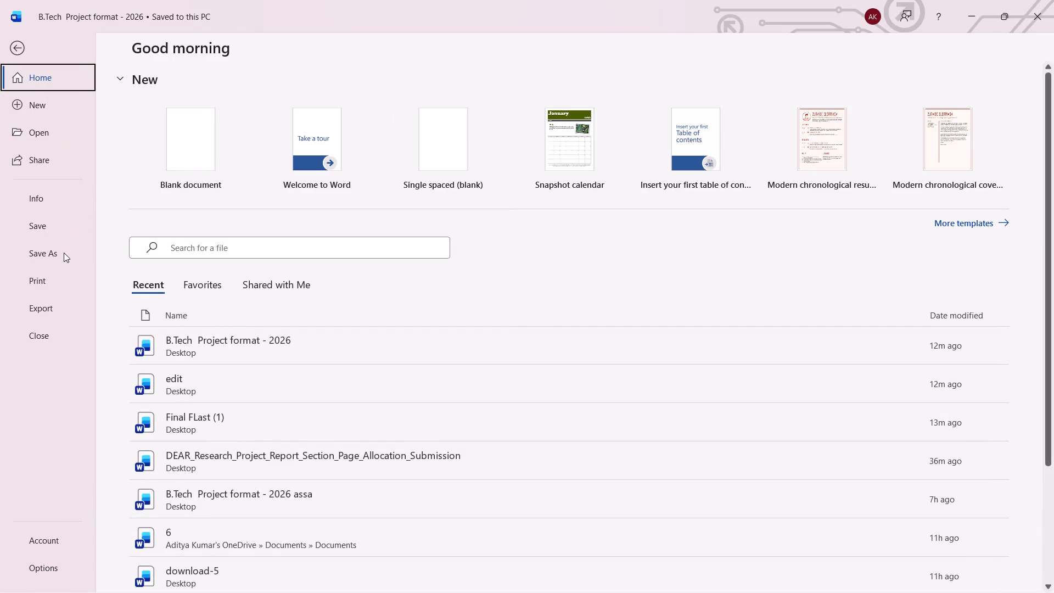
pyautogui.click(64, 253)
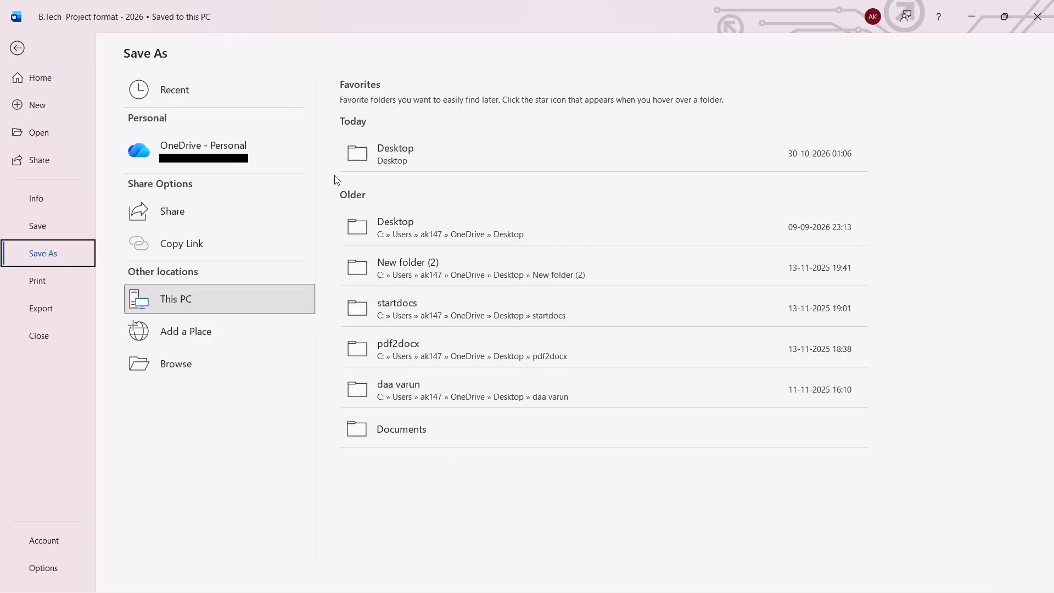
pyautogui.click(375, 155)
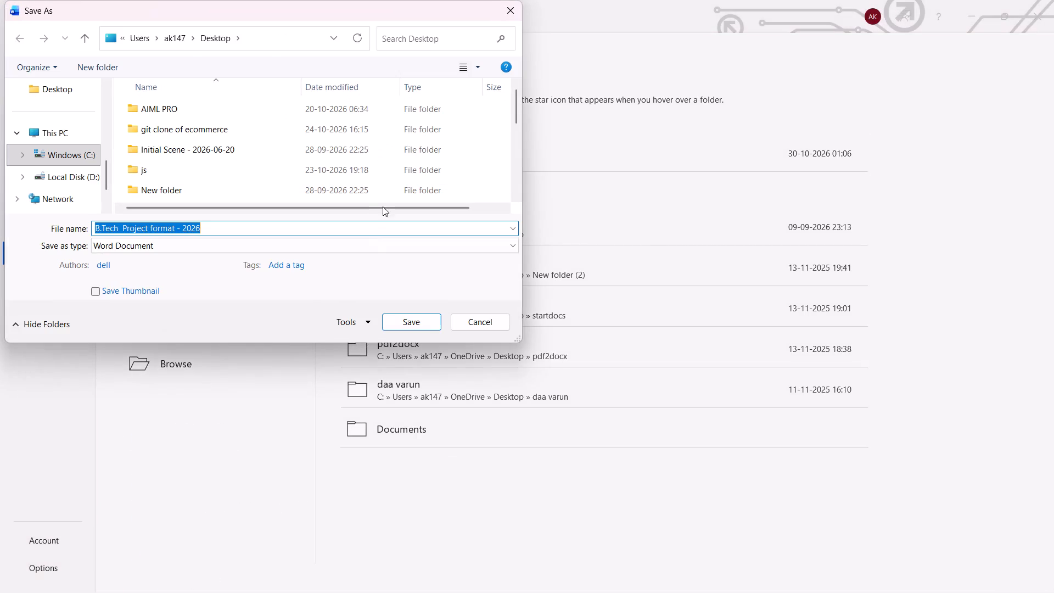
pyautogui.click(371, 240)
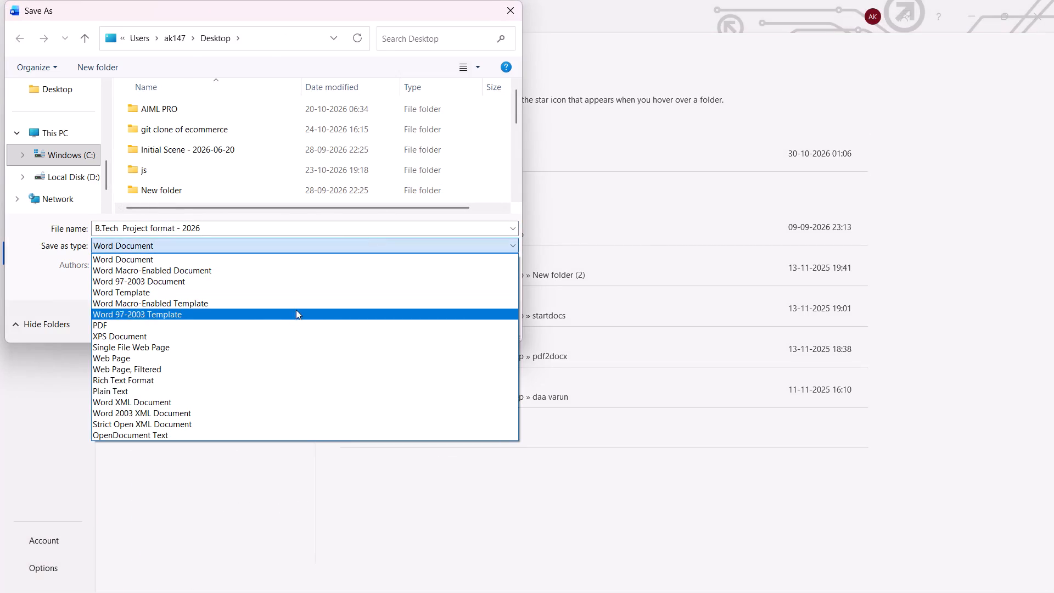
pyautogui.click(289, 325)
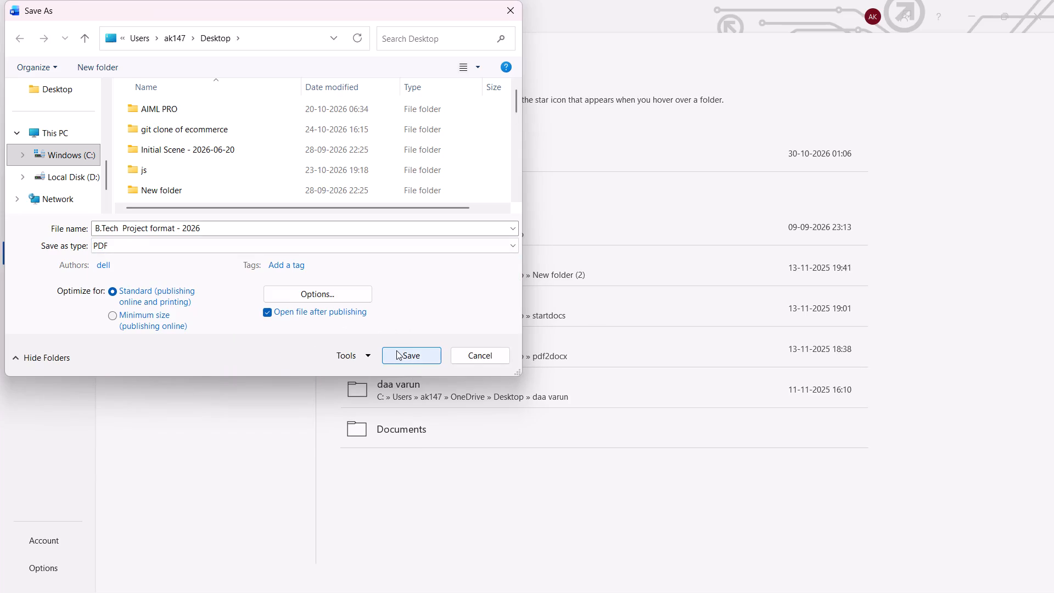
pyautogui.click(396, 350)
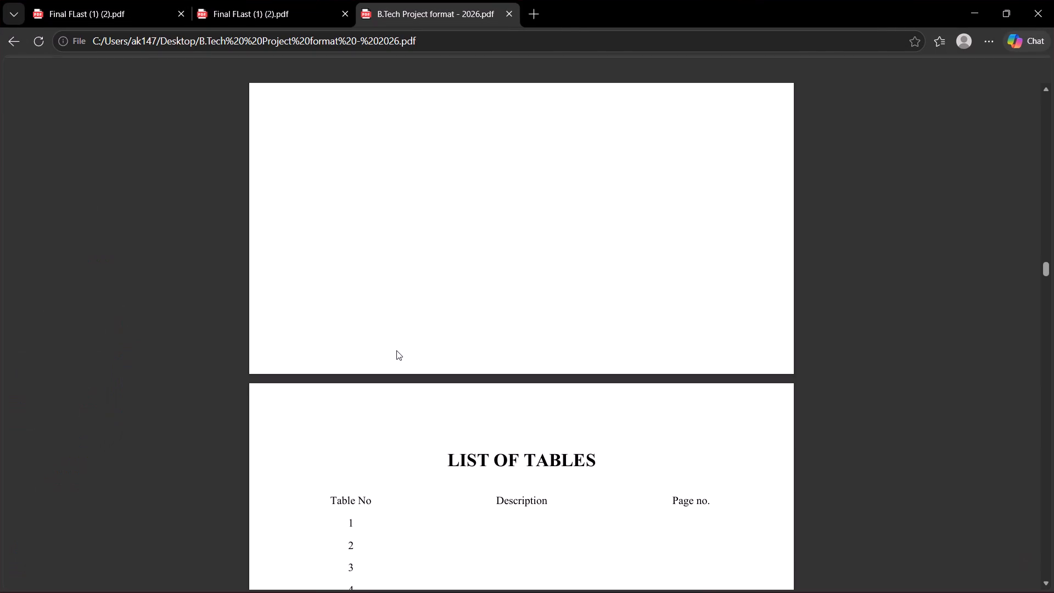
# Review the front pages of the exported B.Tech Project format - 2026 PDF, from the guidelines and title page to the acknowledgement.
pyautogui.scroll(15, 356, 296)
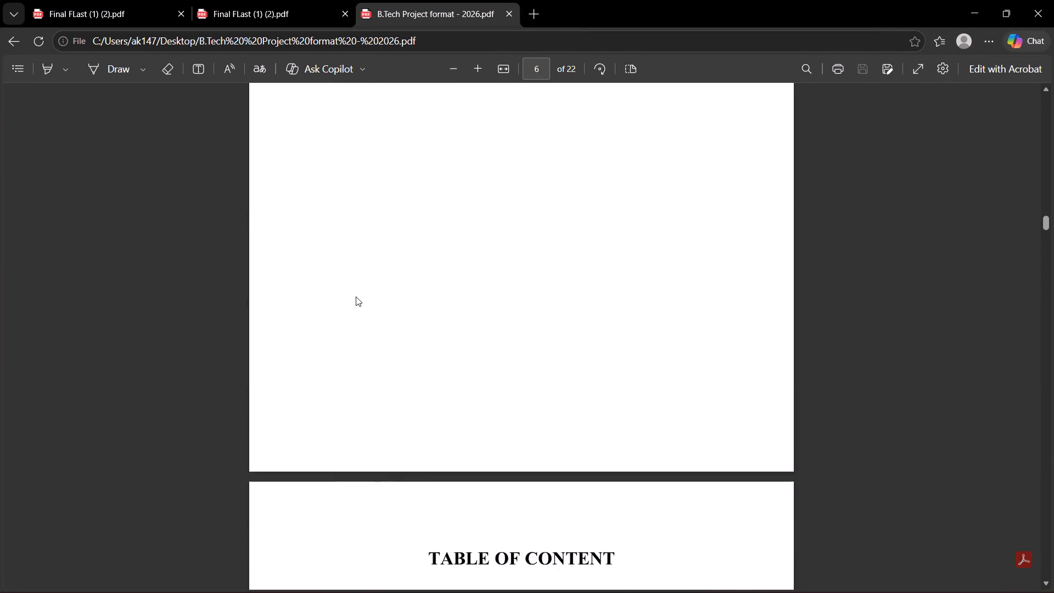
pyautogui.scroll(9, 356, 296)
pyautogui.scroll(-5, 356, 296)
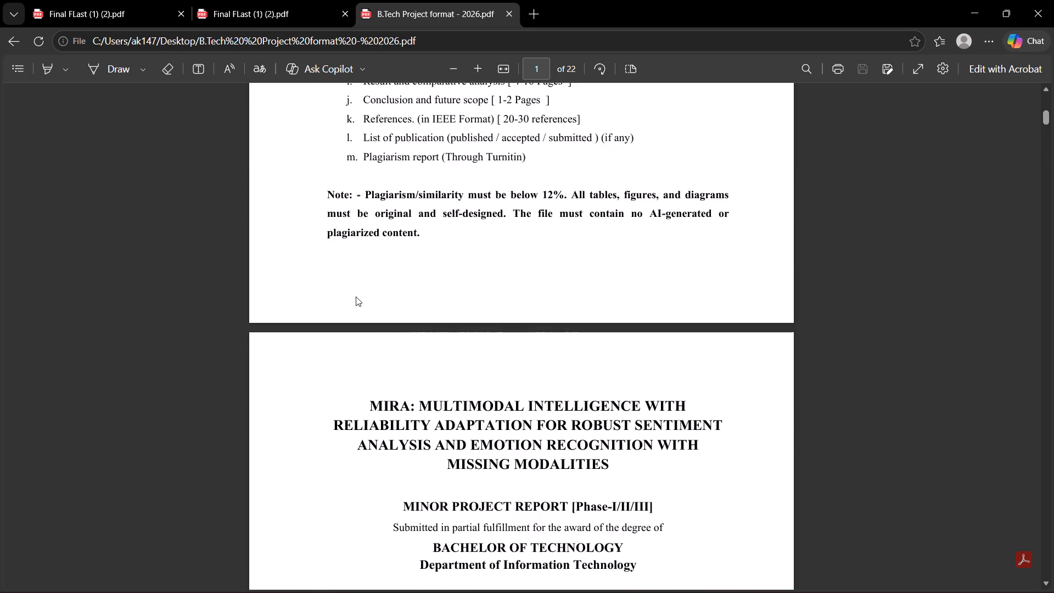
pyautogui.scroll(-13, 356, 296)
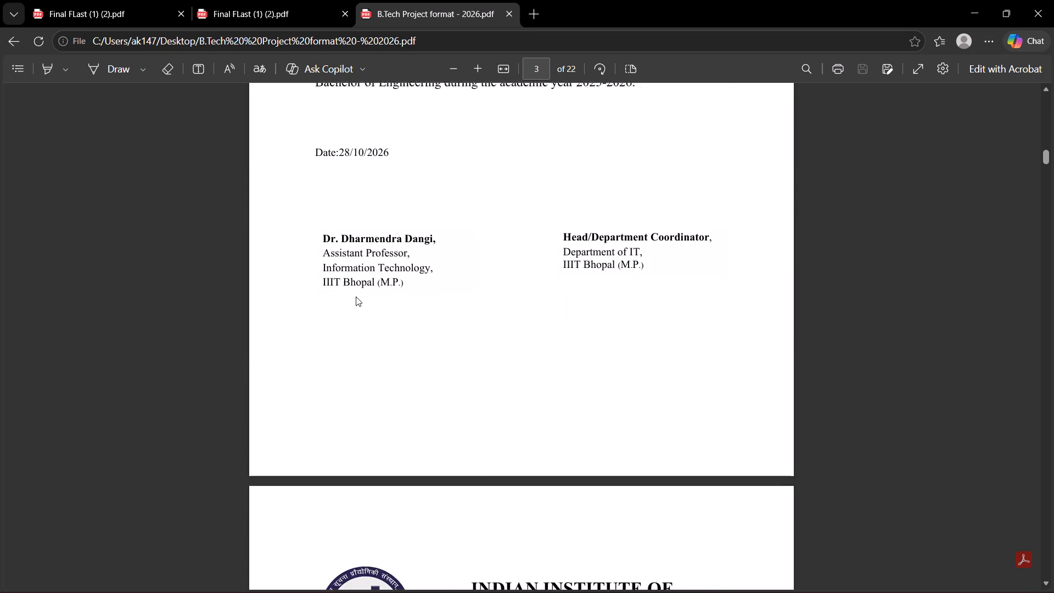
pyautogui.scroll(-13, 356, 296)
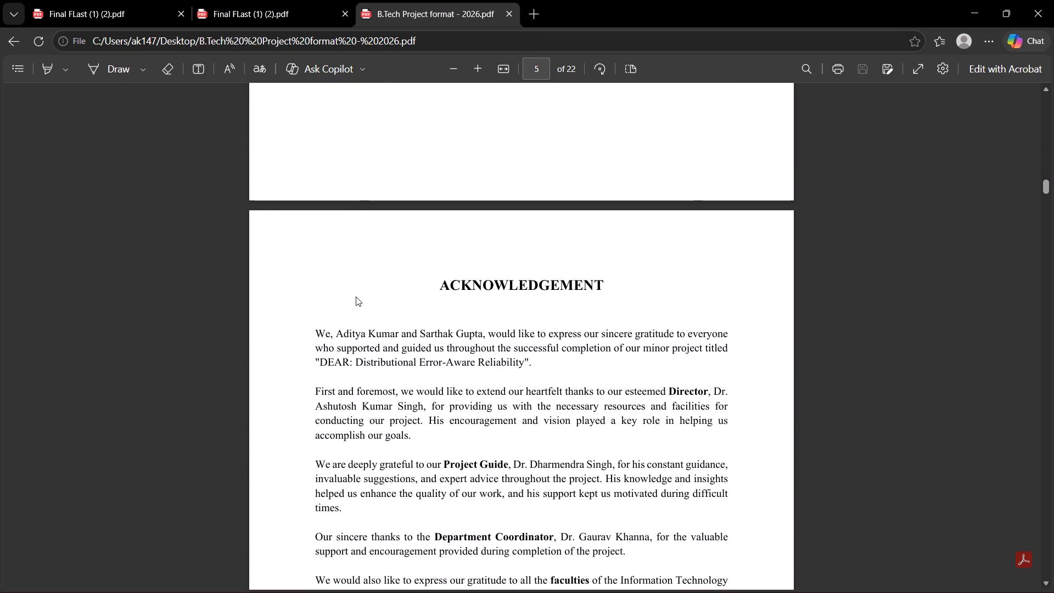
pyautogui.scroll(-4, 356, 296)
pyautogui.scroll(1, 356, 296)
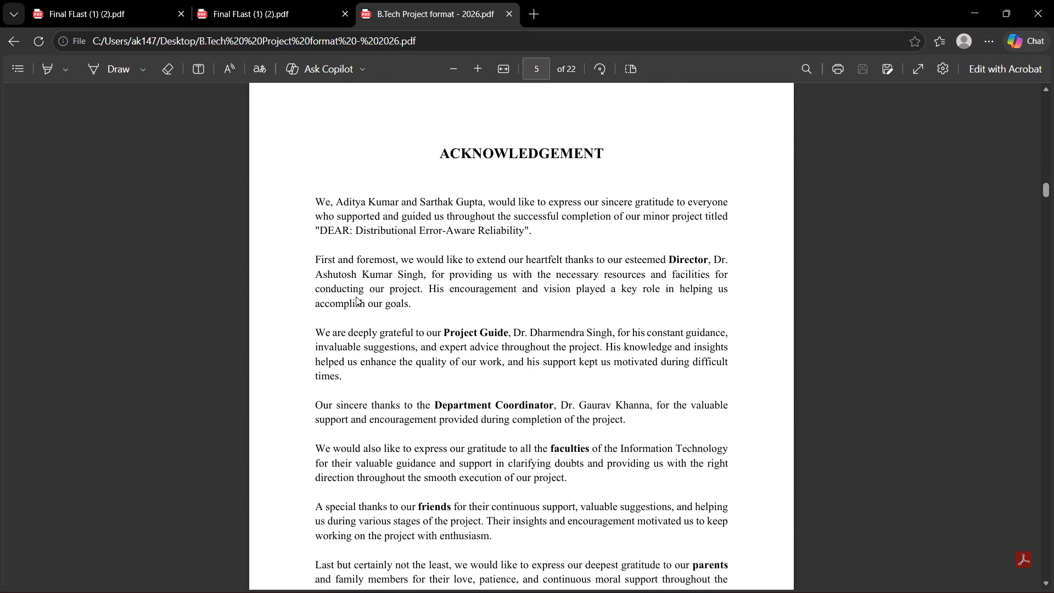
pyautogui.scroll(2, 356, 296)
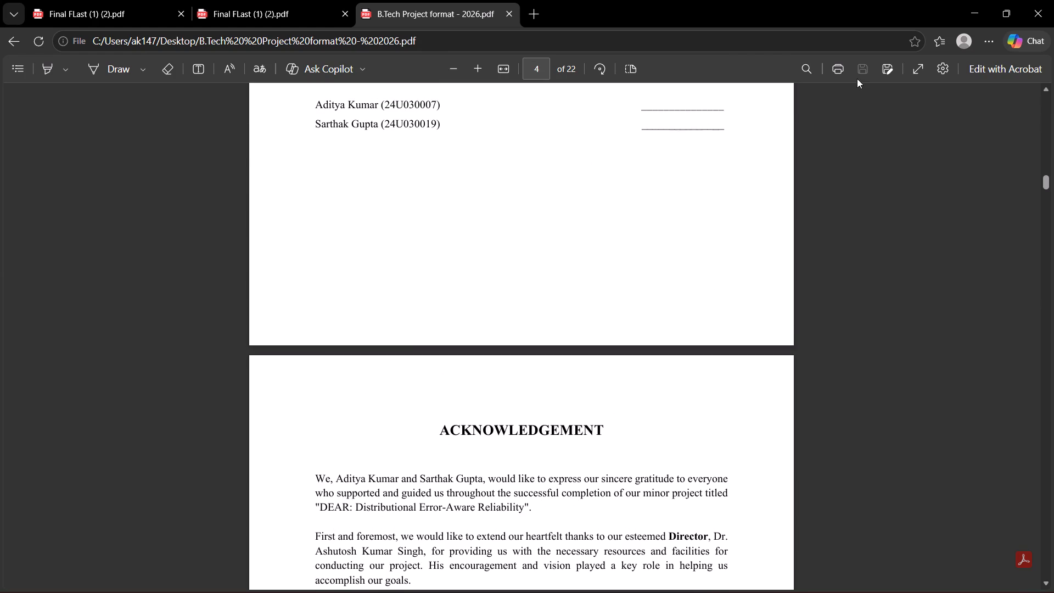
# Set up a Save as PDF print of the report restricted to pages 2-6, checking the preview up to Area of Work.
pyautogui.click(834, 70)
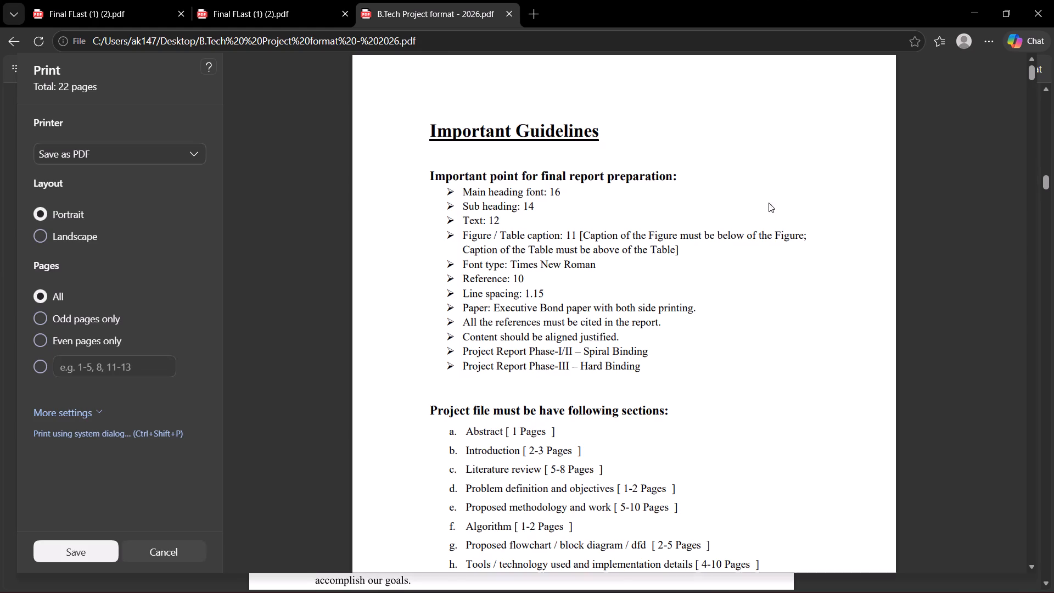
pyautogui.scroll(-5, 527, 292)
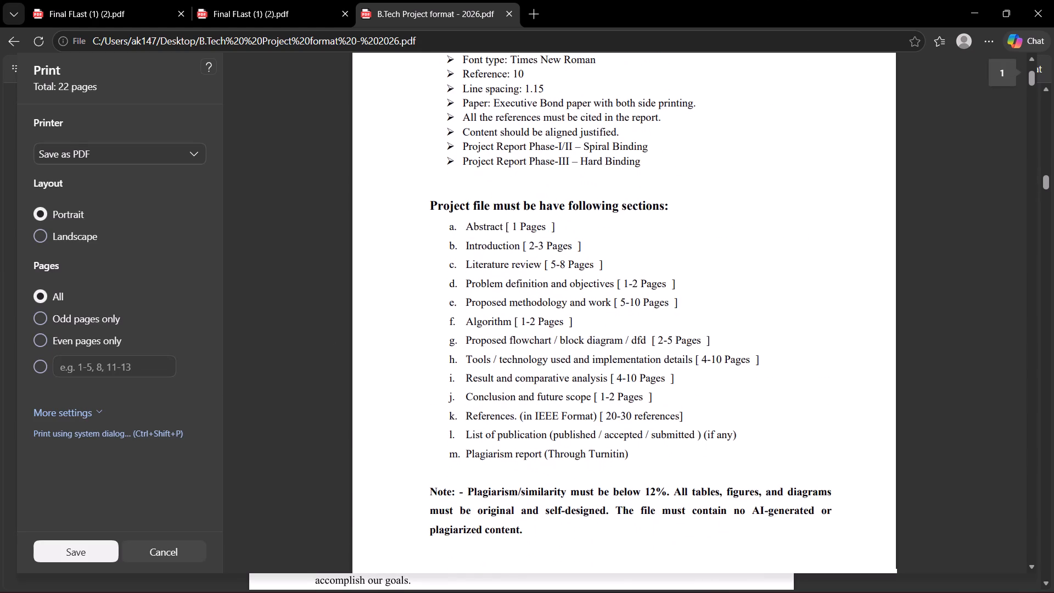
pyautogui.scroll(-13, 527, 292)
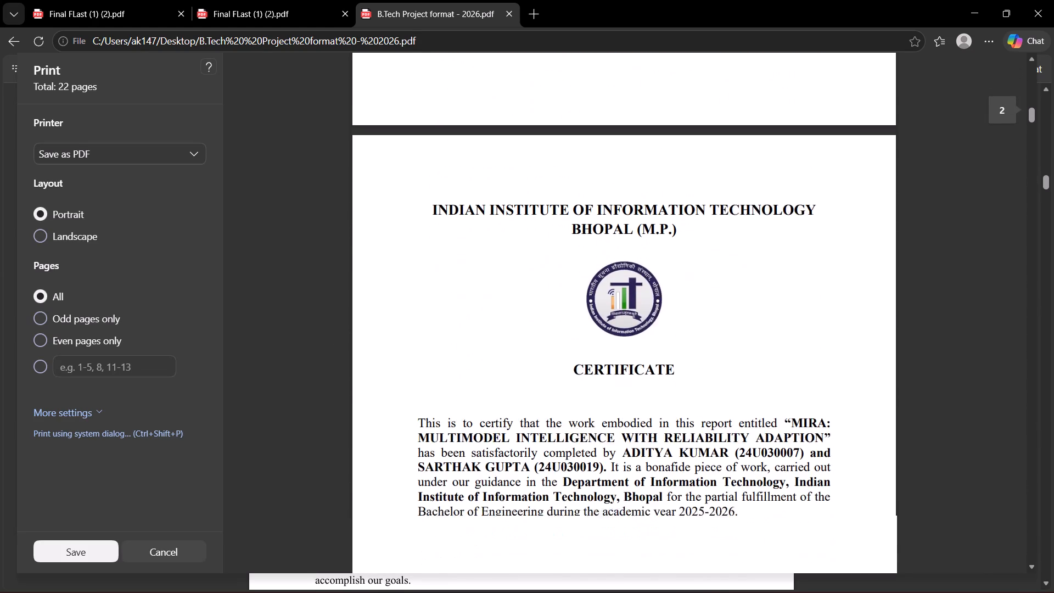
pyautogui.scroll(-13, 527, 292)
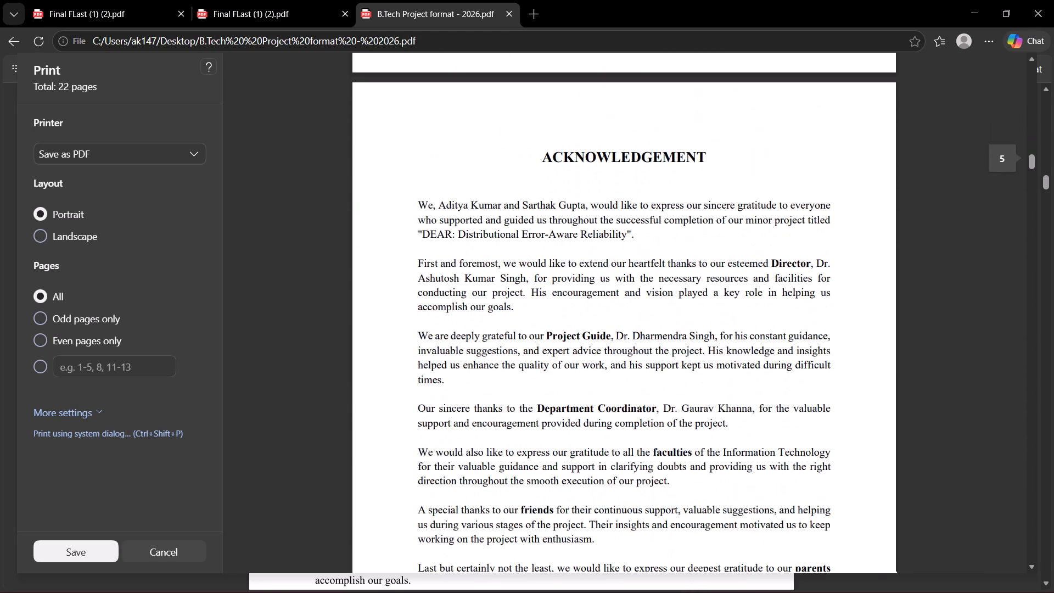
pyautogui.scroll(-12, 527, 292)
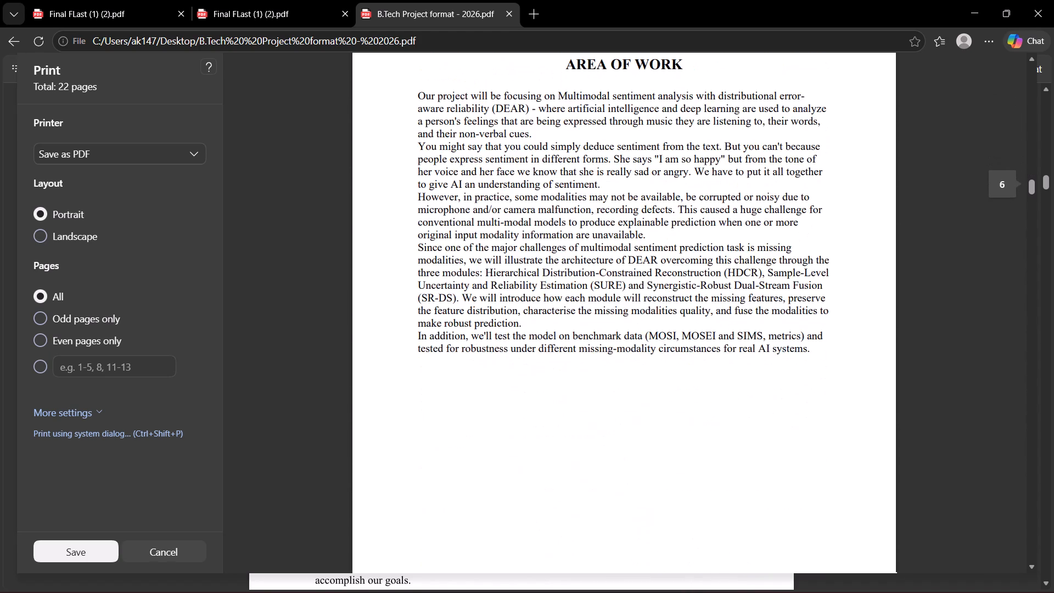
pyautogui.scroll(-6, 527, 292)
pyautogui.scroll(11, 527, 292)
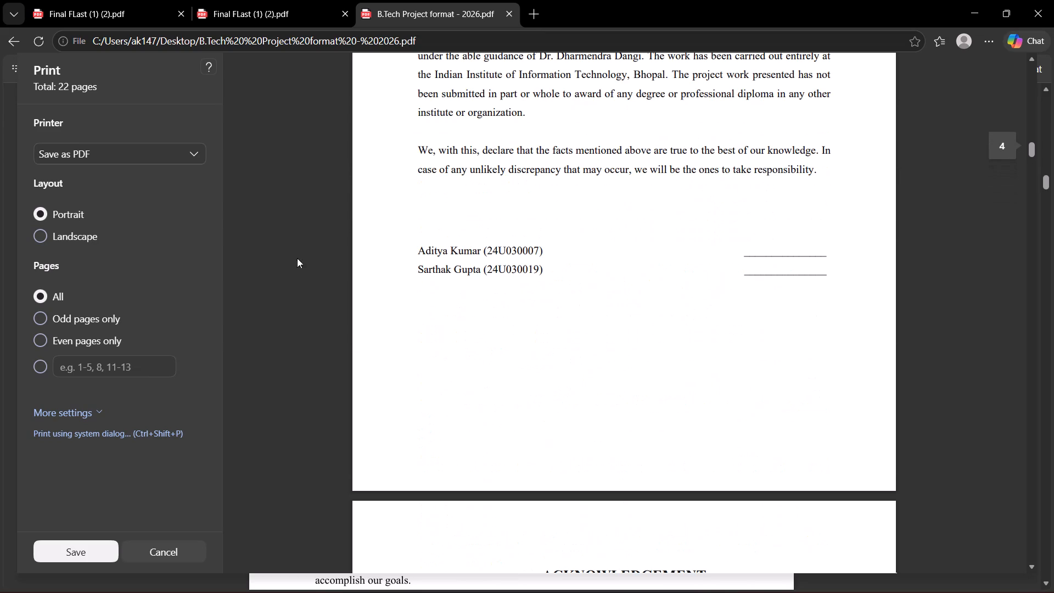
pyautogui.click(137, 356)
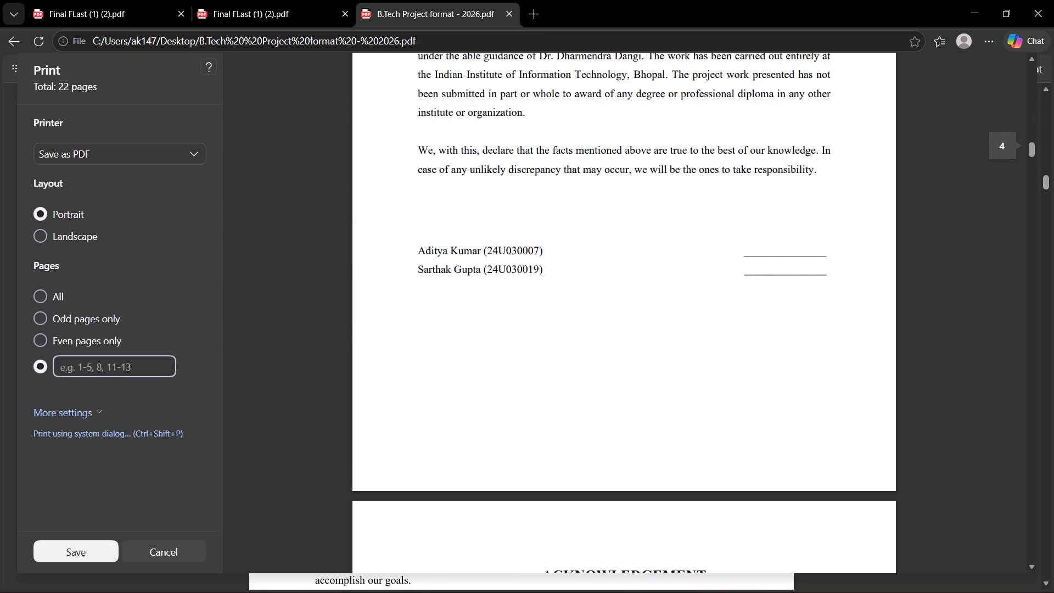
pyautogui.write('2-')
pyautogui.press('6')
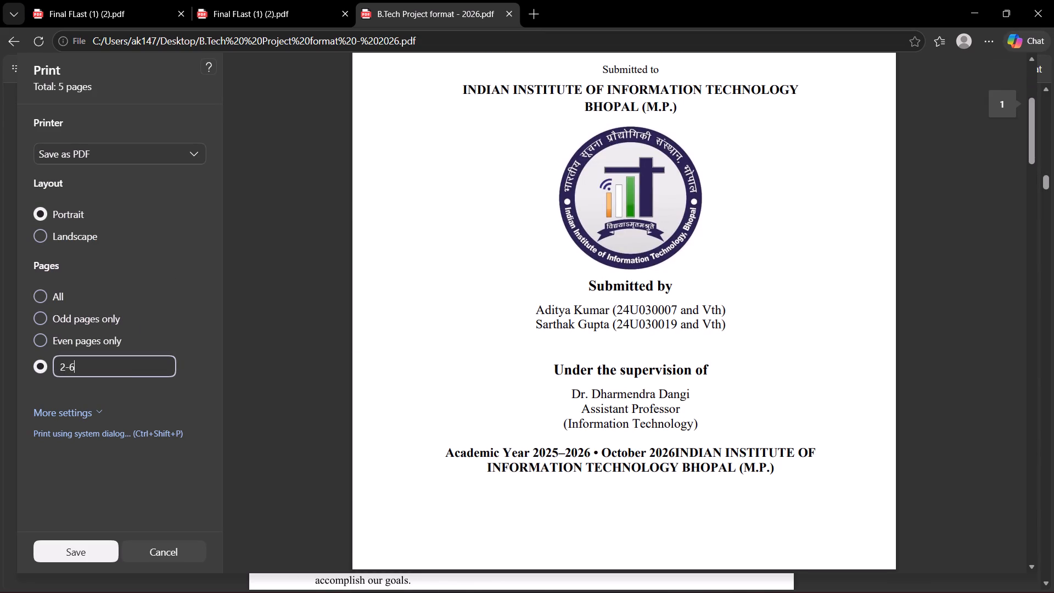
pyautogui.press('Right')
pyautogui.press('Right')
pyautogui.scroll(-15, 418, 374)
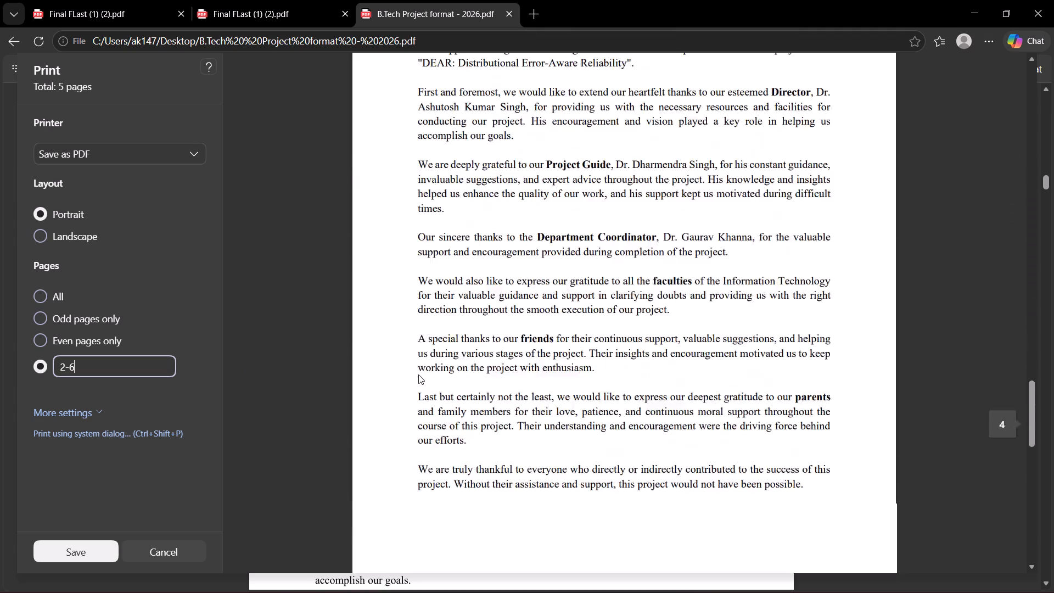
pyautogui.scroll(-7, 418, 374)
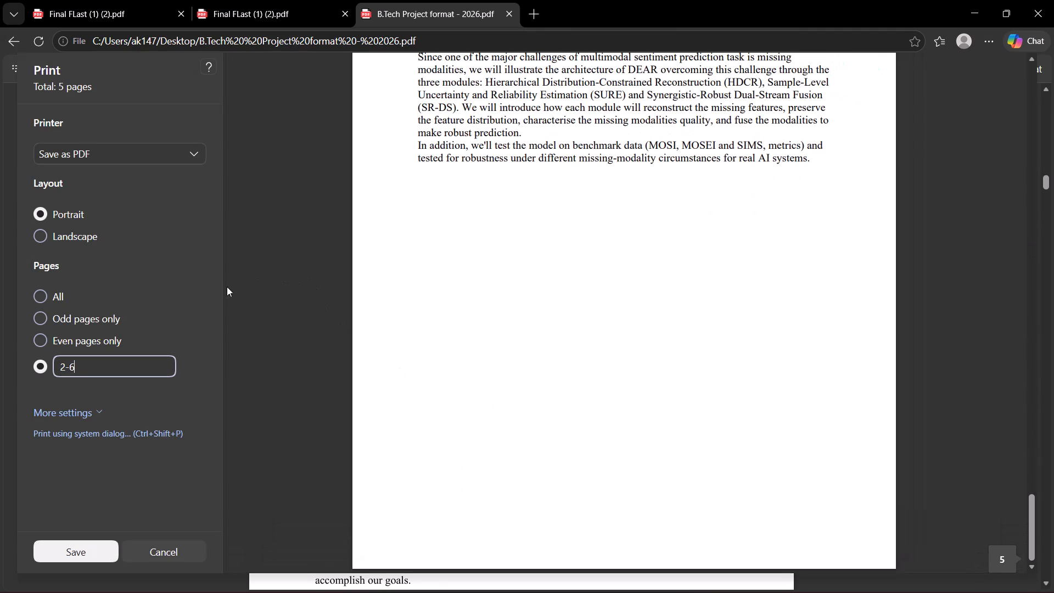
# Save the selected pages in Downloads as B.Tech Project format - 2026 start.
pyautogui.click(91, 551)
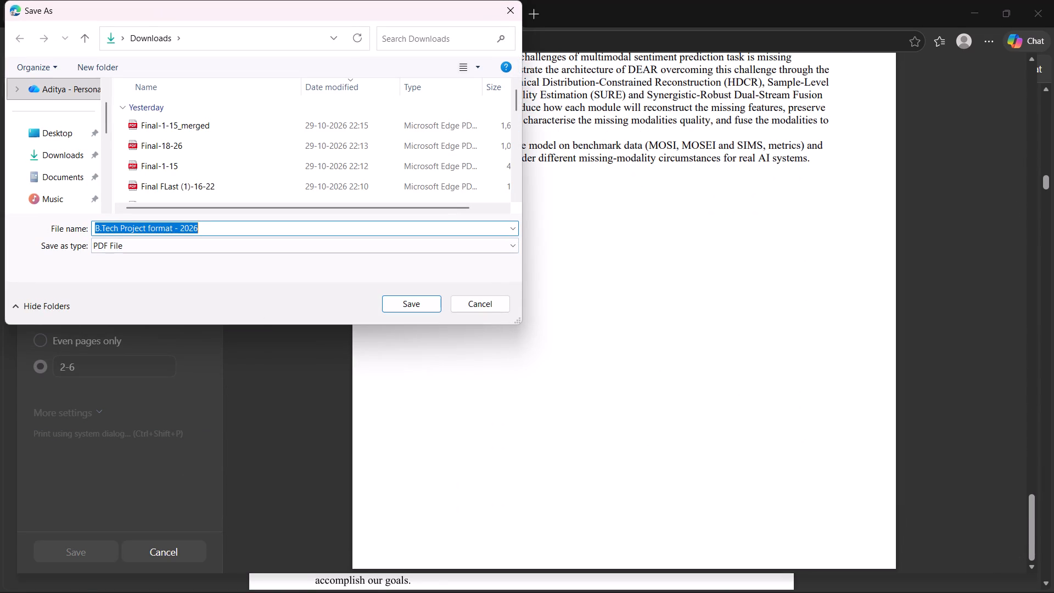
pyautogui.click(236, 230)
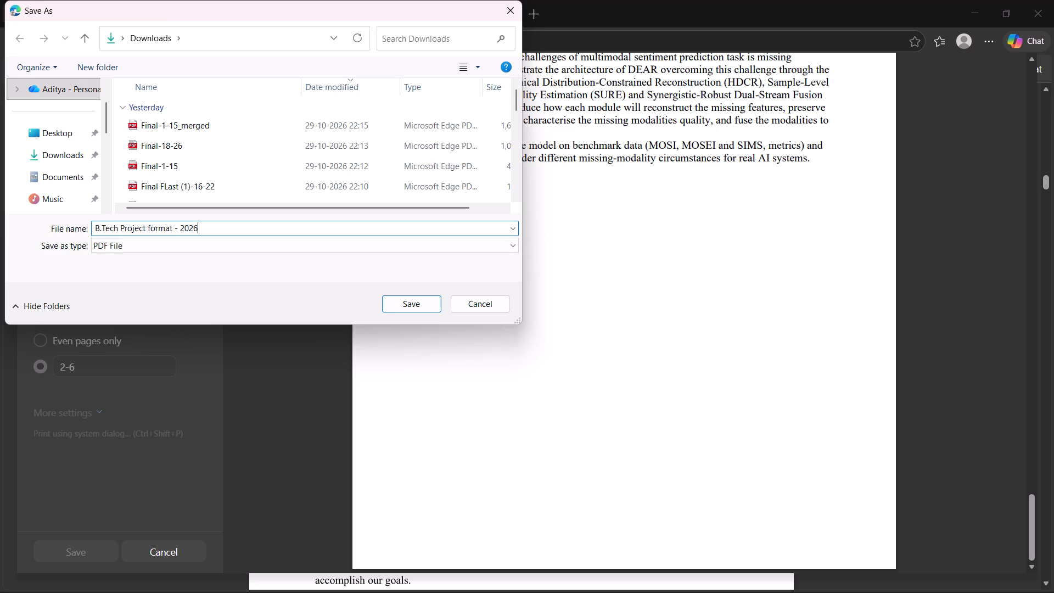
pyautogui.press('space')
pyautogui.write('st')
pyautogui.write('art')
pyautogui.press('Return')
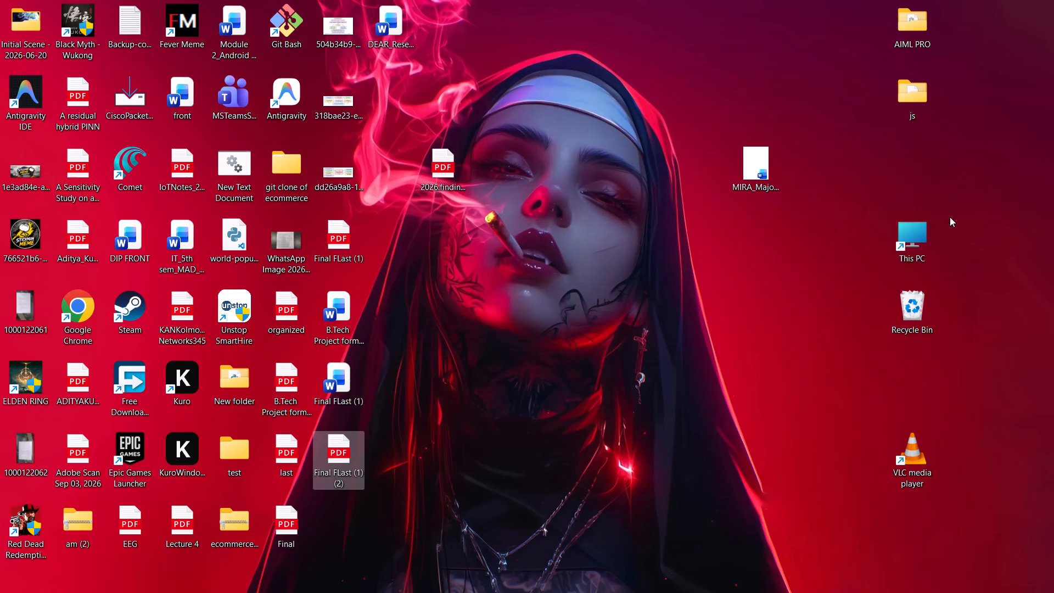
# Copy the B.Tech Project format - 2026 start PDF from Downloads to the desktop.
pyautogui.doubleClick(929, 227)
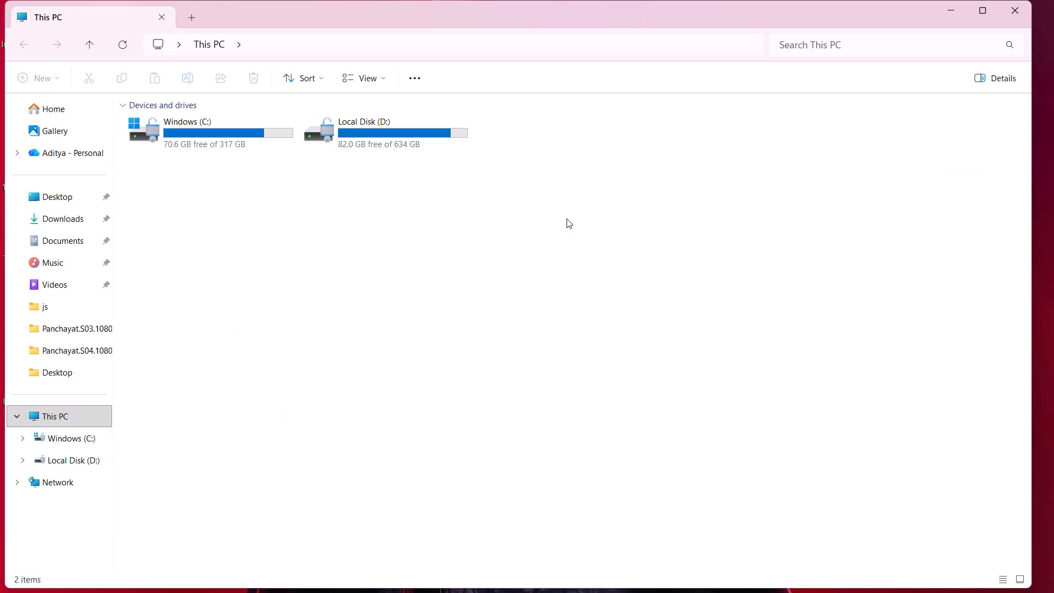
pyautogui.click(82, 218)
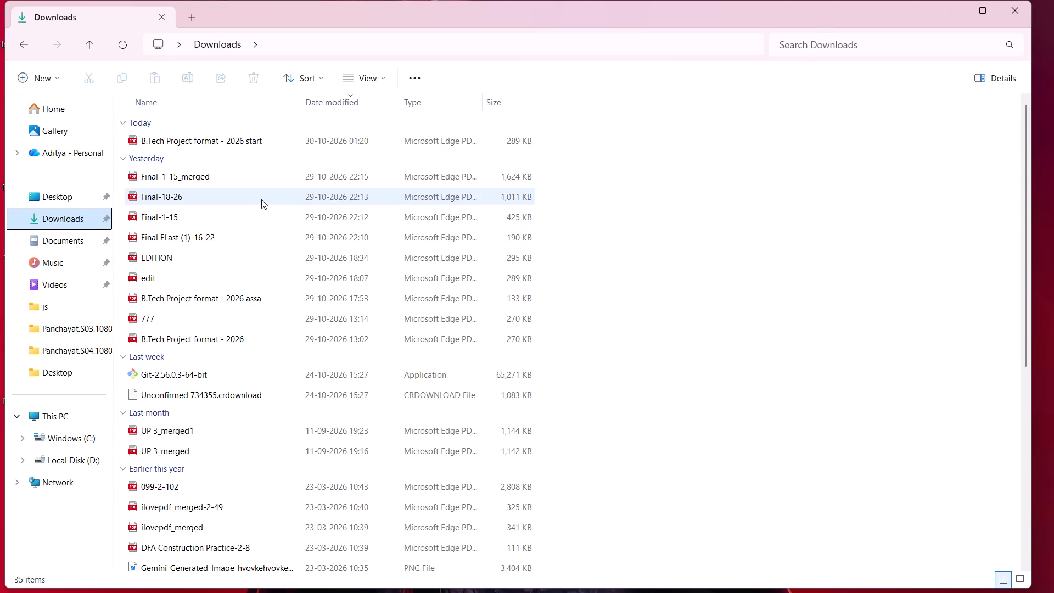
pyautogui.click(234, 140)
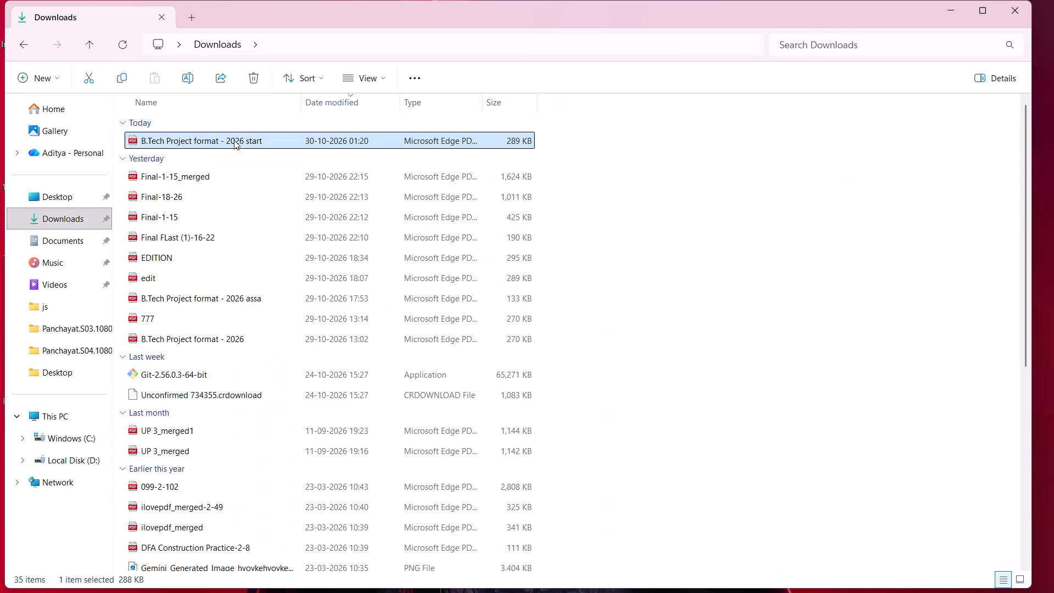
pyautogui.hotkey('ctrl', 'c')
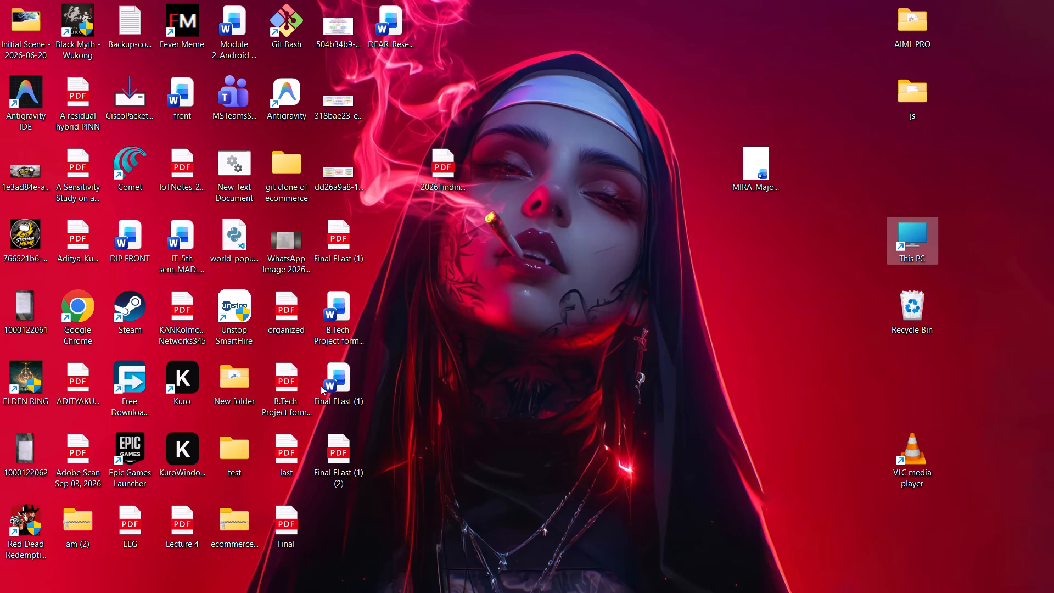
pyautogui.click(327, 529)
pyautogui.hotkey('ctrl', 'v')
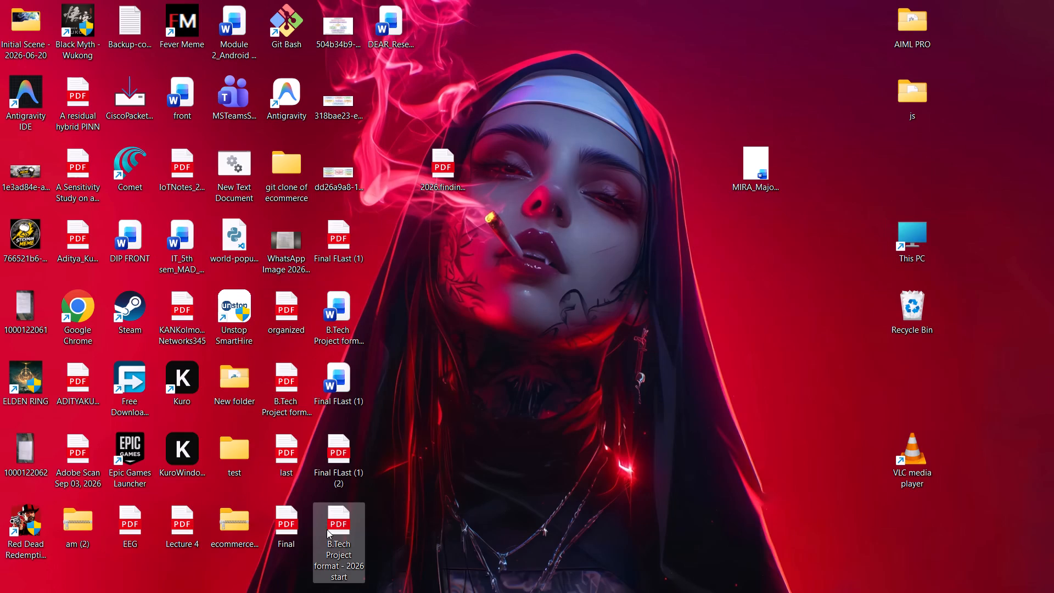
pyautogui.click(445, 528)
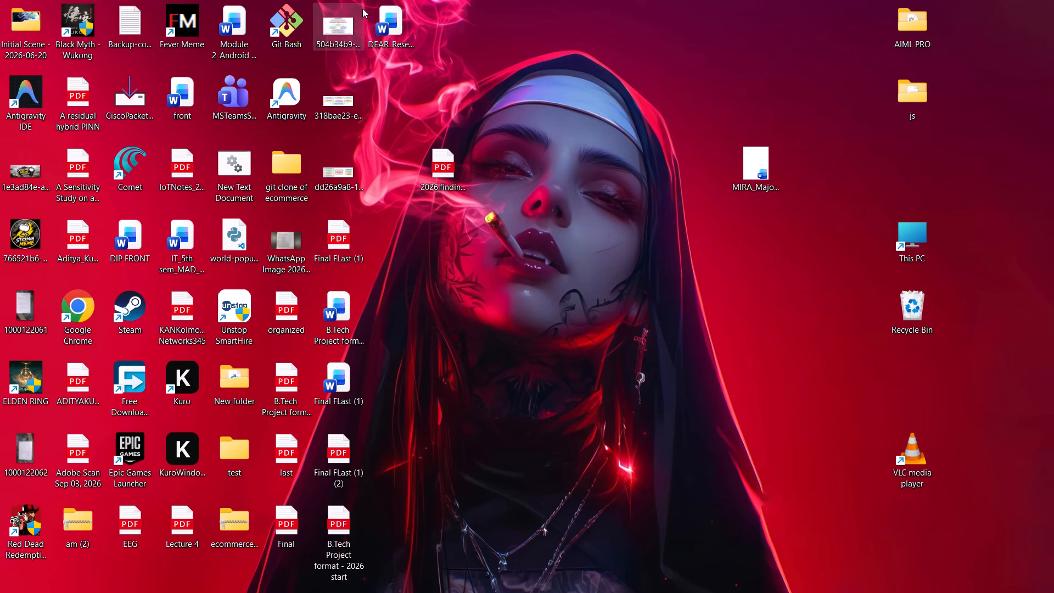
# Open the DEAR_Research_Project_Report_Section_Page_Allocation_Submission document from the desktop.
pyautogui.doubleClick(384, 21)
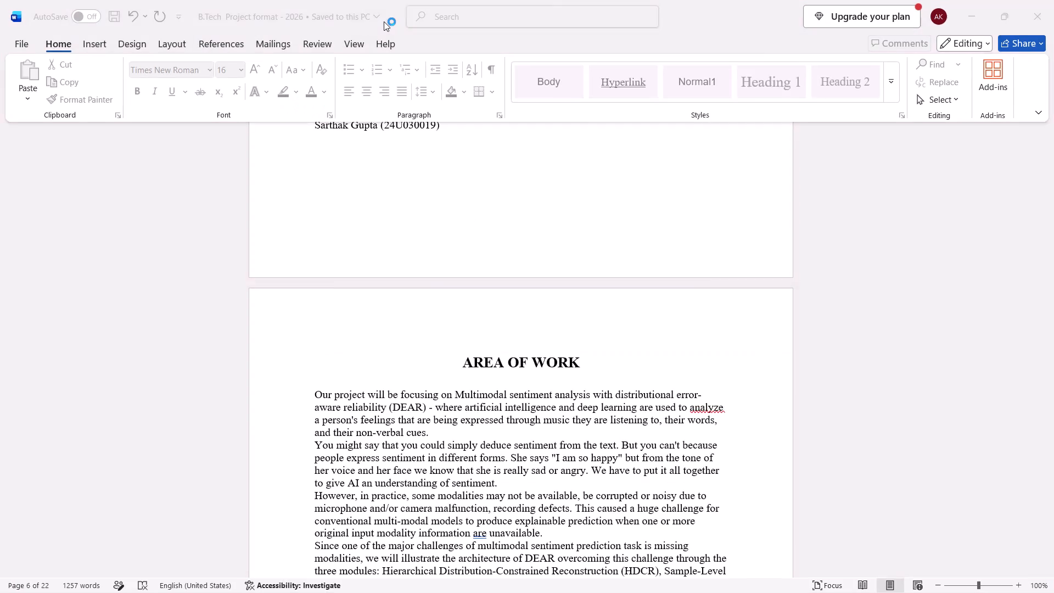
# Review the DEAR report from the Introduction through section 5.6 Reproducibility, up to the start of chapter 6.
pyautogui.scroll(-6, 544, 259)
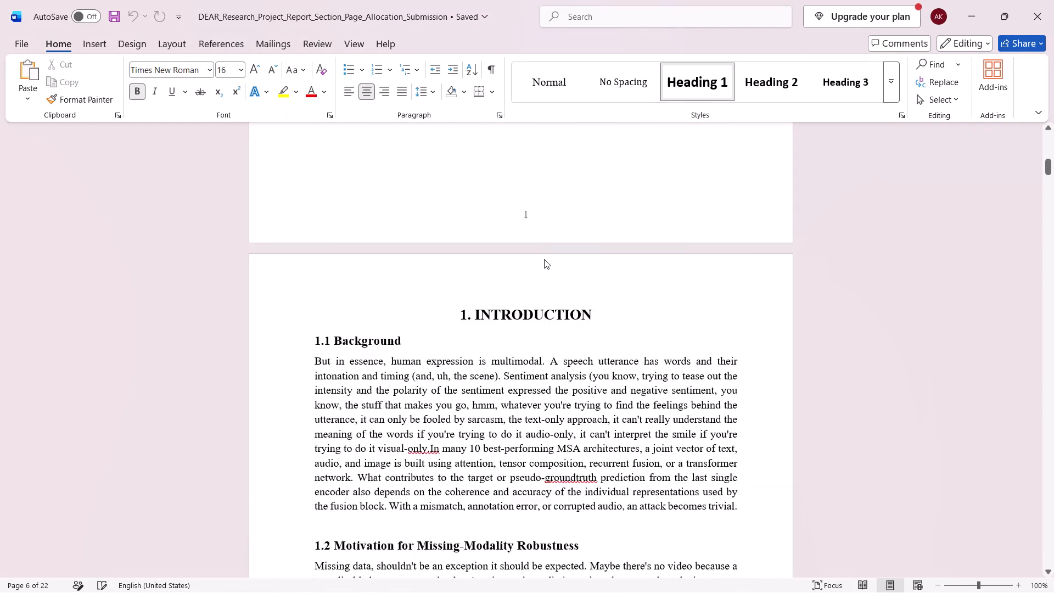
pyautogui.scroll(-11, 544, 259)
pyautogui.hscroll(1, 544, 259)
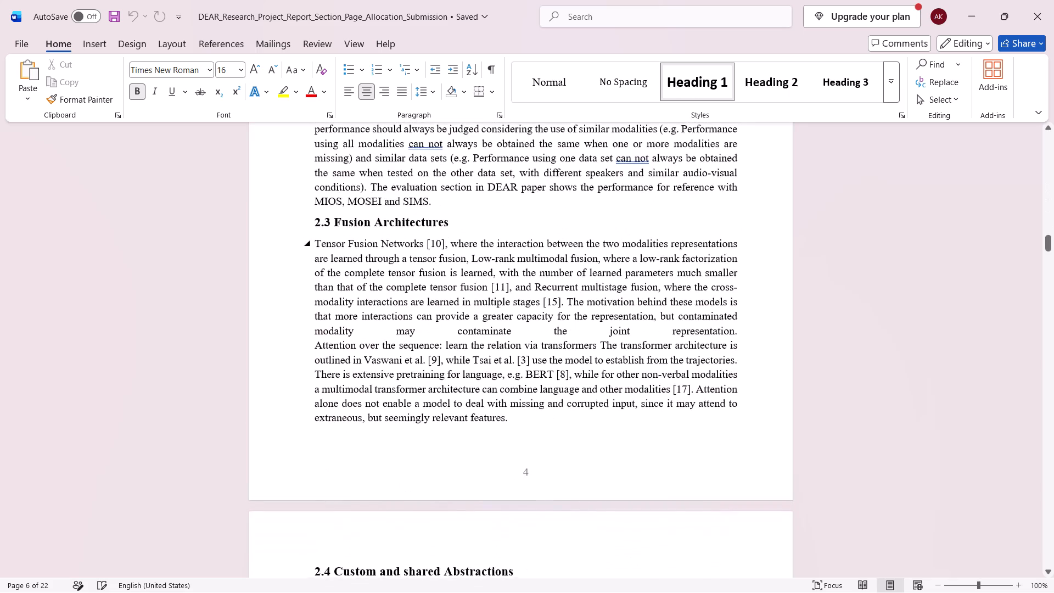
pyautogui.scroll(-13, 544, 259)
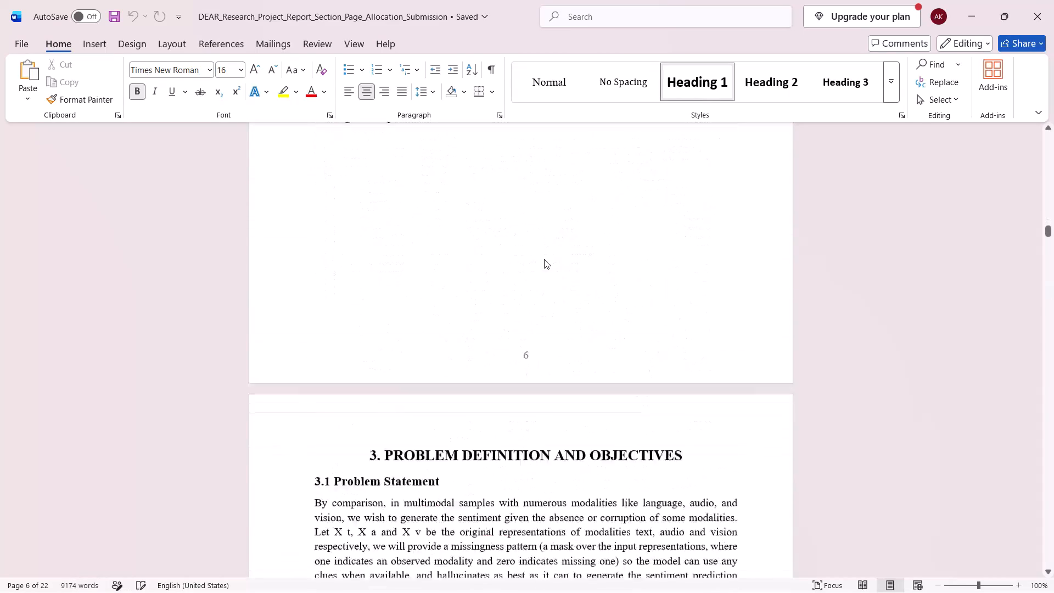
pyautogui.scroll(-14, 544, 259)
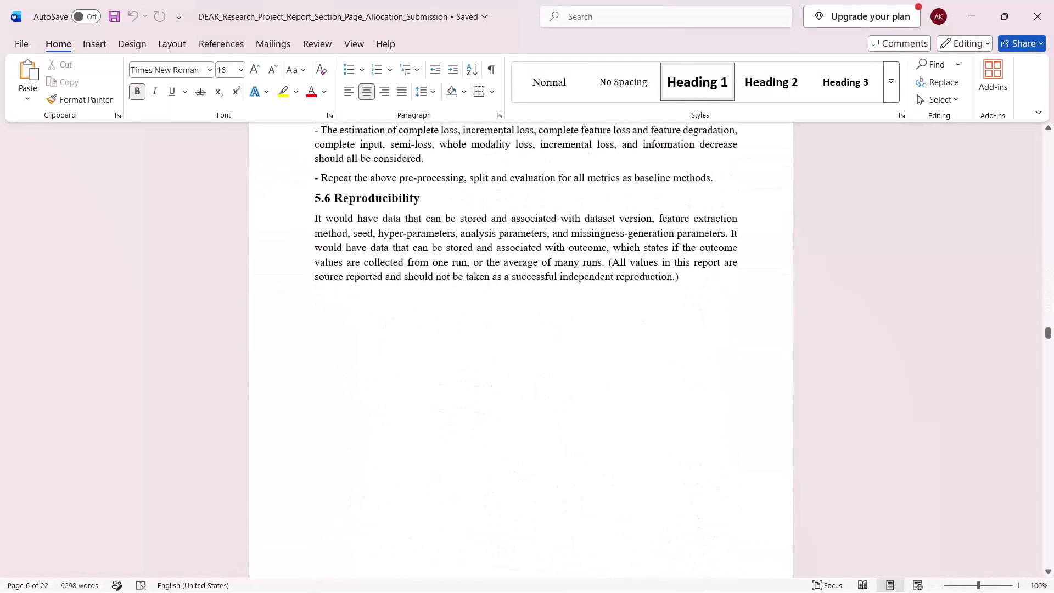
pyautogui.scroll(-1, 544, 259)
pyautogui.scroll(1, 544, 259)
pyautogui.scroll(-1, 544, 259)
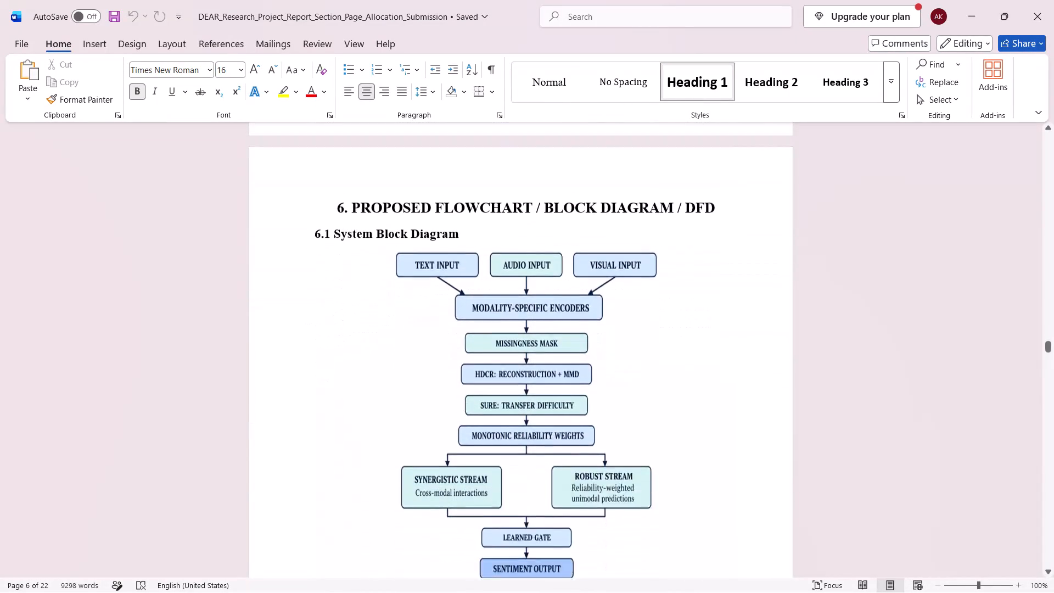
# Examine chapter 6's block diagram, flow description and data flow table, and chapter 7 through Table 7.1.
pyautogui.scroll(-3, 544, 259)
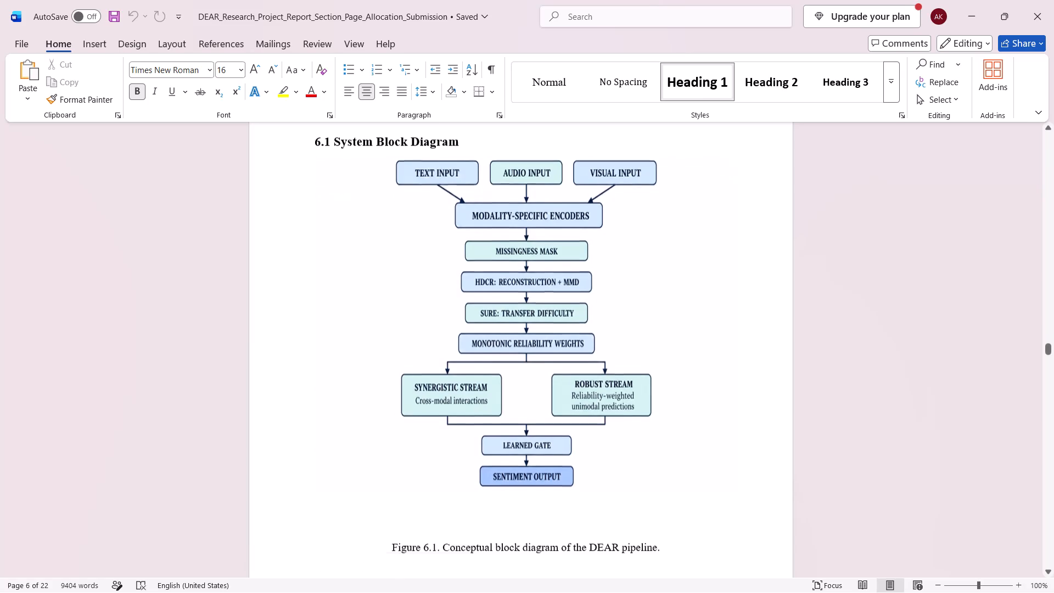
pyautogui.scroll(-4, 544, 259)
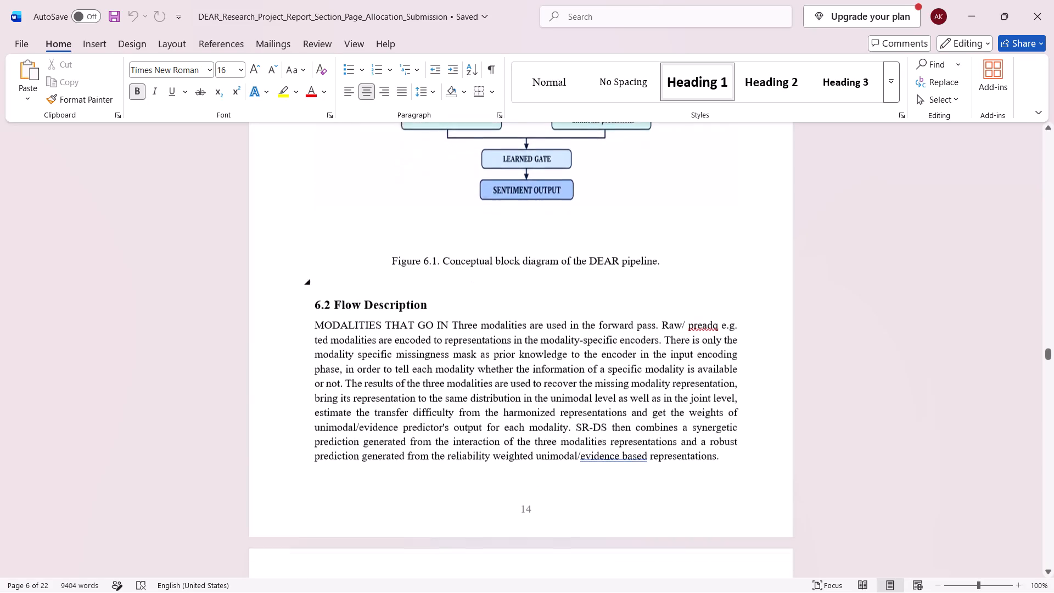
pyautogui.scroll(-4, 544, 259)
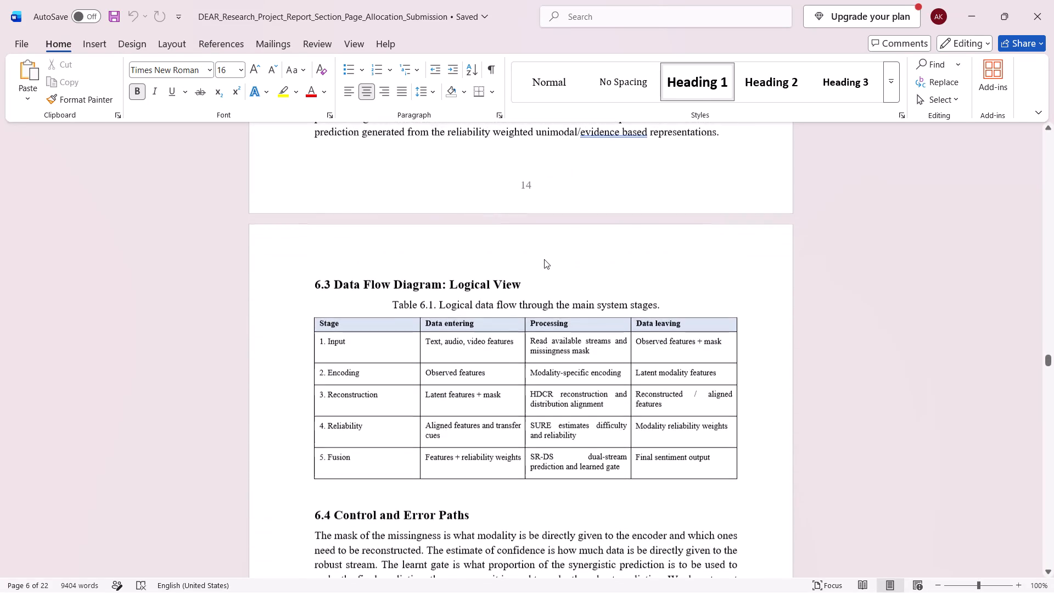
pyautogui.scroll(-4, 544, 259)
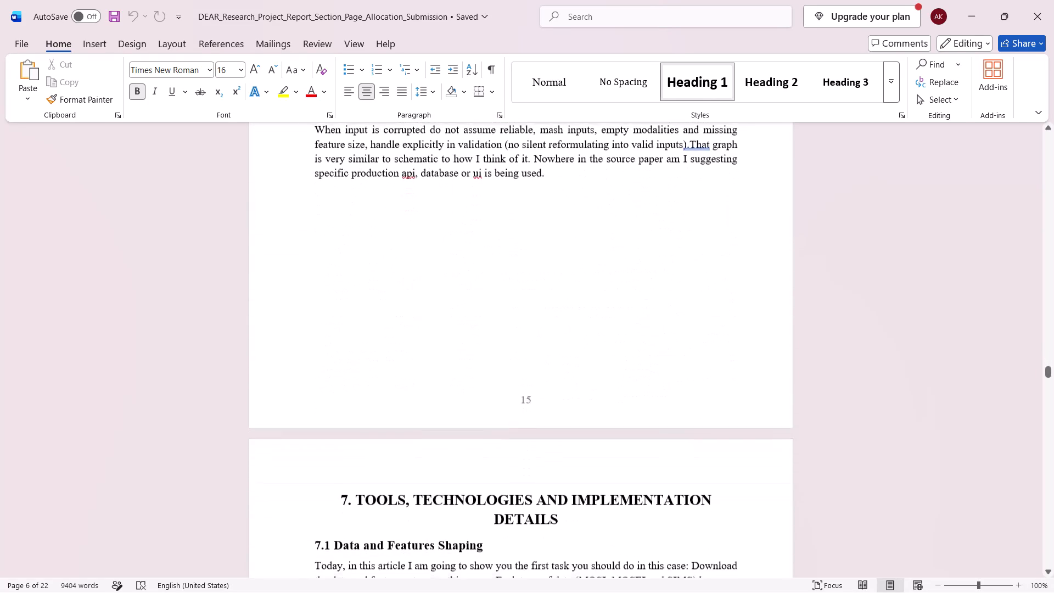
pyautogui.scroll(-4, 544, 259)
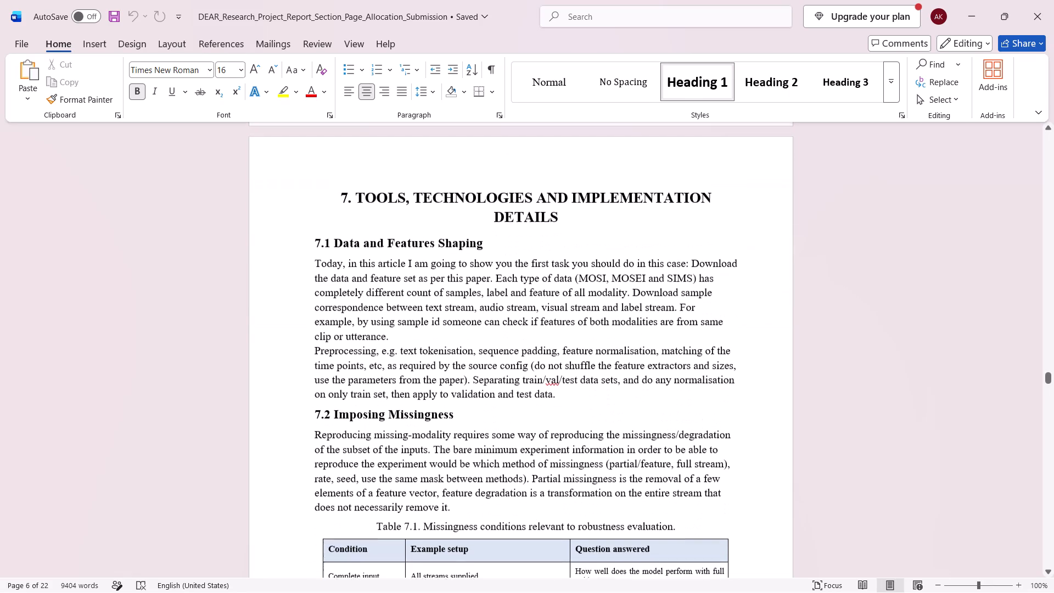
pyautogui.scroll(-2, 544, 259)
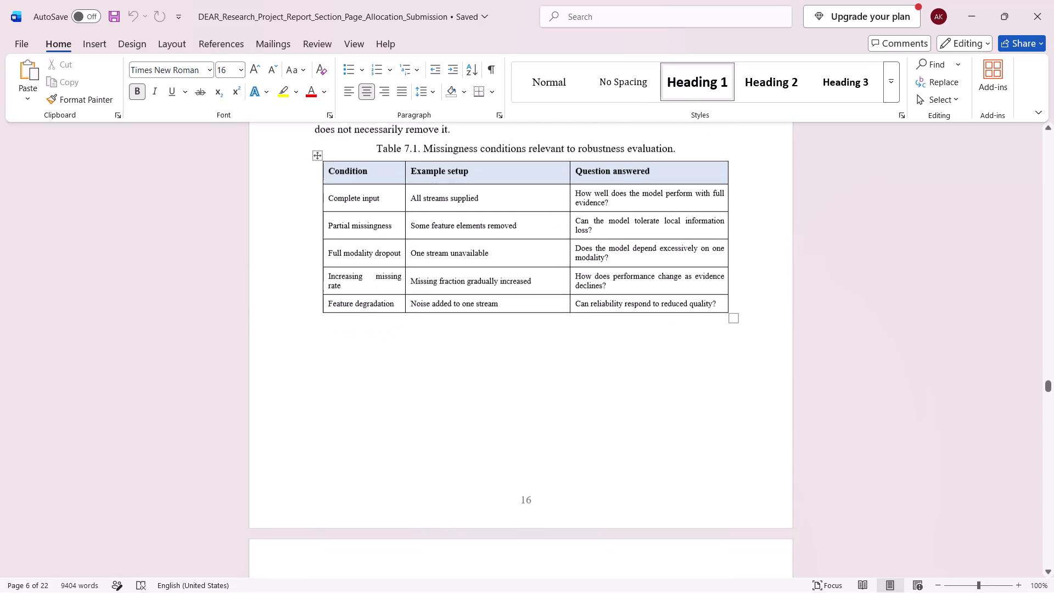
pyautogui.scroll(-1, 544, 259)
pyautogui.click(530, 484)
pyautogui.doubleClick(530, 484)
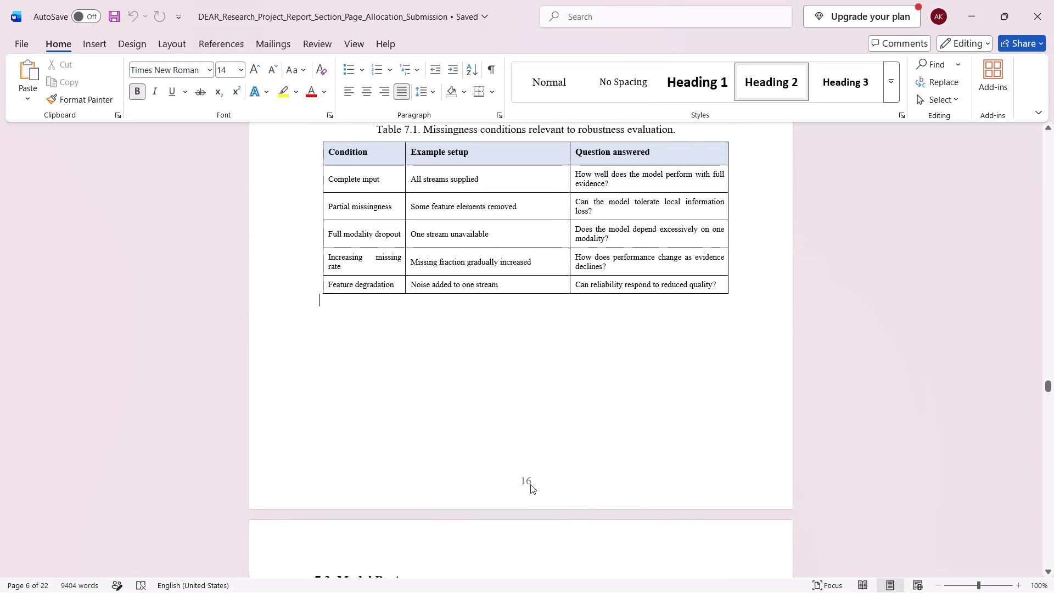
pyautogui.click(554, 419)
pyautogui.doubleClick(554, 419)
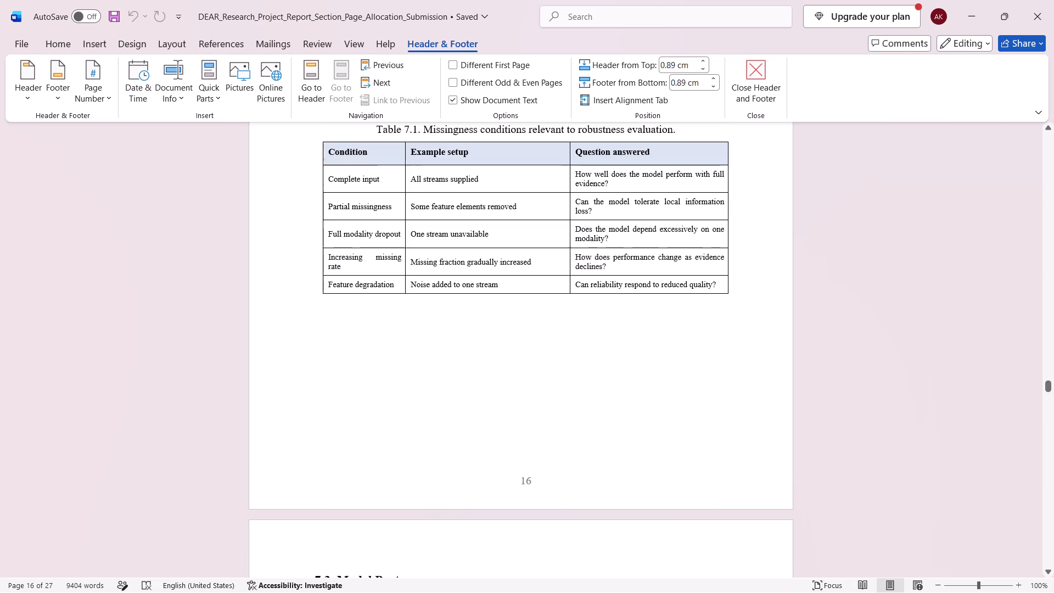
# Go back from chapter 7 to chapter 6 and re-examine the system block diagram, flow description and logical data flow table.
pyautogui.scroll(4, 553, 460)
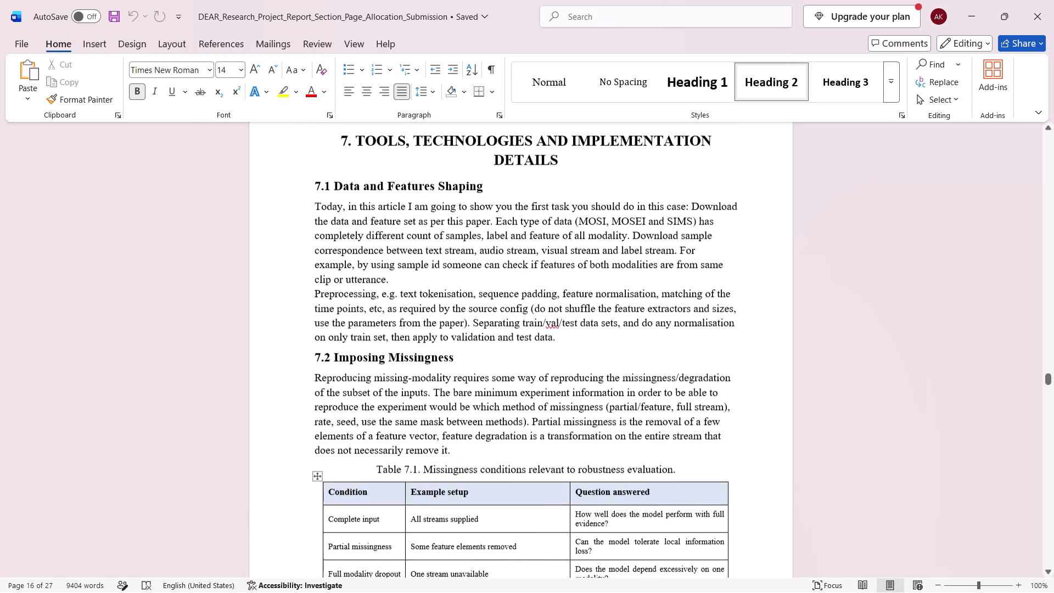
pyautogui.scroll(8, 553, 460)
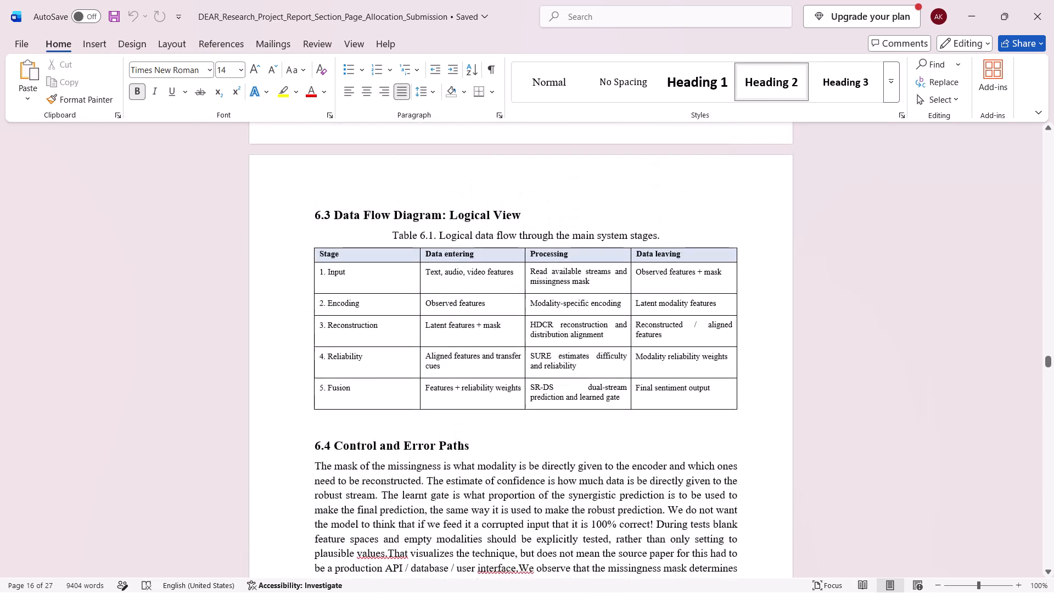
pyautogui.scroll(4, 553, 460)
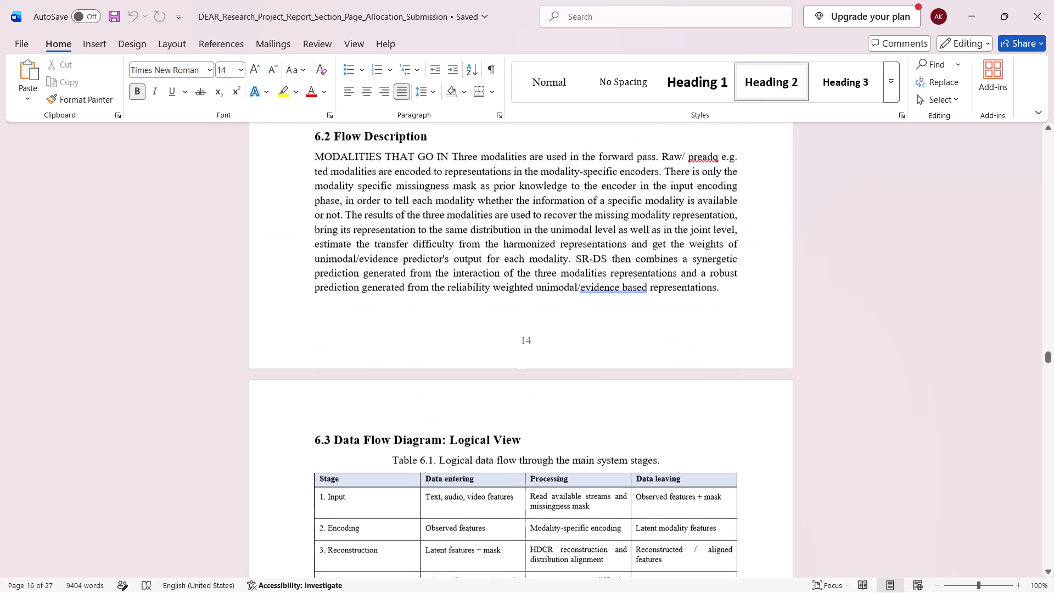
pyautogui.scroll(4, 553, 460)
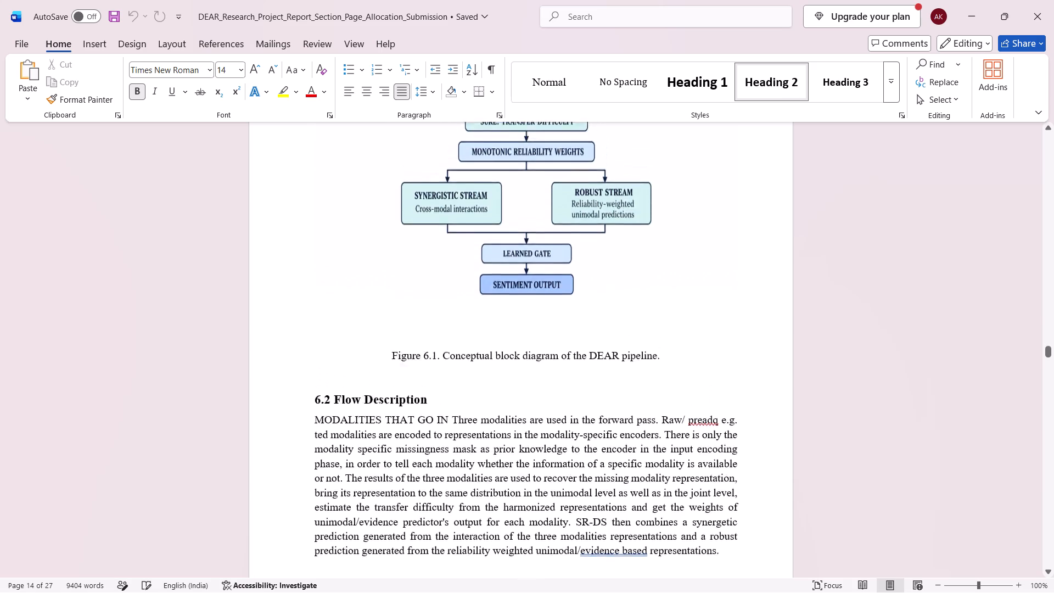
pyautogui.scroll(2, 553, 460)
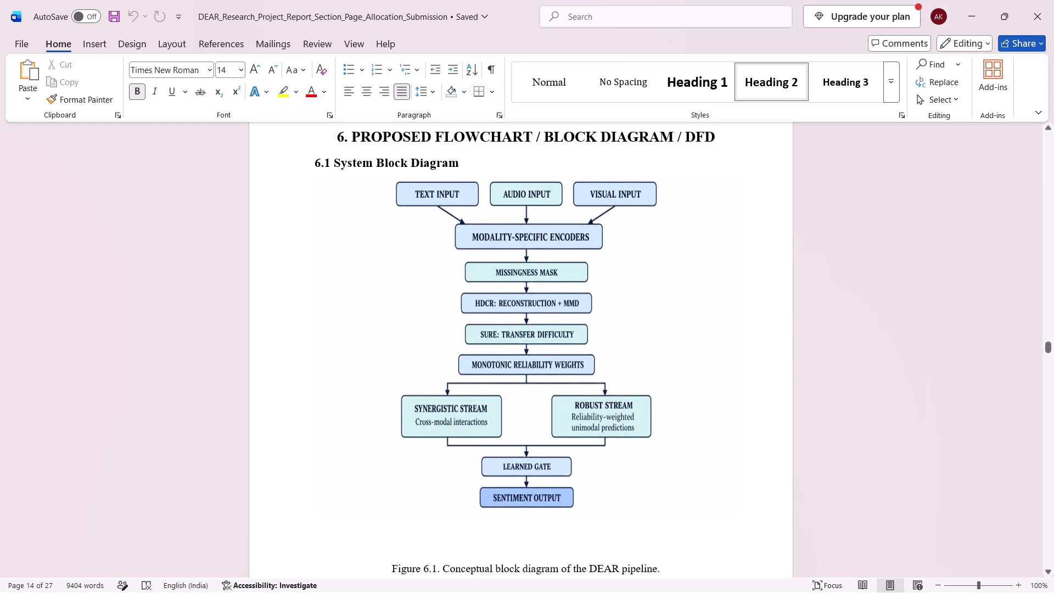
pyautogui.scroll(-2, 553, 460)
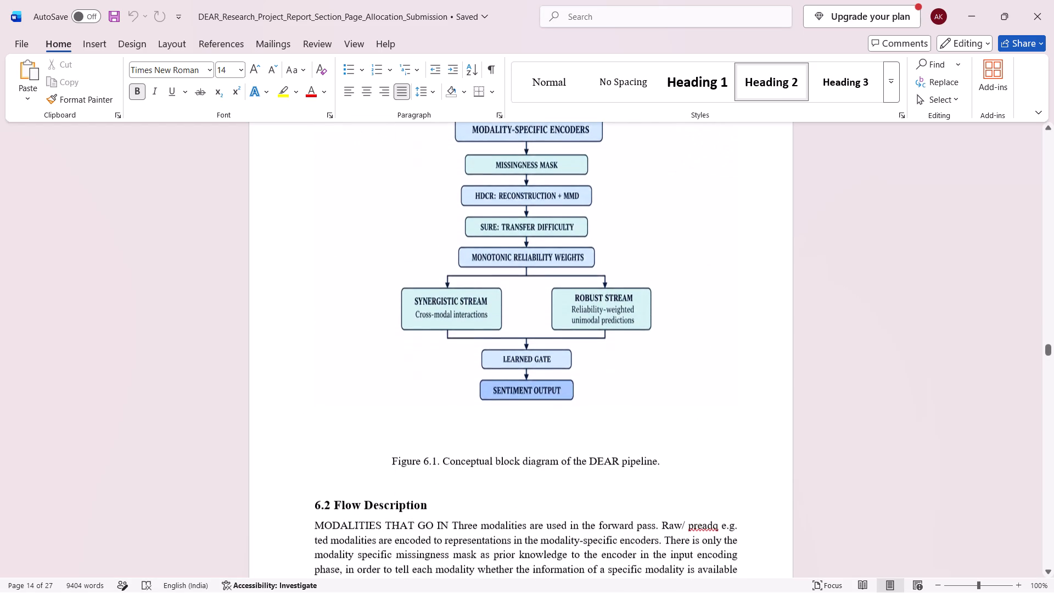
pyautogui.scroll(-2, 553, 460)
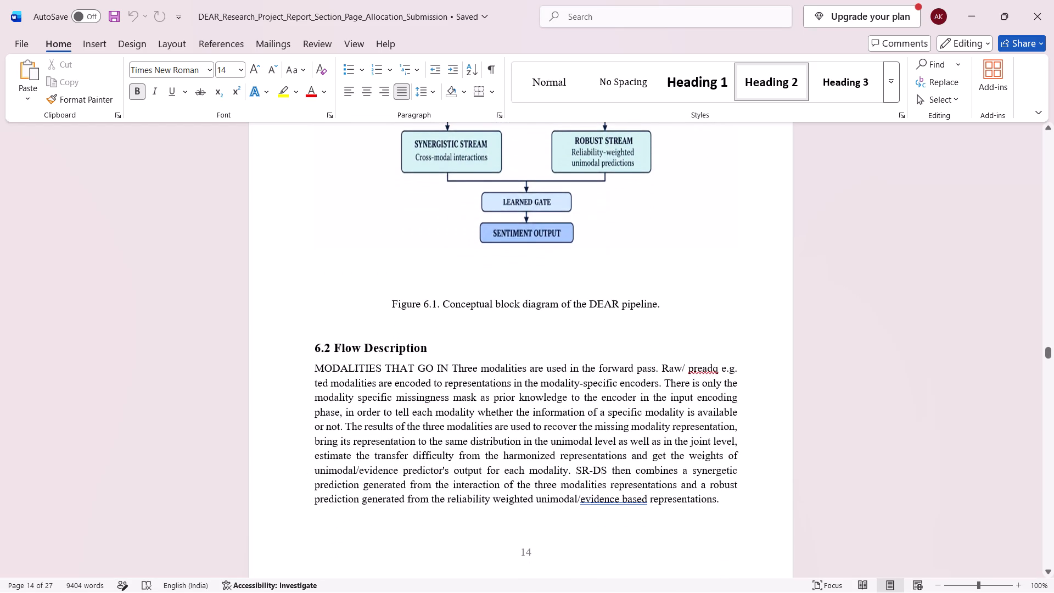
pyautogui.scroll(-1, 553, 460)
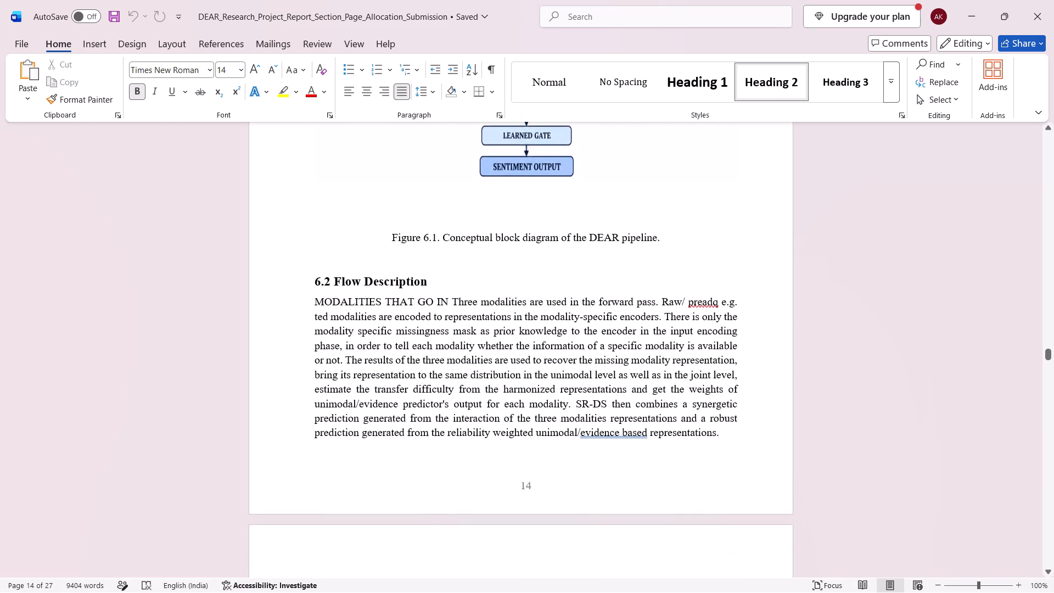
pyautogui.scroll(-1, 553, 460)
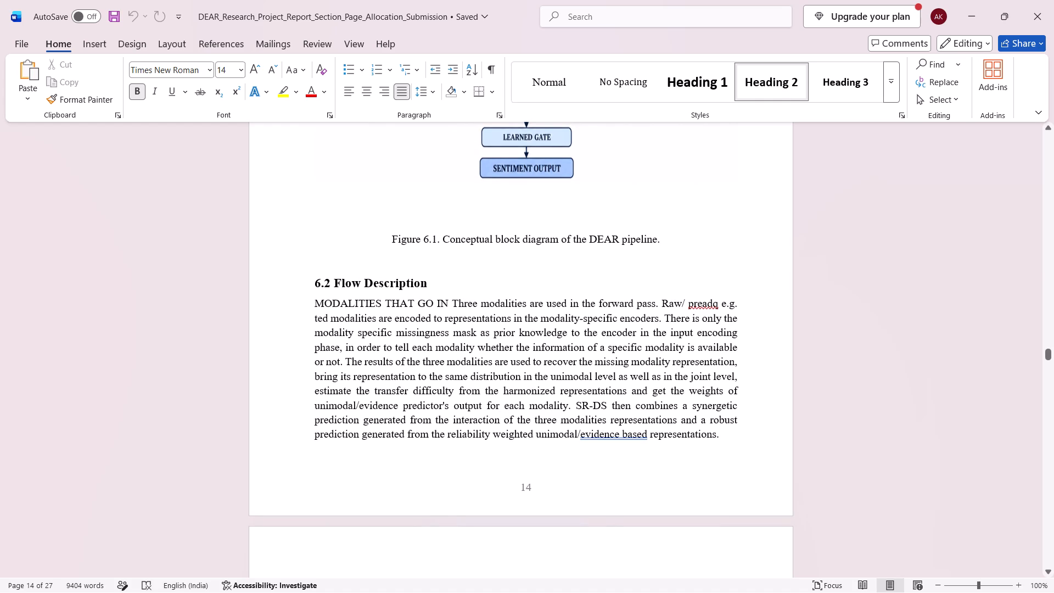
pyautogui.scroll(-1, 553, 460)
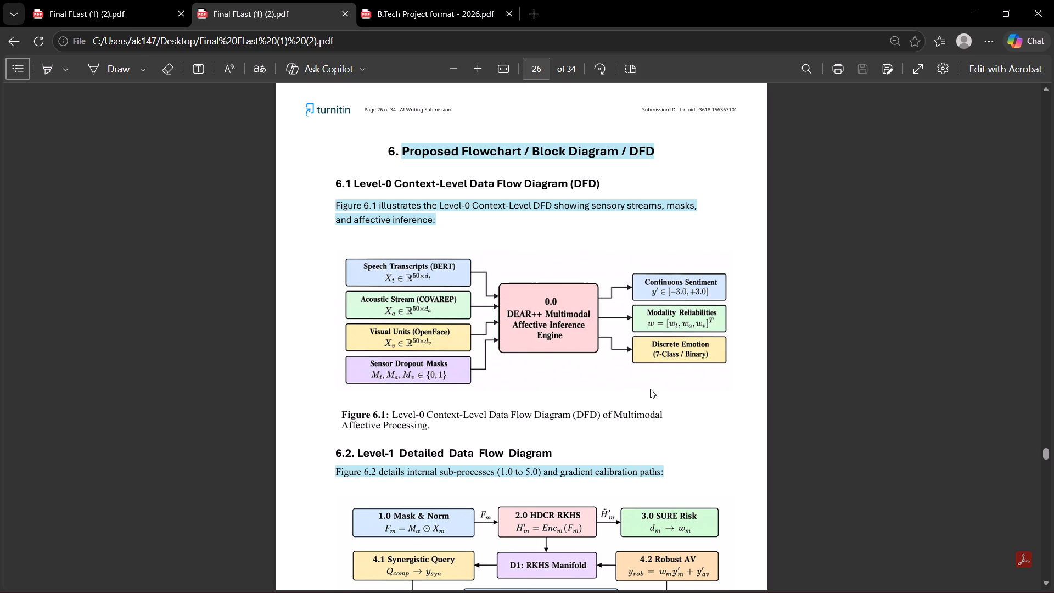
# Switch to the Final FLast (1) (2) PDF in Edge and examine its chapter 6 data flow diagrams and execution flowchart.
pyautogui.scroll(-2, 650, 389)
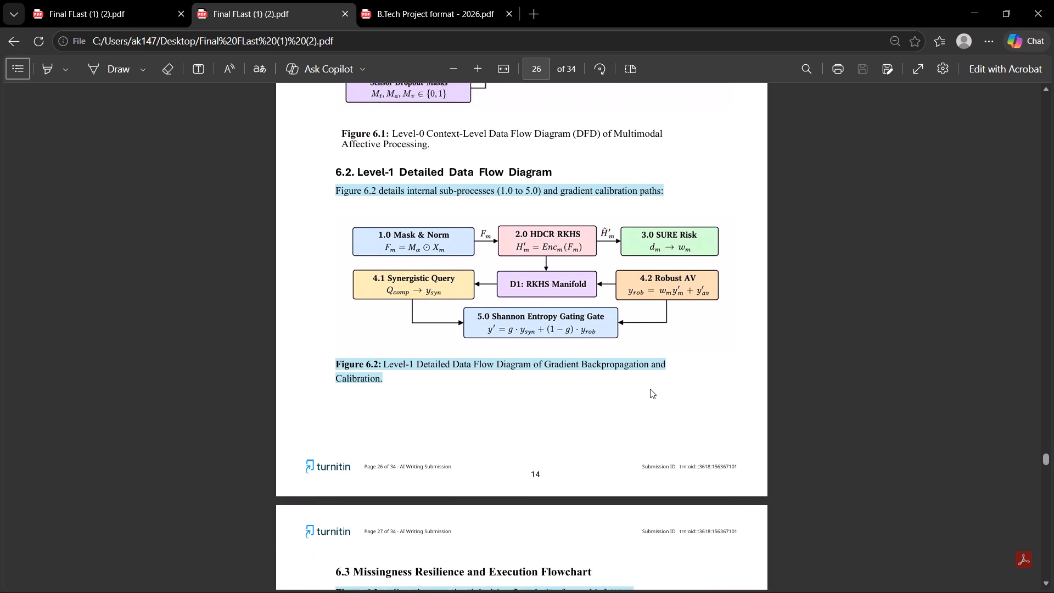
pyautogui.scroll(-2, 650, 389)
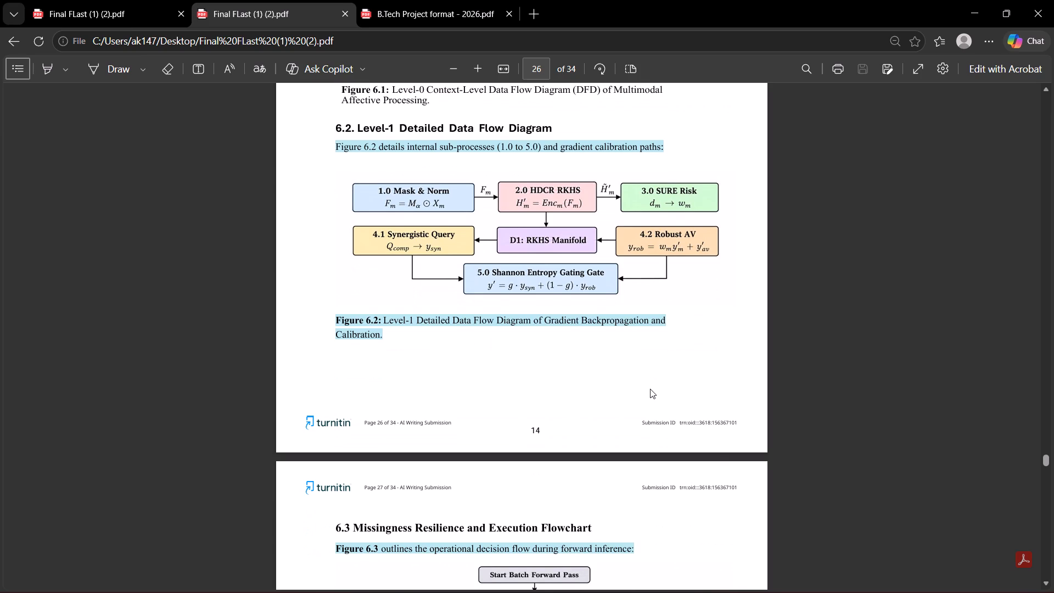
pyautogui.scroll(-2, 650, 389)
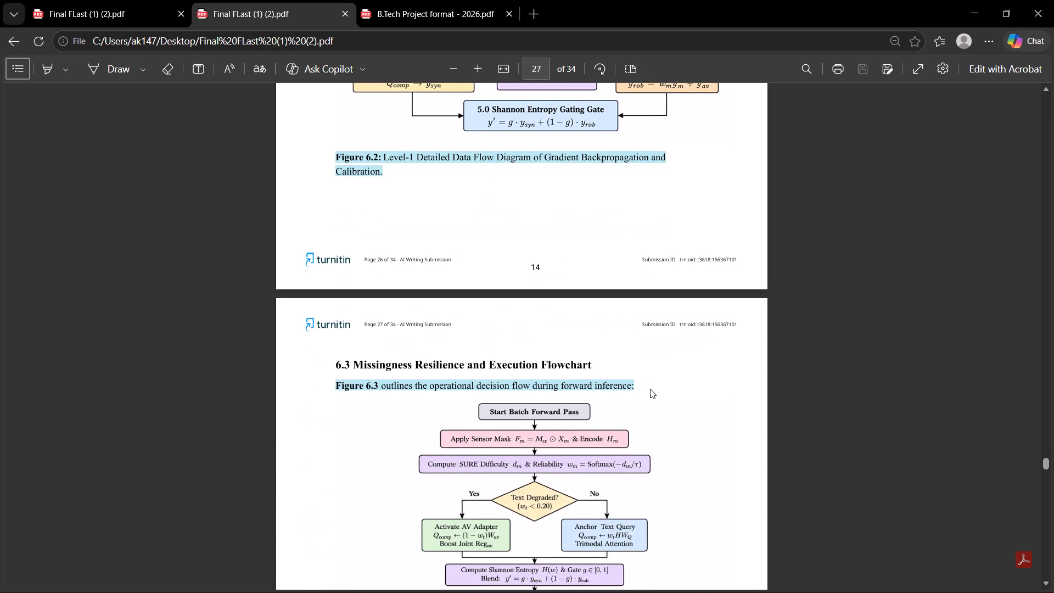
pyautogui.scroll(-1, 650, 389)
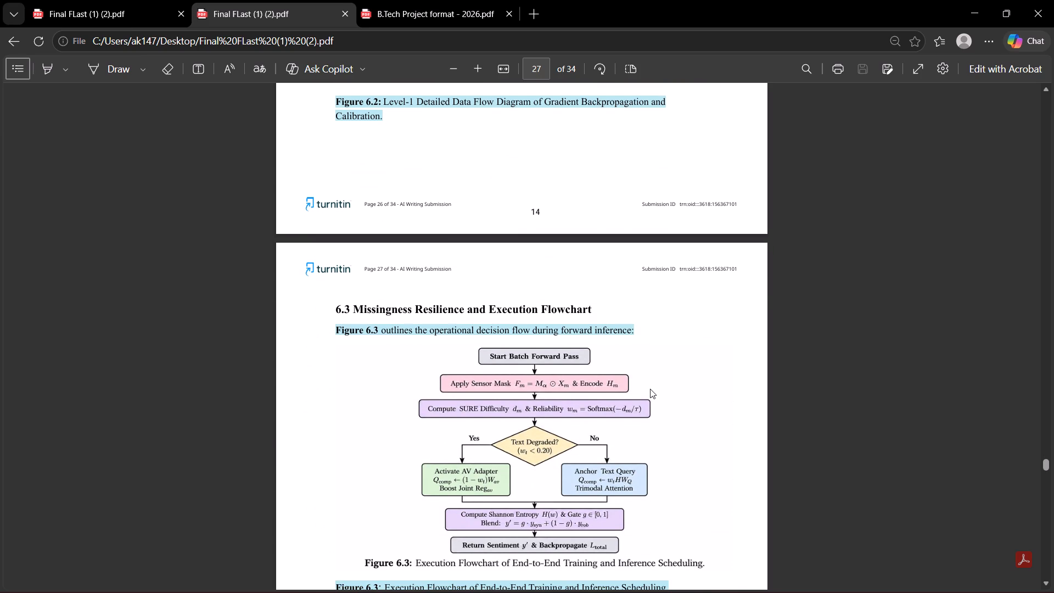
pyautogui.scroll(-1, 650, 389)
pyautogui.scroll(1, 650, 389)
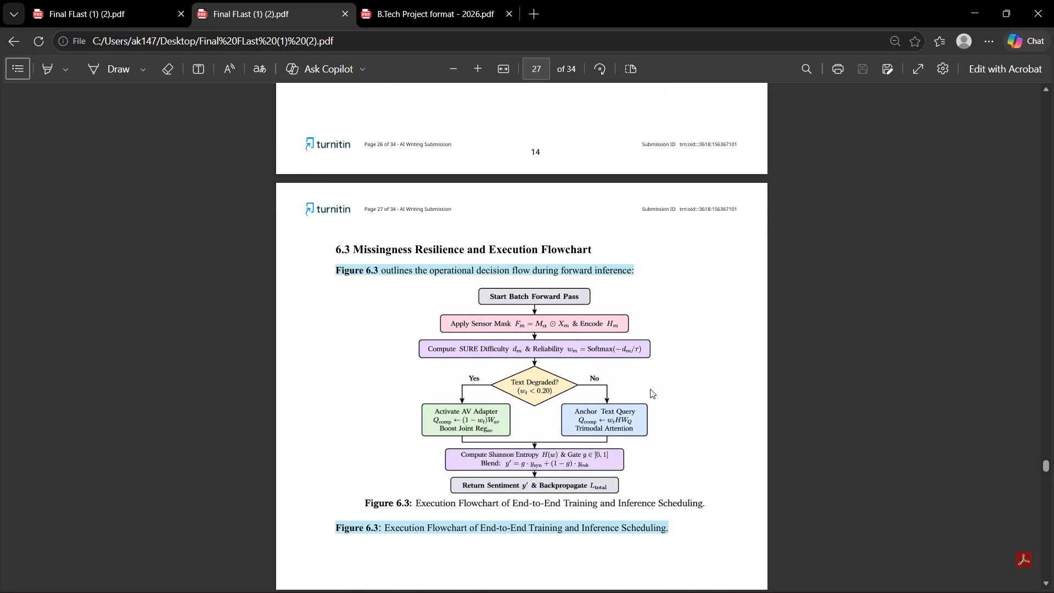
pyautogui.scroll(3, 650, 389)
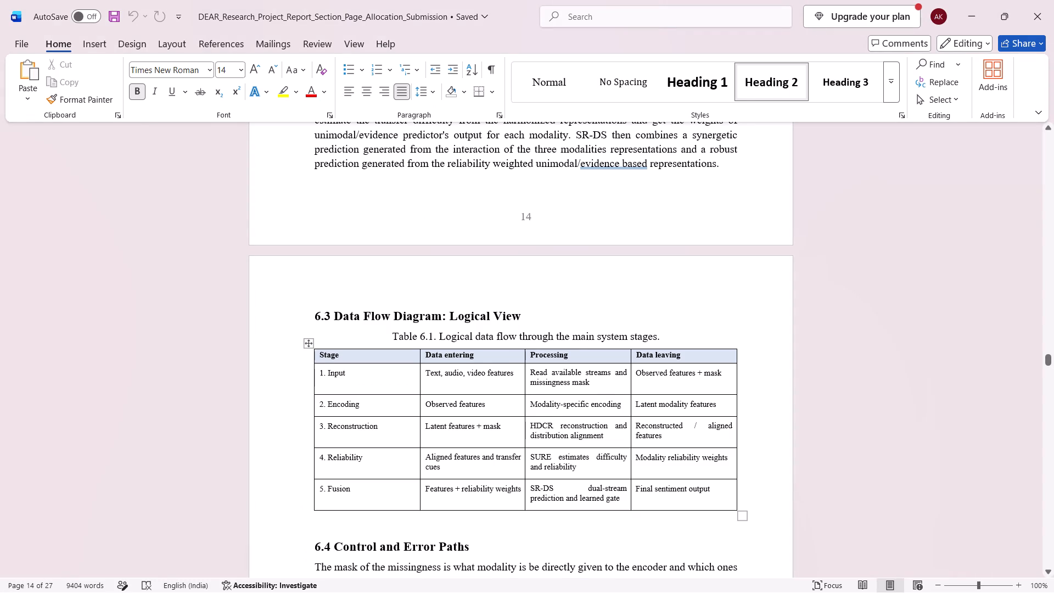
# Return to the DEAR report in Word and recheck chapter 6's diagram, flow description, data flow table and error paths.
pyautogui.scroll(-2, 636, 377)
pyautogui.scroll(2, 636, 377)
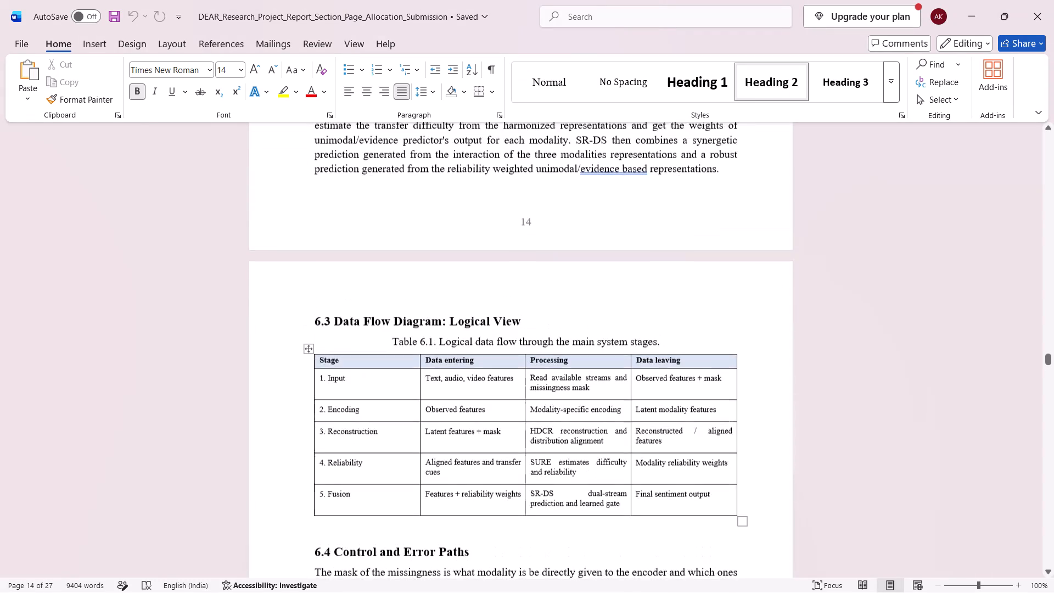
pyautogui.scroll(-1, 636, 377)
pyautogui.scroll(1, 636, 377)
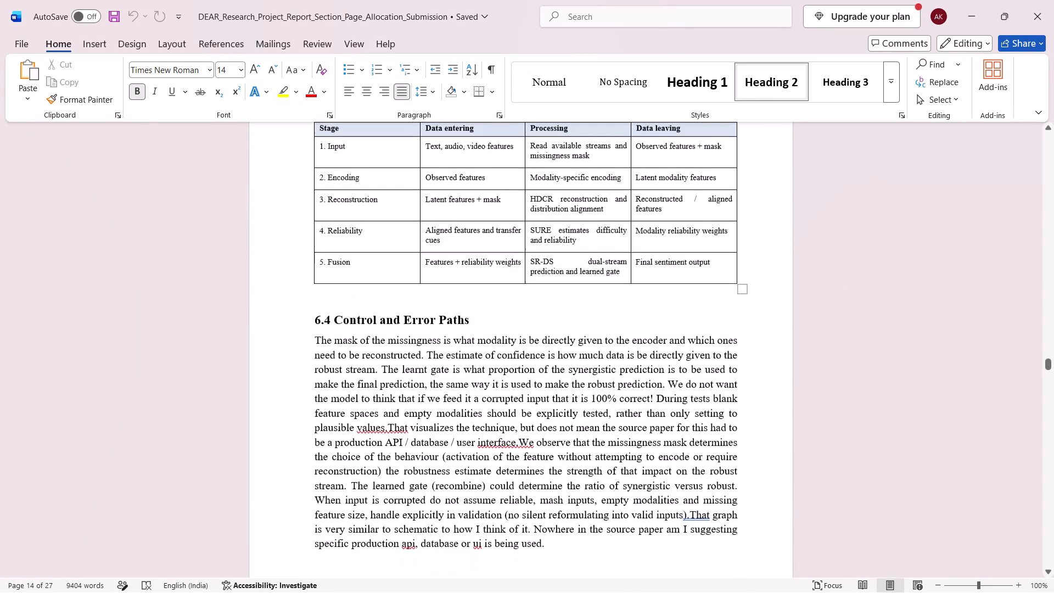
pyautogui.scroll(4, 636, 377)
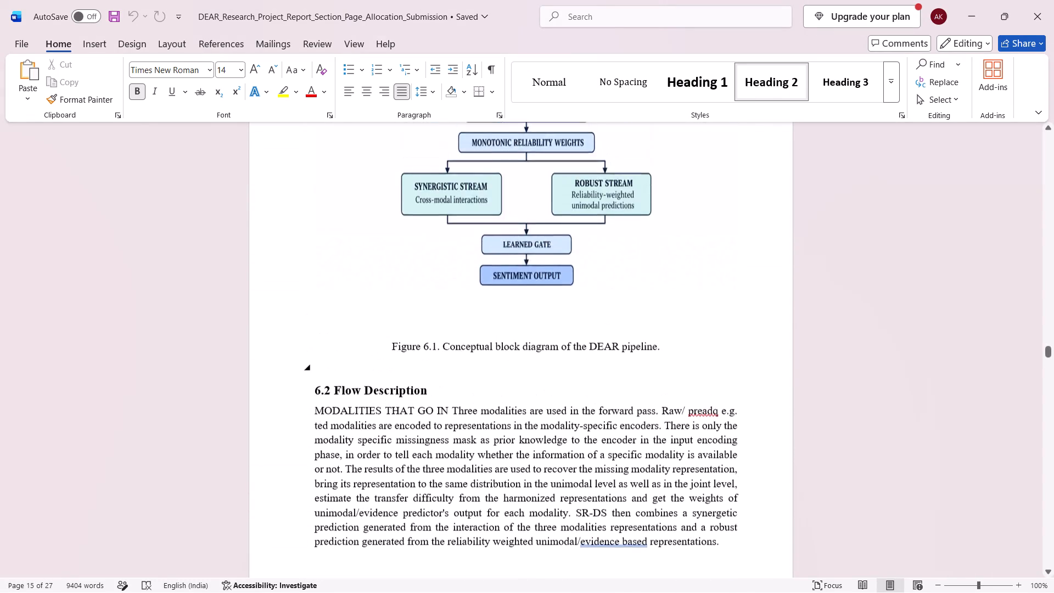
pyautogui.scroll(2, 636, 377)
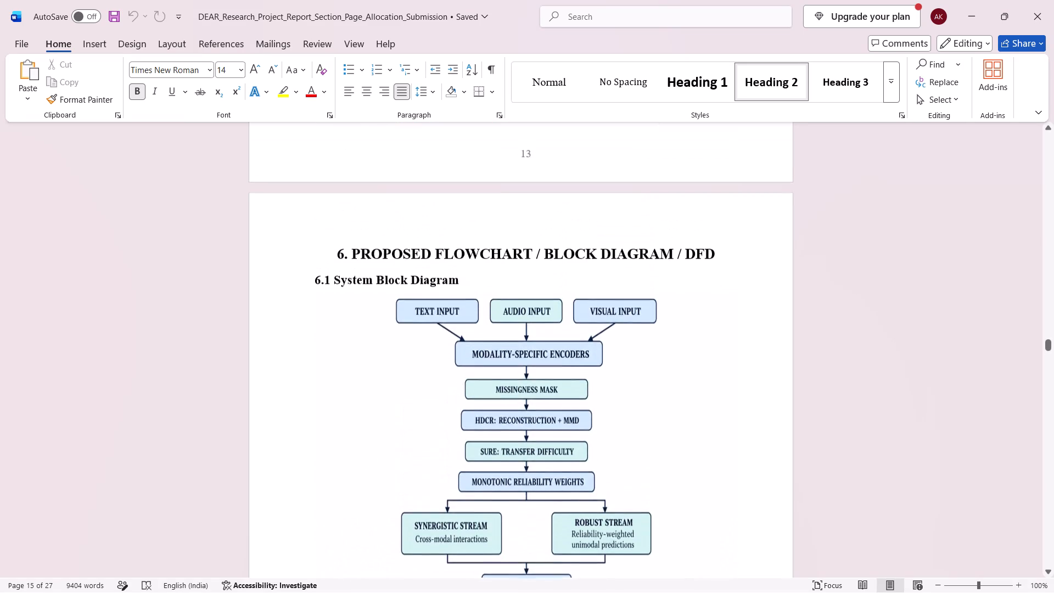
pyautogui.scroll(-4, 636, 377)
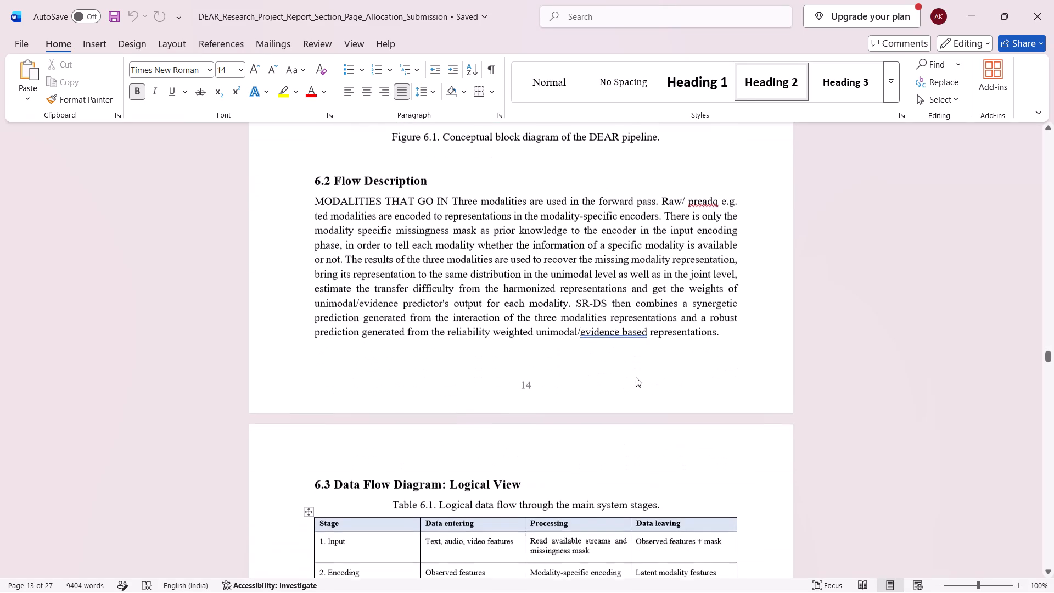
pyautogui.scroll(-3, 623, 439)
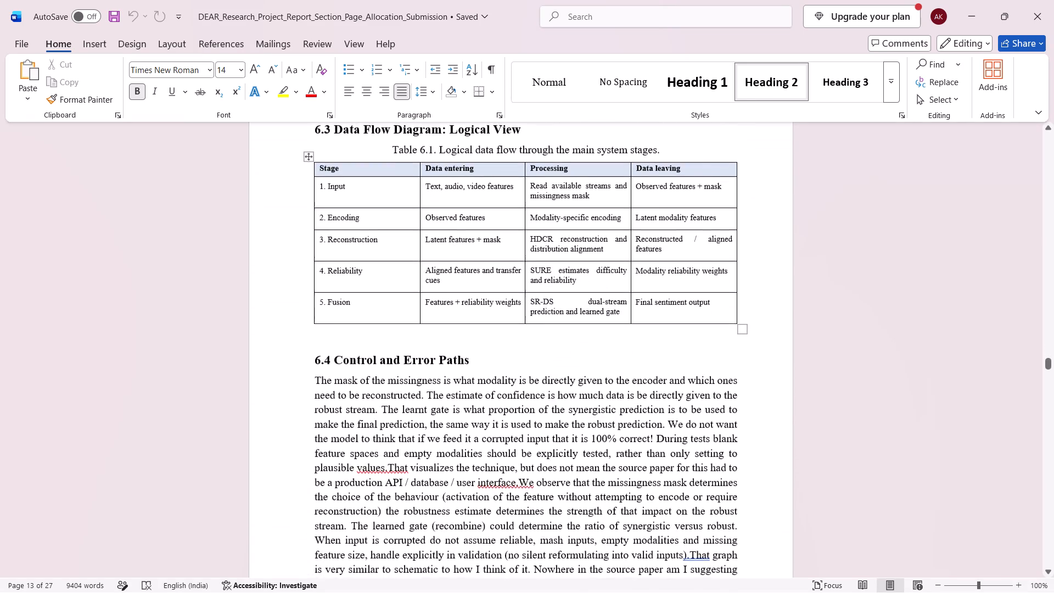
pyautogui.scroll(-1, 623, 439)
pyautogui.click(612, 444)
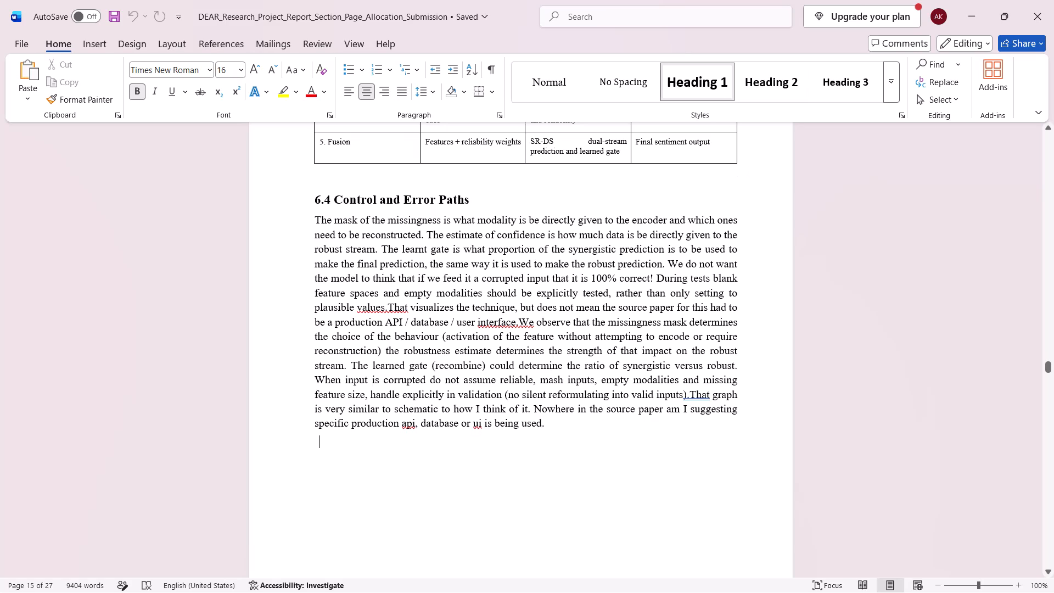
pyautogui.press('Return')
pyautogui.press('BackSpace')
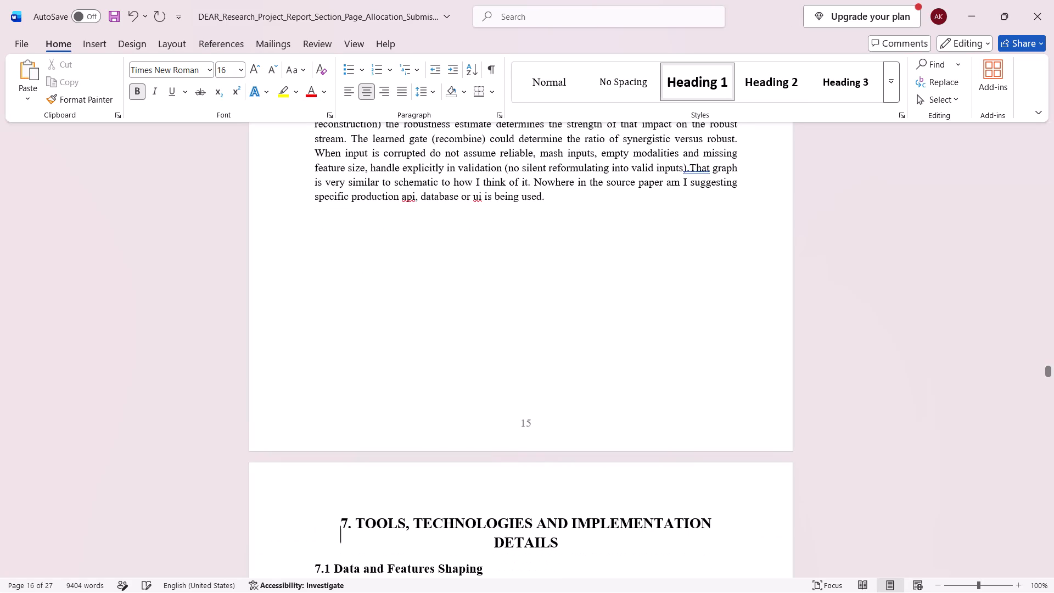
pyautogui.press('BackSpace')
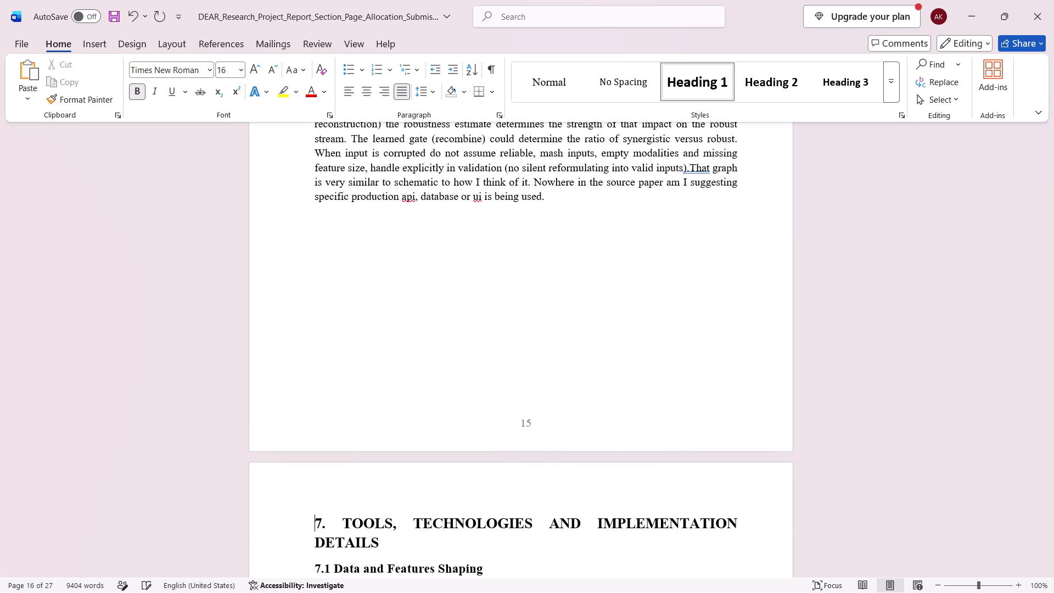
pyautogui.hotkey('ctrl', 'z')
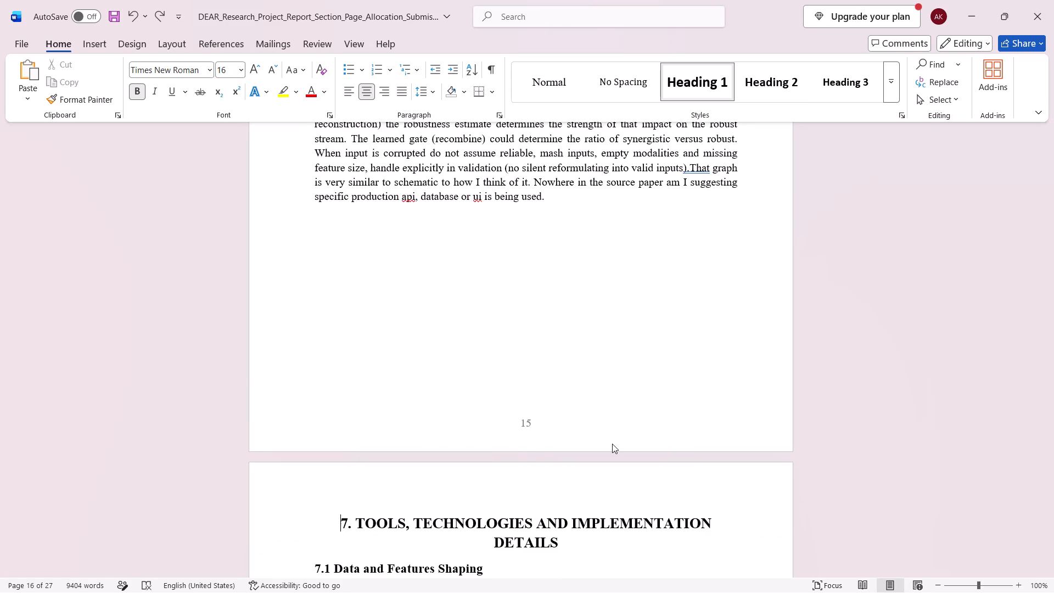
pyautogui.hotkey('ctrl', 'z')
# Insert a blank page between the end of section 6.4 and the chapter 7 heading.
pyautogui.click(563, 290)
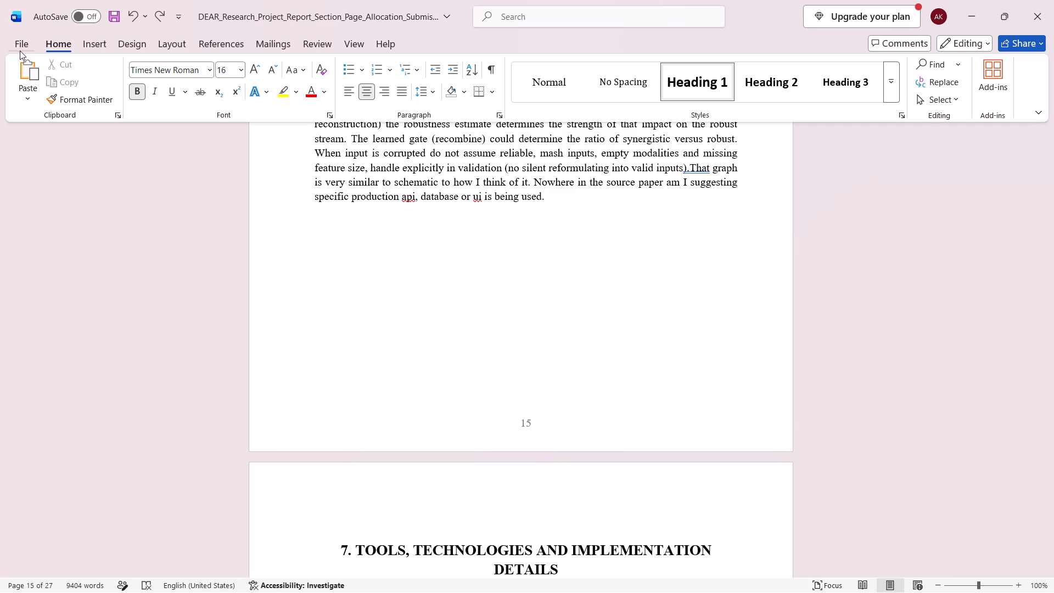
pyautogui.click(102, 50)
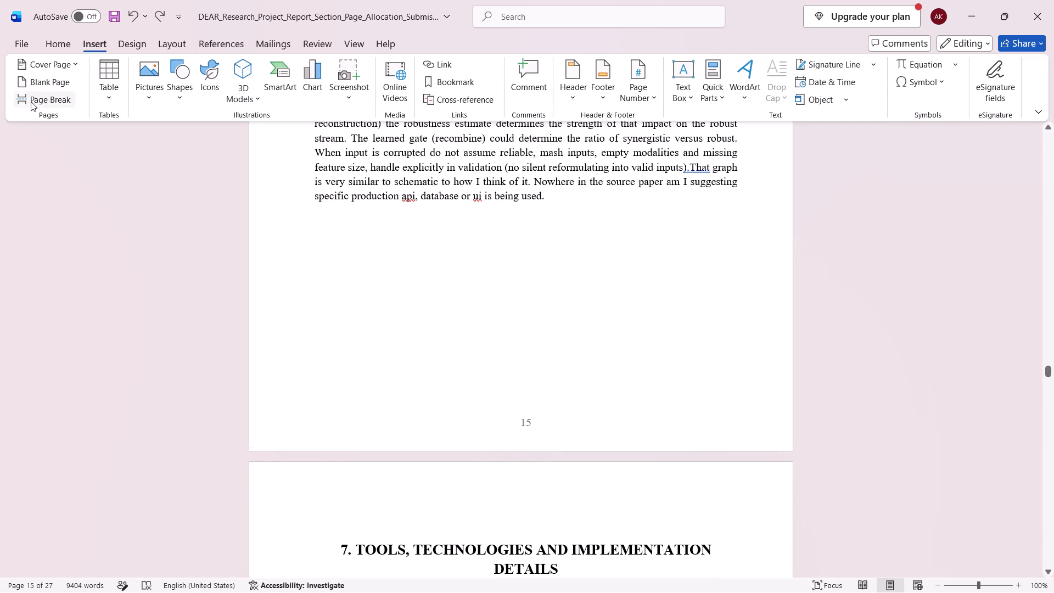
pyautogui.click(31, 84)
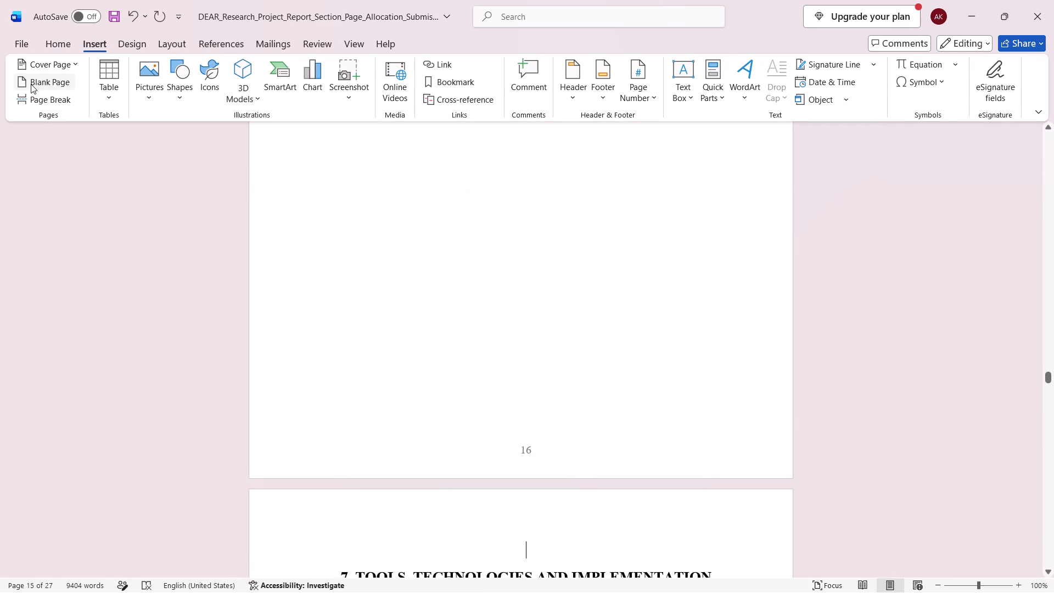
# Copy the heading "6.1 Level-0 Context-Level Data Flow Diagram (DFD)" from the Final FLast (1) (2) PDF in Edge onto the Word report's page after section 6.4.
pyautogui.scroll(3, 31, 84)
pyautogui.scroll(6, 418, 187)
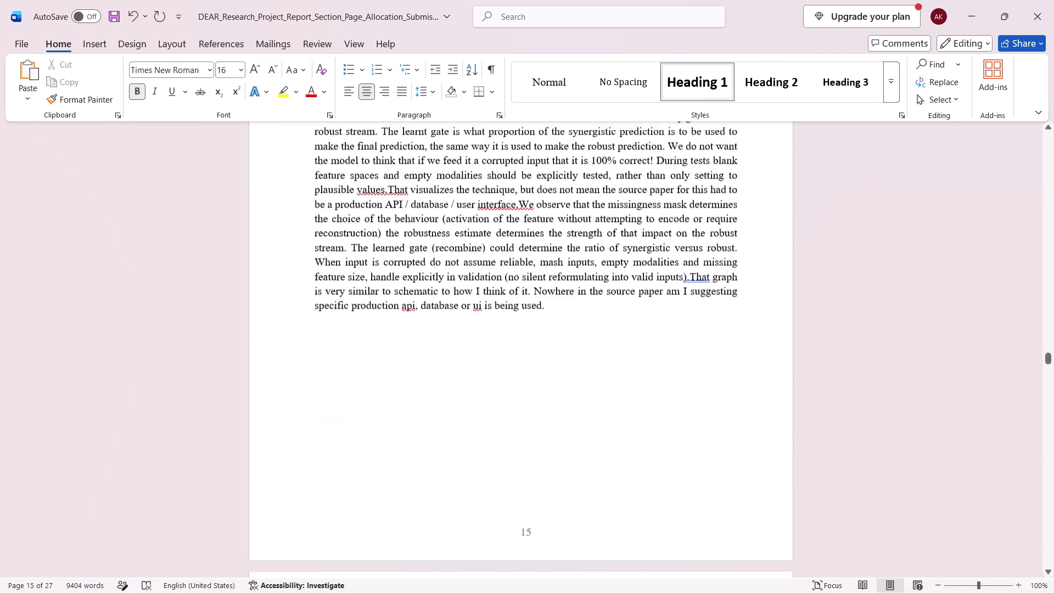
pyautogui.scroll(-1, 418, 187)
pyautogui.click(446, 402)
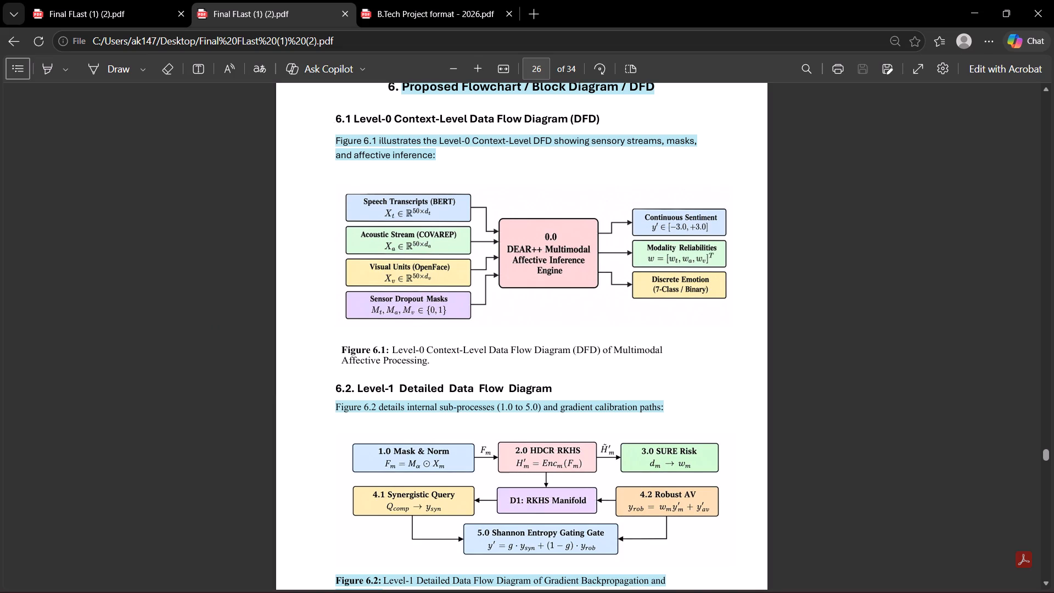
pyautogui.moveTo(336, 121); pyautogui.dragTo(605, 114)
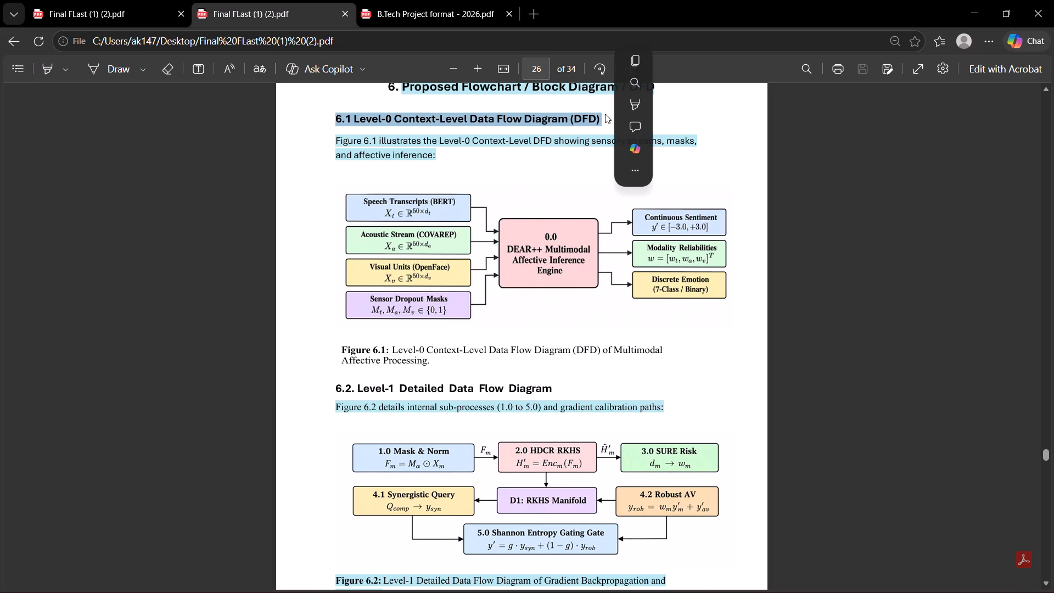
pyautogui.hotkey('ctrl', 'c')
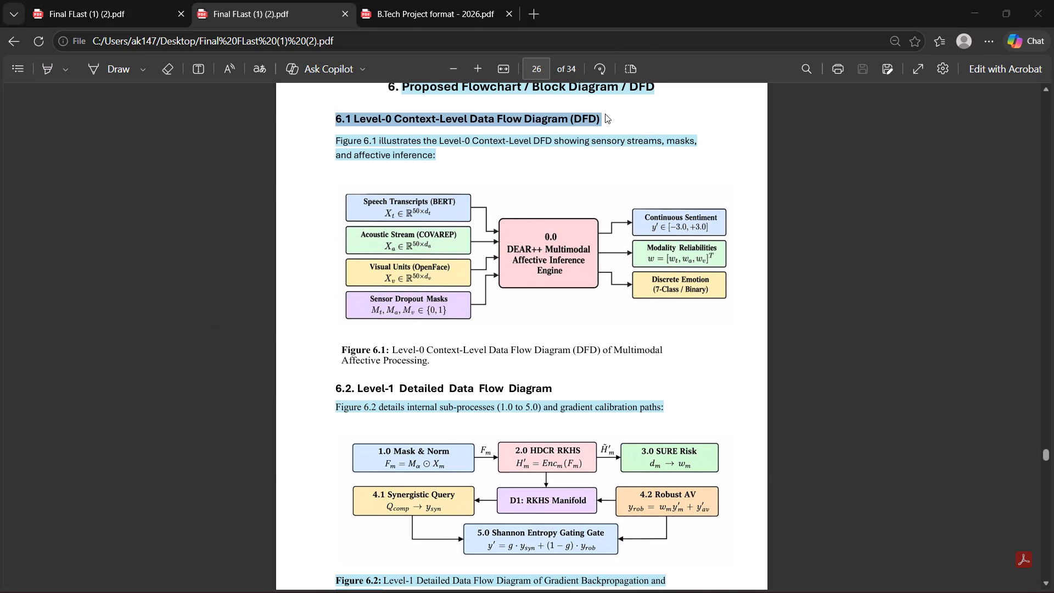
pyautogui.hotkey('ctrl', 'v')
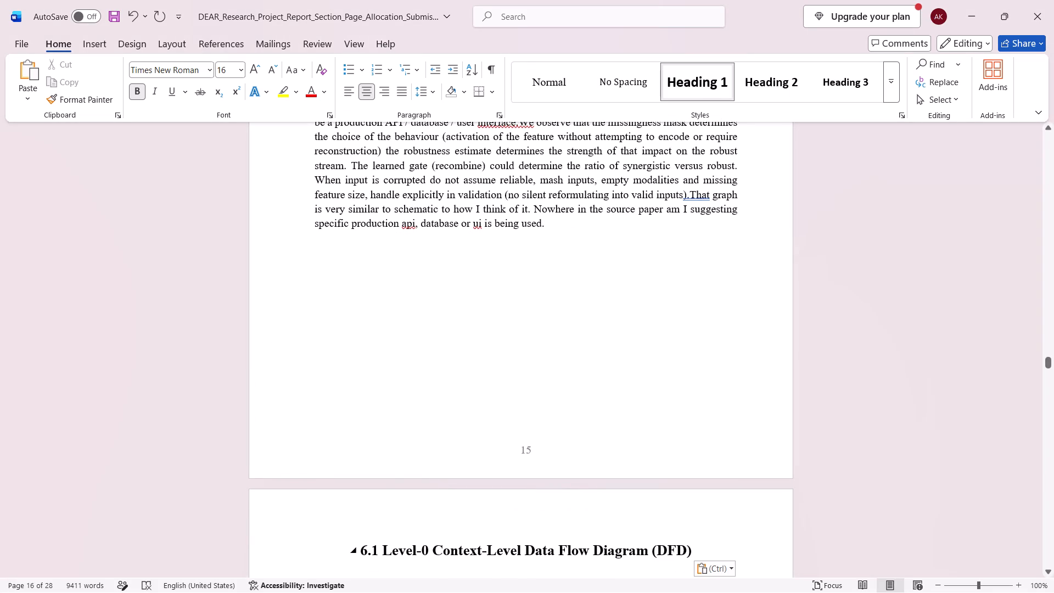
# Remove the breaks before the pasted Level-0 heading so it follows the section 6.4 text, with one blank line between them.
pyautogui.click(361, 552)
pyautogui.press('BackSpace')
pyautogui.press('BackSpace')
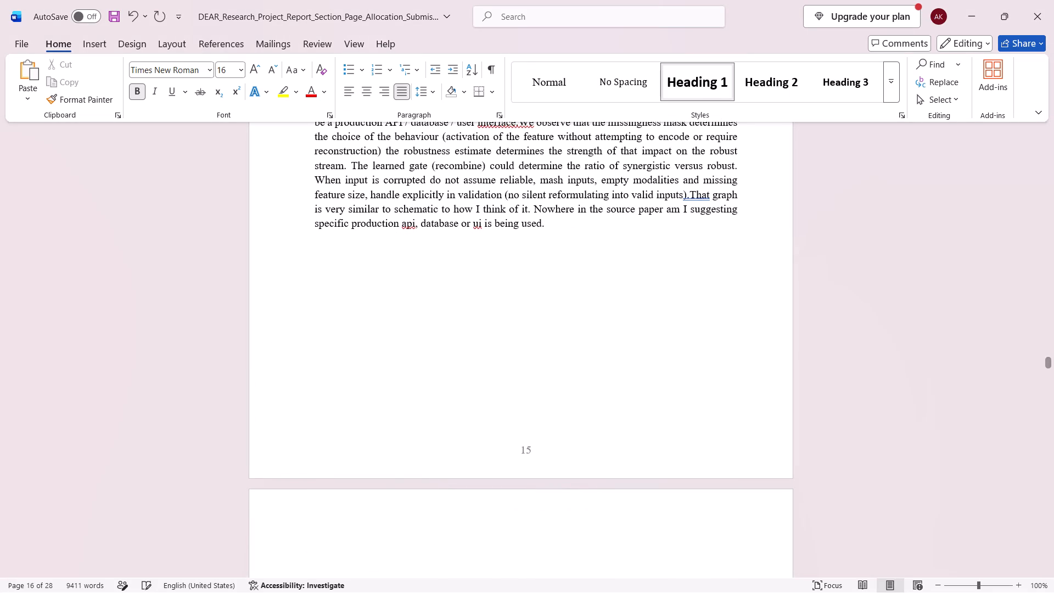
pyautogui.press('BackSpace')
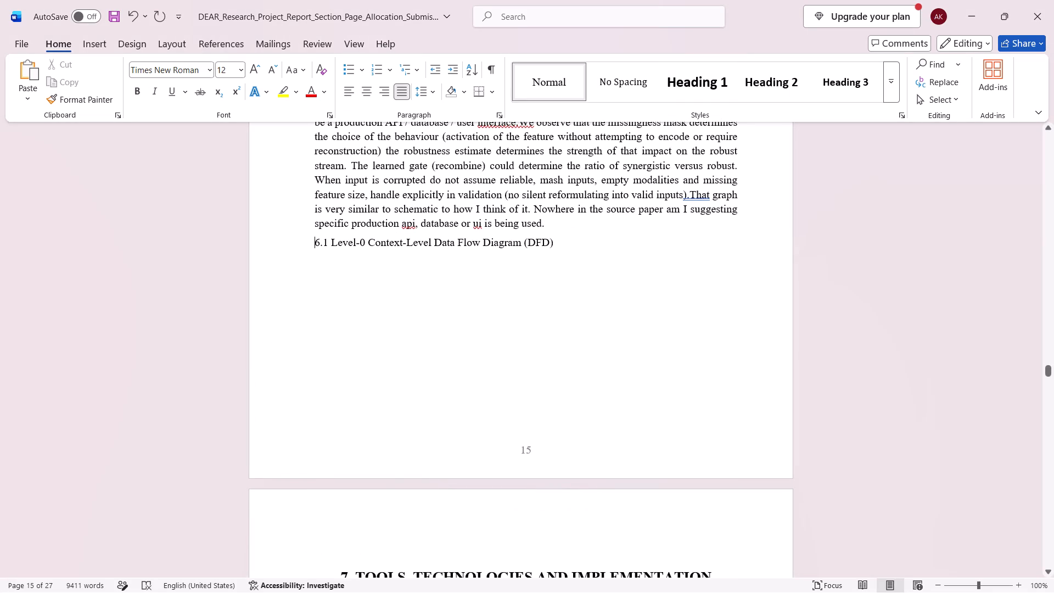
pyautogui.press('Return')
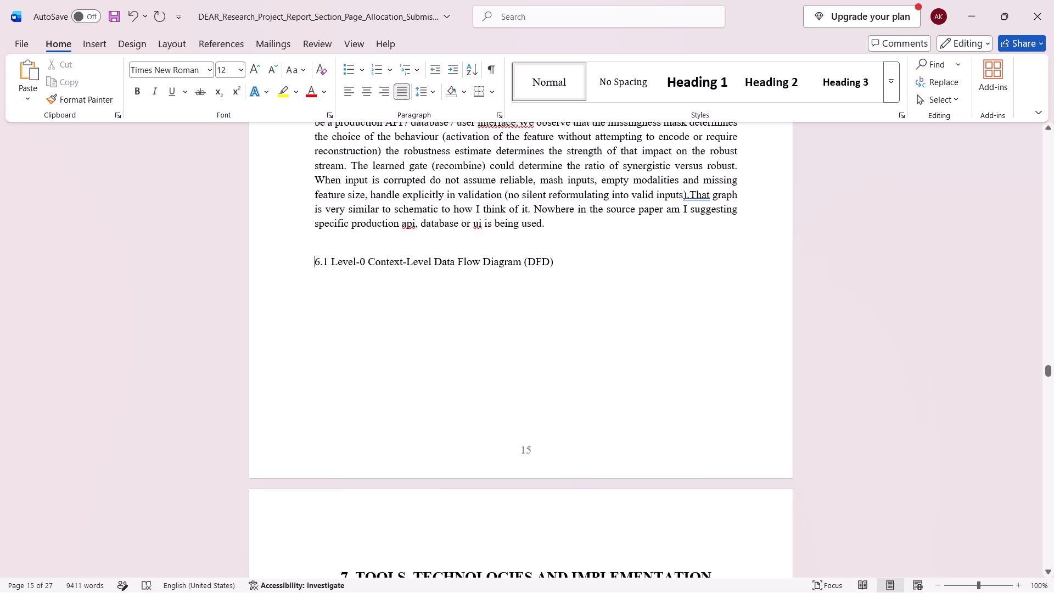
# Format the Level-0 Context-Level Data Flow Diagram heading as bold, 14 pt.
pyautogui.moveTo(554, 260); pyautogui.dragTo(327, 259)
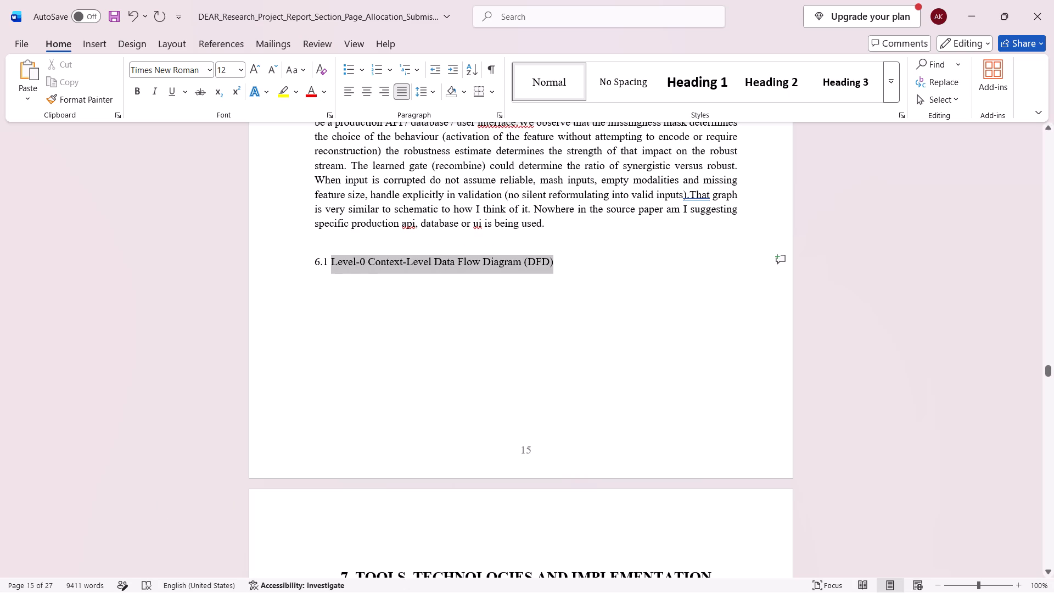
pyautogui.moveTo(327, 259); pyautogui.dragTo(315, 255)
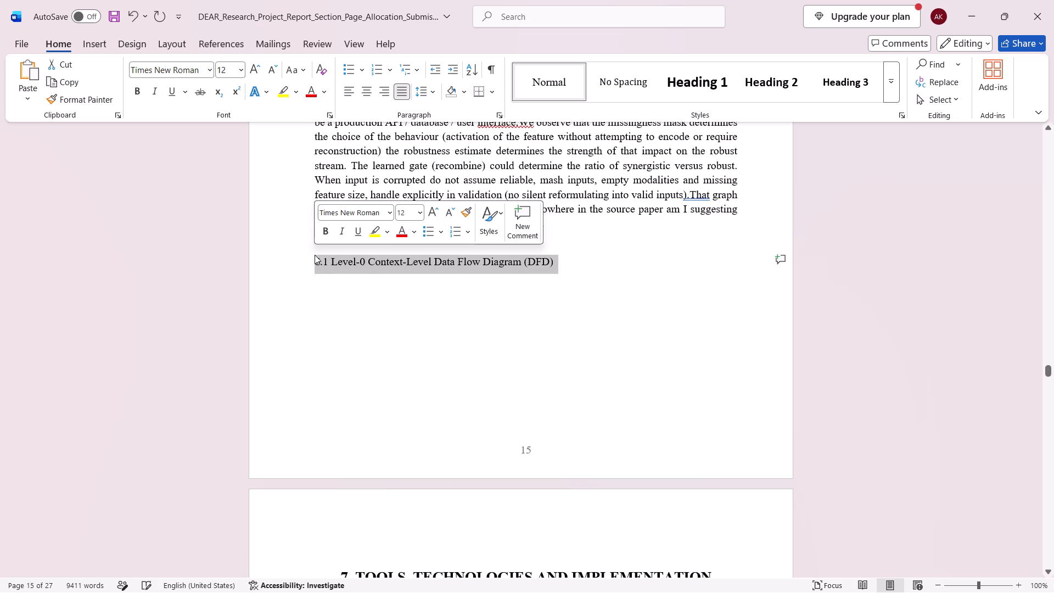
pyautogui.click(324, 237)
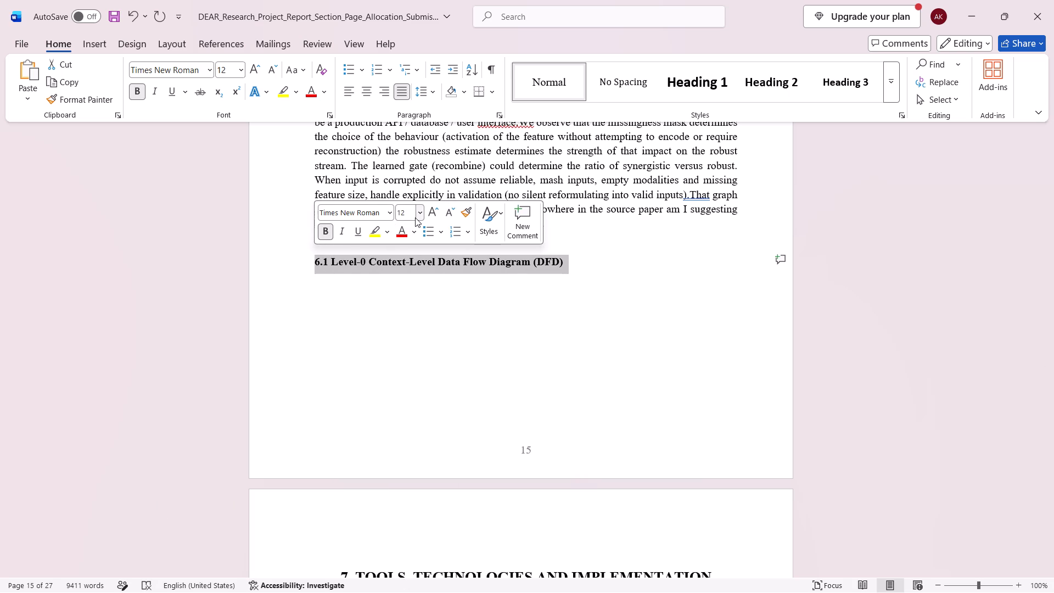
pyautogui.click(415, 217)
pyautogui.click(417, 214)
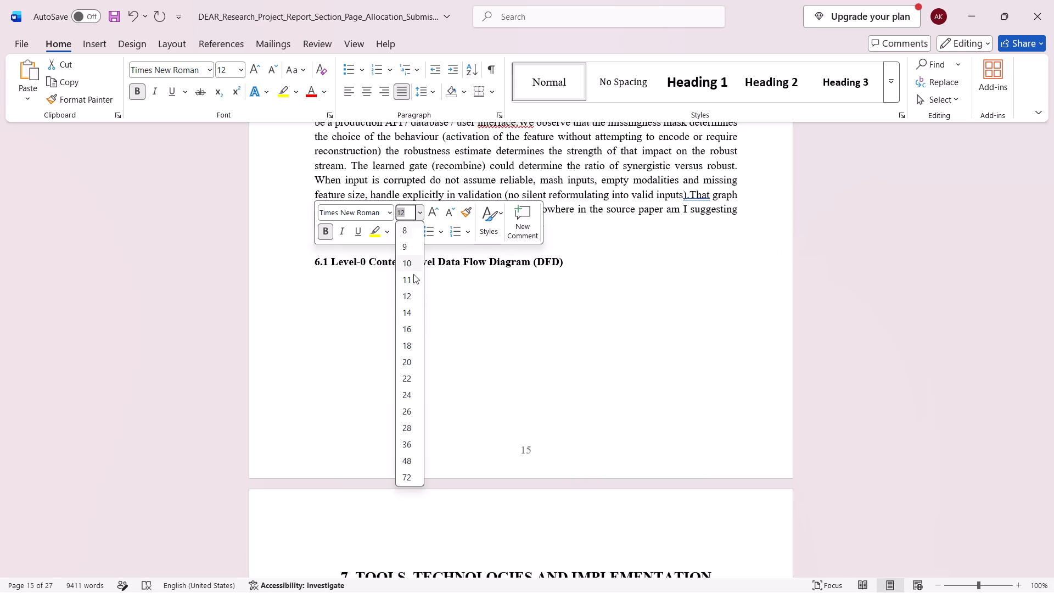
pyautogui.click(408, 317)
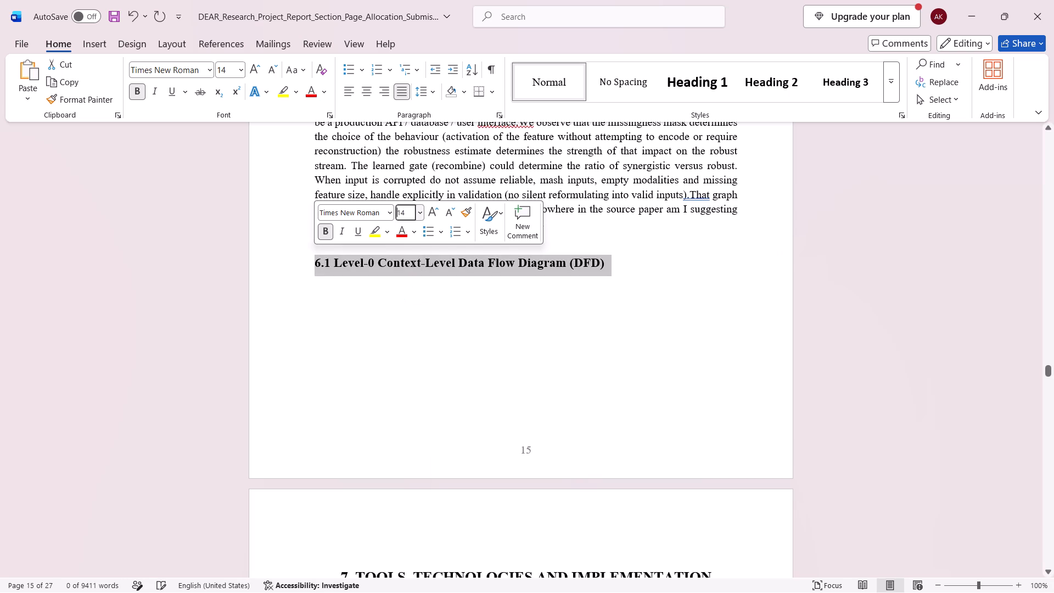
# Copy the dd26a9a8 diagram image from the desktop and paste it into the Word report after the Level-0 heading.
pyautogui.click(587, 298)
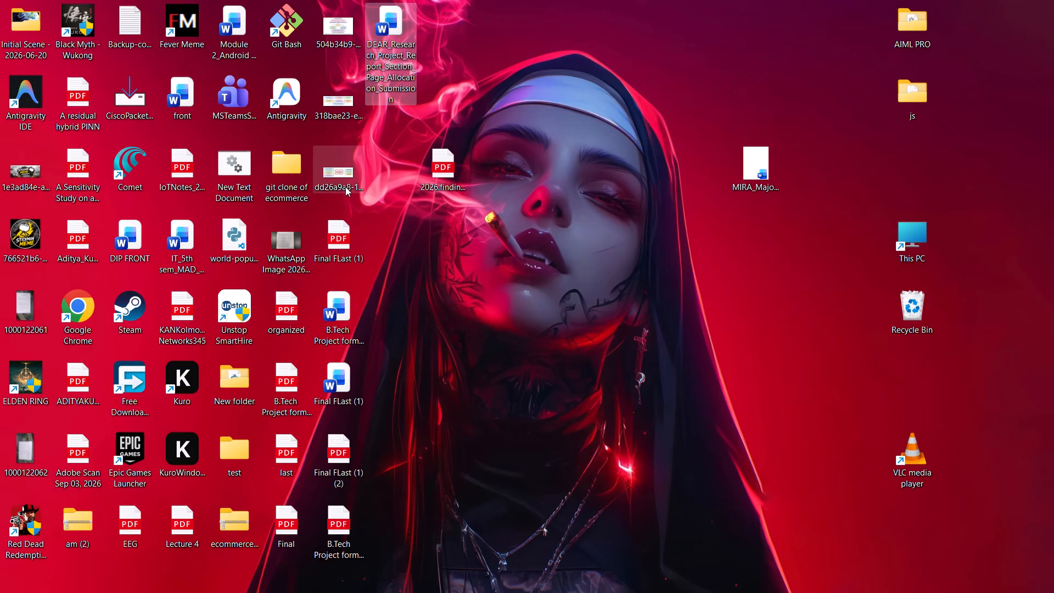
pyautogui.click(345, 186)
pyautogui.hotkey('ctrl', 'c')
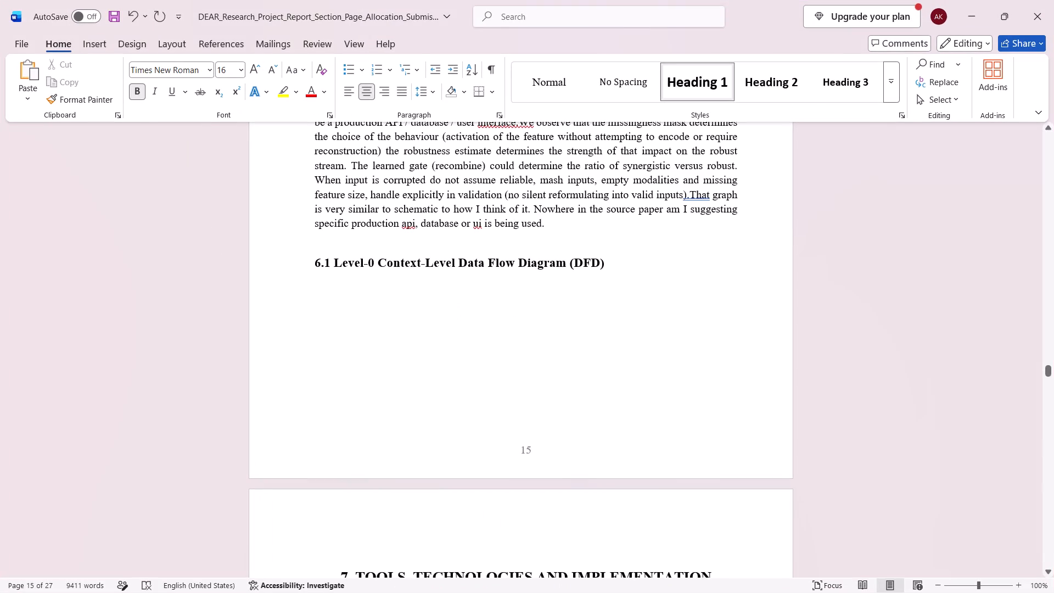
pyautogui.hotkey('ctrl', 'v')
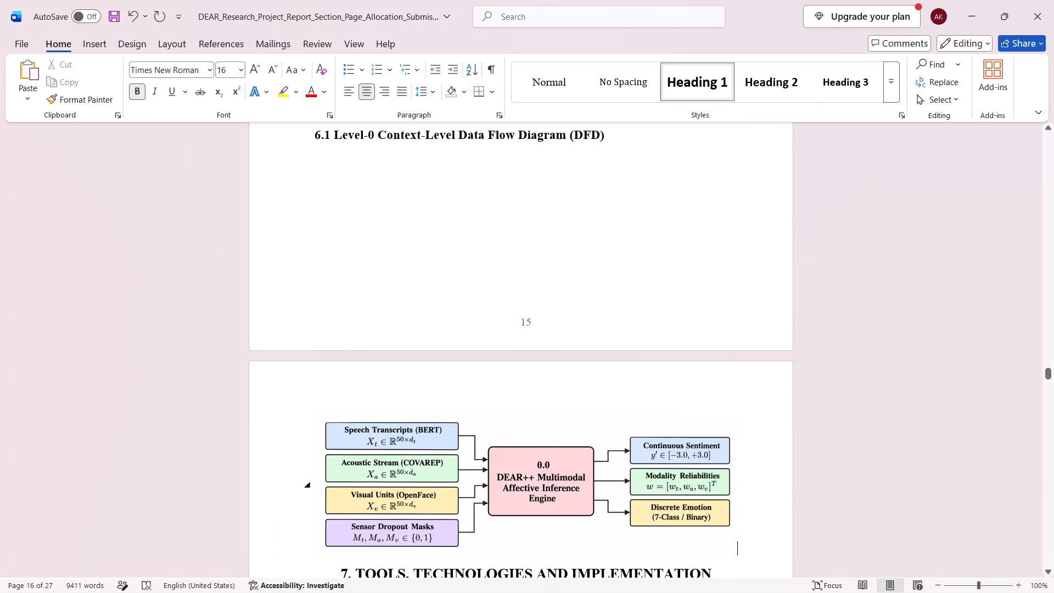
# Shrink the Level-0 diagram proportionally to about three quarters of the text width.
pyautogui.click(328, 435)
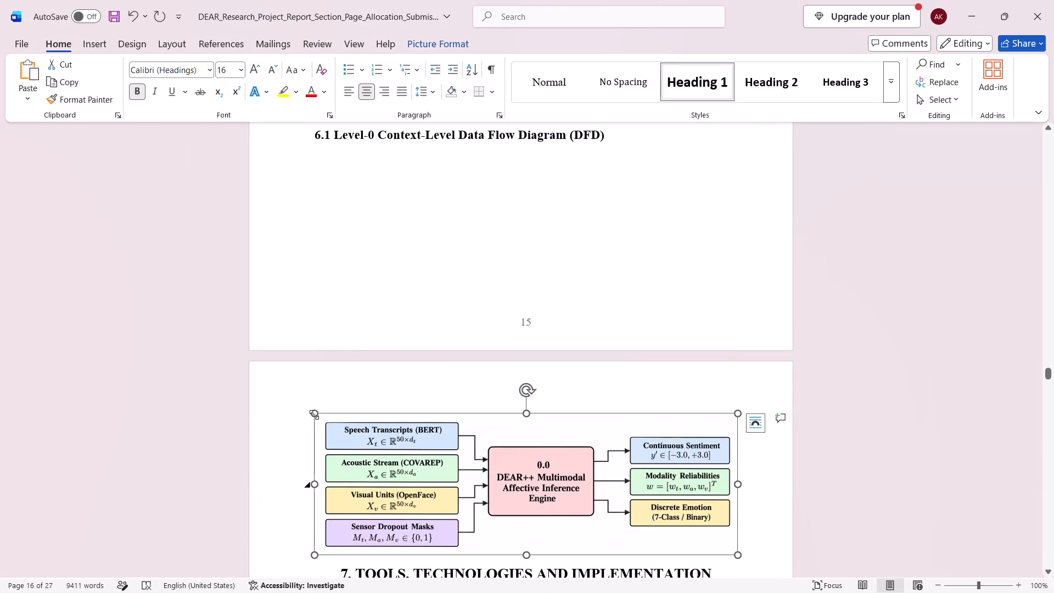
pyautogui.moveTo(314, 415); pyautogui.dragTo(362, 436)
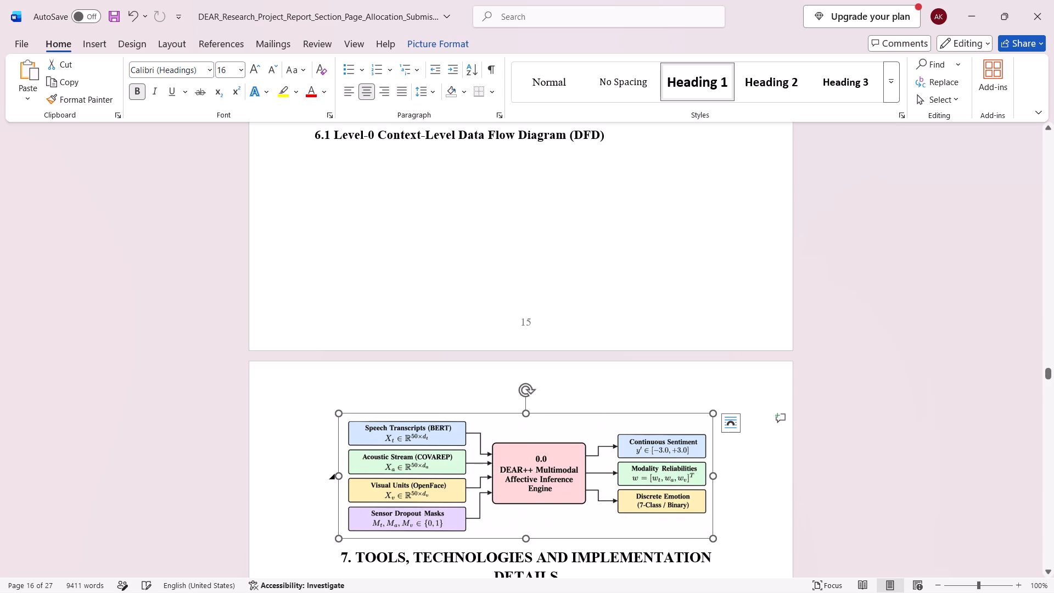
pyautogui.moveTo(464, 469); pyautogui.dragTo(447, 256)
pyautogui.moveTo(714, 538); pyautogui.dragTo(658, 507)
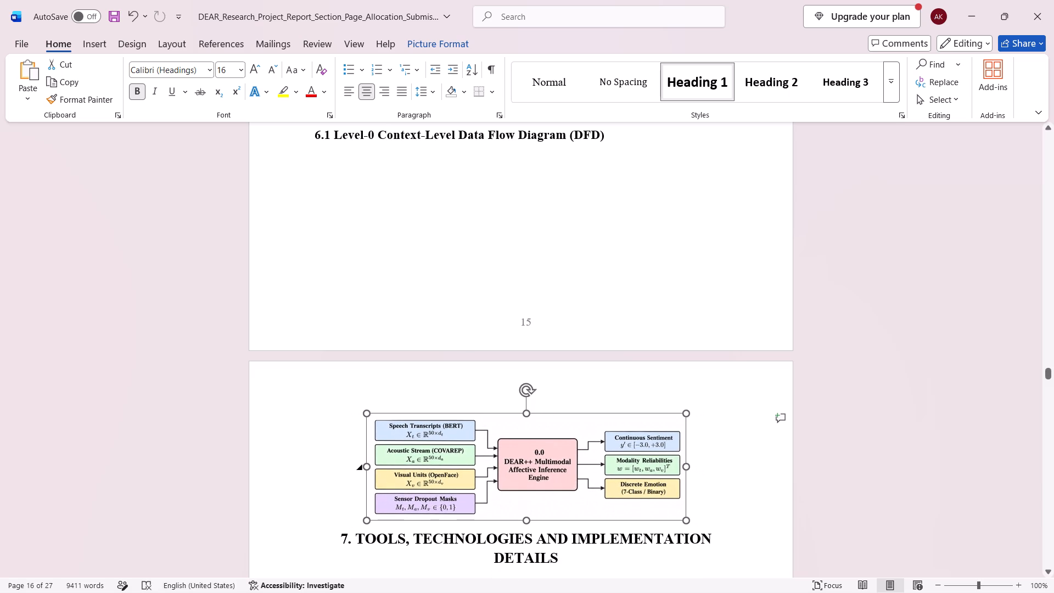
pyautogui.moveTo(658, 507); pyautogui.dragTo(653, 504)
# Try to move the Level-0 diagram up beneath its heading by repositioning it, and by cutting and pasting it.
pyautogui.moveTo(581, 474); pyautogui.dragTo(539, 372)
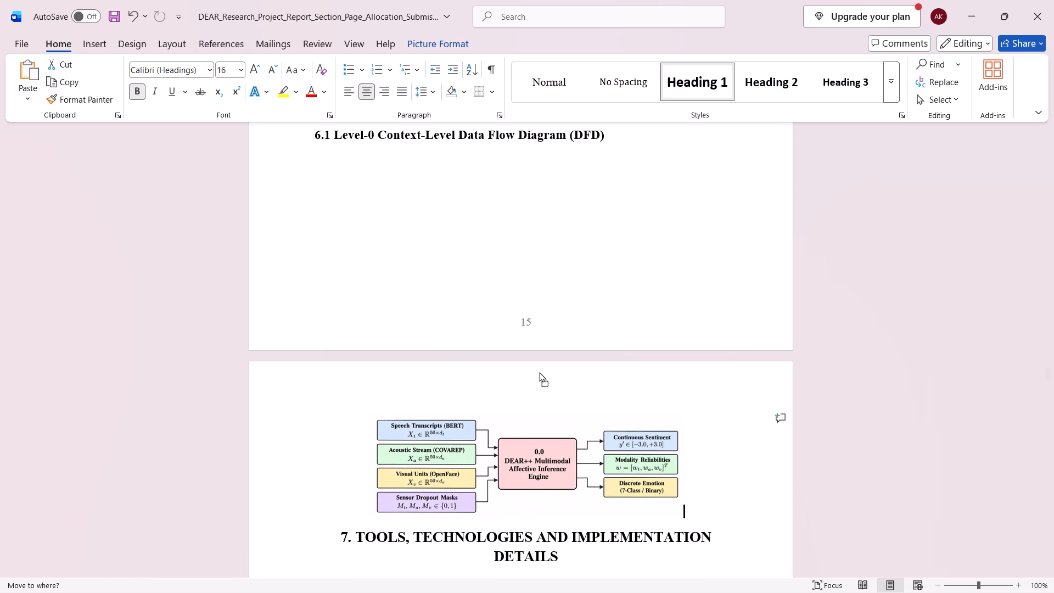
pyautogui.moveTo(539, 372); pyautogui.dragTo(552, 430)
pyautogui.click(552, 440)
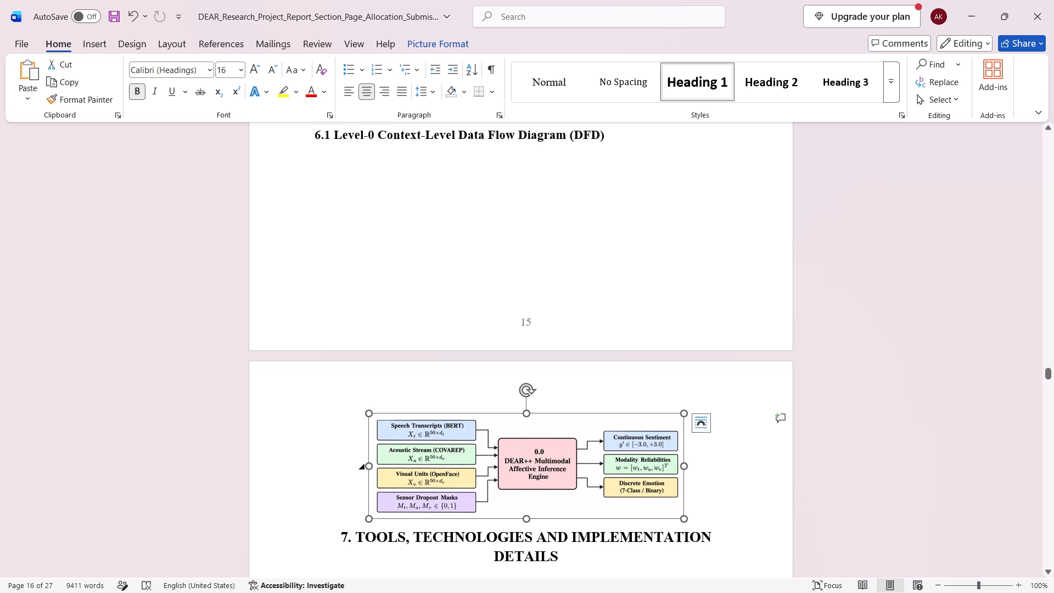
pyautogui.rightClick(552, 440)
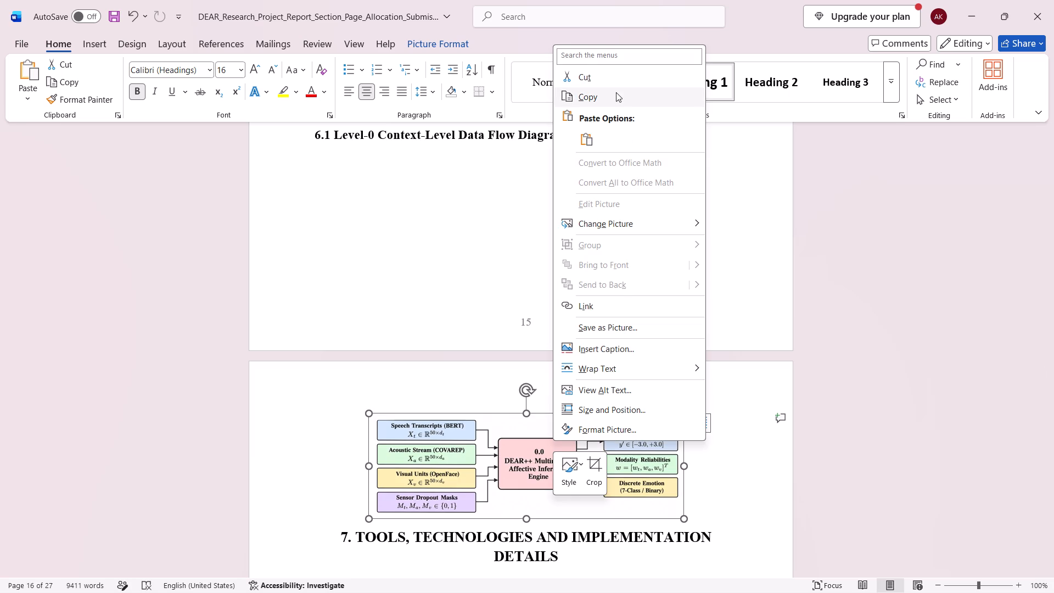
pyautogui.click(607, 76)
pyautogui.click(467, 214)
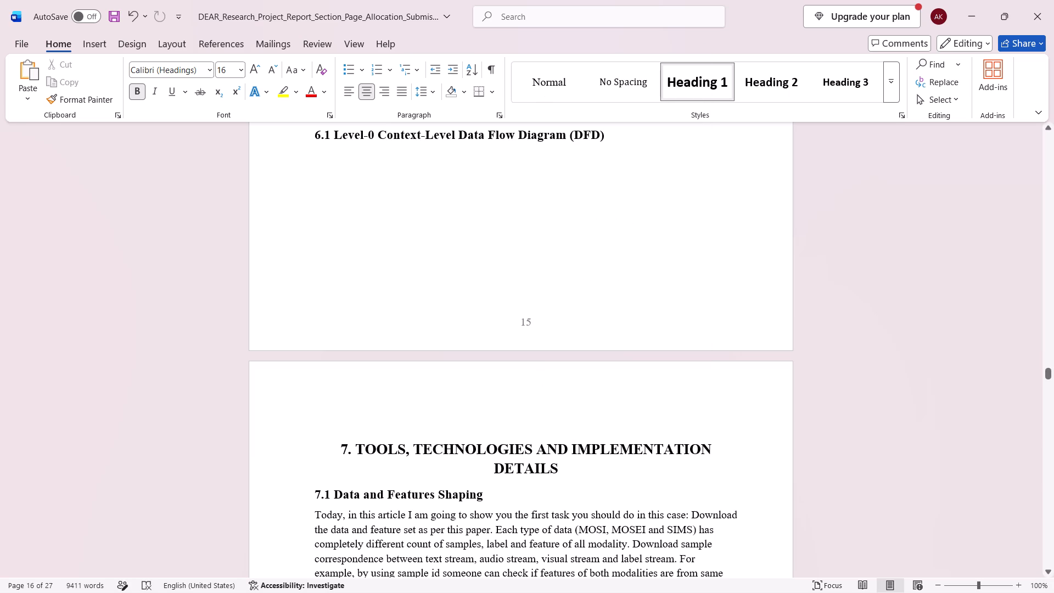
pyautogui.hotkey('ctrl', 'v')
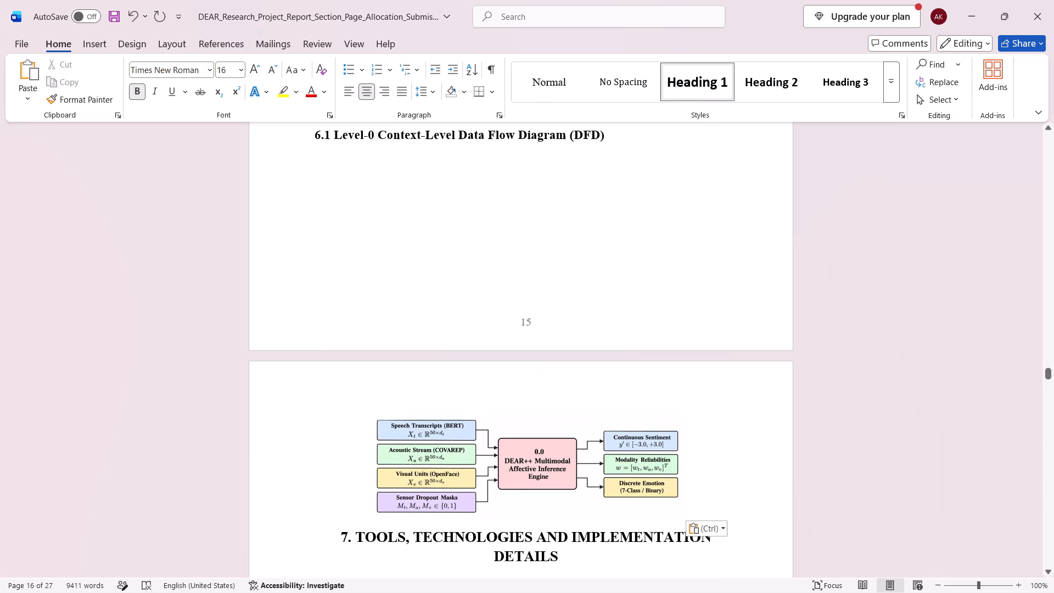
# Remove the break and spacing before the Level-0 diagram so it sits directly under its heading on page 15.
pyautogui.click(368, 421)
pyautogui.press('BackSpace')
pyautogui.press('BackSpace')
pyautogui.press('BackSpace')
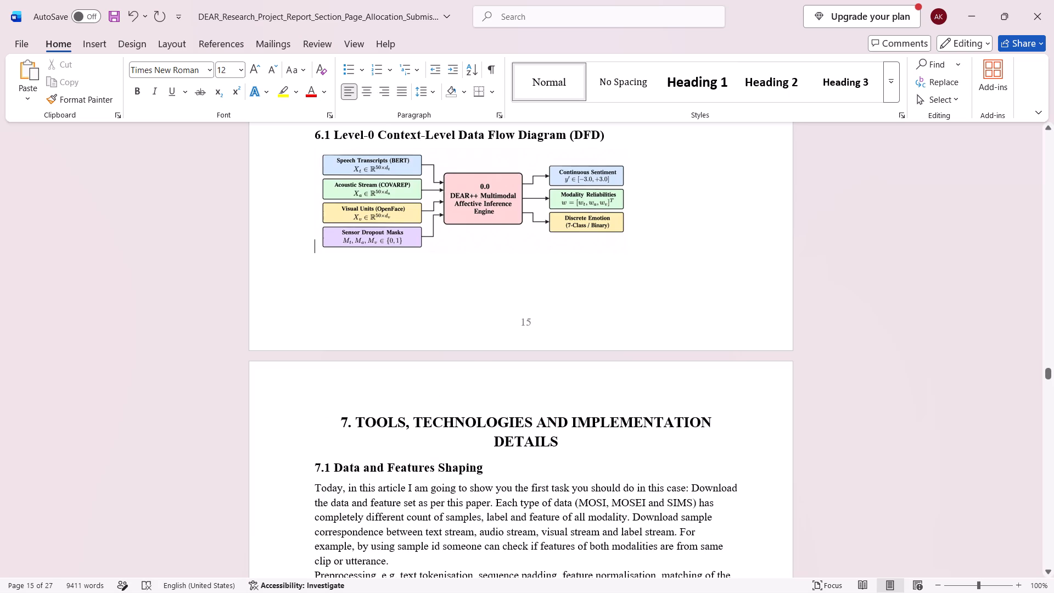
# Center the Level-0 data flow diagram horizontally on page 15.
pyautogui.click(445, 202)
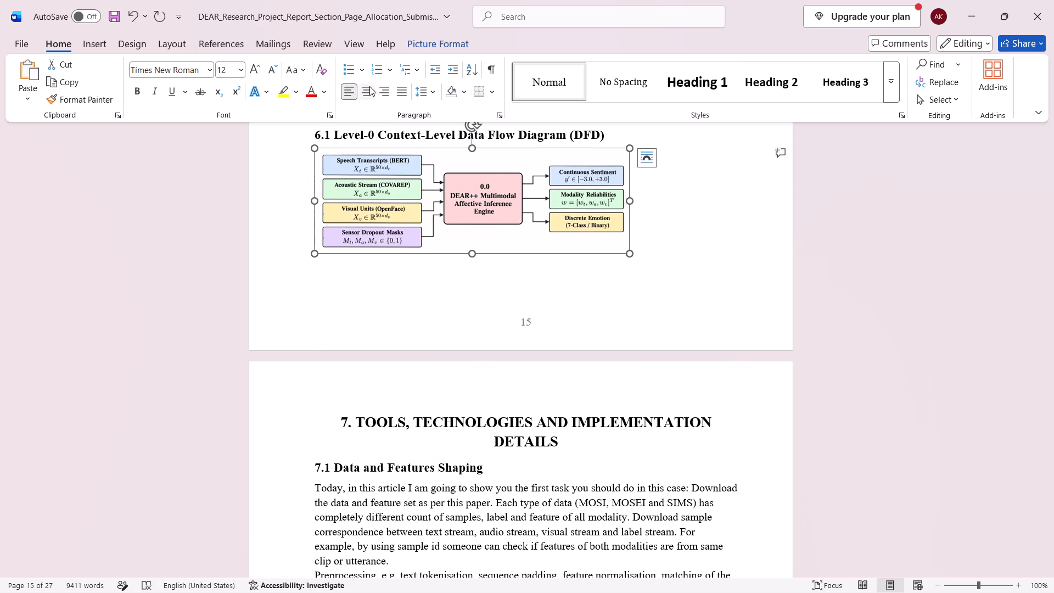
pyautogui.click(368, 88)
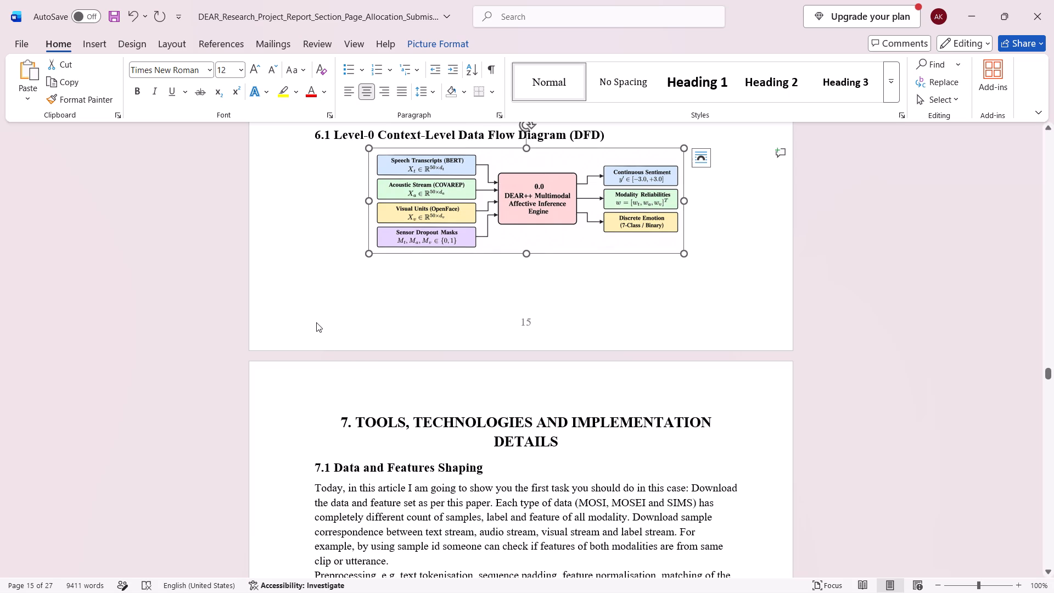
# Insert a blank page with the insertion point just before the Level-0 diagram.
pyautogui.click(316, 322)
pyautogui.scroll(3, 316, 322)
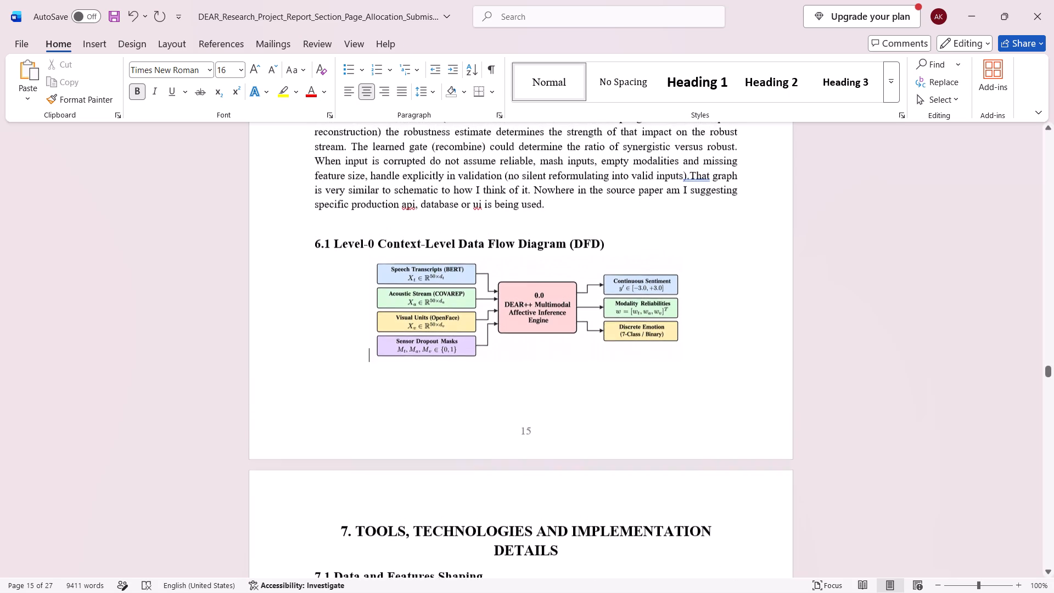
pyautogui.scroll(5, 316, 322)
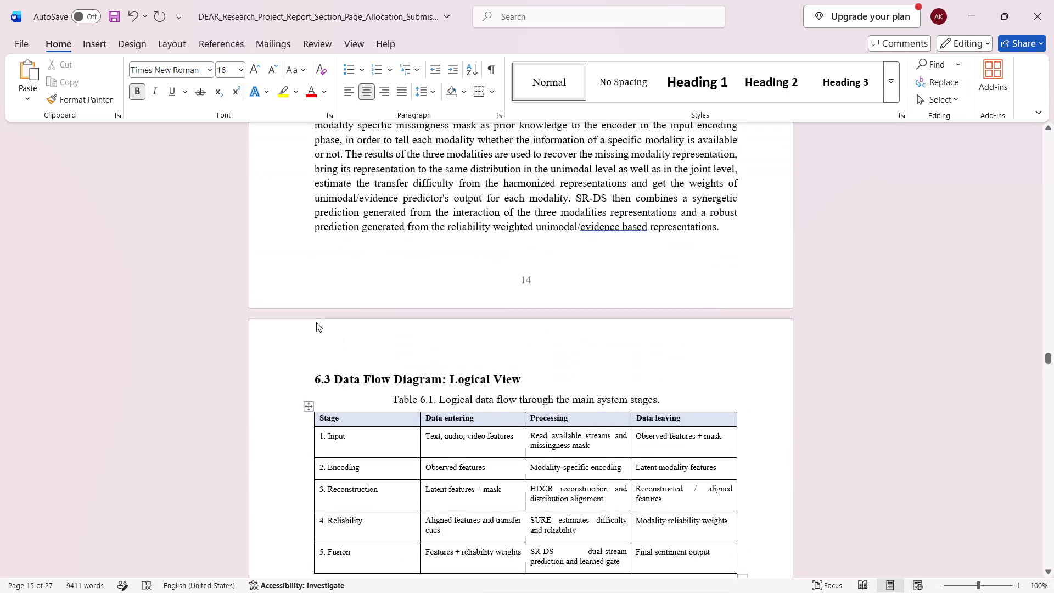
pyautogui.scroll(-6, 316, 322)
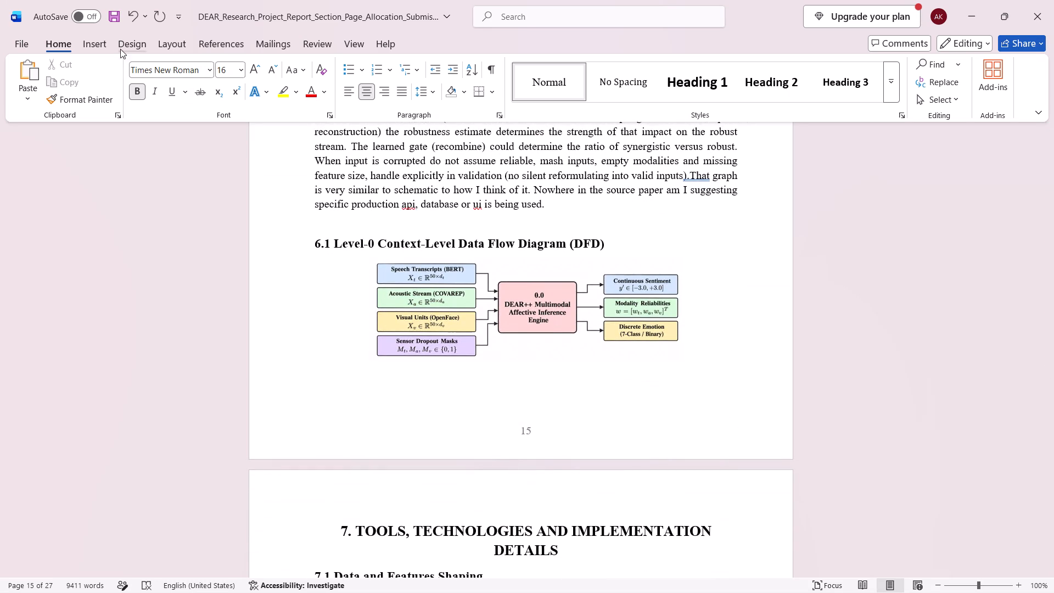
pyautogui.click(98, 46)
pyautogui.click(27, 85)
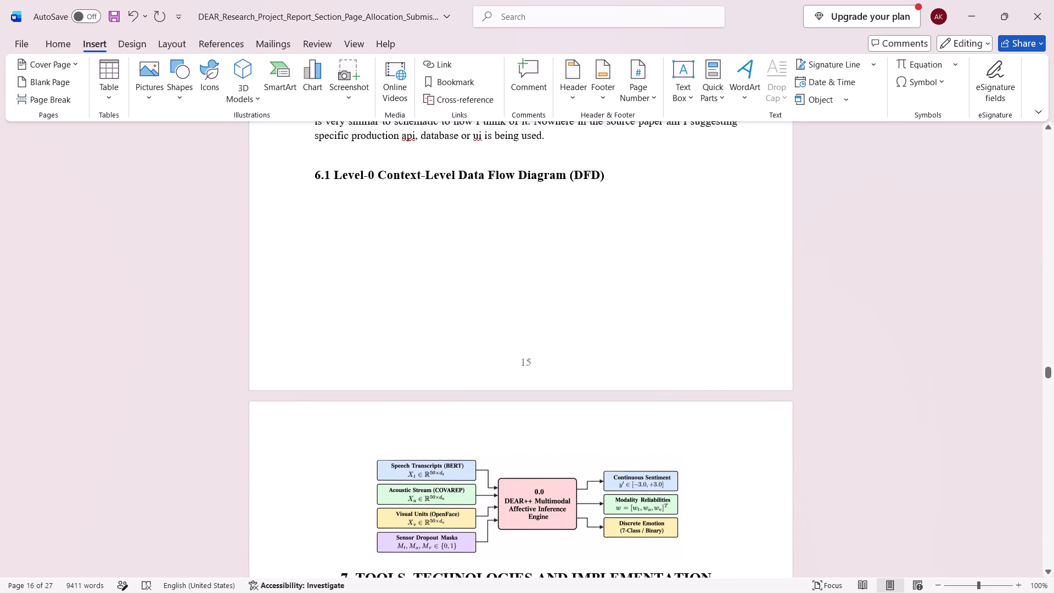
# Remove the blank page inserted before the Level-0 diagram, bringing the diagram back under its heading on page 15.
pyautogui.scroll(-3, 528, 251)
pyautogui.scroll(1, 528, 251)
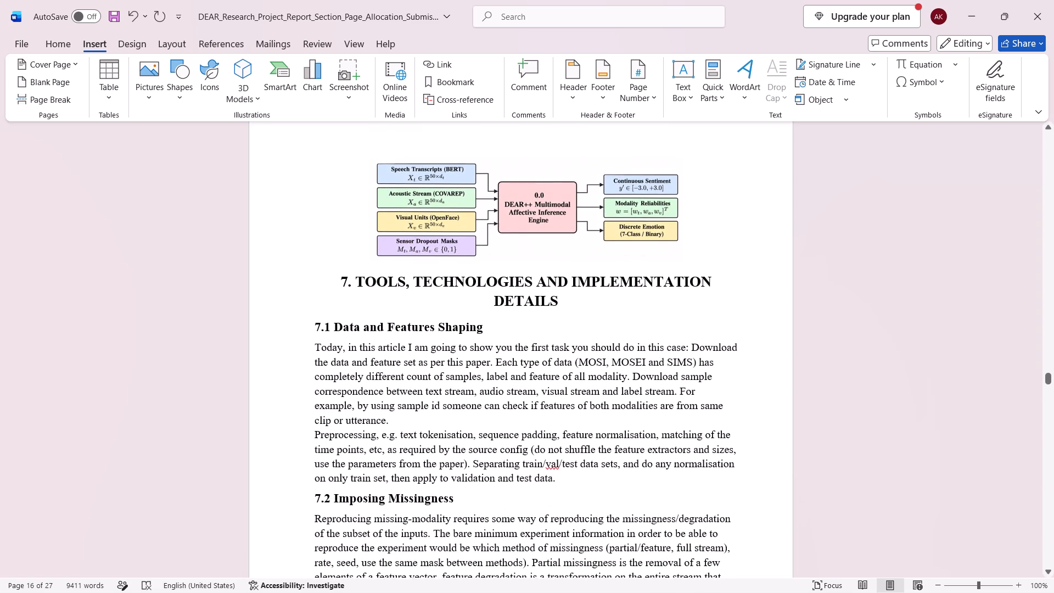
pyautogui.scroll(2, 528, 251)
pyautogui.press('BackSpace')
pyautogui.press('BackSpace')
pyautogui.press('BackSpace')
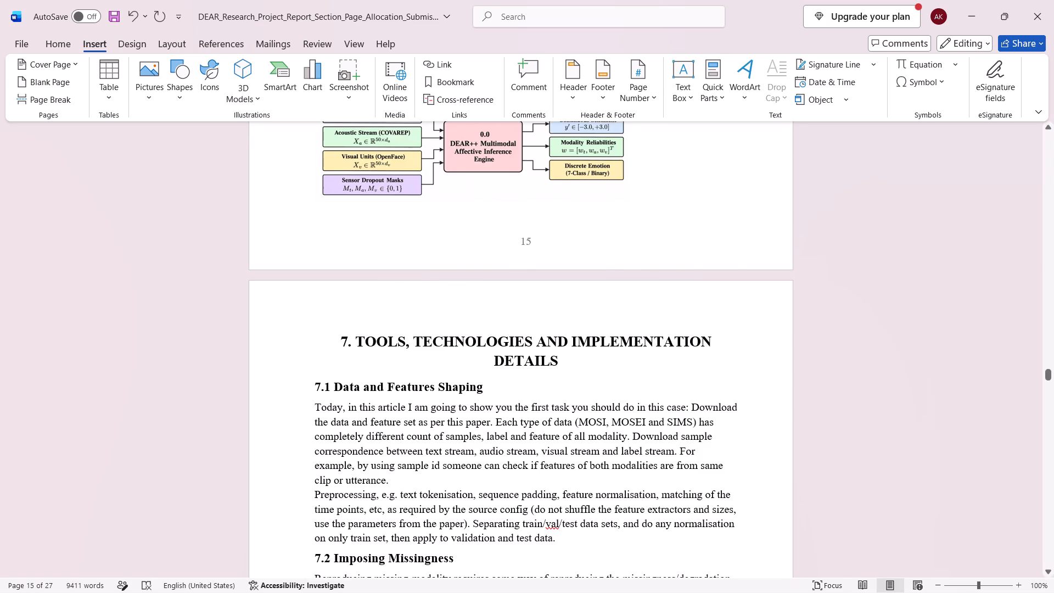
# Center the Level-0 diagram horizontally under its heading again.
pyautogui.click(412, 176)
pyautogui.scroll(2, 412, 176)
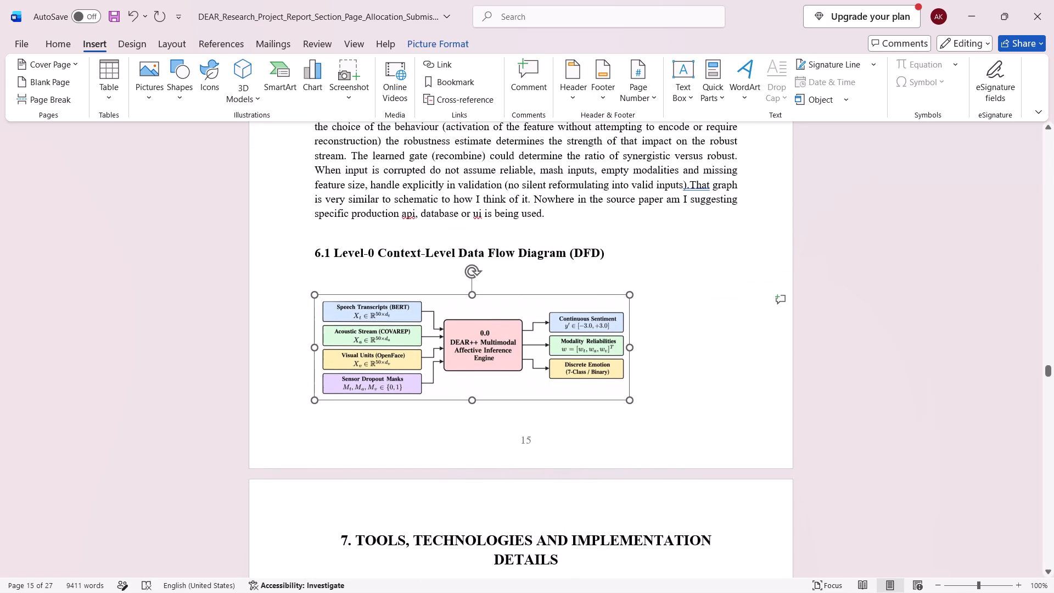
pyautogui.click(61, 40)
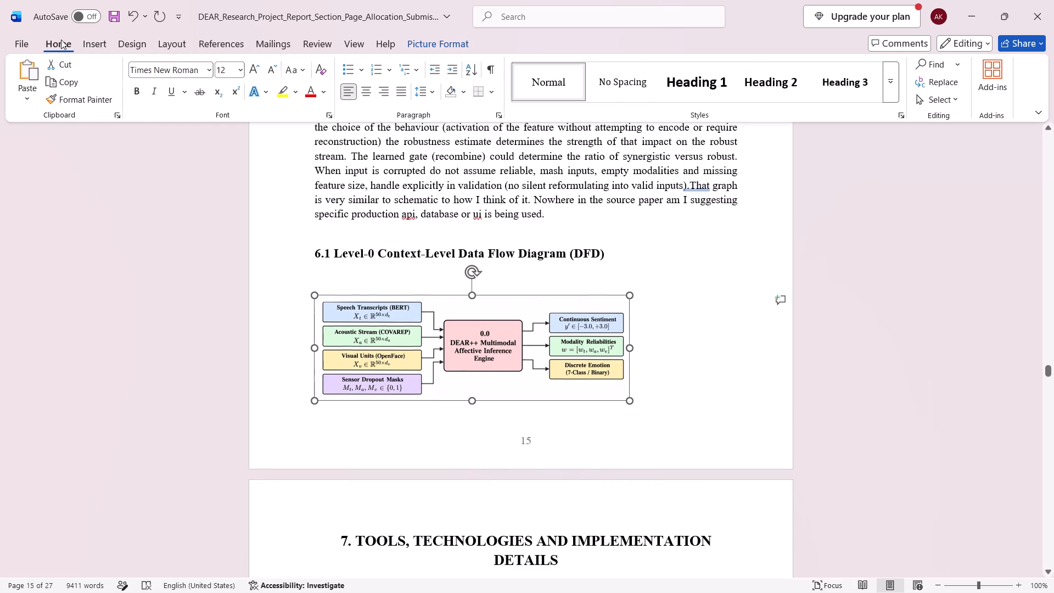
pyautogui.click(366, 85)
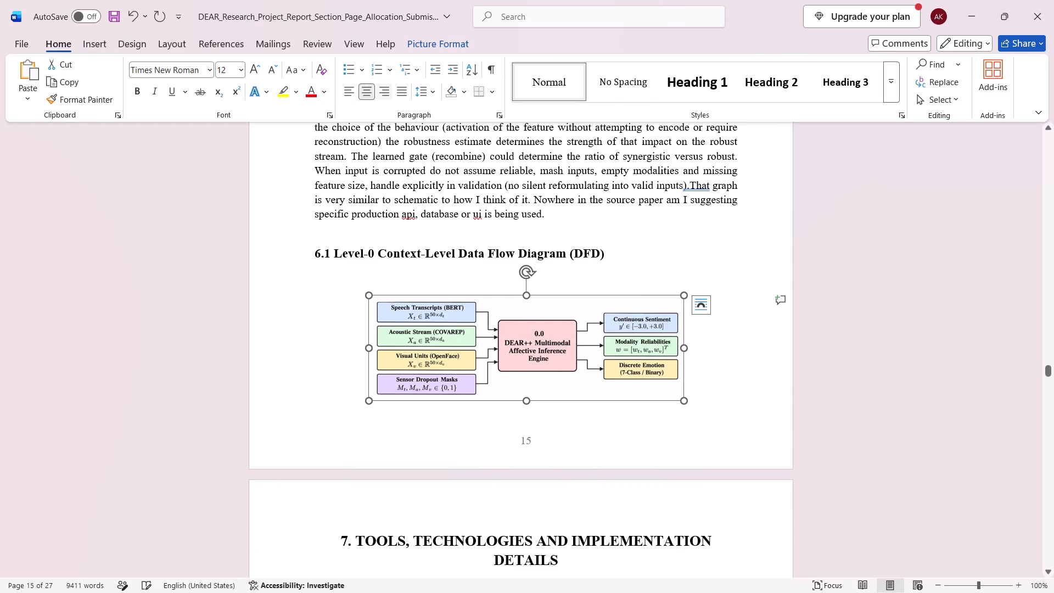
# Insert a blank page after the Level-0 diagram, ahead of chapter 7.
pyautogui.click(682, 414)
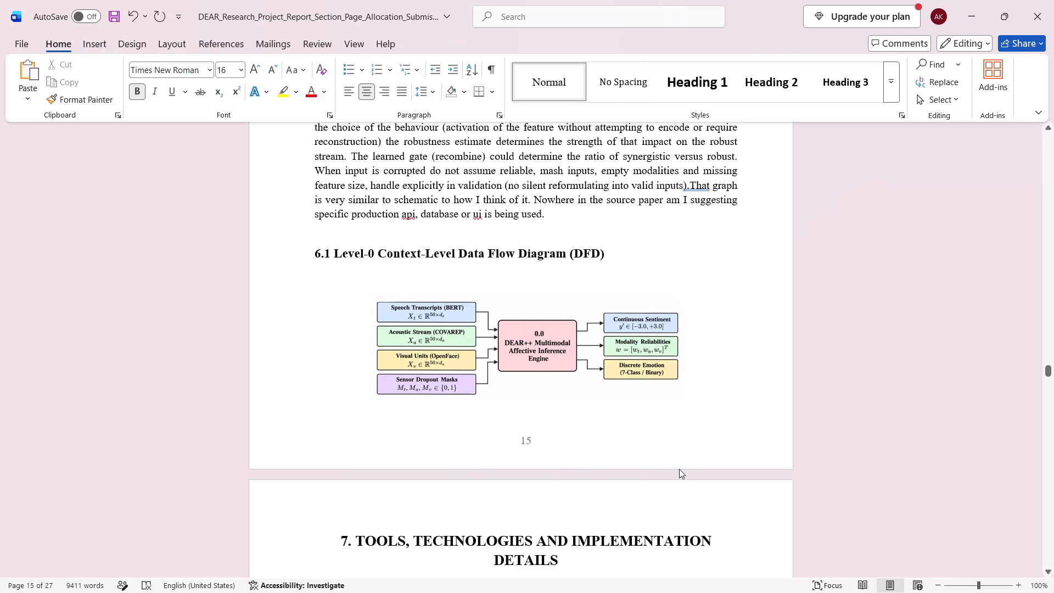
pyautogui.click(82, 43)
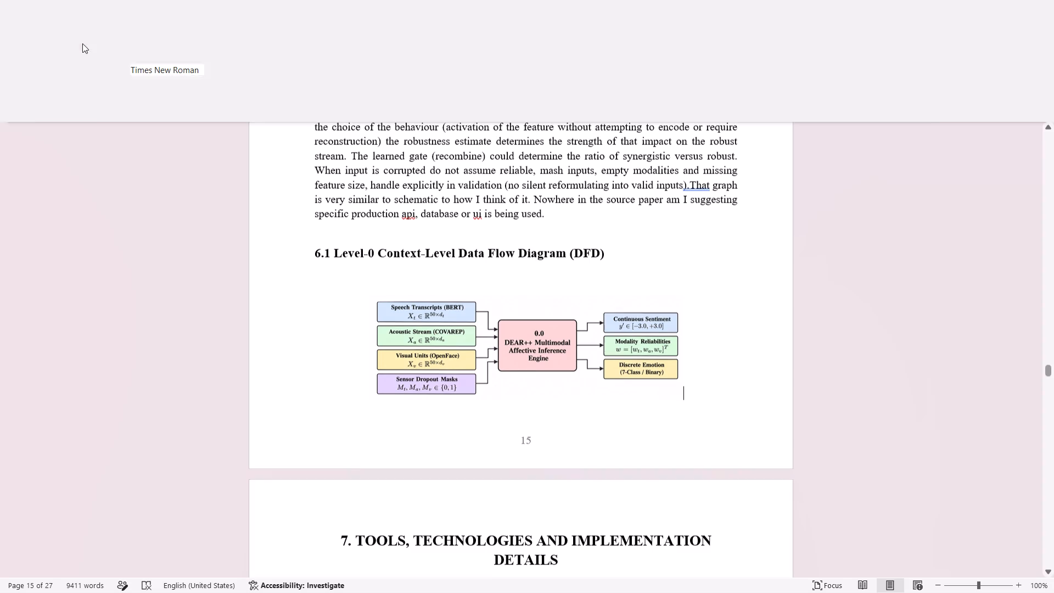
pyautogui.click(33, 77)
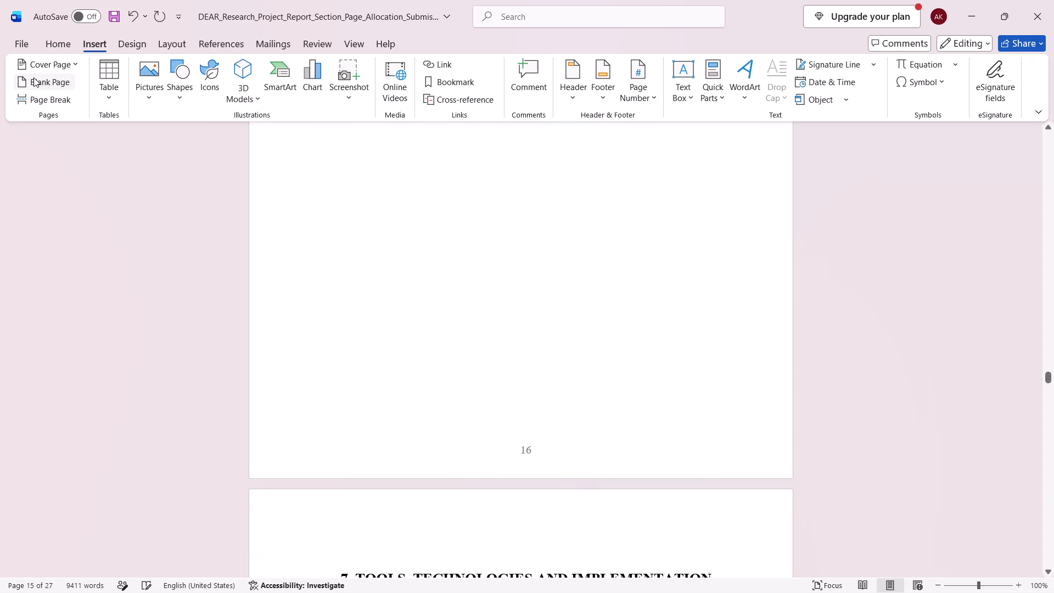
pyautogui.scroll(6, 304, 220)
pyautogui.scroll(-1, 304, 220)
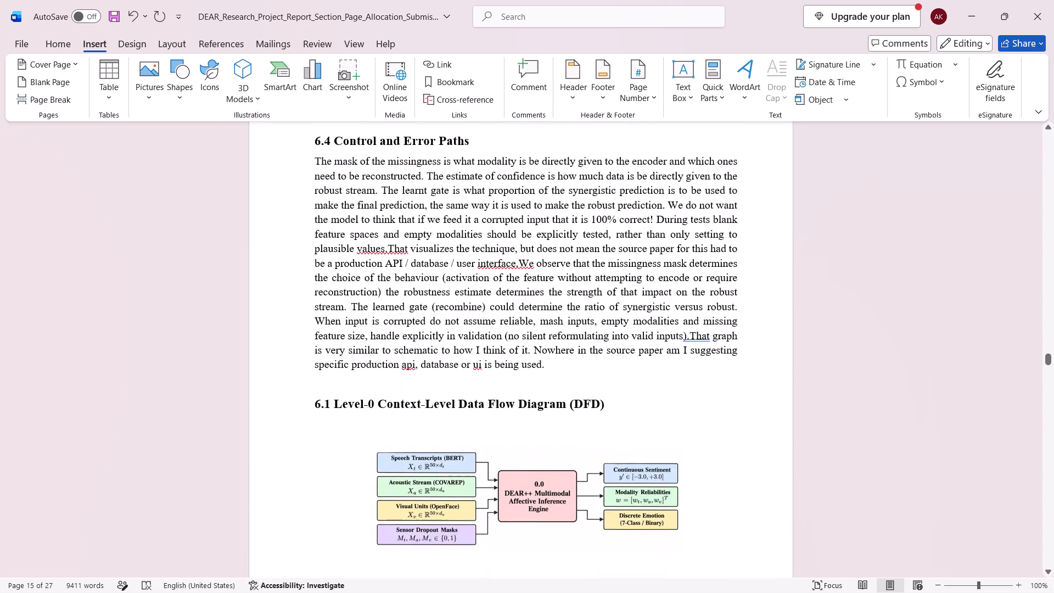
pyautogui.scroll(-1, 304, 220)
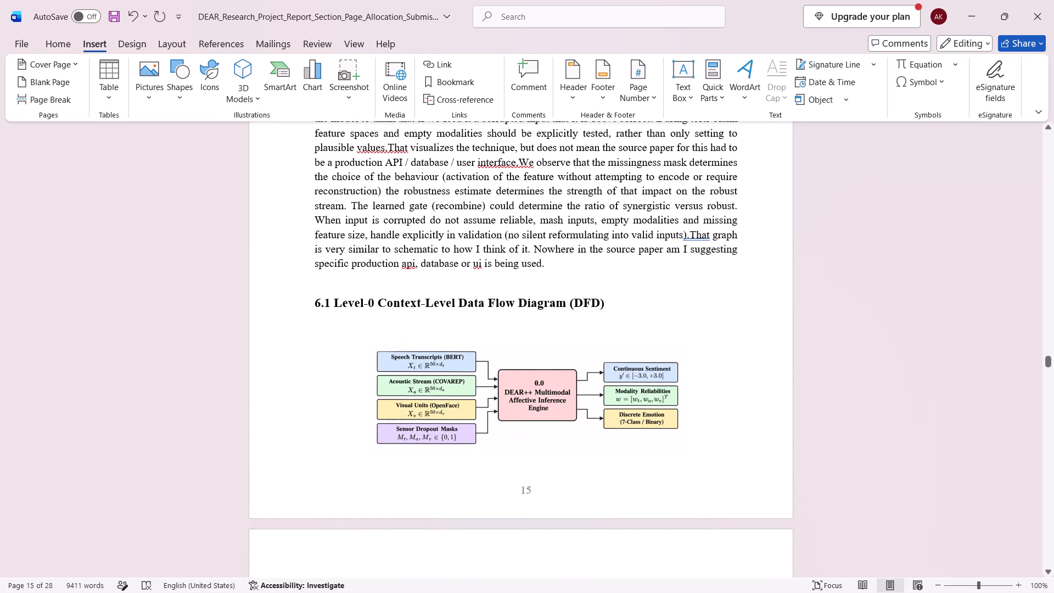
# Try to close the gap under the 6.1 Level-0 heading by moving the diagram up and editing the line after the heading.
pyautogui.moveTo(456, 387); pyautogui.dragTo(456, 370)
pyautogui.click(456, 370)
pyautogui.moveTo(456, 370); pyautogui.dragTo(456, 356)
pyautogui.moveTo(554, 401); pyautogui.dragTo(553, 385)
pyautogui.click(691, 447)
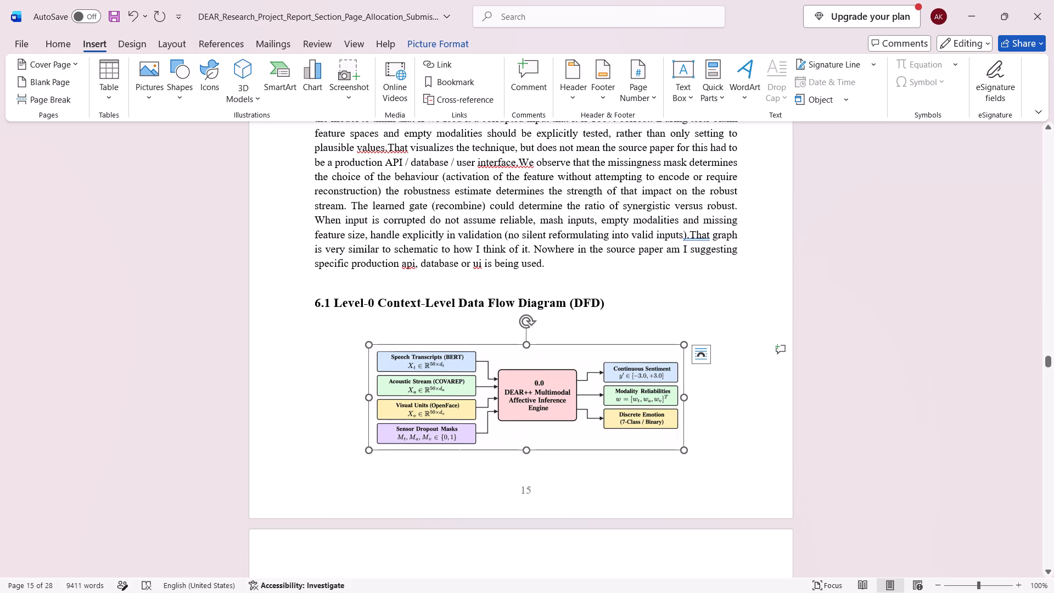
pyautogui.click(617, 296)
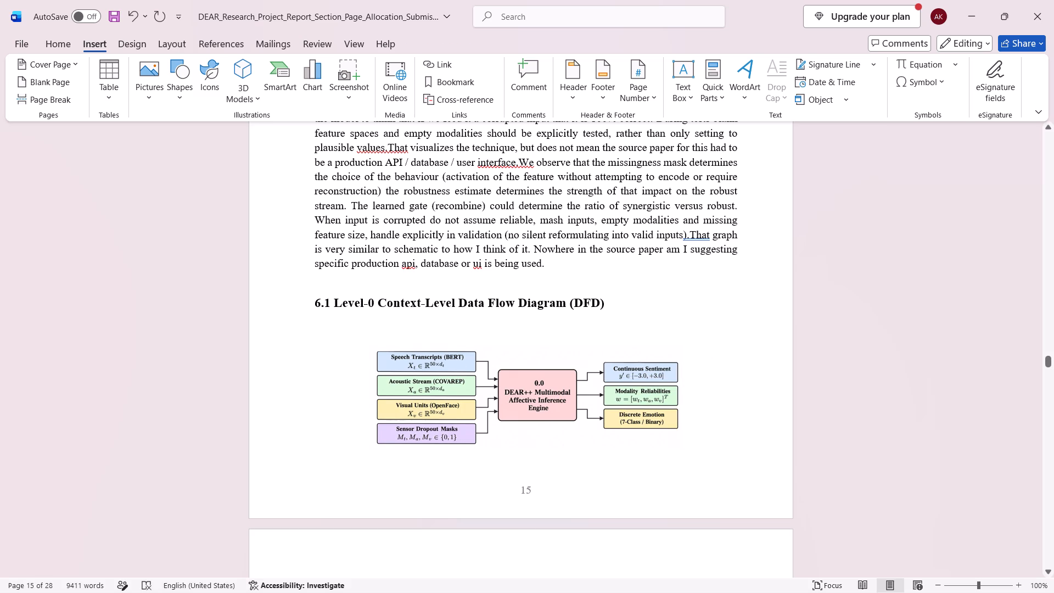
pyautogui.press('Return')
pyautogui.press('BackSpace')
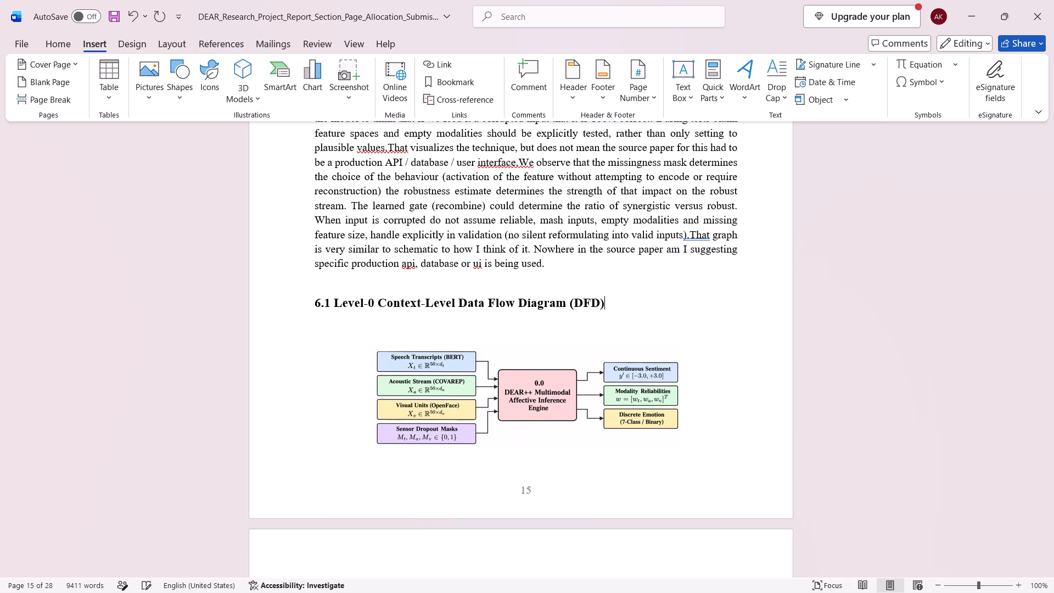
# Delete the empty line between the section 6.4 paragraph and the 6.1 Level-0 heading.
pyautogui.click(524, 283)
pyautogui.press('BackSpace')
pyautogui.scroll(1, 534, 316)
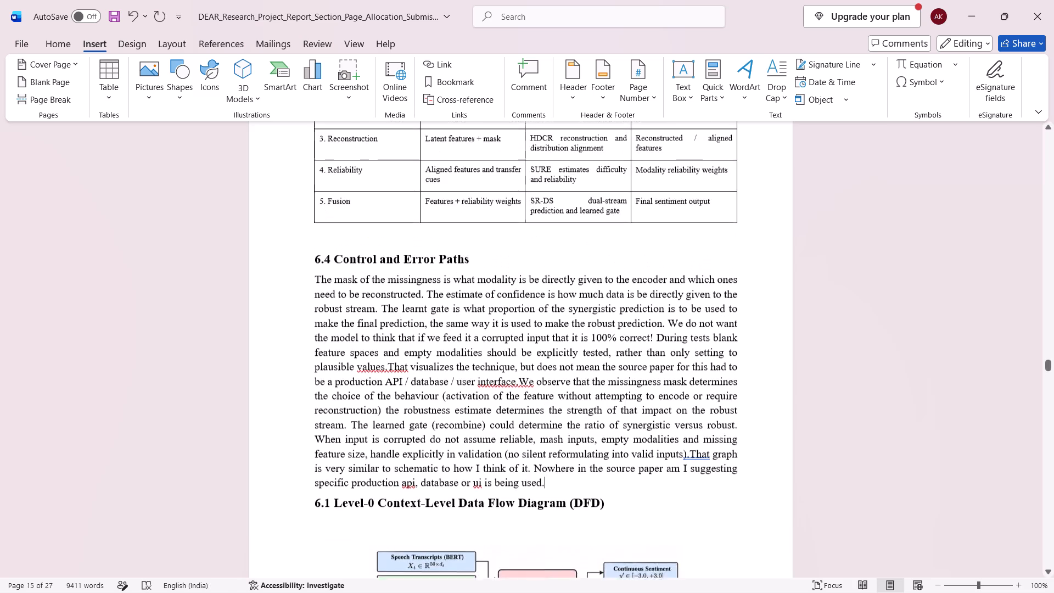
pyautogui.scroll(1, 534, 316)
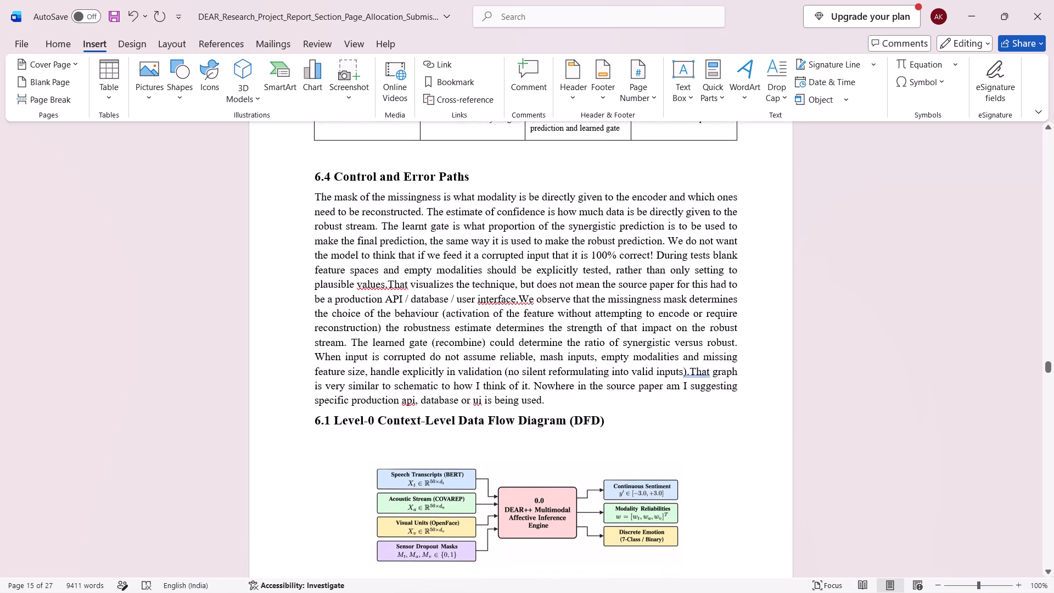
pyautogui.scroll(-1, 676, 497)
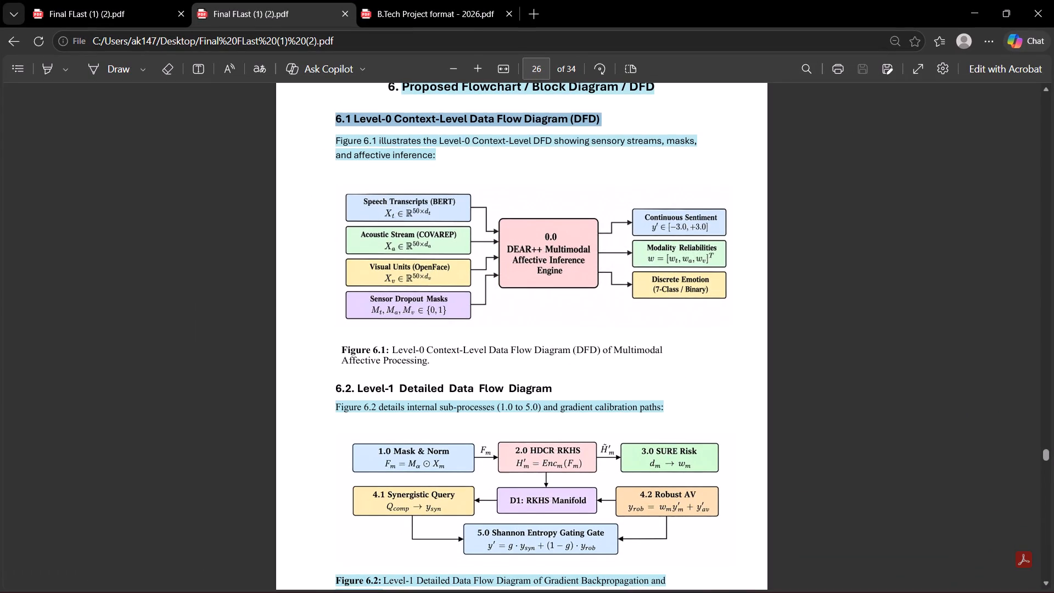
pyautogui.moveTo(436, 155); pyautogui.dragTo(334, 138)
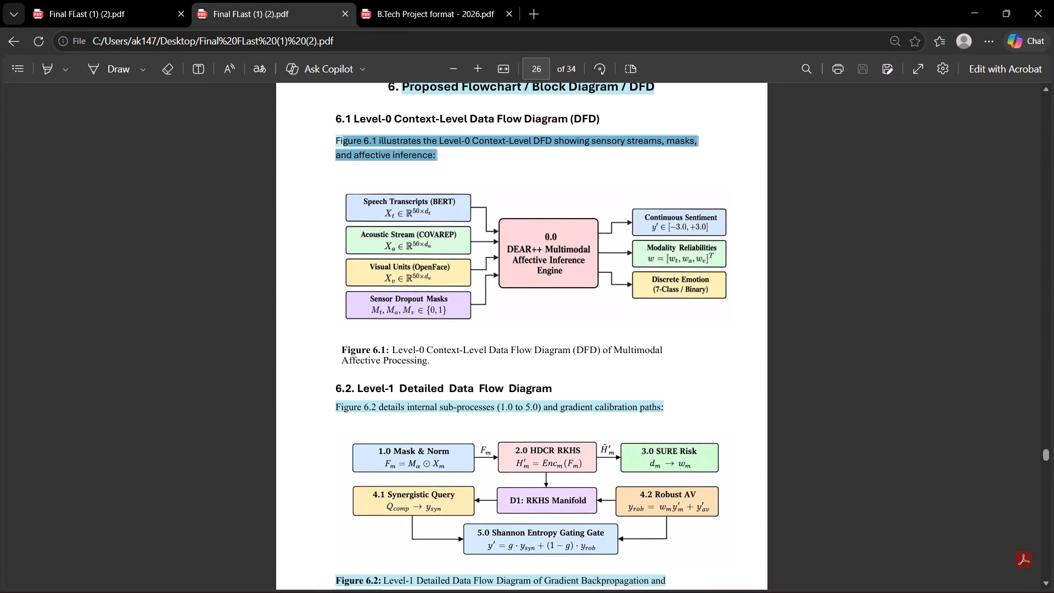
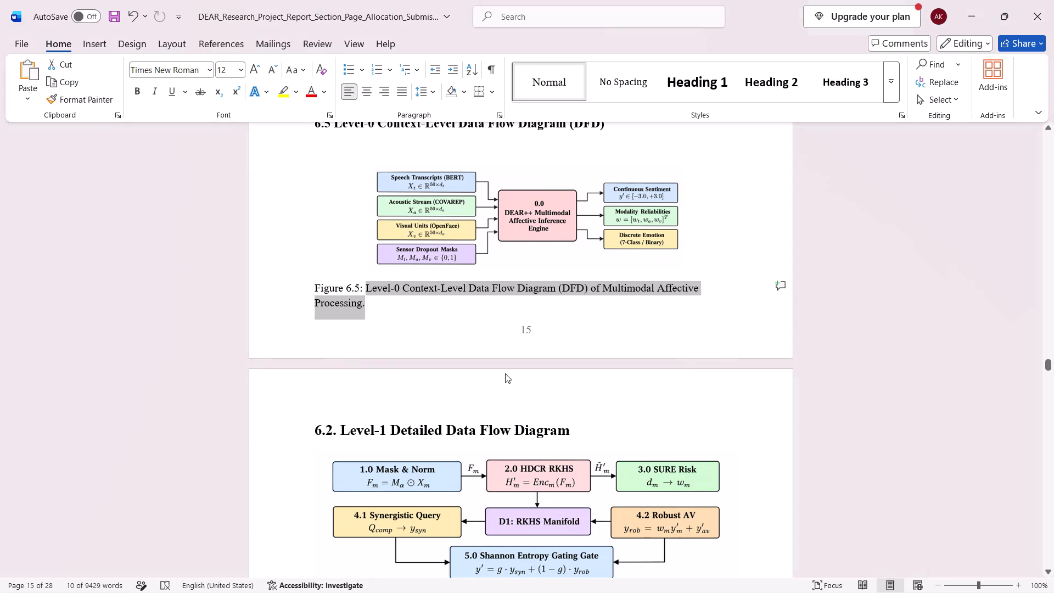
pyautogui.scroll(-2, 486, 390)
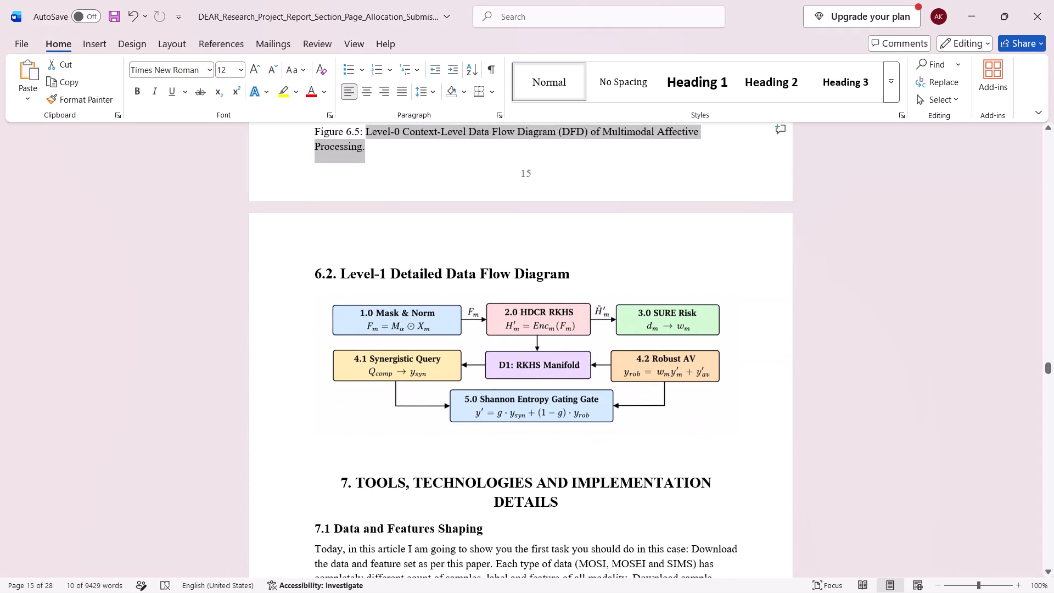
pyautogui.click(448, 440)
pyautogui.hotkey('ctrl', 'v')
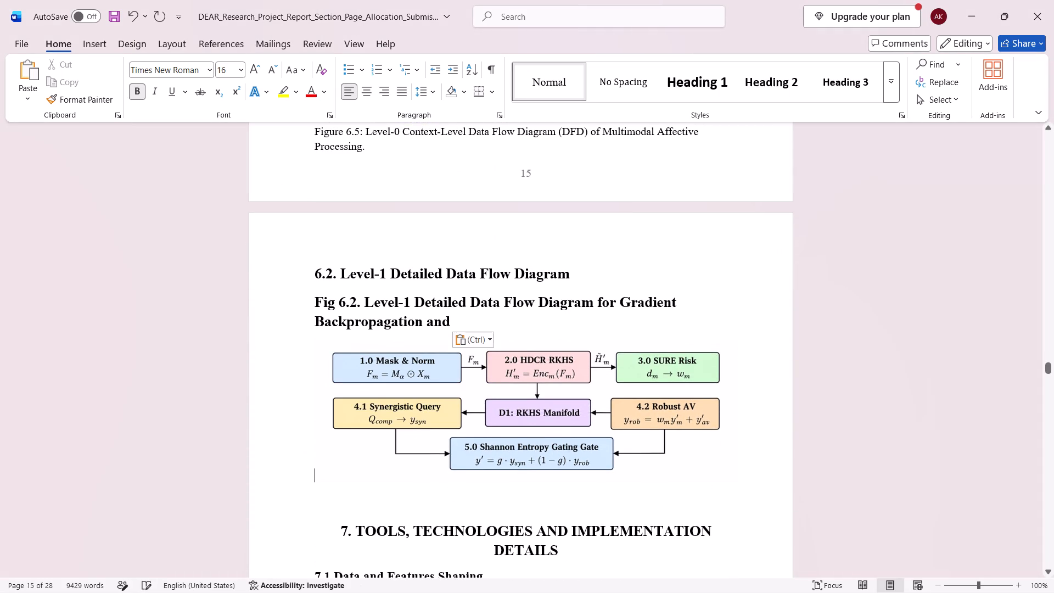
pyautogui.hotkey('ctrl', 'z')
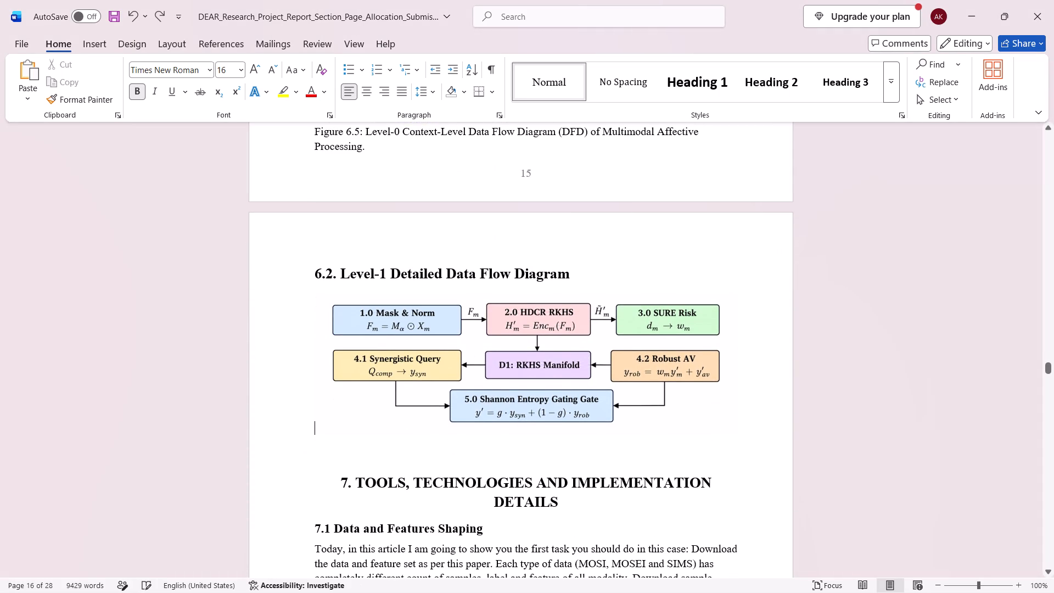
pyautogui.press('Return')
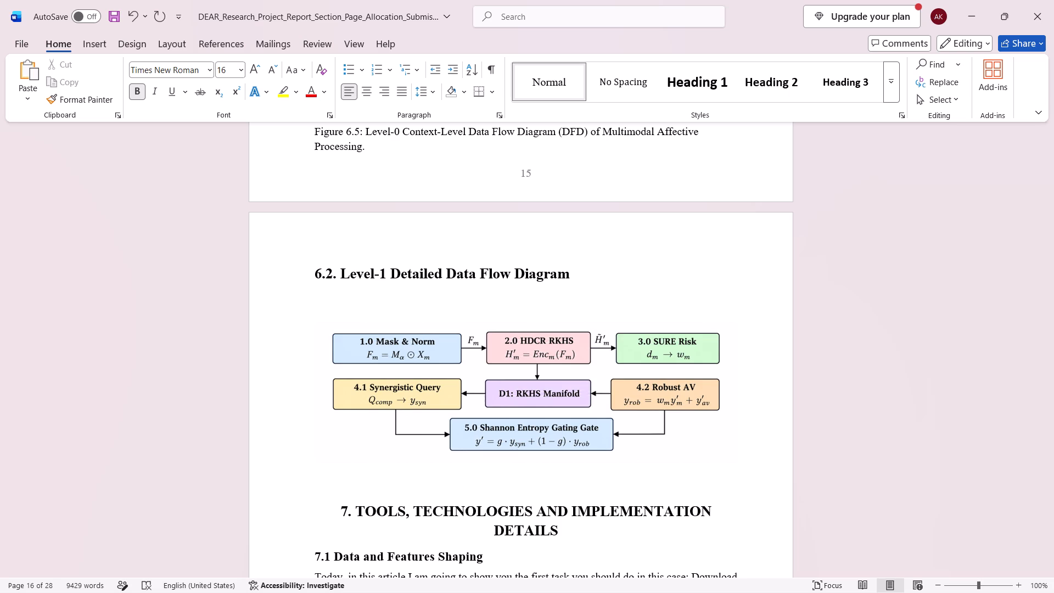
# Look over the report pages from section 6.4 through the two data flow diagrams to the start of chapter 7.
pyautogui.scroll(3, 556, 460)
pyautogui.scroll(-1, 556, 460)
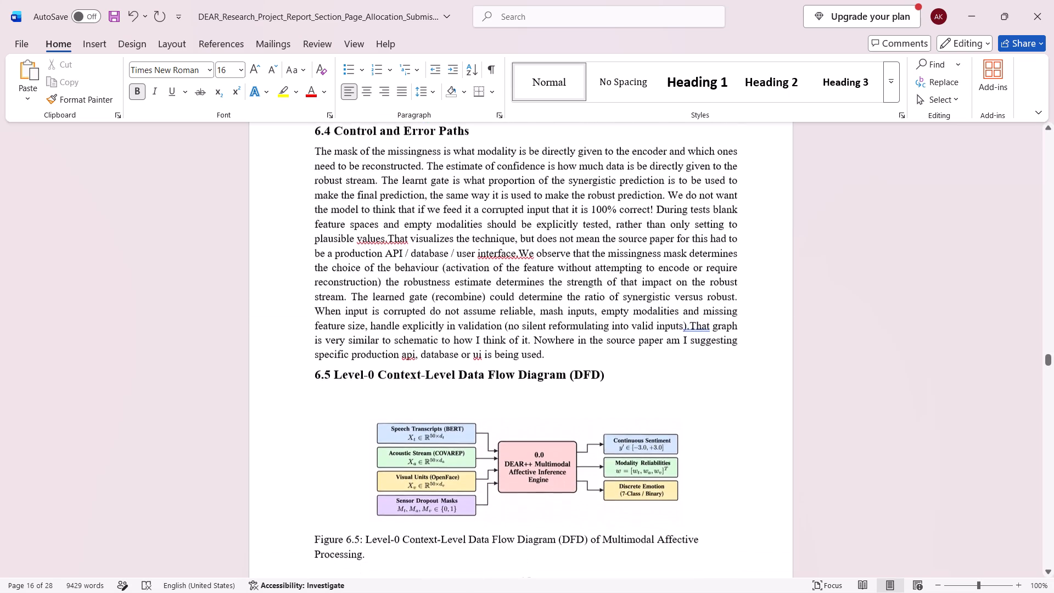
pyautogui.scroll(-3, 556, 460)
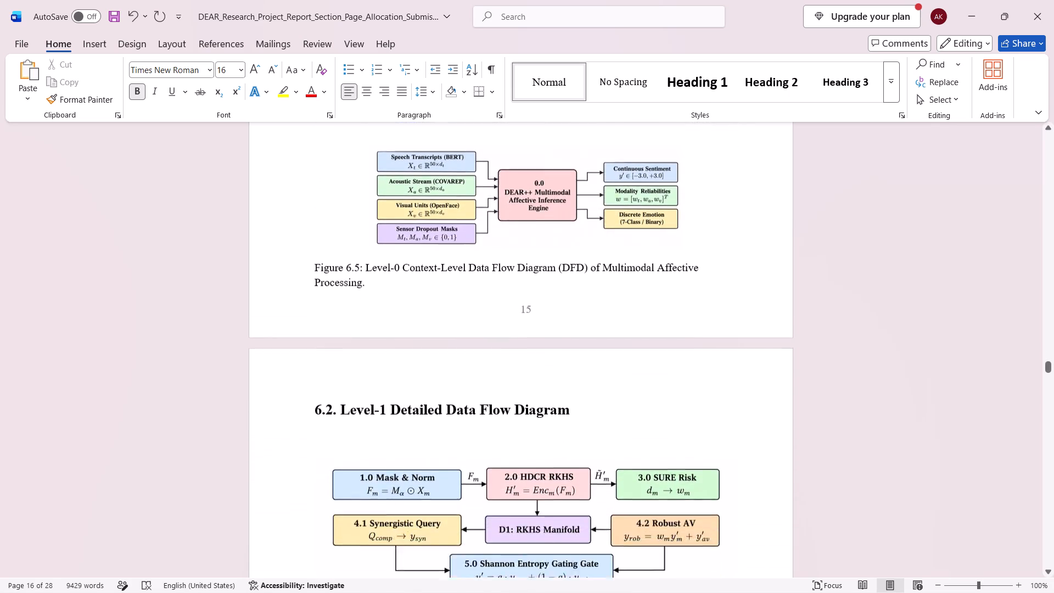
pyautogui.scroll(-1, 556, 460)
pyautogui.scroll(3, 556, 460)
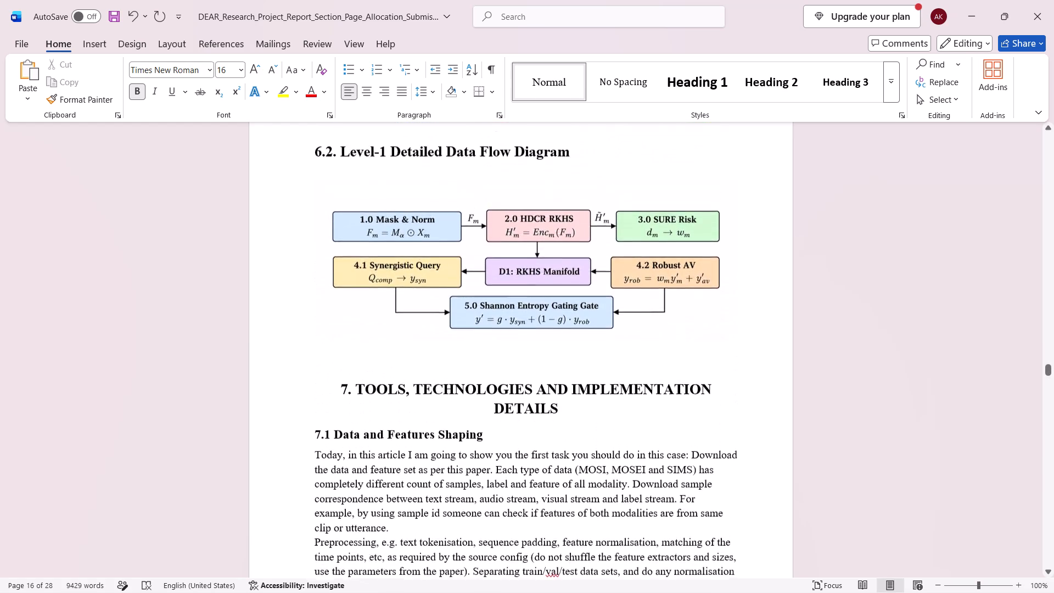
pyautogui.scroll(2, 556, 460)
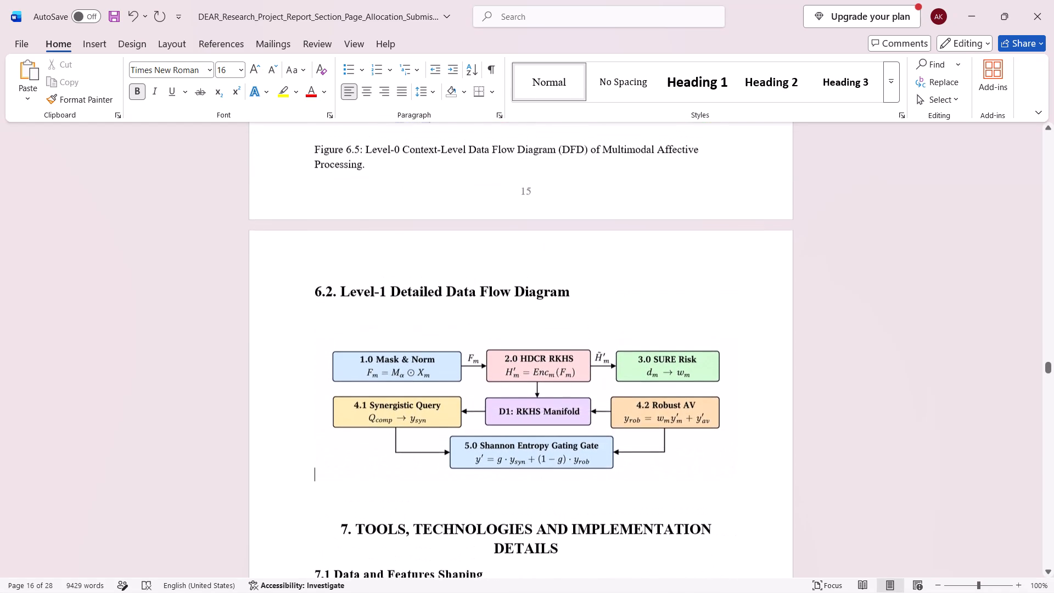
pyautogui.scroll(2, 556, 460)
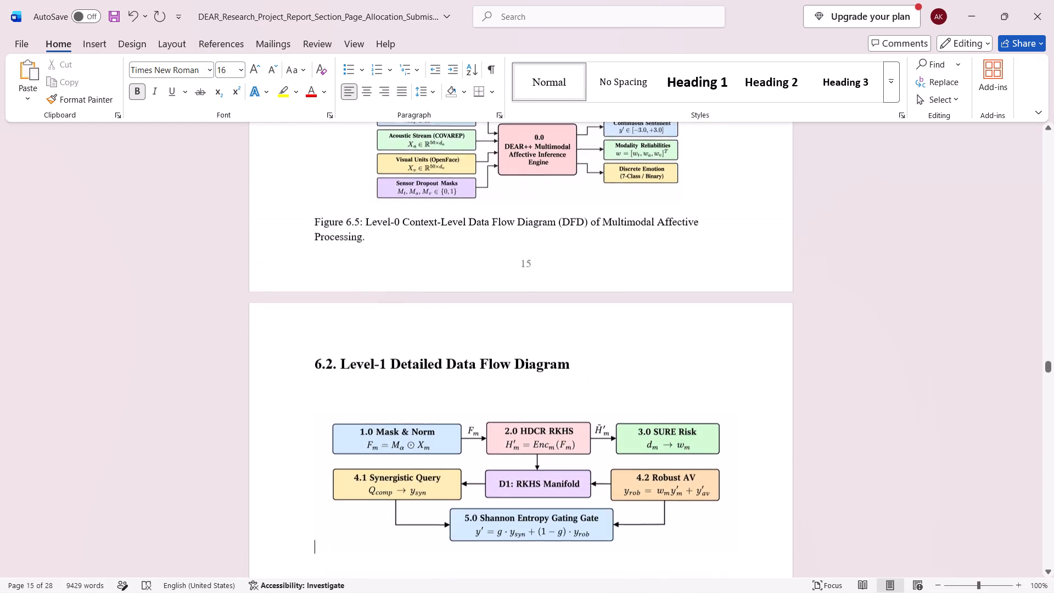
pyautogui.scroll(1, 556, 460)
# Delete the 6.2 Level-1 Detailed Data Flow Diagram heading, its diagram and the surrounding empty lines ahead of chapter 7.
pyautogui.click(608, 476)
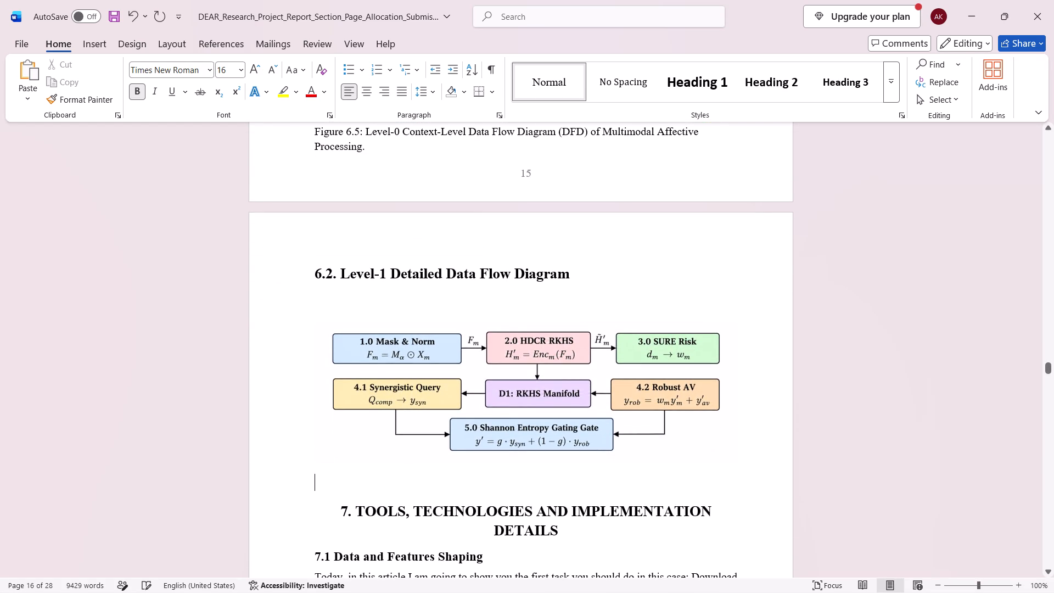
pyautogui.press('BackSpace')
pyautogui.press('BackSpace')
pyautogui.press('BackSpace')
pyautogui.press('BackSpace')
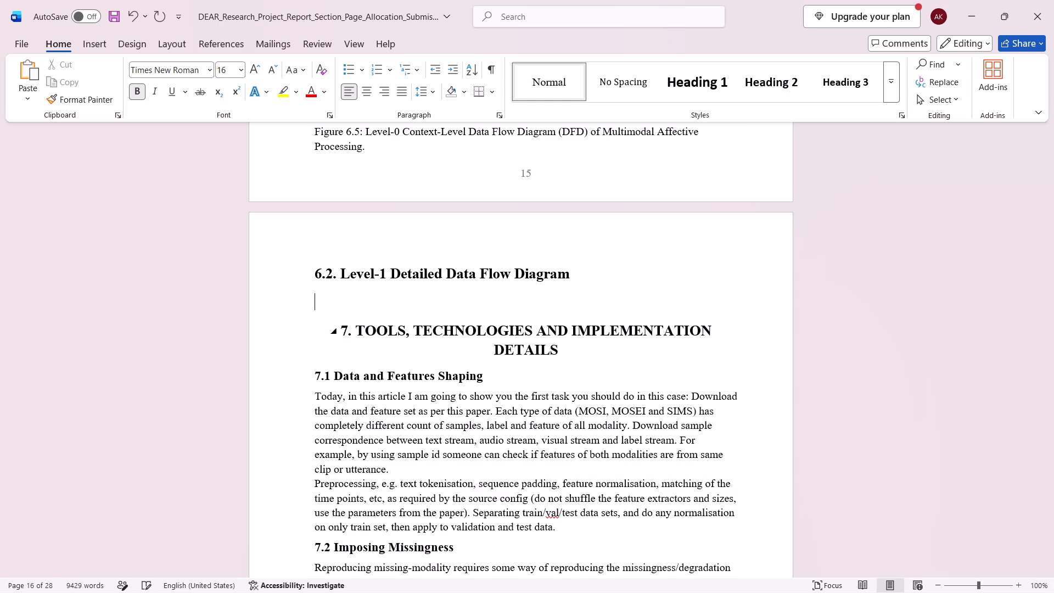
pyautogui.press('BackSpace')
pyautogui.press('BackSpace')
pyautogui.press('BackSpace')
pyautogui.press('BackSpace')
pyautogui.press('BackSpace')
pyautogui.press('BackSpace')
pyautogui.press('BackSpace')
pyautogui.press('BackSpace')
pyautogui.press('BackSpace')
pyautogui.press('BackSpace')
pyautogui.press('BackSpace')
pyautogui.press('BackSpace')
pyautogui.press('BackSpace')
pyautogui.press('BackSpace')
pyautogui.press('BackSpace')
pyautogui.press('BackSpace')
pyautogui.press('BackSpace')
pyautogui.press('BackSpace')
pyautogui.press('BackSpace')
pyautogui.press('BackSpace')
pyautogui.press('BackSpace')
pyautogui.press('BackSpace')
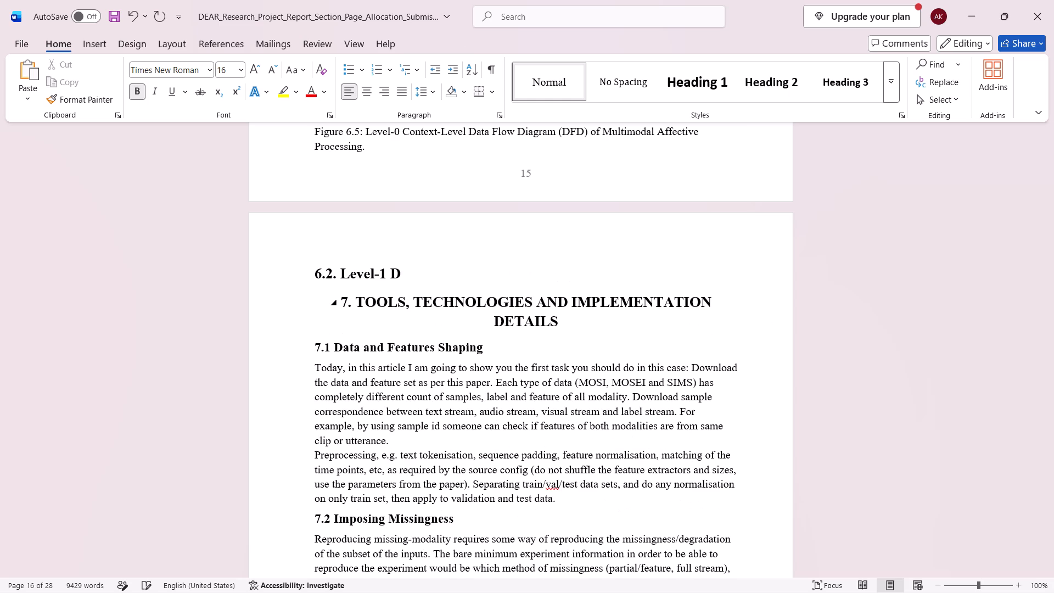
pyautogui.press('BackSpace')
pyautogui.press('BackSpace')
pyautogui.press('BackSpace')
pyautogui.press('BackSpace')
pyautogui.press('BackSpace')
pyautogui.press('BackSpace')
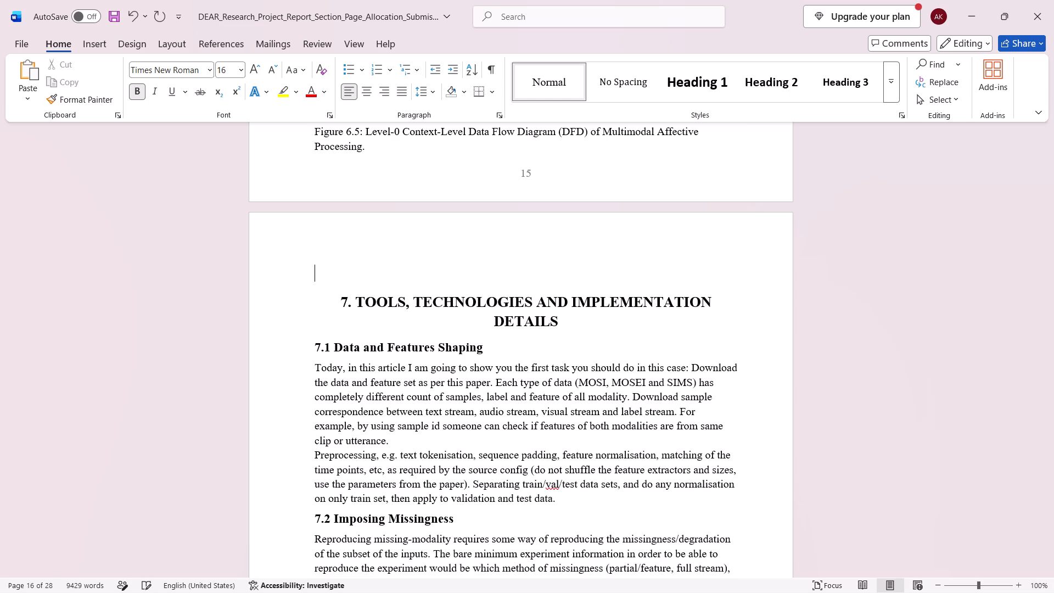
pyautogui.press('BackSpace')
# Delete the 6.5 Level-0 Context-Level Data Flow Diagram heading together with its diagram and Figure 6.5 caption.
pyautogui.scroll(1, 608, 476)
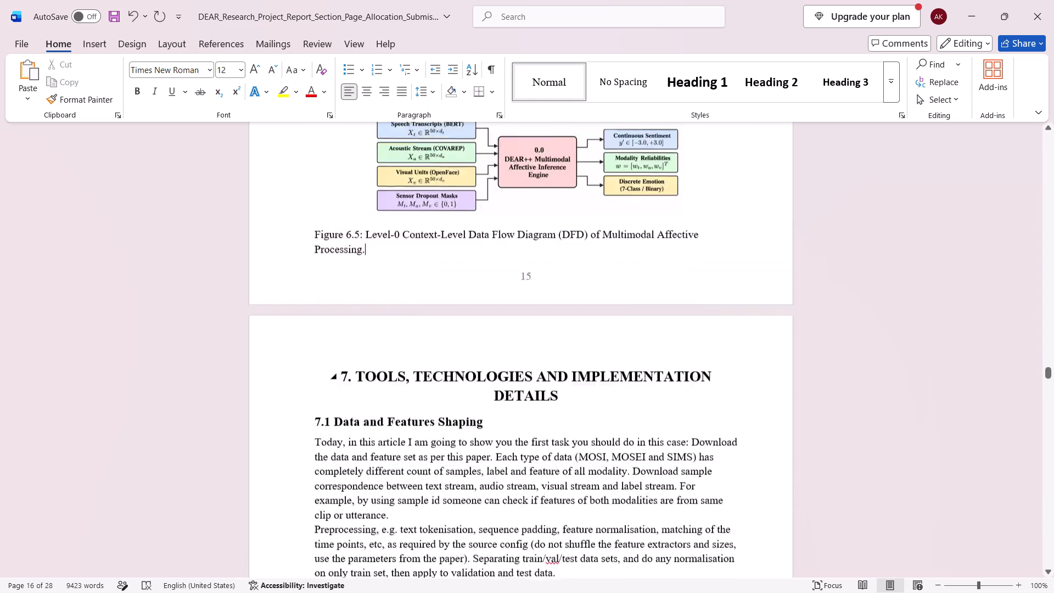
pyautogui.scroll(2, 608, 476)
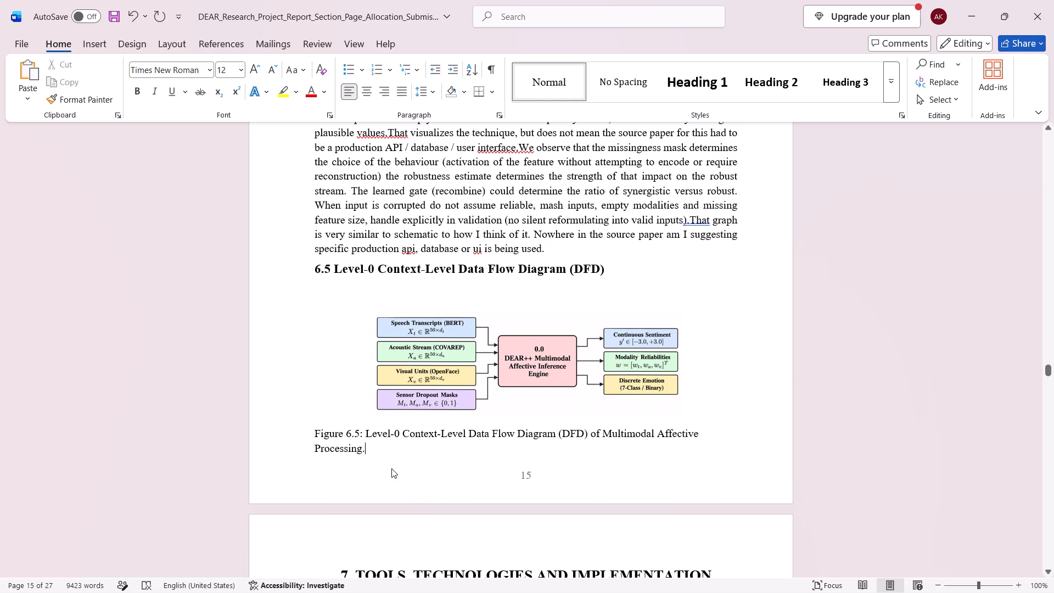
pyautogui.moveTo(386, 465); pyautogui.dragTo(316, 277)
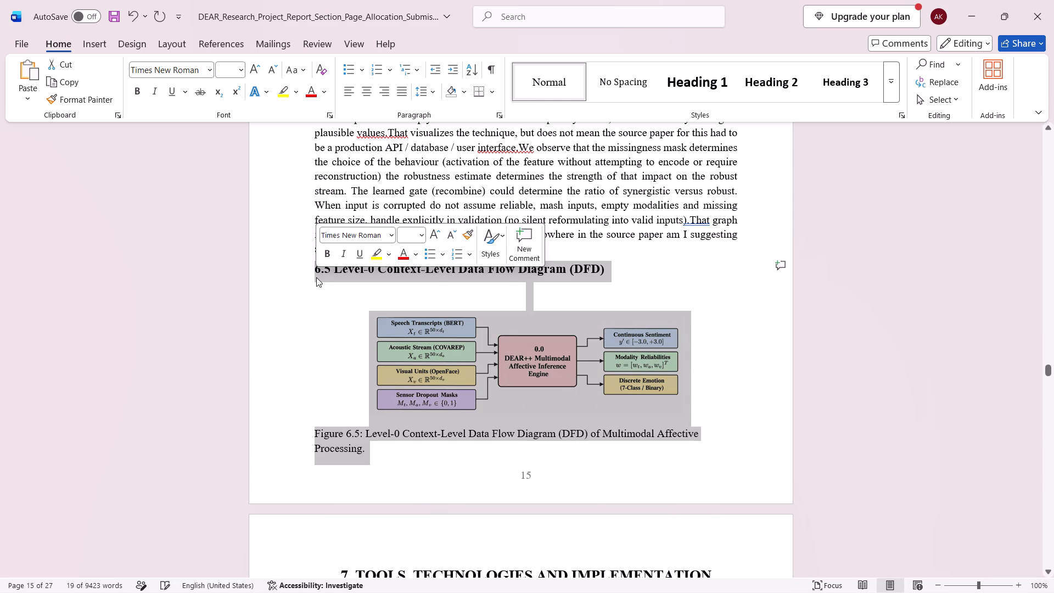
pyautogui.press('BackSpace')
# Adjust the blank lines between the section 6.4 text and the chapter 7 heading to restore their spacing.
pyautogui.press('Return')
pyautogui.press('Return')
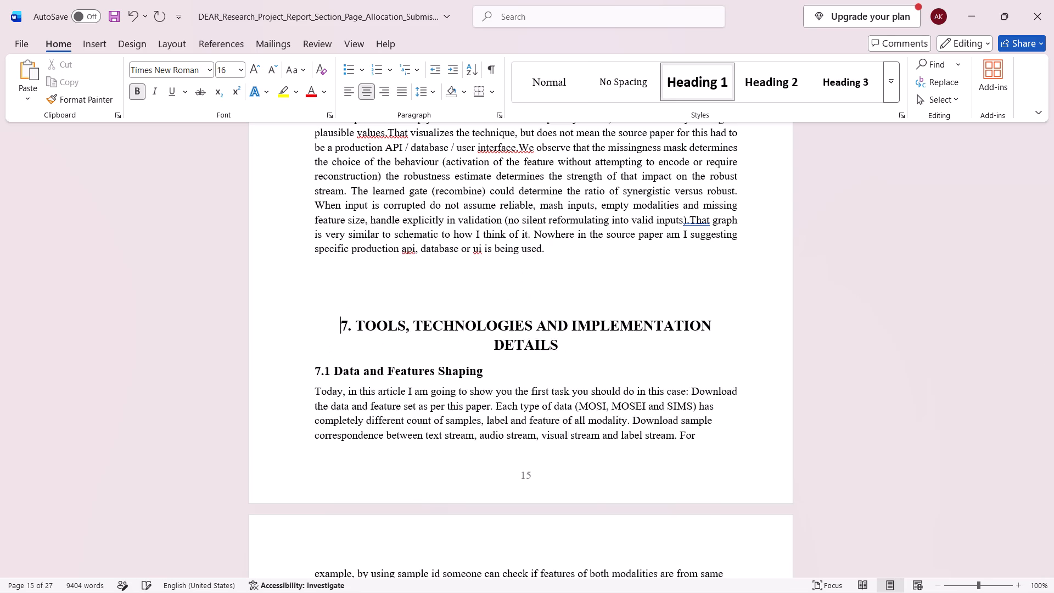
pyautogui.press('Return')
pyautogui.press('Return')
pyautogui.press('Return')
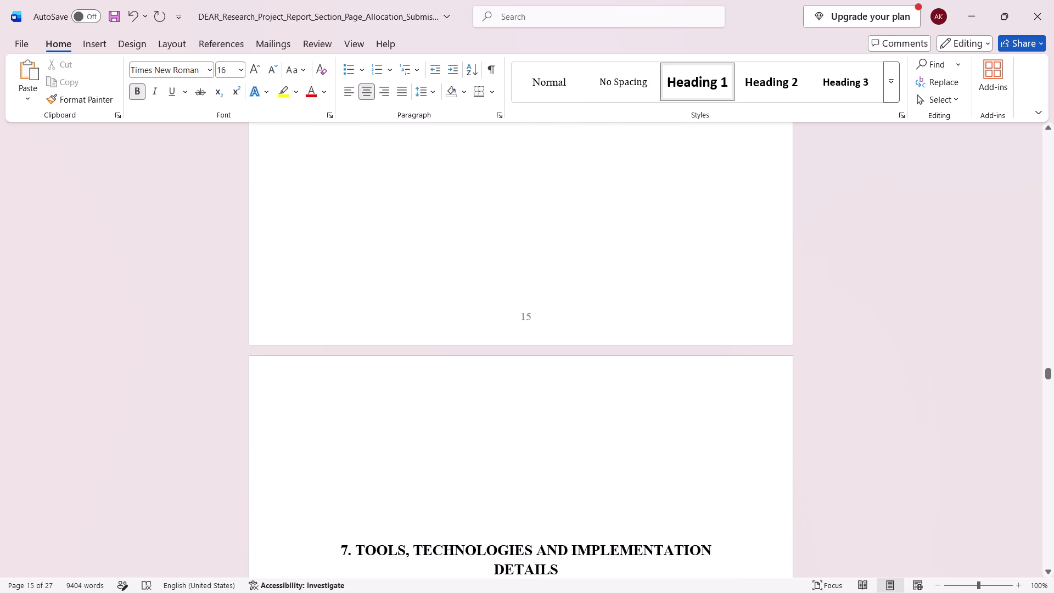
pyautogui.press('Up')
pyautogui.press('BackSpace')
pyautogui.press('BackSpace')
pyautogui.press('Return')
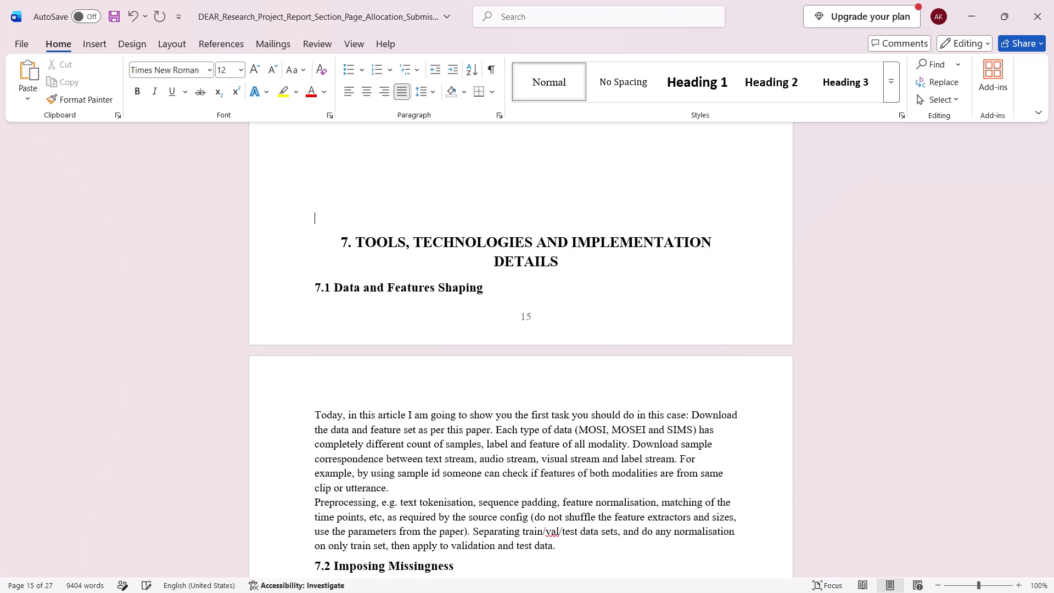
pyautogui.press('Return')
# Look over the report pages from the Figure 6.1 pipeline diagram through chapter 7 to section 8.7.
pyautogui.scroll(2, 371, 329)
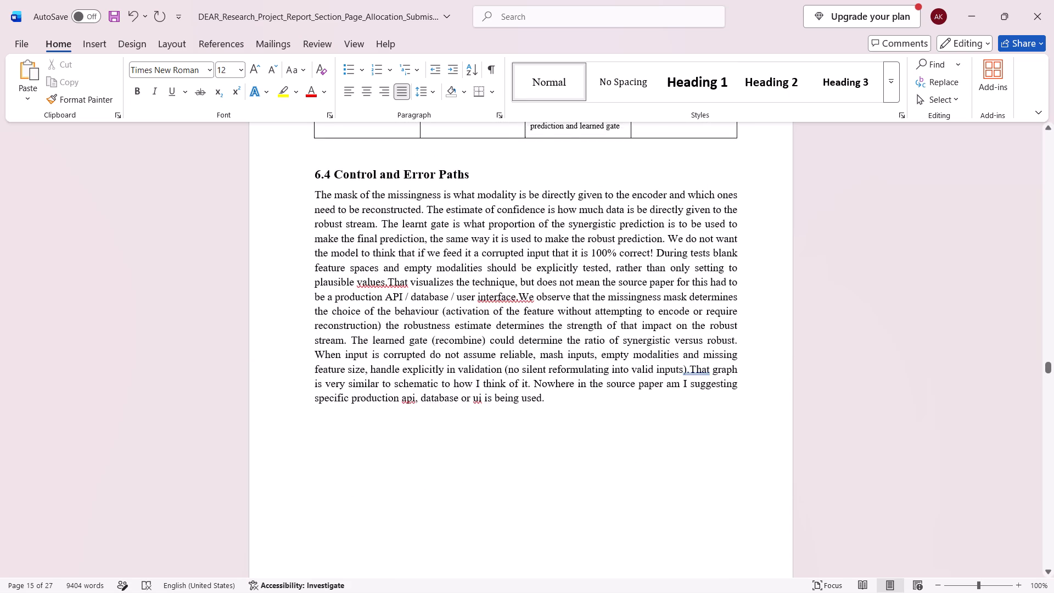
pyautogui.scroll(8, 371, 329)
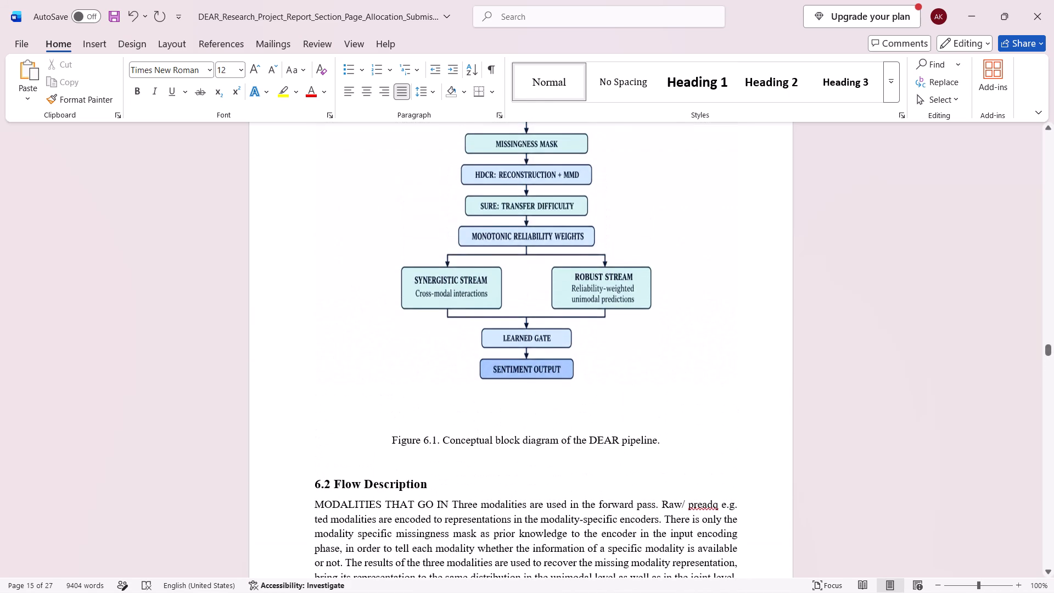
pyautogui.scroll(-2, 371, 329)
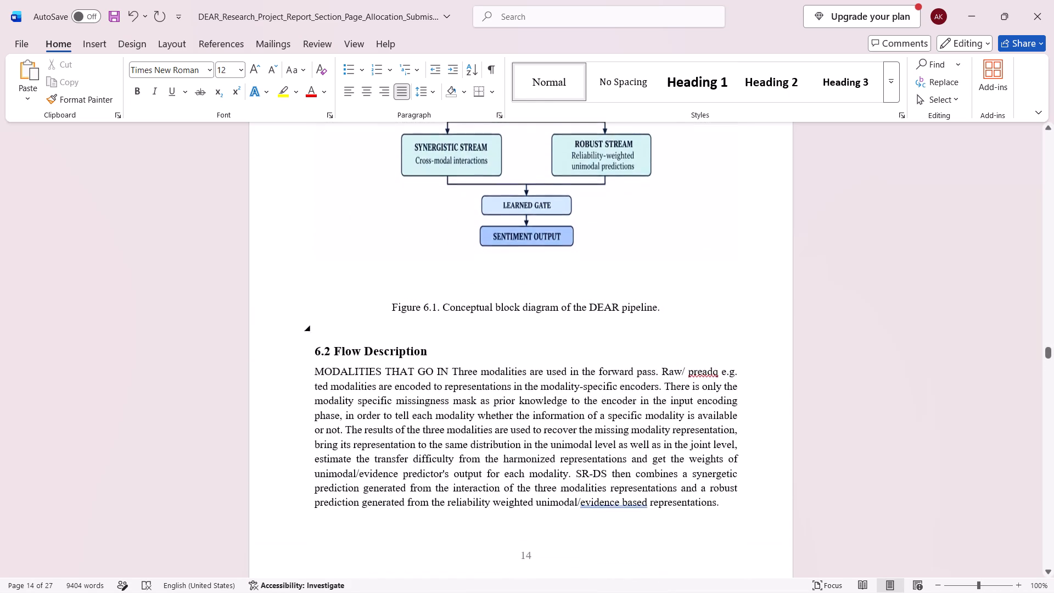
pyautogui.scroll(-9, 371, 329)
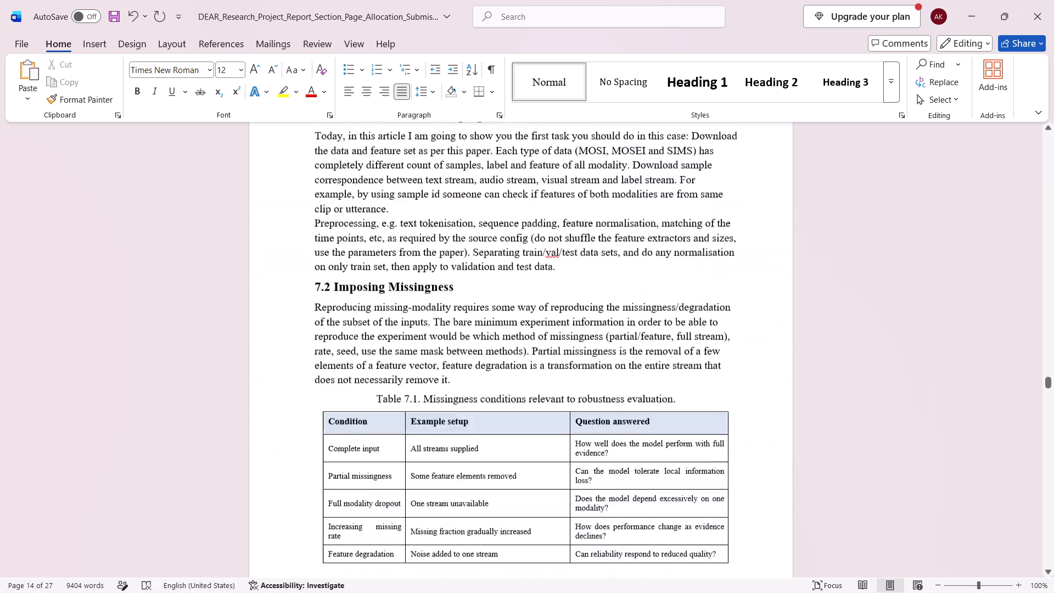
pyautogui.scroll(-12, 371, 329)
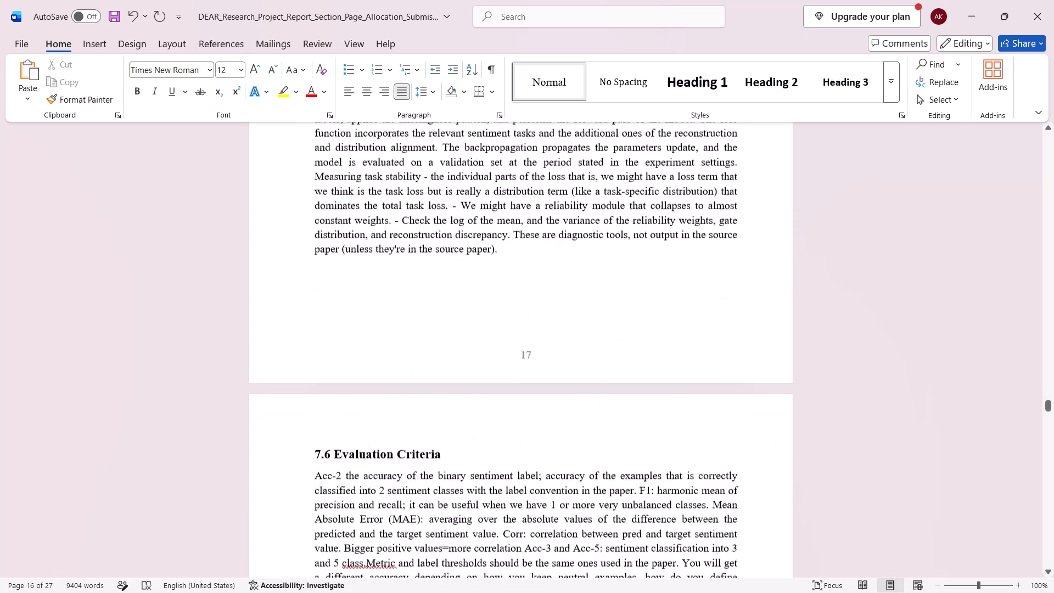
pyautogui.scroll(-15, 371, 329)
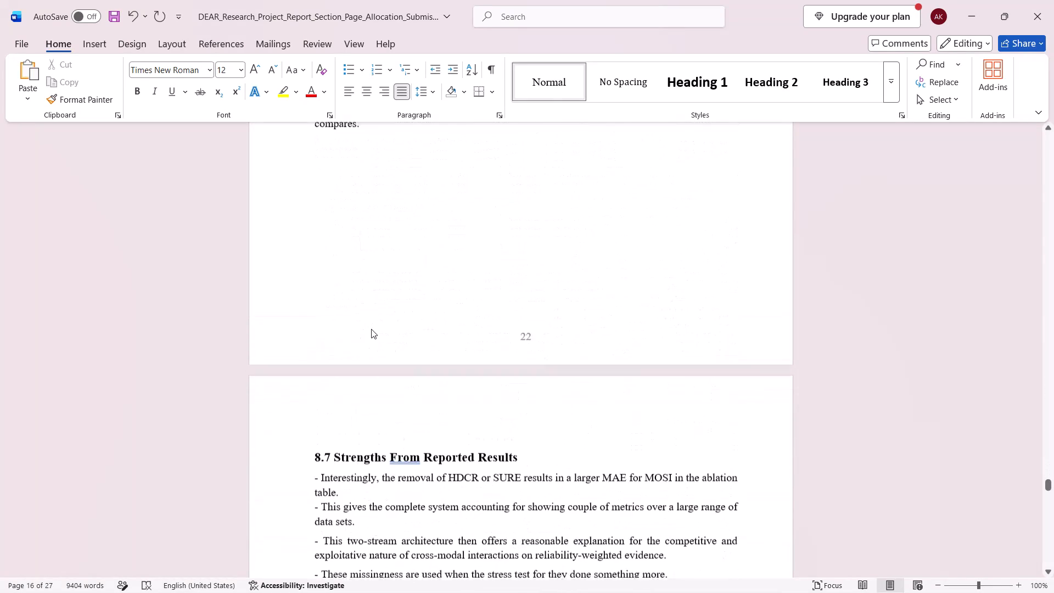
# Close the DEAR project report in Word.
pyautogui.click(1053, 0)
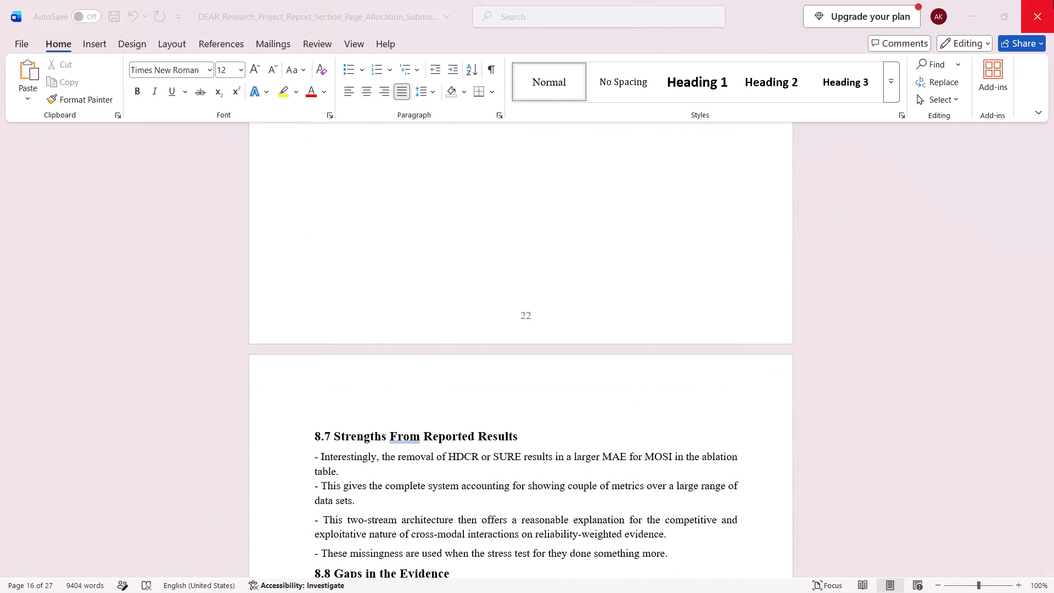
pyautogui.click(594, 405)
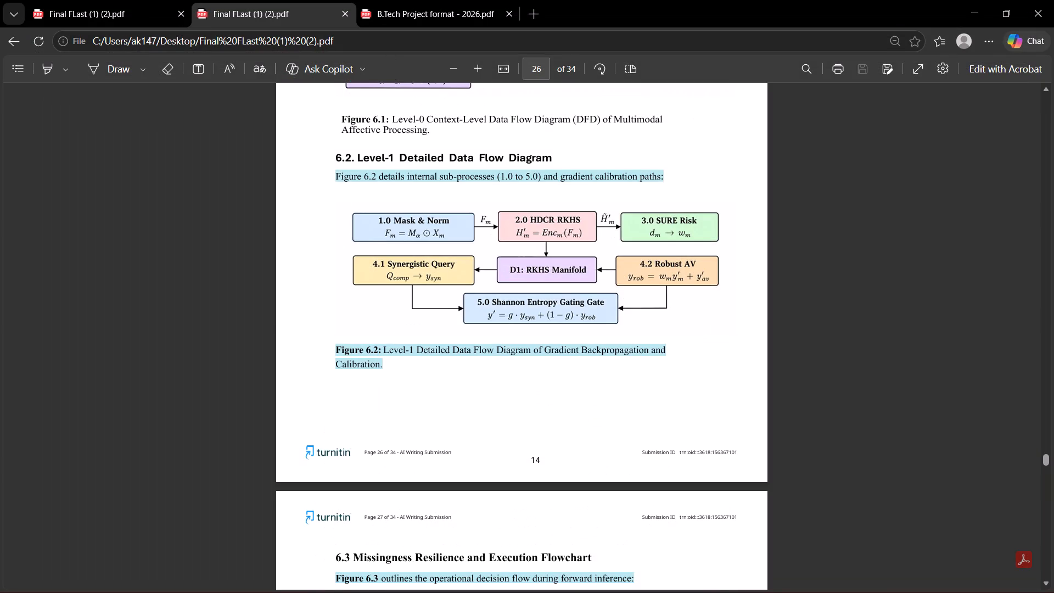
# Close the copy of the Final FLast (1) (2) PDF that shows the level-1 data flow diagram in Edge.
pyautogui.click(348, 16)
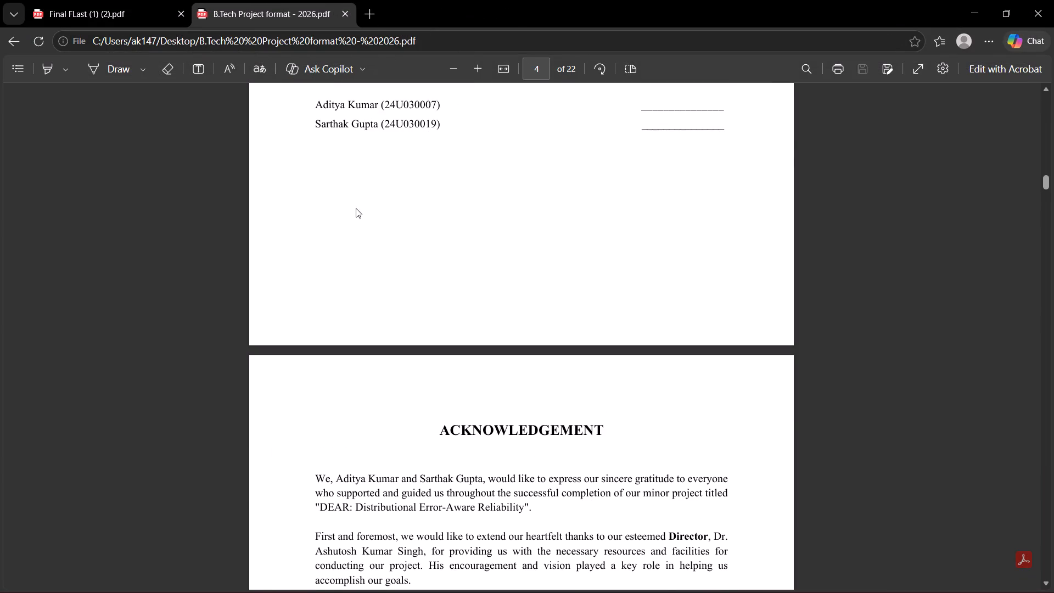
# Look through the front matter pages of the B.Tech Project format - 2026 PDF, around the acknowledgement, list of tables and abstract.
pyautogui.scroll(13, 356, 208)
pyautogui.scroll(8, 356, 208)
pyautogui.scroll(-12, 356, 208)
pyautogui.scroll(-18, 356, 208)
pyautogui.scroll(-4, 356, 208)
pyautogui.scroll(1, 356, 208)
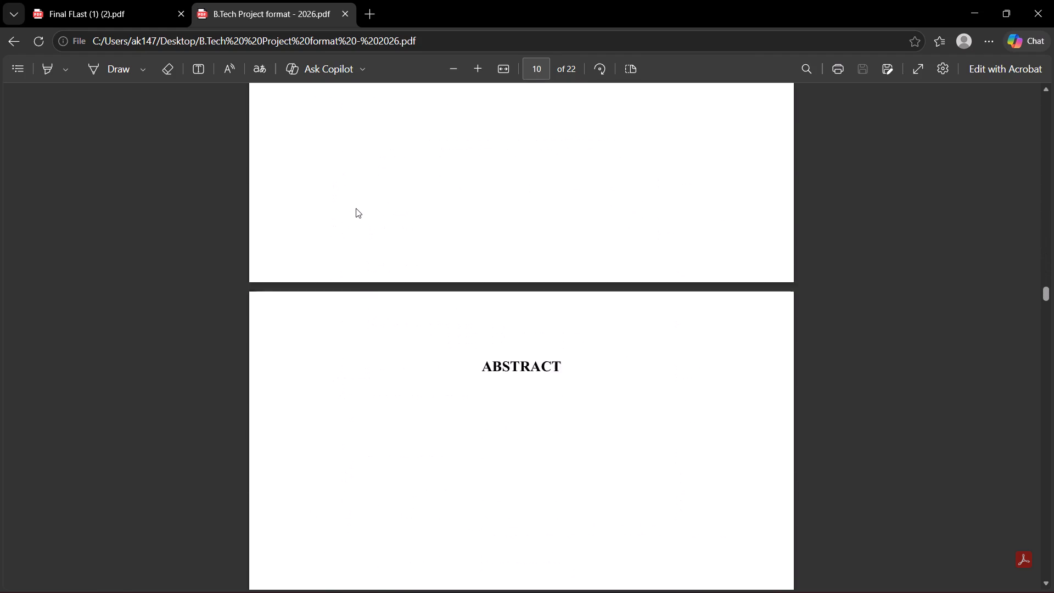
pyautogui.scroll(1, 356, 208)
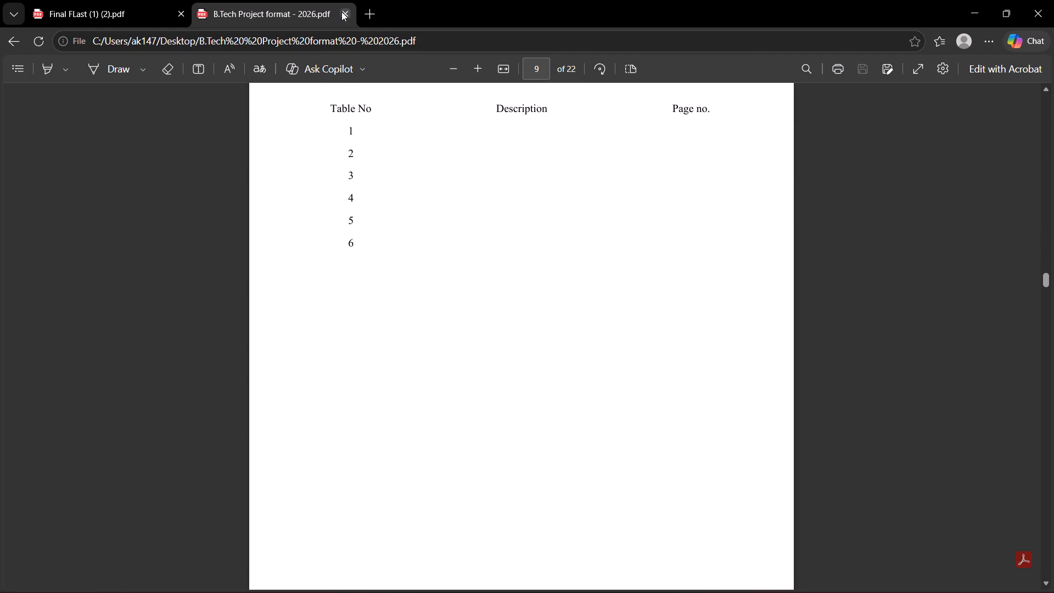
pyautogui.click(343, 14)
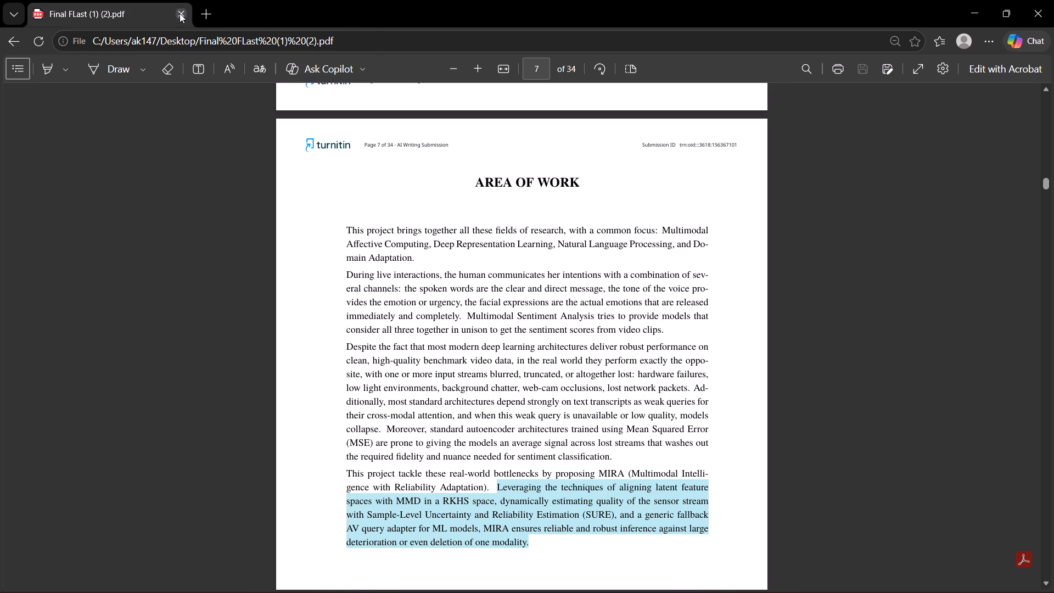
pyautogui.click(180, 13)
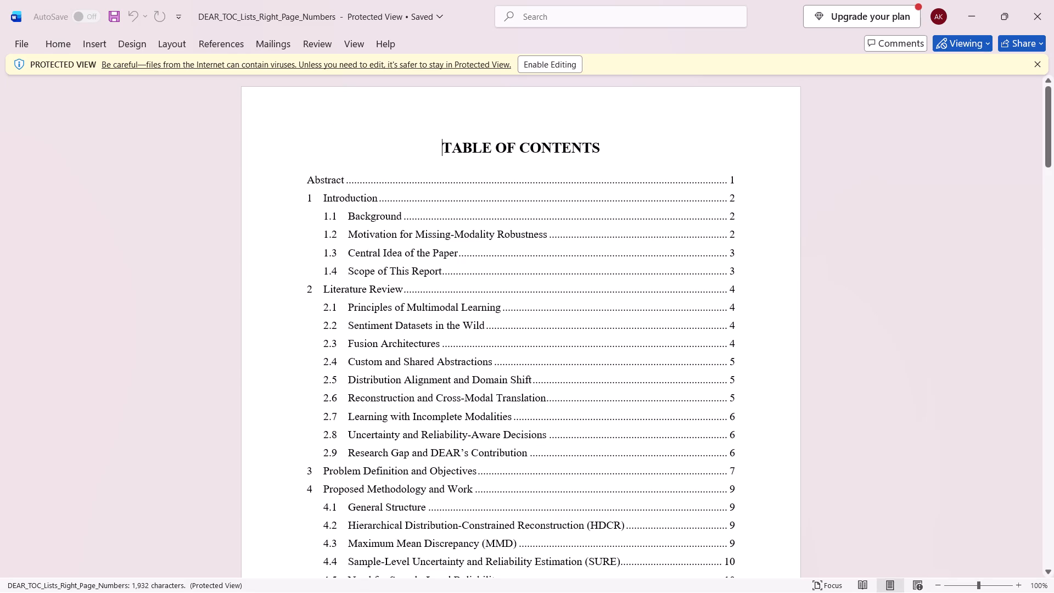
pyautogui.click(551, 65)
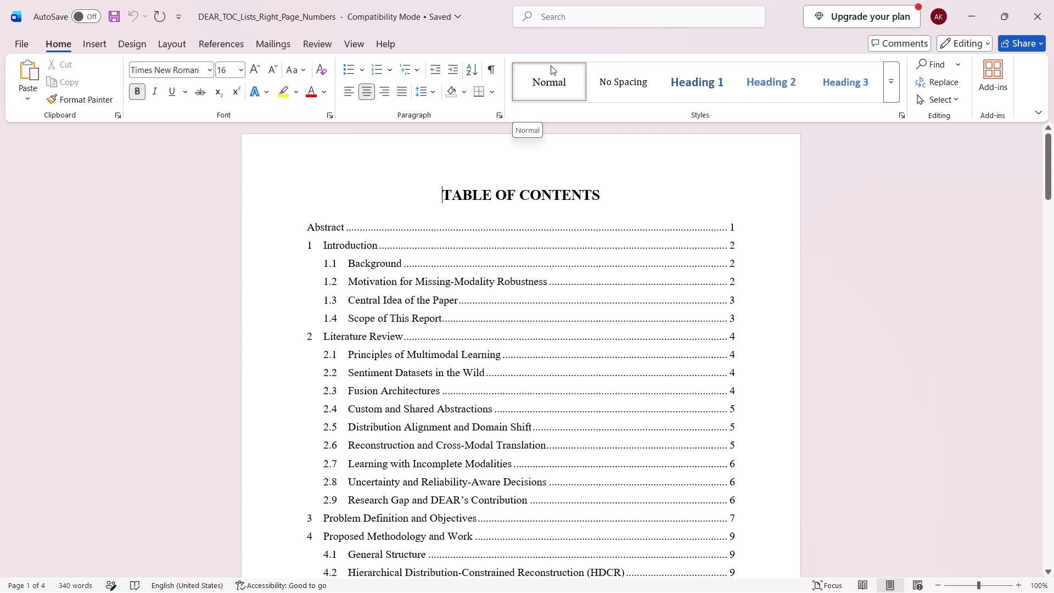
# Examine the layout, numbering and page-number alignment of the table of contents entries.
pyautogui.scroll(-1, 551, 65)
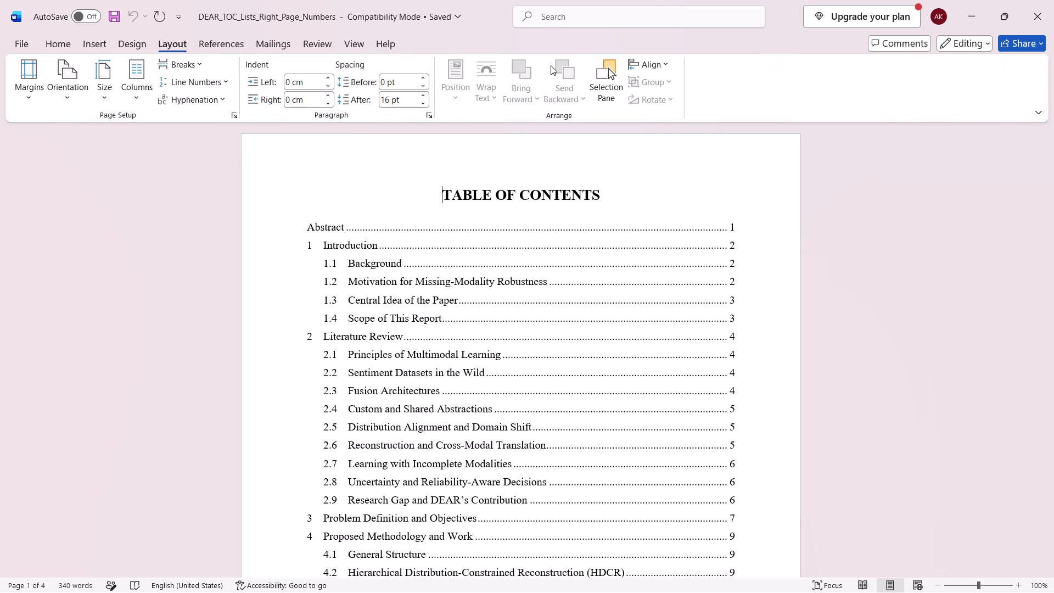
pyautogui.scroll(-1, 551, 65)
pyautogui.scroll(-1, 525, 193)
pyautogui.scroll(-2, 528, 256)
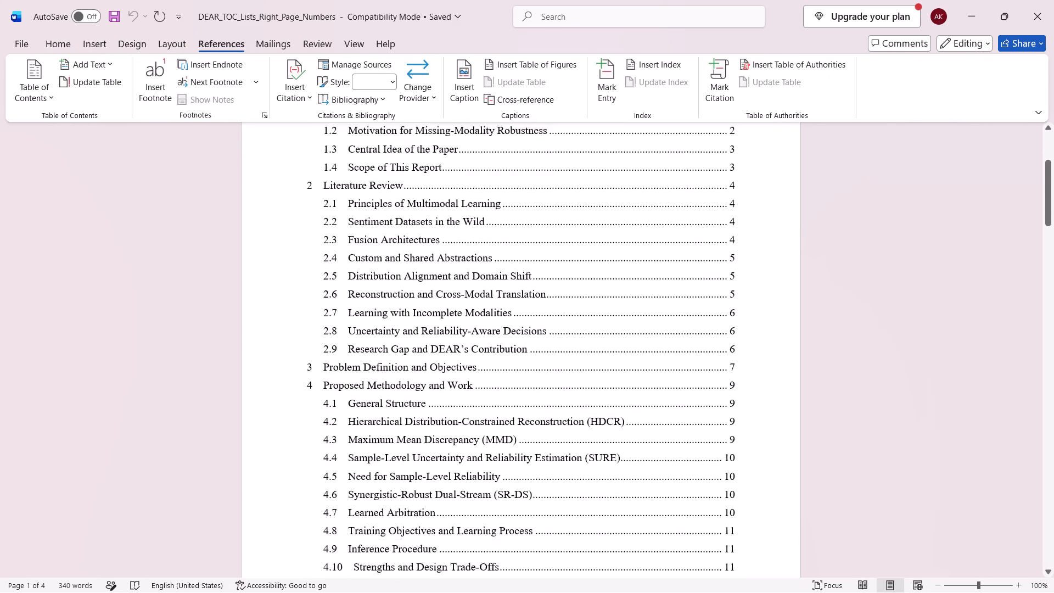
pyautogui.scroll(-2, 528, 256)
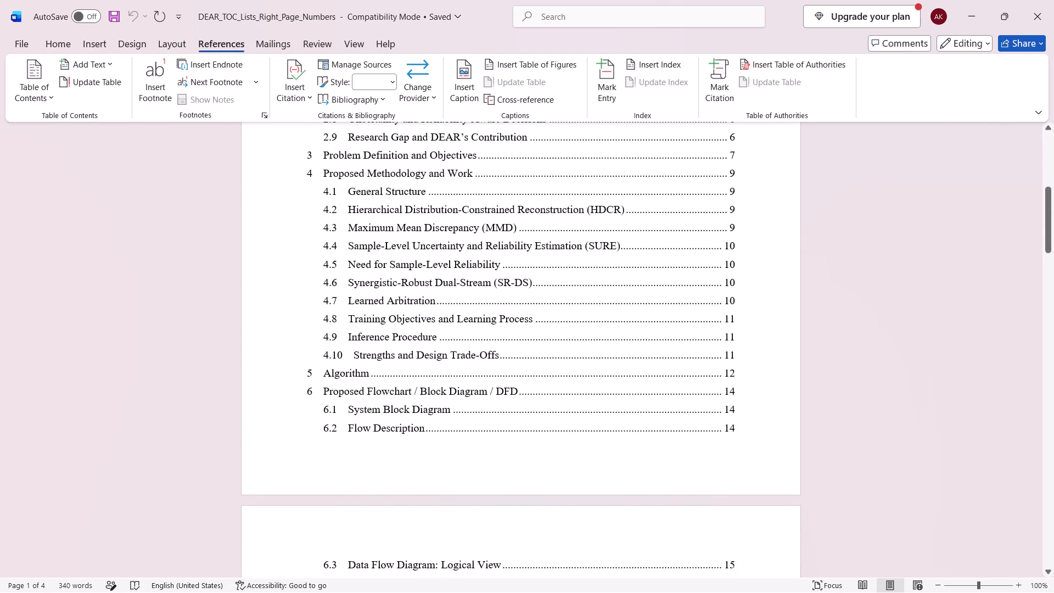
pyautogui.scroll(-2, 528, 256)
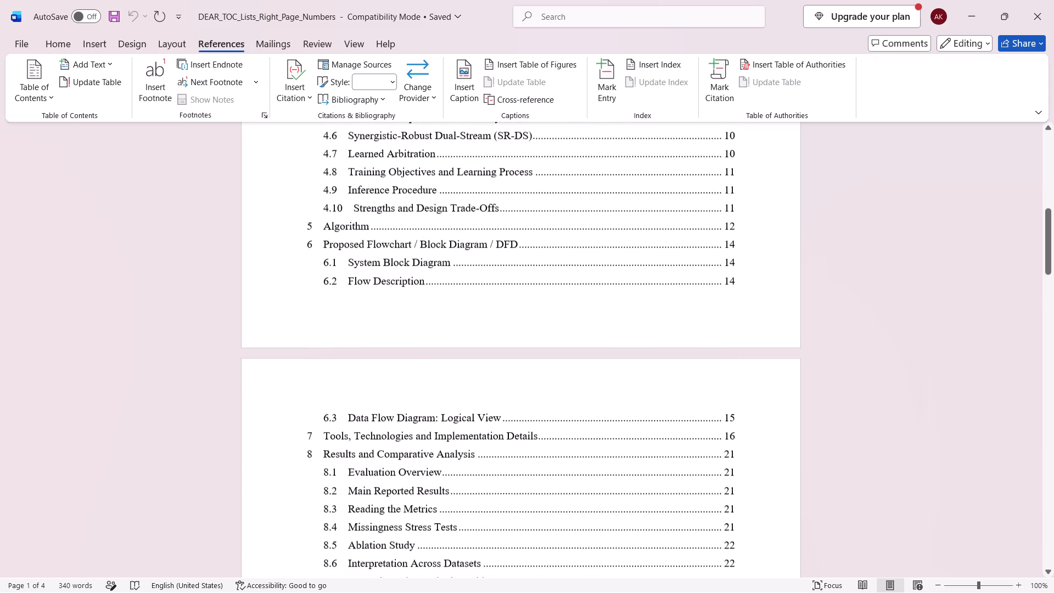
pyautogui.scroll(6, 528, 256)
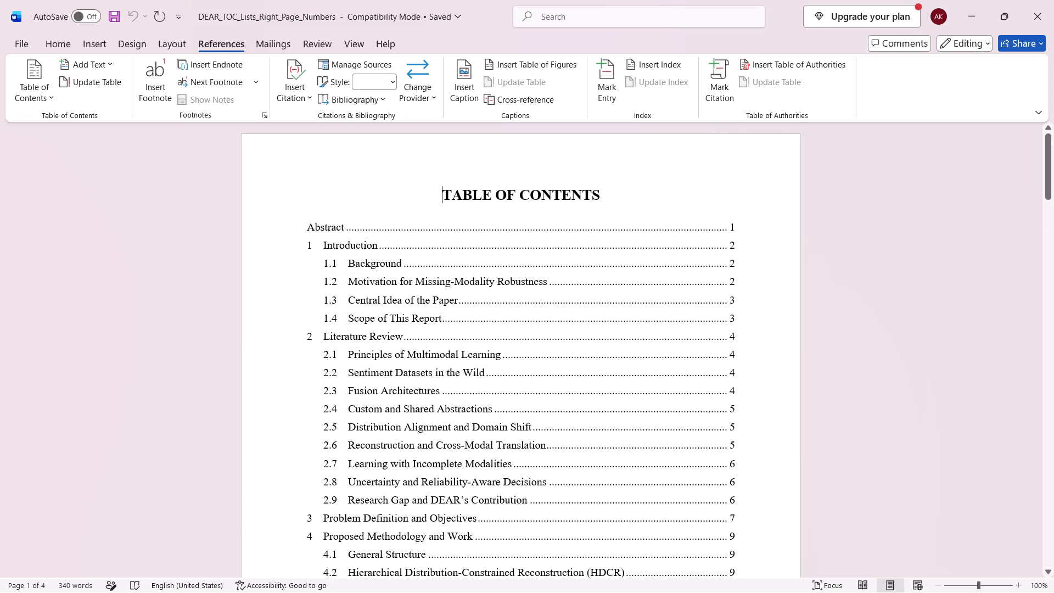
# Add a period after chapter numbers 1, 2, 3 and 4 in the table of contents.
pyautogui.click(312, 243)
pyautogui.press('.')
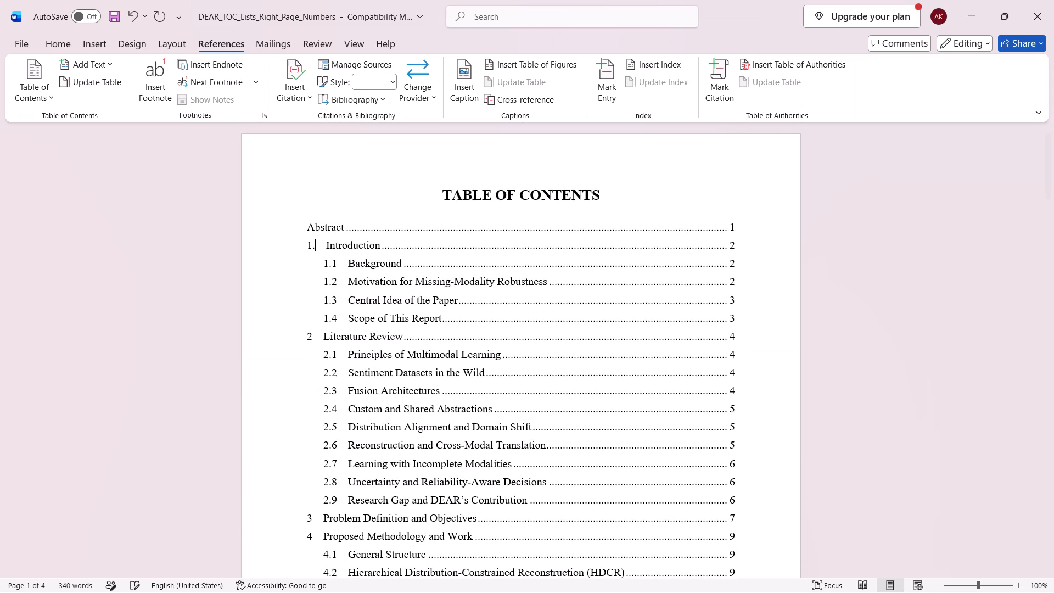
pyautogui.click(313, 337)
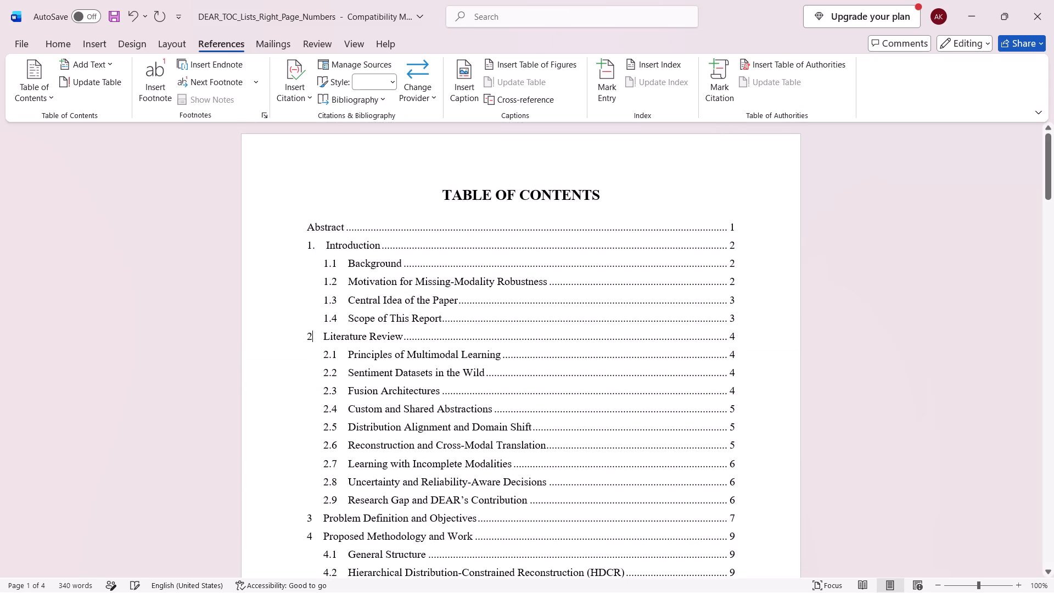
pyautogui.press('/')
pyautogui.press('BackSpace')
pyautogui.press('.')
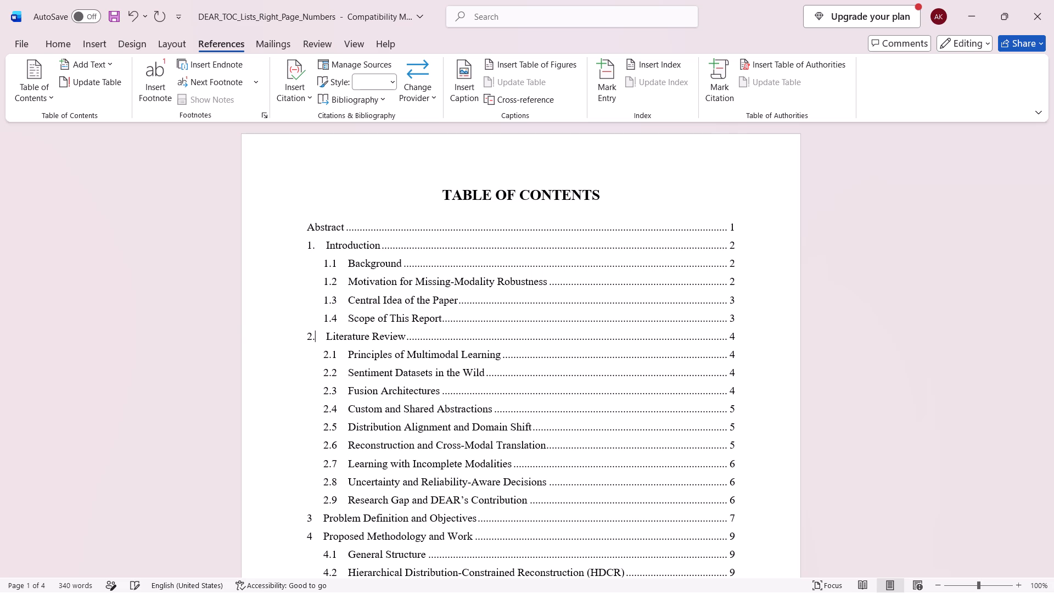
pyautogui.click(312, 521)
pyautogui.press('.')
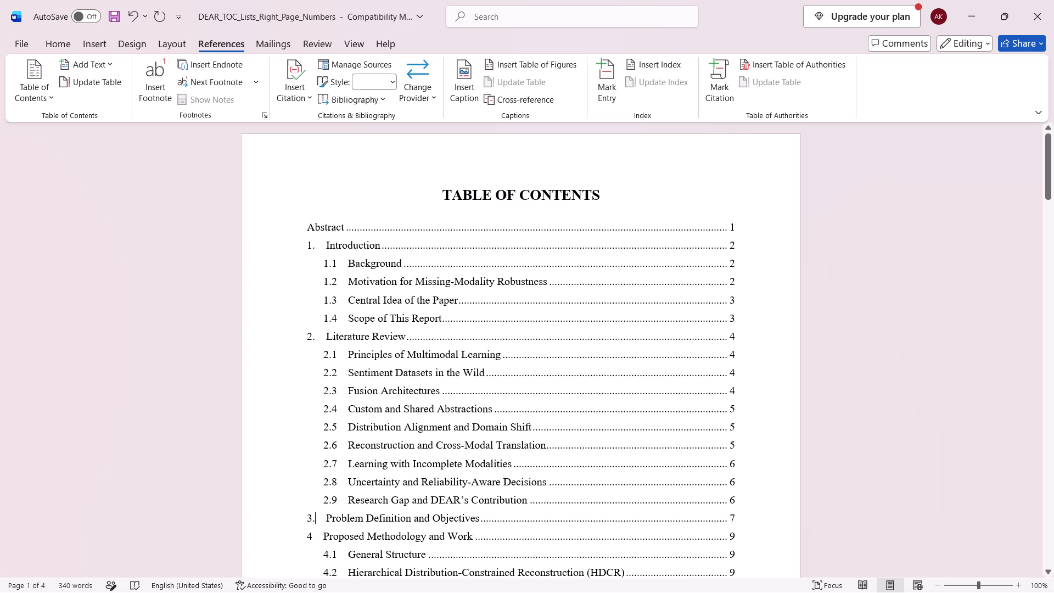
pyautogui.click(312, 538)
pyautogui.press('.')
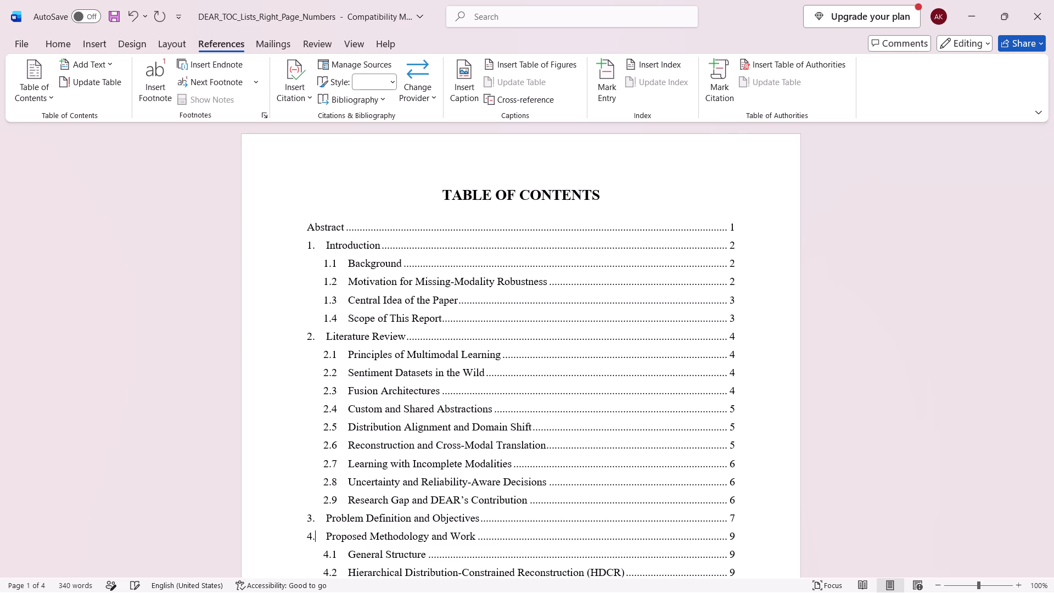
# Add a period after chapter numbers 5 (Algorithm) and 6 (Proposed Flowchart / Block Diagram / DFD) in the table of contents.
pyautogui.scroll(-3, 312, 538)
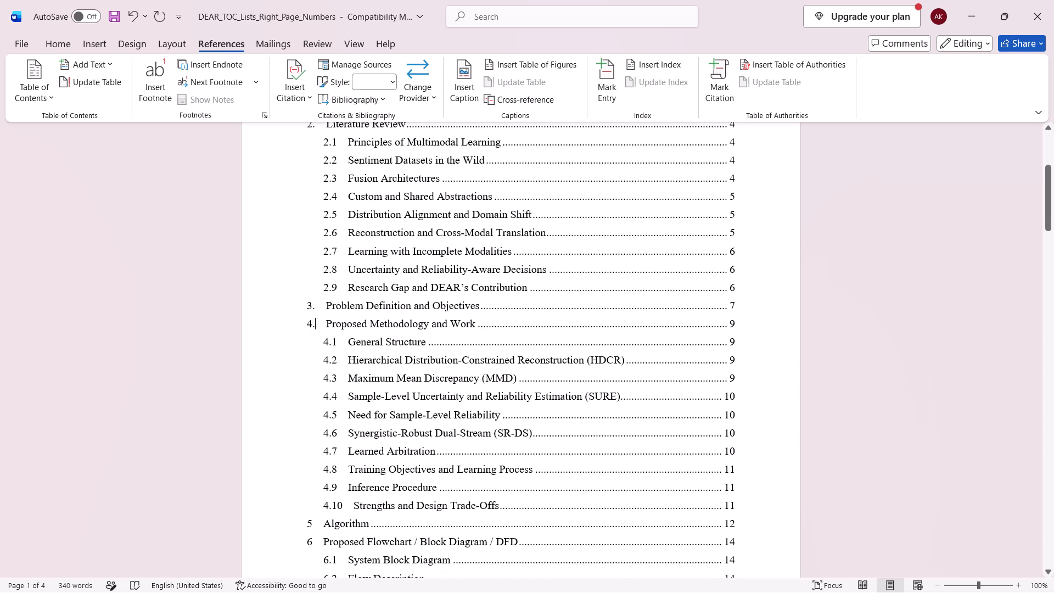
pyautogui.click(310, 518)
pyautogui.press('.')
pyautogui.click(316, 542)
pyautogui.press('Left')
pyautogui.press('.')
# Add a period after chapter numbers 7, 8 and 9 on the second page of the table of contents.
pyautogui.scroll(-1, 316, 542)
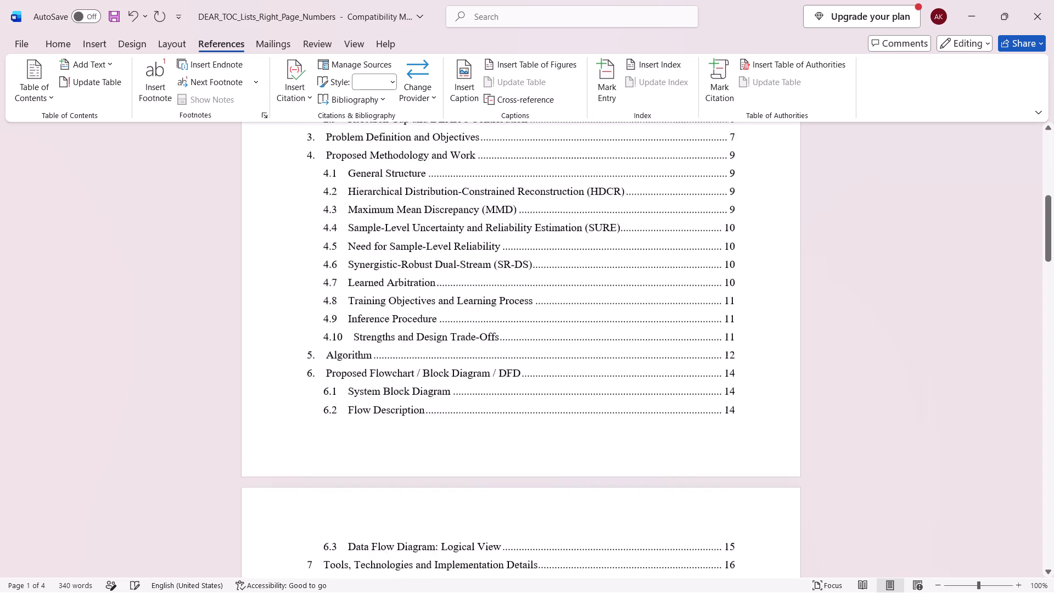
pyautogui.scroll(-2, 316, 542)
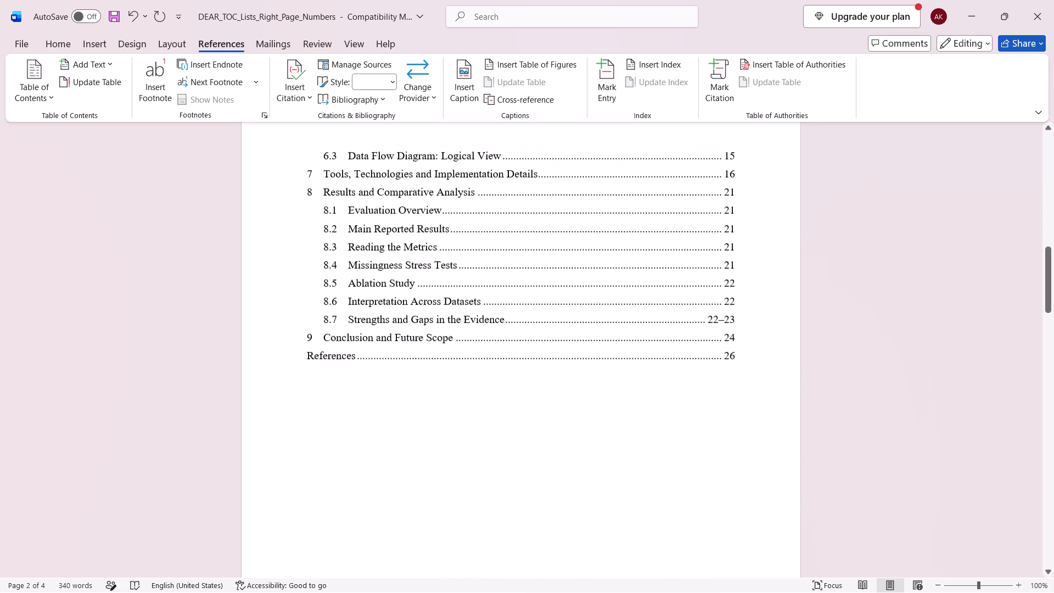
pyautogui.click(312, 175)
pyautogui.press('.')
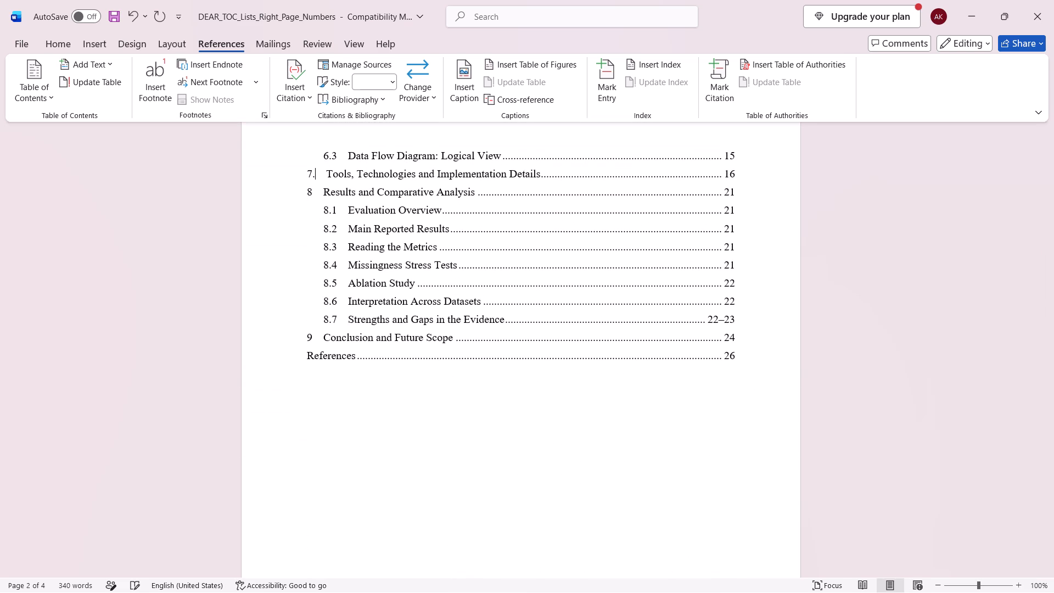
pyautogui.click(311, 191)
pyautogui.press('.')
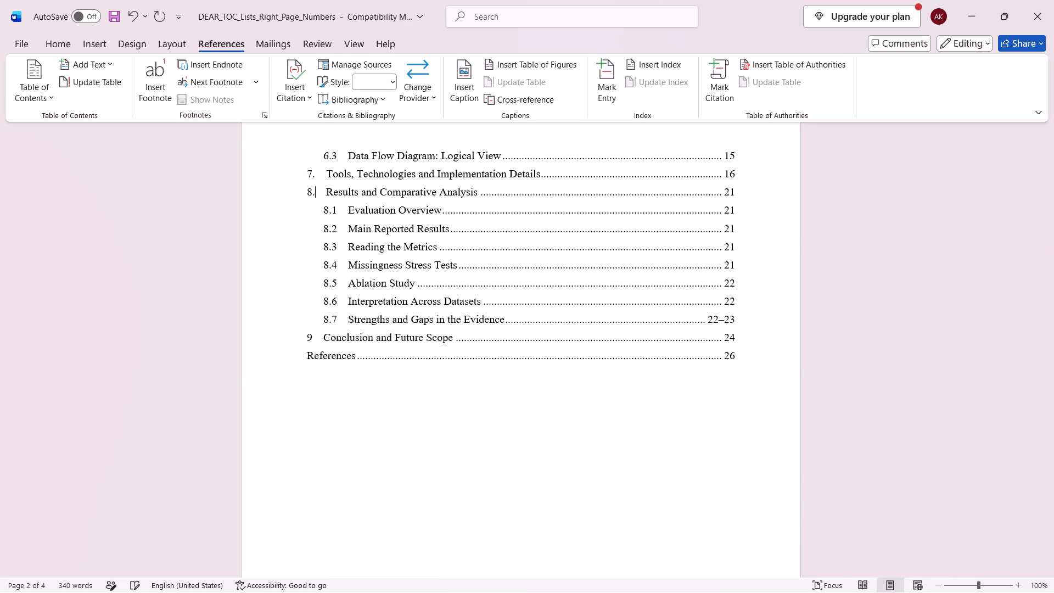
pyautogui.click(311, 338)
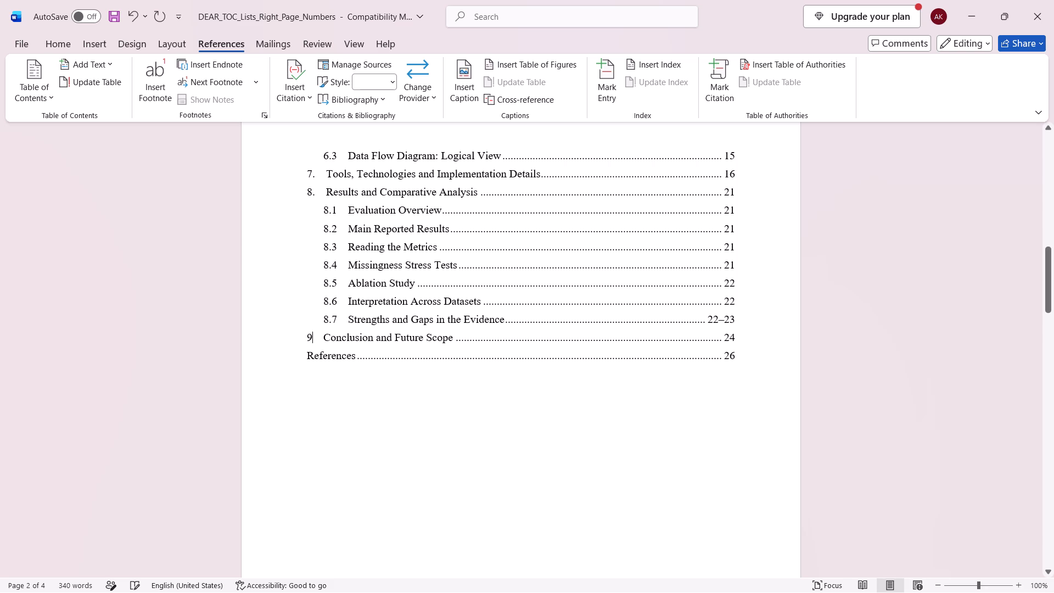
pyautogui.press('.')
# Delete the italic note about page numbers under the Figure 6.1 entry in the List of Figures.
pyautogui.scroll(-2, 520, 398)
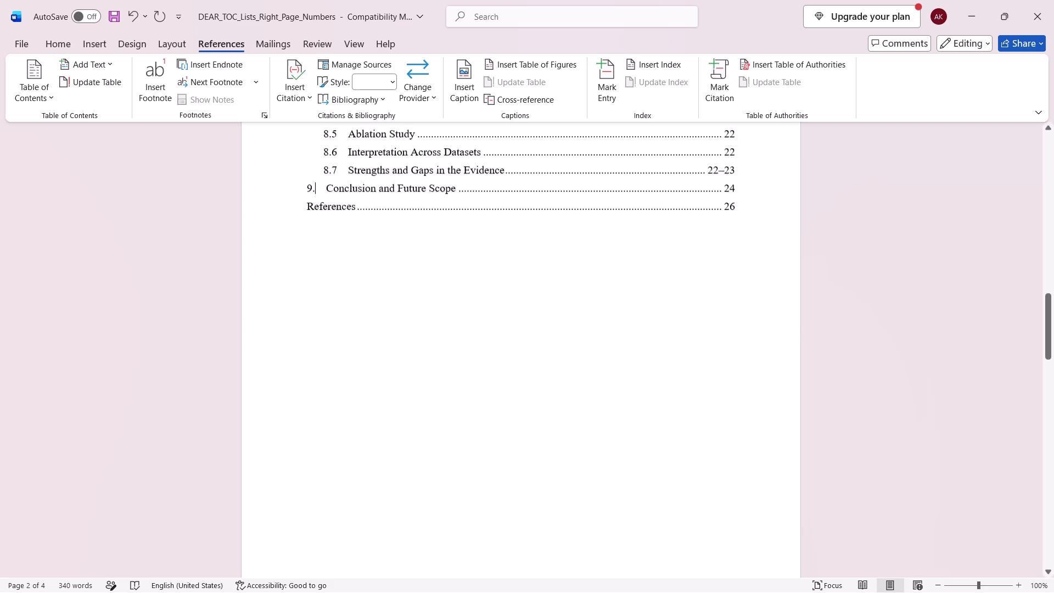
pyautogui.scroll(-3, 520, 398)
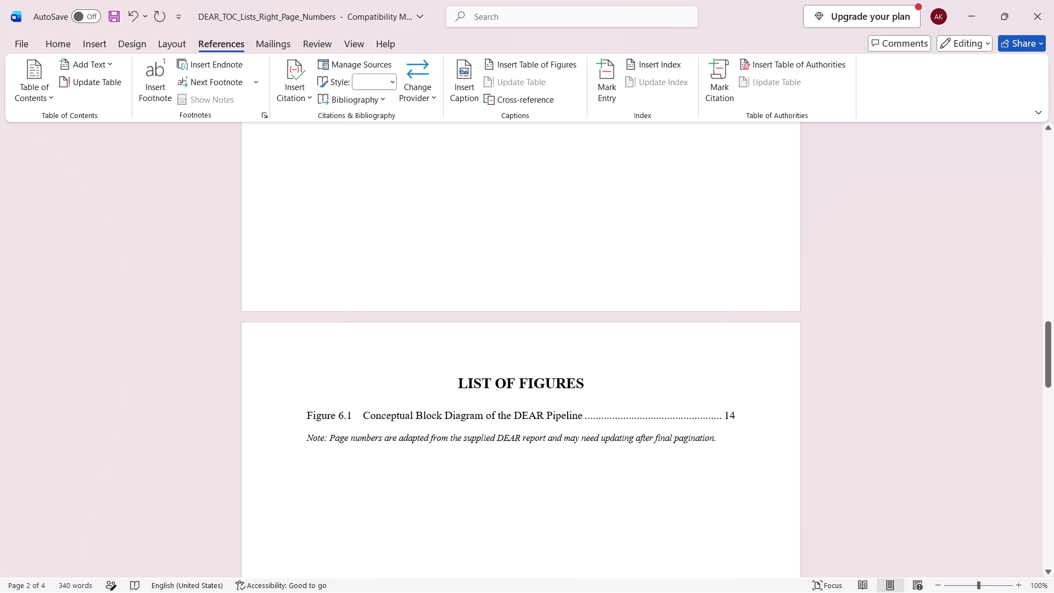
pyautogui.moveTo(720, 439); pyautogui.dragTo(687, 435)
pyautogui.moveTo(687, 435); pyautogui.dragTo(297, 443)
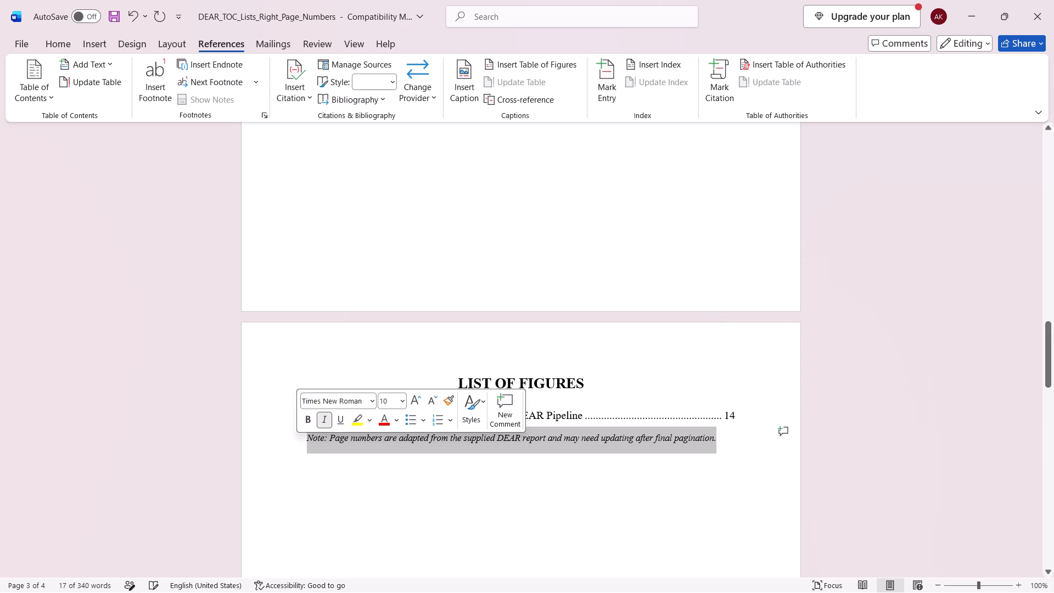
pyautogui.press('BackSpace')
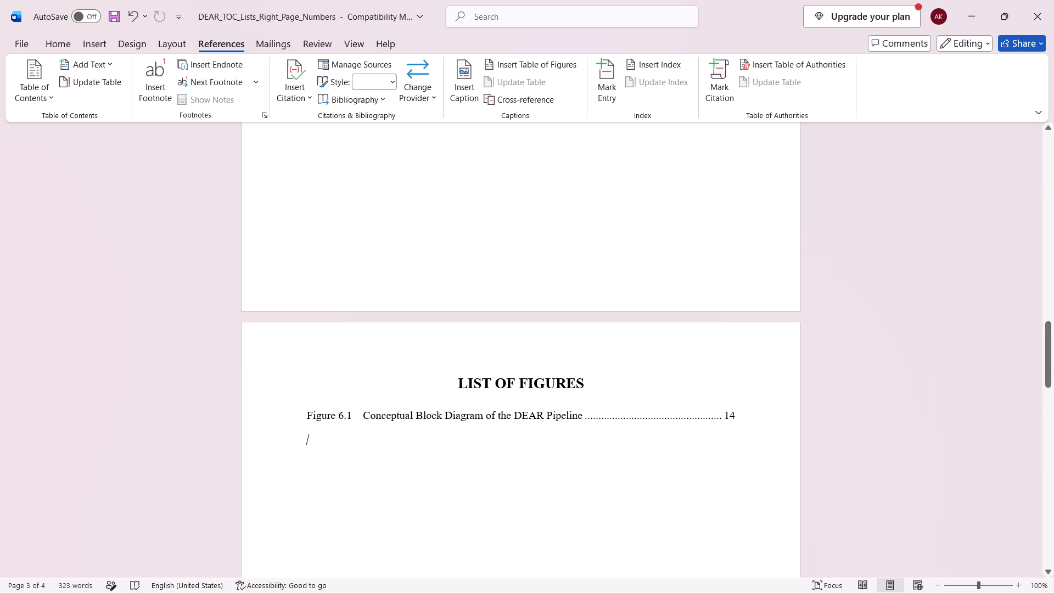
# Open the B.Tech Project format - 2026 document, check its table of content and list of figures layout, and close it.
pyautogui.scroll(-1, 297, 443)
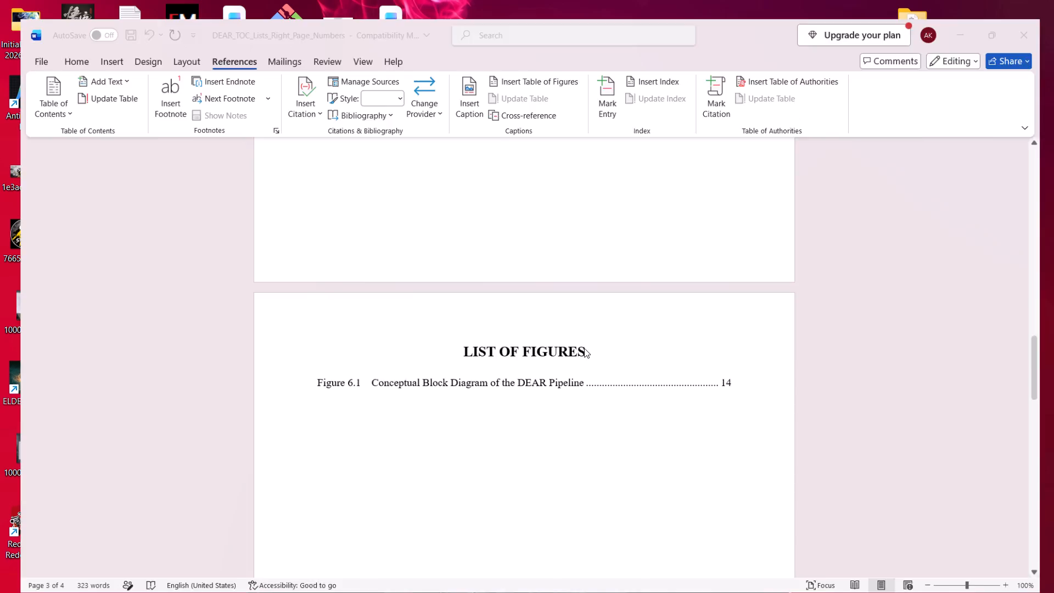
pyautogui.doubleClick(340, 306)
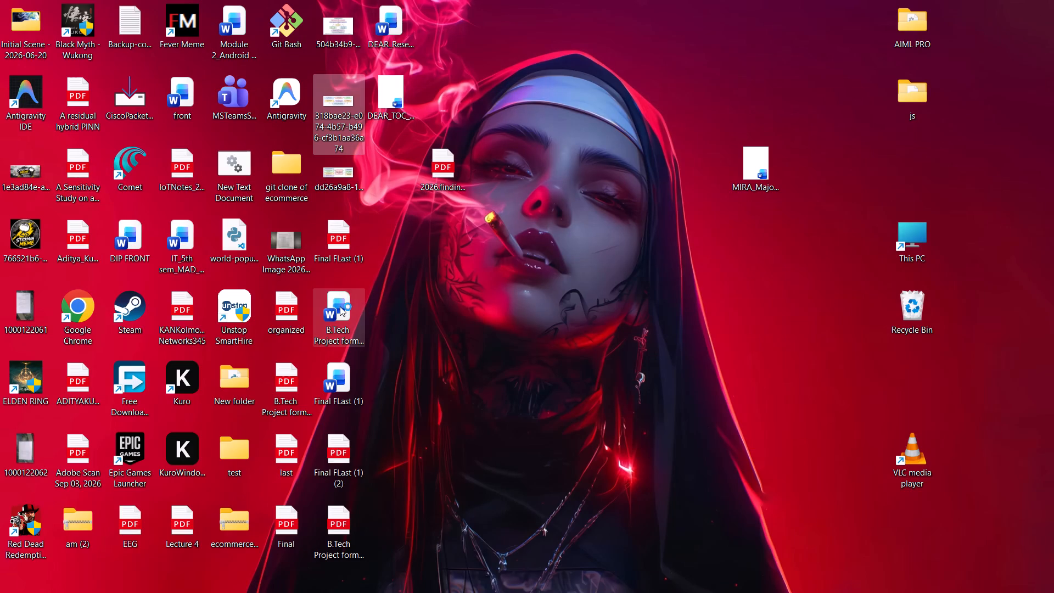
pyautogui.scroll(-7, 468, 380)
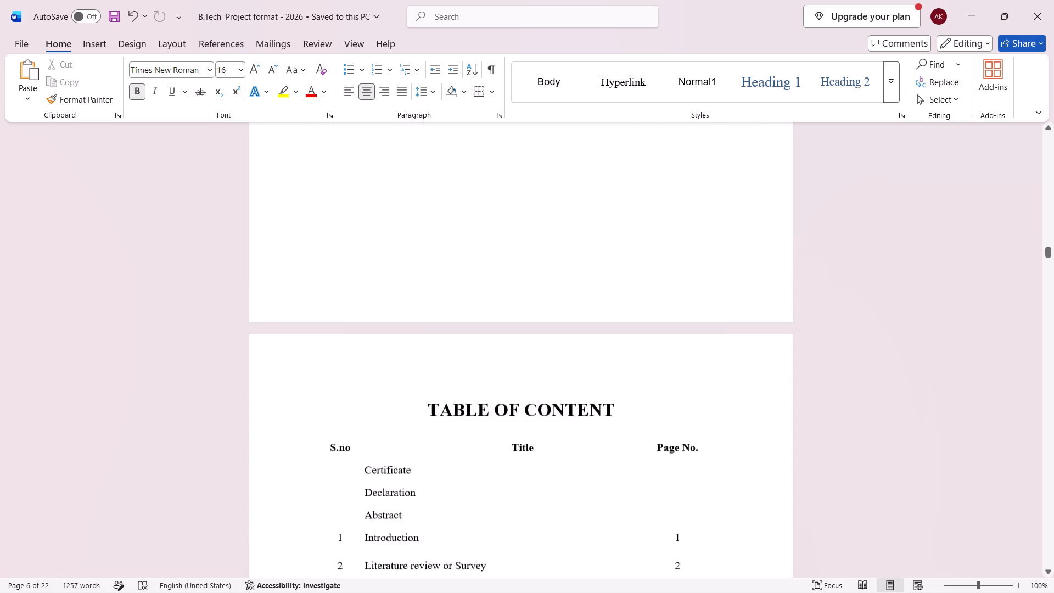
pyautogui.scroll(-5, 468, 380)
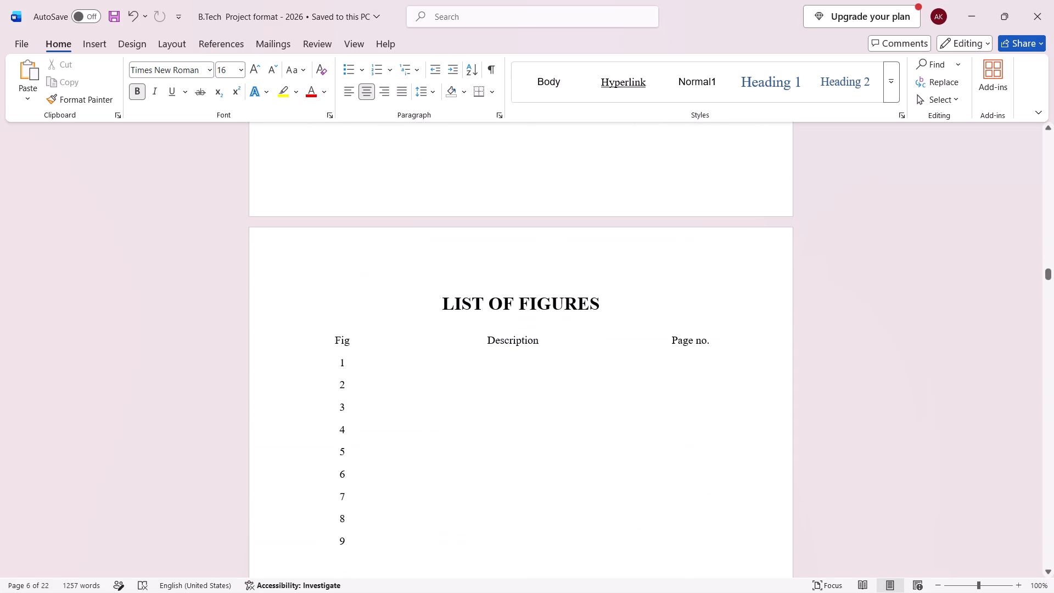
pyautogui.click(1042, 0)
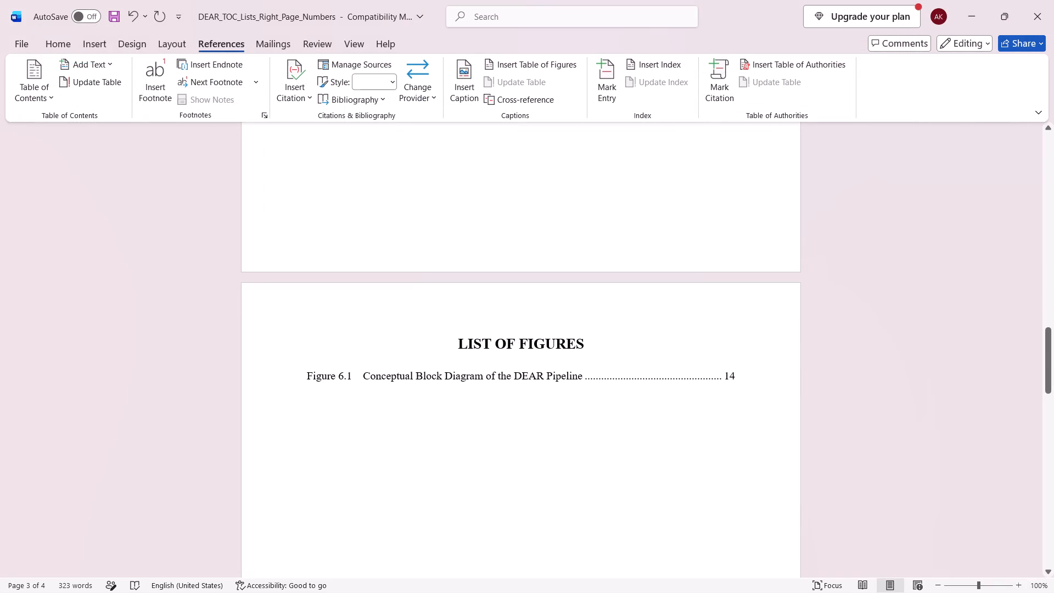
# Delete the italic note about captions and page references below the Table 8.2 entry in the List of Tables.
pyautogui.scroll(-5, 670, 424)
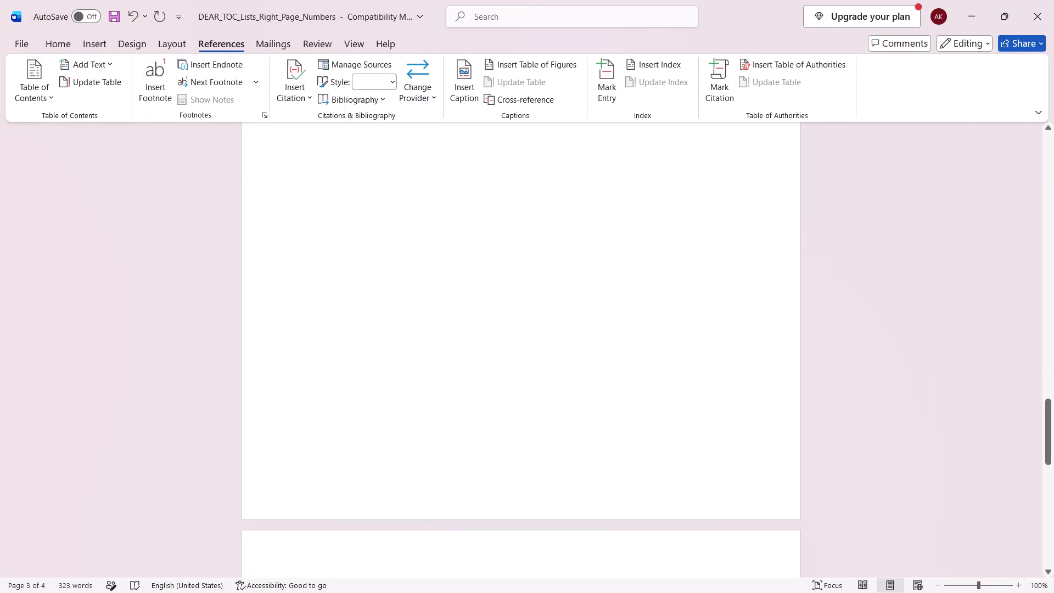
pyautogui.scroll(-3, 670, 424)
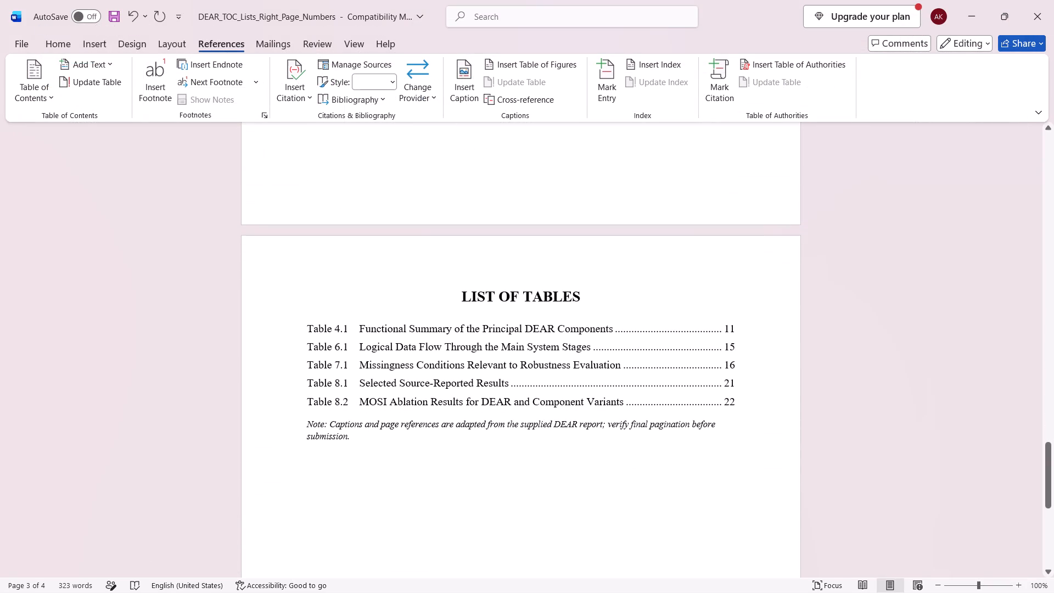
pyautogui.moveTo(371, 434); pyautogui.dragTo(315, 426)
pyautogui.press('BackSpace')
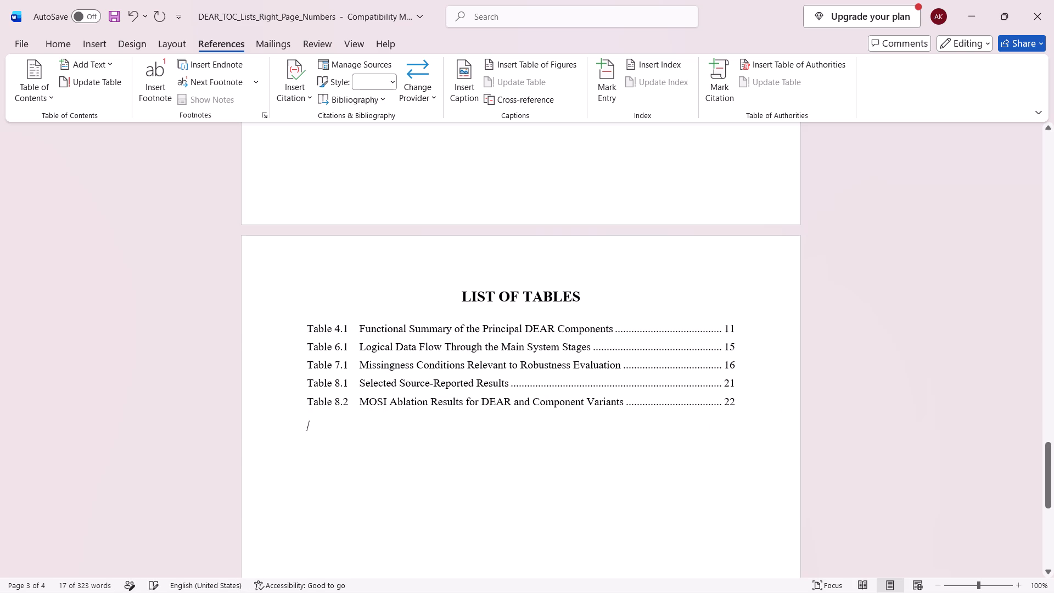
# Review the edited table of contents, list of figures and list of tables from the first page to the last.
pyautogui.scroll(3, 315, 426)
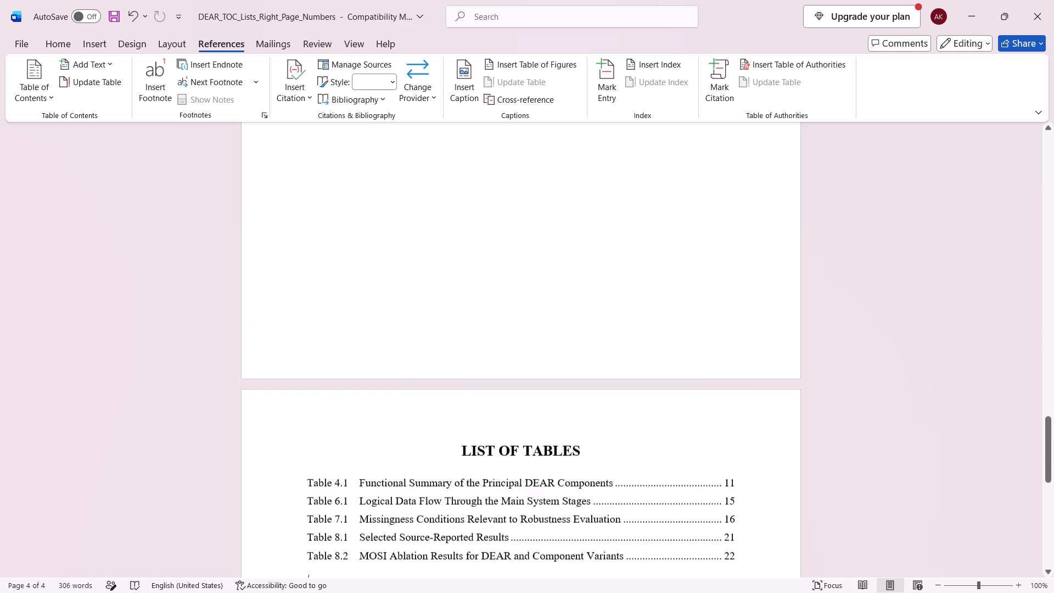
pyautogui.scroll(17, 315, 426)
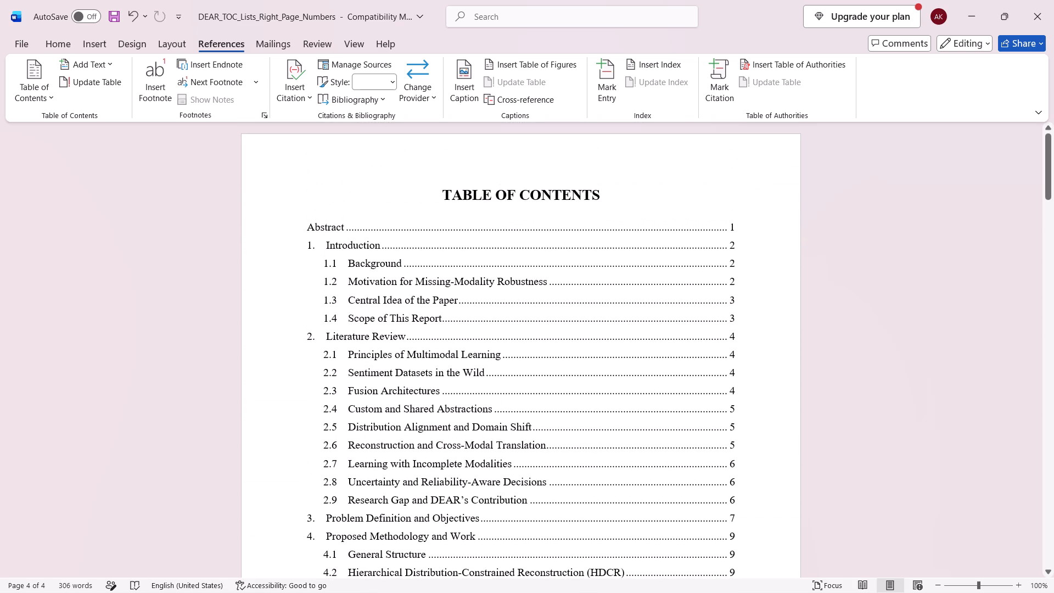
pyautogui.scroll(-6, 315, 426)
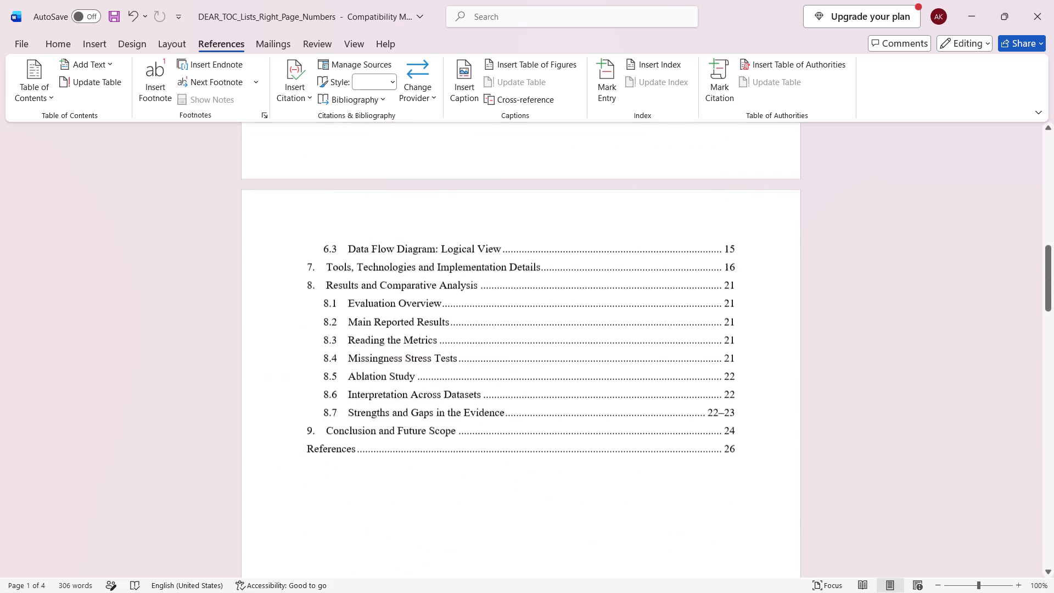
pyautogui.scroll(-12, 315, 426)
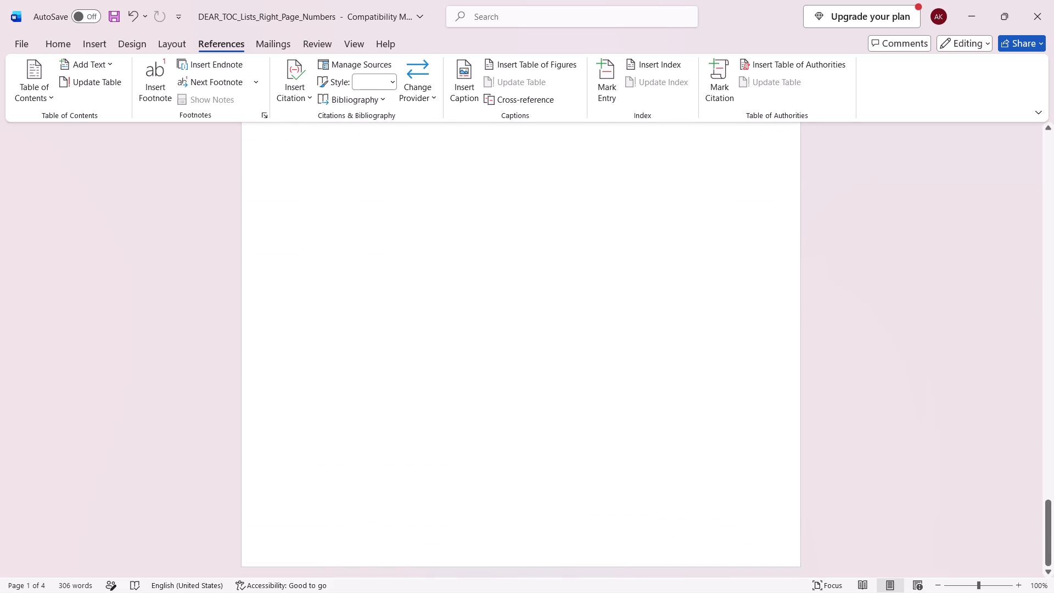
pyautogui.scroll(-1, 315, 426)
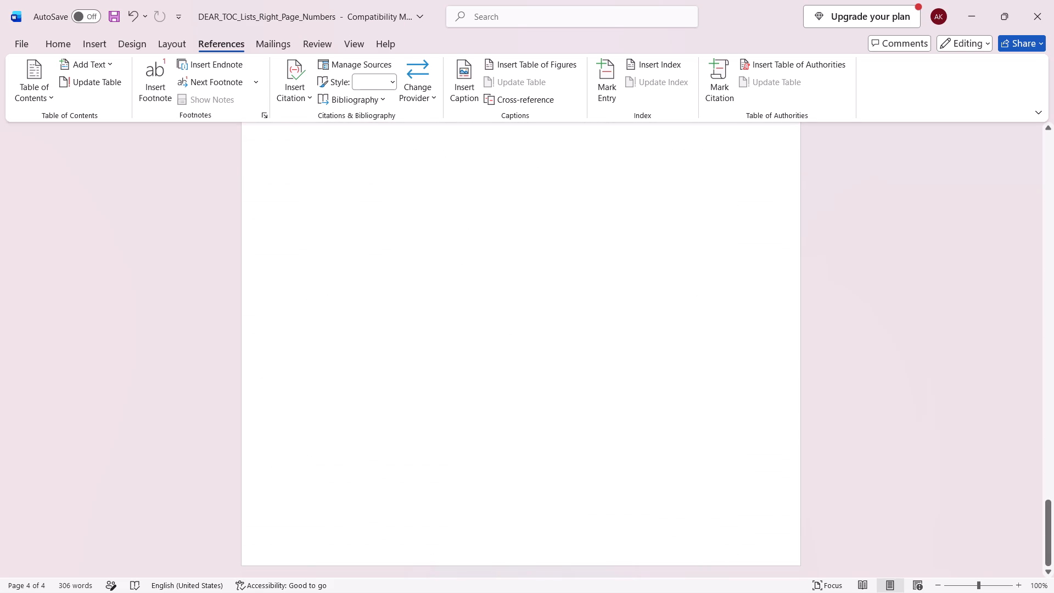
# Save the document to the Desktop as a PDF, keeping the file name DEAR_TOC_Lists_Right_Page_Numbers.
pyautogui.click(25, 36)
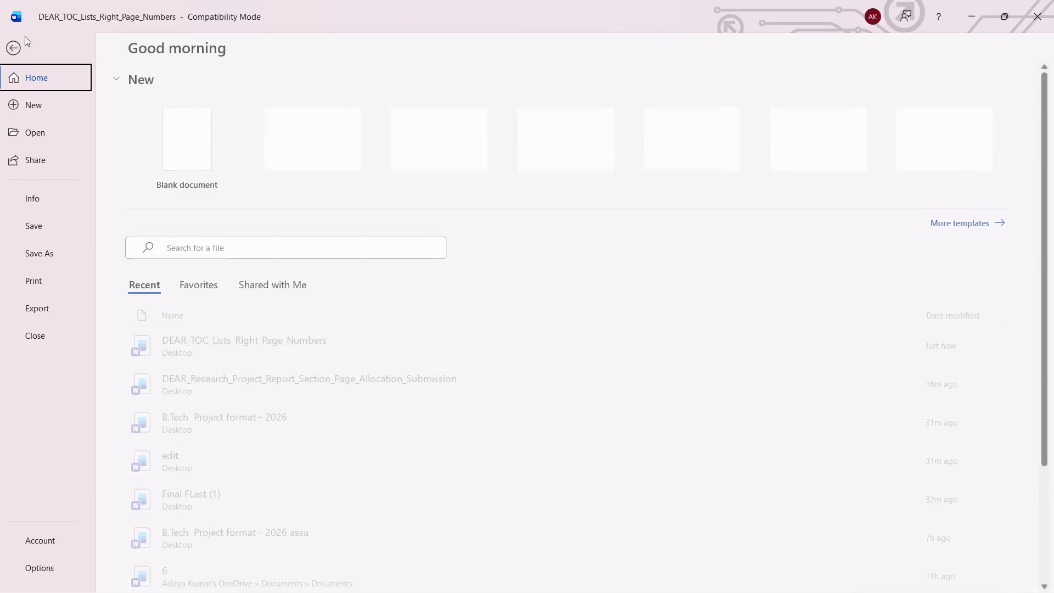
pyautogui.click(49, 251)
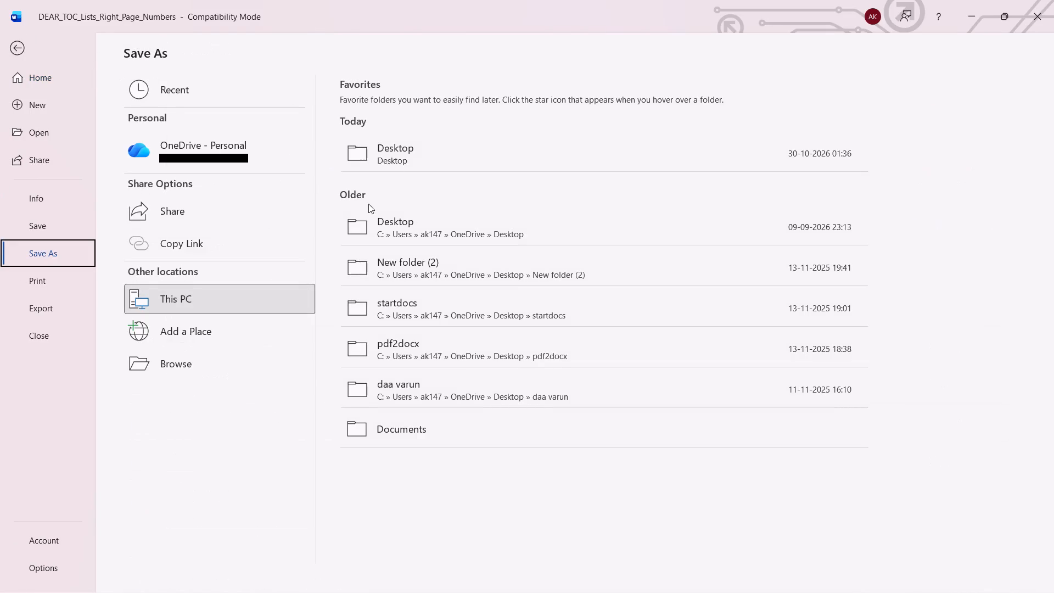
pyautogui.click(415, 157)
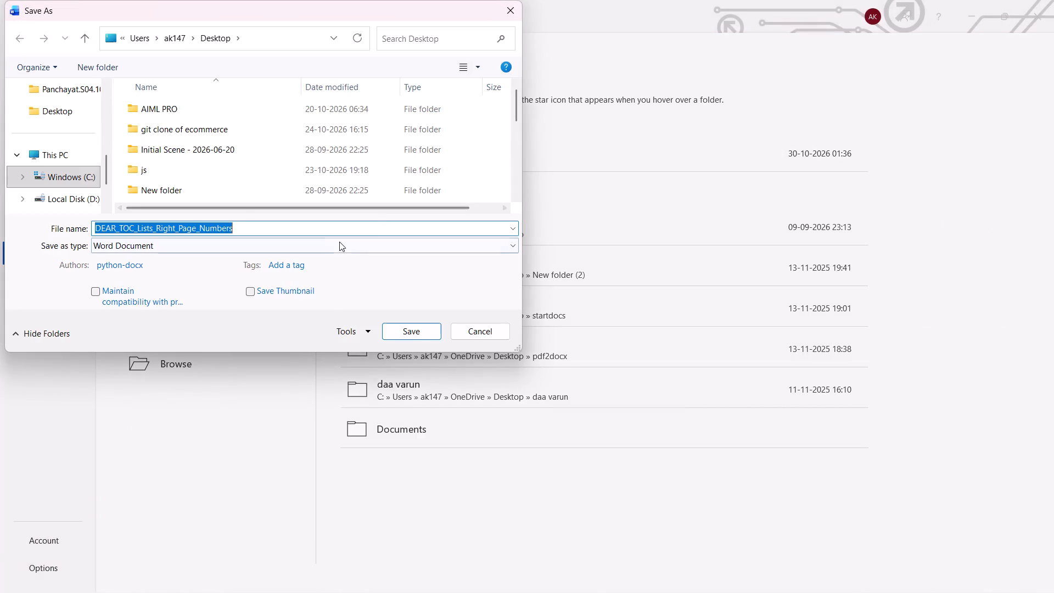
pyautogui.click(327, 241)
pyautogui.click(278, 326)
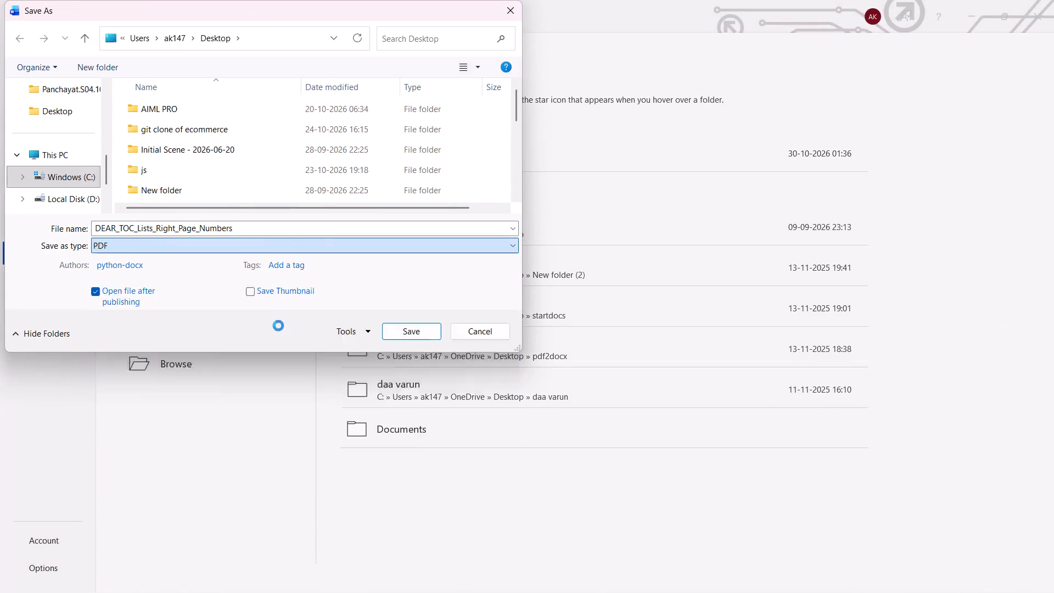
pyautogui.click(422, 359)
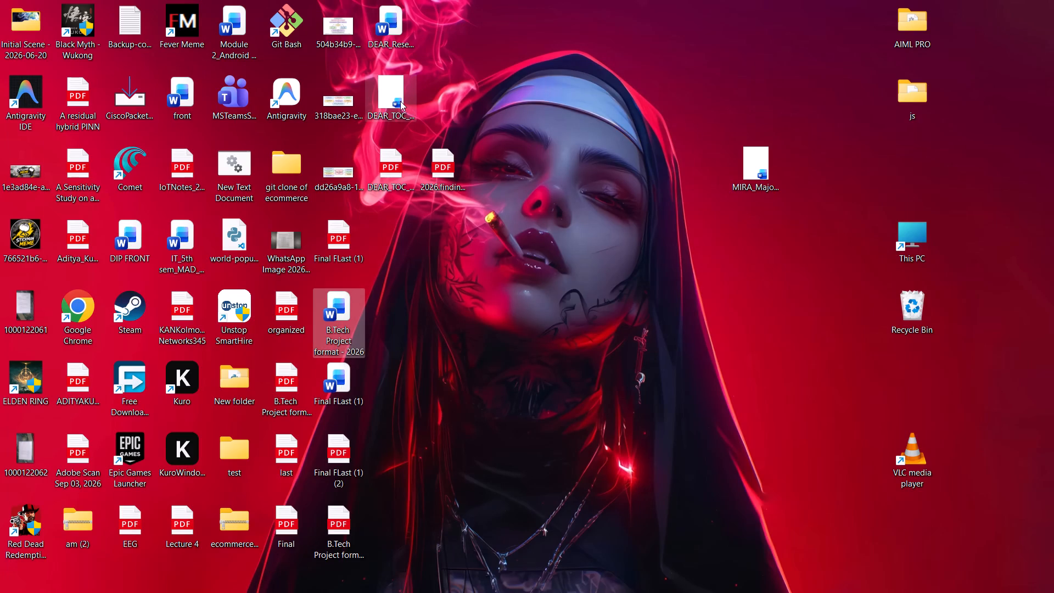
# Move the DEAR_Research_Project_Report_Section_Page_Allocation_Submission Word file to an empty area of the desktop, away from the other files.
pyautogui.moveTo(395, 19); pyautogui.dragTo(664, 273)
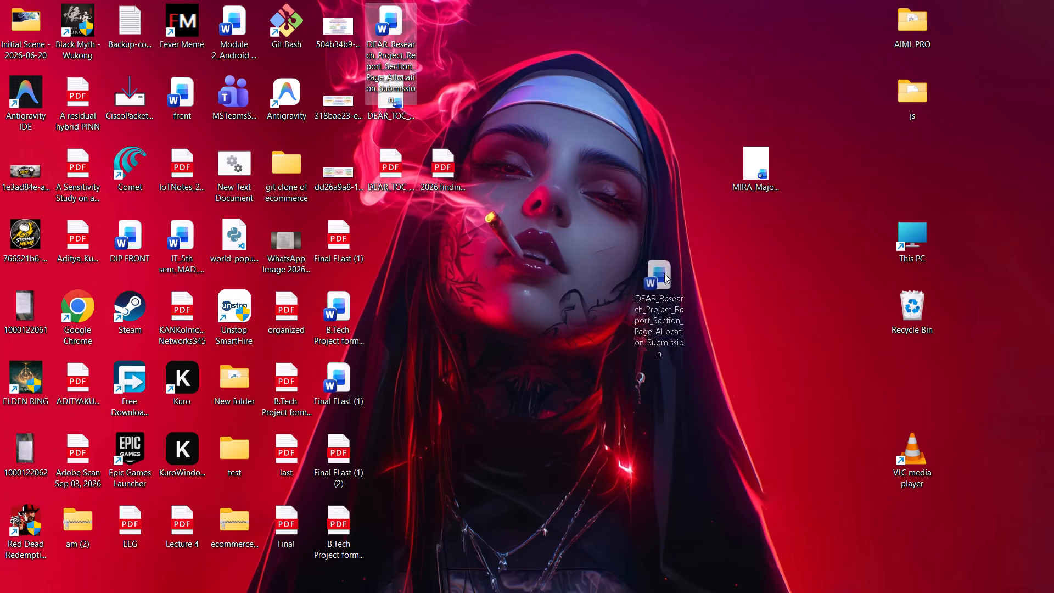
pyautogui.moveTo(664, 273); pyautogui.dragTo(664, 273)
pyautogui.click(540, 296)
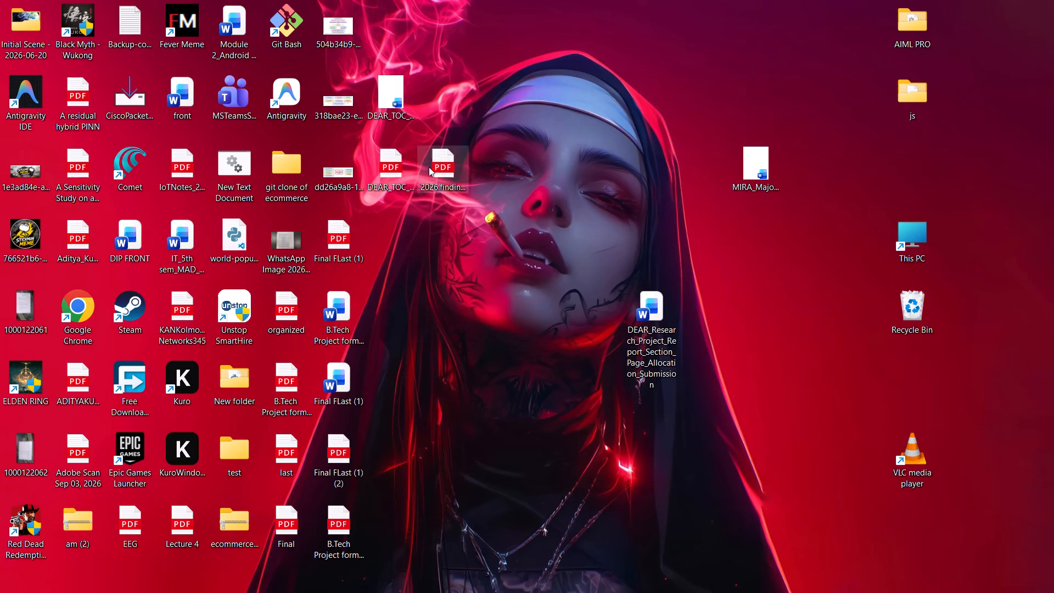
# Open the DEAR_TOC_Lists_Right_Page_Numbers Word file from the desktop and check its contents back to the first page.
pyautogui.doubleClick(396, 105)
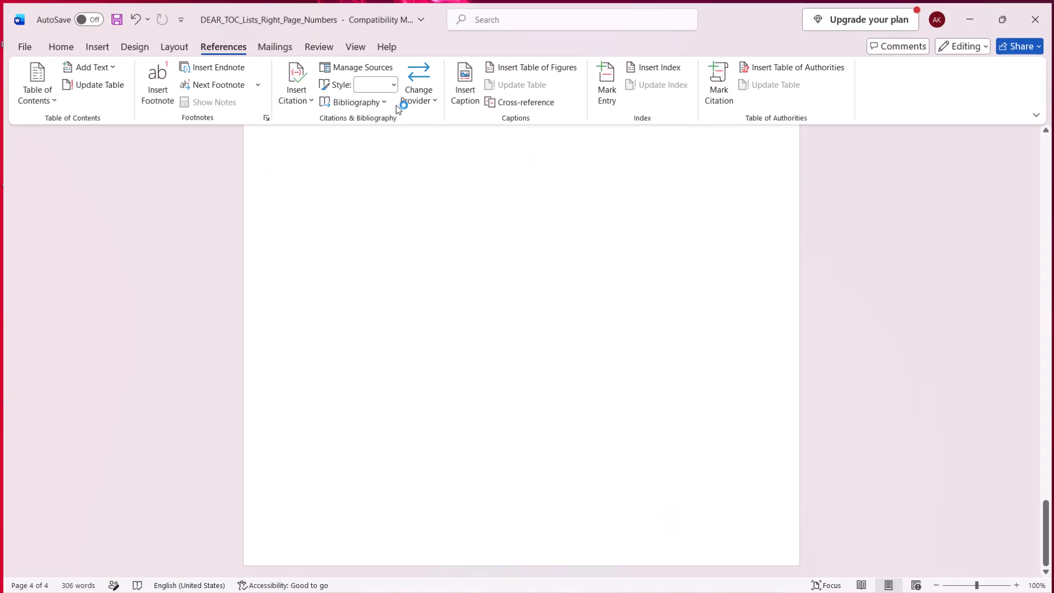
pyautogui.scroll(9, 457, 258)
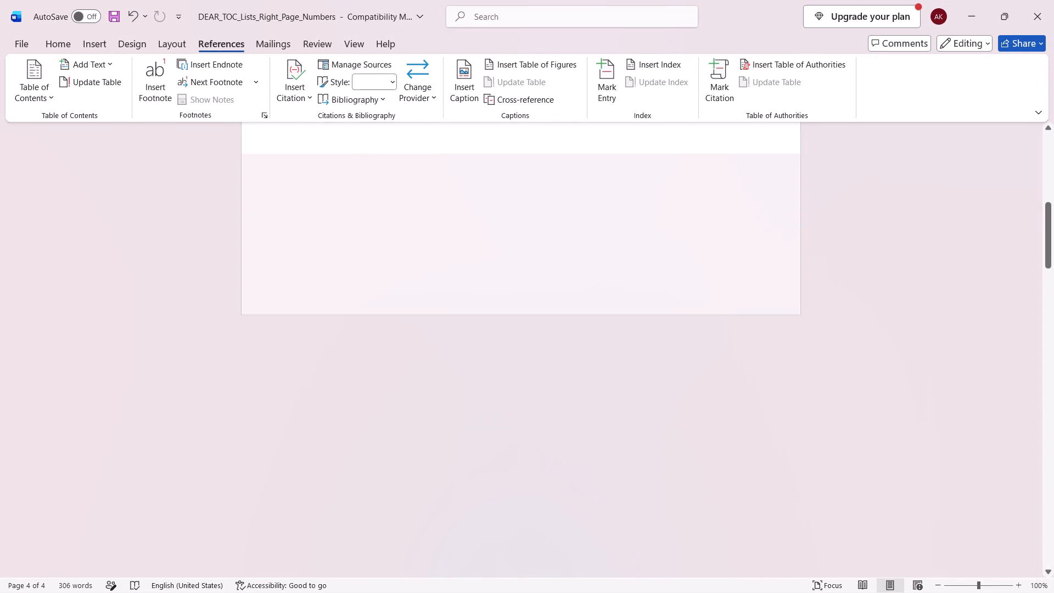
pyautogui.scroll(9, 457, 258)
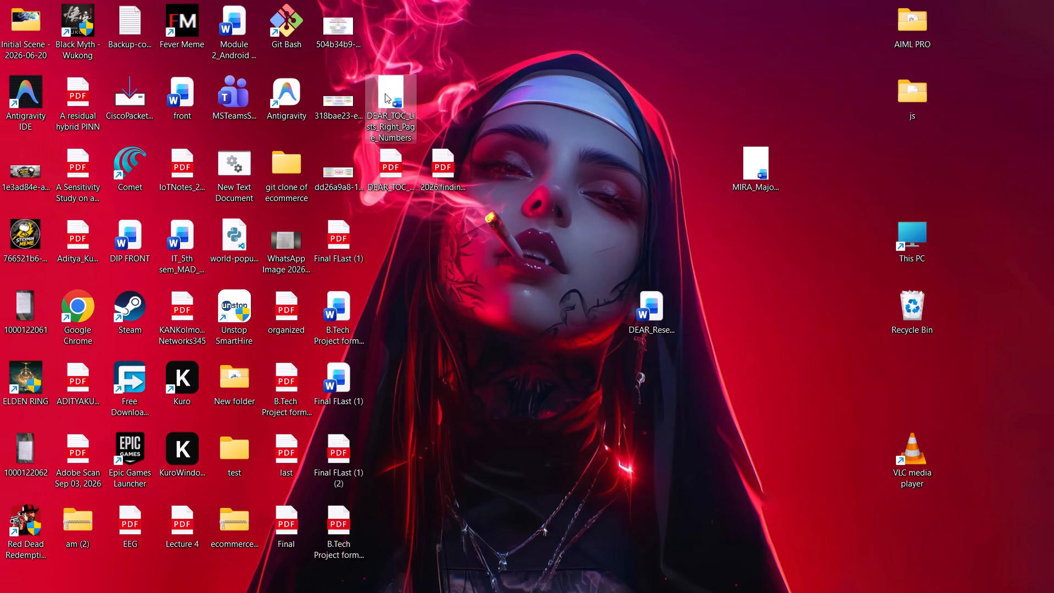
# Move the DEAR_TOC_Lists_Right_Page_Numbers Word file next to the DEAR research project report file on the desktop.
pyautogui.moveTo(385, 93); pyautogui.dragTo(588, 300)
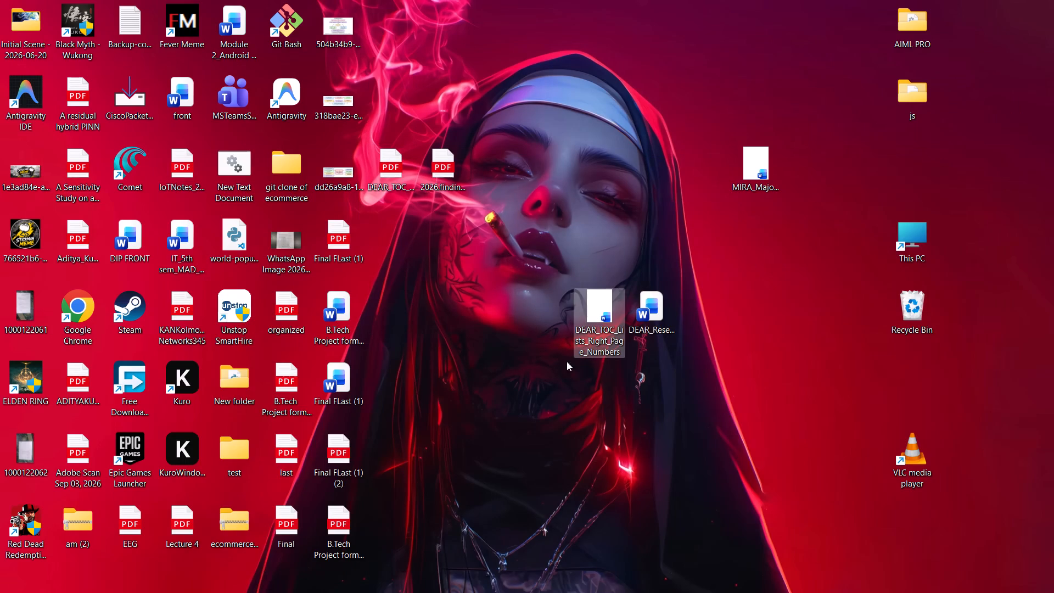
pyautogui.click(553, 399)
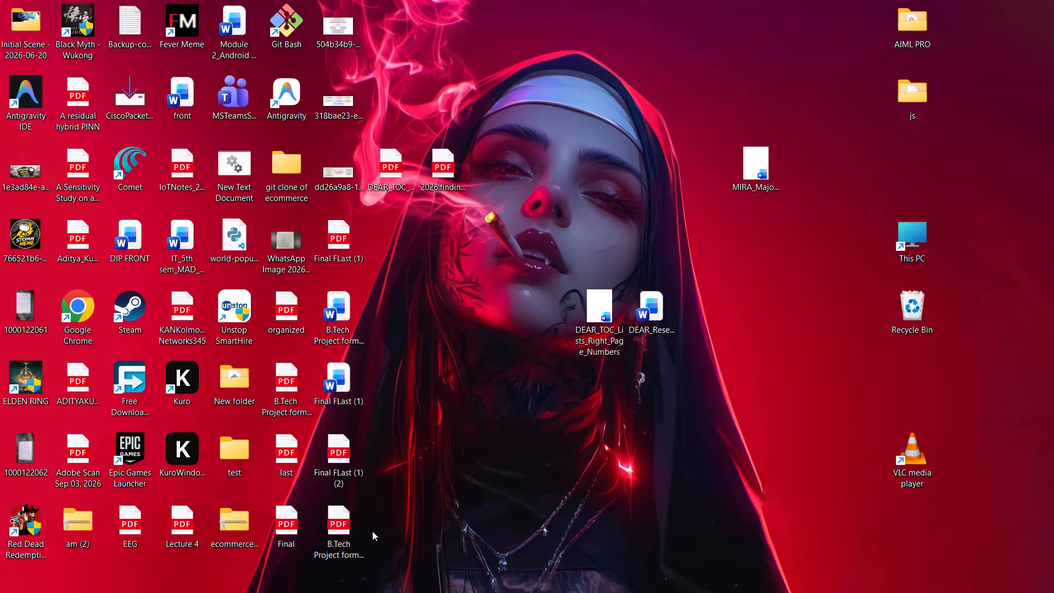
# Open the B.Tech Project format - 2026 Word file from the desktop and examine its formatting guidelines and front pages through Area of Work.
pyautogui.doubleClick(340, 315)
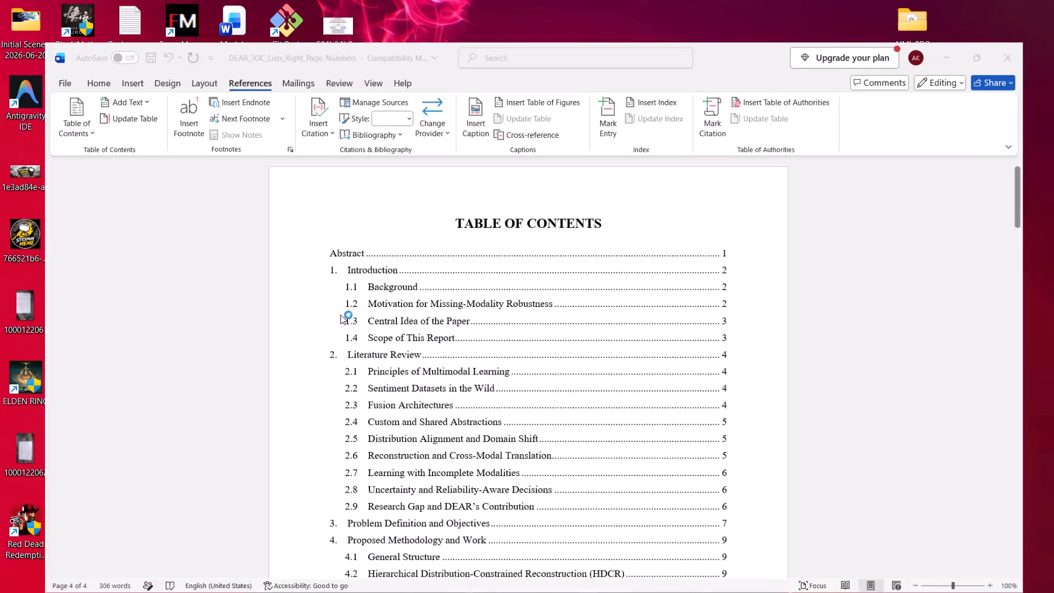
pyautogui.scroll(-5, 522, 385)
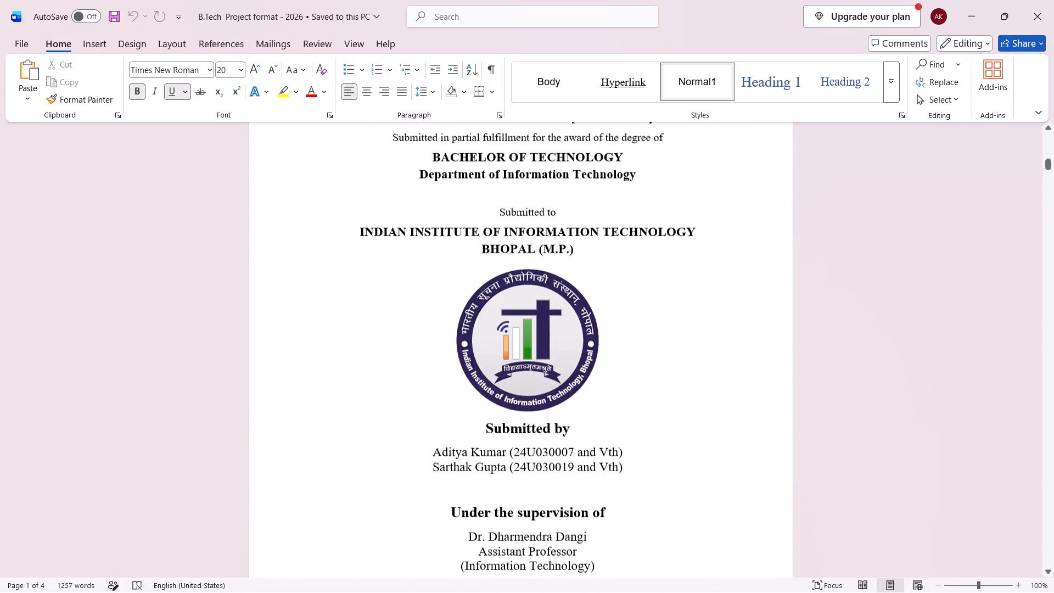
pyautogui.scroll(-9, 522, 385)
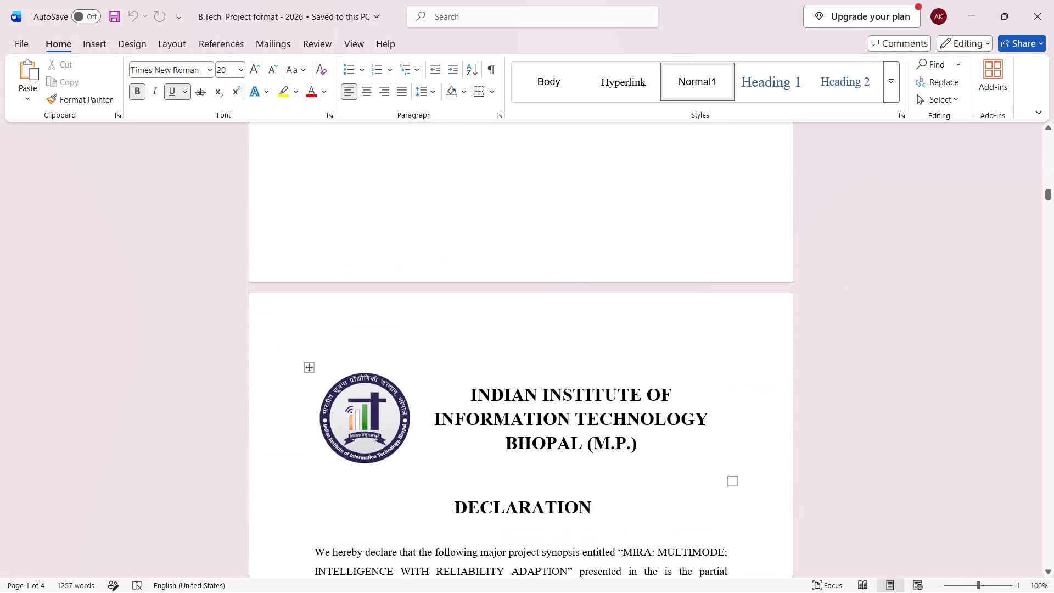
pyautogui.scroll(-8, 522, 385)
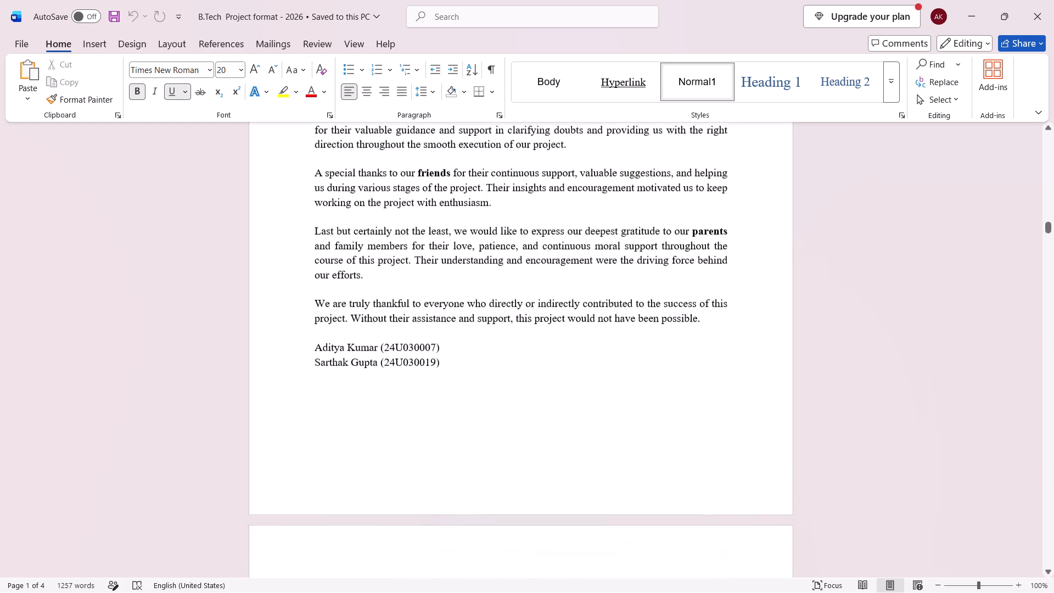
pyautogui.scroll(-4, 522, 385)
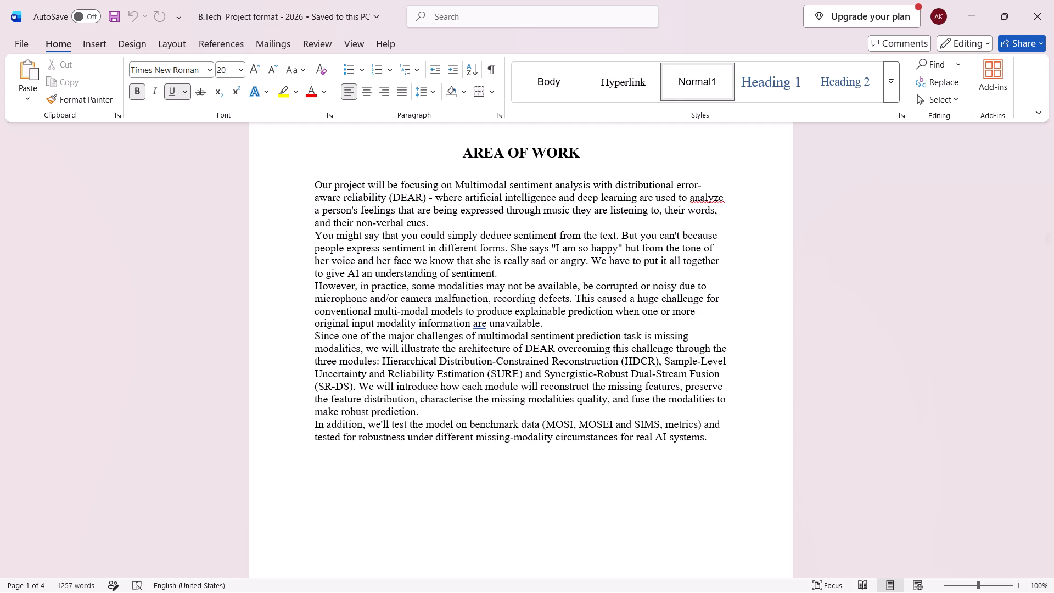
pyautogui.scroll(6, 522, 385)
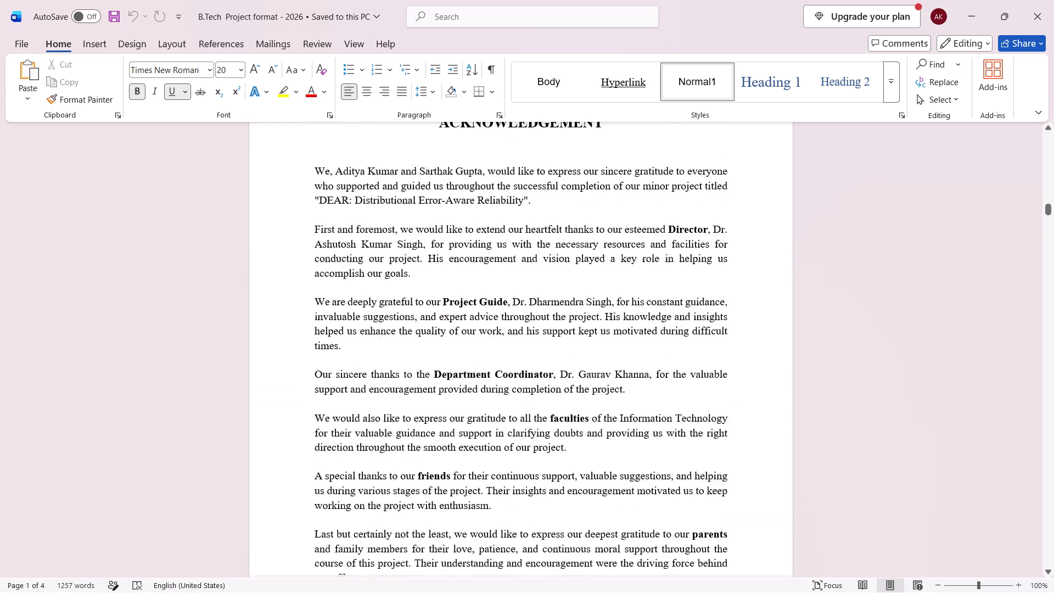
pyautogui.scroll(9, 522, 385)
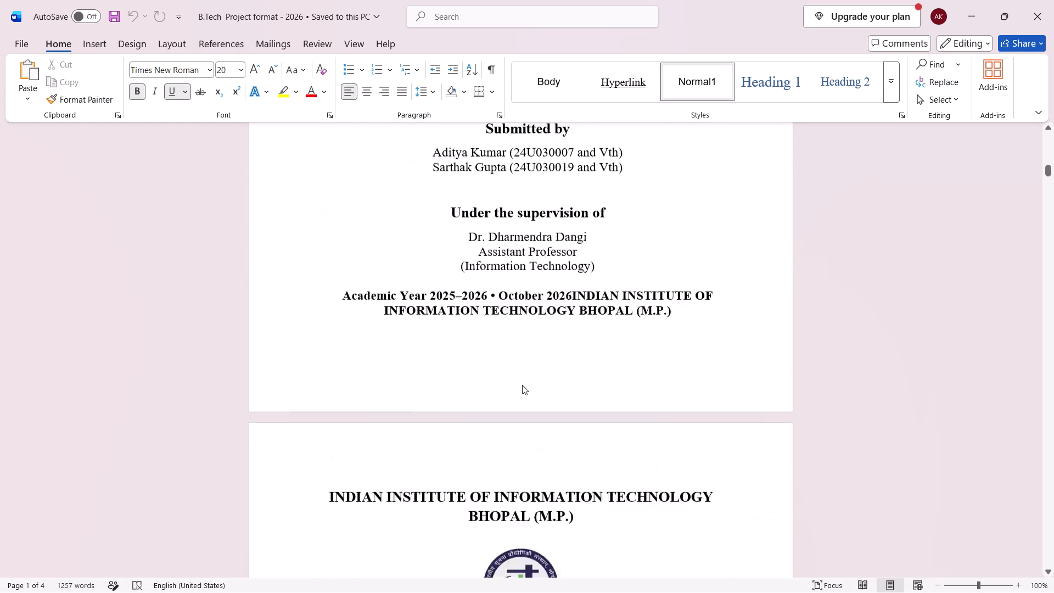
pyautogui.scroll(8, 522, 385)
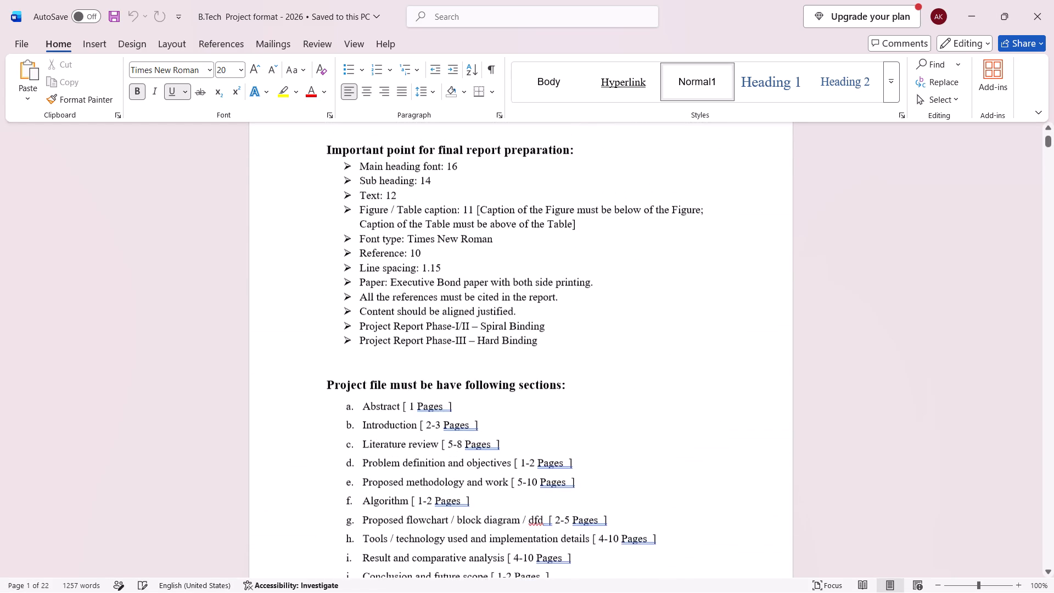
pyautogui.scroll(-10, 522, 385)
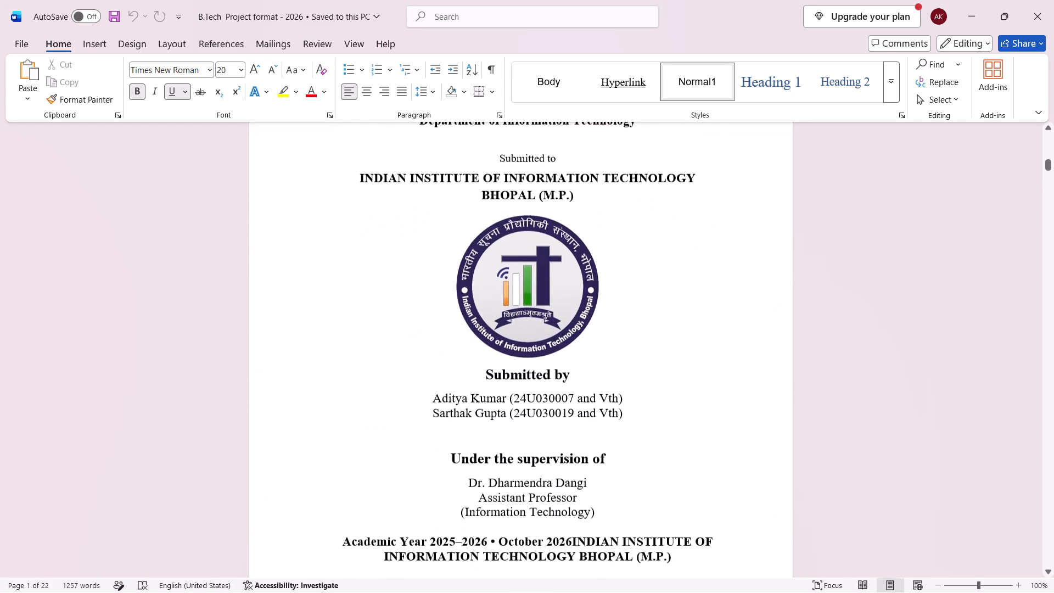
pyautogui.scroll(-2, 522, 385)
pyautogui.scroll(1, 522, 385)
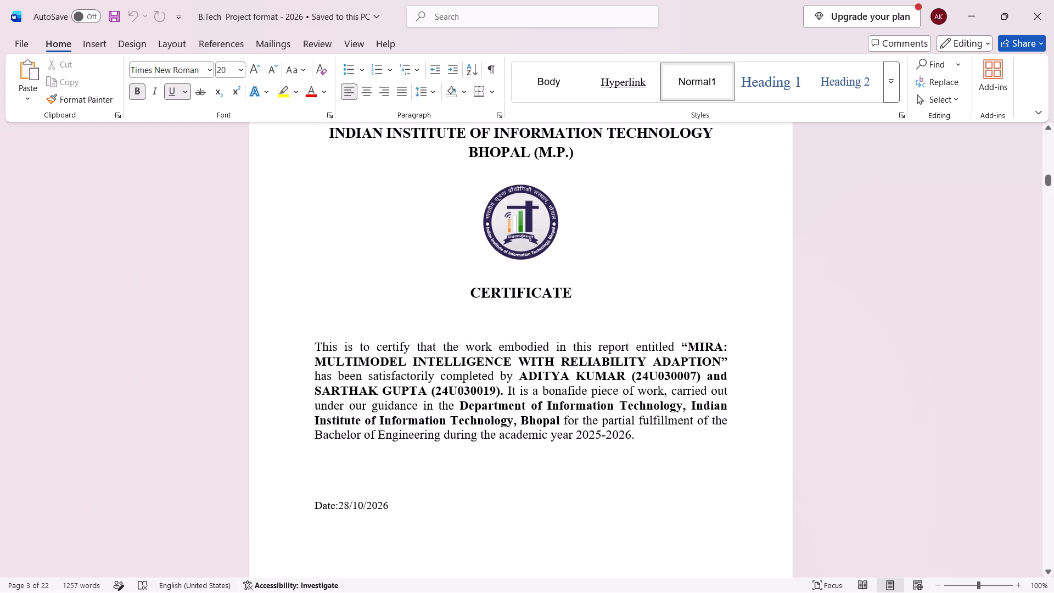
pyautogui.scroll(2, 522, 385)
pyautogui.scroll(1, 464, 221)
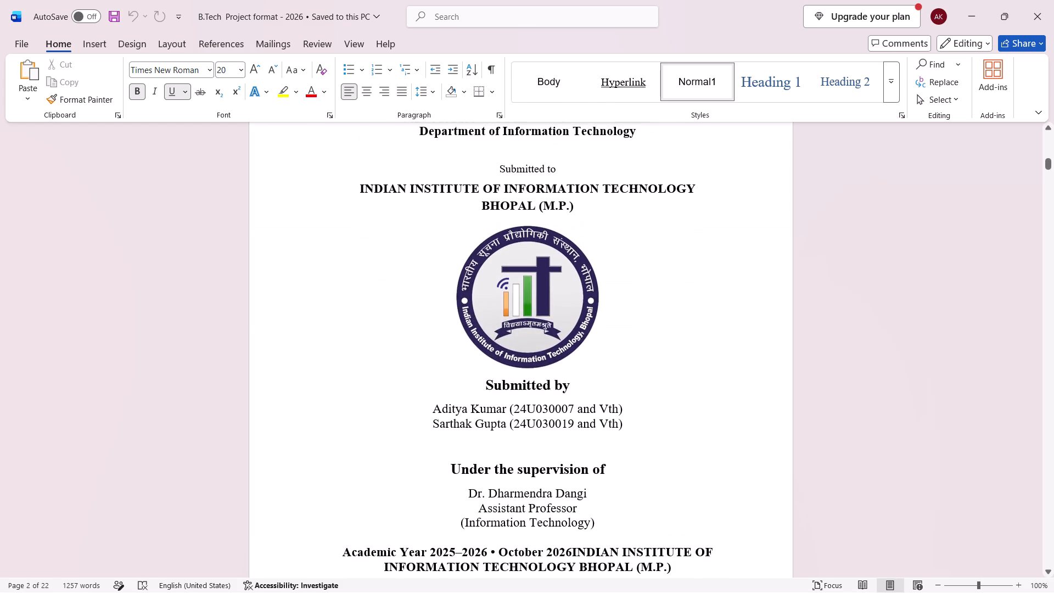
pyautogui.scroll(1, 464, 221)
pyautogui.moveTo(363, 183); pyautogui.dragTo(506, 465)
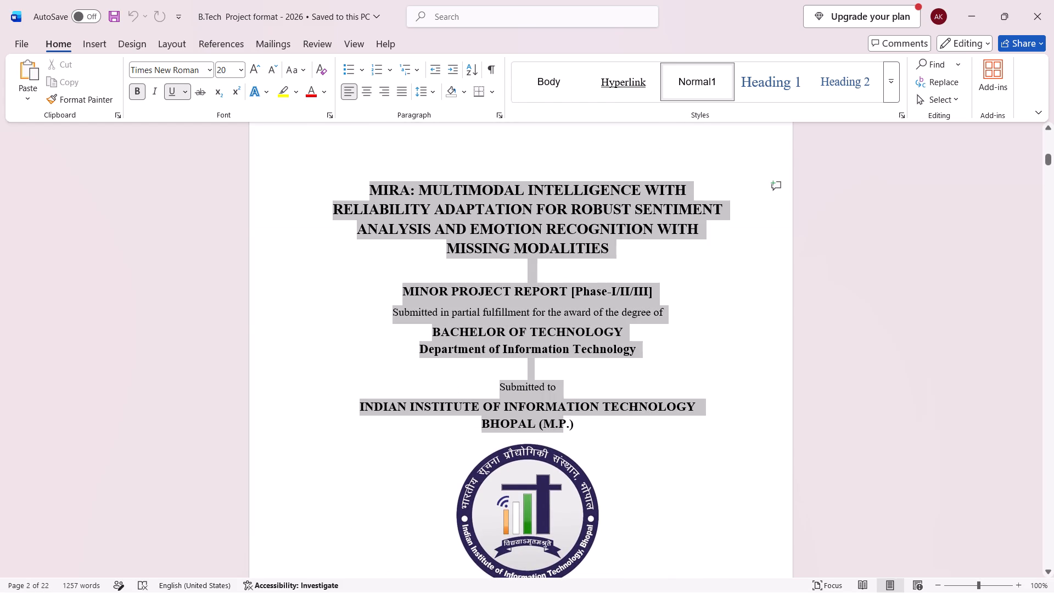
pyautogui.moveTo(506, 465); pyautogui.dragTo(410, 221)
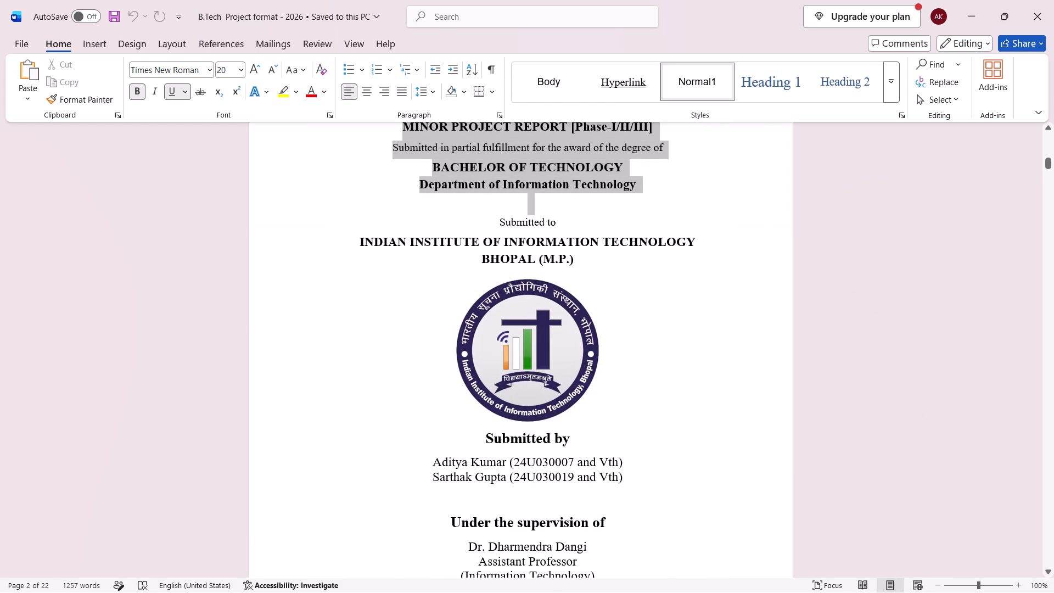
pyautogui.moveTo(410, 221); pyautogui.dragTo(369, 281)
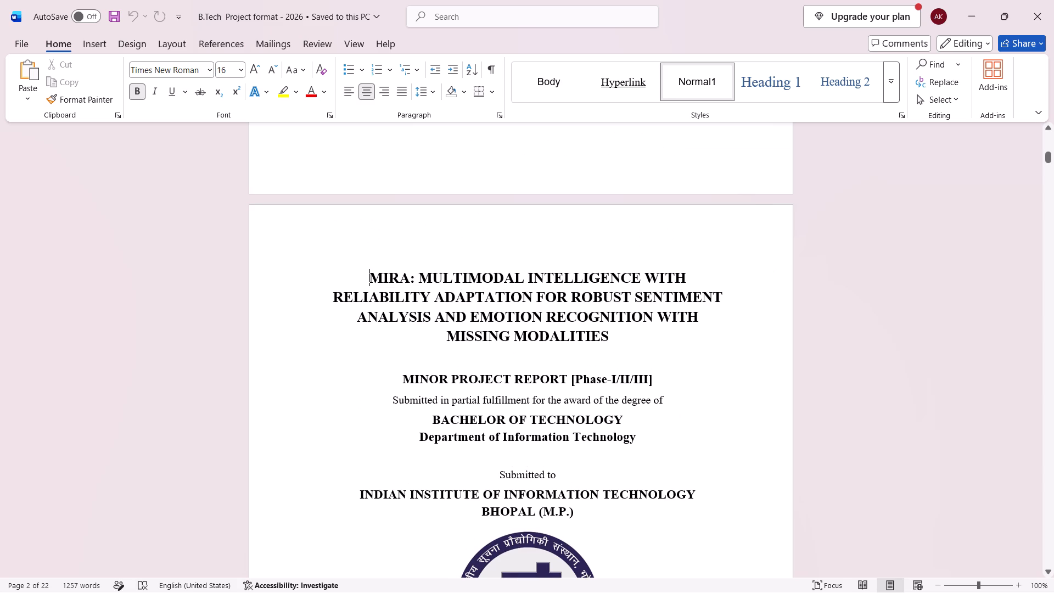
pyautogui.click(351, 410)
# Read through the certificate, declaration and acknowledgement pages to compare the project title each one uses.
pyautogui.scroll(-6, 351, 410)
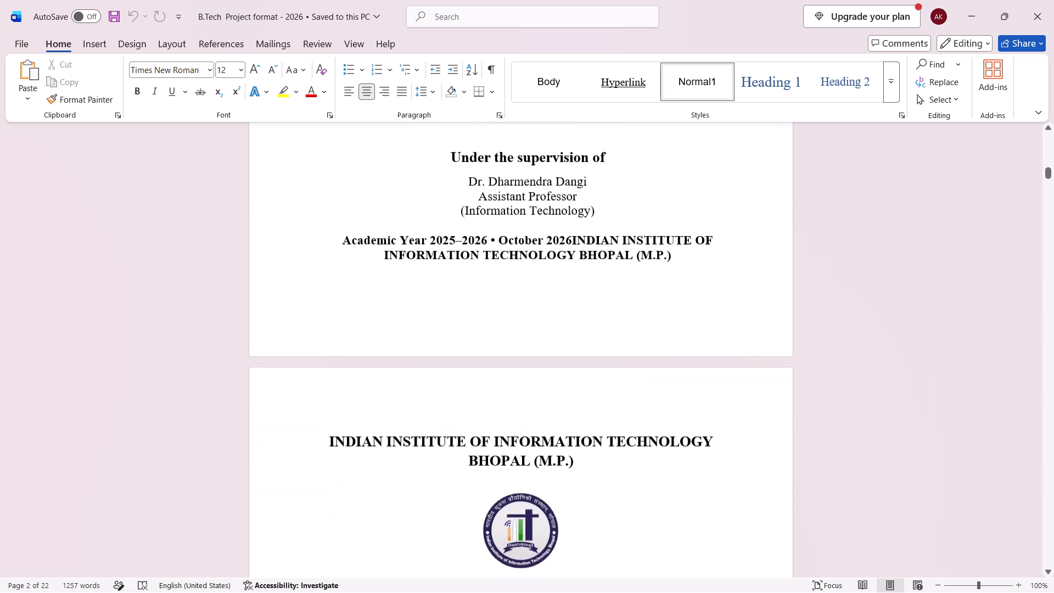
pyautogui.scroll(-2, 351, 410)
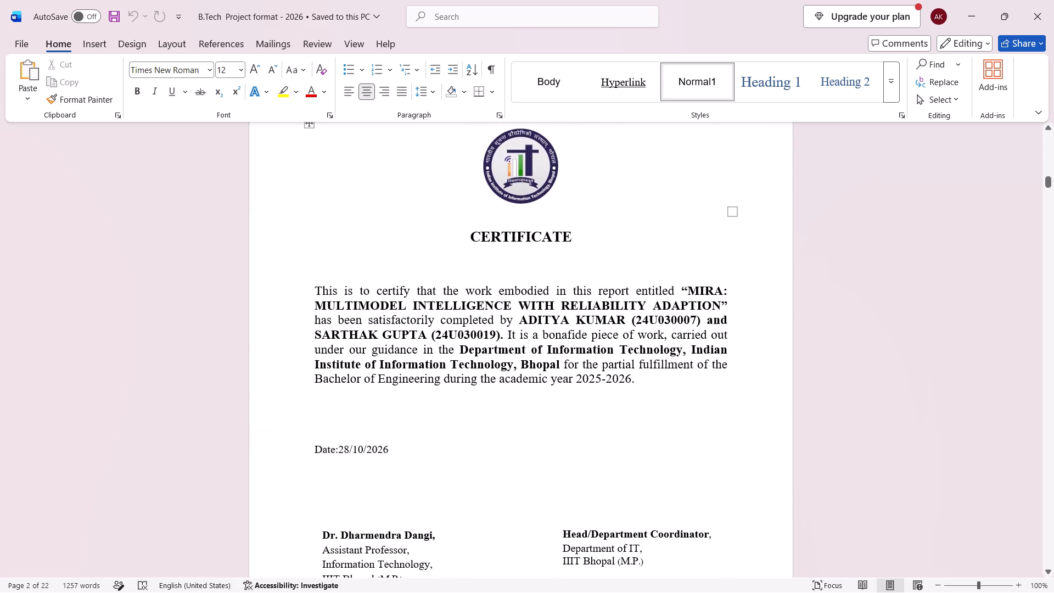
pyautogui.scroll(-1, 351, 410)
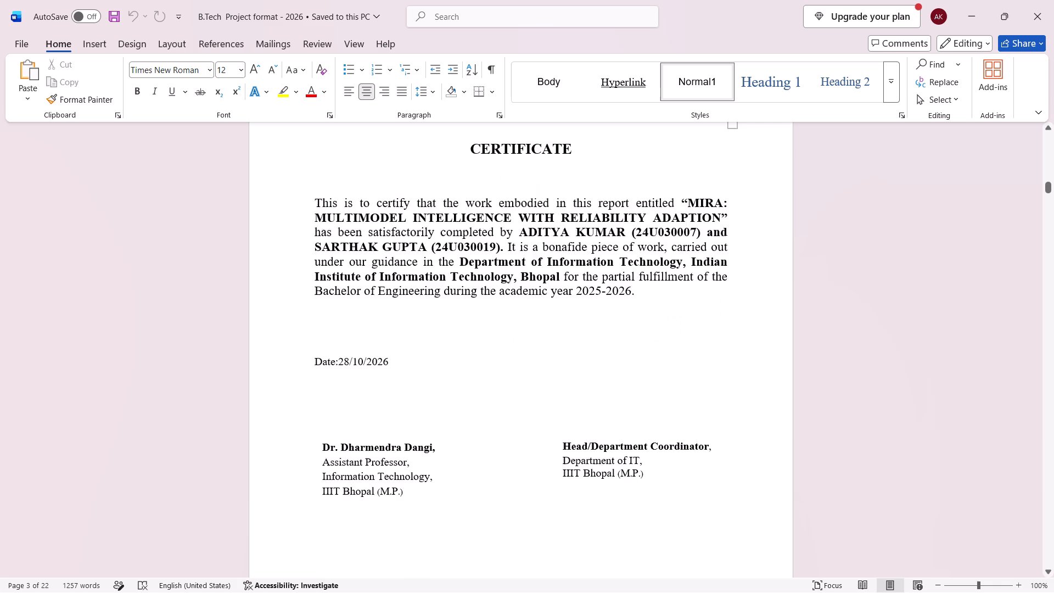
pyautogui.scroll(-4, 351, 410)
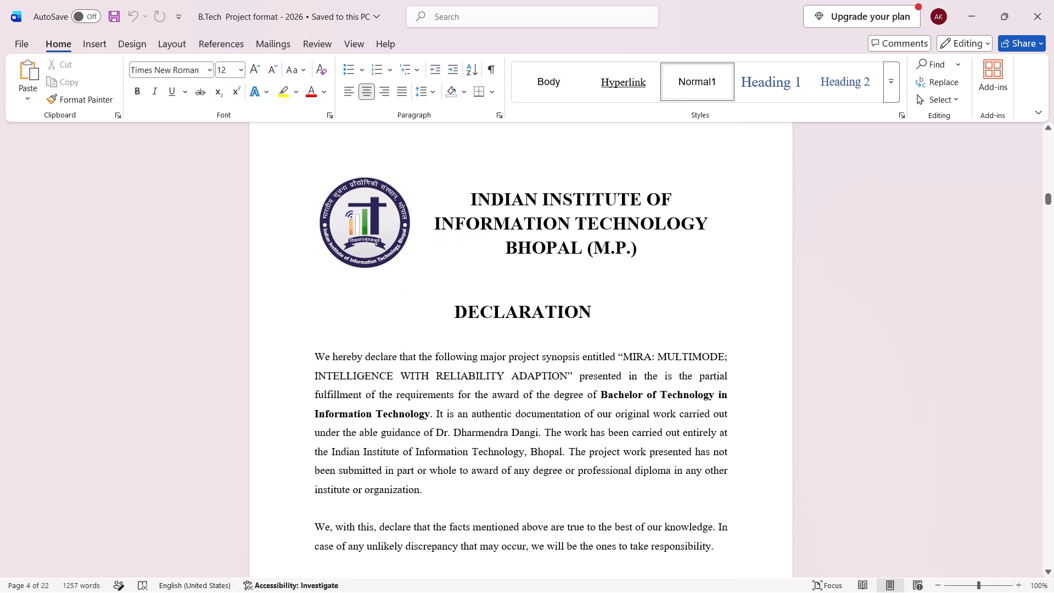
pyautogui.scroll(-1, 351, 410)
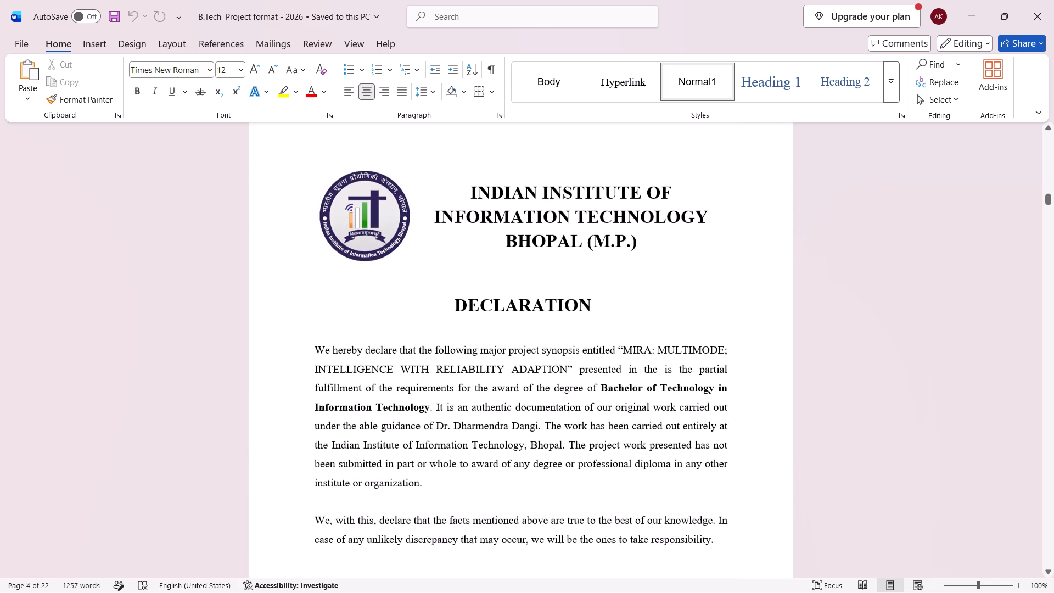
pyautogui.scroll(-4, 351, 410)
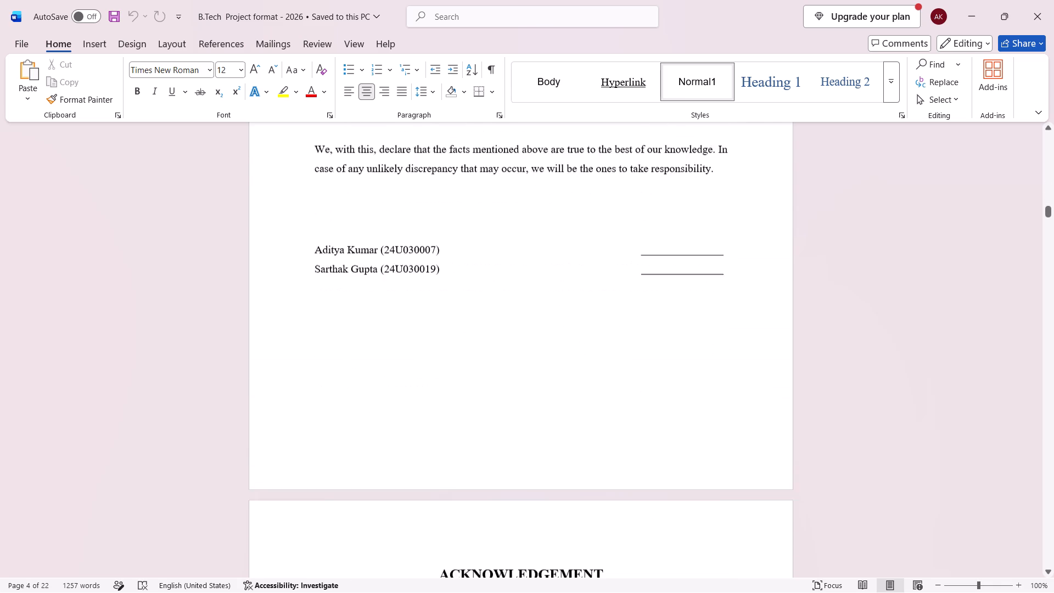
pyautogui.scroll(-4, 351, 410)
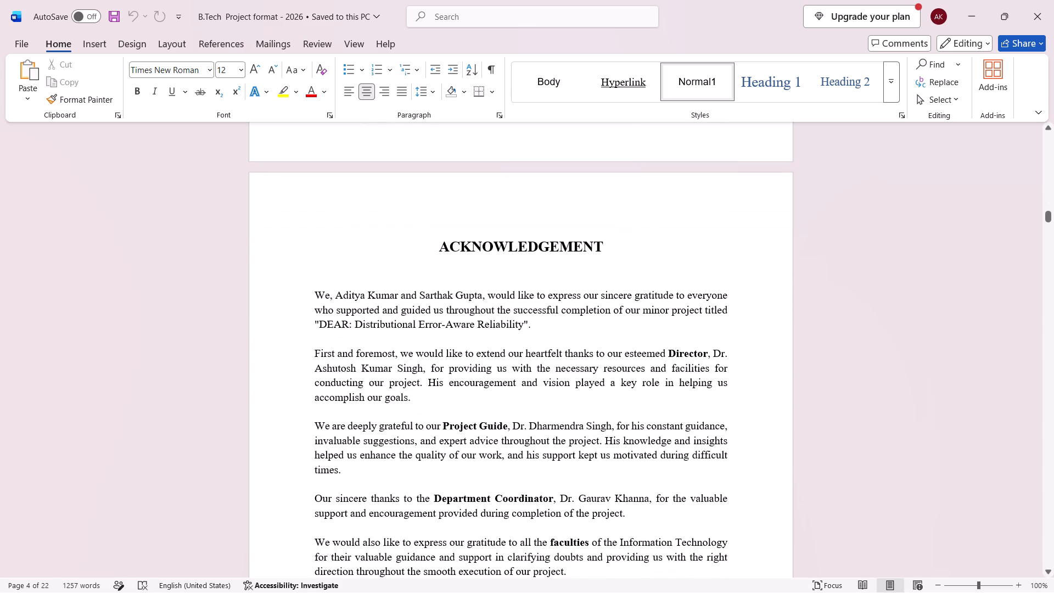
pyautogui.scroll(-1, 351, 410)
# Replace the MIRA project title in the declaration with "DEAR: Distributional Error-Aware Reliability", copied from the acknowledgement.
pyautogui.scroll(1, 351, 410)
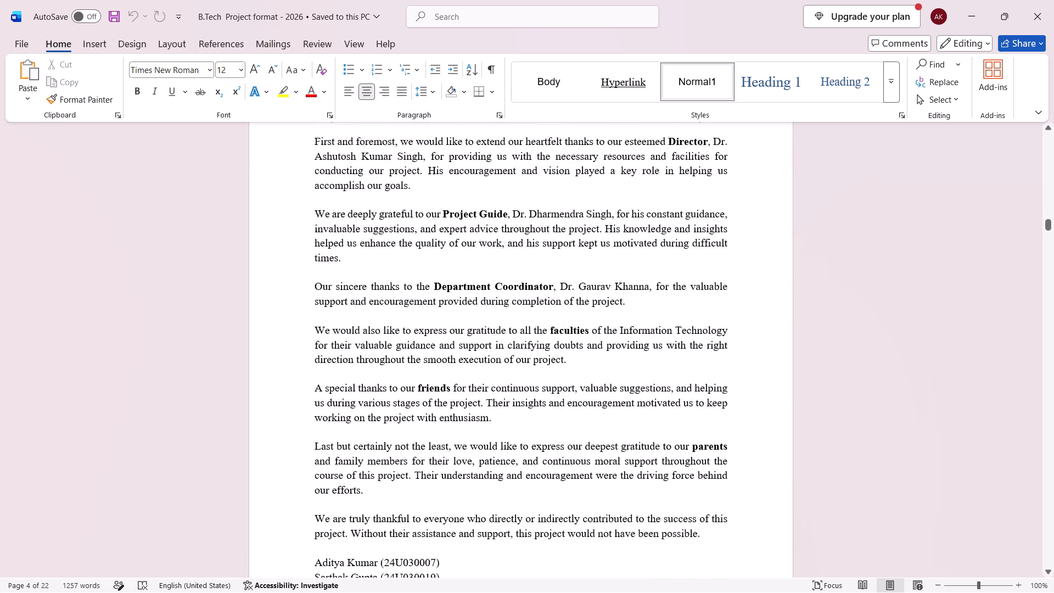
pyautogui.scroll(1, 351, 410)
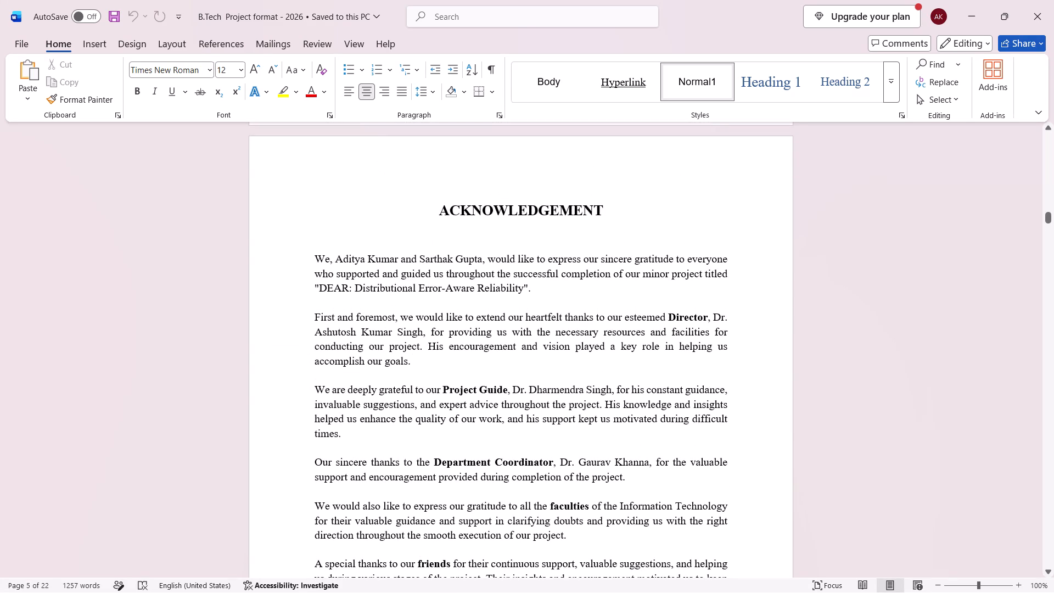
pyautogui.moveTo(523, 287); pyautogui.dragTo(322, 290)
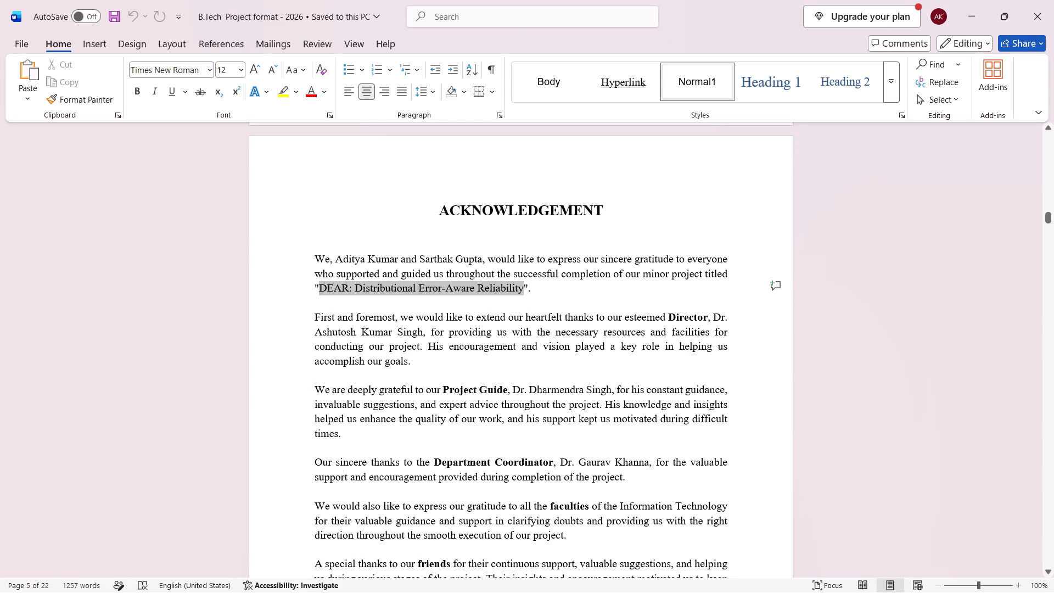
pyautogui.moveTo(322, 290); pyautogui.dragTo(321, 288)
pyautogui.hotkey('ctrl', 'c')
pyautogui.scroll(5, 321, 288)
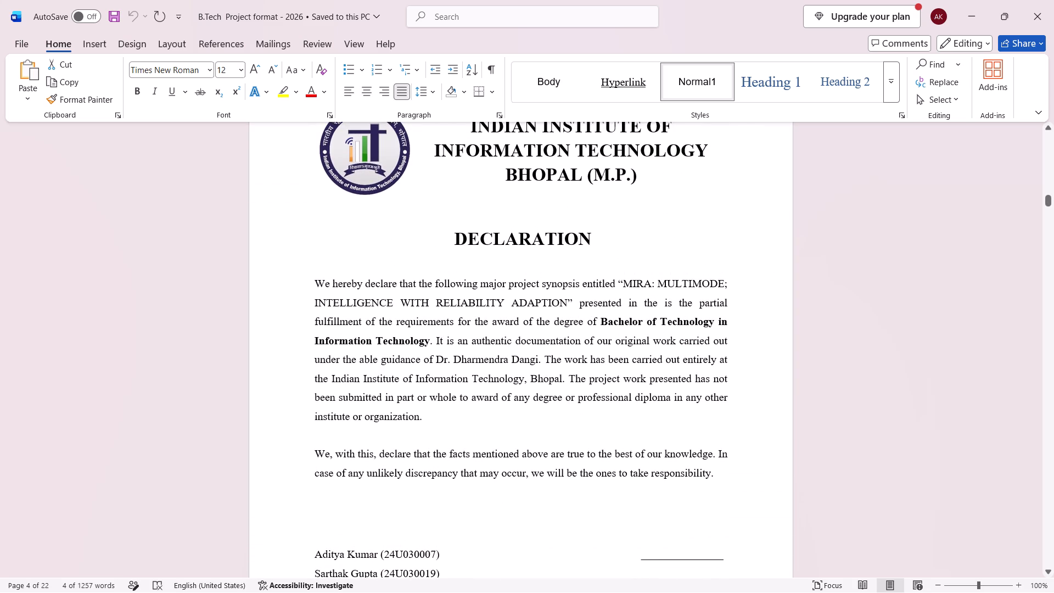
pyautogui.moveTo(565, 305); pyautogui.dragTo(320, 298)
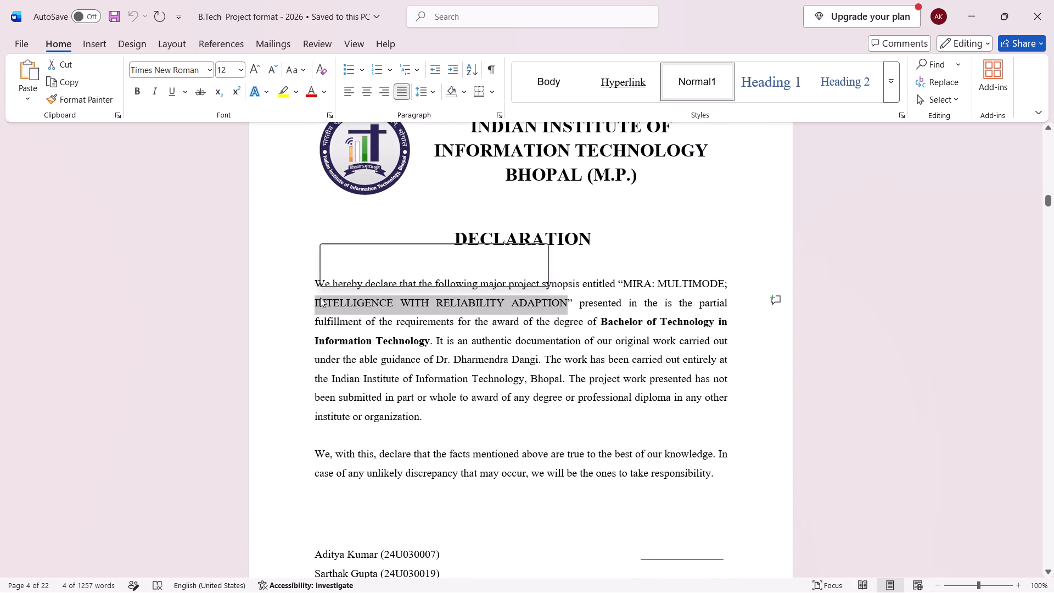
pyautogui.press('BackSpace')
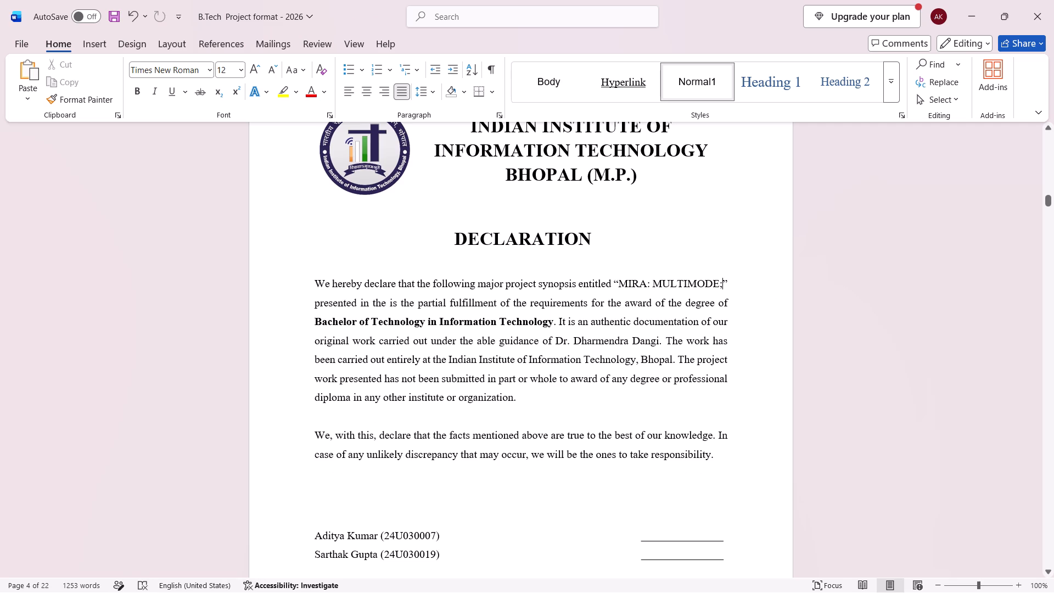
pyautogui.press('BackSpace')
pyautogui.press('BackSpace')
pyautogui.press('BackSpace')
pyautogui.press('BackSpace')
pyautogui.press('BackSpace')
pyautogui.press('BackSpace')
pyautogui.press('BackSpace')
pyautogui.press('BackSpace')
pyautogui.press('BackSpace')
pyautogui.press('BackSpace')
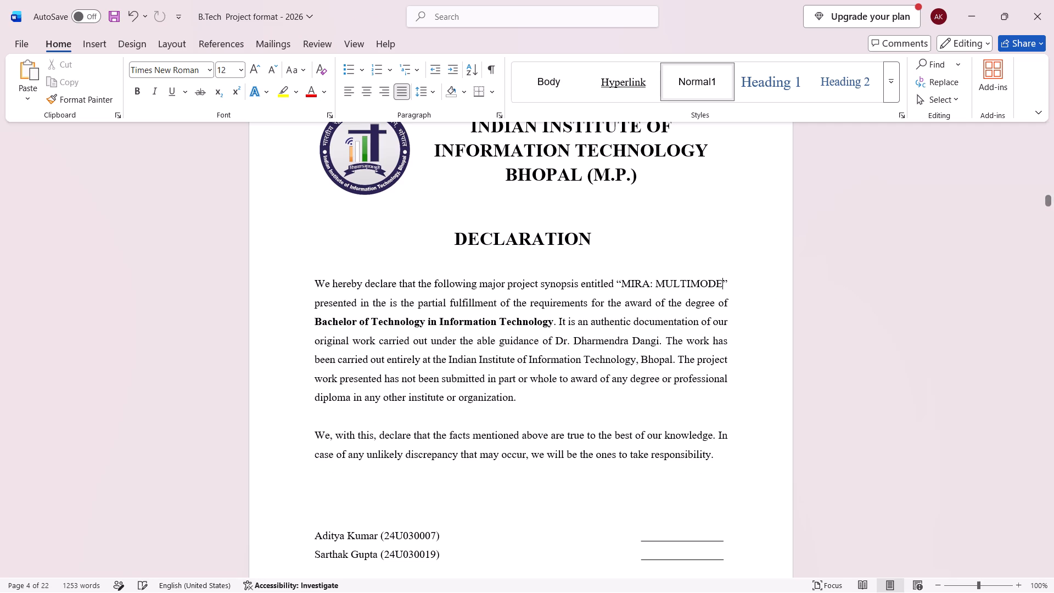
pyautogui.press('BackSpace')
pyautogui.press('BackSpace')
pyautogui.press('BackSpace')
pyautogui.press('BackSpace')
pyautogui.press('BackSpace')
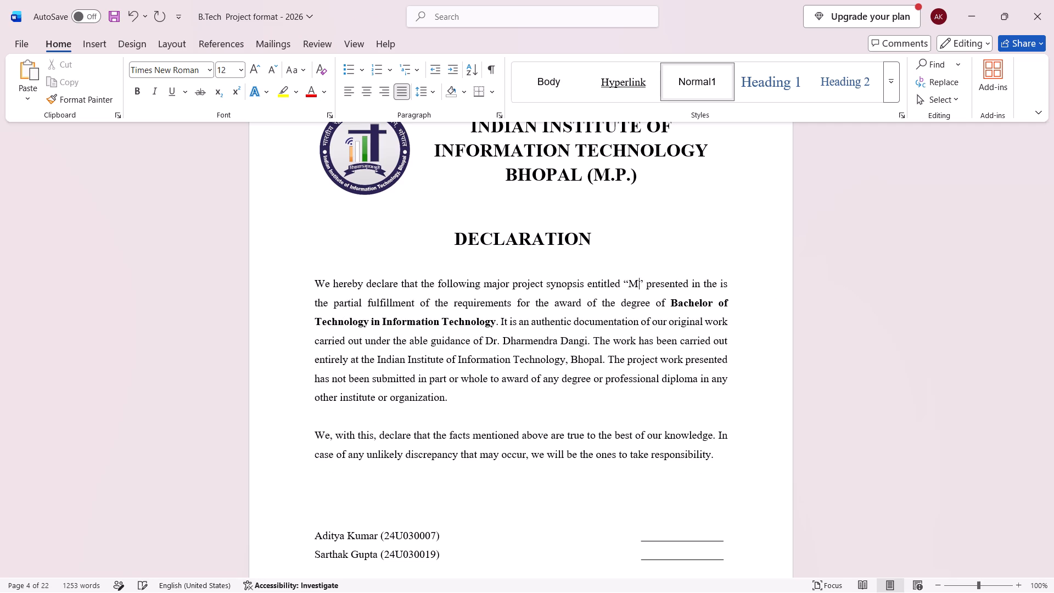
pyautogui.press('BackSpace')
pyautogui.hotkey('ctrl', 'v')
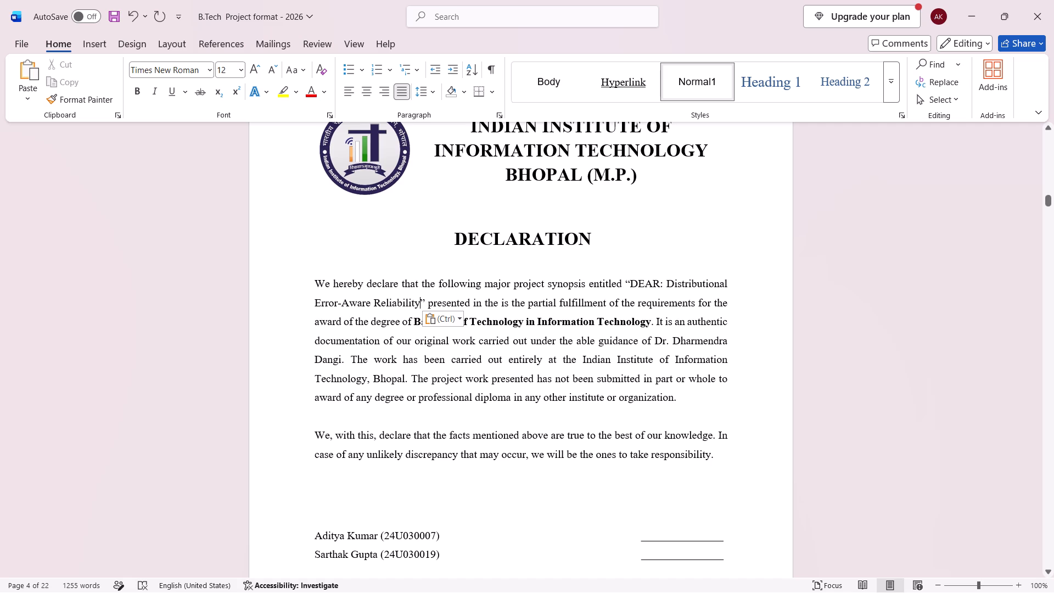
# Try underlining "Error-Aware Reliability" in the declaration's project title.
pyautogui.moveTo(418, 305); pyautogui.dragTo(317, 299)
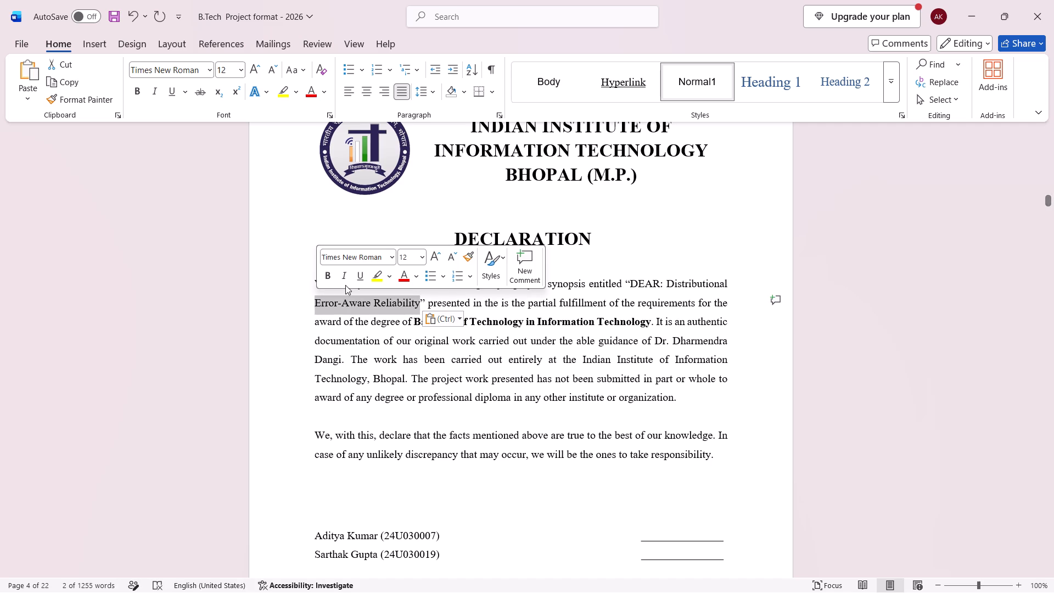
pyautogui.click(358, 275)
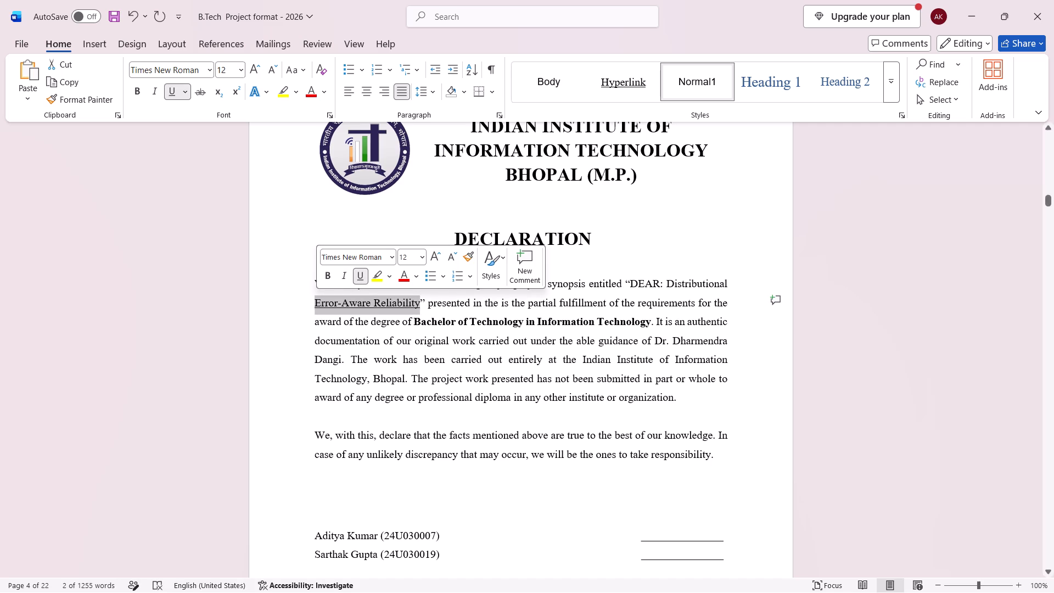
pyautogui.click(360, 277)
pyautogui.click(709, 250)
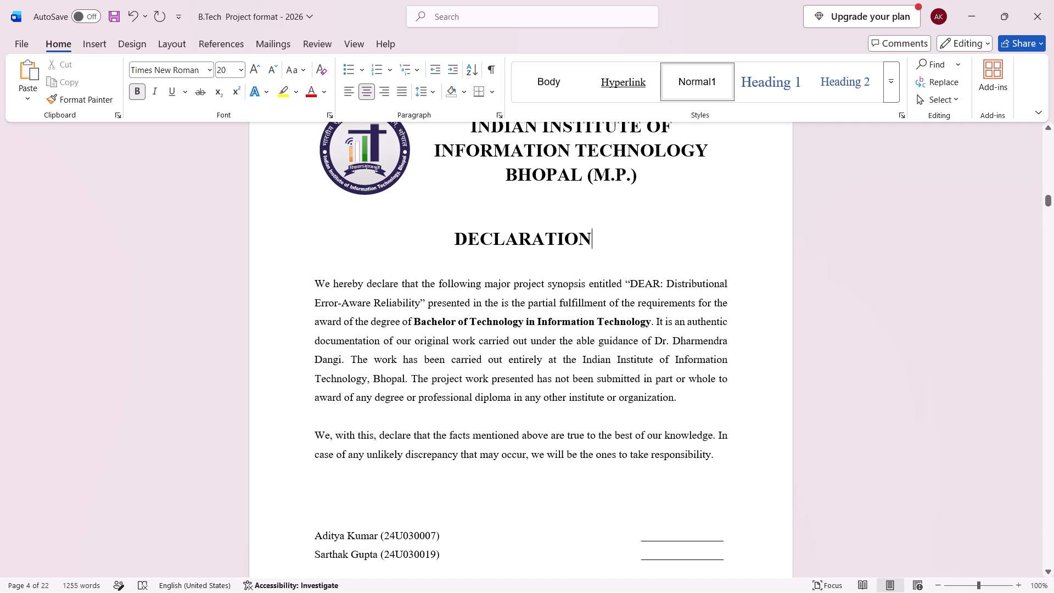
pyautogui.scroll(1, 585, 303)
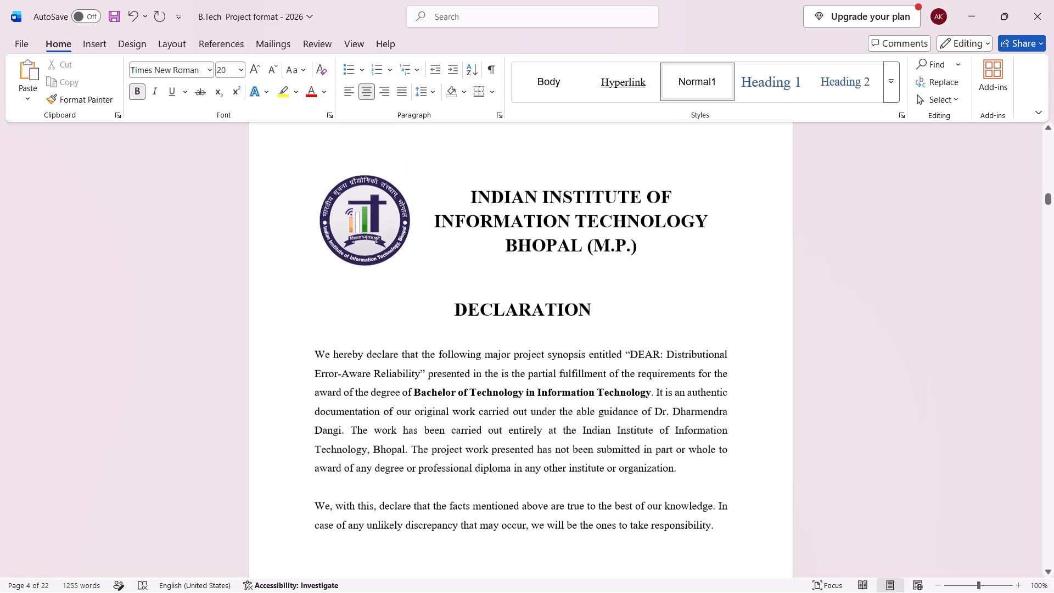
# Replace the MIRA project title in the certificate with the copied "DEAR: Distributional Error-Aware Reliability".
pyautogui.scroll(1, 585, 303)
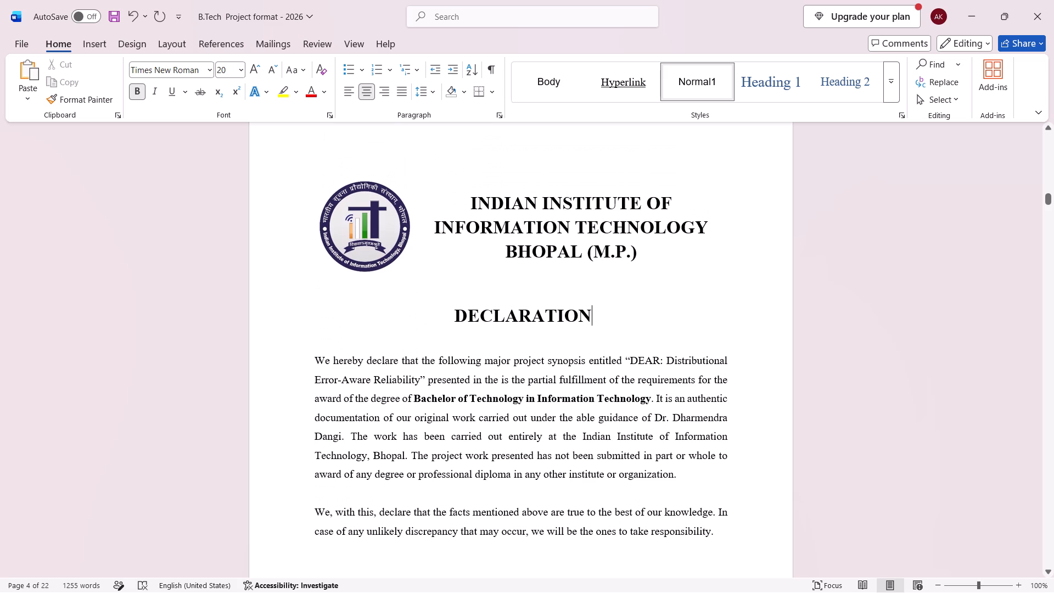
pyautogui.scroll(5, 585, 303)
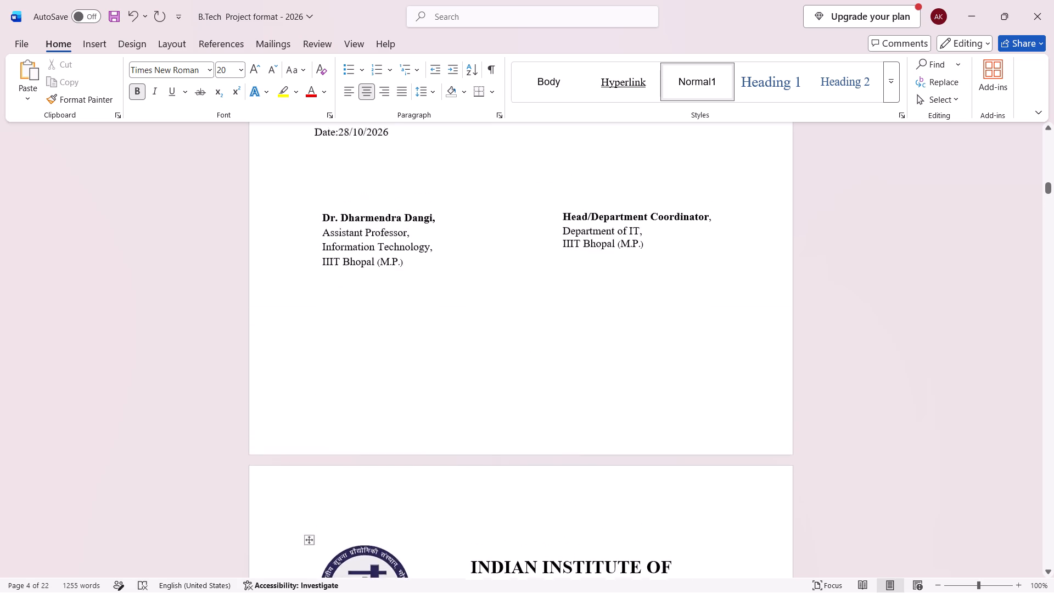
pyautogui.scroll(2, 585, 303)
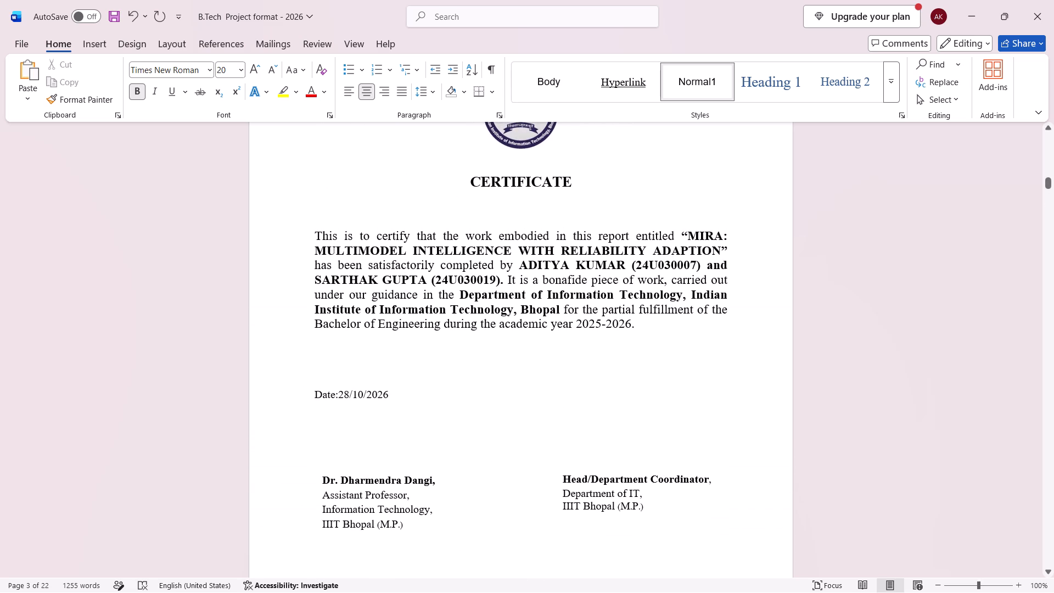
pyautogui.moveTo(721, 250); pyautogui.dragTo(693, 236)
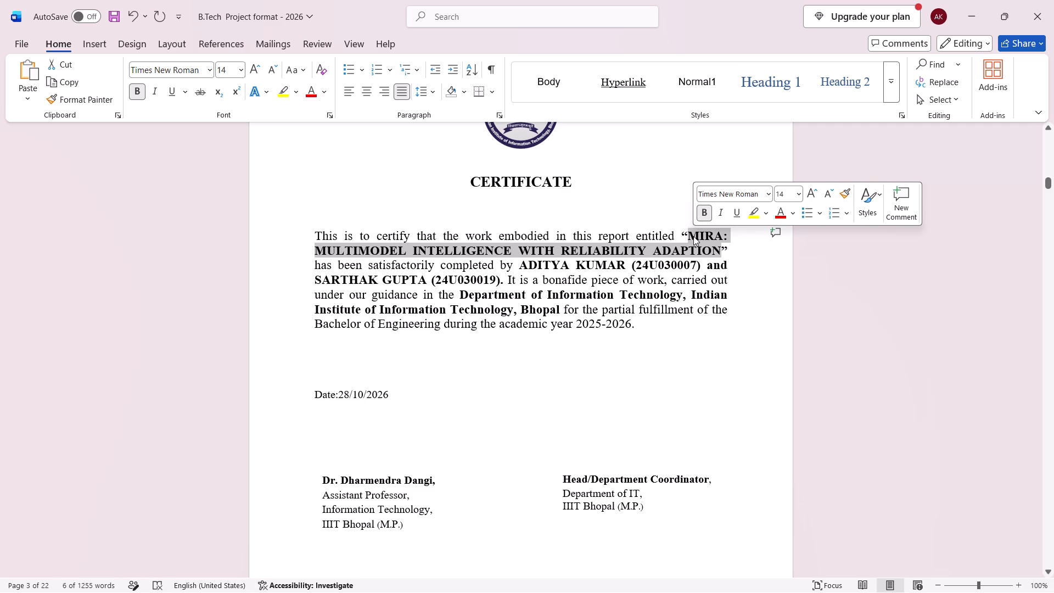
pyautogui.hotkey('ctrl', 'v')
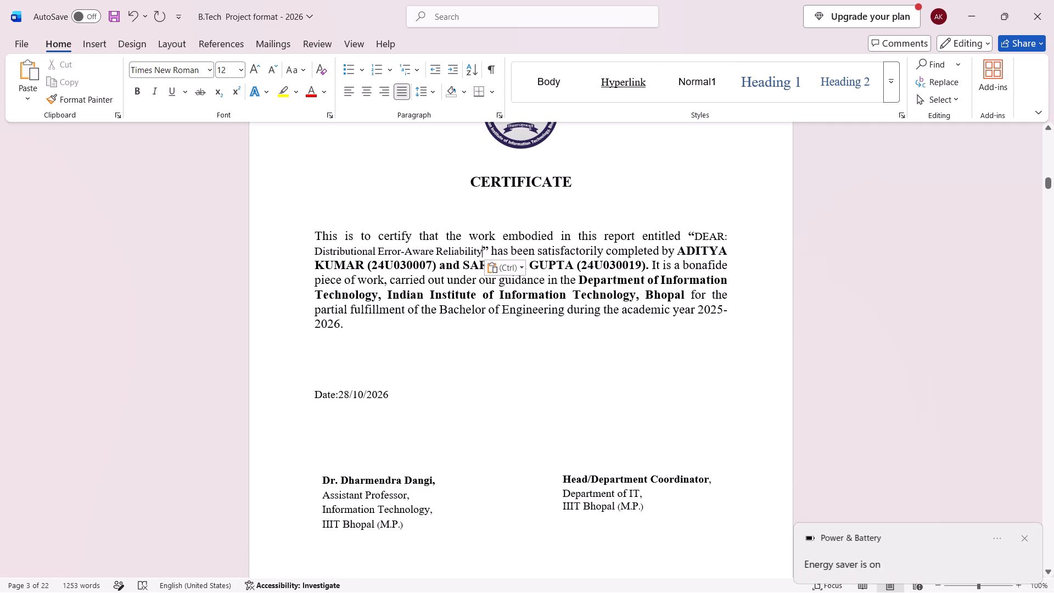
# Make the certificate's DEAR title and its closing quotation mark bold and one font-size step larger.
pyautogui.moveTo(482, 249); pyautogui.dragTo(652, 243)
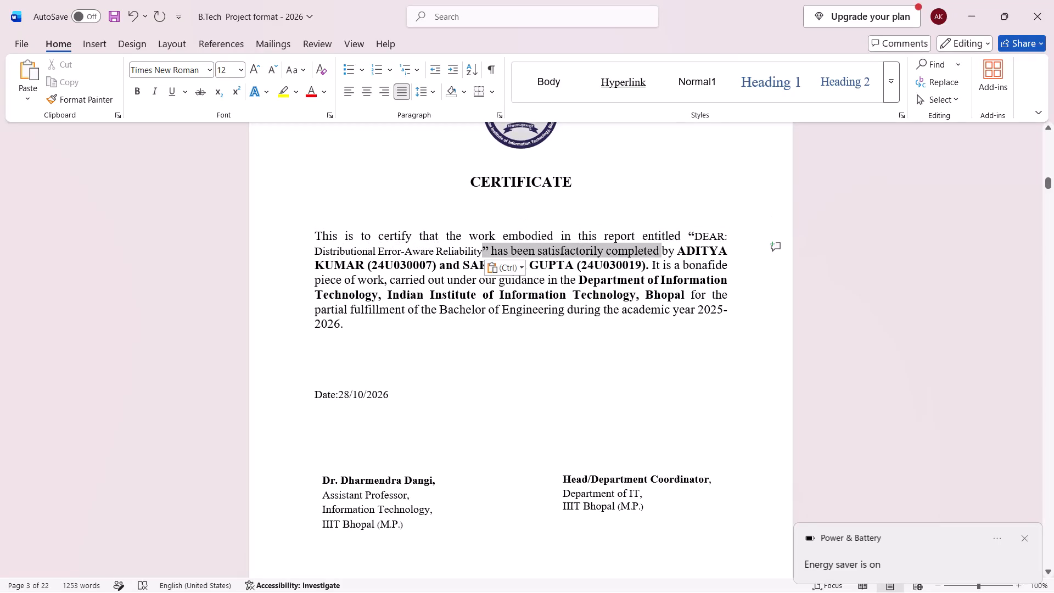
pyautogui.moveTo(652, 243); pyautogui.dragTo(698, 228)
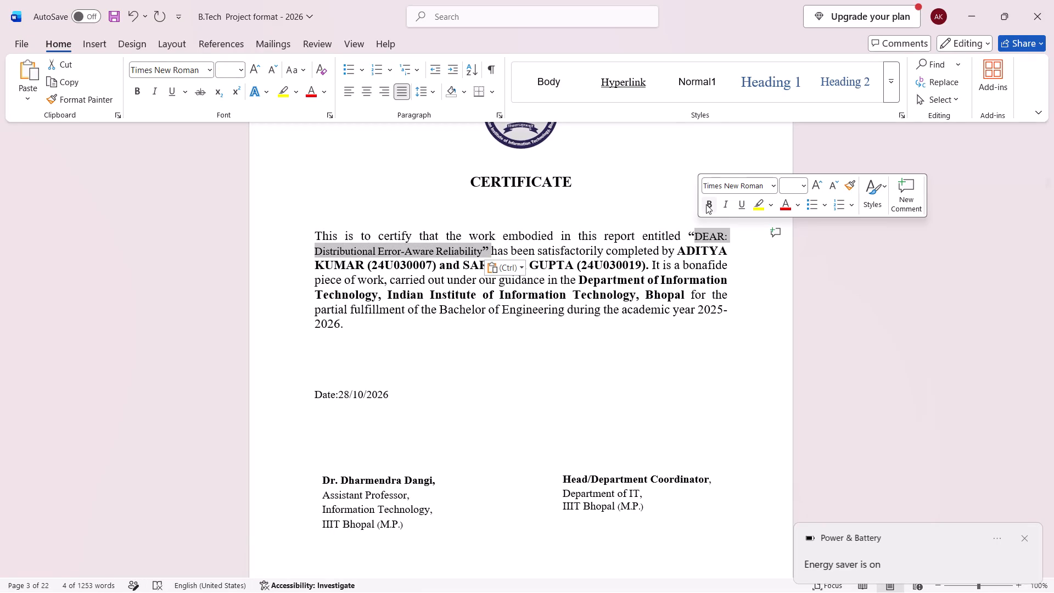
pyautogui.click(706, 204)
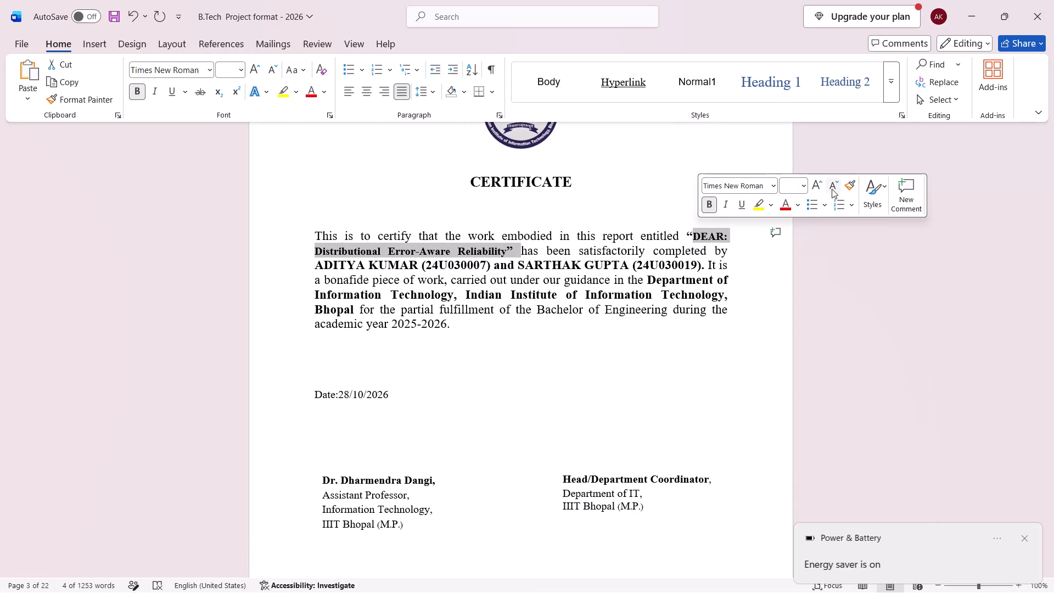
pyautogui.click(817, 186)
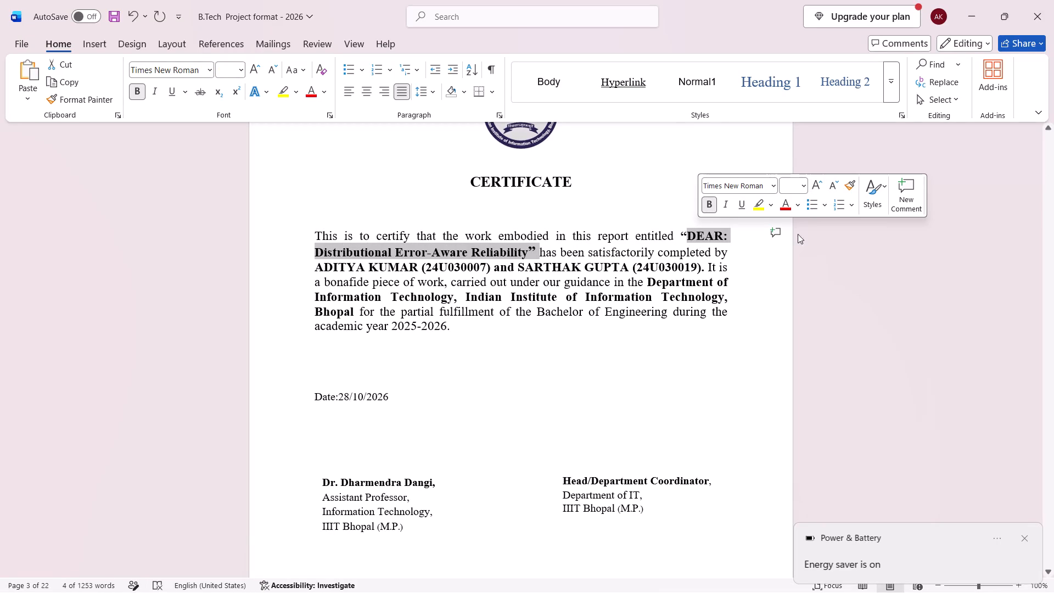
pyautogui.click(872, 294)
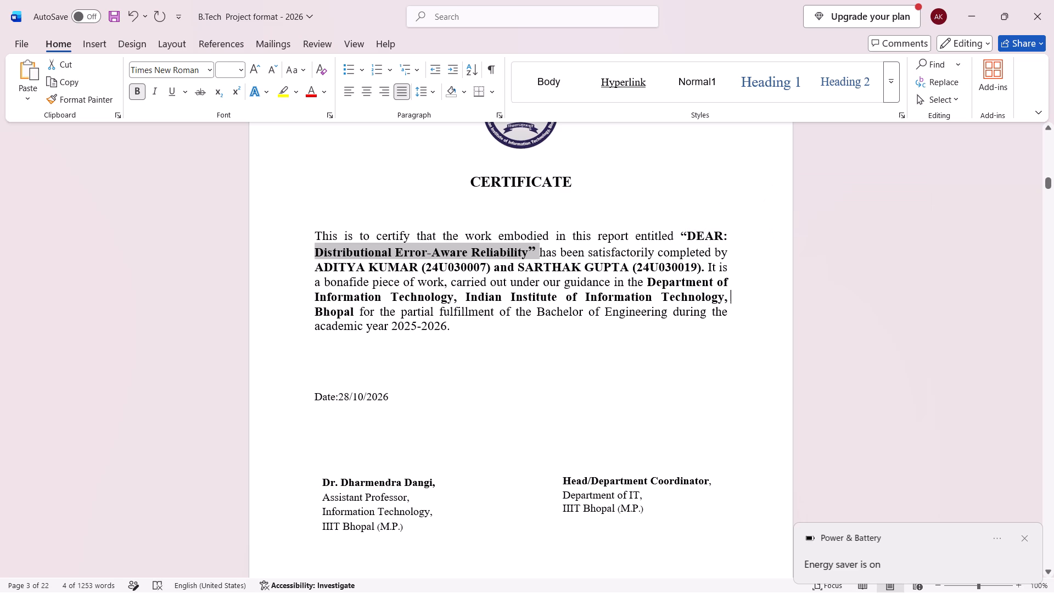
# Remove the bold from the closing quotation mark after the certificate's DEAR title.
pyautogui.click(535, 249)
pyautogui.moveTo(535, 249); pyautogui.dragTo(527, 248)
pyautogui.click(537, 230)
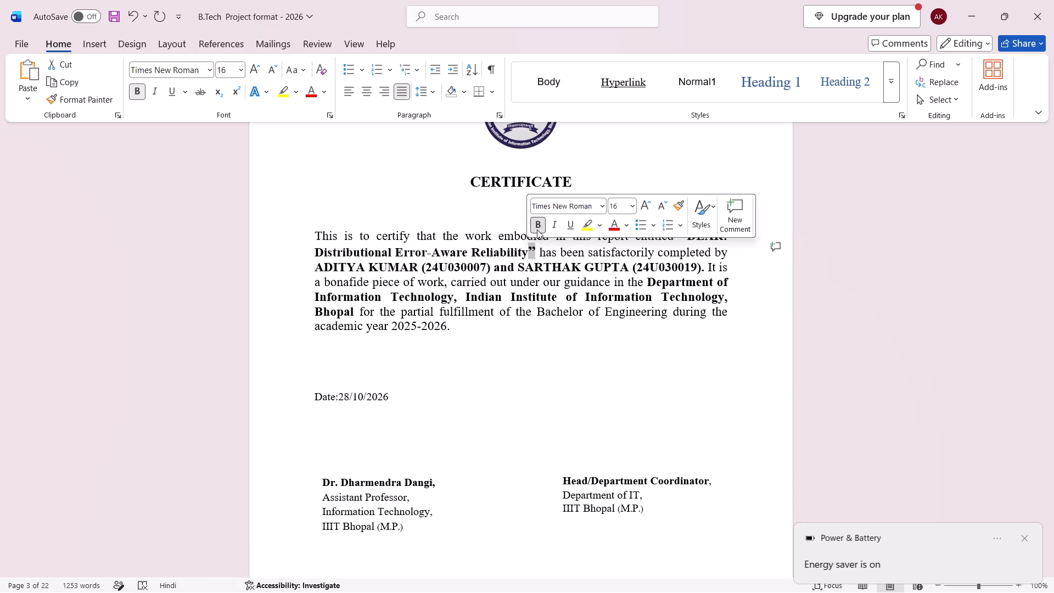
pyautogui.click(749, 310)
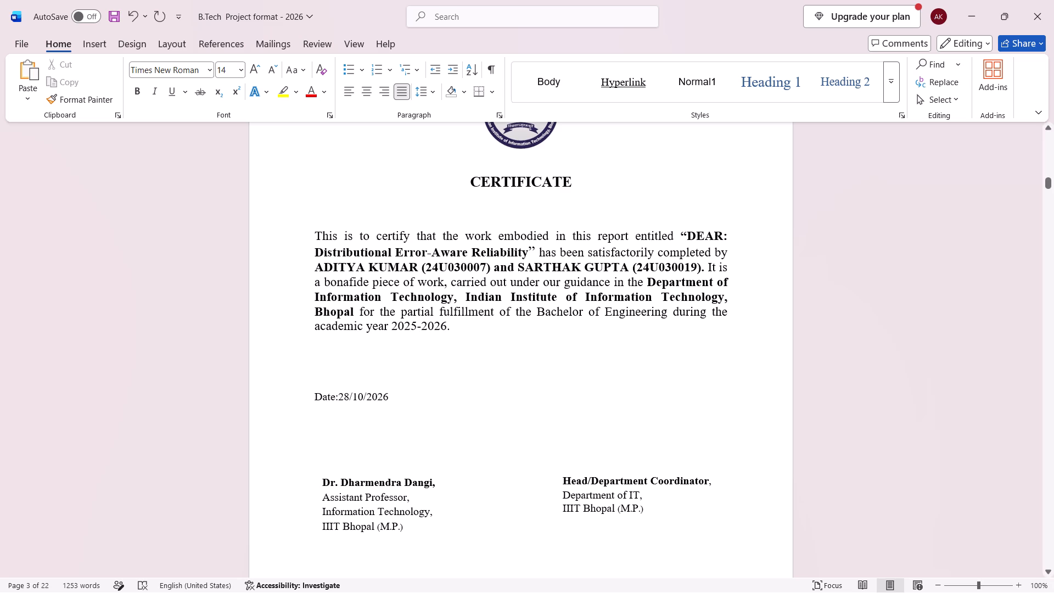
# Shorten the phase label after "MINOR PROJECT REPORT" on the title page to "[Phase-I]".
pyautogui.scroll(2, 644, 435)
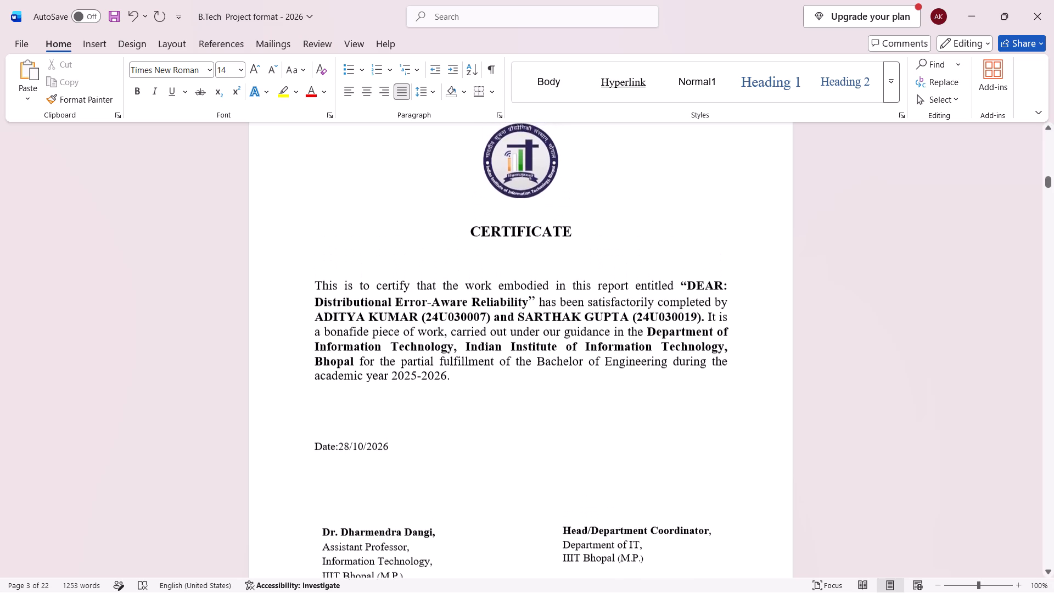
pyautogui.scroll(3, 644, 435)
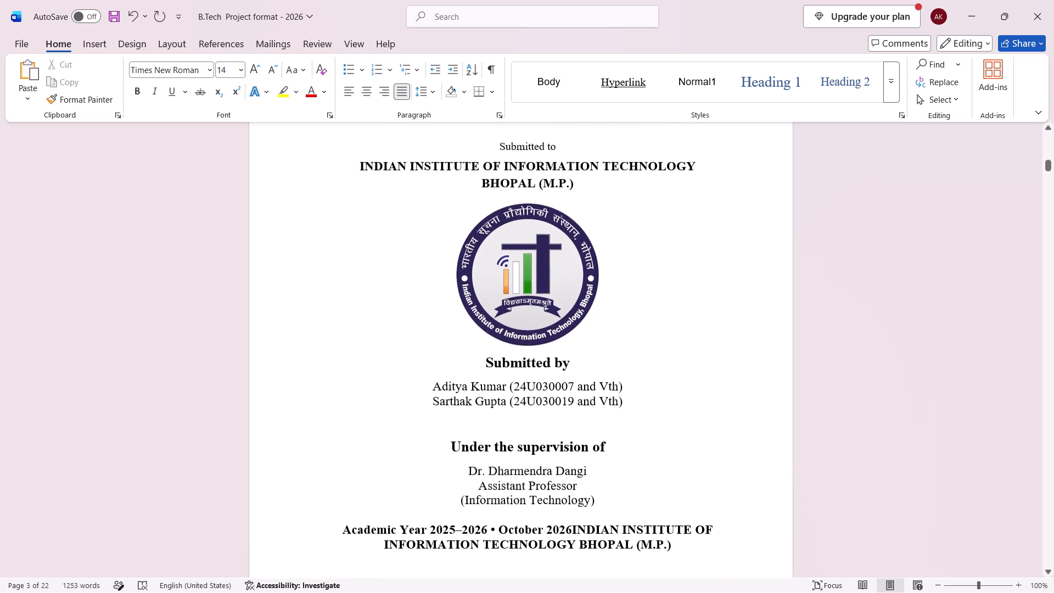
pyautogui.scroll(2, 644, 435)
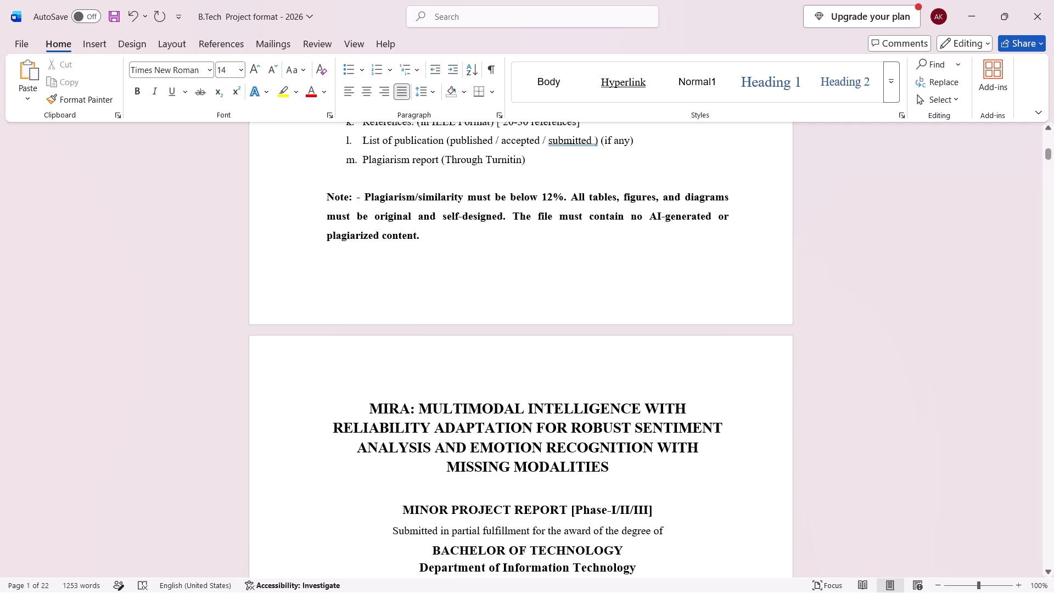
pyautogui.click(647, 508)
pyautogui.press('BackSpace')
pyautogui.press('BackSpace')
pyautogui.press('BackSpace')
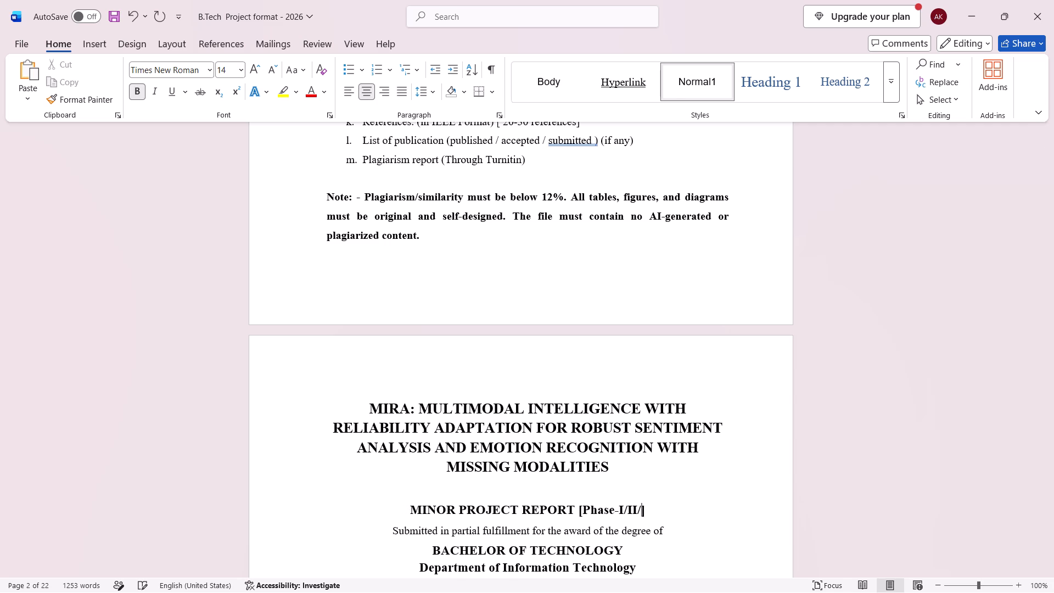
pyautogui.press('BackSpace')
pyautogui.press('BackSpace')
pyautogui.press('BackSpace')
pyautogui.press('BackSpace')
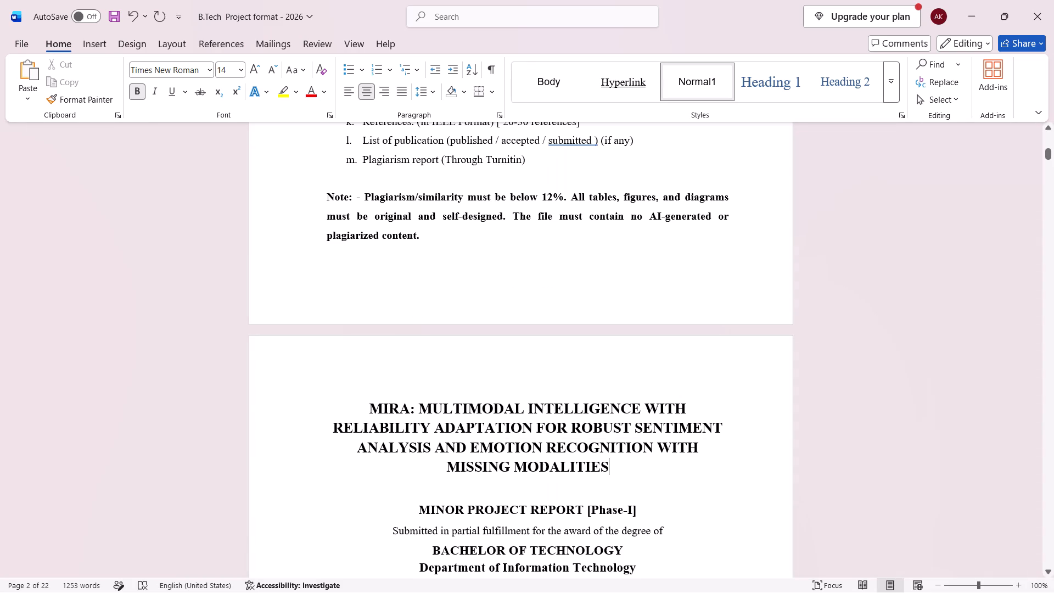
pyautogui.moveTo(571, 455); pyautogui.dragTo(389, 409)
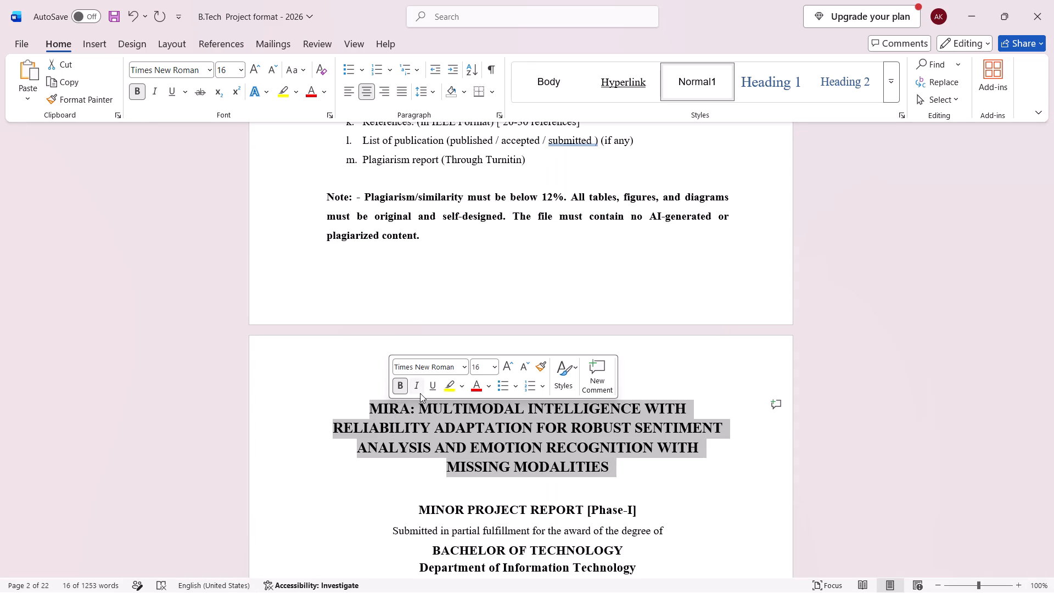
pyautogui.hotkey('ctrl', 'v')
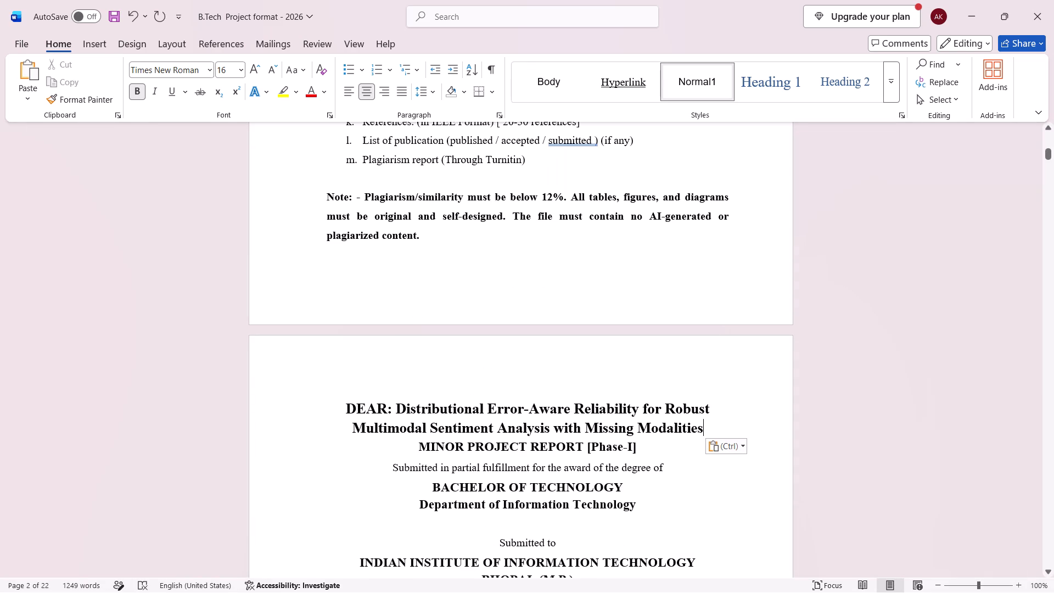
pyautogui.press('Return')
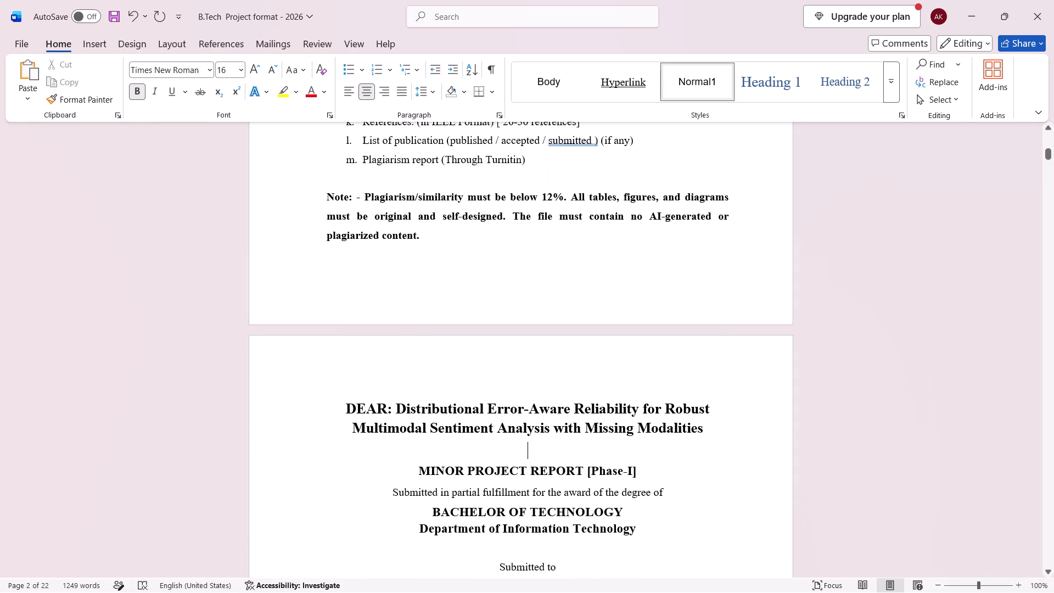
# Enlarge the title page's two-line DEAR title by one font-size step.
pyautogui.moveTo(710, 424); pyautogui.dragTo(349, 403)
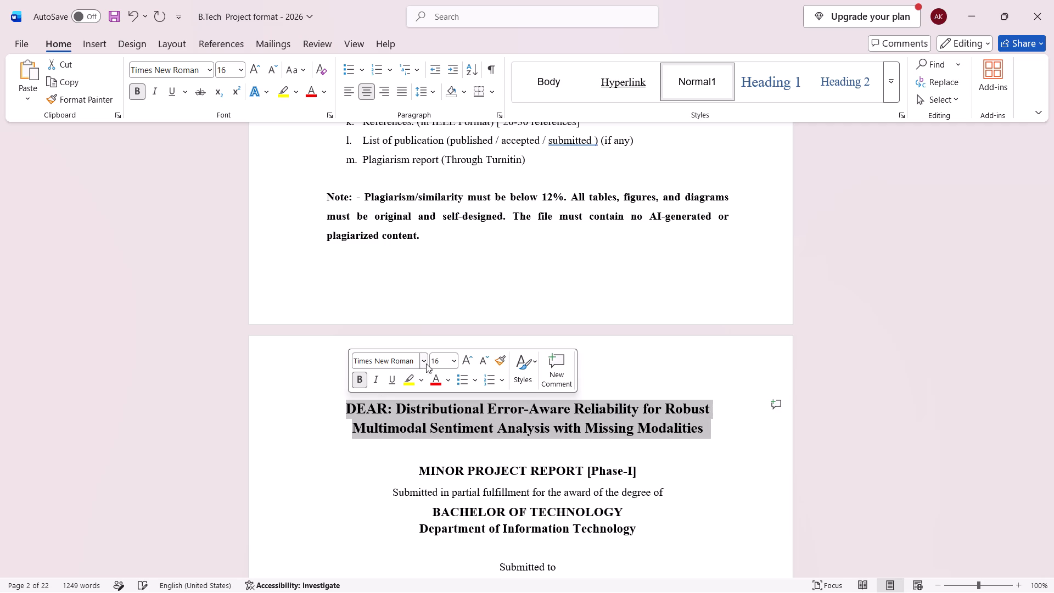
pyautogui.click(451, 365)
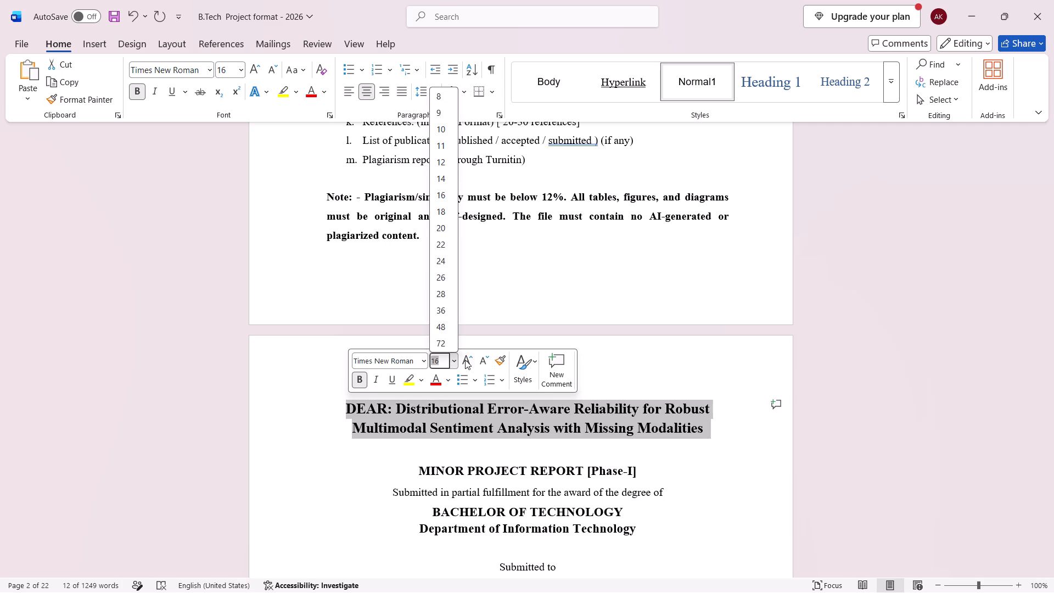
pyautogui.click(465, 360)
pyautogui.click(472, 485)
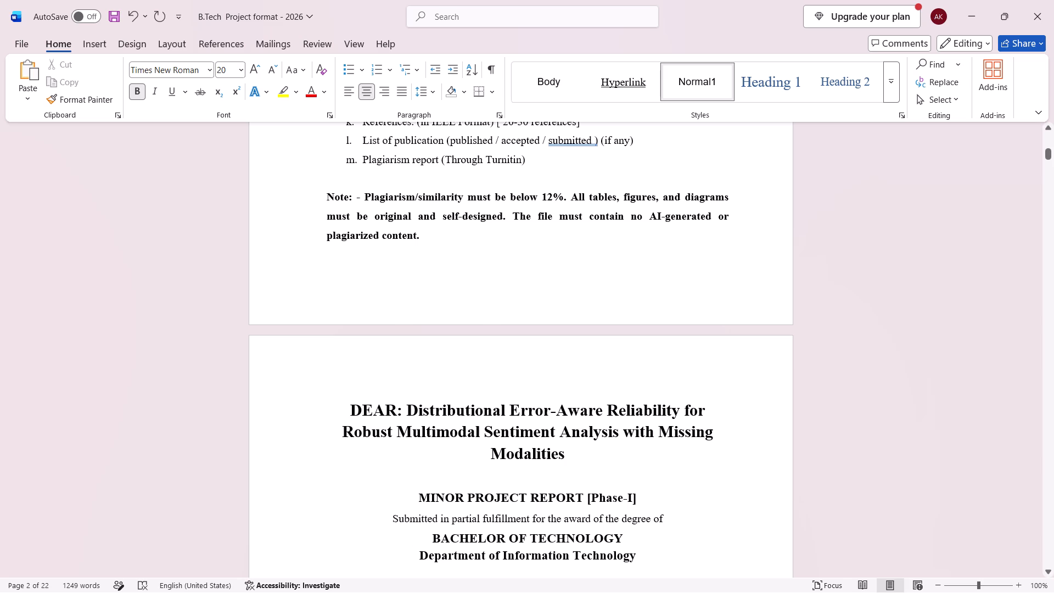
# Review the report's front pages from the title page through the certificate, declaration and acknowledgement, plus the required-sections guidelines.
pyautogui.scroll(-3, 500, 510)
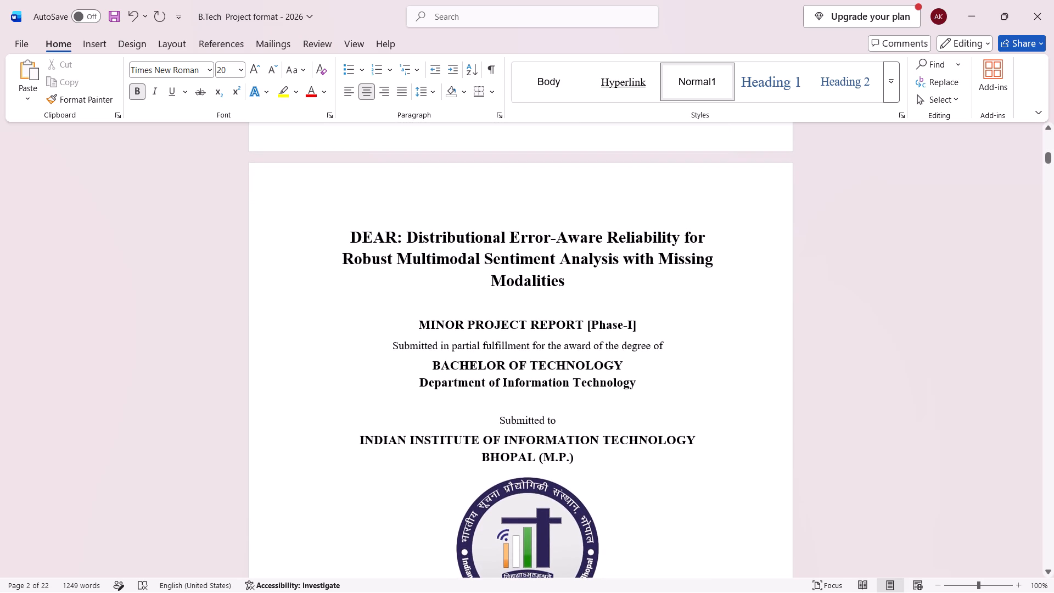
pyautogui.scroll(-1, 500, 510)
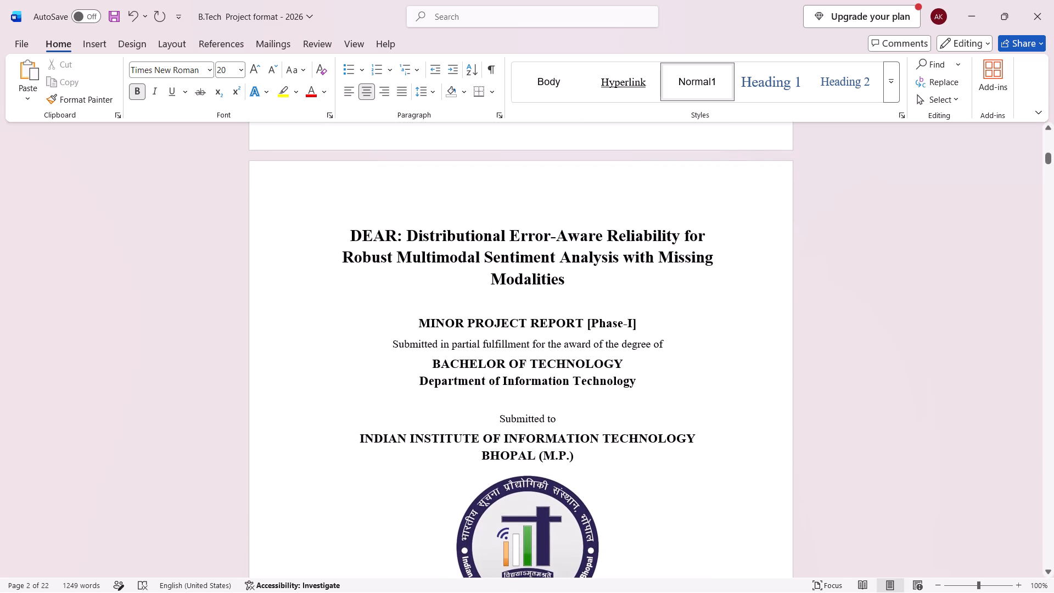
pyautogui.scroll(-1, 500, 510)
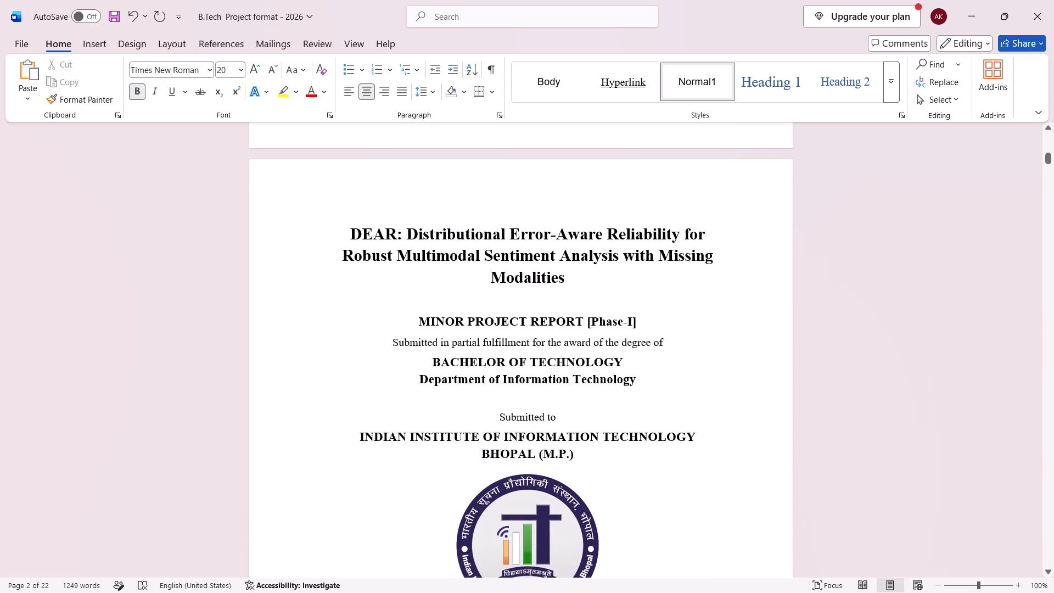
pyautogui.scroll(-3, 500, 510)
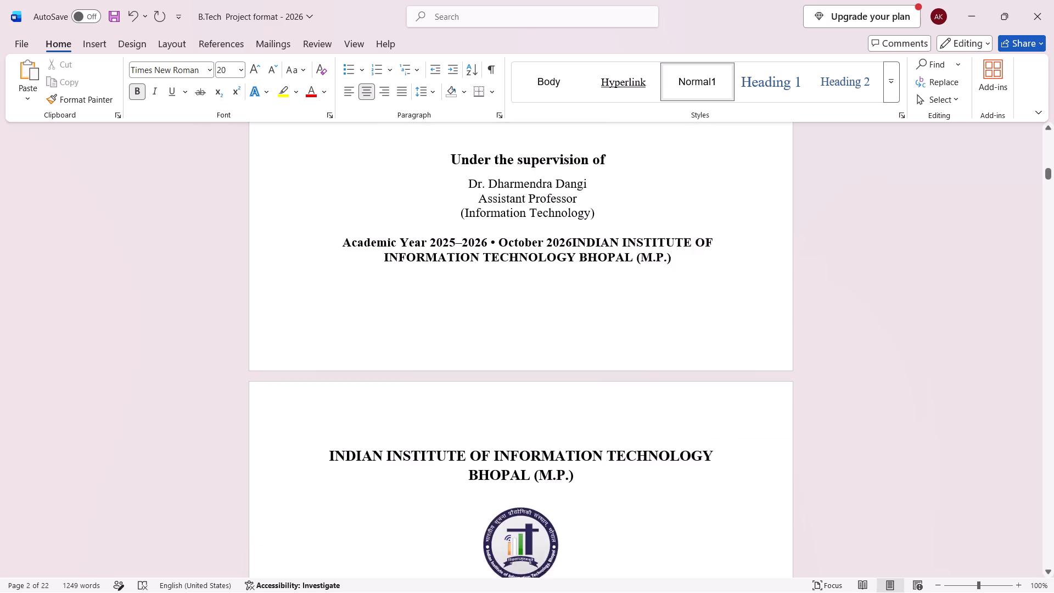
pyautogui.scroll(-3, 500, 510)
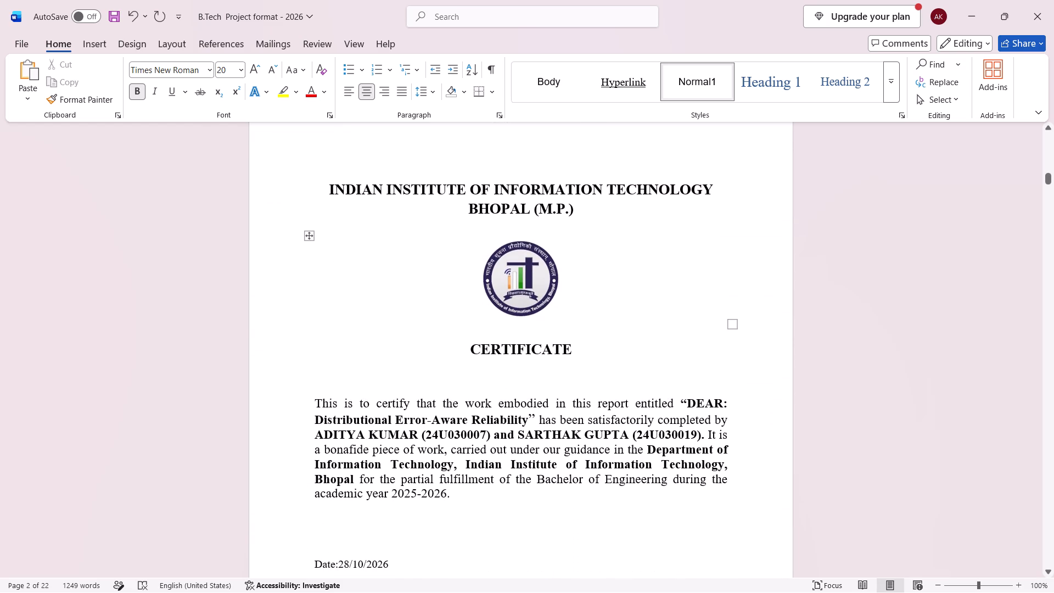
pyautogui.click(558, 517)
pyautogui.scroll(-1, 558, 517)
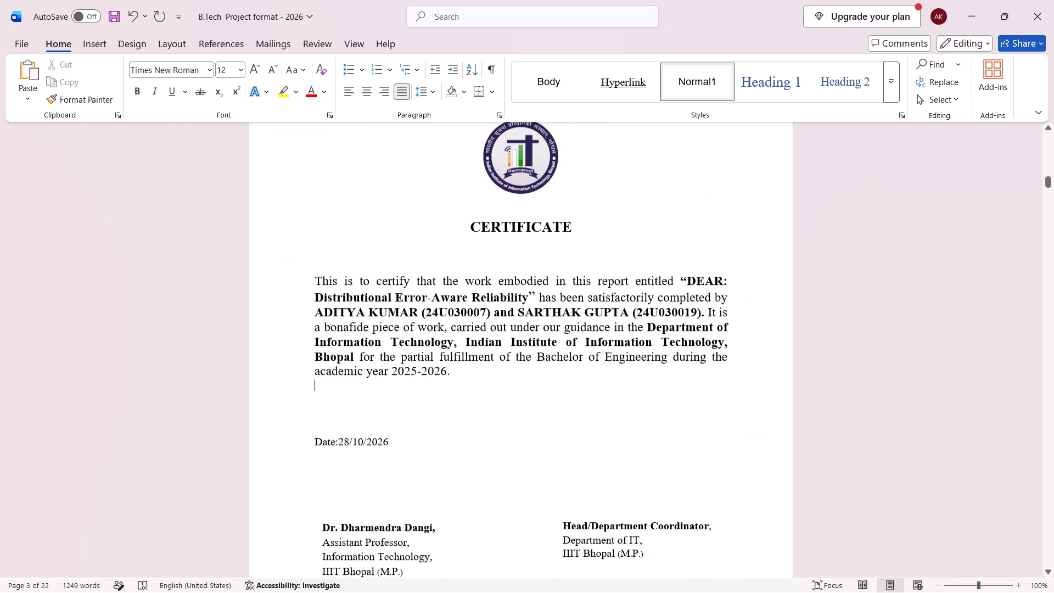
pyautogui.scroll(-1, 558, 517)
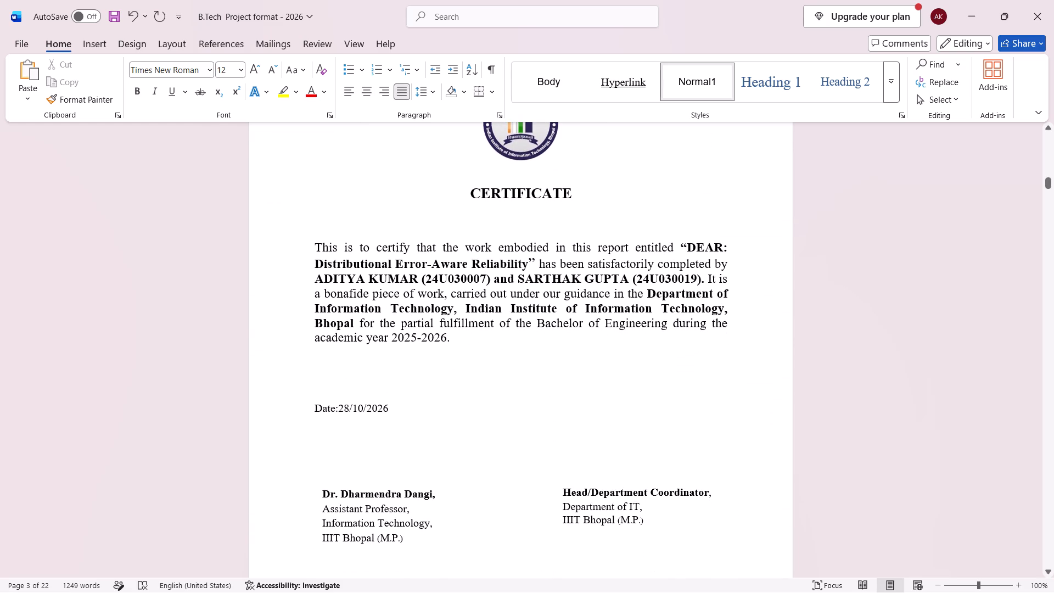
pyautogui.scroll(-4, 558, 517)
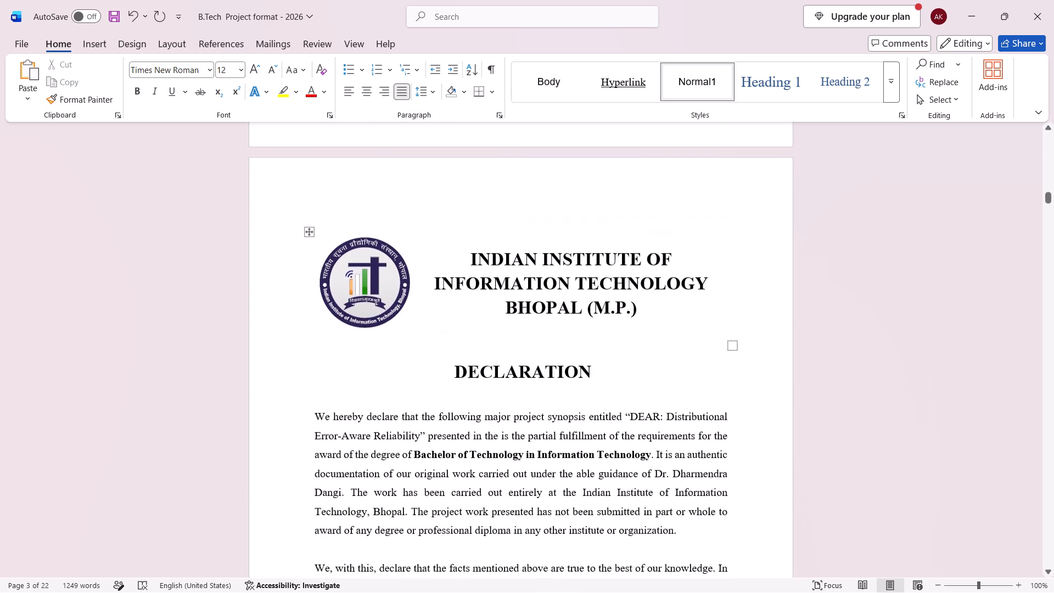
pyautogui.scroll(-3, 558, 517)
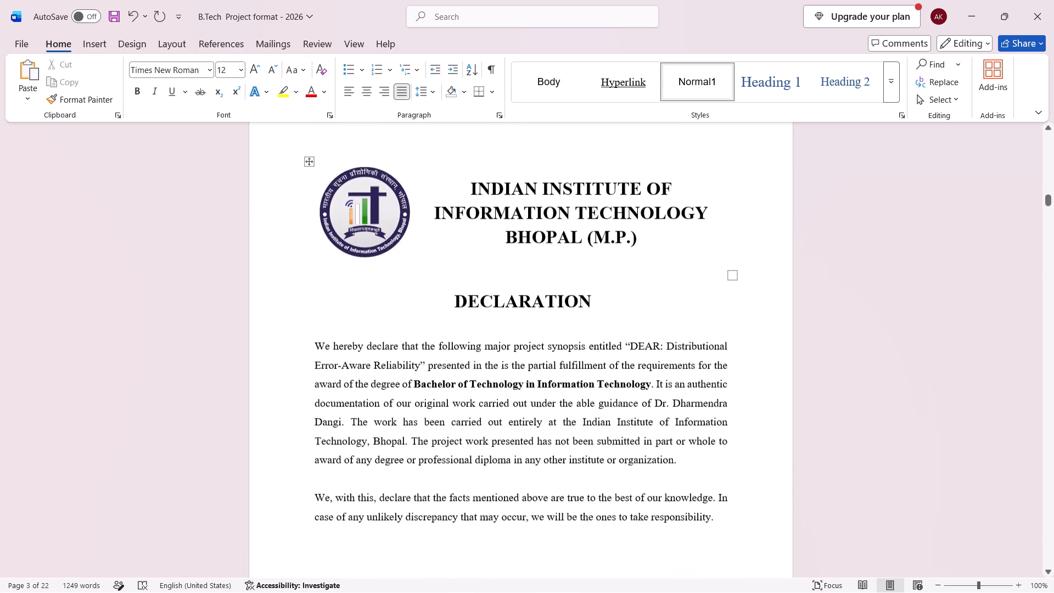
pyautogui.scroll(-3, 558, 517)
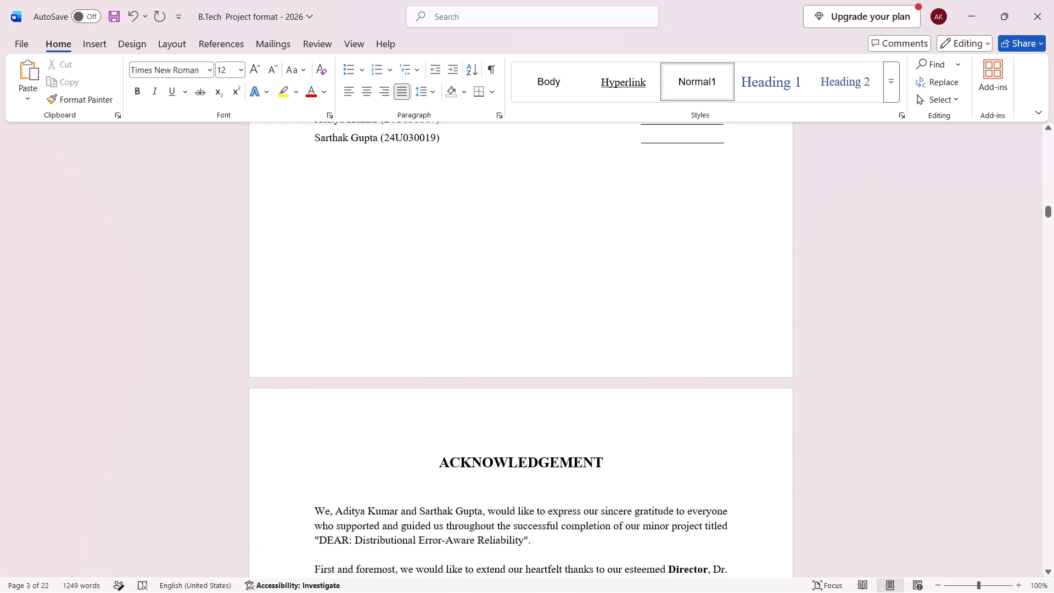
pyautogui.scroll(-2, 558, 517)
pyautogui.scroll(20, 558, 517)
pyautogui.scroll(1, 558, 517)
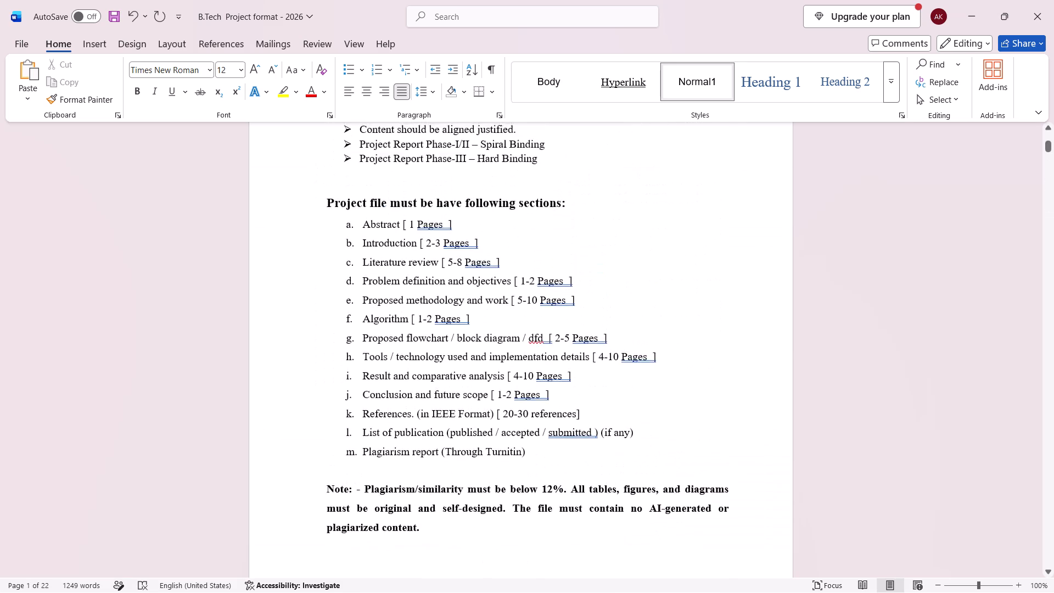
pyautogui.scroll(1, 558, 517)
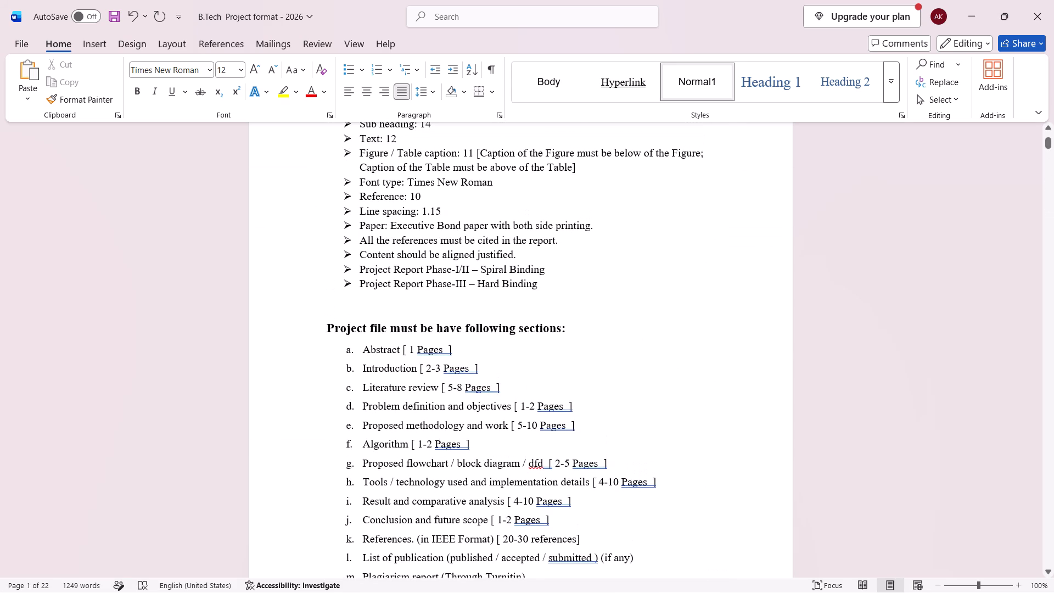
# Save the report to the Desktop as a PDF named "B.Tech Project format - 2026 Front".
pyautogui.click(14, 44)
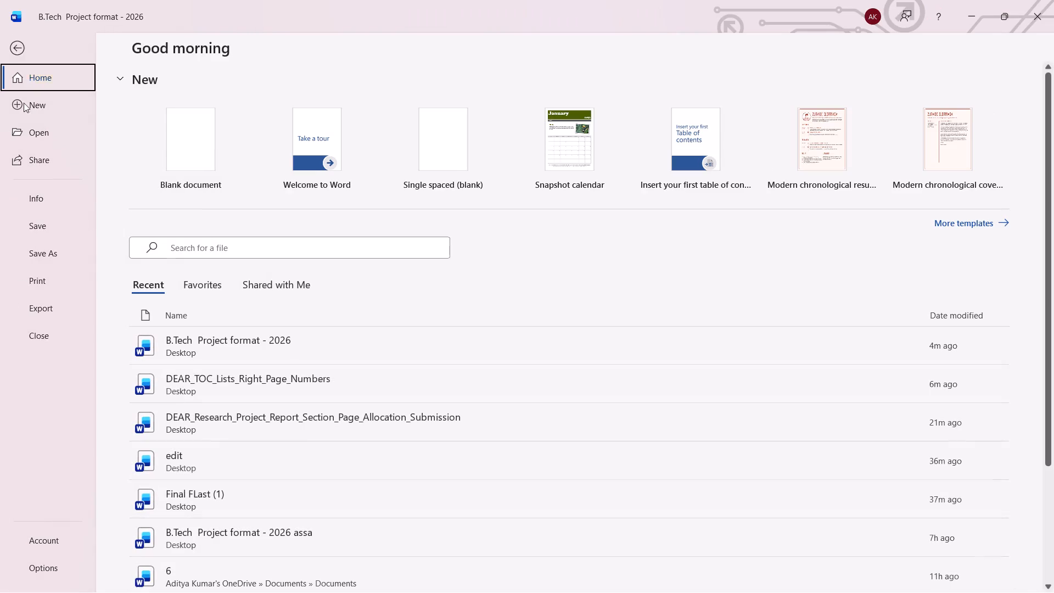
pyautogui.click(37, 249)
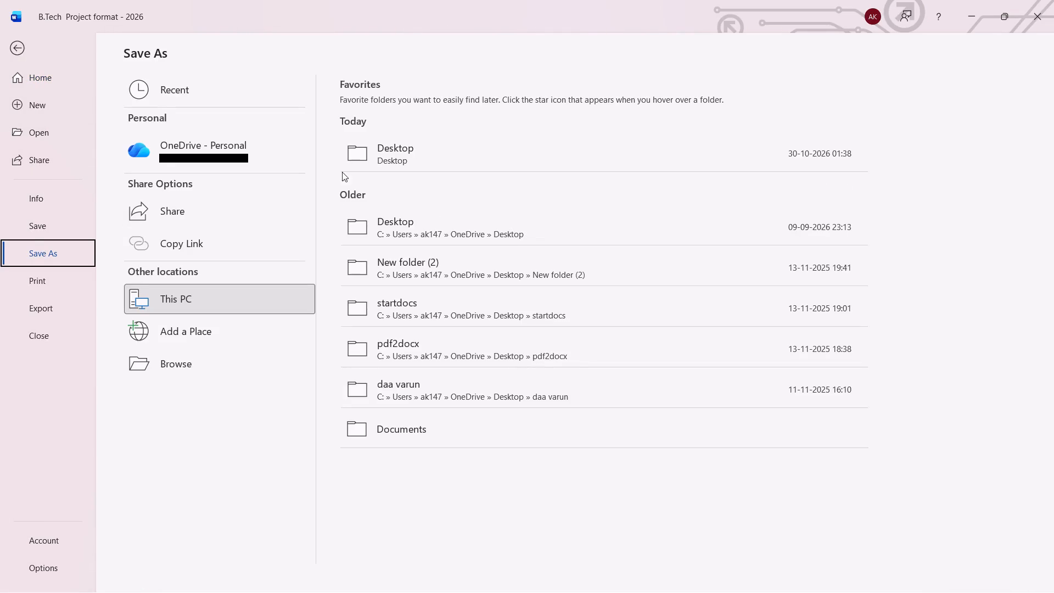
pyautogui.click(391, 157)
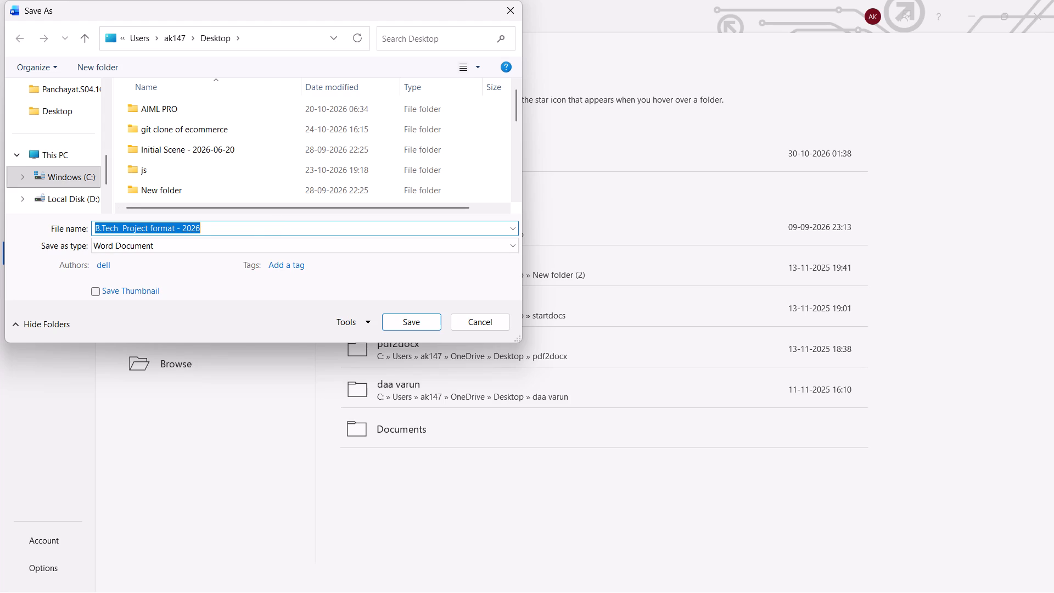
pyautogui.click(245, 239)
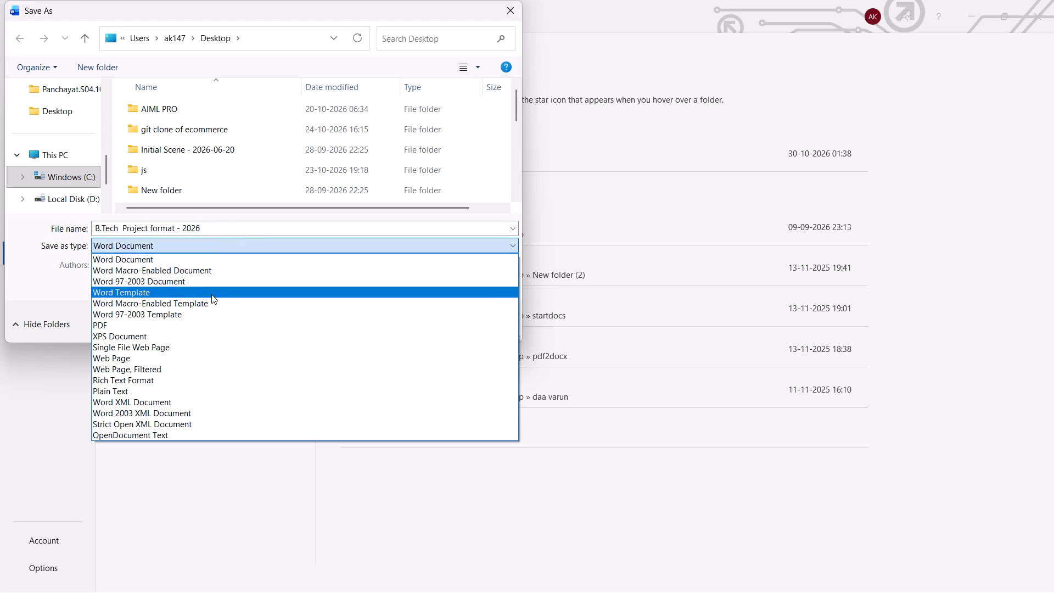
pyautogui.click(191, 326)
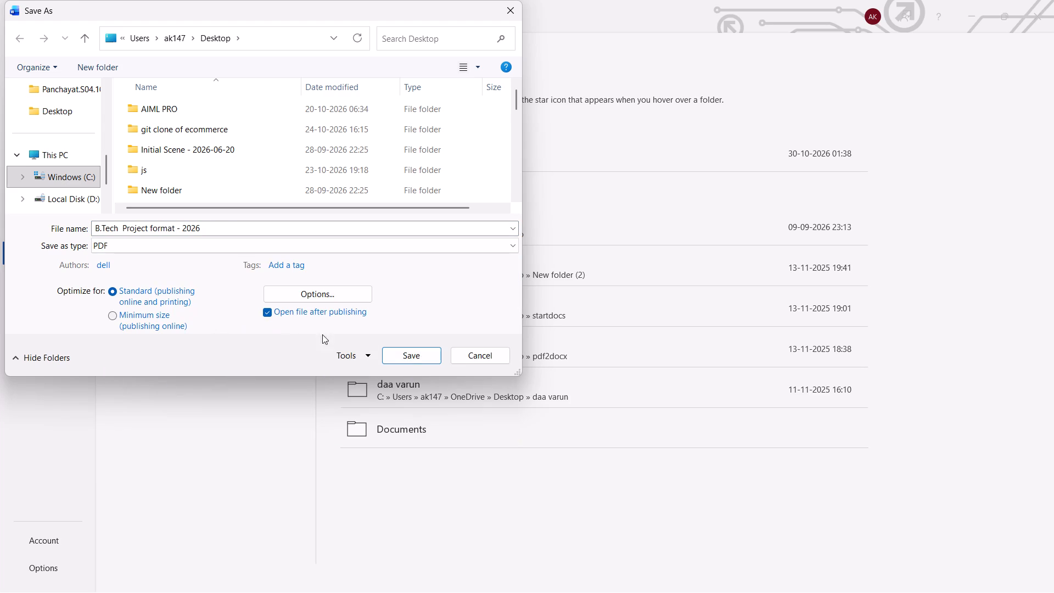
pyautogui.click(242, 223)
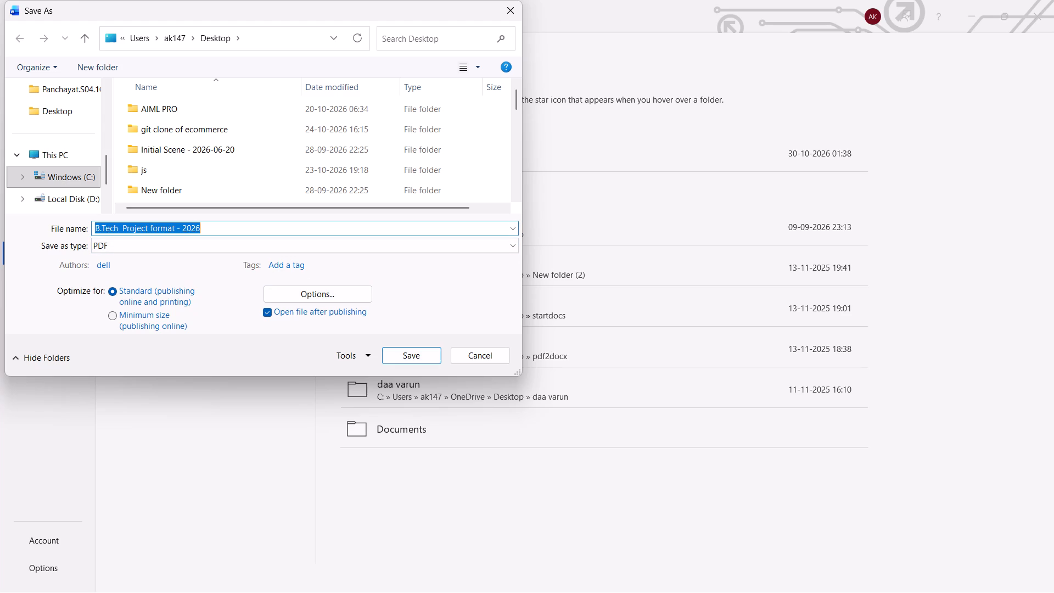
pyautogui.click(242, 223)
pyautogui.press('space')
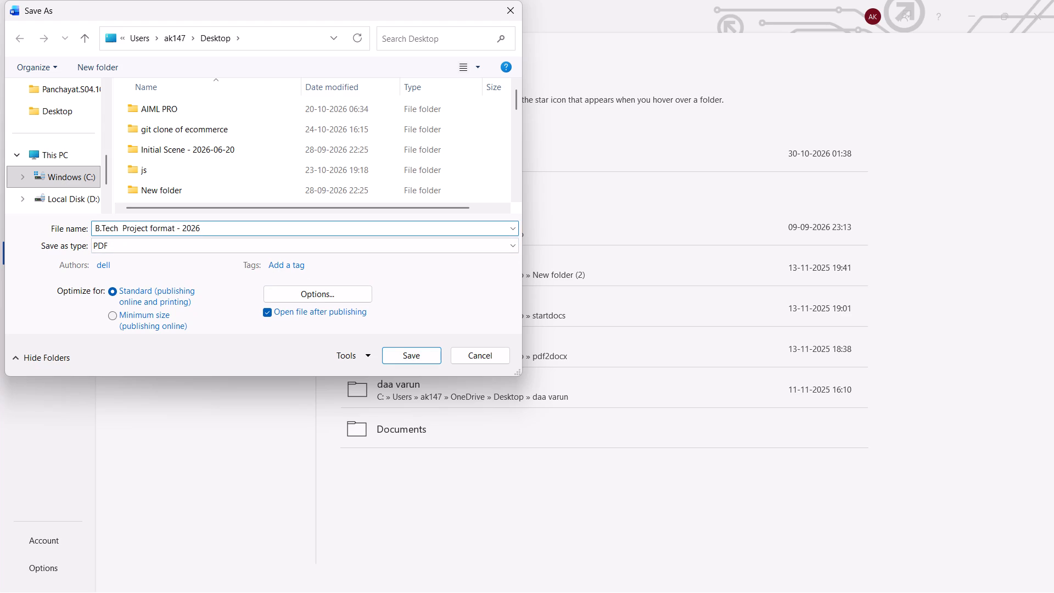
pyautogui.write('Front')
pyautogui.click(395, 353)
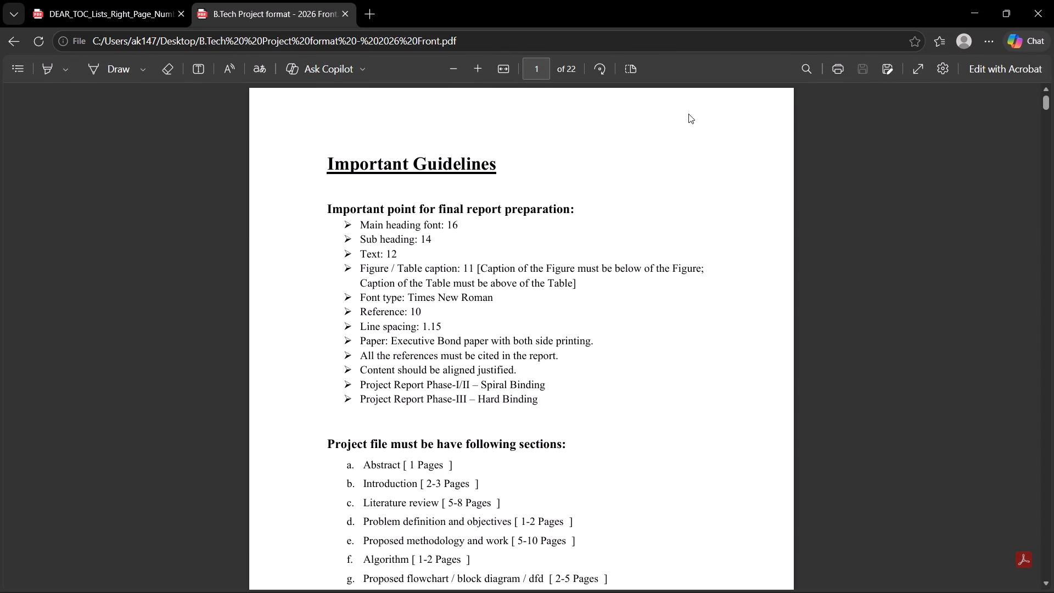
# From the exported PDF in Edge, print only pages 2-6 to a PDF in Downloads, named "B.Tech Project format - 2026 Front".
pyautogui.click(837, 68)
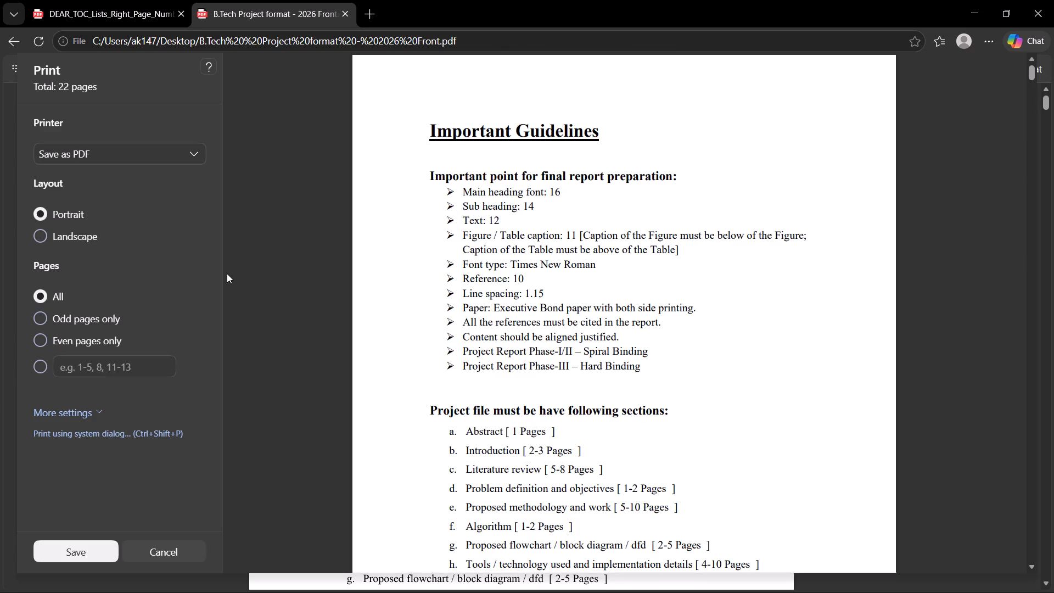
pyautogui.scroll(-6, 604, 220)
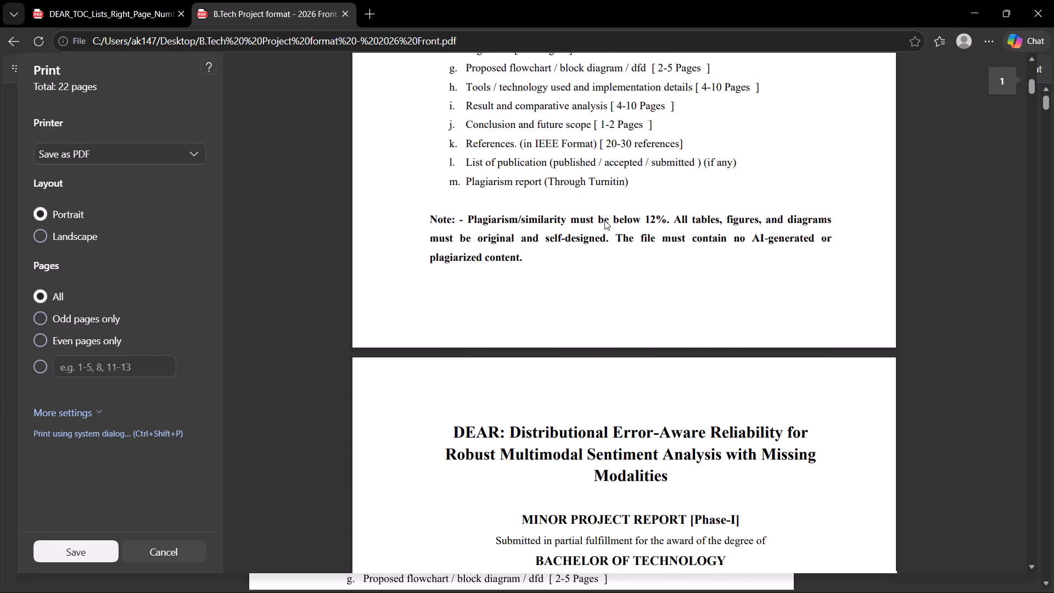
pyautogui.scroll(-12, 604, 220)
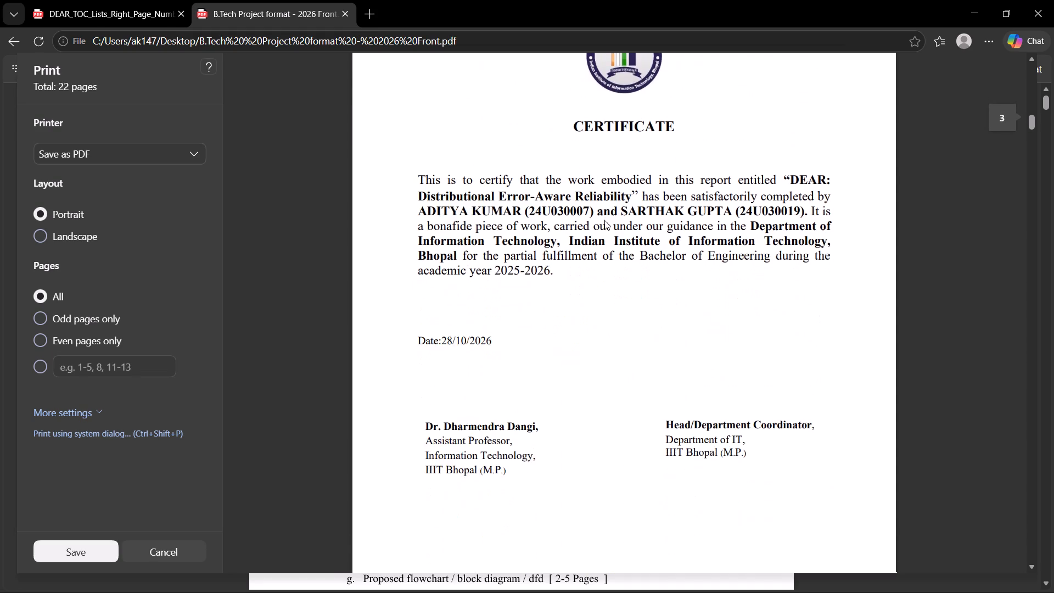
pyautogui.scroll(-12, 604, 220)
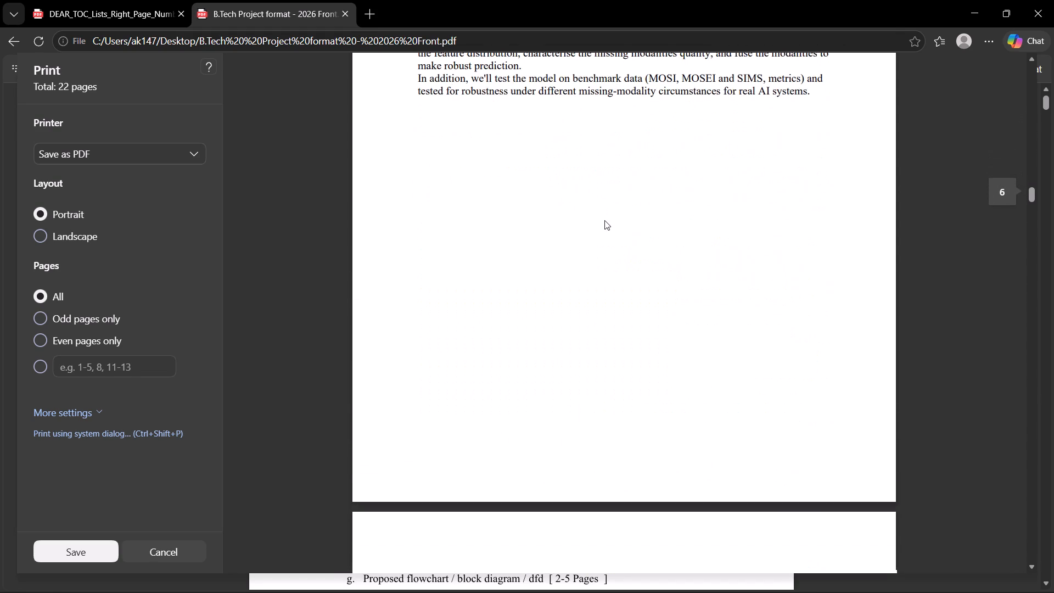
pyautogui.scroll(-6, 604, 220)
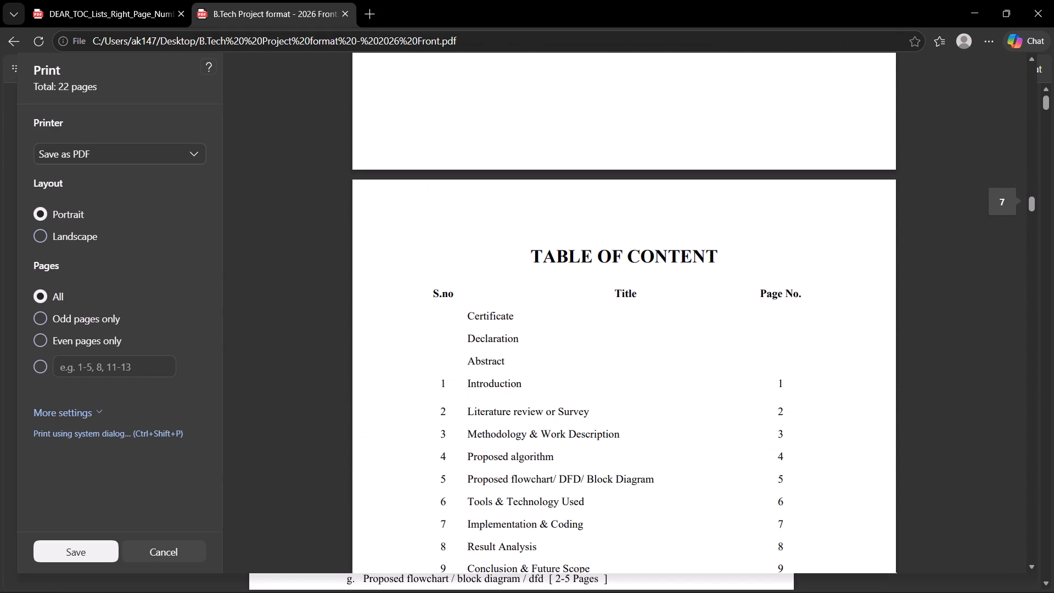
pyautogui.click(127, 365)
pyautogui.write('2-')
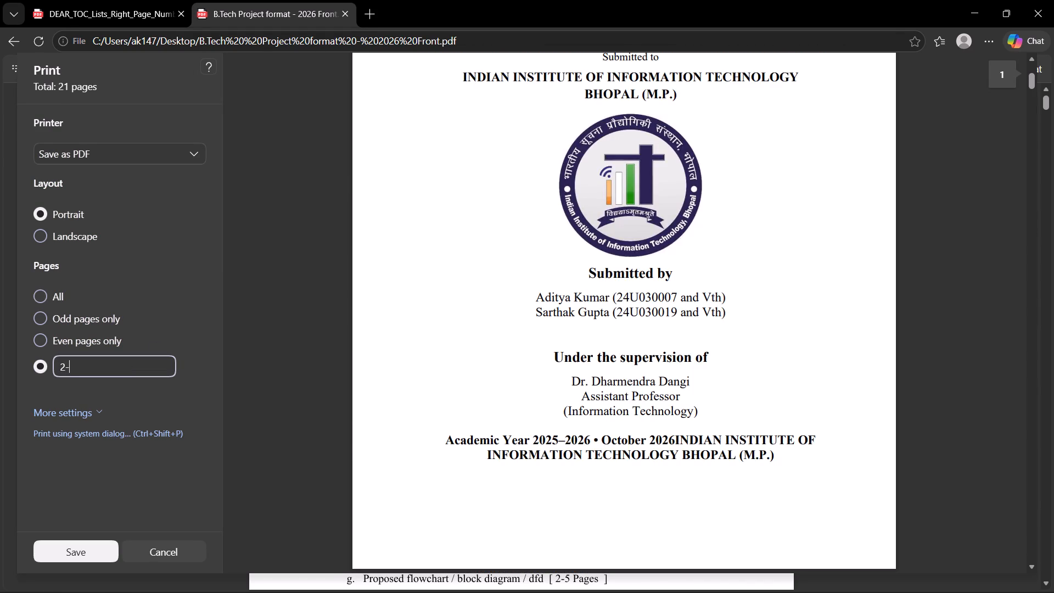
pyautogui.press('6')
pyautogui.press('Return')
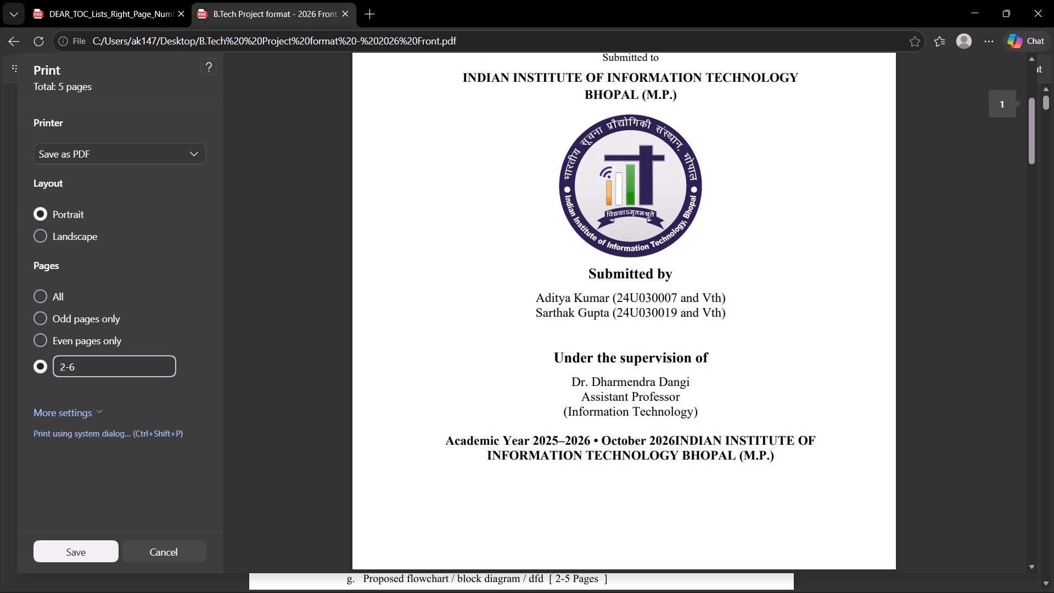
pyautogui.click(64, 549)
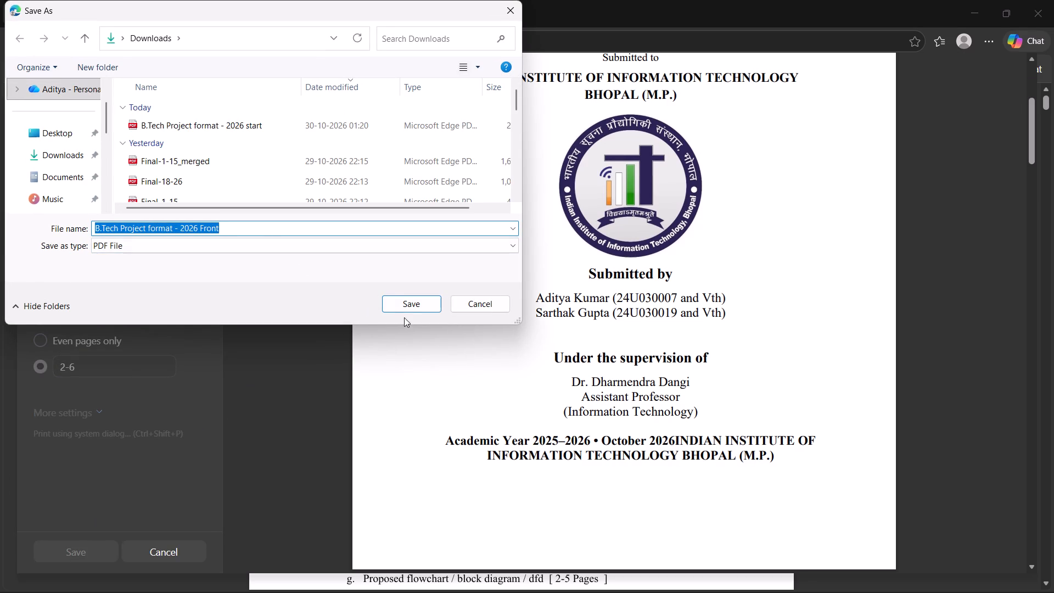
pyautogui.click(405, 301)
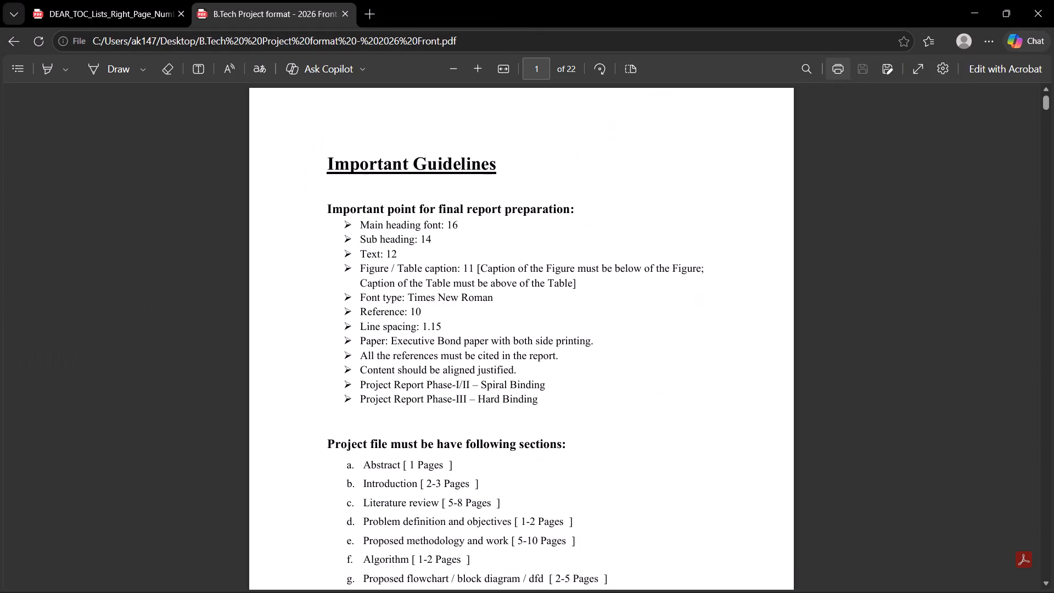
# Open DEAR_TOC_Lists_Right_Page_Numbers from the desktop in Word and copy its table of contents from the heading through the References entry.
pyautogui.click(920, 195)
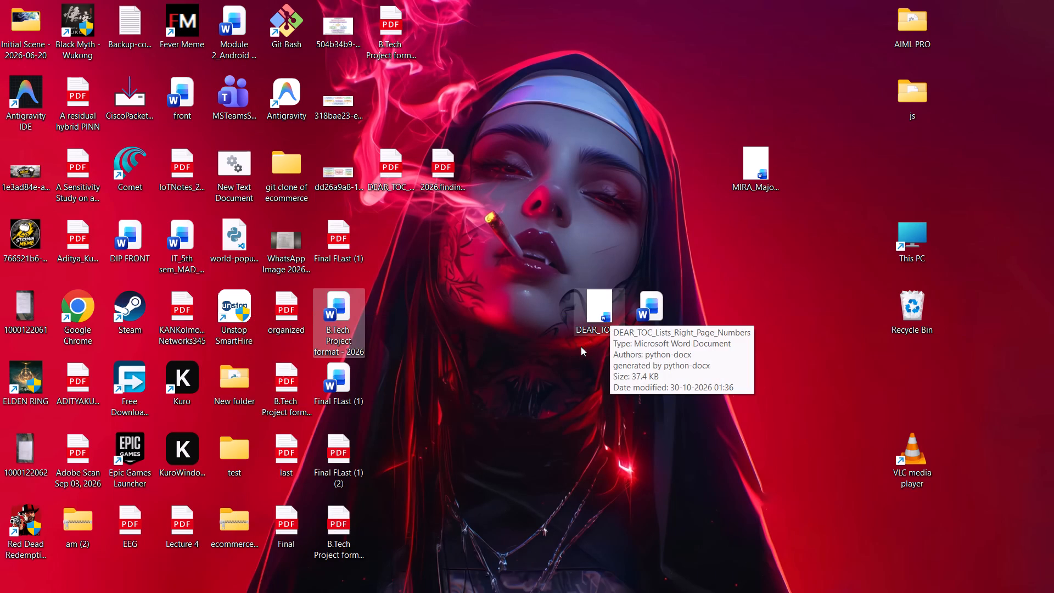
pyautogui.doubleClick(607, 319)
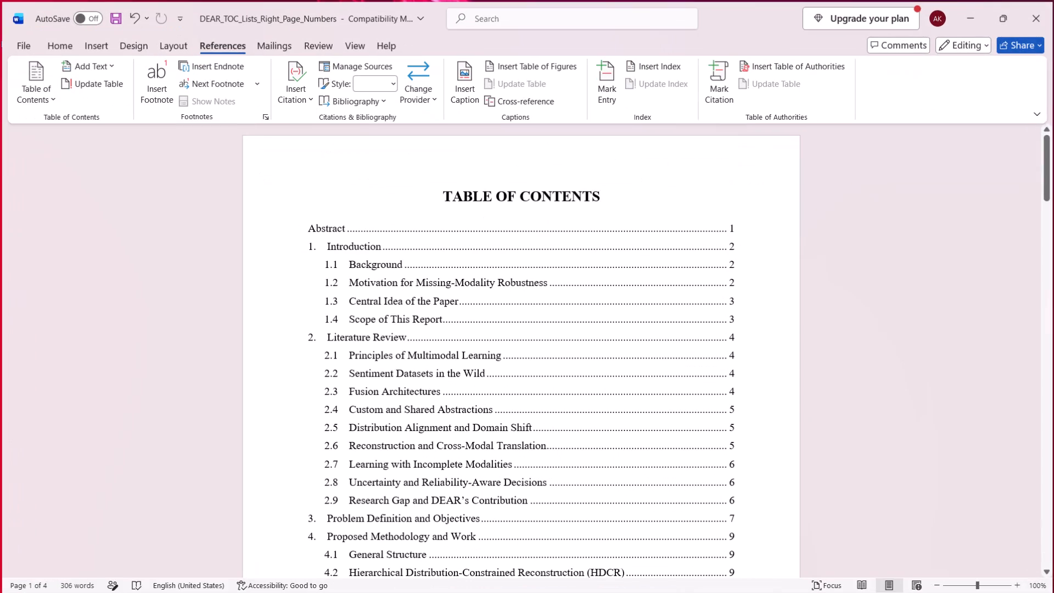
pyautogui.moveTo(439, 193); pyautogui.dragTo(865, 592)
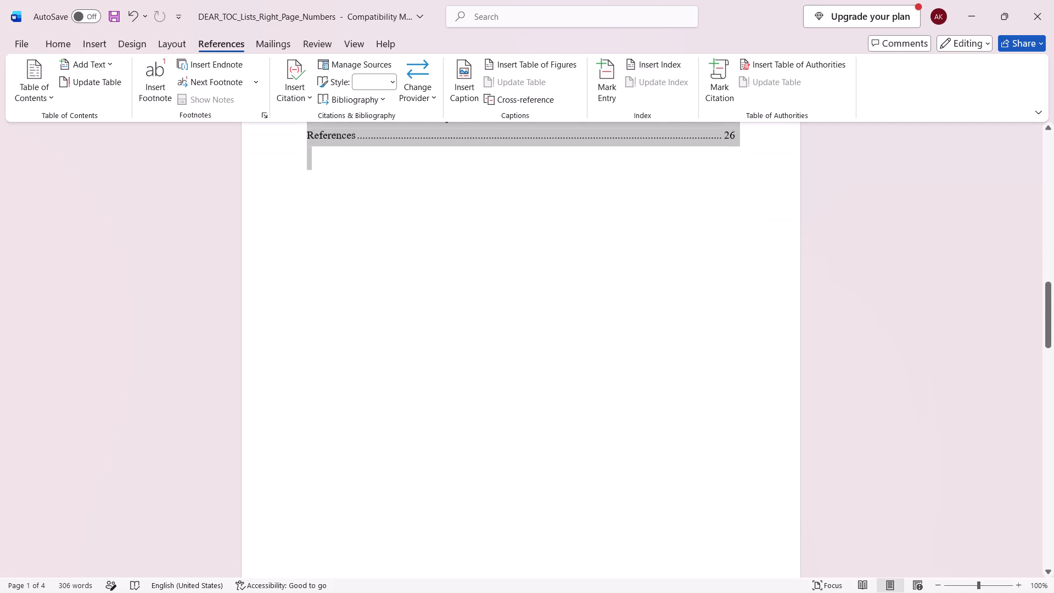
pyautogui.moveTo(865, 592); pyautogui.dragTo(743, 185)
pyautogui.hotkey('ctrl', 'c')
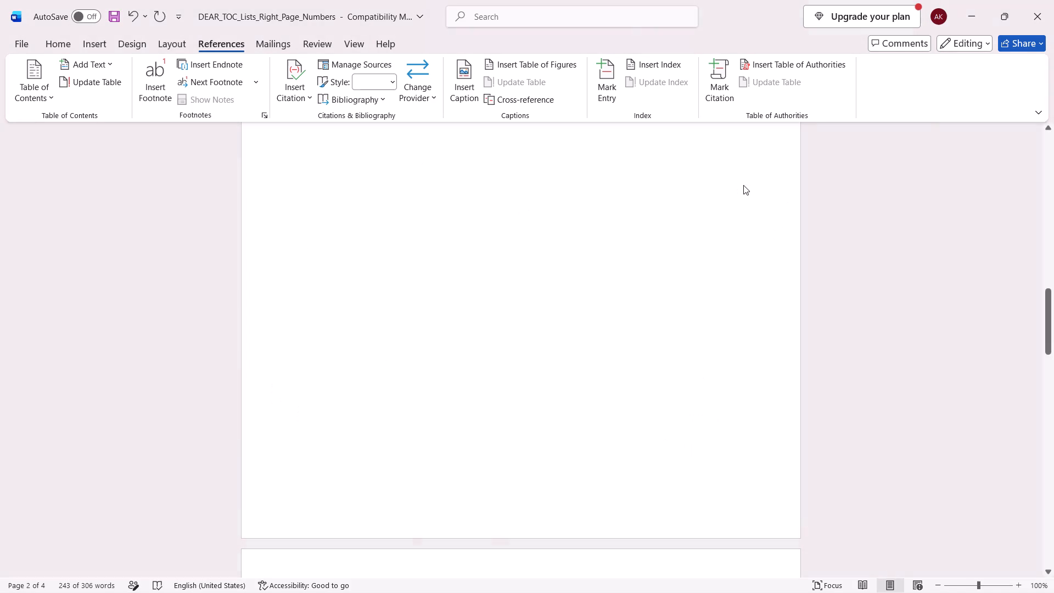
# Open DEAR_Research_Project_Report_Section_Page_Allocation_Submission from the desktop in Word and insert a blank page before the Abstract.
pyautogui.doubleClick(664, 320)
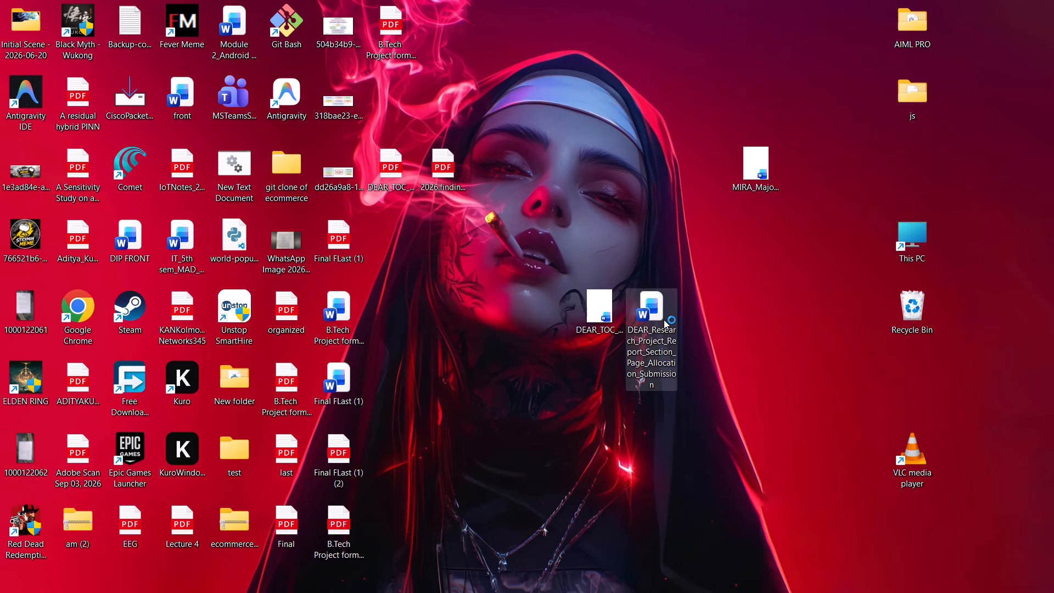
pyautogui.scroll(5, 541, 267)
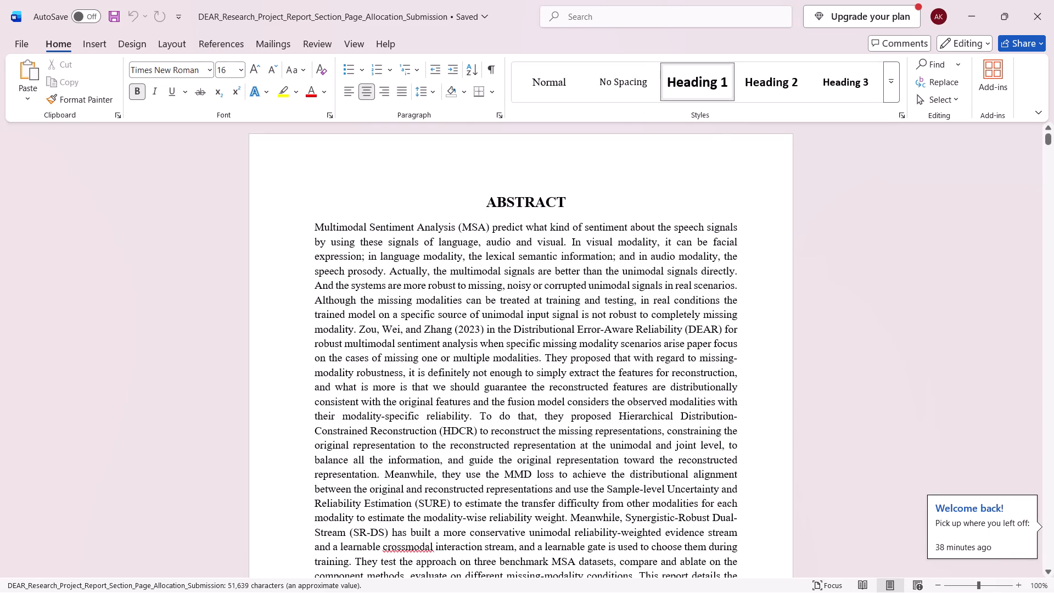
pyautogui.click(397, 165)
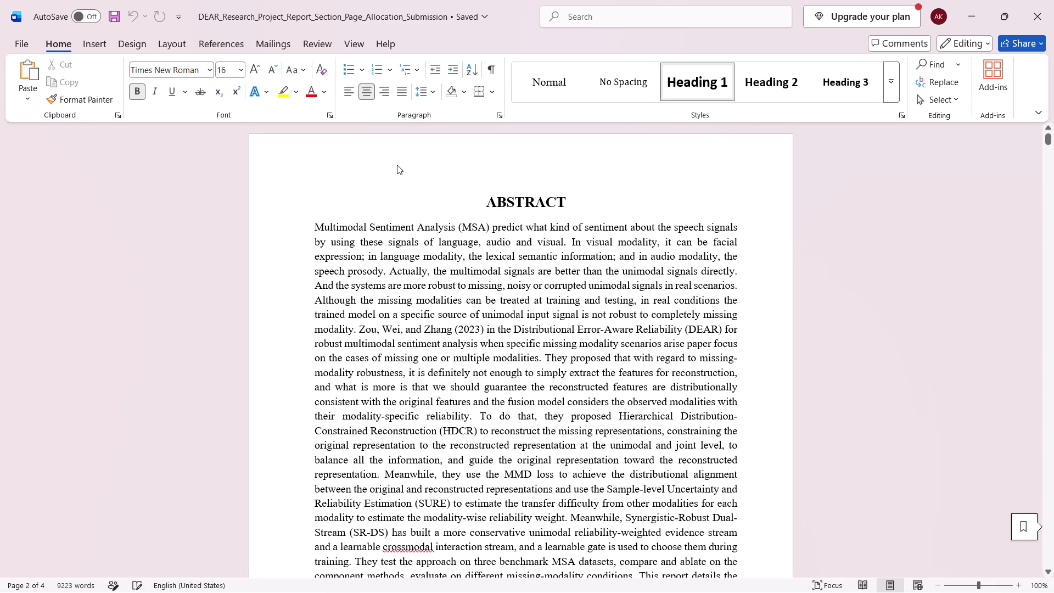
pyautogui.click(100, 42)
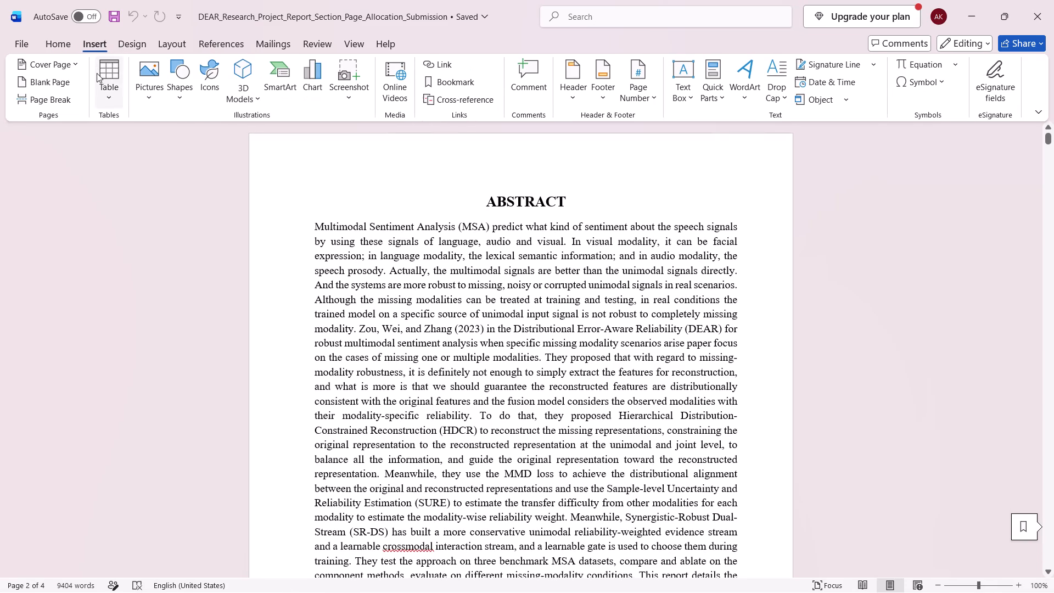
pyautogui.click(42, 82)
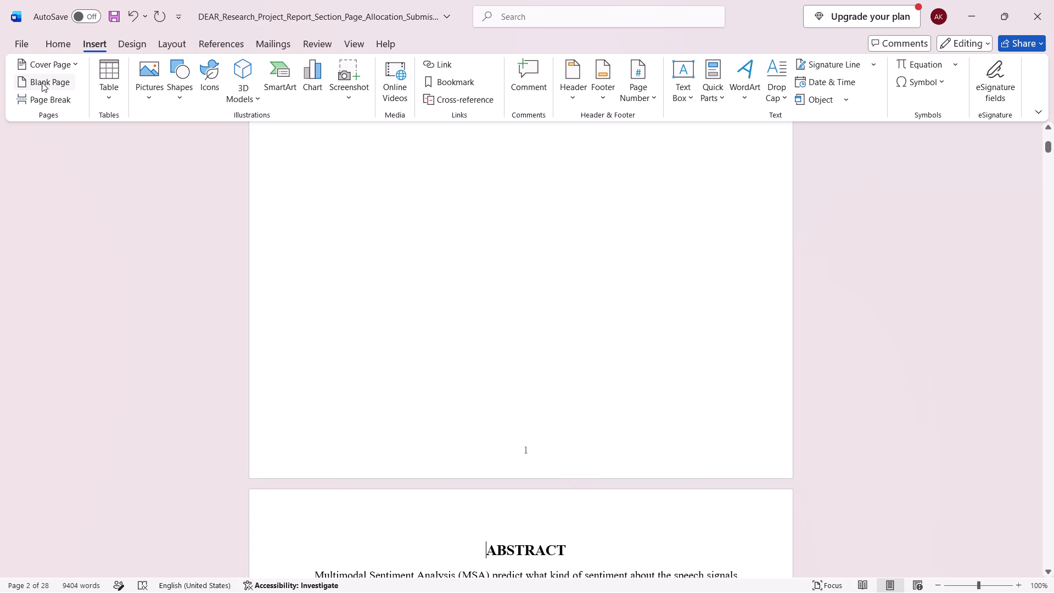
# Paste the copied table of contents ahead of the Abstract in the report body document.
pyautogui.click(327, 230)
pyautogui.scroll(2, 327, 230)
pyautogui.hotkey('ctrl', 'v')
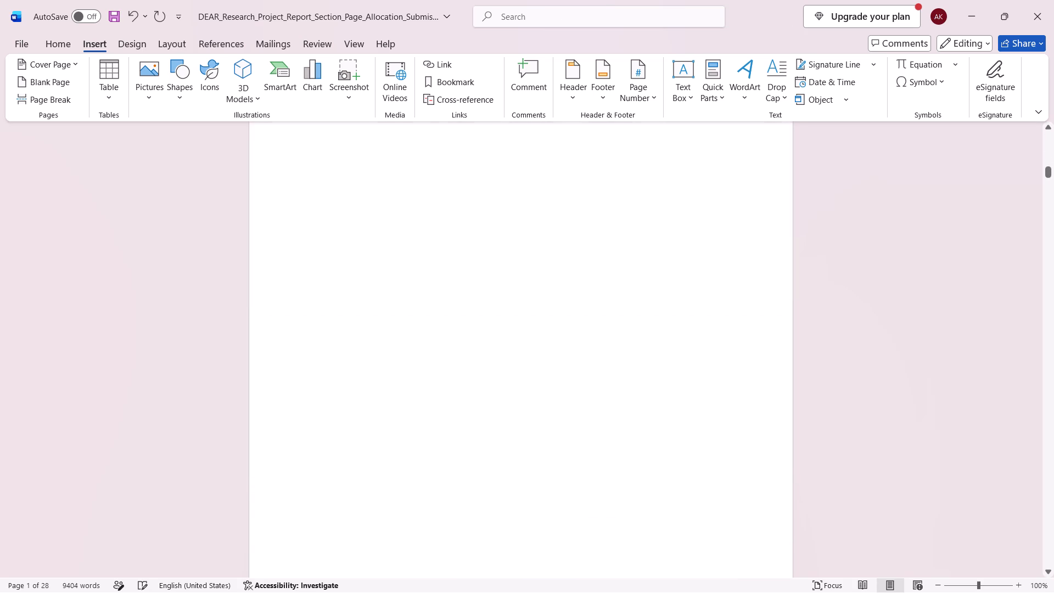
# Remove the empty page ahead of the TABLE OF CONTENTS heading so the contents start on the document's first page.
pyautogui.scroll(8, 327, 230)
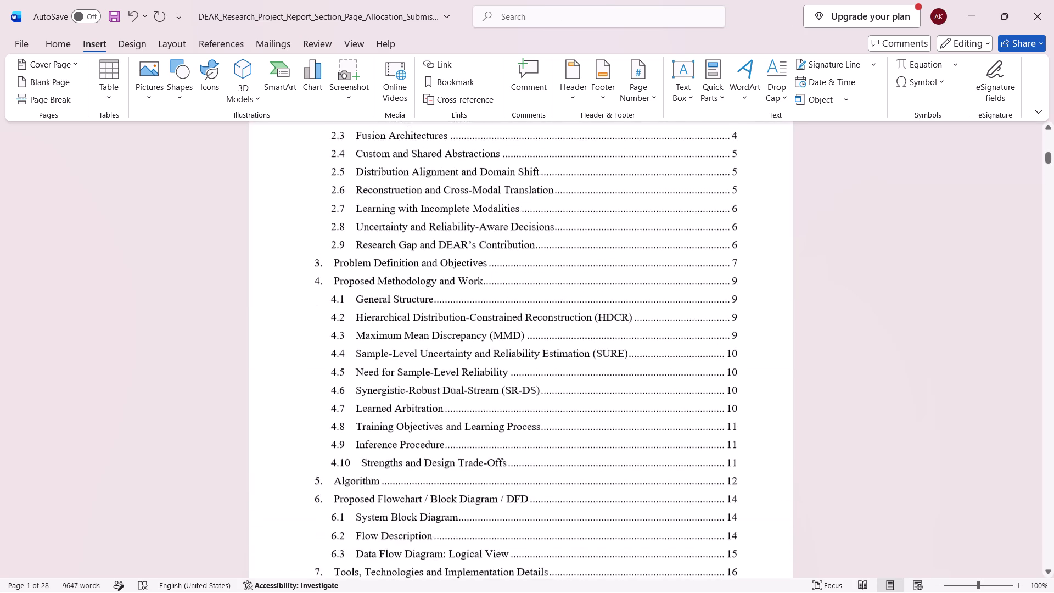
pyautogui.scroll(5, 327, 230)
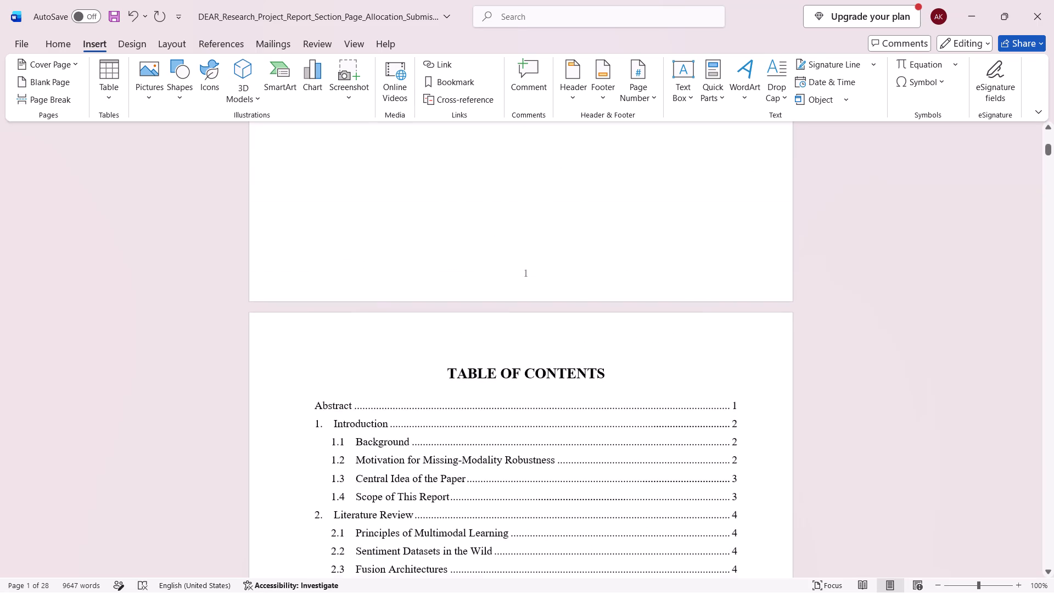
pyautogui.scroll(7, 327, 230)
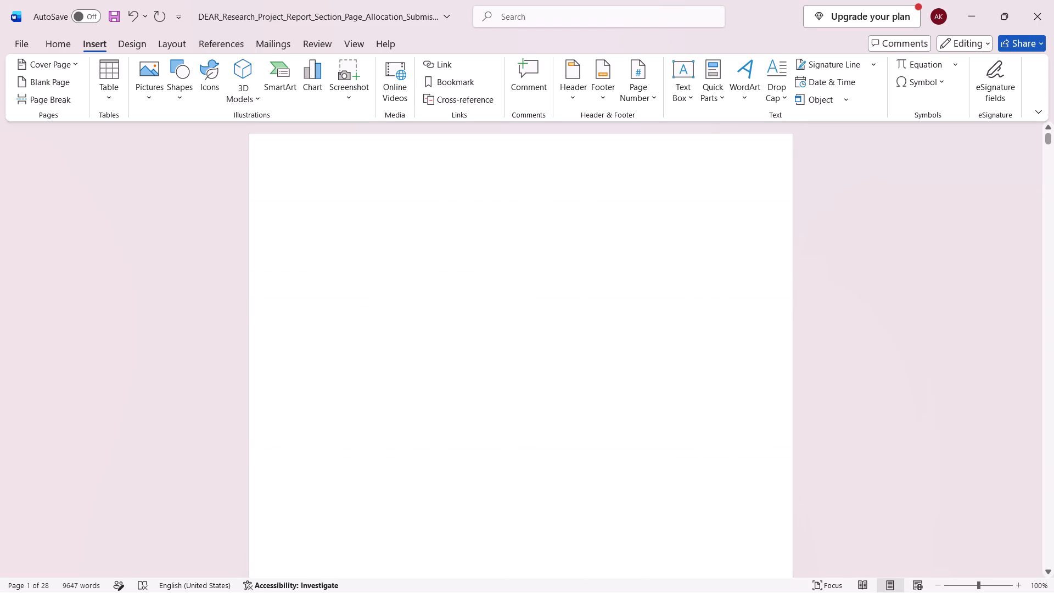
pyautogui.click(365, 399)
pyautogui.press('BackSpace')
pyautogui.press('BackSpace')
pyautogui.scroll(-6, 365, 399)
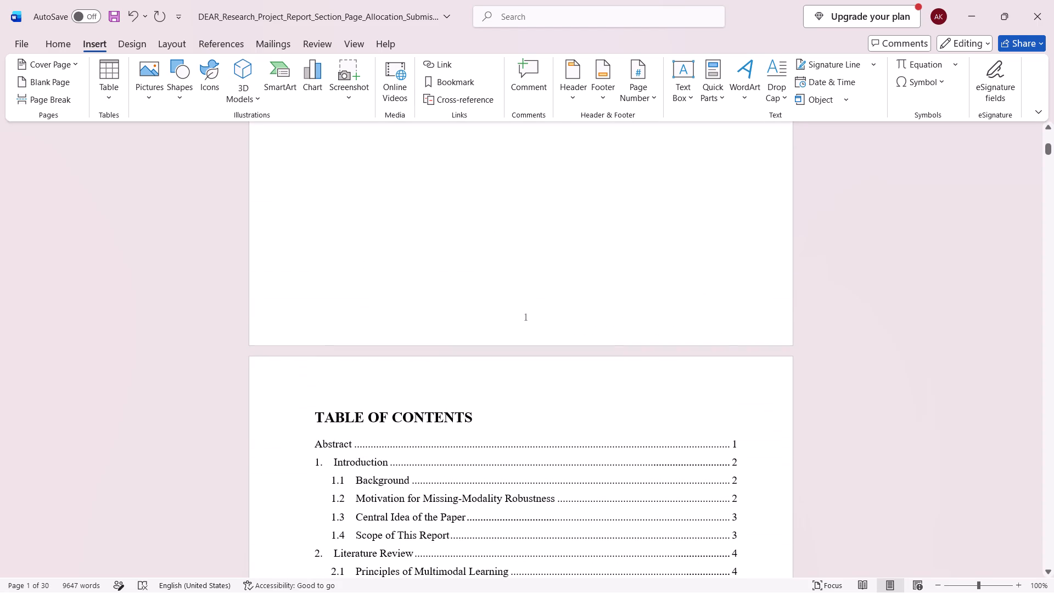
pyautogui.click(310, 408)
pyautogui.press('BackSpace')
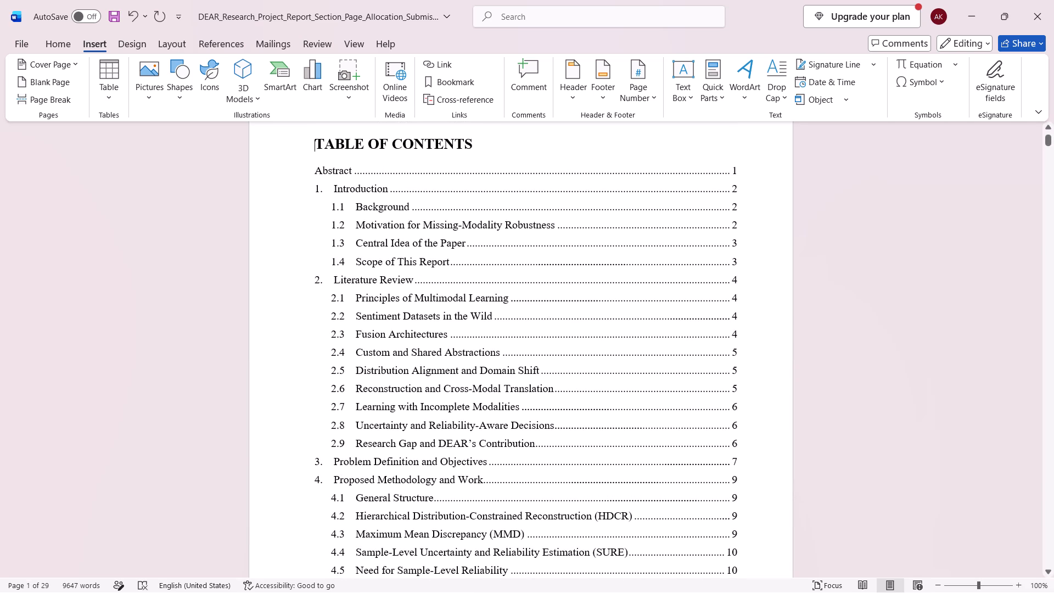
# Center the TABLE OF CONTENTS heading.
pyautogui.moveTo(480, 146); pyautogui.dragTo(327, 148)
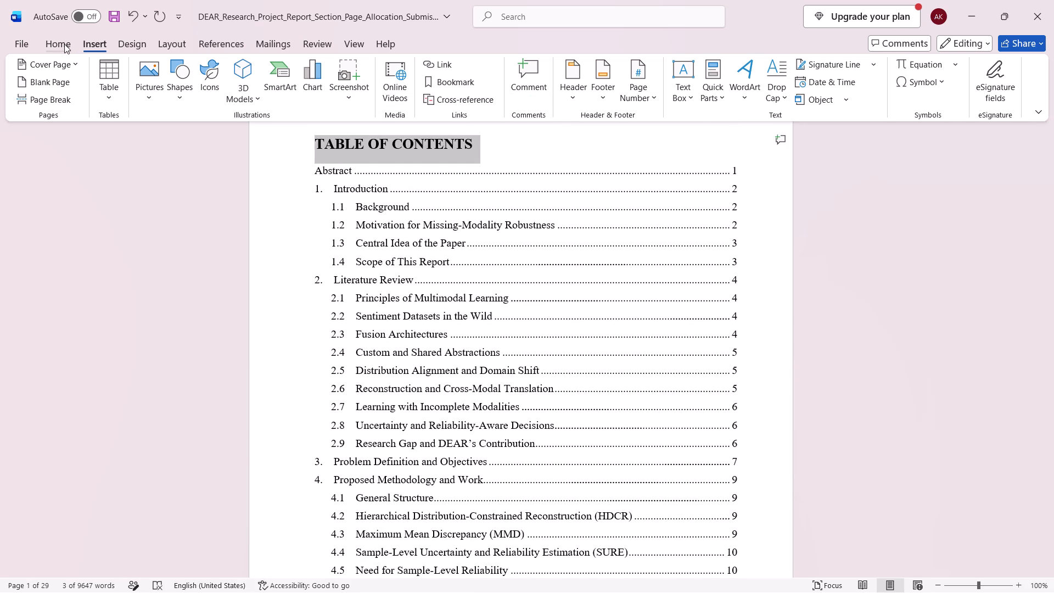
pyautogui.click(64, 44)
pyautogui.click(362, 91)
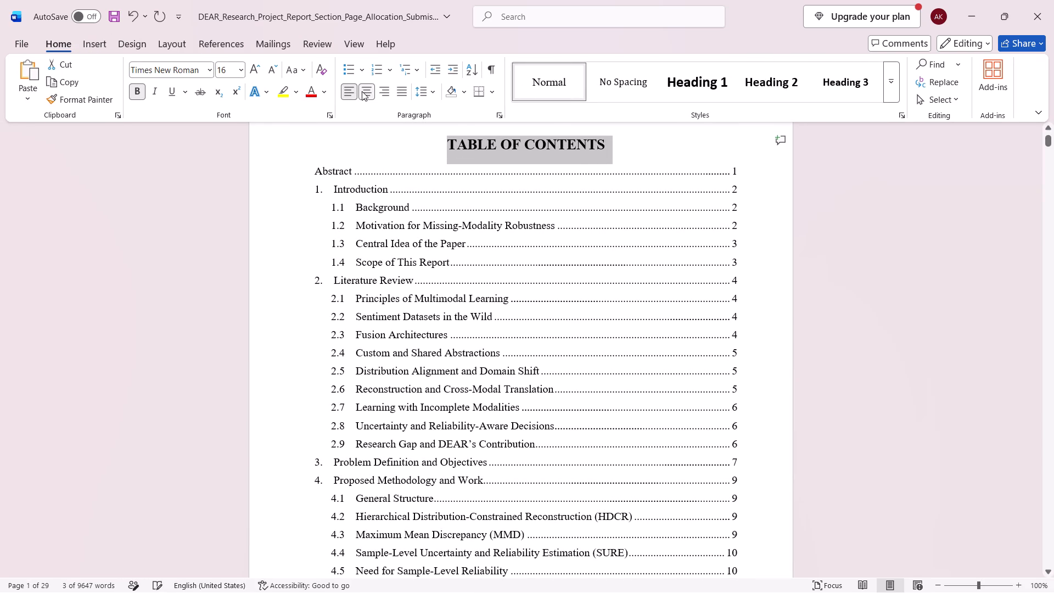
# Insert a blank page between the end of the table of contents and the Abstract.
pyautogui.scroll(-9, 435, 293)
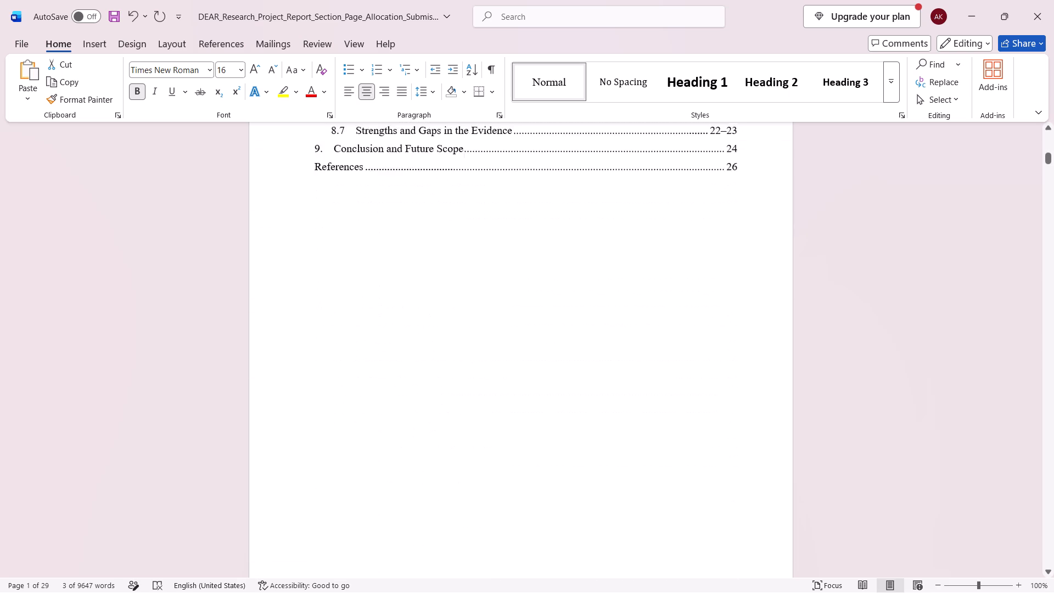
pyautogui.scroll(-2, 435, 293)
pyautogui.click(435, 293)
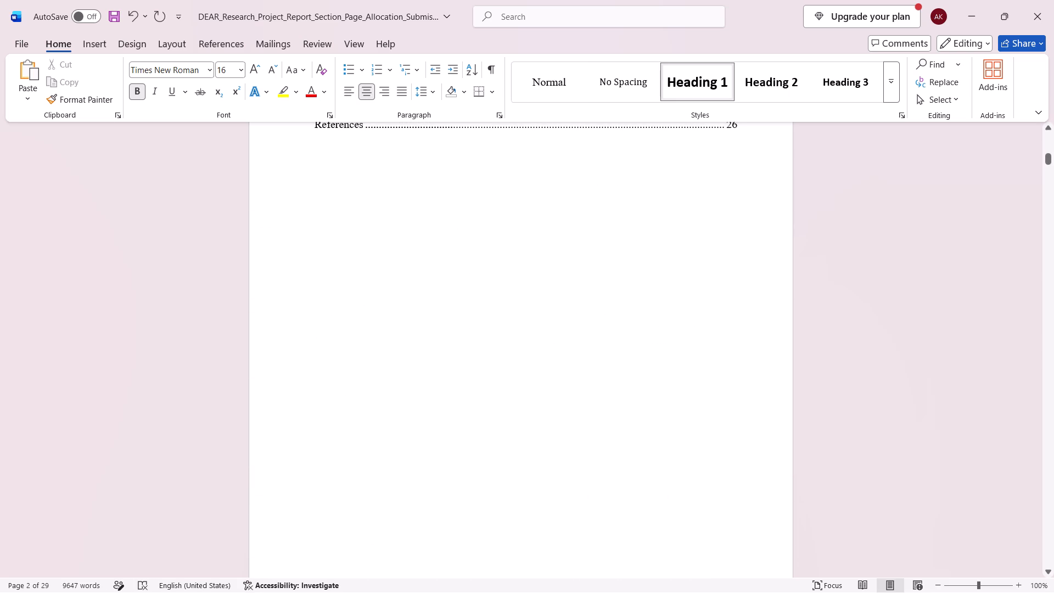
pyautogui.click(95, 47)
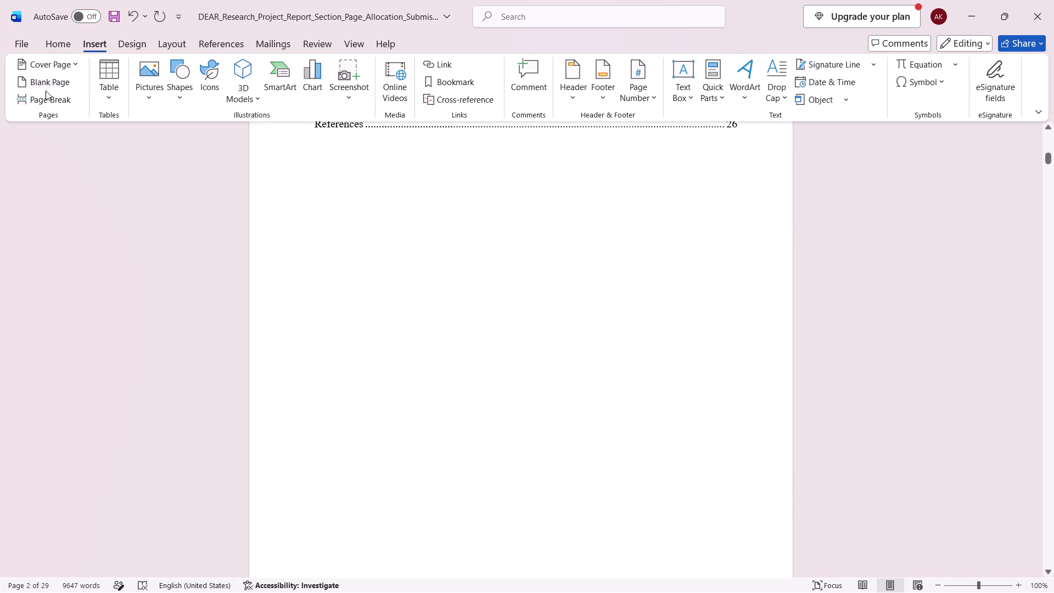
pyautogui.click(44, 81)
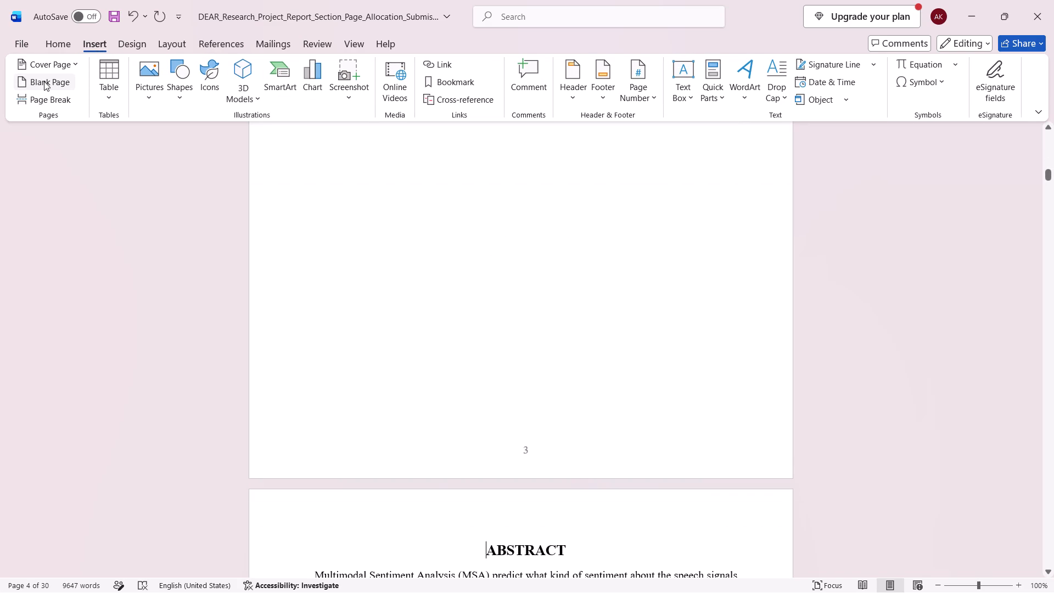
# Switch to DEAR_TOC_Lists_Right_Page_Numbers and copy the LIST OF FIGURES heading together with its Figure 6.1 entry.
pyautogui.scroll(2, 91, 118)
pyautogui.scroll(2, 357, 256)
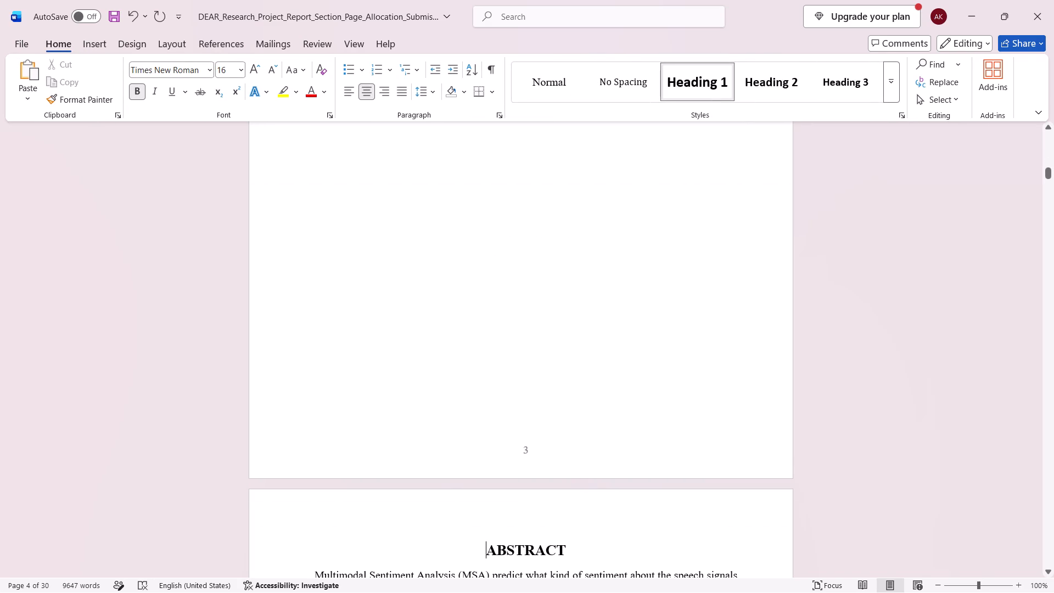
pyautogui.scroll(3, 357, 256)
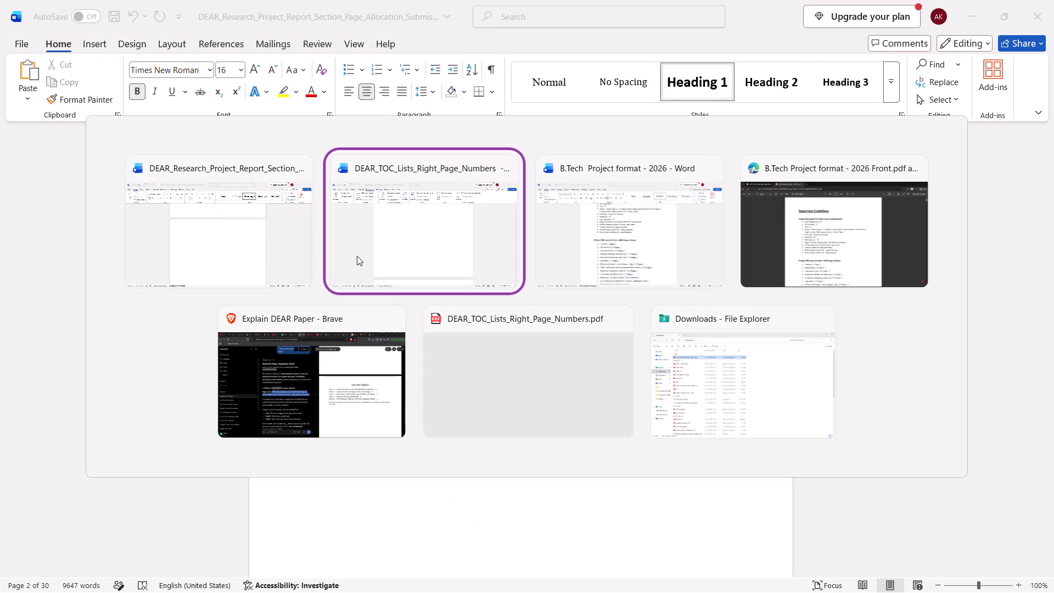
pyautogui.scroll(5, 524, 322)
pyautogui.scroll(-2, 524, 322)
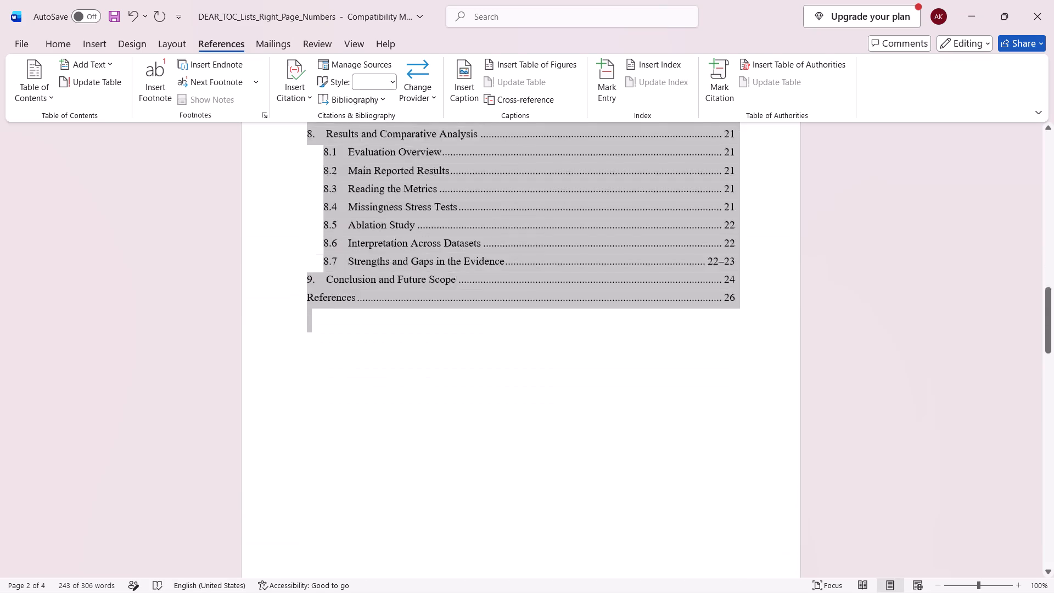
pyautogui.scroll(-6, 524, 322)
pyautogui.moveTo(456, 262); pyautogui.dragTo(559, 286)
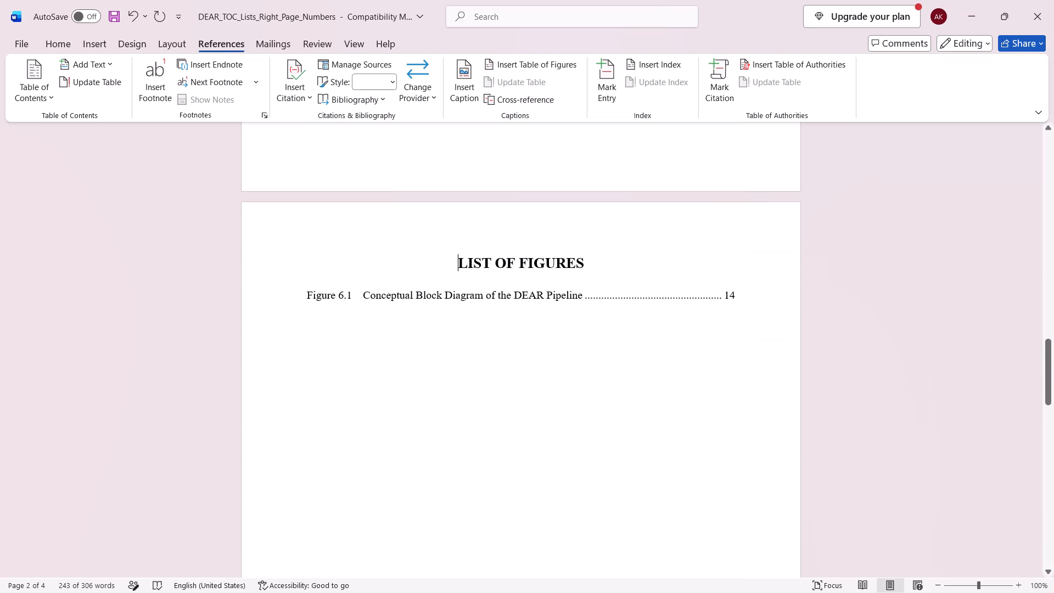
pyautogui.moveTo(559, 286); pyautogui.dragTo(715, 328)
pyautogui.hotkey('ctrl', 'c')
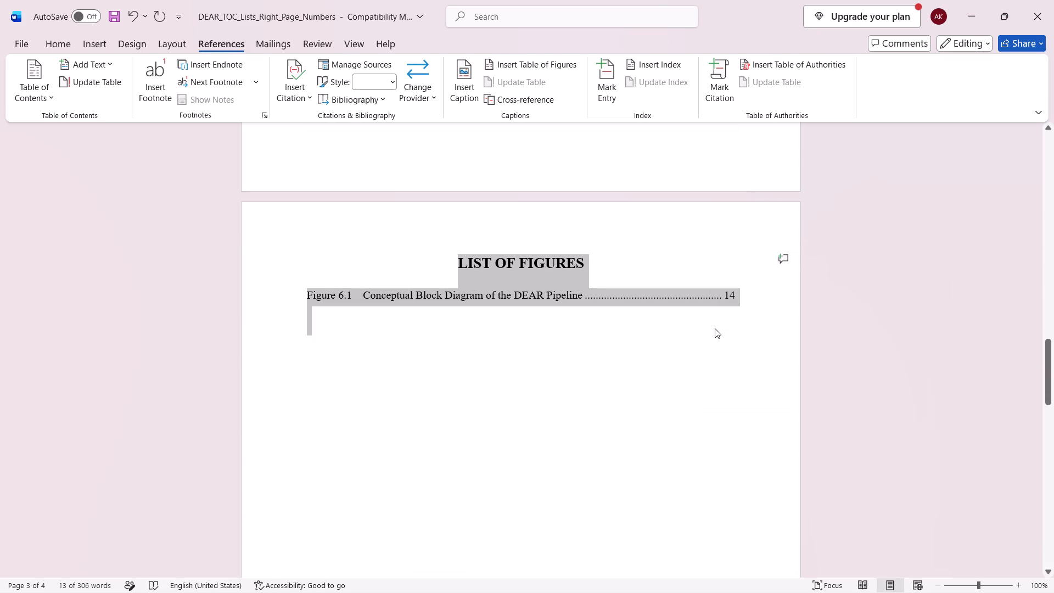
# Paste the list of figures before the Abstract in the report document and remove the empty page ahead of its heading.
pyautogui.click(633, 314)
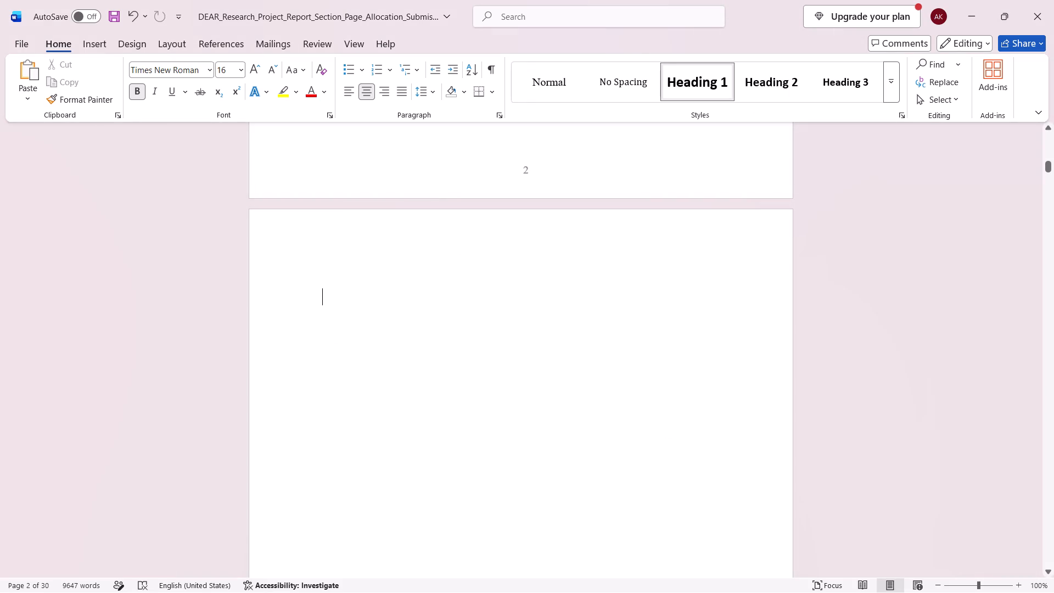
pyautogui.hotkey('ctrl', 'v')
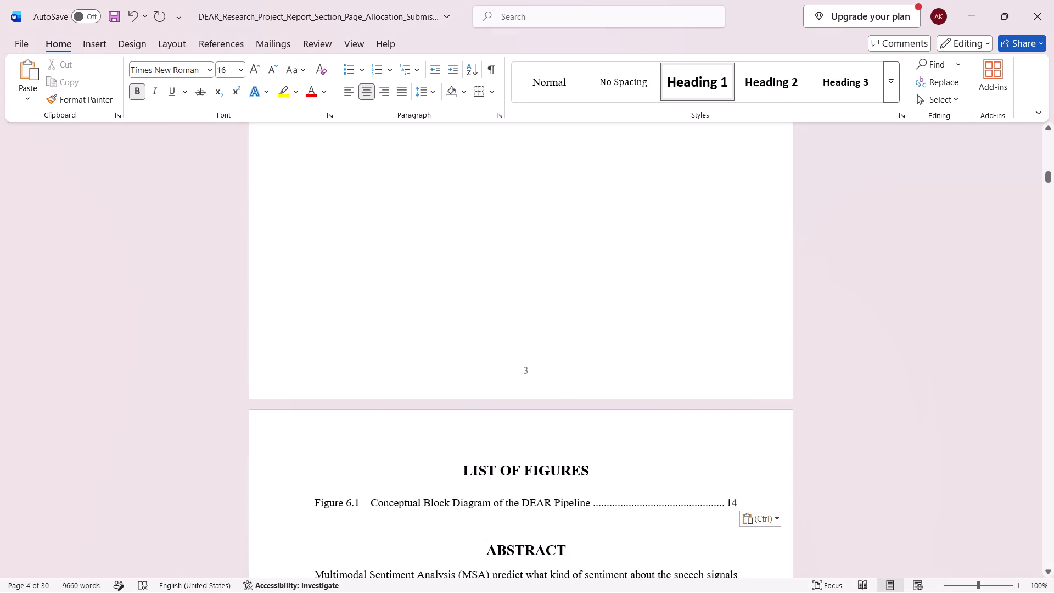
pyautogui.click(447, 471)
pyautogui.press('BackSpace')
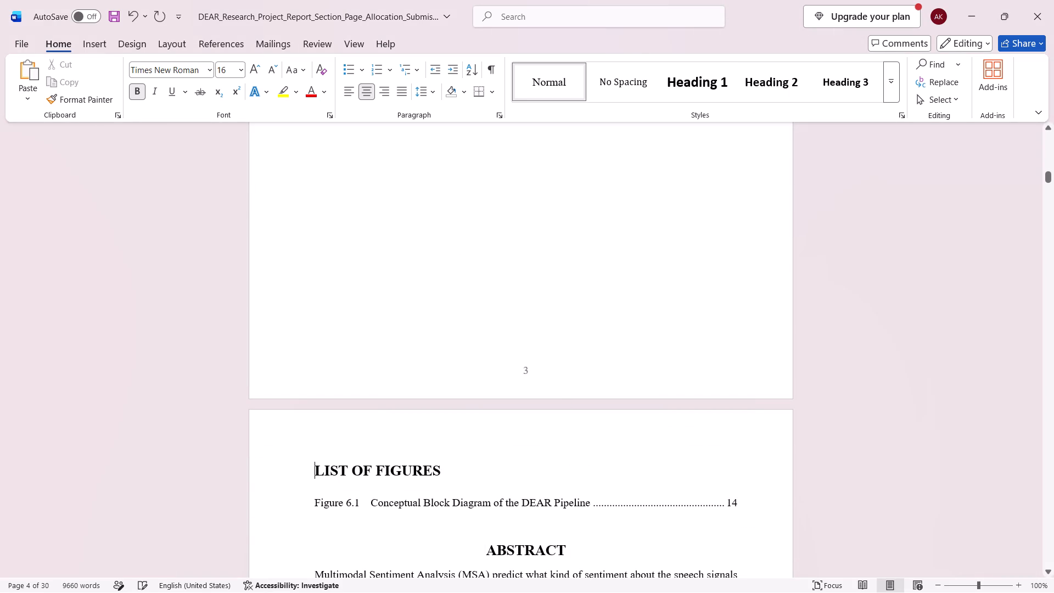
pyautogui.press('BackSpace')
pyautogui.press('BackSpace')
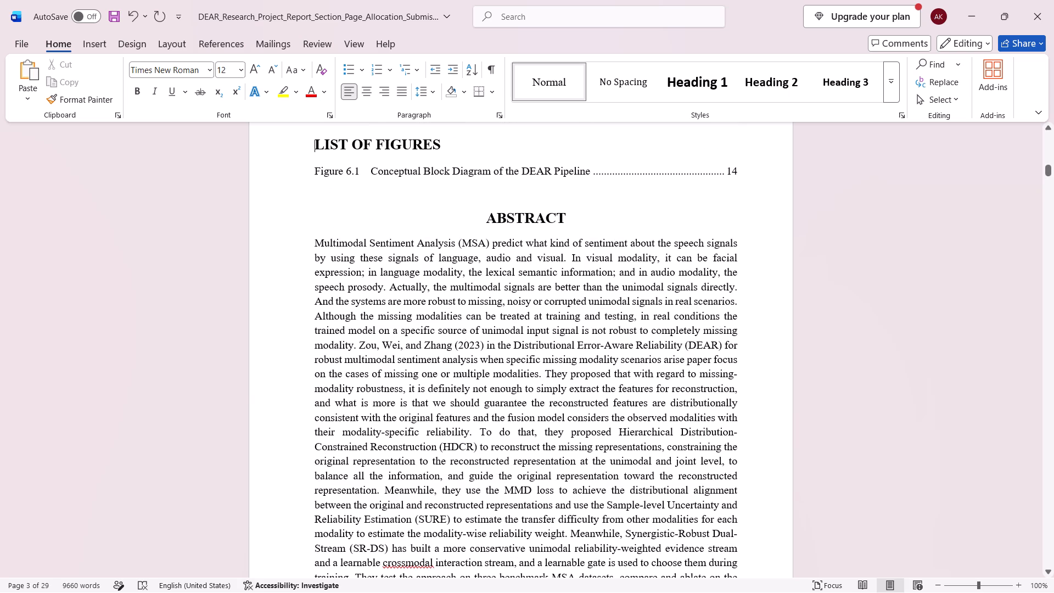
# Center the LIST OF FIGURES heading.
pyautogui.moveTo(457, 141); pyautogui.dragTo(346, 139)
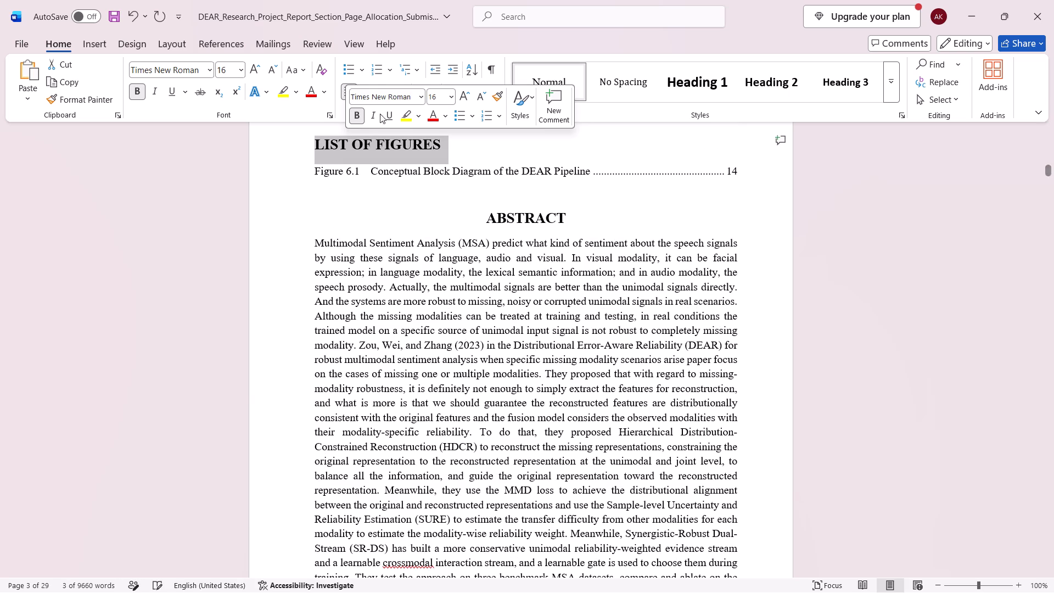
pyautogui.click(362, 86)
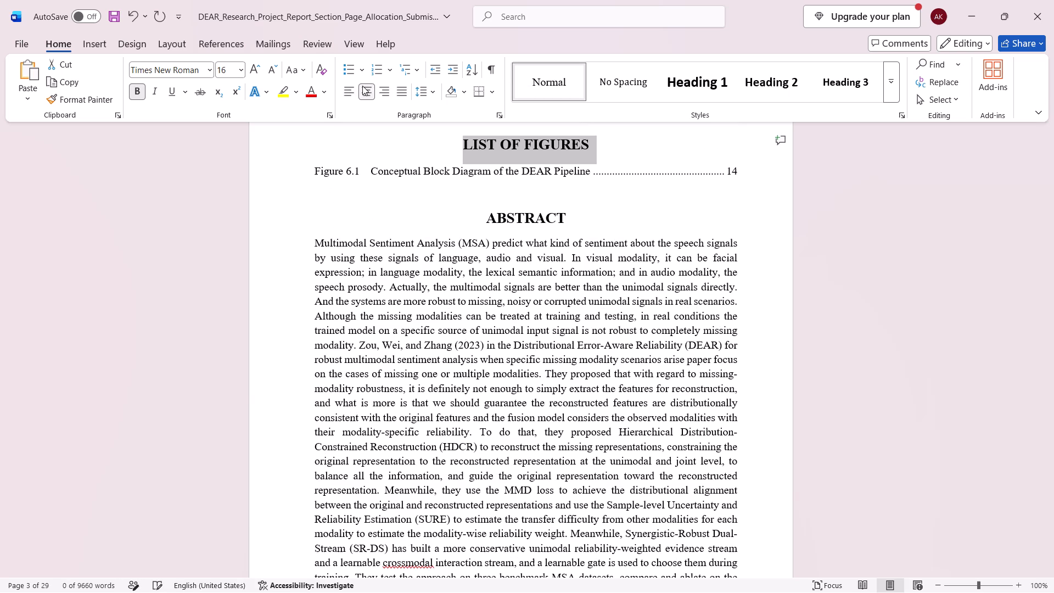
# Add empty lines below the Figure 6.1 entry until the Abstract starts on its own page.
pyautogui.click(725, 202)
pyautogui.press('Return')
pyautogui.press('Return')
pyautogui.press('Return')
pyautogui.press('Return')
pyautogui.press('Return')
pyautogui.press('Return')
pyautogui.press('Return')
pyautogui.press('Return')
pyautogui.press('Return')
pyautogui.press('Return')
pyautogui.press('Return')
pyautogui.press('Return')
pyautogui.press('Return')
pyautogui.press('Return')
pyautogui.press('Return')
pyautogui.press('Return')
pyautogui.press('Return')
pyautogui.press('Return')
pyautogui.press('Return')
pyautogui.press('Return')
pyautogui.press('Return')
pyautogui.press('Return')
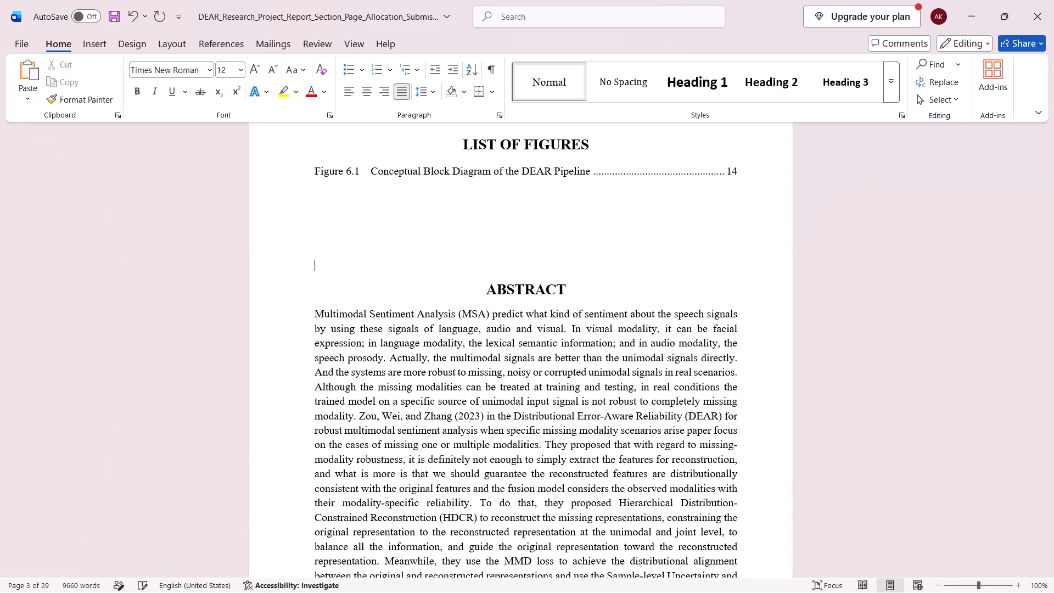
pyautogui.scroll(-7, 725, 202)
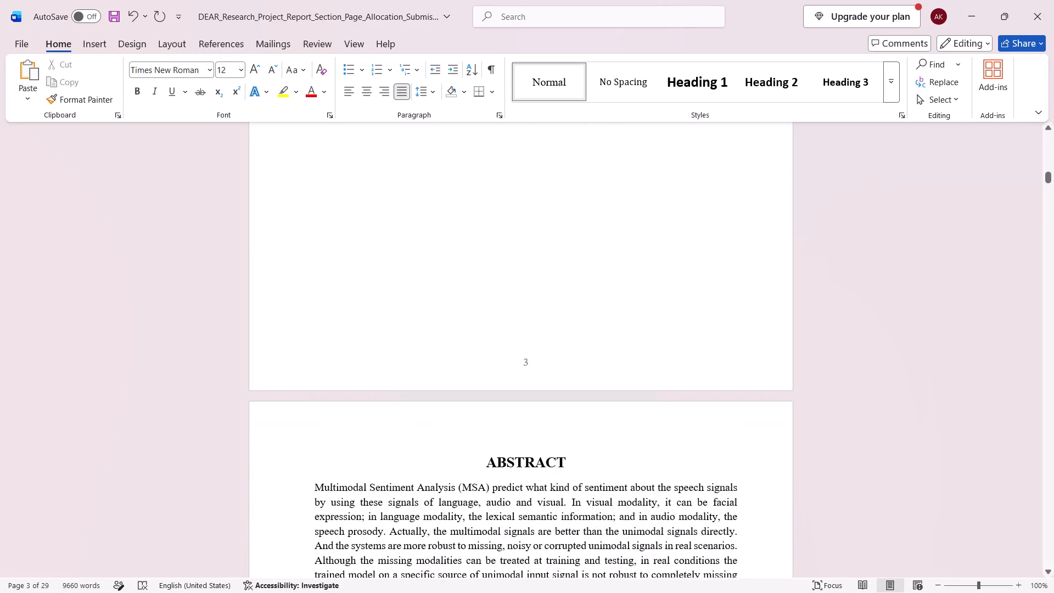
pyautogui.scroll(-1, 725, 202)
pyautogui.press('Return')
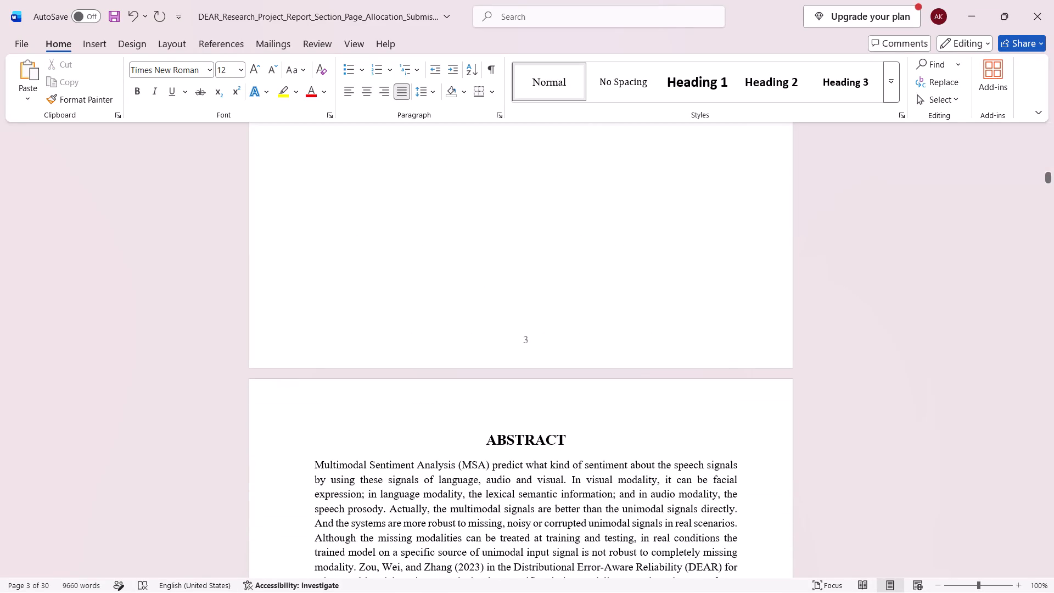
pyautogui.press('Return')
pyautogui.press('Return')
pyautogui.press('BackSpace')
# Insert another blank page between the list of figures and the Abstract.
pyautogui.click(86, 43)
pyautogui.click(34, 83)
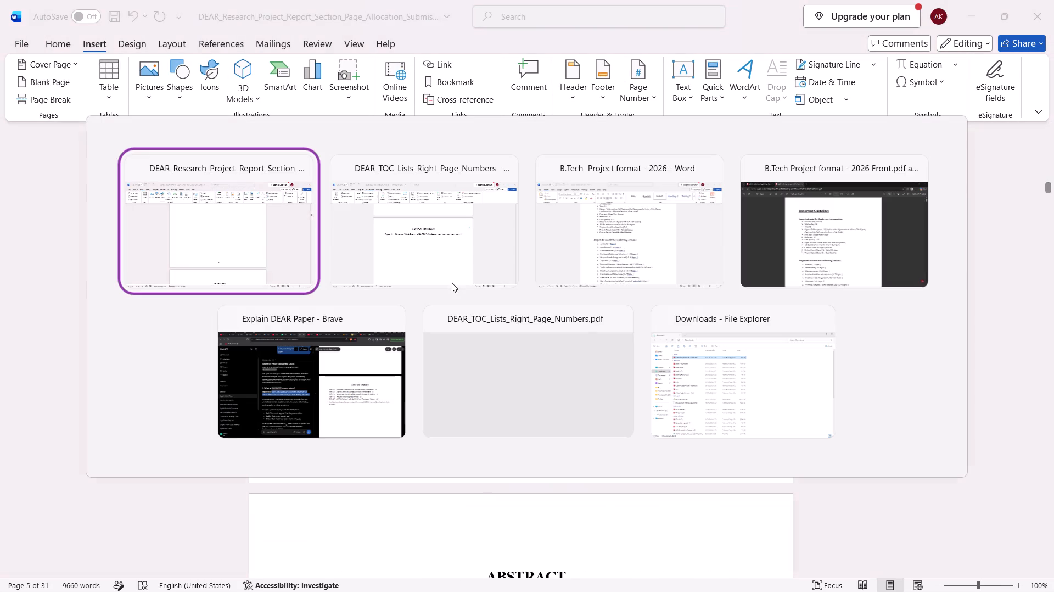
# Copy the LIST OF TABLES with its five entries, paste it before the Abstract in the report, and remove the empty space ahead of its heading.
pyautogui.scroll(-3, 452, 283)
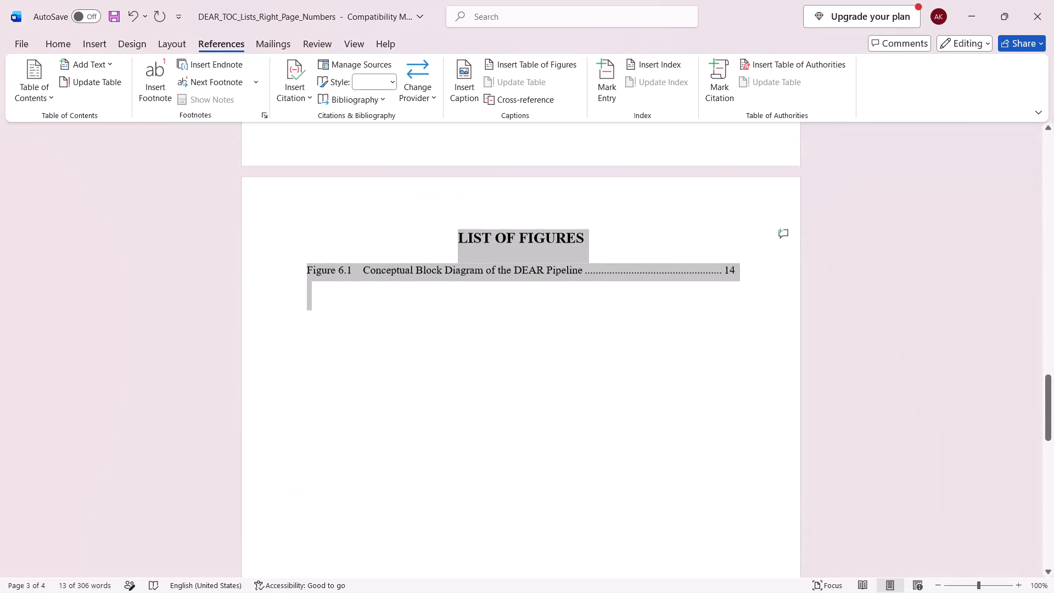
pyautogui.scroll(-6, 452, 283)
pyautogui.scroll(2, 452, 283)
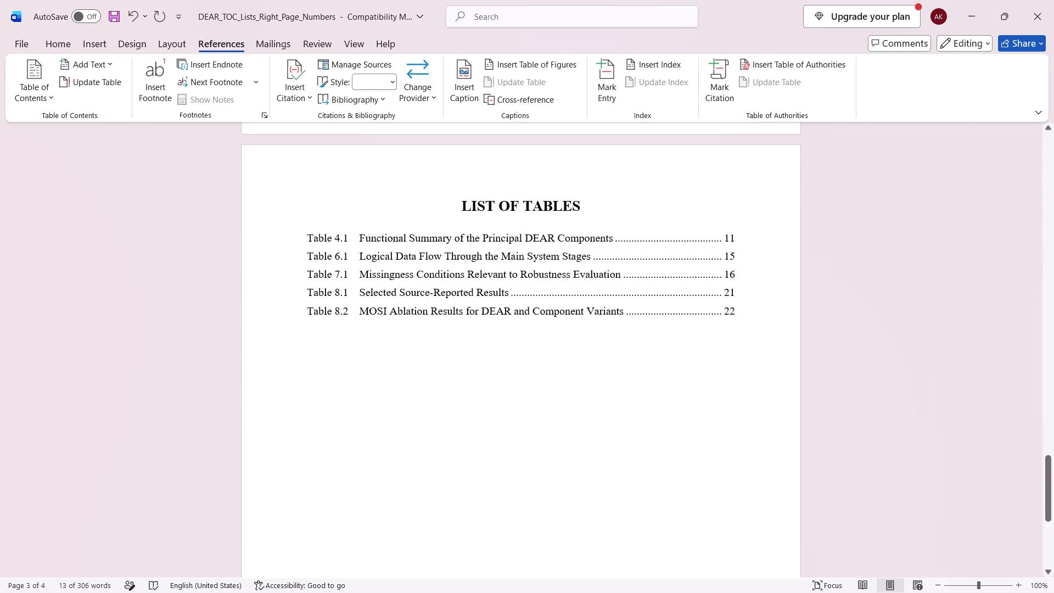
pyautogui.moveTo(460, 205); pyautogui.dragTo(721, 334)
pyautogui.hotkey('ctrl', 'c')
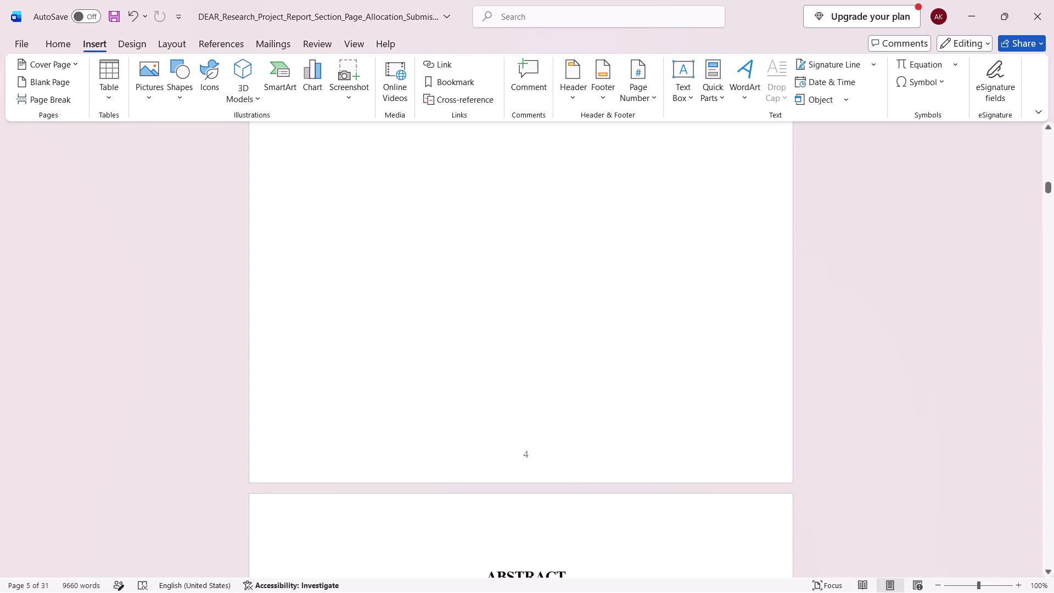
pyautogui.click(562, 247)
pyautogui.scroll(1, 562, 247)
pyautogui.hotkey('ctrl', 'v')
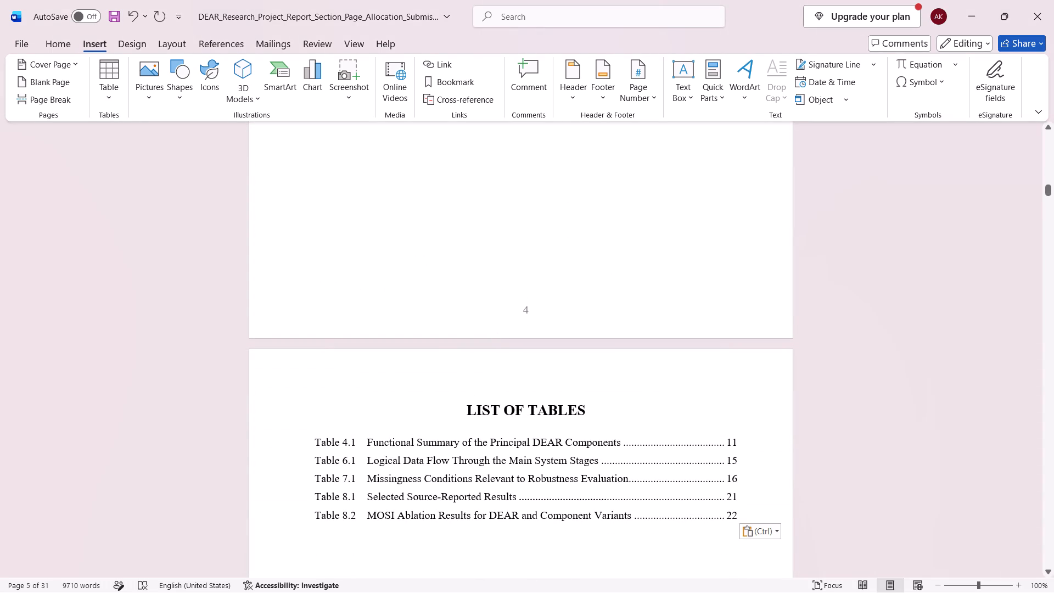
pyautogui.click(464, 401)
pyautogui.press('BackSpace')
pyautogui.press('BackSpace')
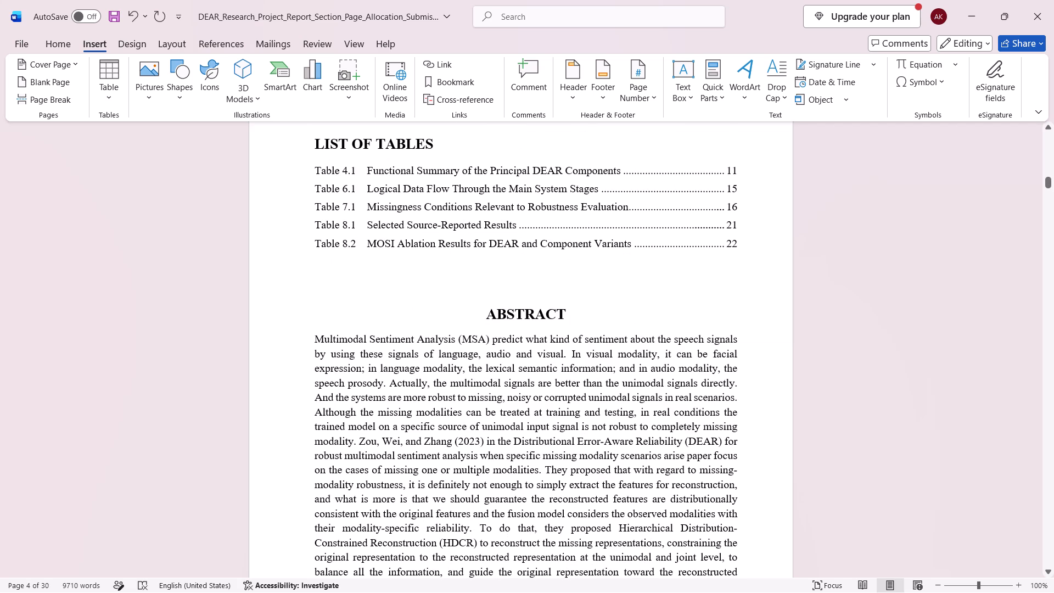
# Add empty lines below the Table 8.2 entry until the Abstract starts on its own page.
pyautogui.click(759, 276)
pyautogui.press('Return')
pyautogui.press('Return')
pyautogui.press('Return')
pyautogui.press('Return')
pyautogui.press('Return')
pyautogui.press('Return')
pyautogui.press('Return')
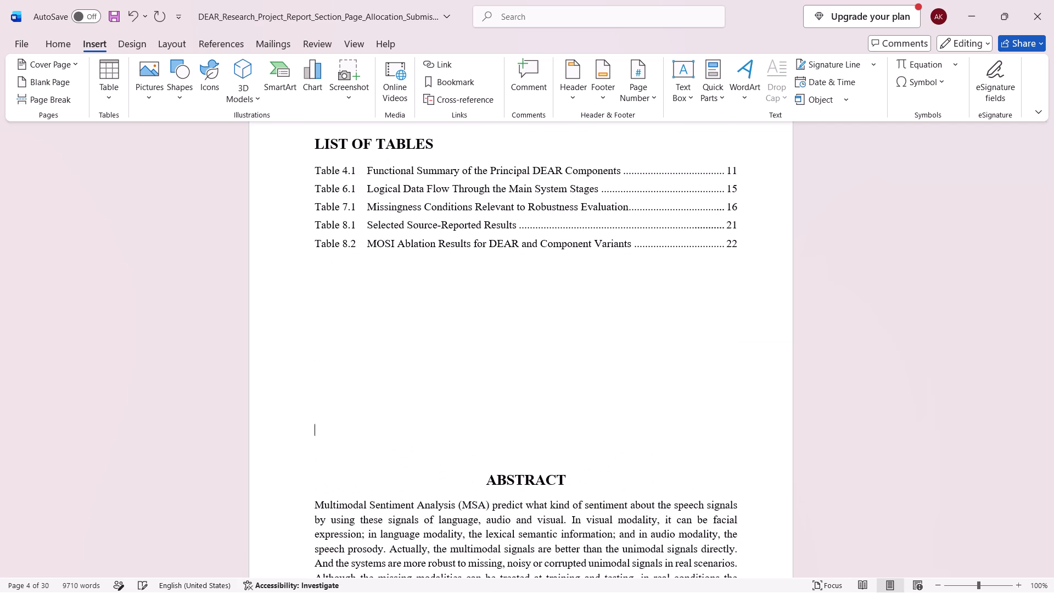
pyautogui.press('Return')
pyautogui.press('Return')
pyautogui.press('Return')
pyautogui.press('Return')
pyautogui.press('Return')
pyautogui.press('Return')
pyautogui.scroll(-2, 759, 276)
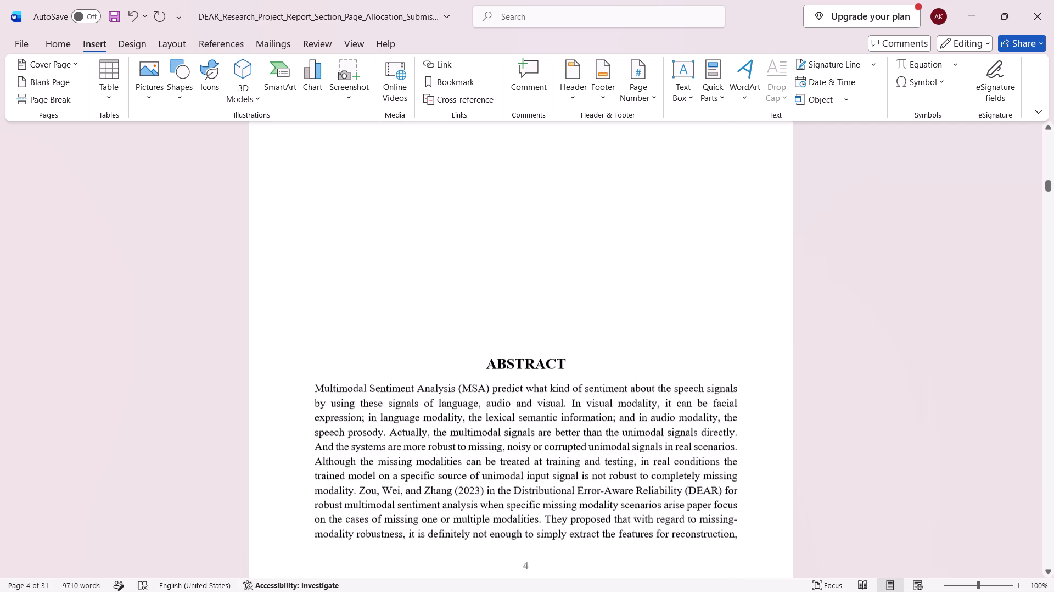
pyautogui.scroll(-1, 759, 276)
pyautogui.press('Return')
pyautogui.press('Return')
pyautogui.press('Return')
pyautogui.press('Return')
pyautogui.press('Return')
pyautogui.press('Return')
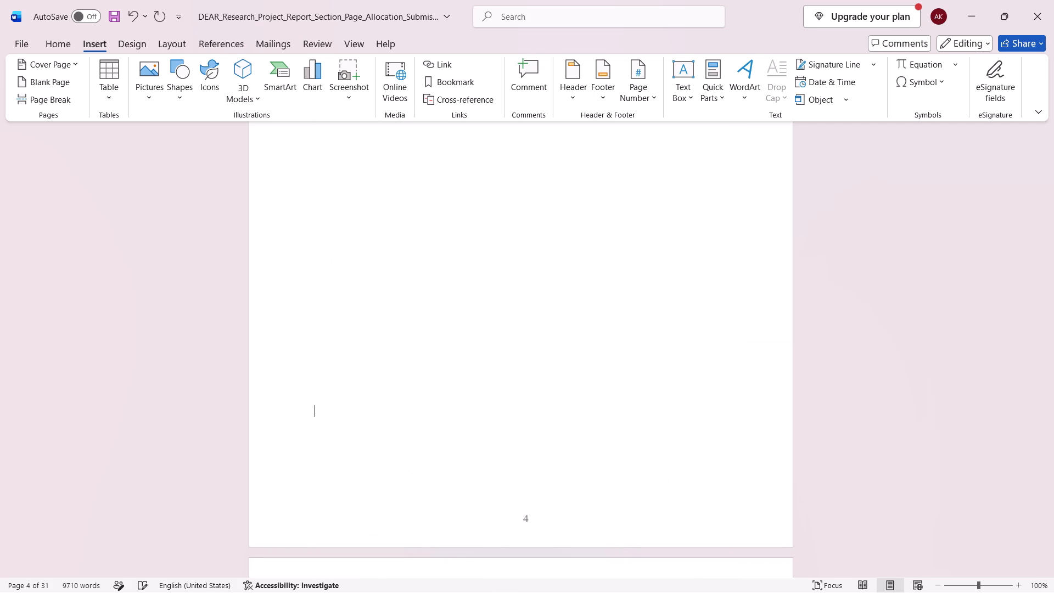
# Center the LIST OF TABLES heading.
pyautogui.scroll(3, 759, 276)
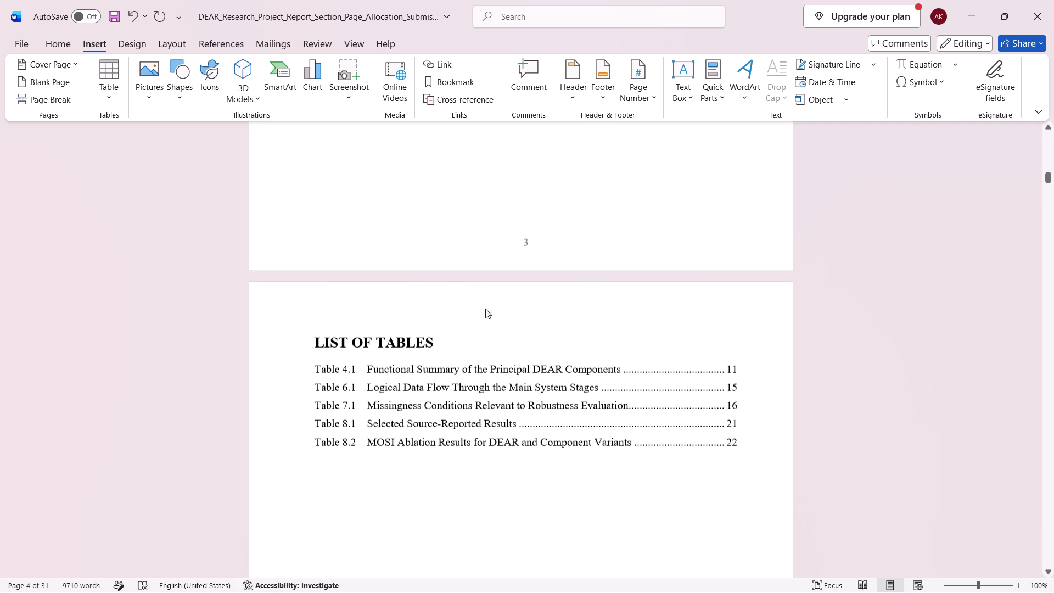
pyautogui.moveTo(447, 339); pyautogui.dragTo(322, 344)
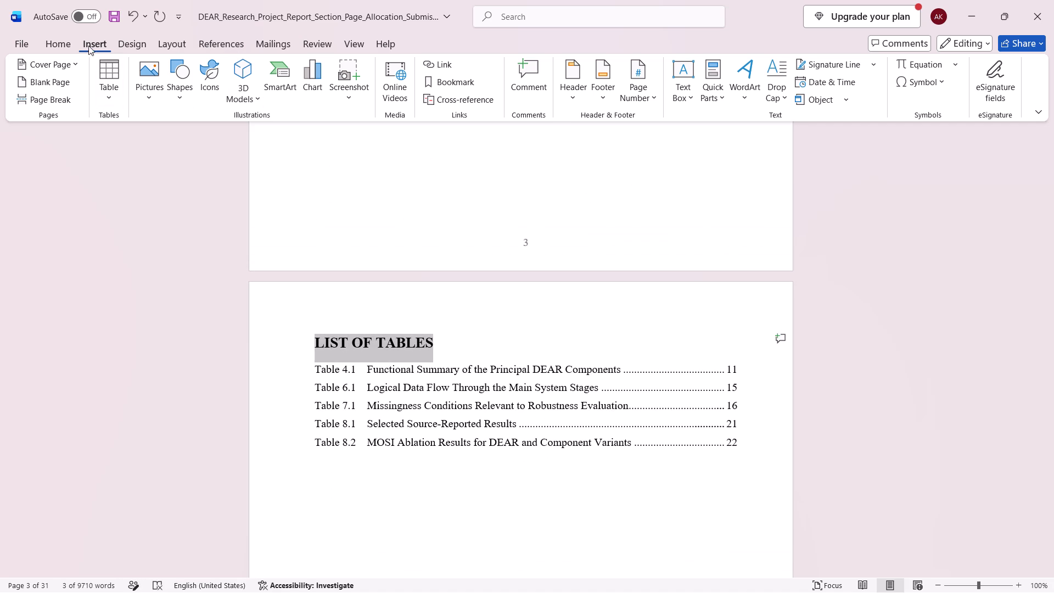
pyautogui.click(66, 41)
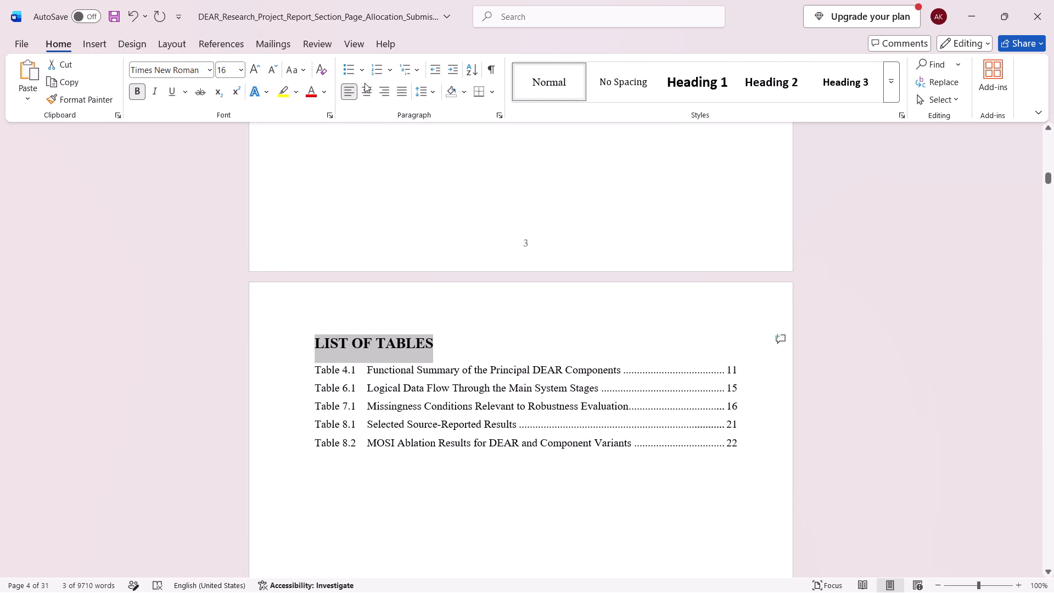
pyautogui.click(365, 89)
pyautogui.click(476, 471)
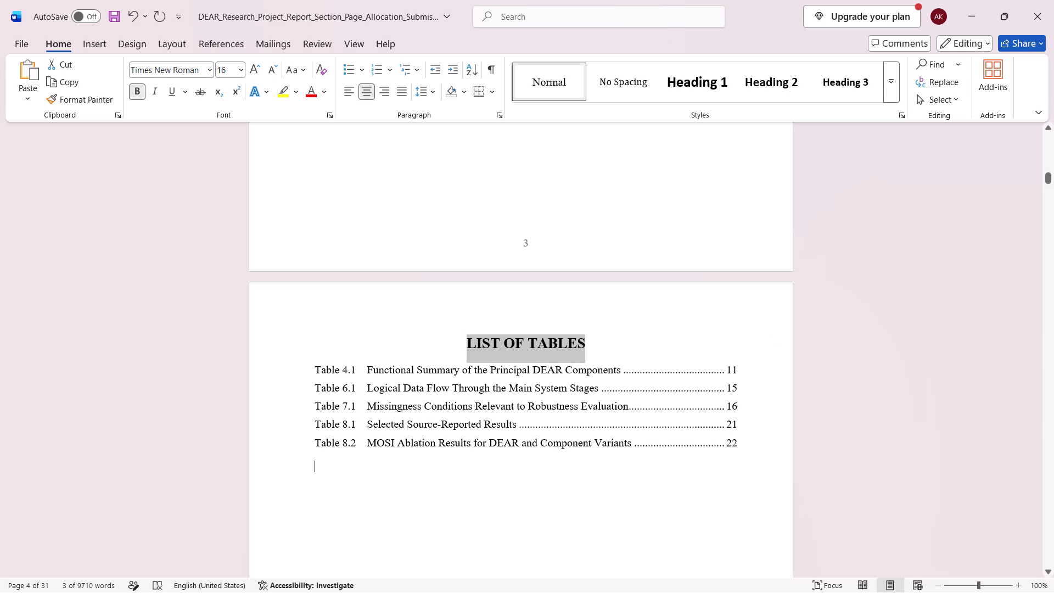
# Review the page order and footer page numbers from the table of contents through the Introduction section.
pyautogui.scroll(-6, 476, 471)
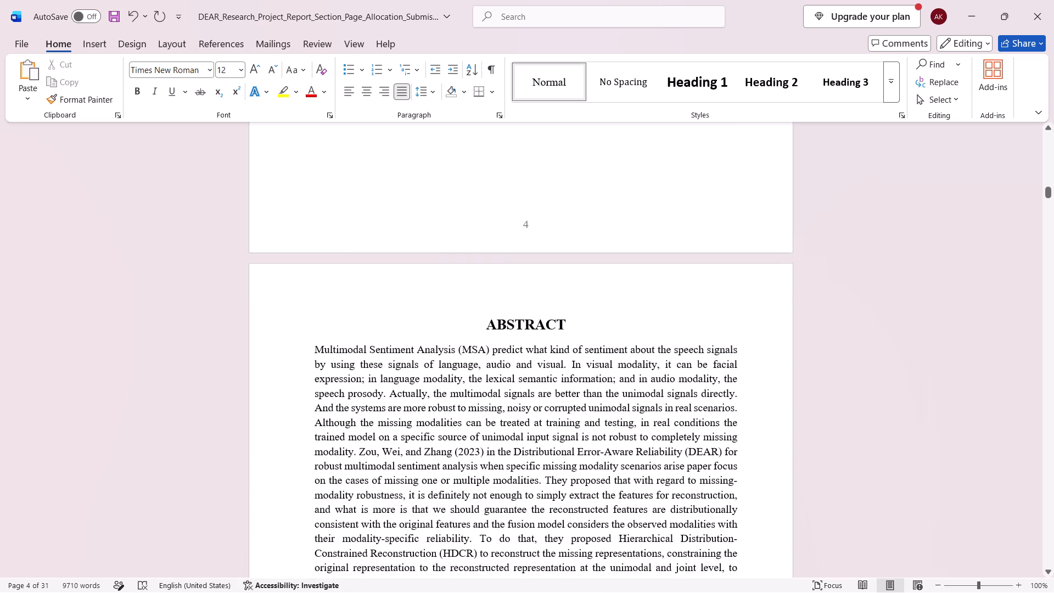
pyautogui.scroll(-7, 476, 471)
pyautogui.scroll(1, 476, 471)
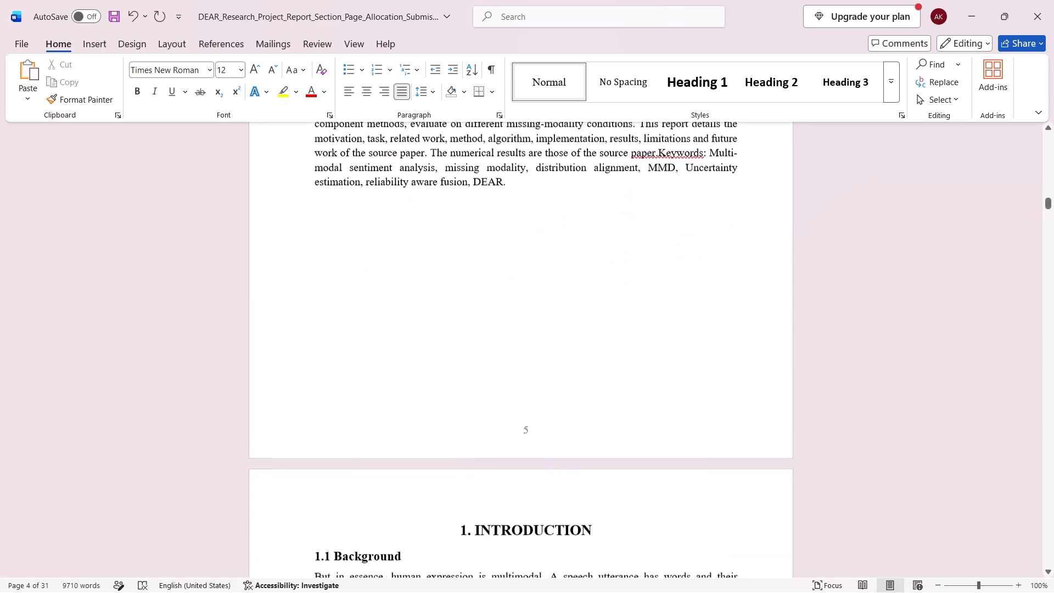
pyautogui.scroll(2, 476, 471)
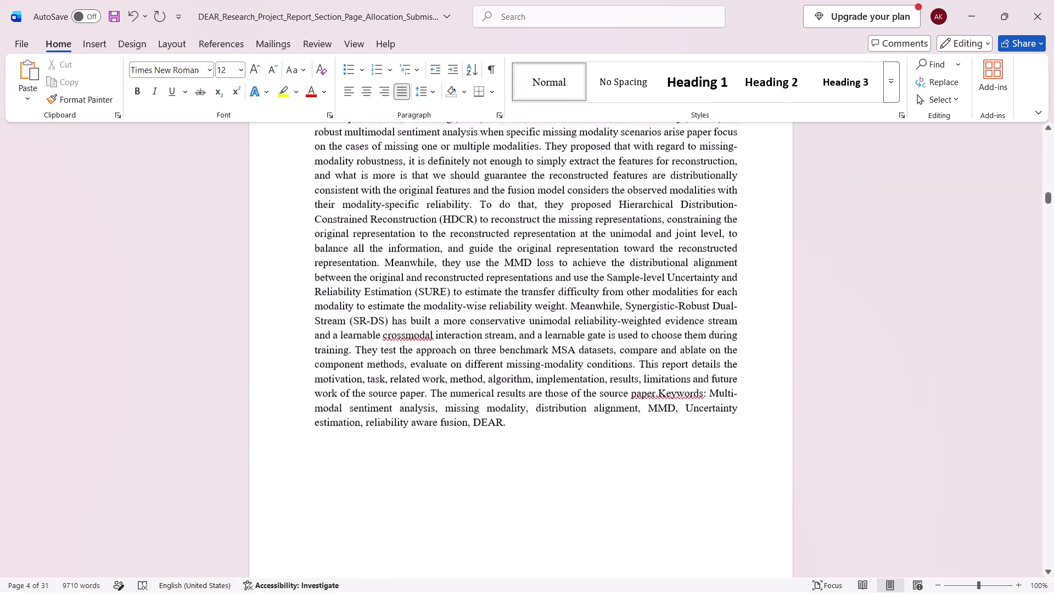
pyautogui.scroll(-5, 476, 471)
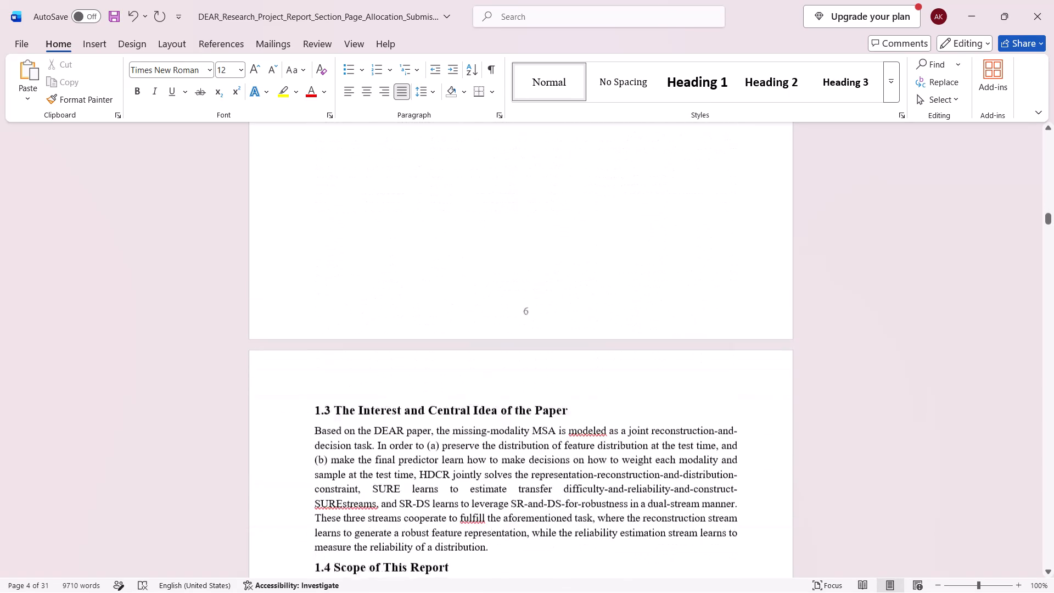
pyautogui.scroll(-1, 476, 471)
pyautogui.scroll(14, 476, 471)
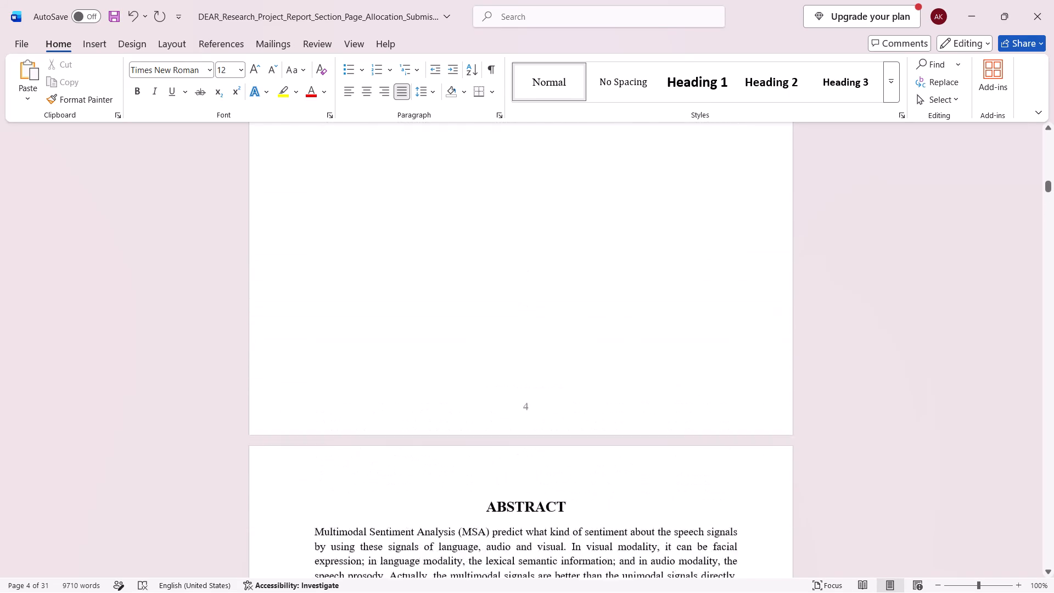
pyautogui.scroll(13, 476, 471)
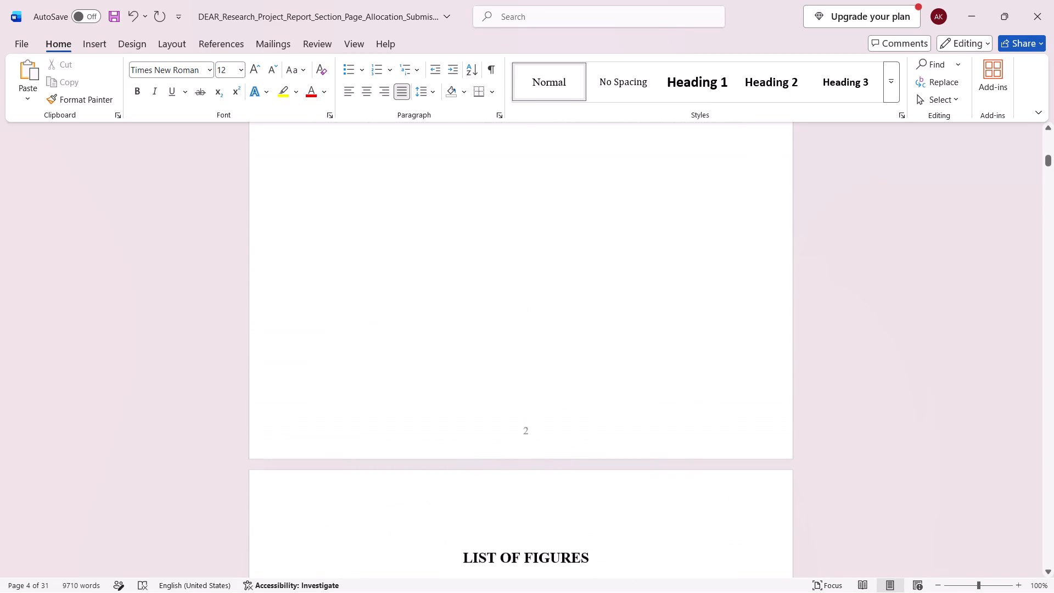
pyautogui.scroll(7, 476, 471)
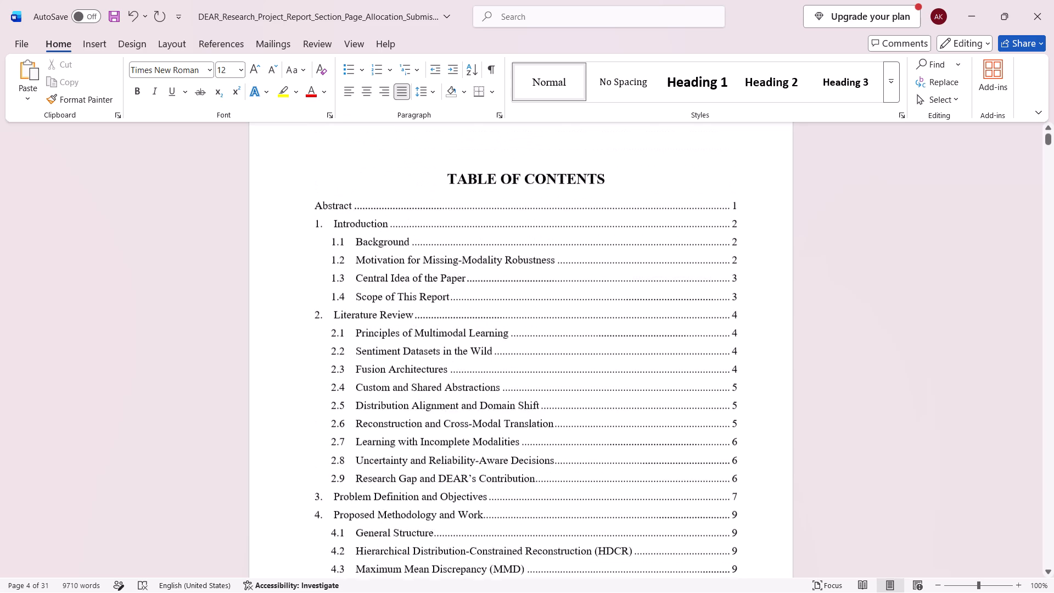
pyautogui.scroll(3, 476, 471)
pyautogui.scroll(-20, 476, 471)
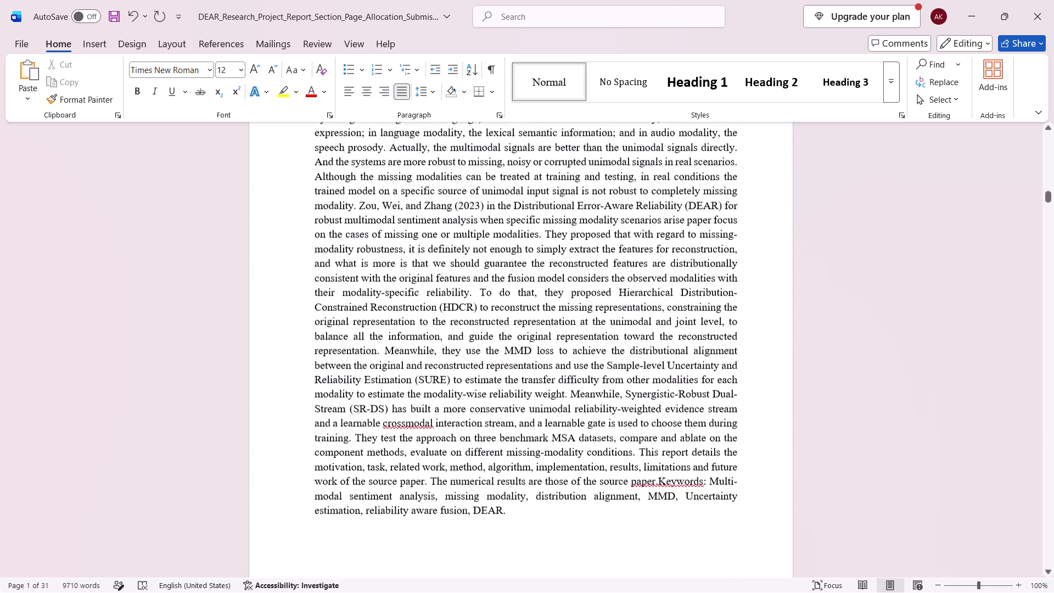
pyautogui.scroll(-4, 476, 471)
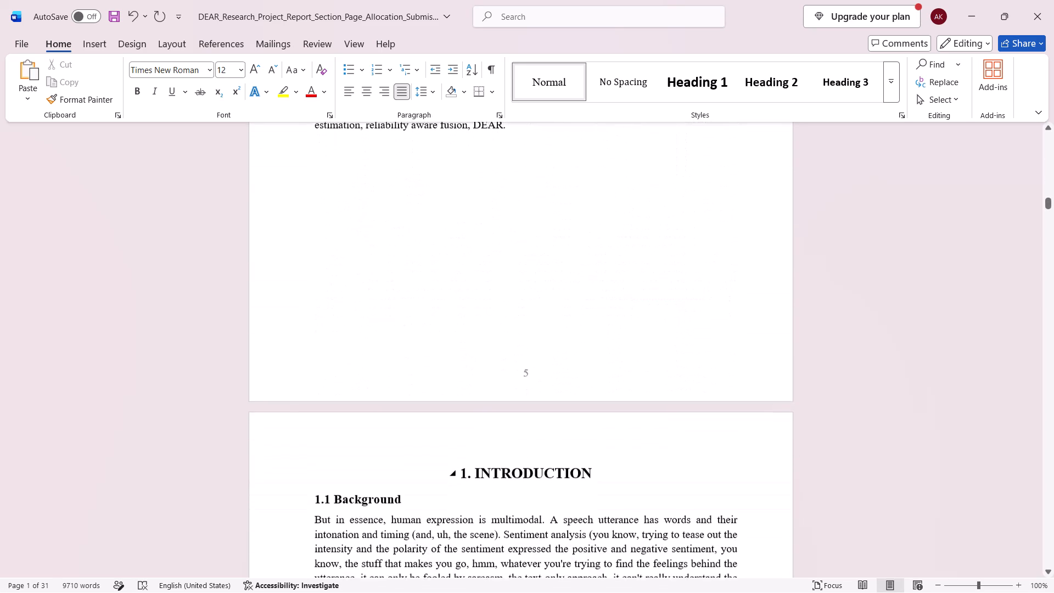
pyautogui.scroll(-4, 476, 471)
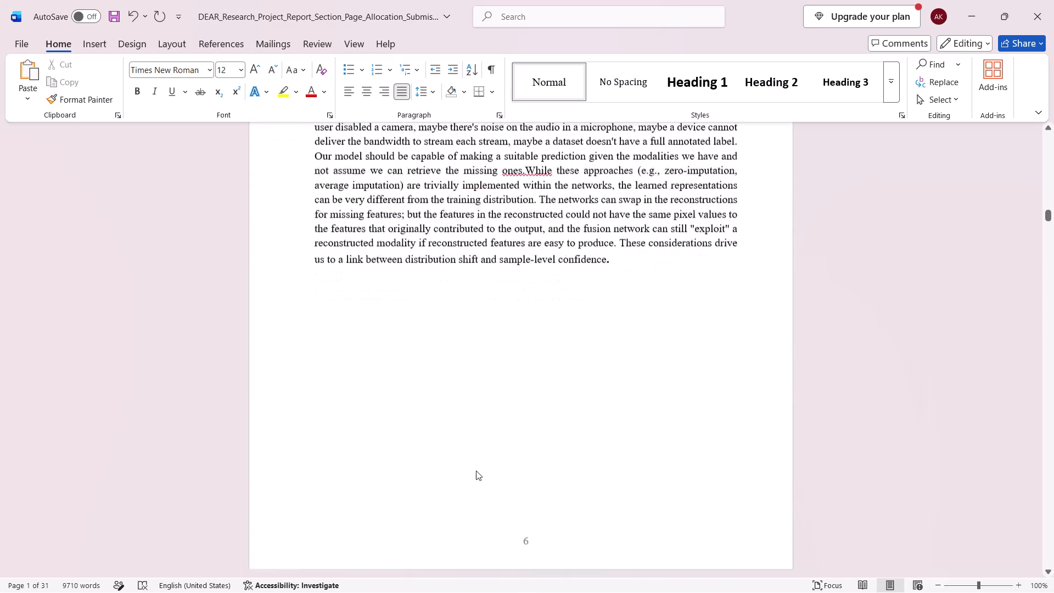
pyautogui.scroll(-1, 476, 471)
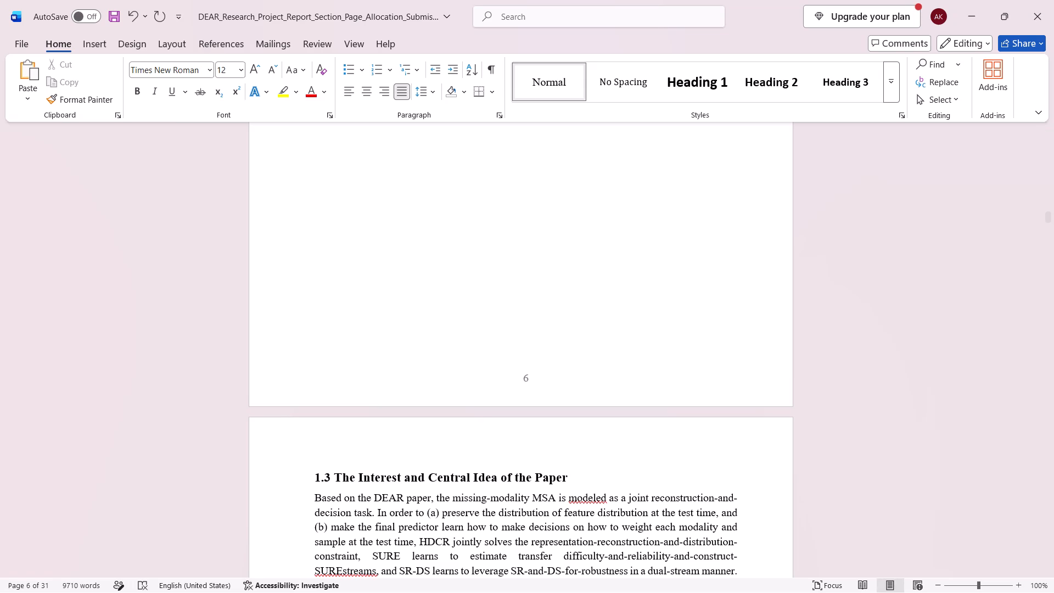
pyautogui.scroll(2, 473, 350)
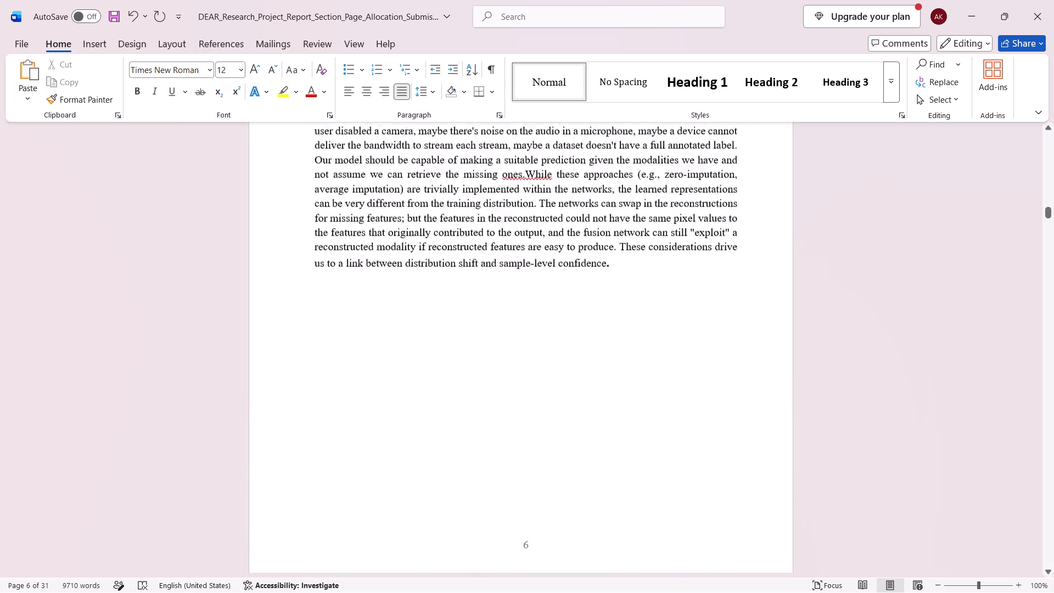
pyautogui.scroll(4, 473, 350)
pyautogui.scroll(-1, 473, 350)
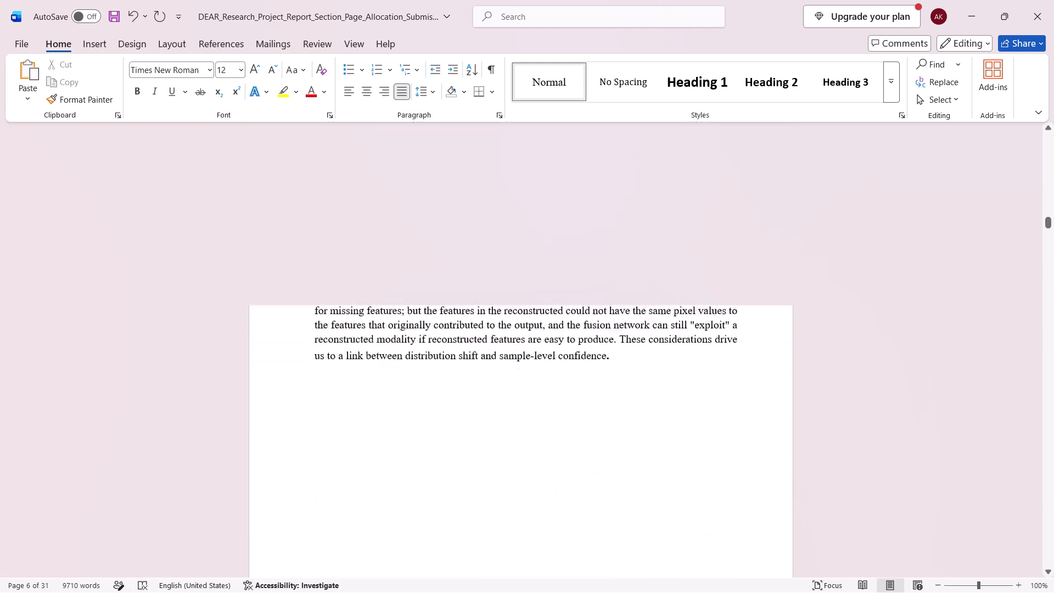
pyautogui.scroll(-1, 473, 350)
pyautogui.scroll(9, 473, 350)
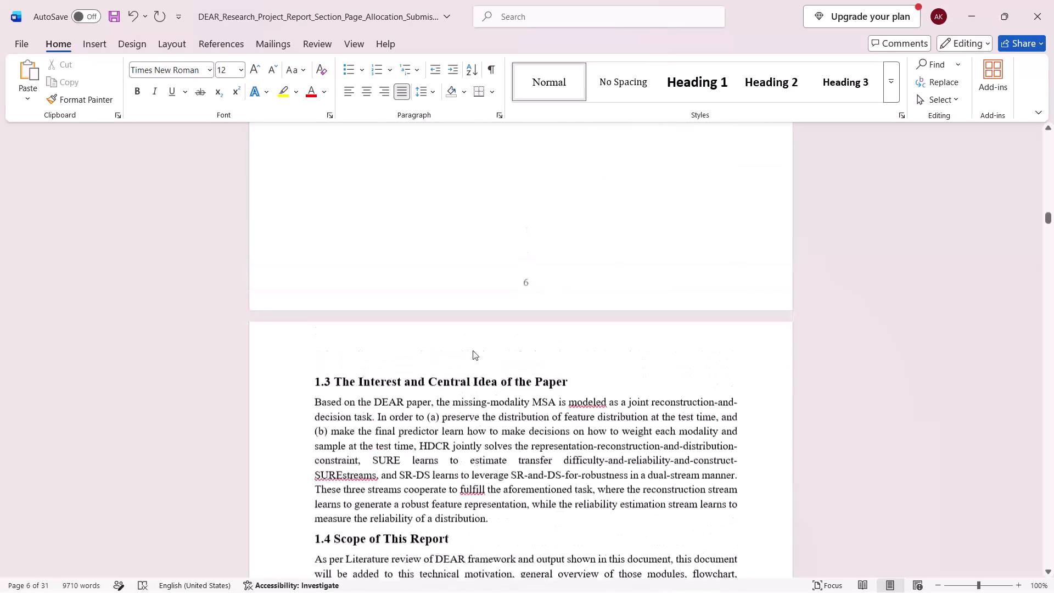
pyautogui.scroll(1, 473, 350)
# Replace the automatic page number in the footer of the first Introduction page with 1 and return to the body text.
pyautogui.doubleClick(526, 349)
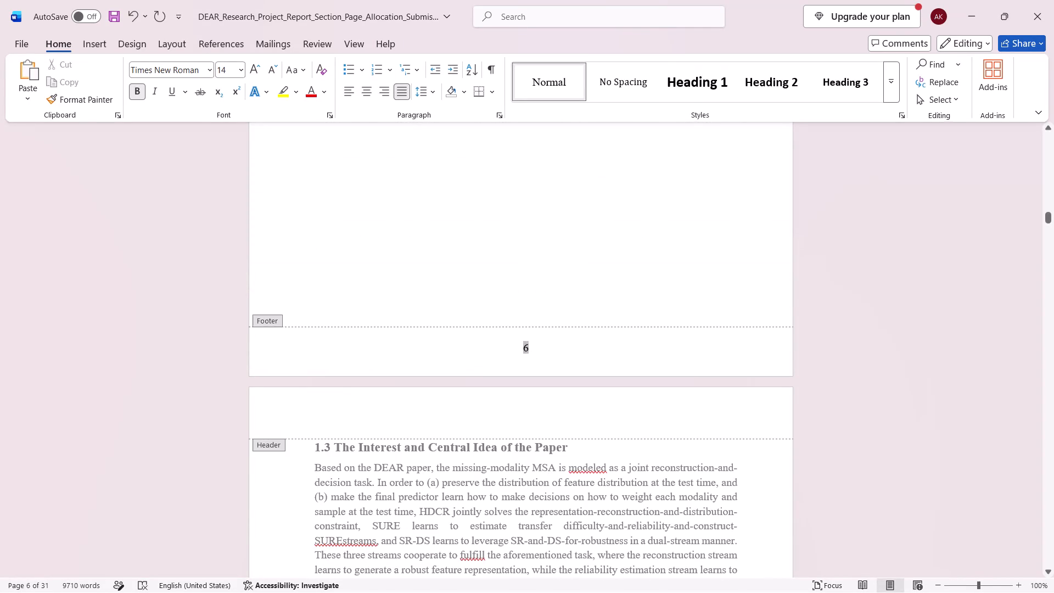
pyautogui.press('1')
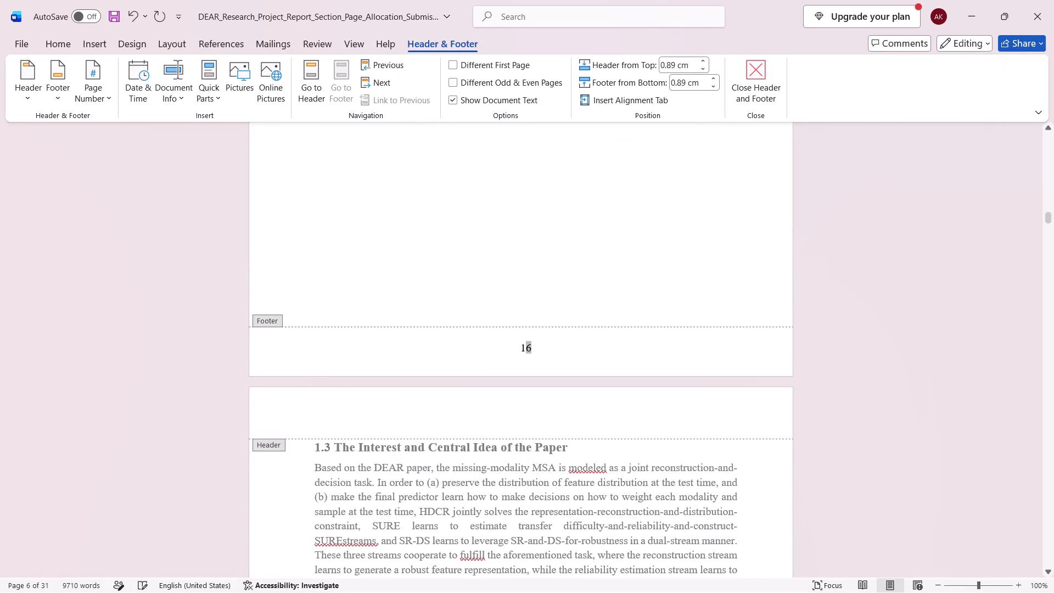
pyautogui.press('Right')
pyautogui.press('BackSpace')
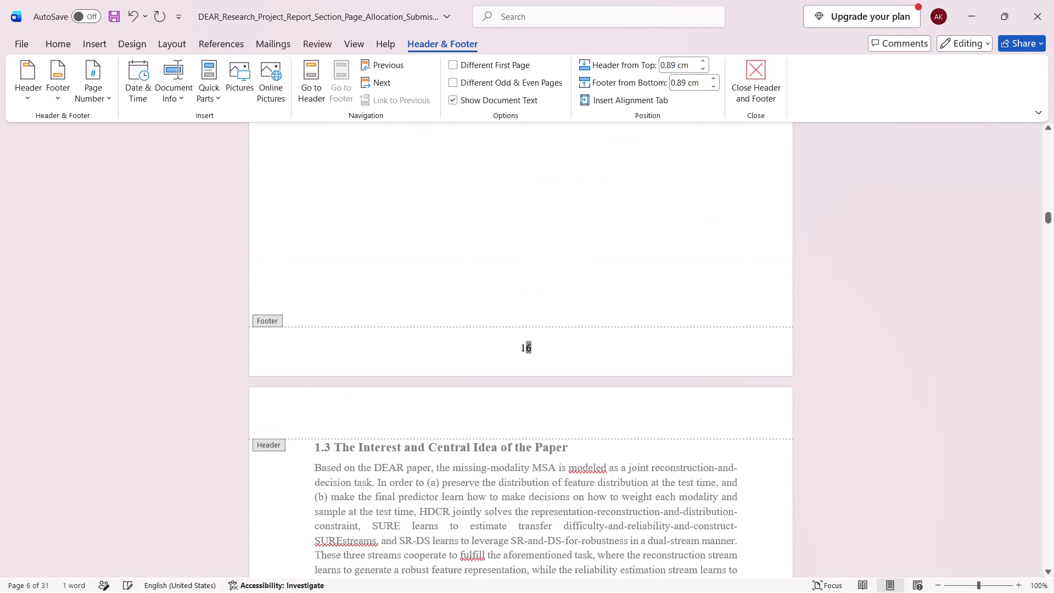
pyautogui.press('BackSpace')
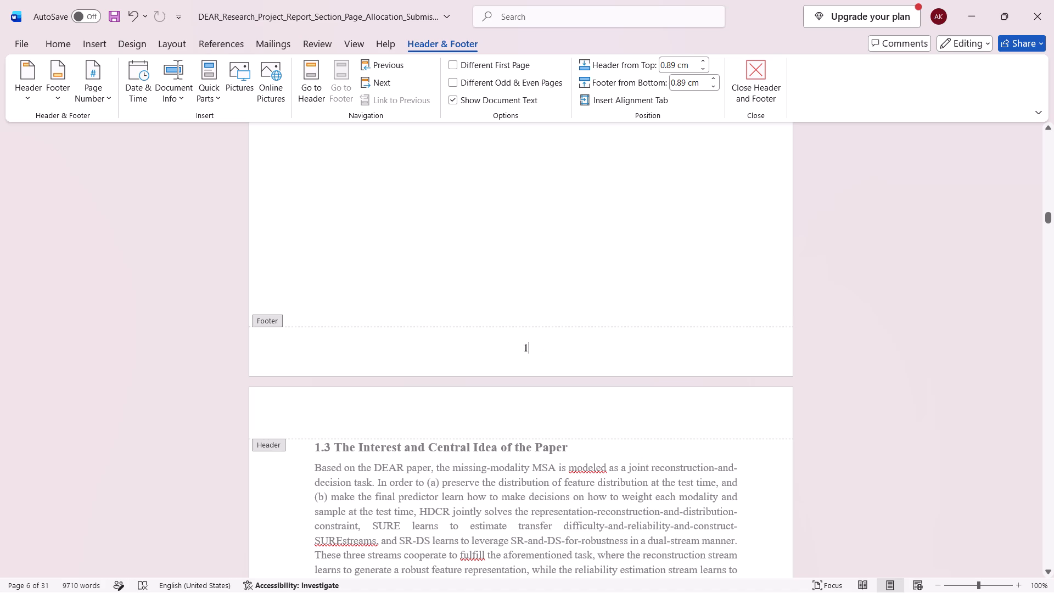
pyautogui.scroll(-7, 606, 385)
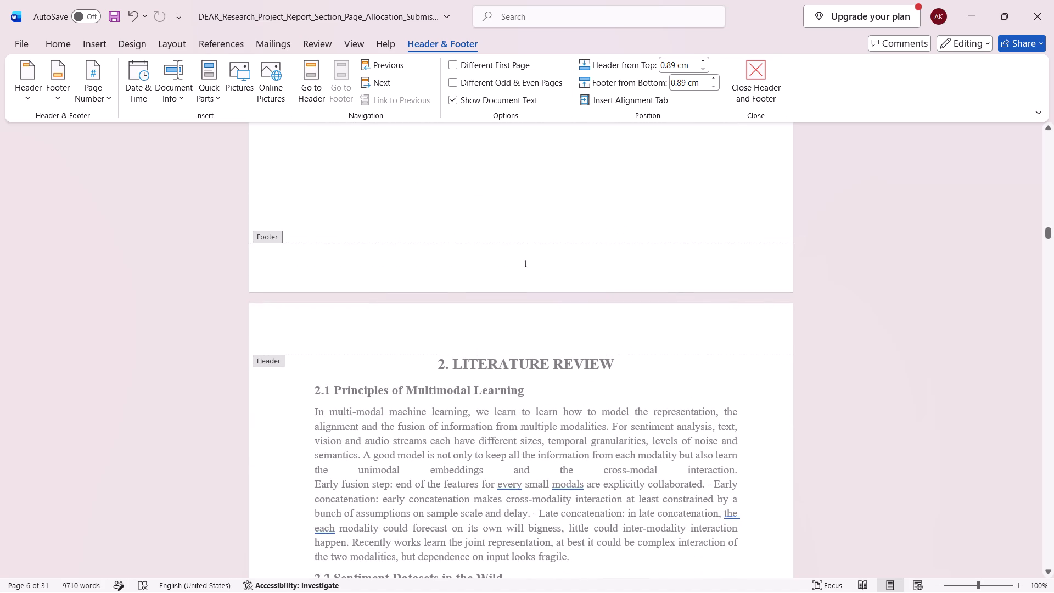
pyautogui.scroll(6, 533, 267)
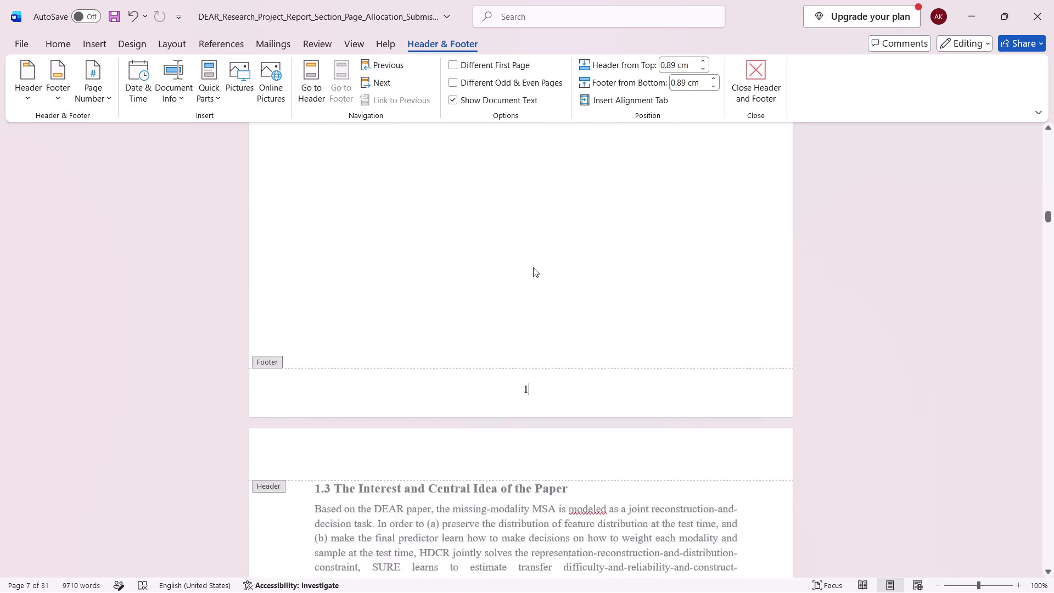
pyautogui.scroll(1, 533, 267)
pyautogui.click(532, 409)
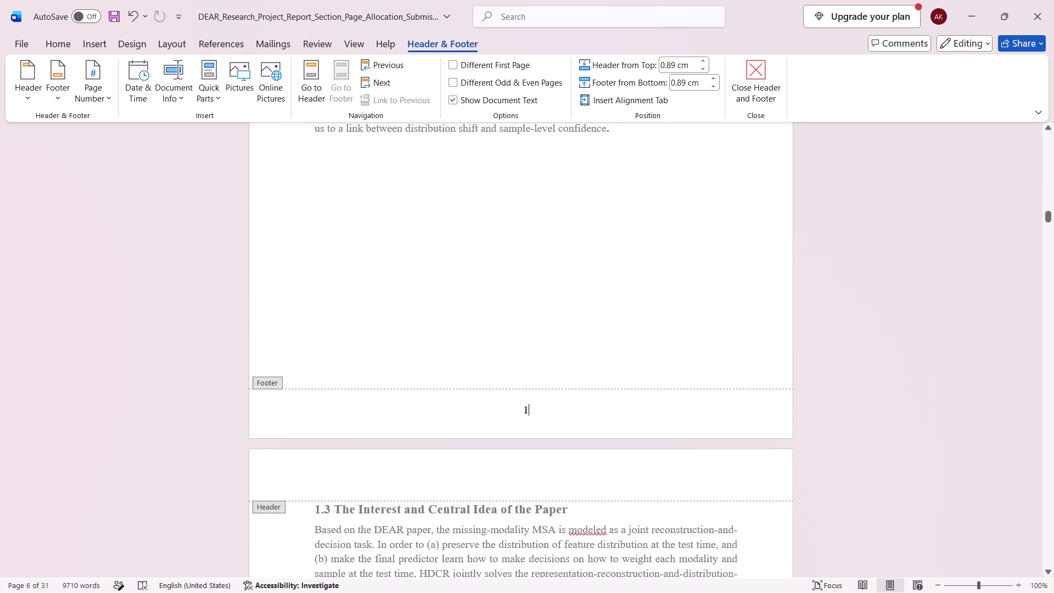
pyautogui.press('BackSpace')
pyautogui.press('1')
pyautogui.doubleClick(547, 362)
pyautogui.scroll(-6, 547, 362)
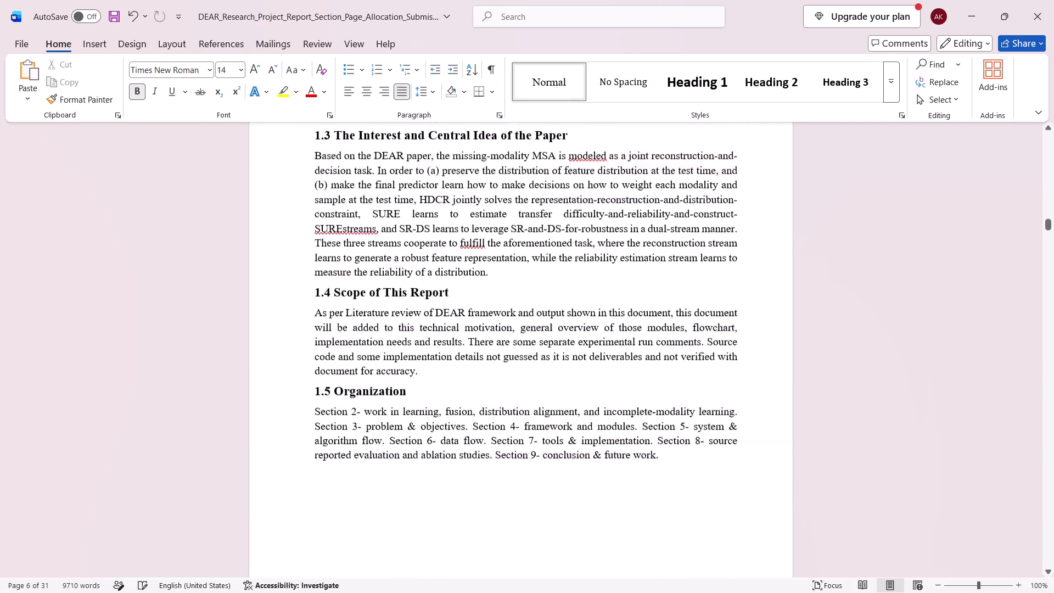
# Review the footer page numbers from the Literature Review back to the table of contents and forward through the Abstract page.
pyautogui.scroll(-10, 547, 362)
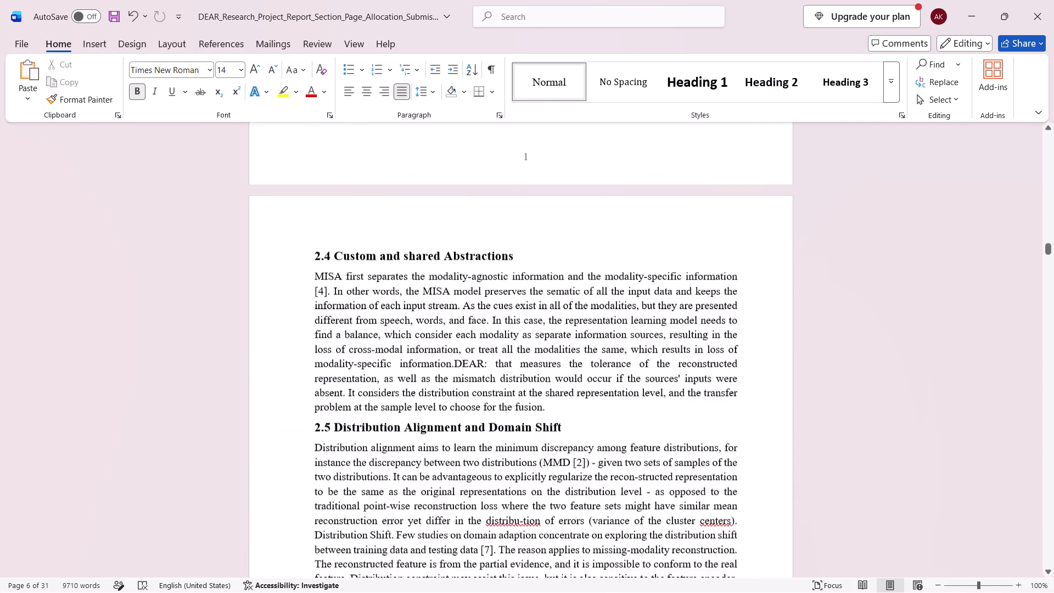
pyautogui.scroll(14, 547, 362)
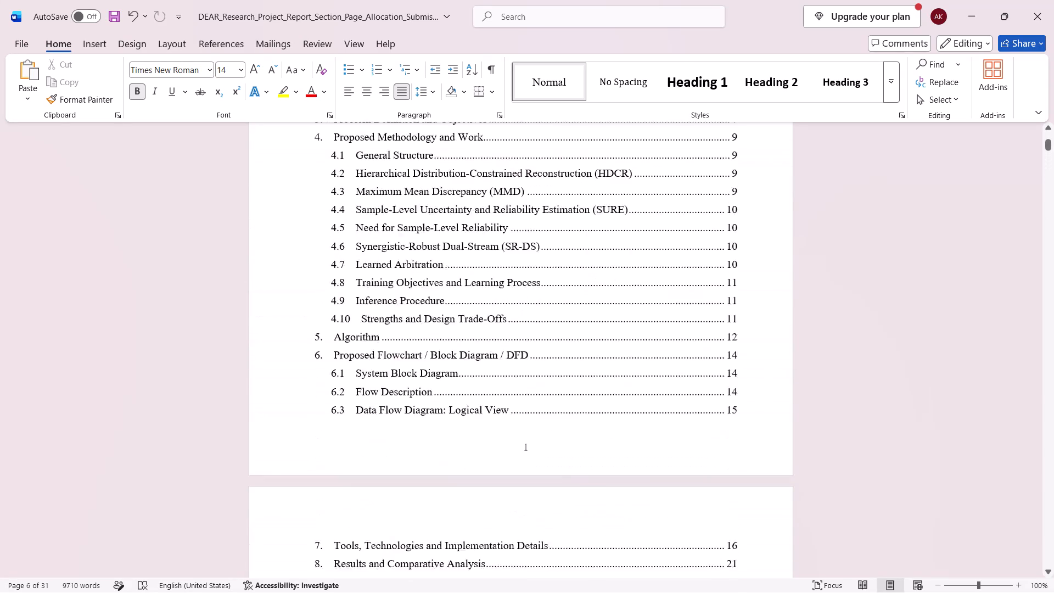
pyautogui.scroll(6, 547, 362)
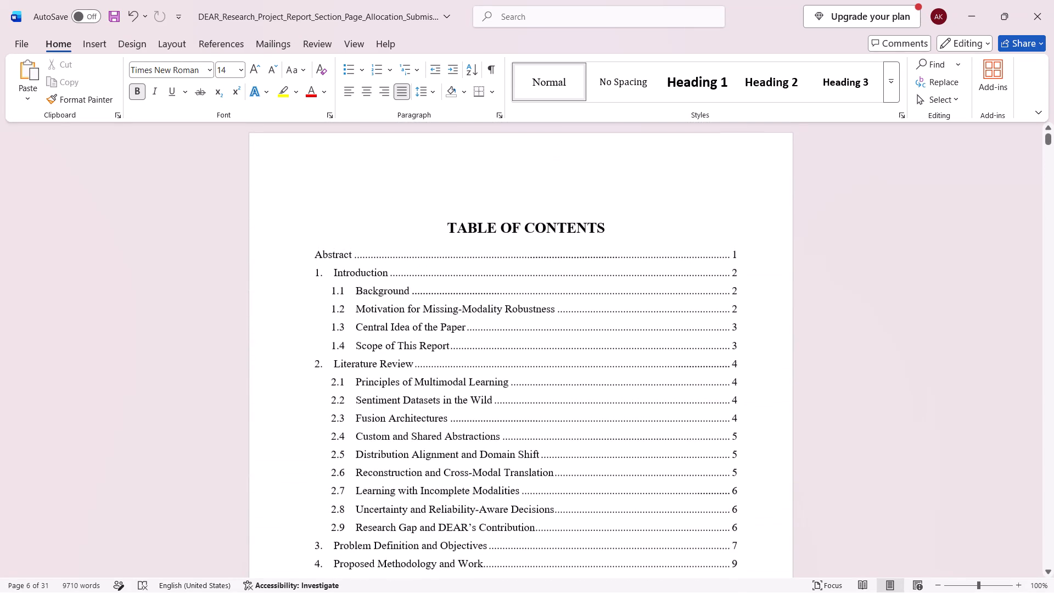
pyautogui.scroll(2, 547, 362)
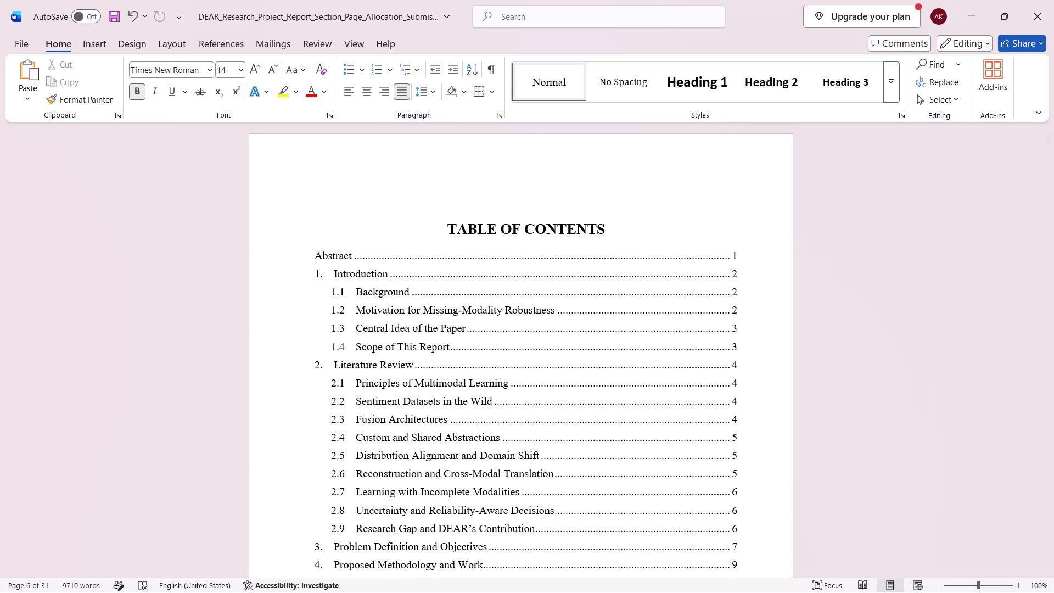
pyautogui.scroll(-4, 547, 362)
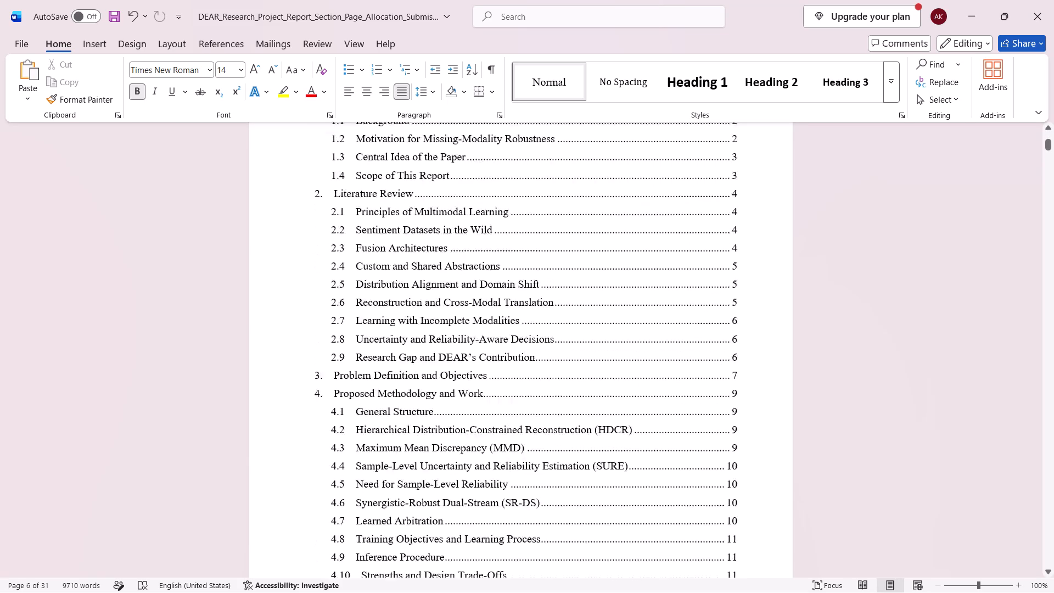
pyautogui.scroll(-7, 547, 362)
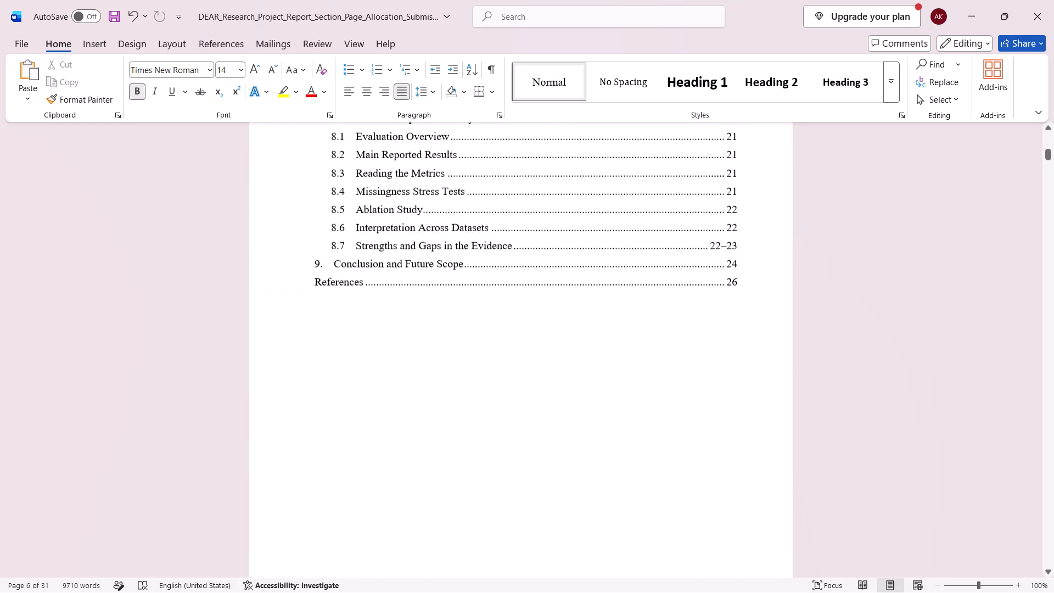
pyautogui.scroll(-5, 547, 362)
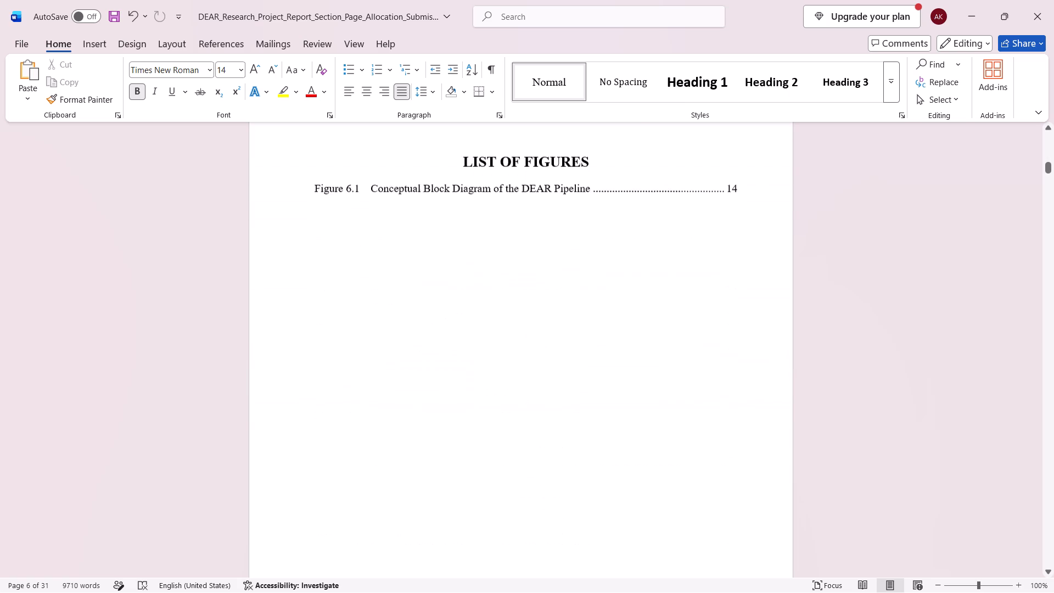
pyautogui.scroll(-4, 547, 362)
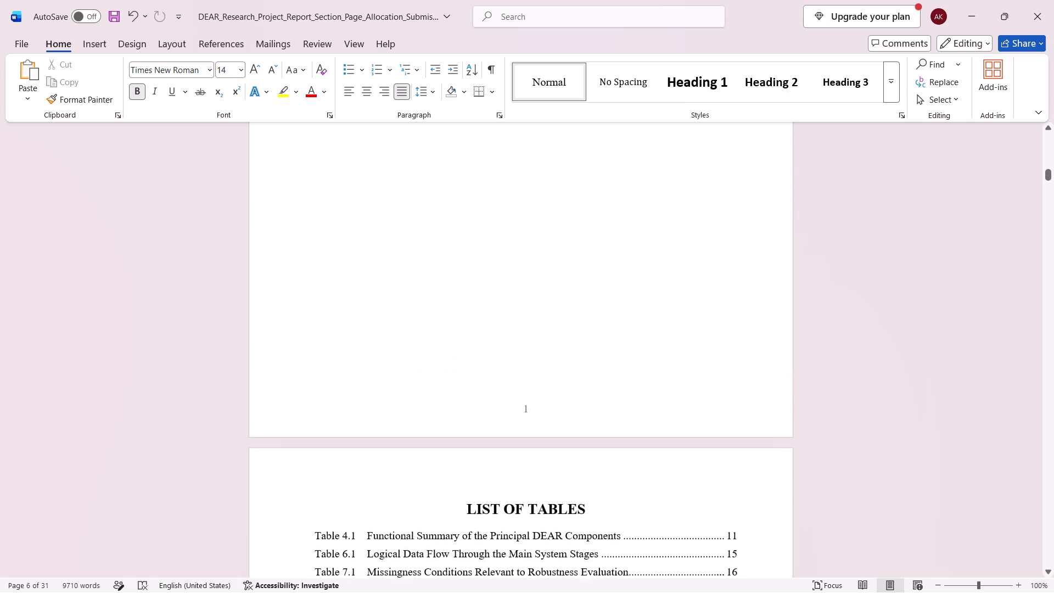
pyautogui.scroll(-3, 547, 362)
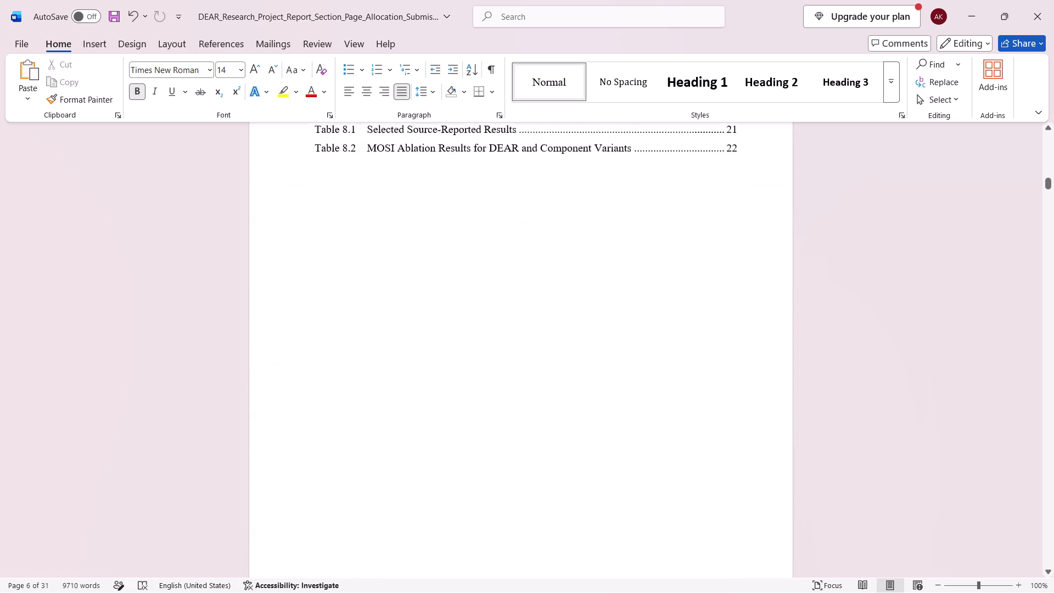
pyautogui.scroll(-4, 547, 362)
pyautogui.scroll(-2, 532, 424)
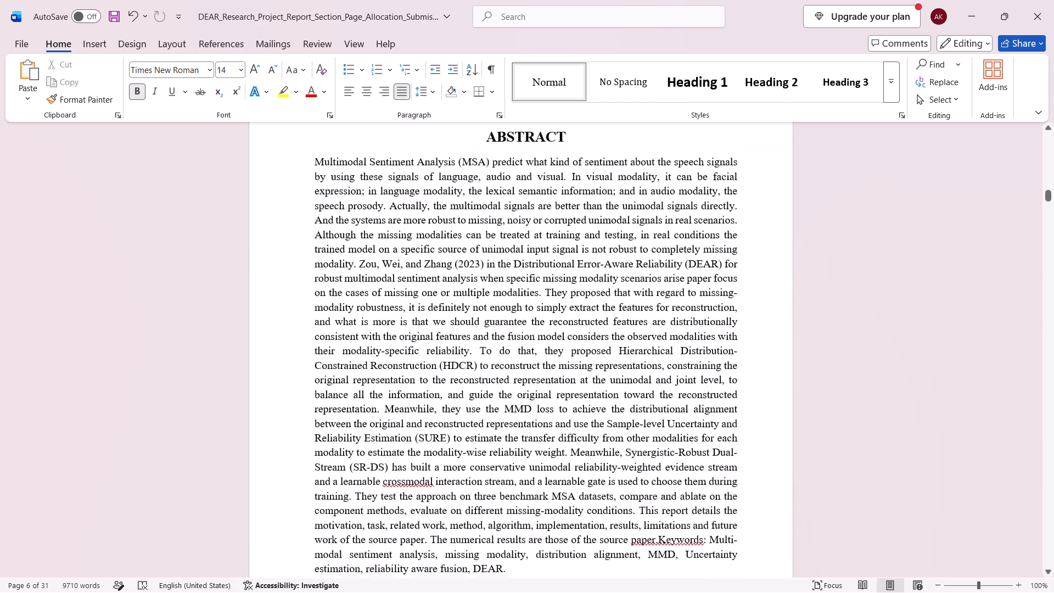
pyautogui.scroll(-3, 532, 424)
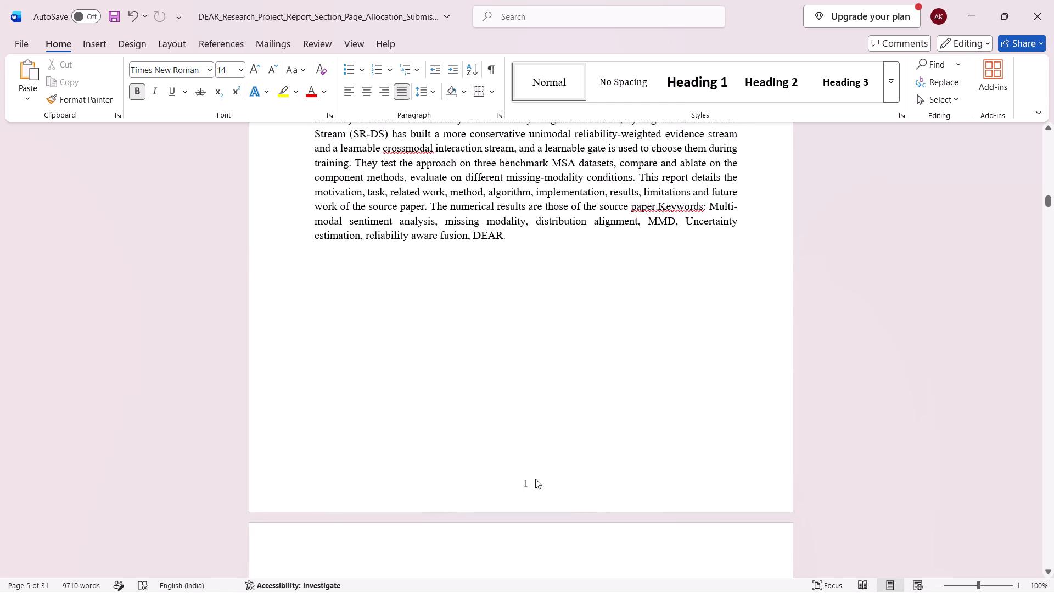
# Delete the page number 1 from the footer of the List of Tables page.
pyautogui.click(531, 482)
pyautogui.scroll(4, 531, 482)
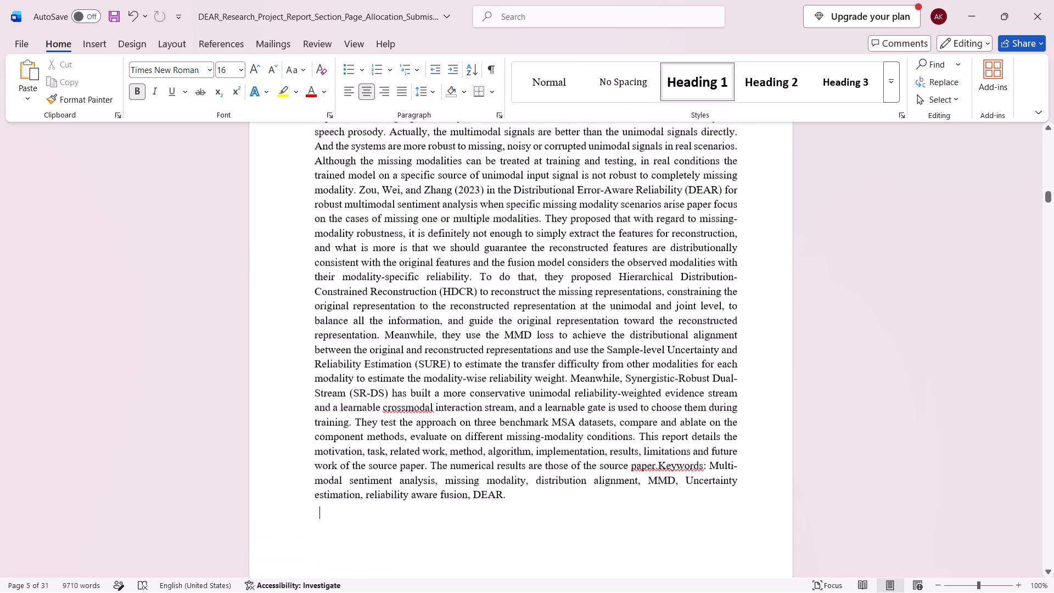
pyautogui.scroll(2, 531, 482)
pyautogui.doubleClick(528, 307)
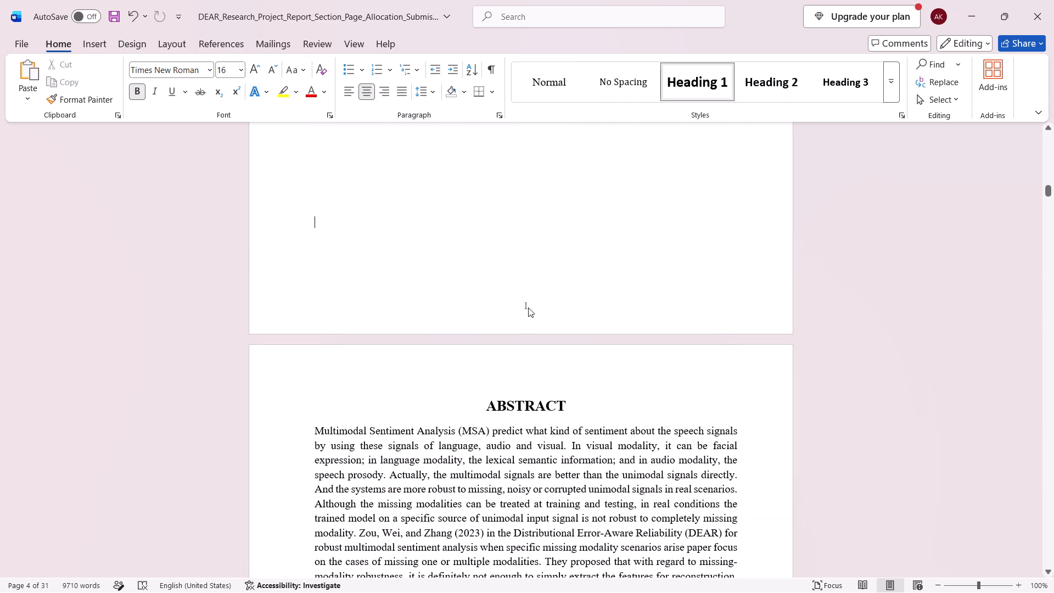
pyautogui.click(528, 307)
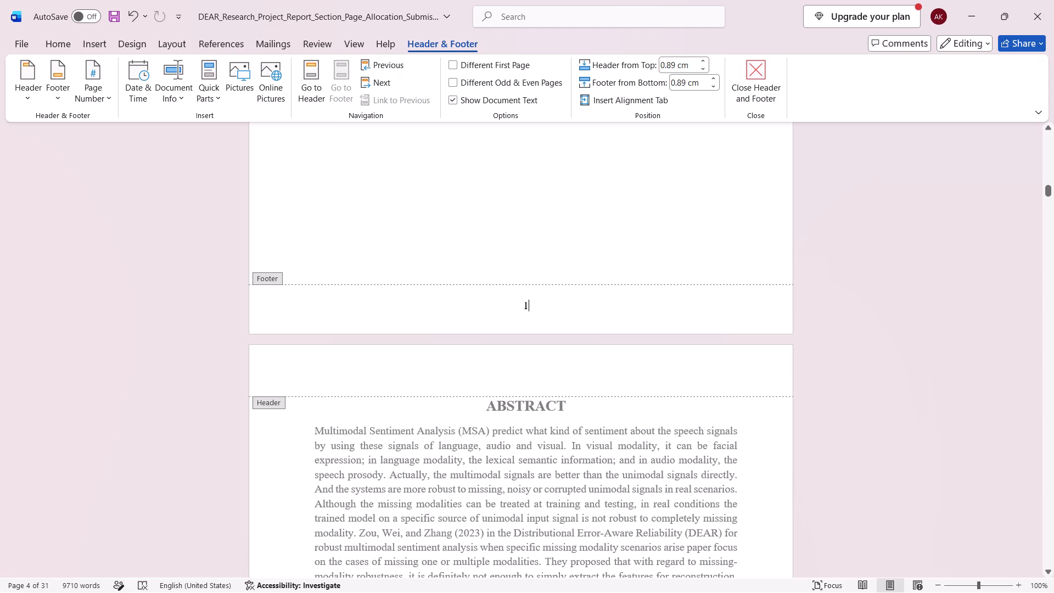
pyautogui.press('BackSpace')
# Check the footers of the contents, List of Figures, List of Tables and Abstract pages for page numbers.
pyautogui.scroll(-6, 528, 307)
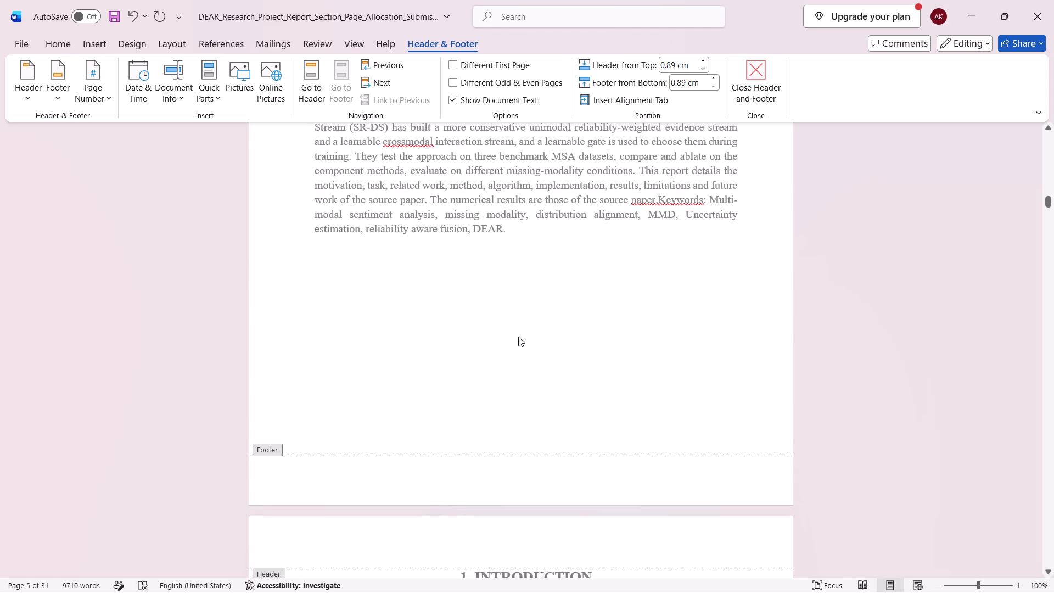
pyautogui.scroll(19, 518, 337)
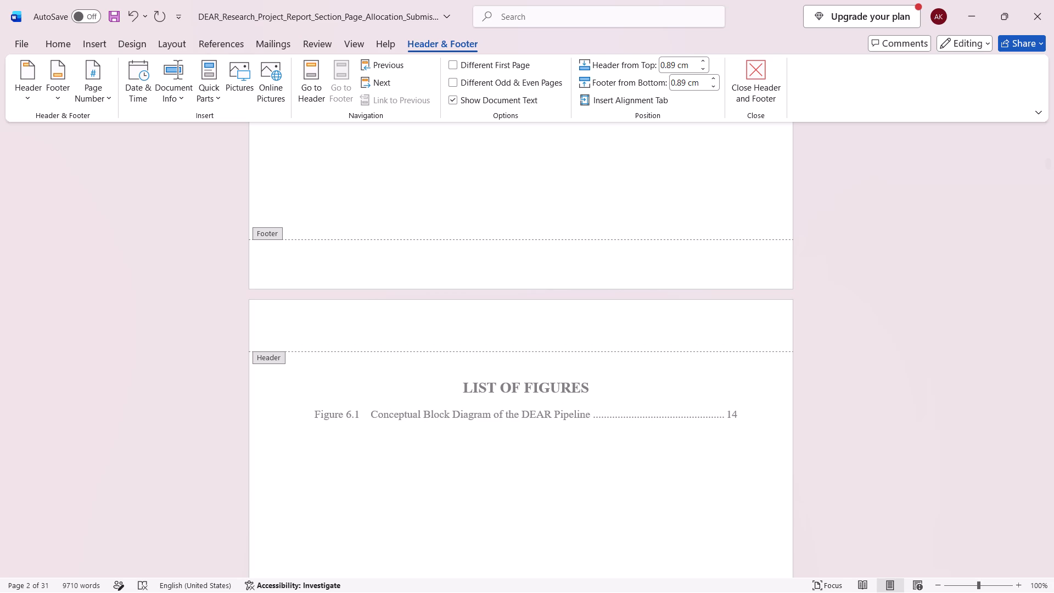
pyautogui.scroll(-1, 518, 337)
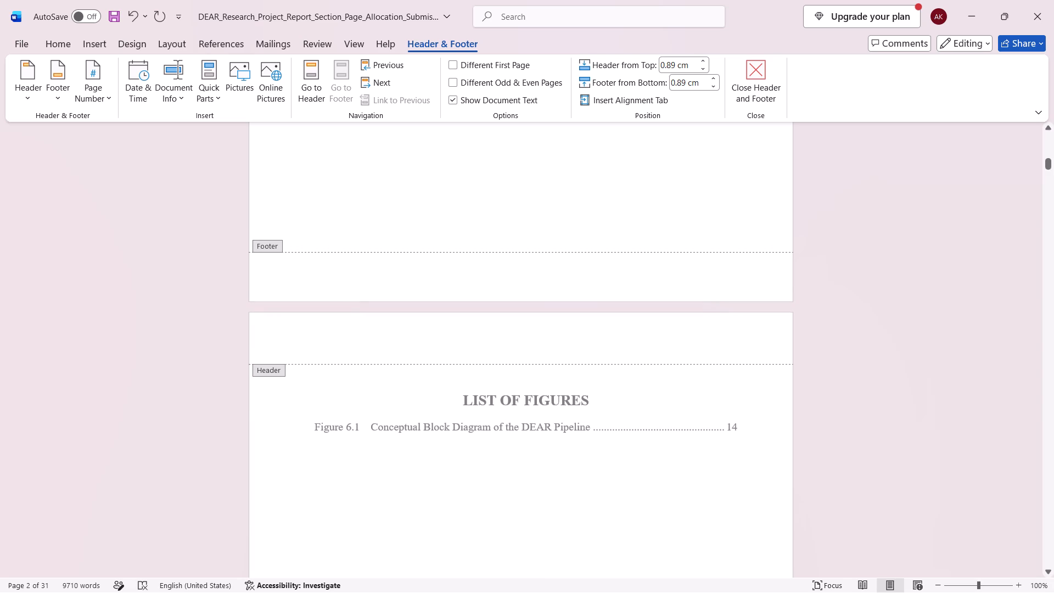
pyautogui.scroll(-1, 518, 337)
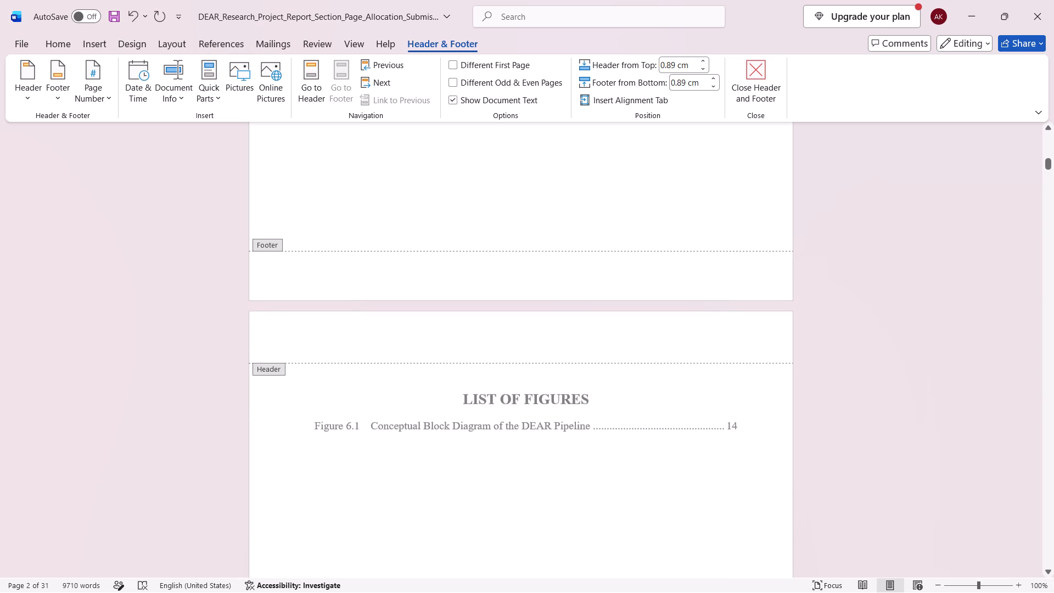
pyautogui.scroll(-5, 518, 337)
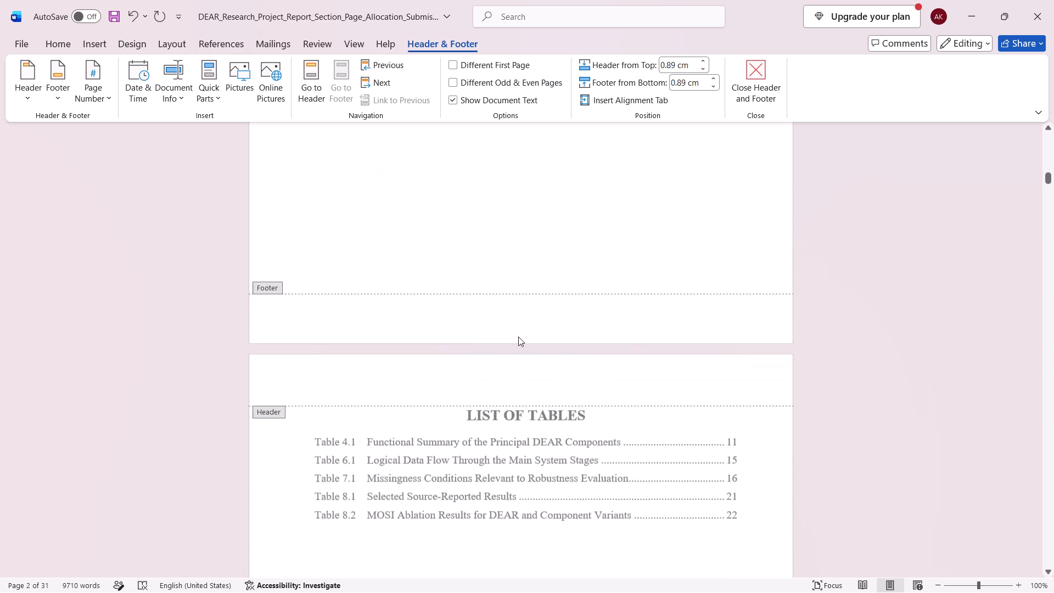
pyautogui.scroll(-4, 518, 337)
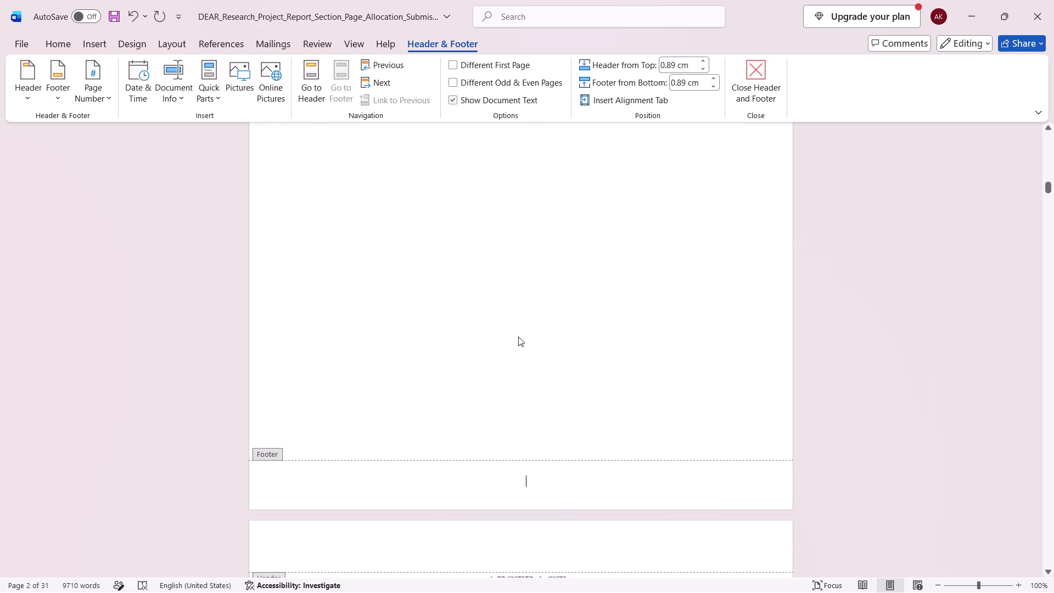
pyautogui.scroll(-2, 518, 337)
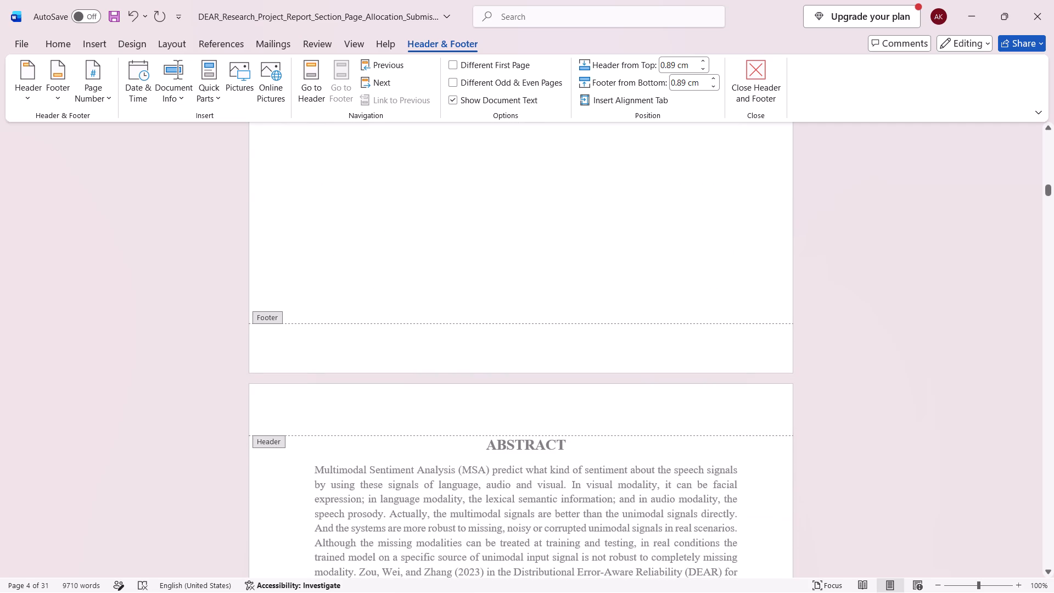
pyautogui.scroll(-6, 522, 353)
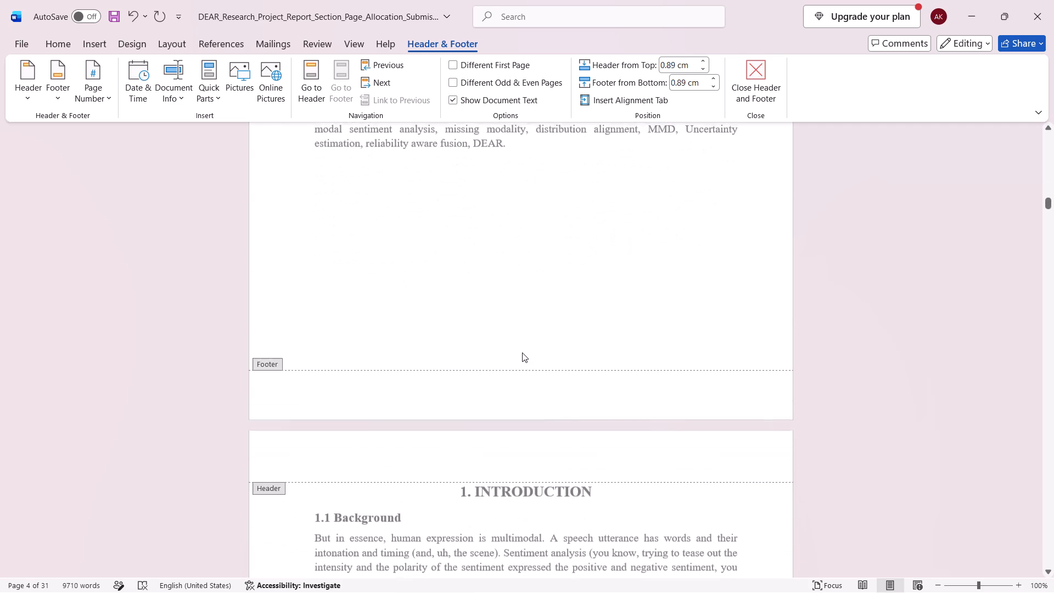
pyautogui.scroll(-1, 522, 353)
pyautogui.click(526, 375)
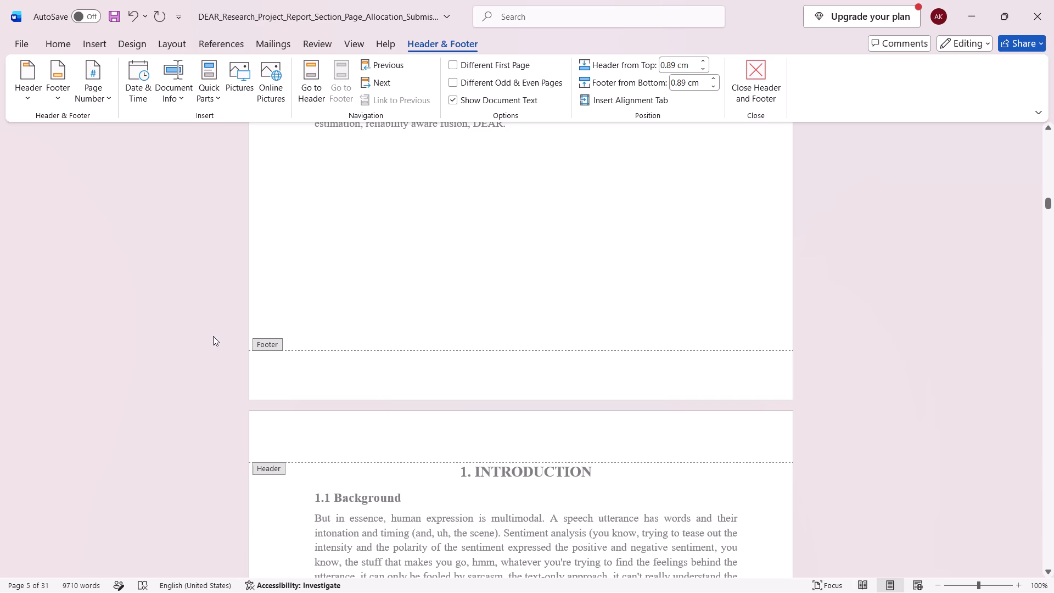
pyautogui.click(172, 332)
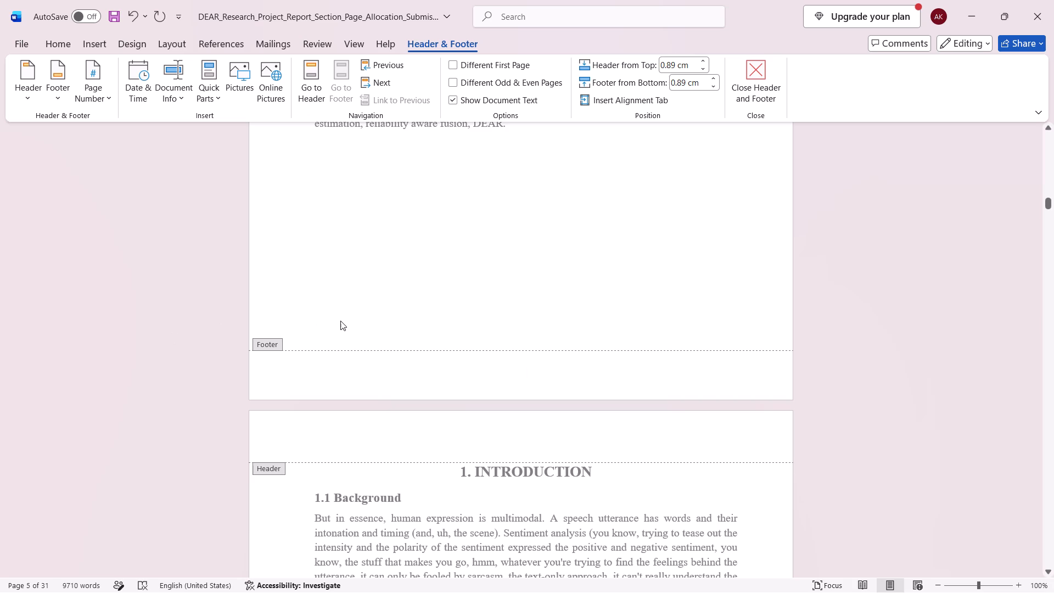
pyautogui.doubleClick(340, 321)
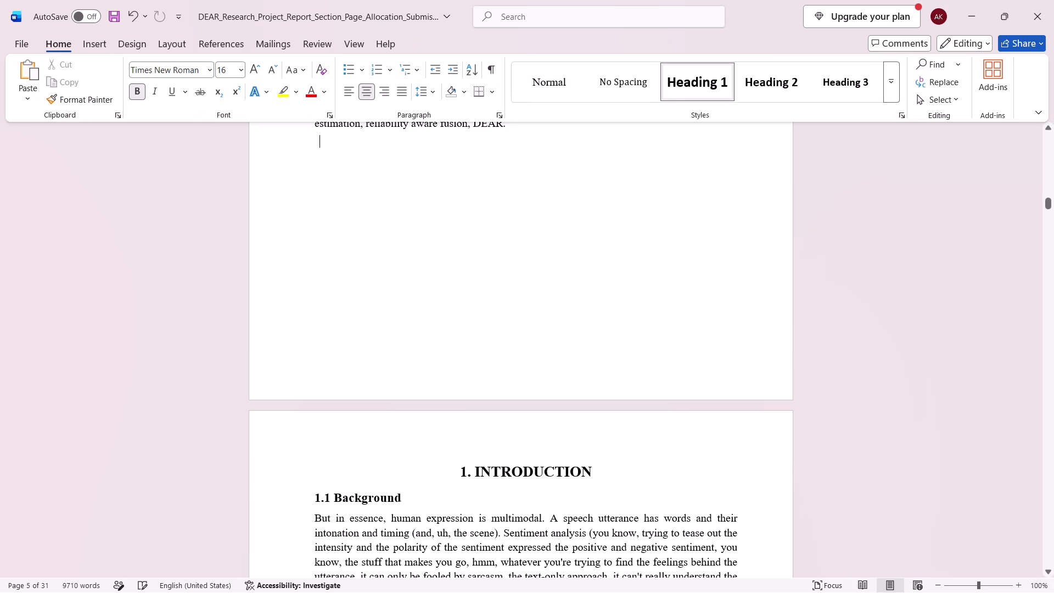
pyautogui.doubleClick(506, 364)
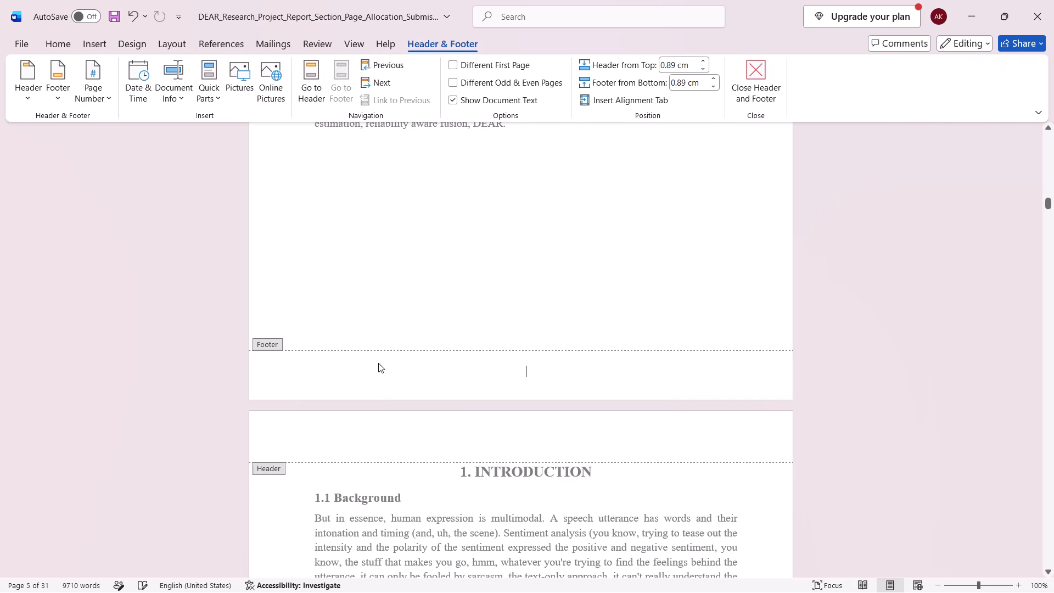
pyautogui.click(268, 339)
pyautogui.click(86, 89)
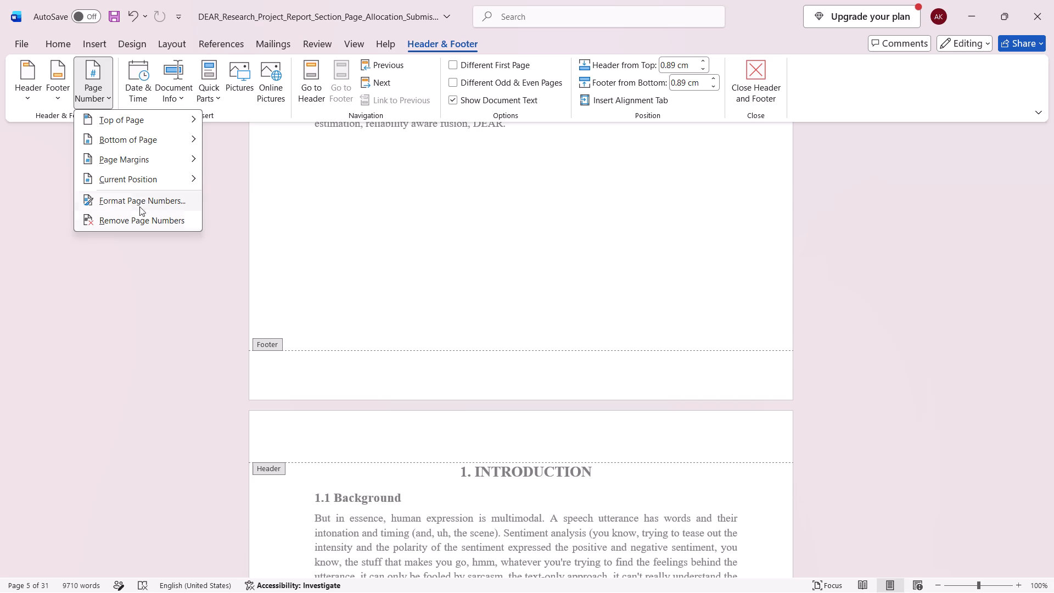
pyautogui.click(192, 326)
# Recheck the footers on the pages from the table of contents through the Abstract.
pyautogui.scroll(4, 509, 371)
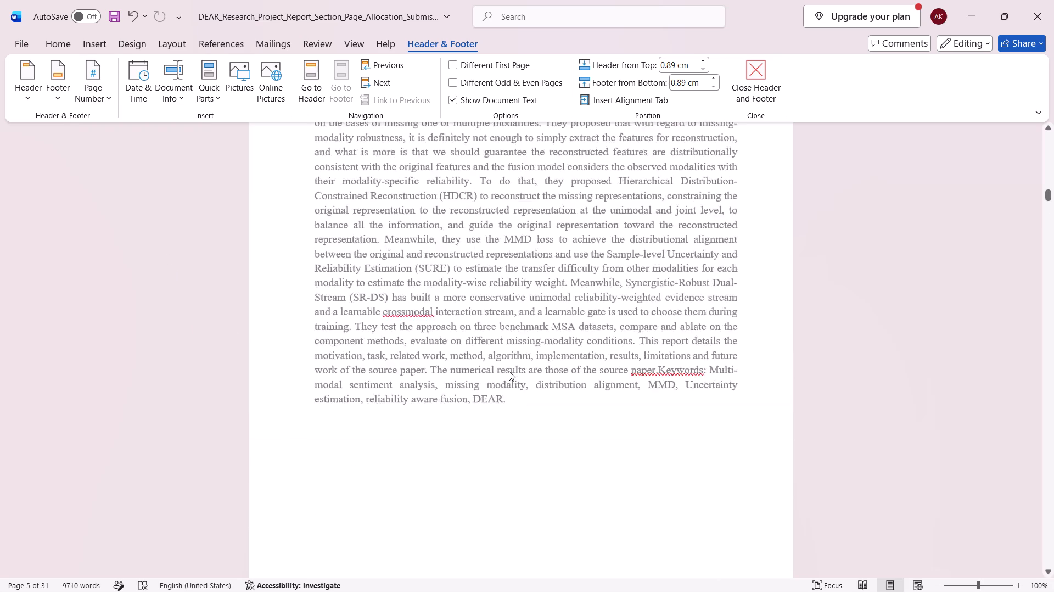
pyautogui.scroll(-1, 509, 371)
pyautogui.scroll(4, 509, 371)
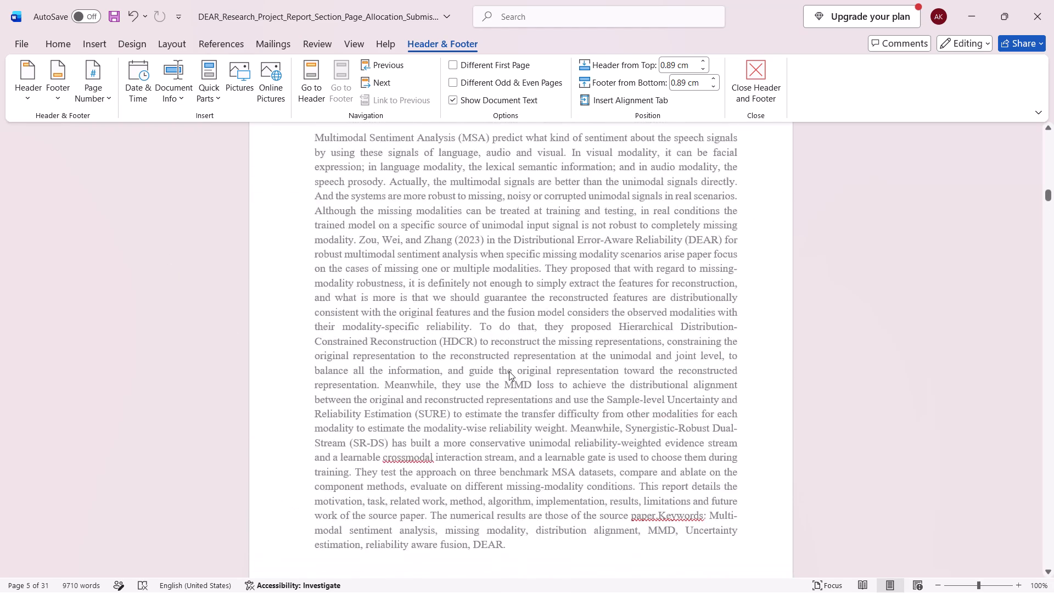
pyautogui.scroll(7, 509, 371)
pyautogui.scroll(-1, 509, 371)
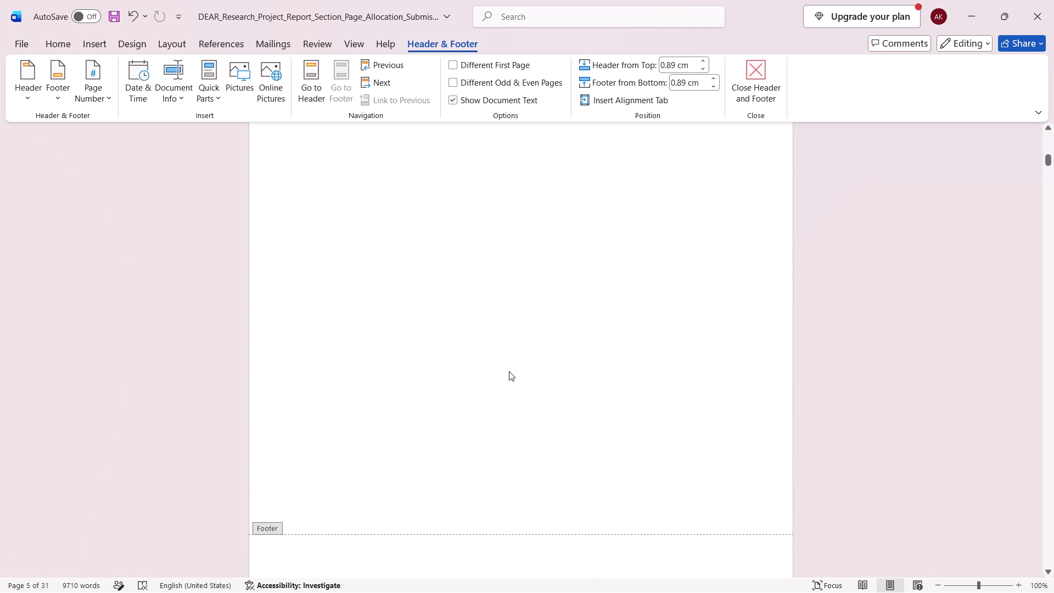
pyautogui.scroll(-3, 509, 371)
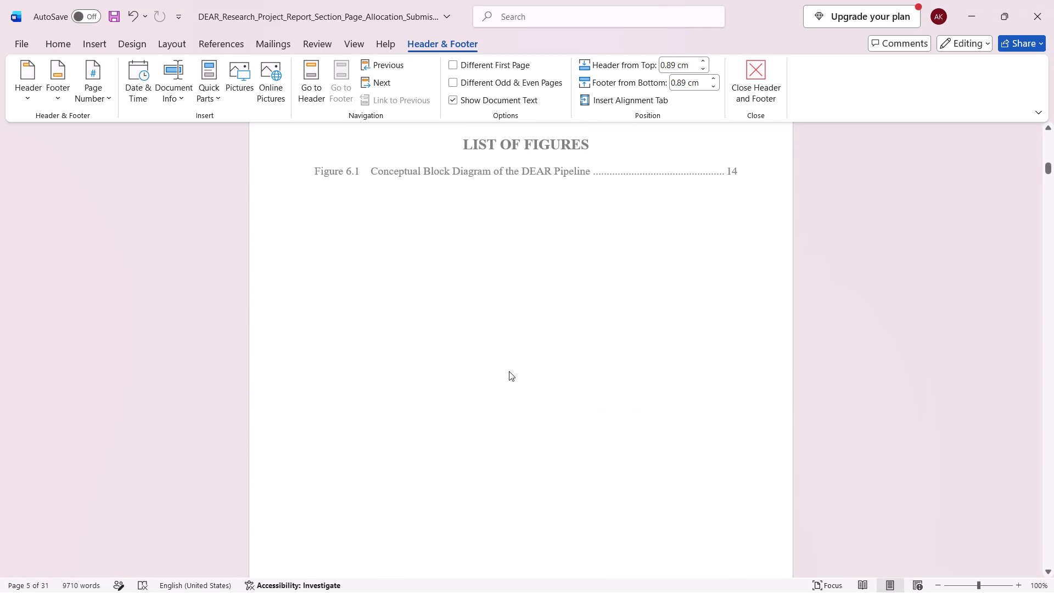
pyautogui.scroll(-6, 509, 371)
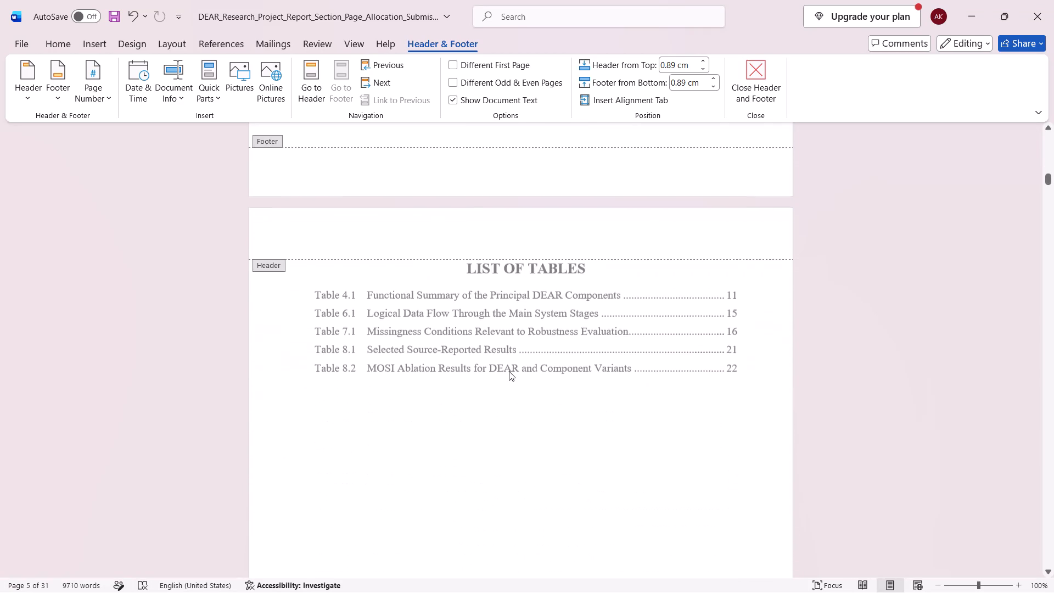
pyautogui.scroll(-4, 509, 371)
pyautogui.scroll(-1, 515, 469)
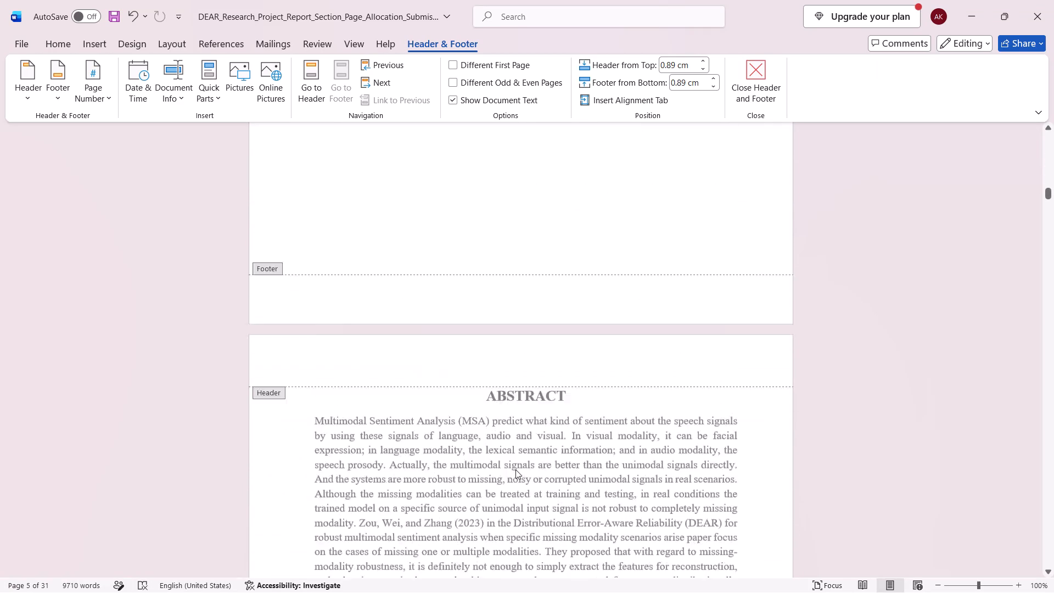
pyautogui.scroll(-3, 515, 469)
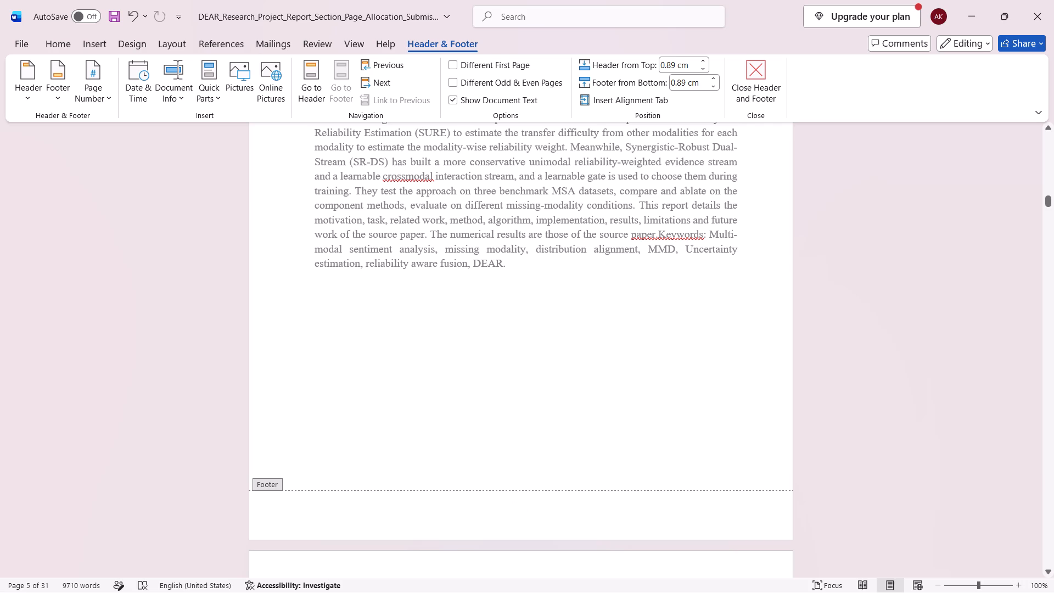
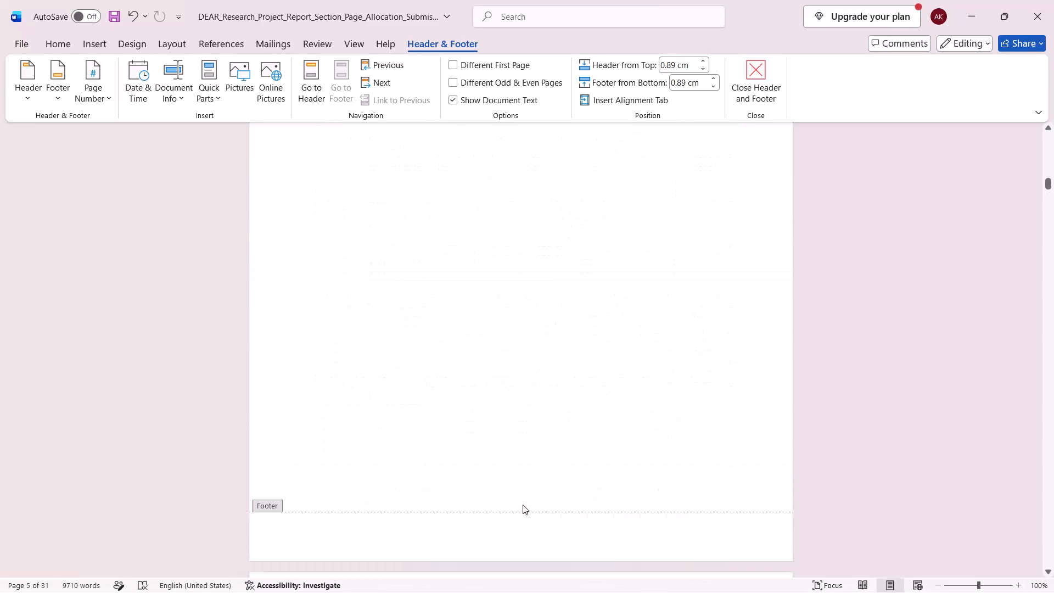
# Review the footers from the List of Tables back to the table of contents and forward to the Abstract.
pyautogui.scroll(11, 523, 505)
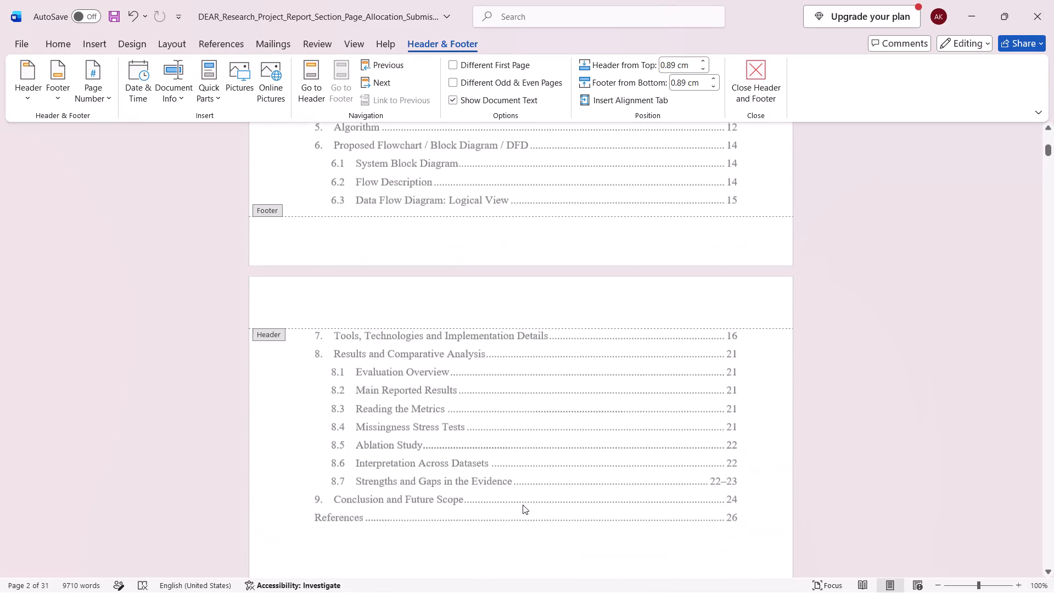
pyautogui.scroll(6, 523, 505)
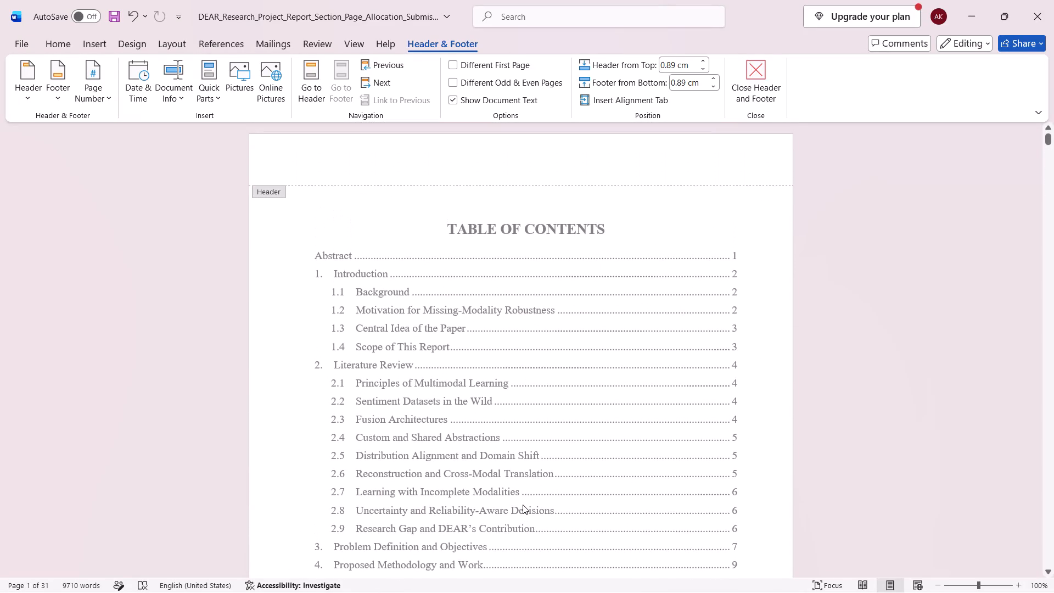
pyautogui.scroll(1, 523, 505)
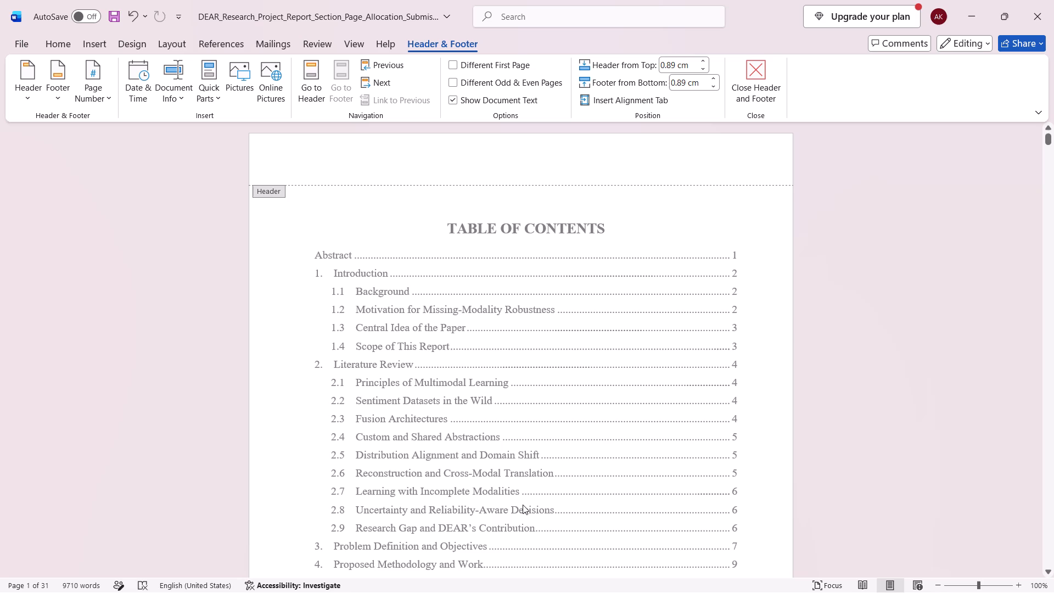
pyautogui.scroll(-13, 523, 505)
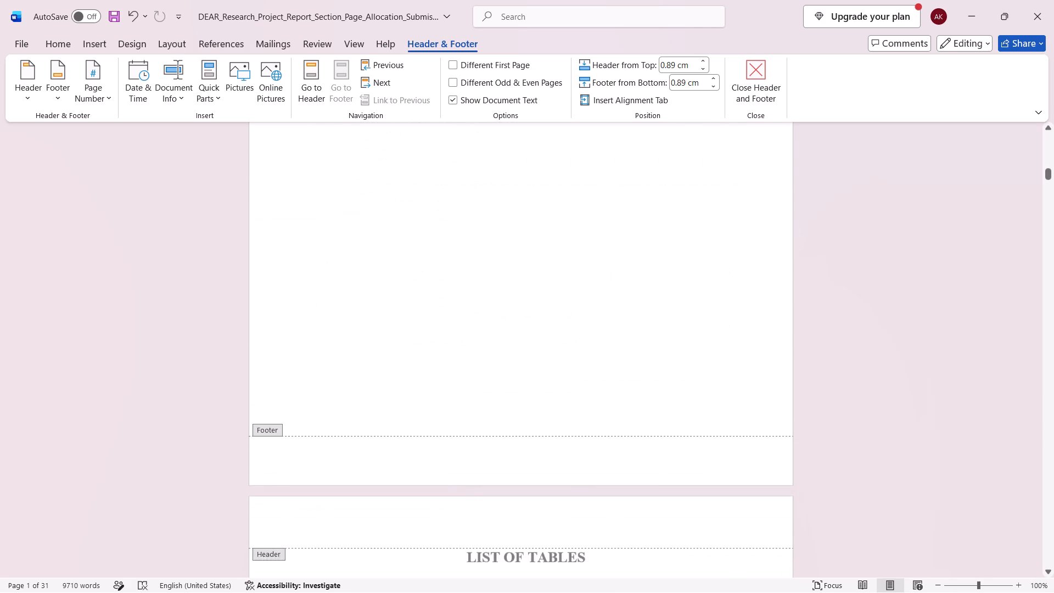
pyautogui.scroll(-8, 523, 505)
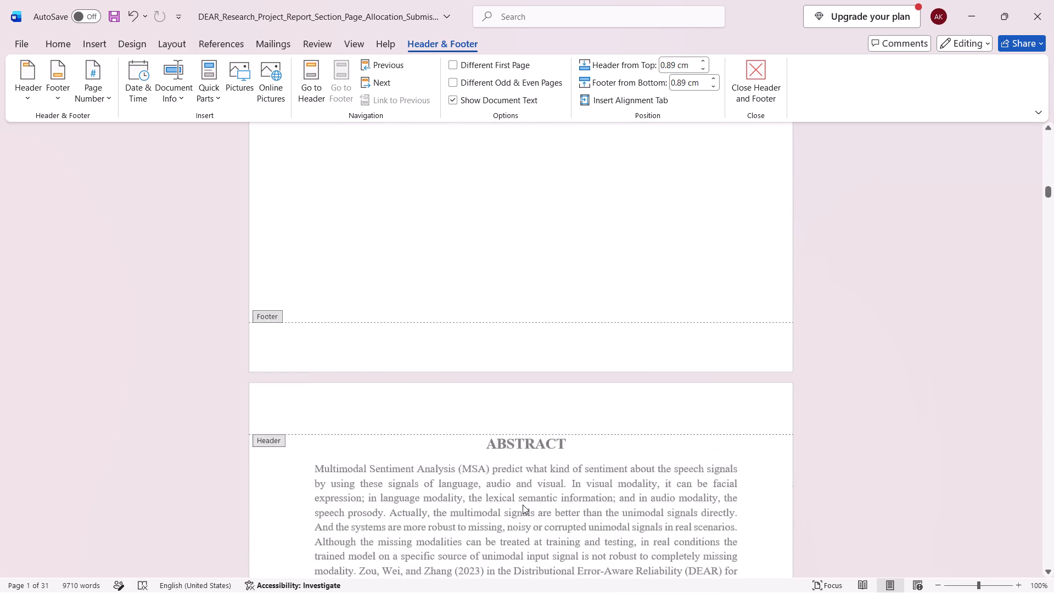
# Insert a Plain Number page number at the current position in the Abstract page's footer.
pyautogui.scroll(-2, 523, 505)
pyautogui.scroll(1, 512, 441)
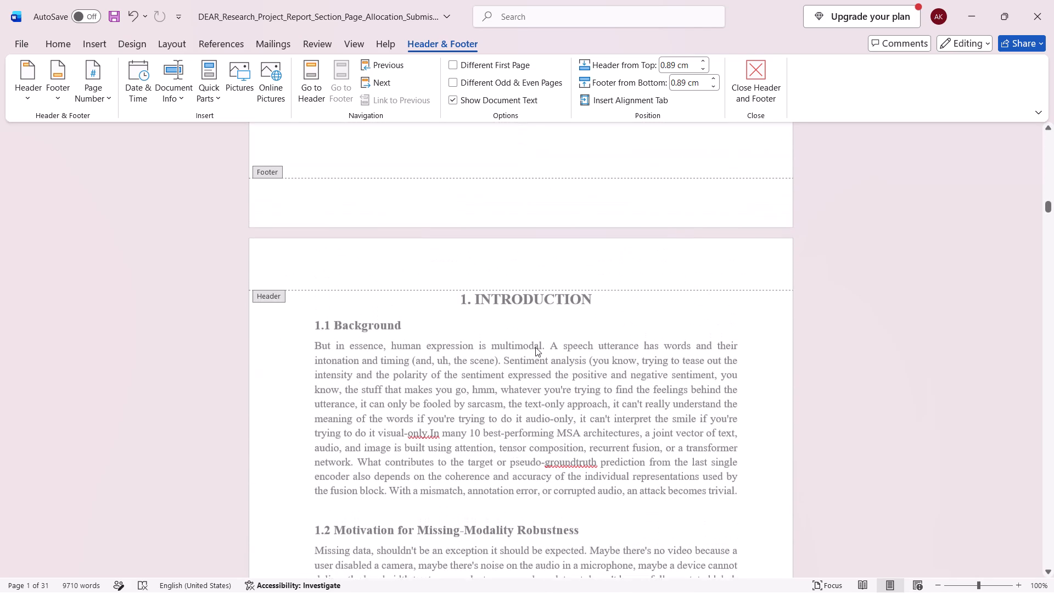
pyautogui.click(526, 202)
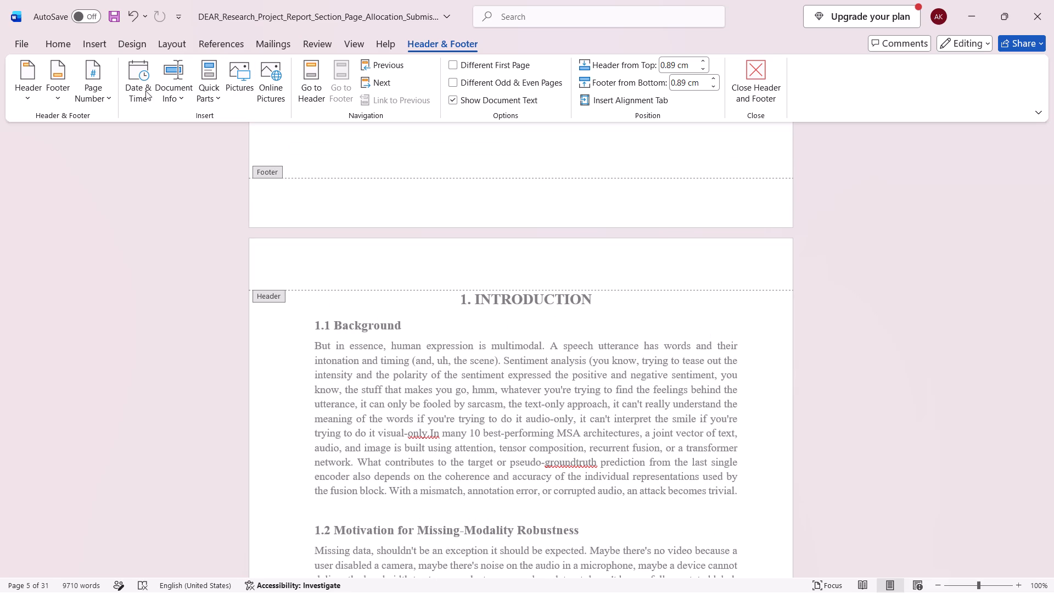
pyautogui.click(102, 92)
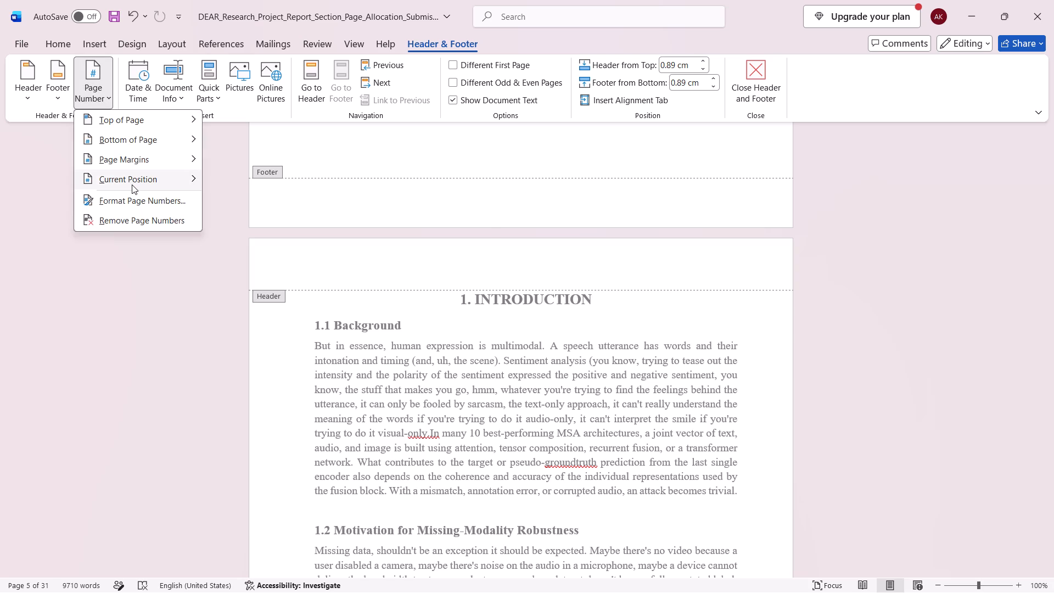
pyautogui.click(132, 184)
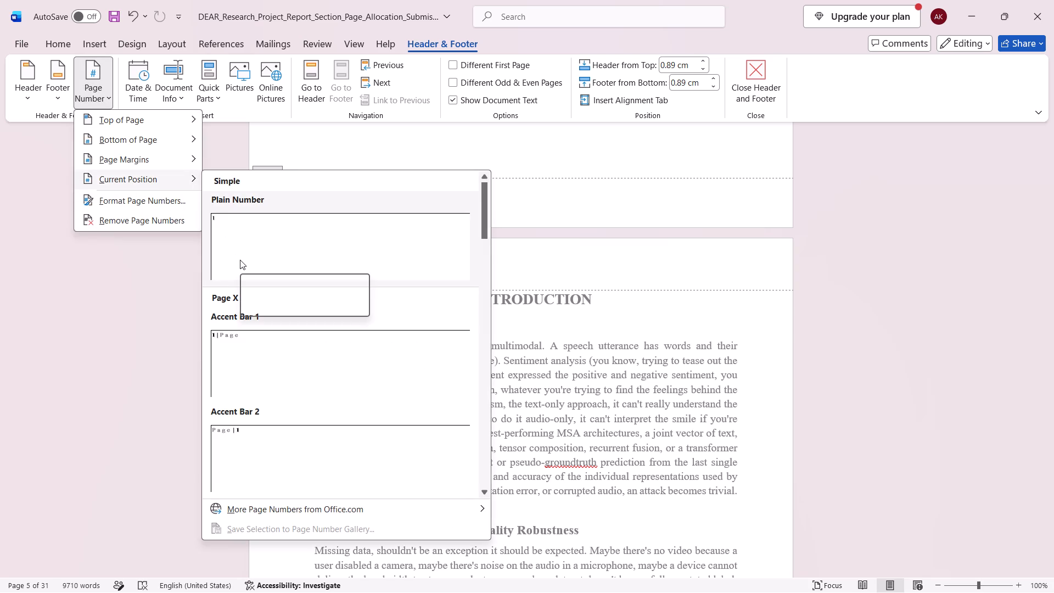
pyautogui.click(240, 260)
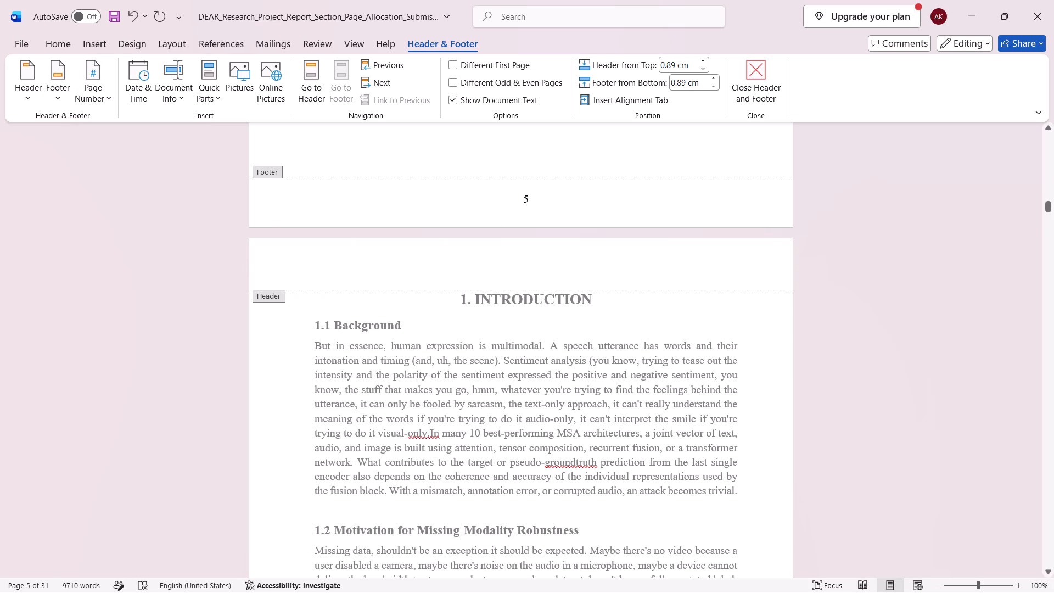
# Check the footer page numbers on the pages before the Abstract, the Abstract page and the Introduction.
pyautogui.scroll(1, 426, 262)
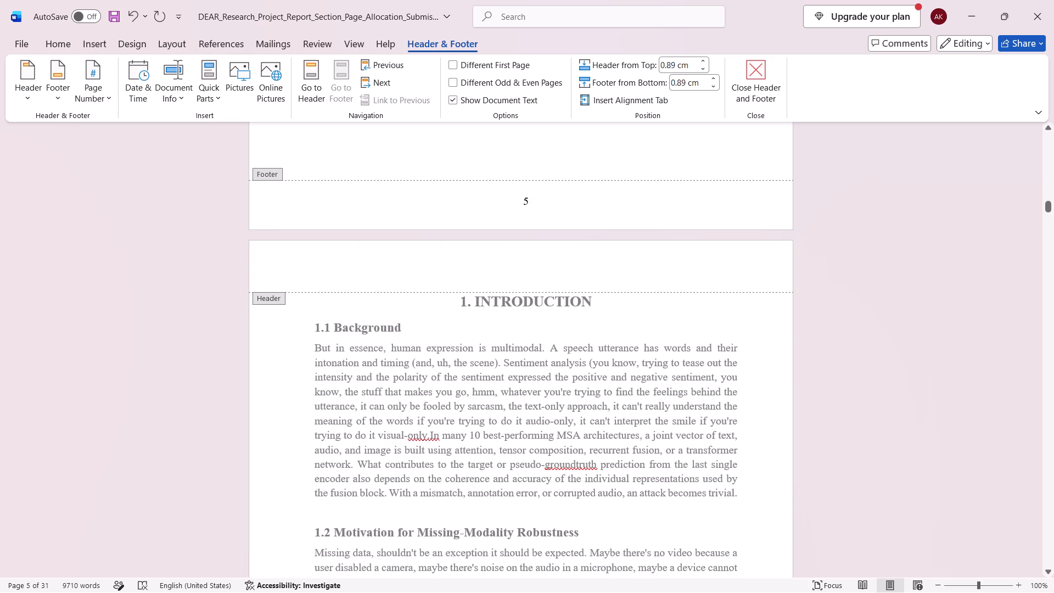
pyautogui.scroll(7, 426, 262)
pyautogui.scroll(-1, 426, 262)
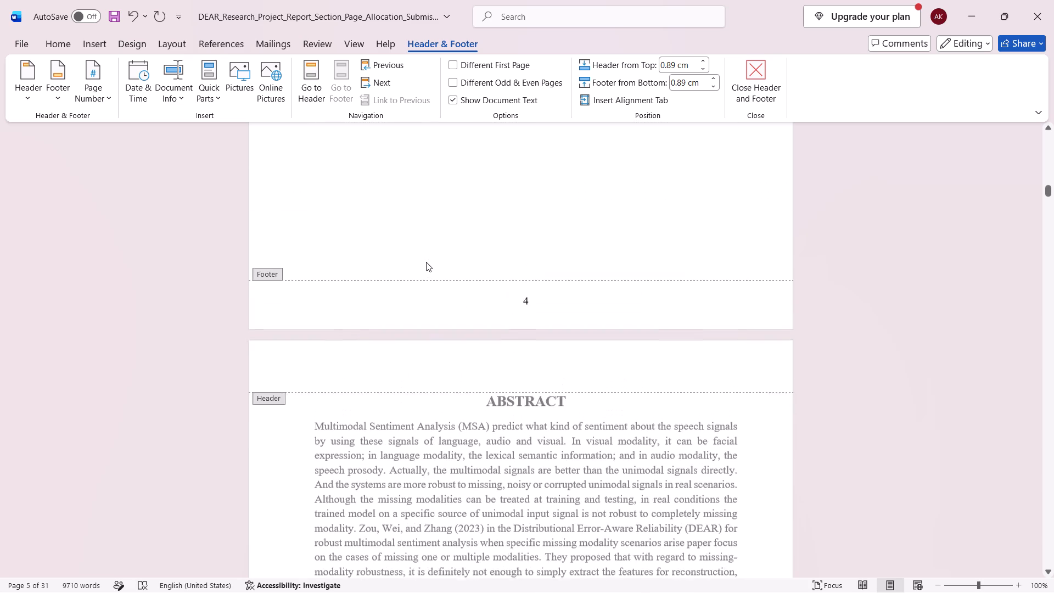
pyautogui.scroll(-6, 426, 262)
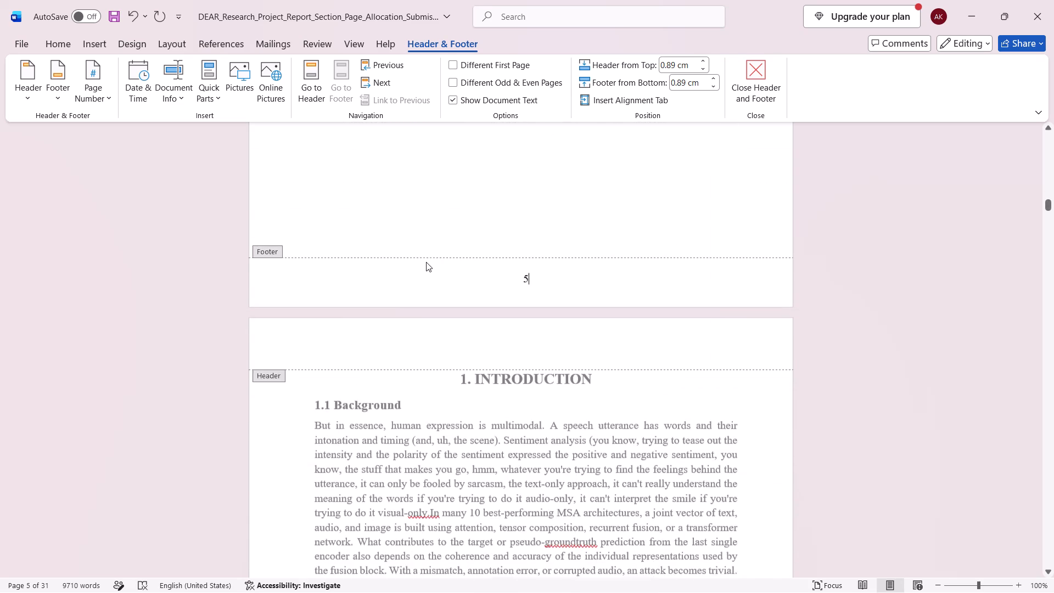
pyautogui.scroll(-4, 426, 262)
# Format the page numbers from the Abstract page's footer to start at 1 instead of continuing from the previous section.
pyautogui.scroll(1, 426, 262)
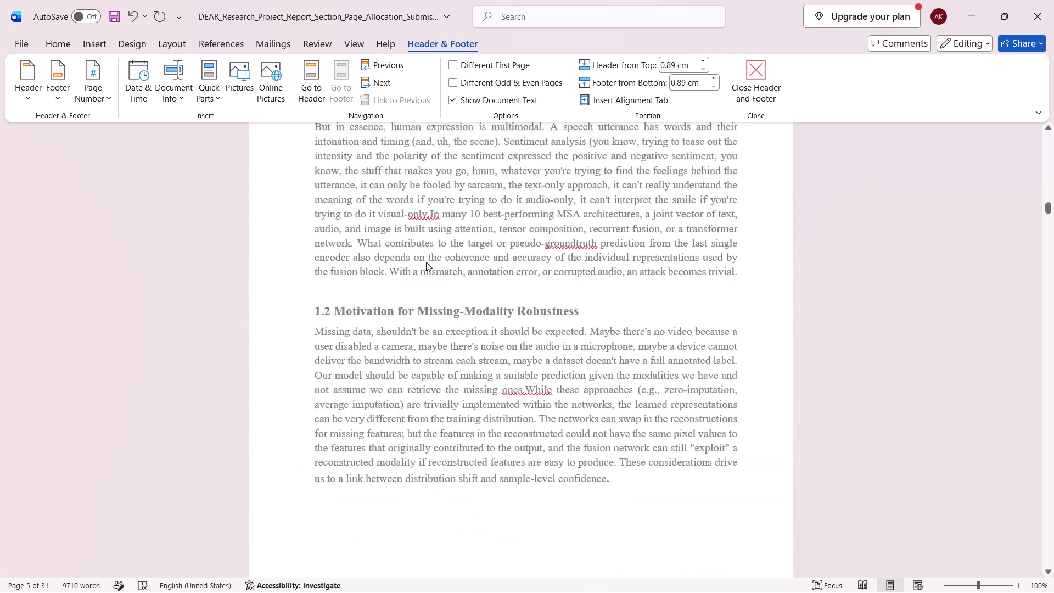
pyautogui.scroll(2, 426, 262)
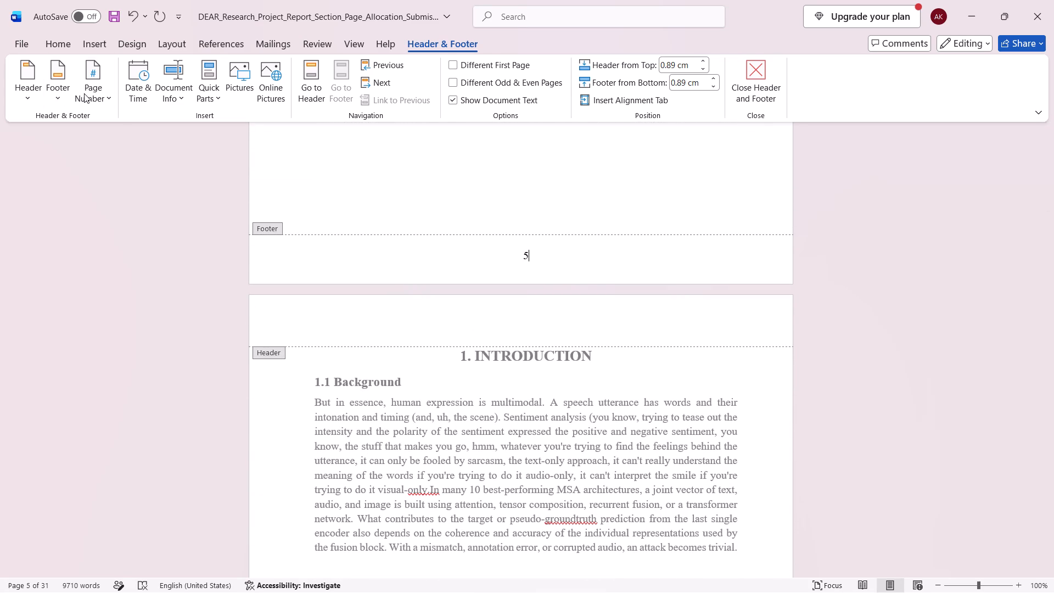
pyautogui.click(84, 93)
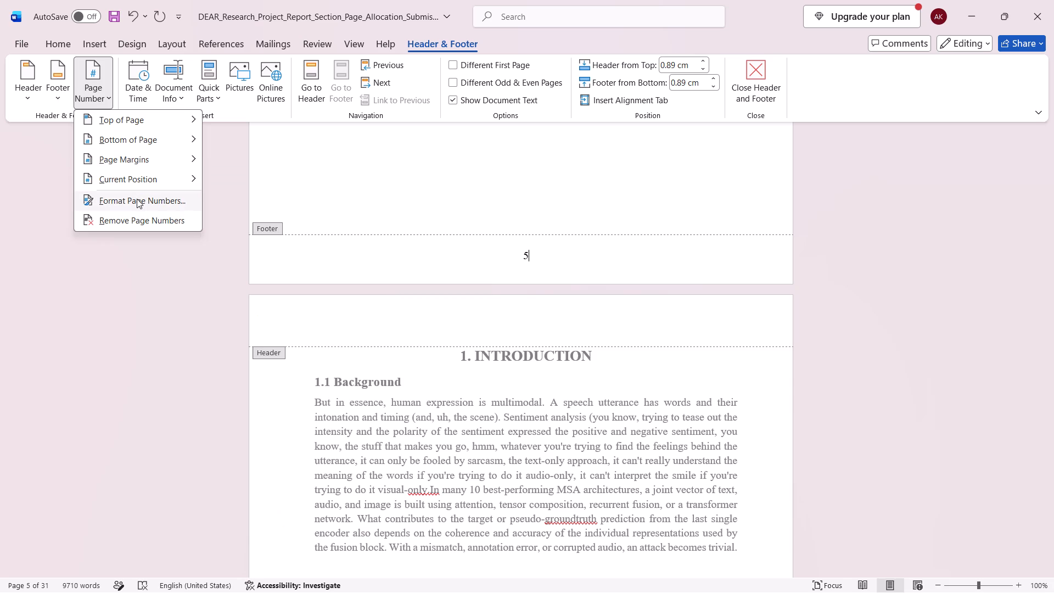
pyautogui.click(137, 199)
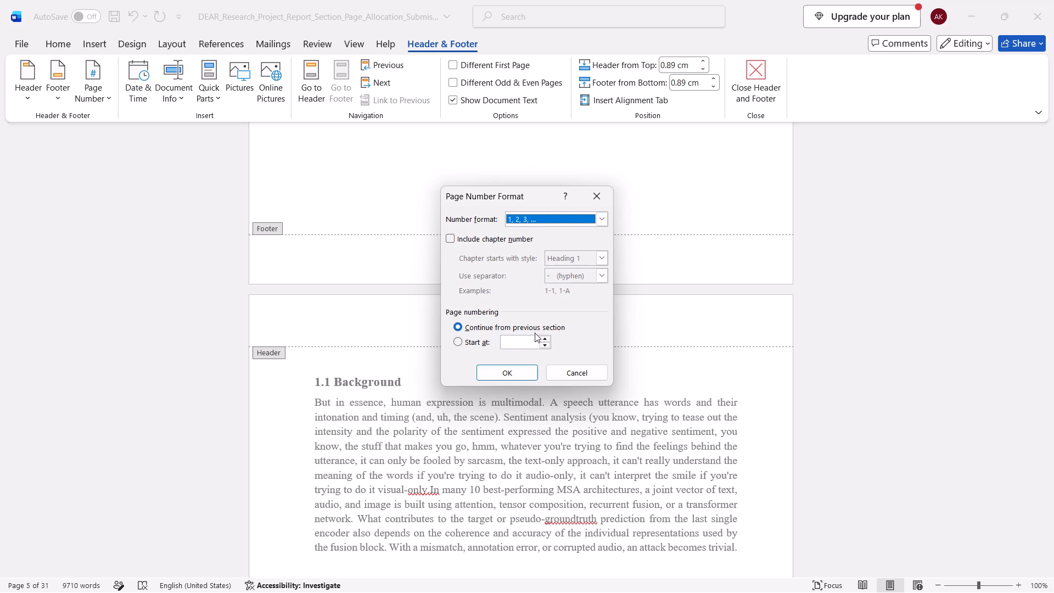
pyautogui.click(543, 339)
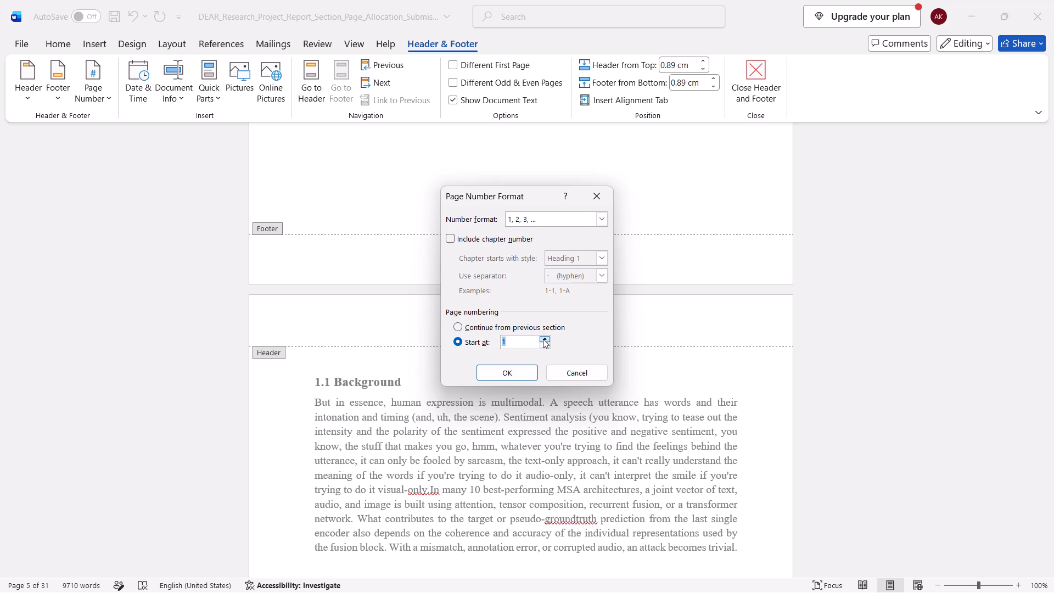
pyautogui.click(529, 370)
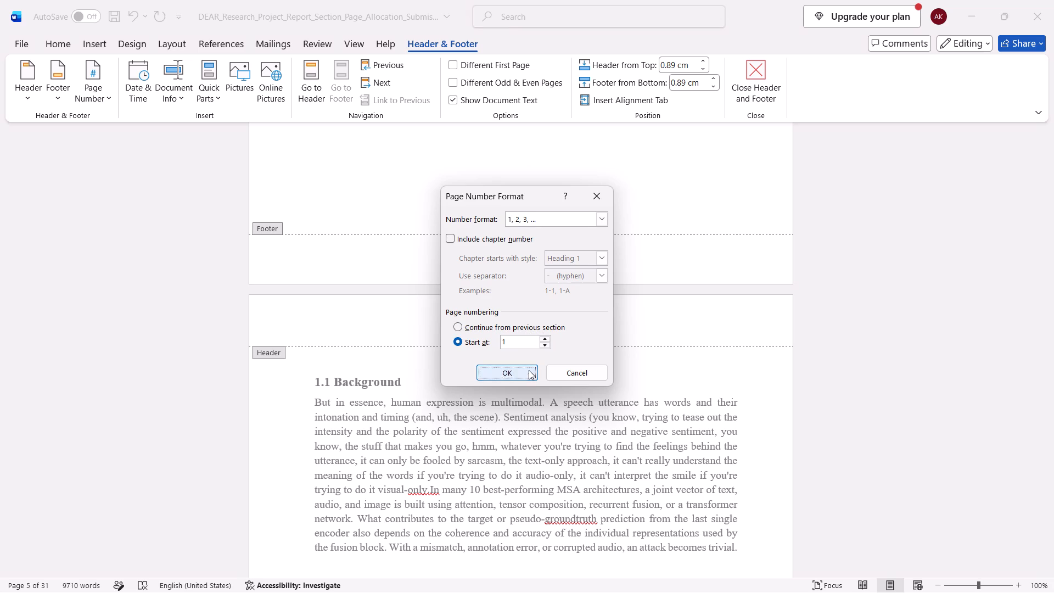
# Check the footer page numbers from the table of contents through the List of Figures and List of Tables pages.
pyautogui.scroll(4, 529, 370)
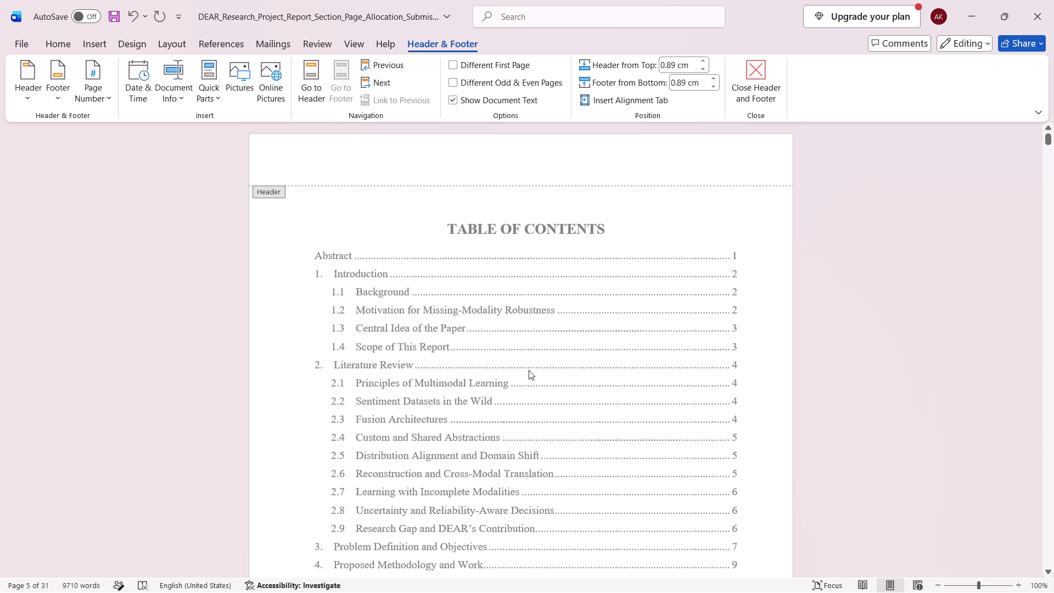
pyautogui.scroll(1, 529, 370)
pyautogui.scroll(-14, 529, 370)
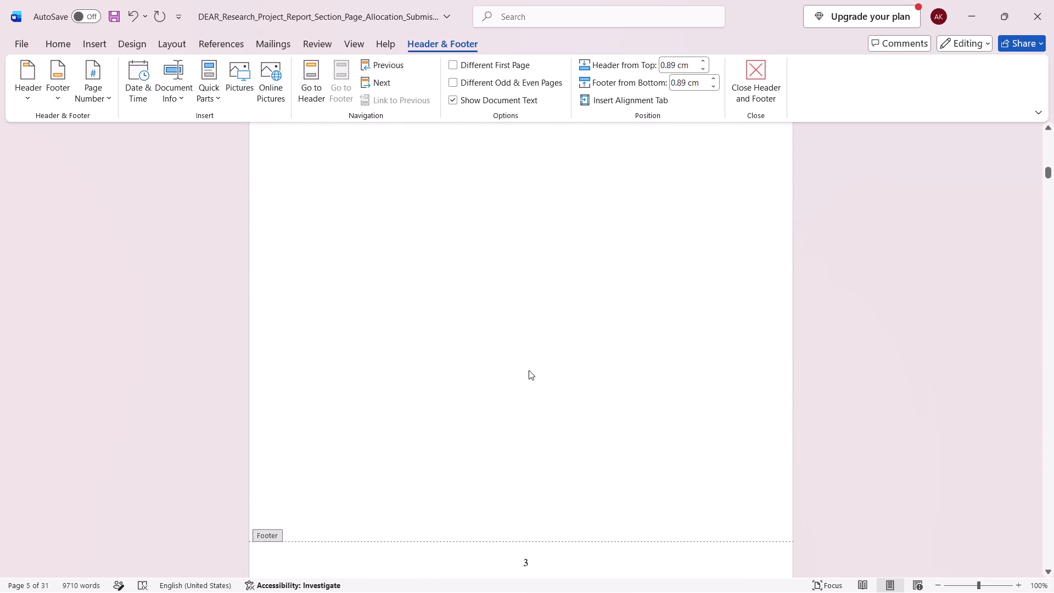
pyautogui.scroll(-3, 529, 370)
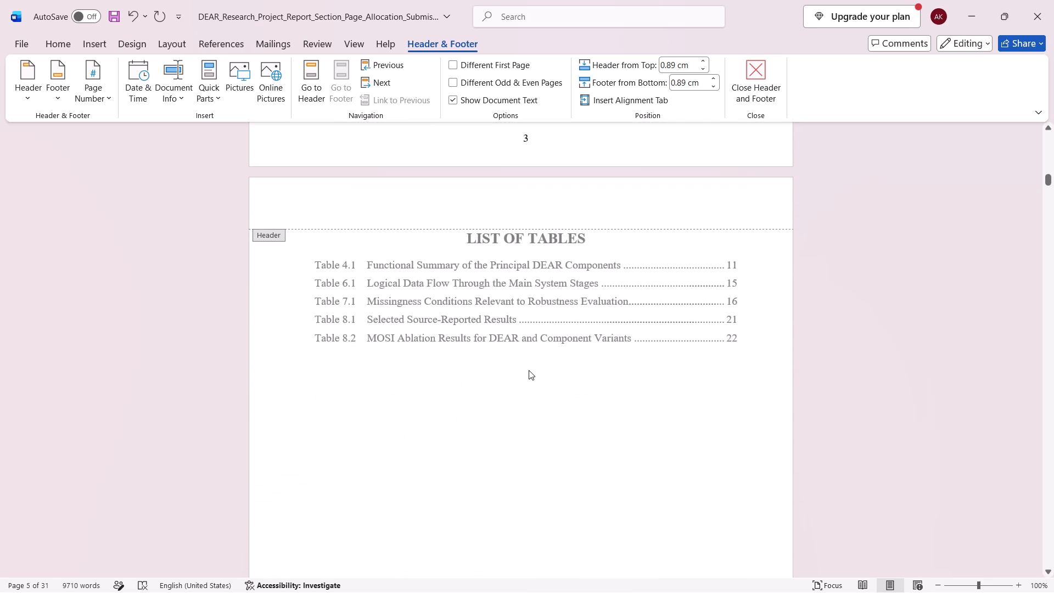
pyautogui.scroll(-2, 529, 370)
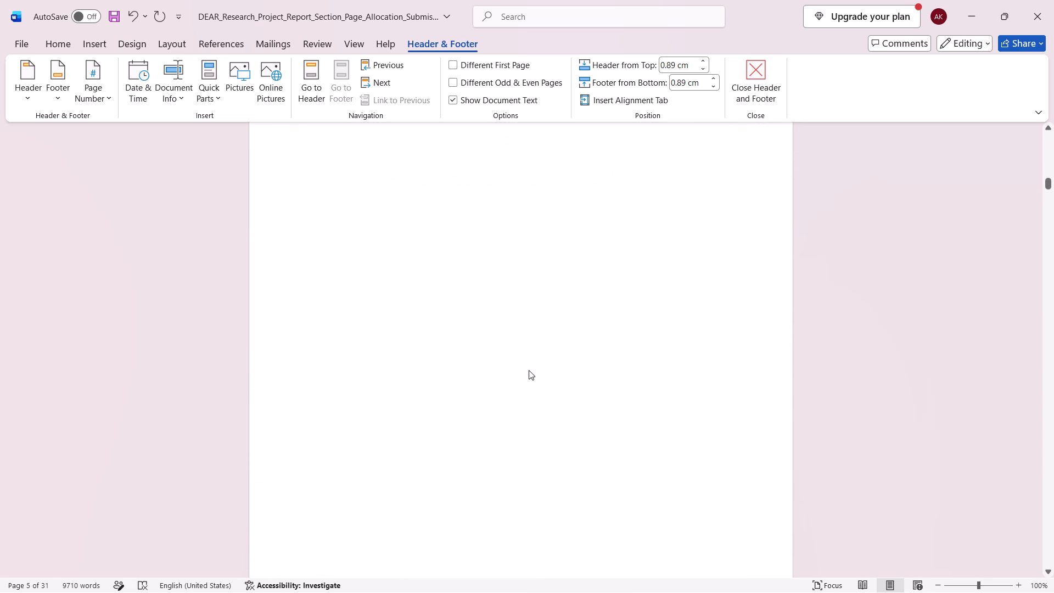
pyautogui.scroll(5, 529, 370)
pyautogui.scroll(-5, 529, 370)
pyautogui.scroll(1, 529, 370)
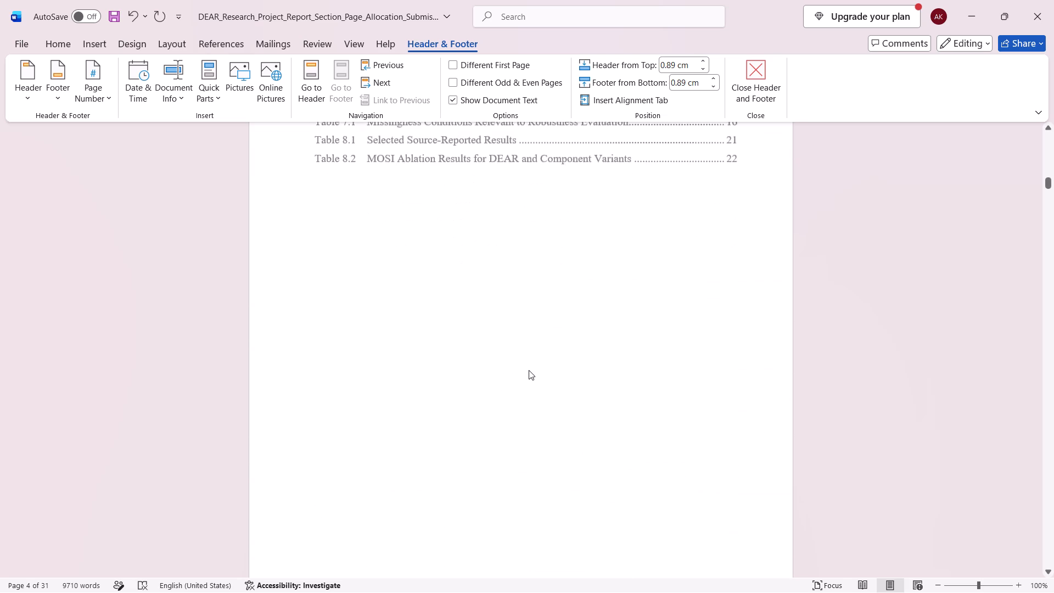
pyautogui.scroll(2, 529, 370)
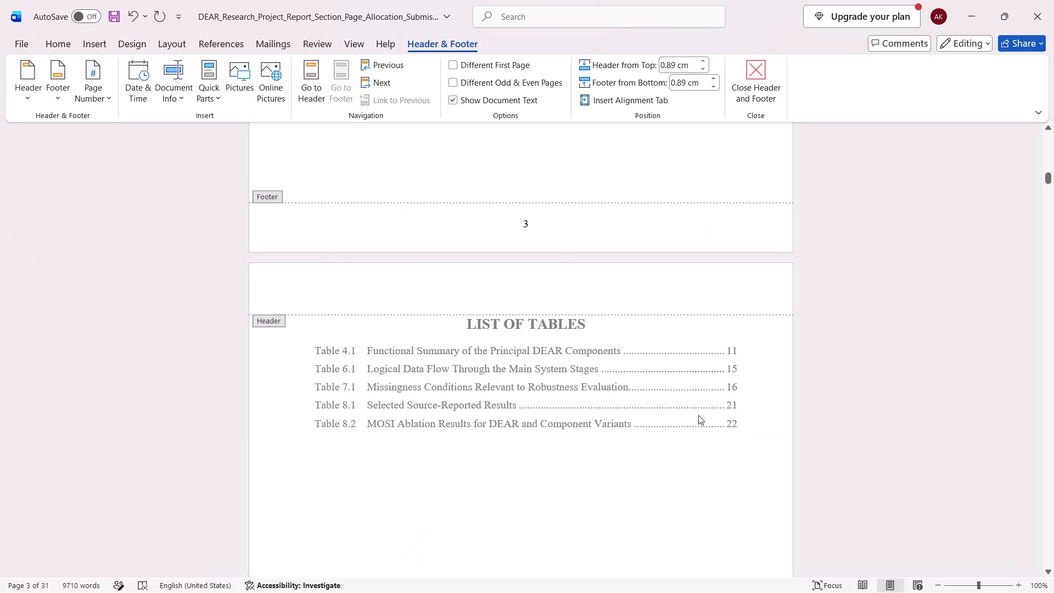
# Delete the automatic page number from the footer of the List of Tables page.
pyautogui.scroll(-5, 774, 384)
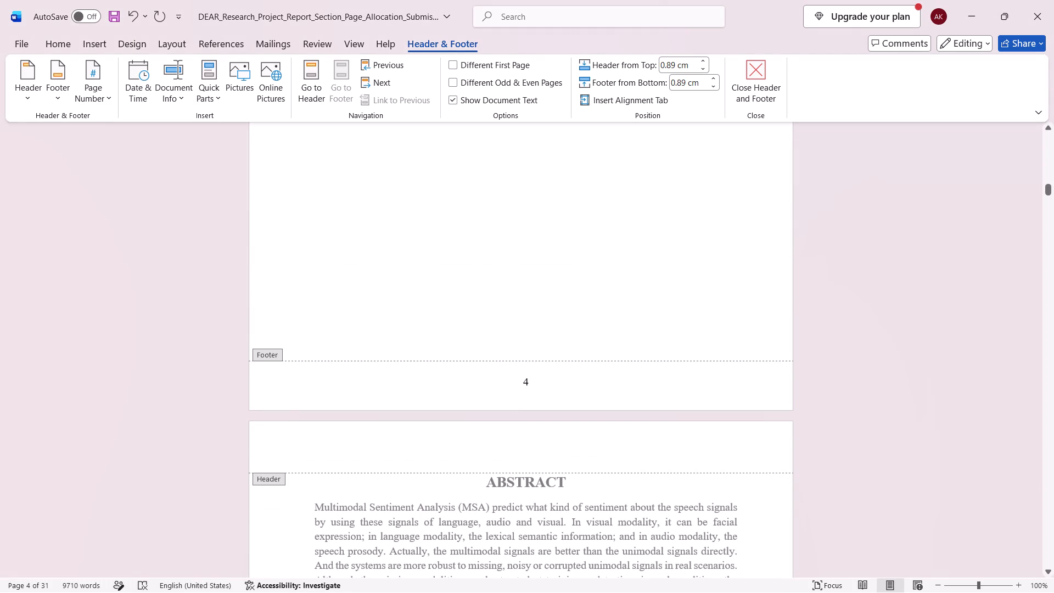
pyautogui.click(534, 377)
pyautogui.press('BackSpace')
pyautogui.scroll(-2, 534, 377)
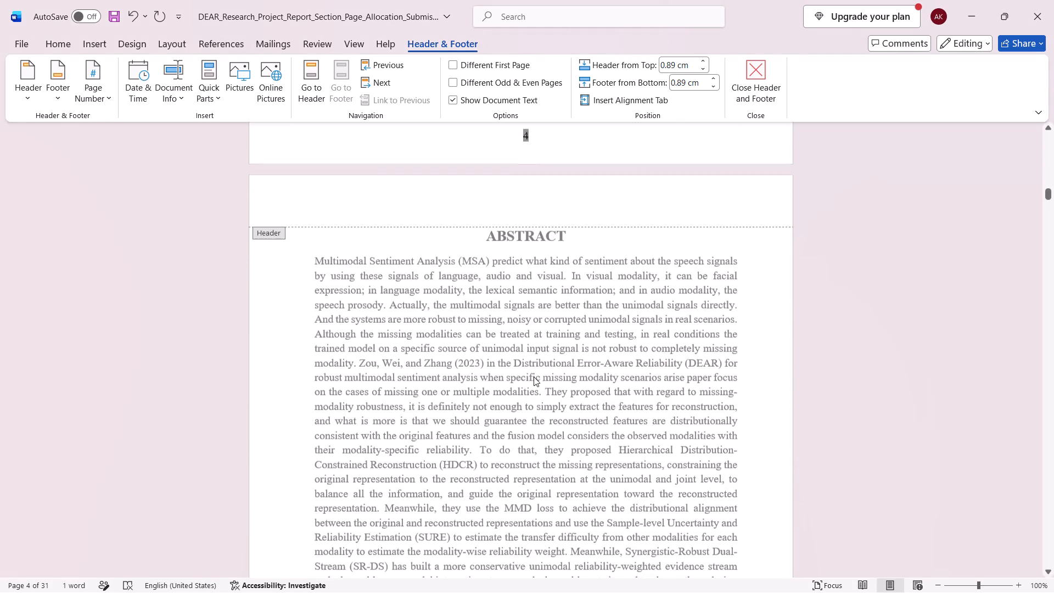
pyautogui.scroll(-4, 534, 377)
pyautogui.scroll(2, 534, 377)
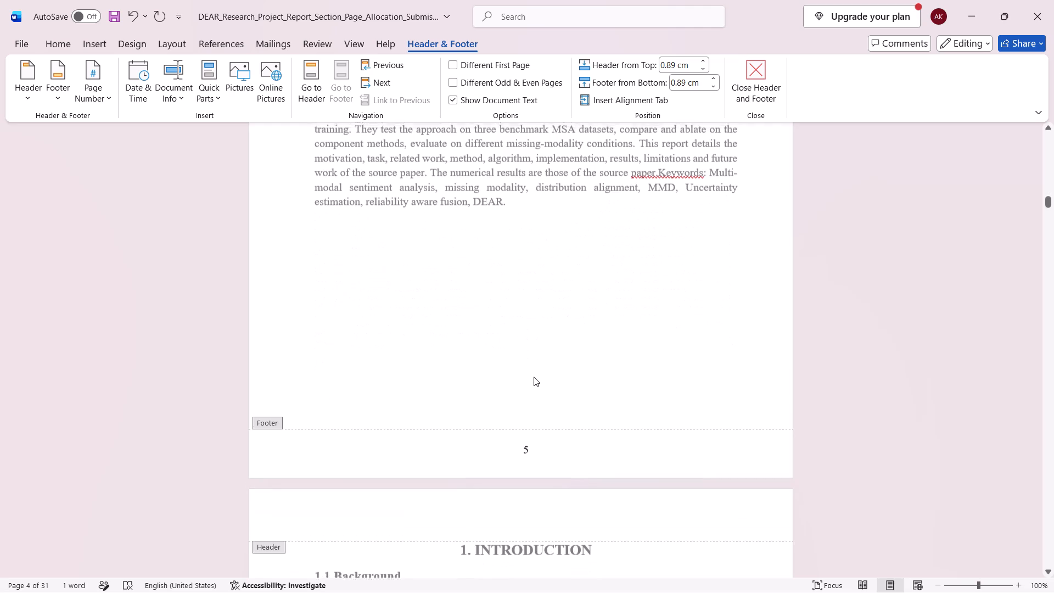
pyautogui.scroll(5, 534, 377)
pyautogui.press('BackSpace')
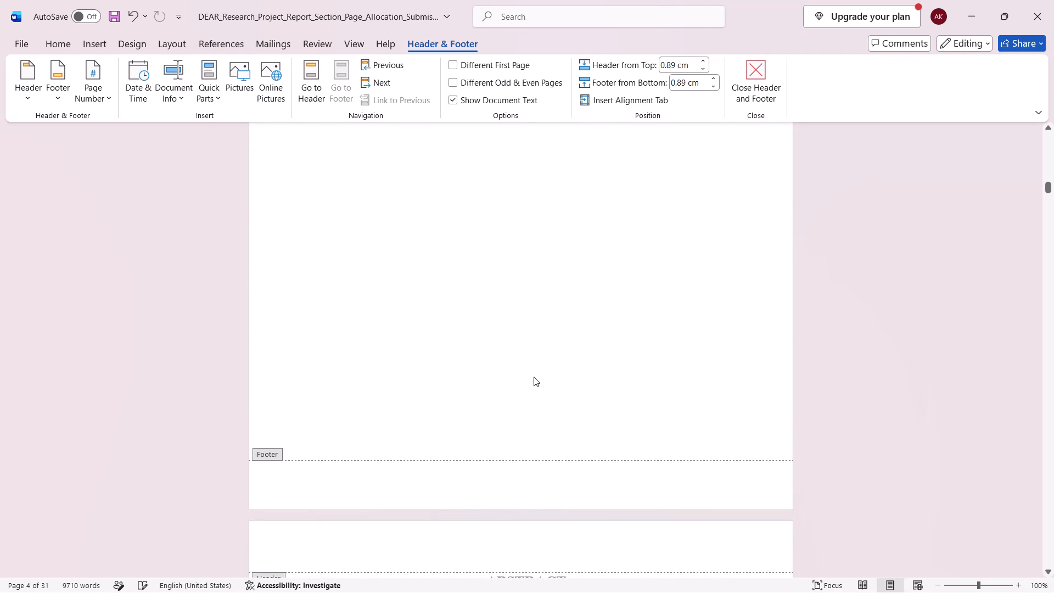
# Check the footers from the Abstract page through the start of the Introduction chapter.
pyautogui.scroll(-7, 534, 377)
pyautogui.scroll(1, 534, 377)
pyautogui.scroll(-1, 534, 377)
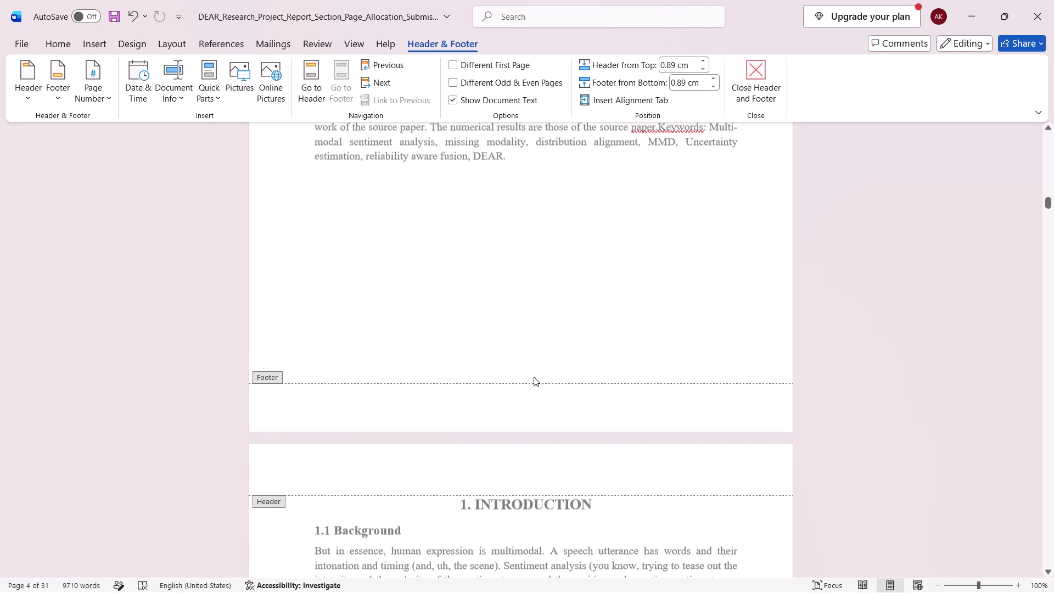
pyautogui.scroll(1, 534, 377)
pyautogui.scroll(-4, 534, 377)
pyautogui.scroll(2, 534, 377)
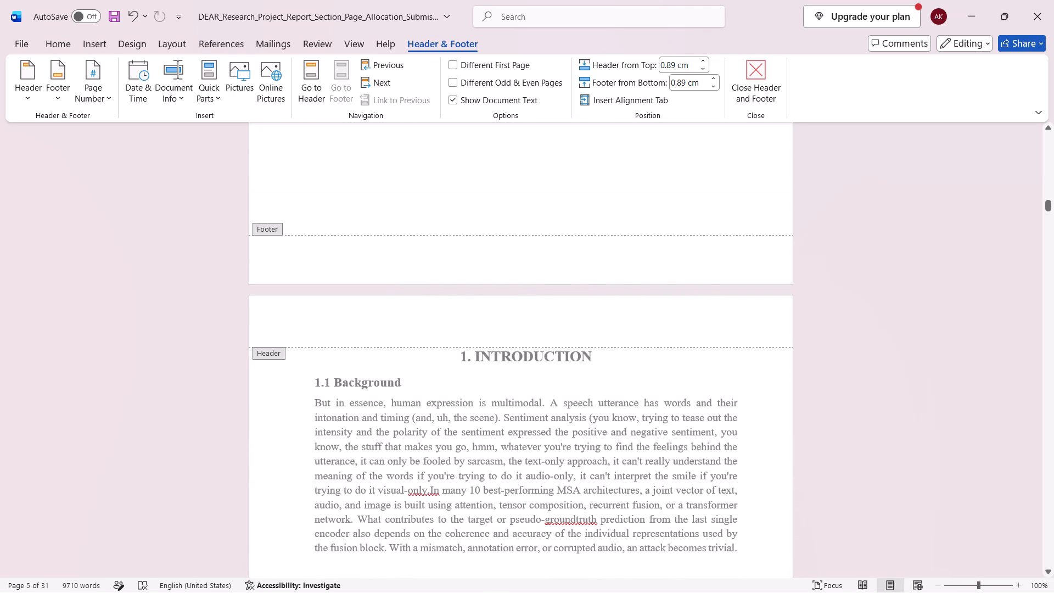
# Leave footer editing and insert a Next Page section break after the Abstract text, before the Introduction chapter.
pyautogui.click(632, 318)
pyautogui.doubleClick(632, 318)
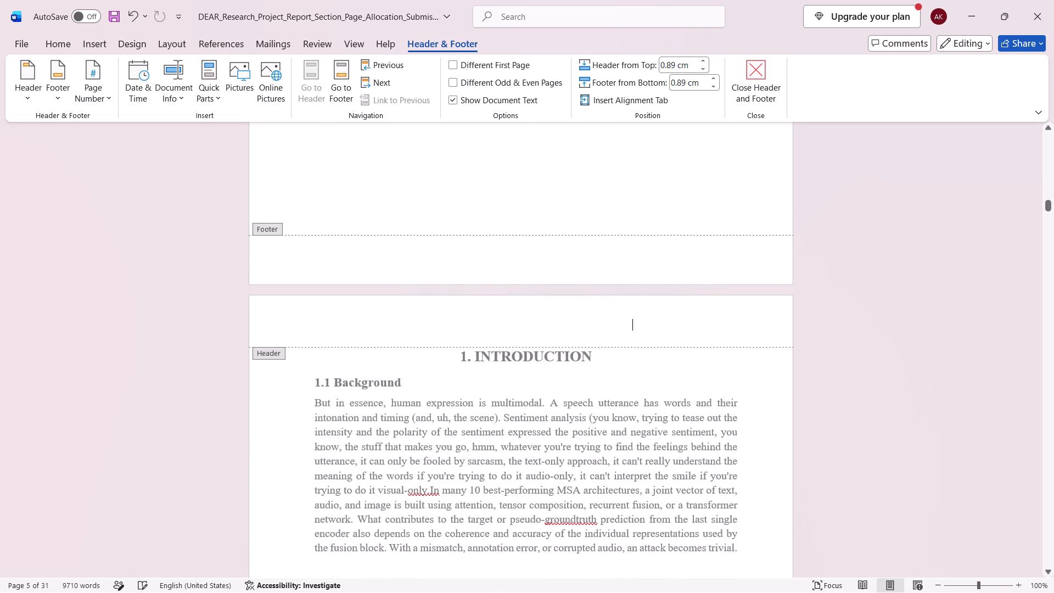
pyautogui.moveTo(610, 278); pyautogui.dragTo(619, 187)
pyautogui.doubleClick(619, 187)
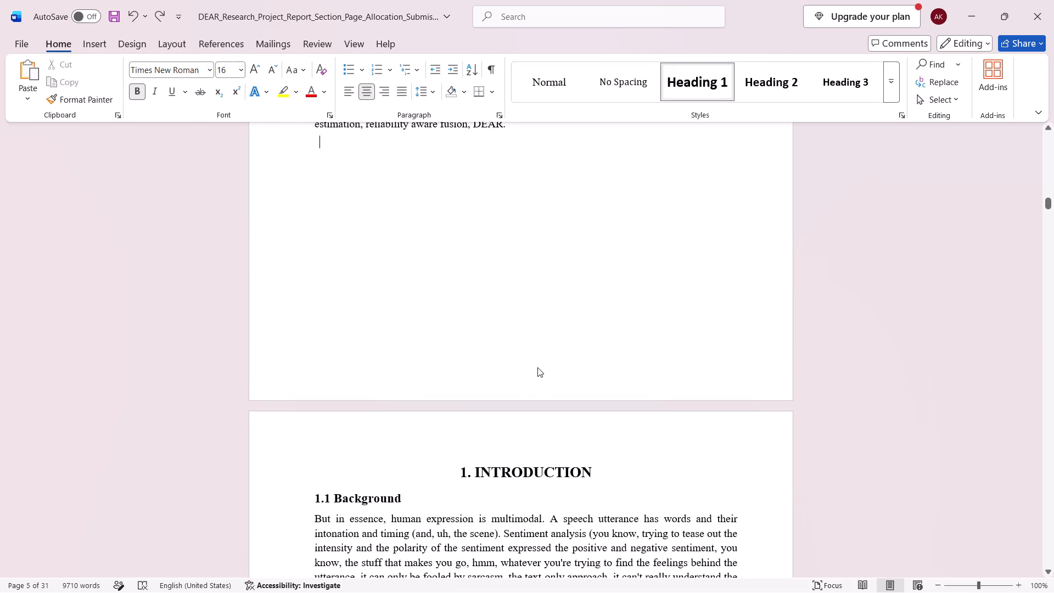
pyautogui.click(537, 367)
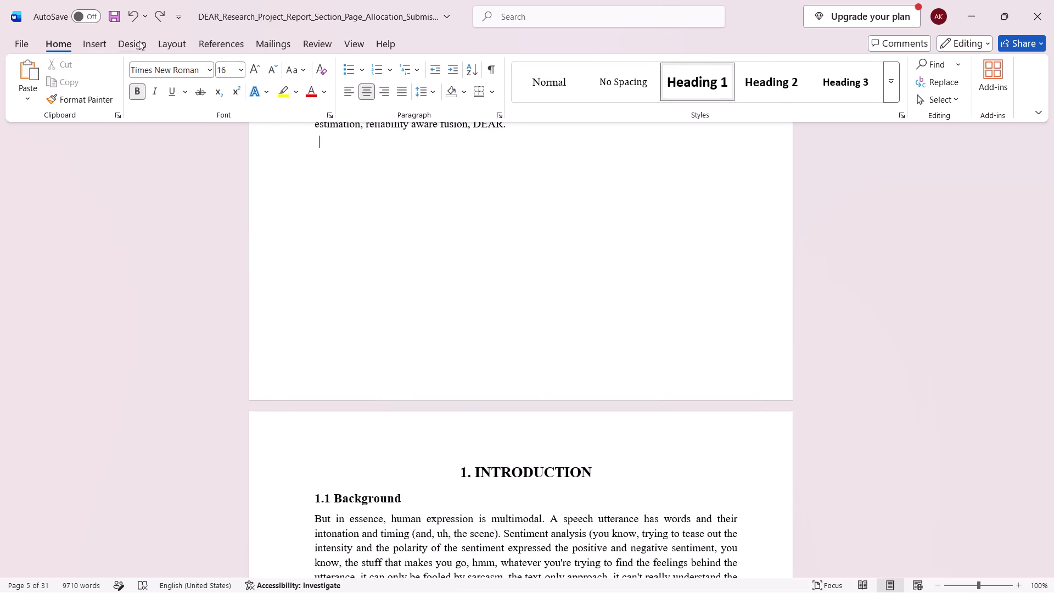
pyautogui.click(139, 41)
pyautogui.click(163, 41)
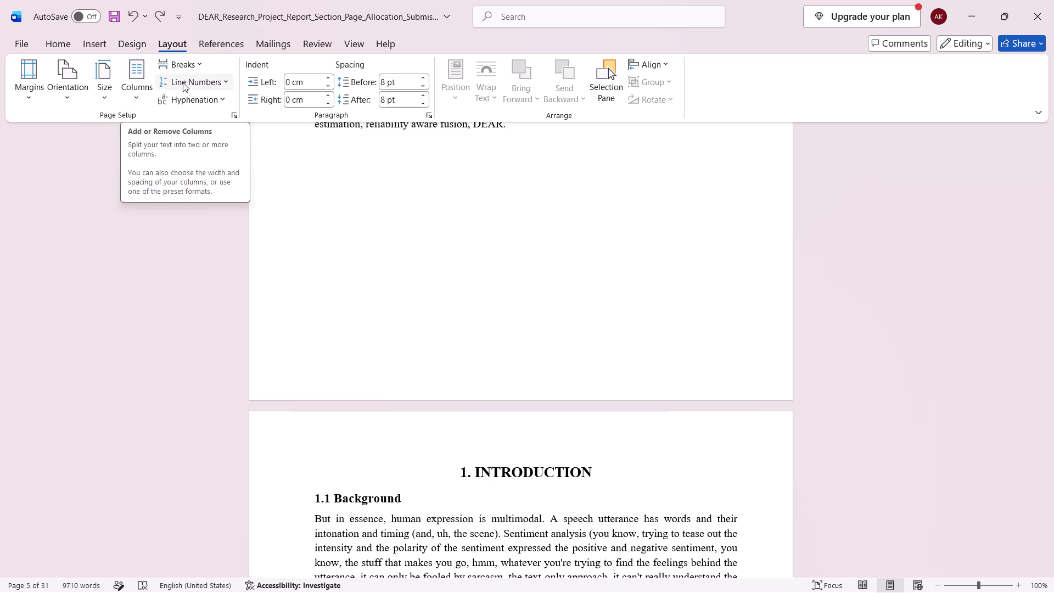
pyautogui.click(184, 68)
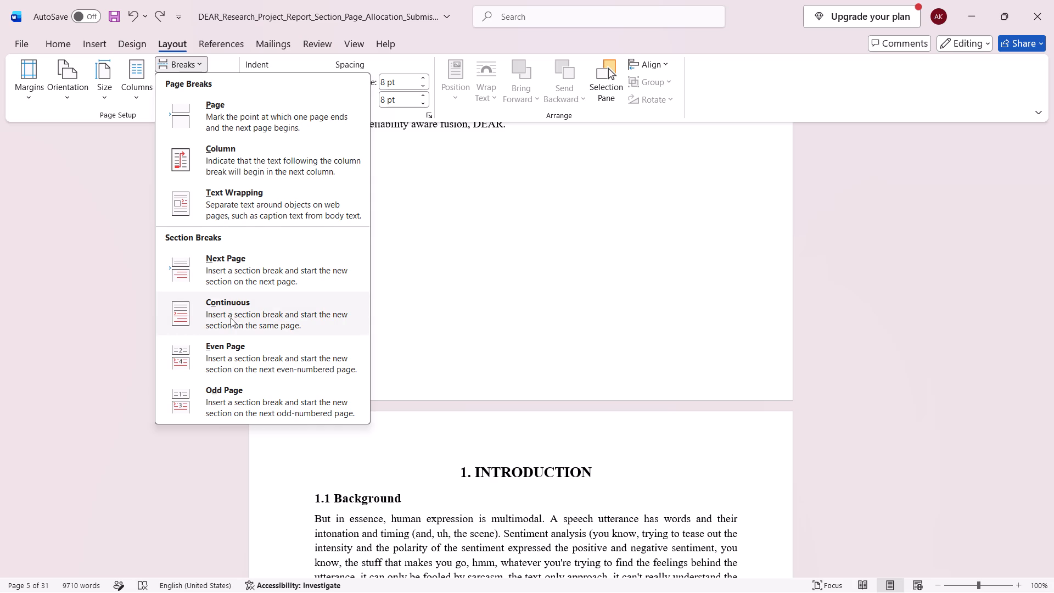
pyautogui.click(233, 281)
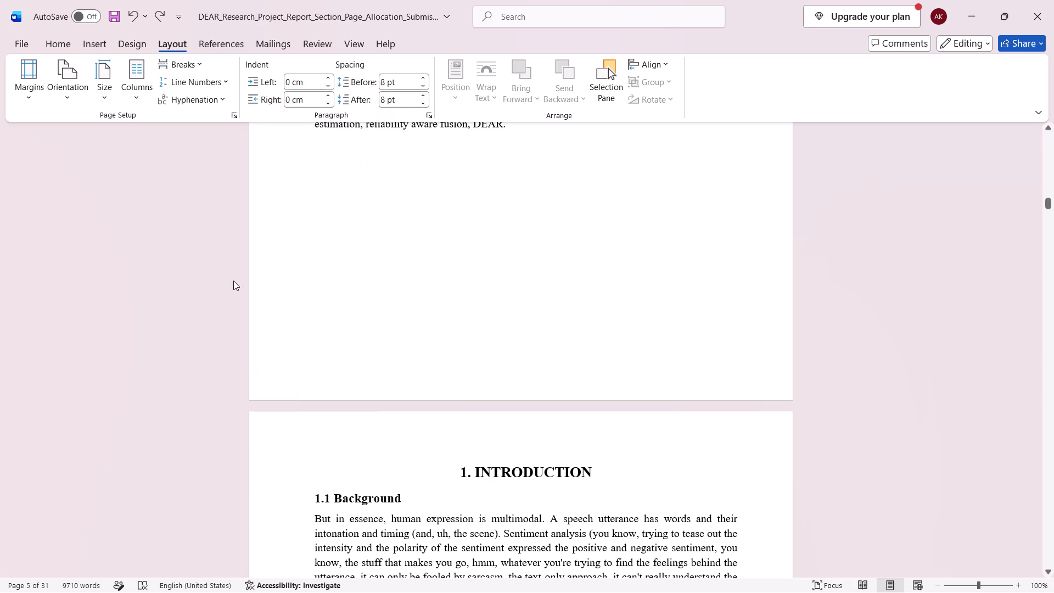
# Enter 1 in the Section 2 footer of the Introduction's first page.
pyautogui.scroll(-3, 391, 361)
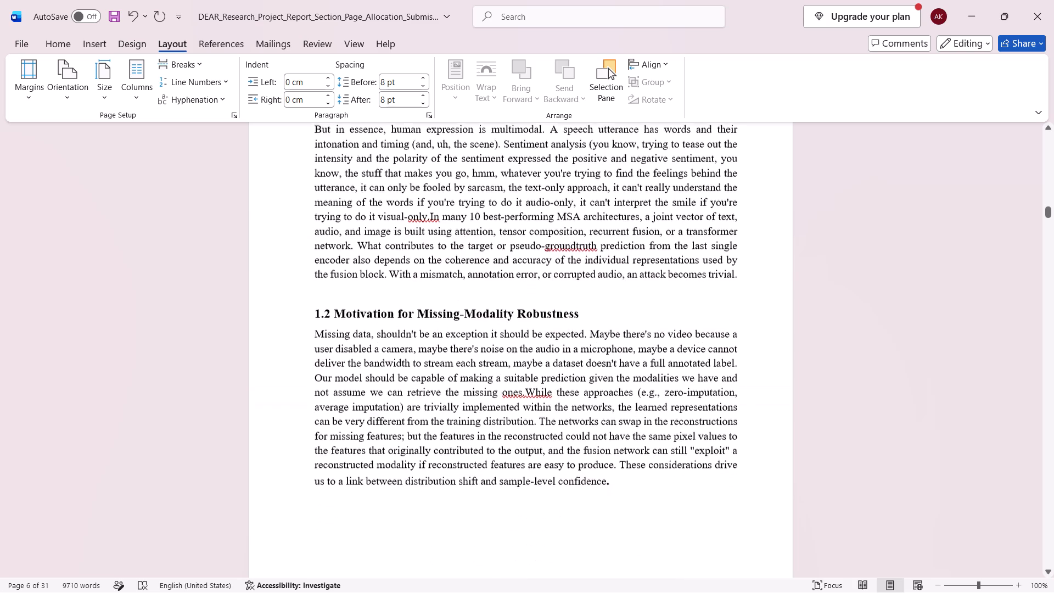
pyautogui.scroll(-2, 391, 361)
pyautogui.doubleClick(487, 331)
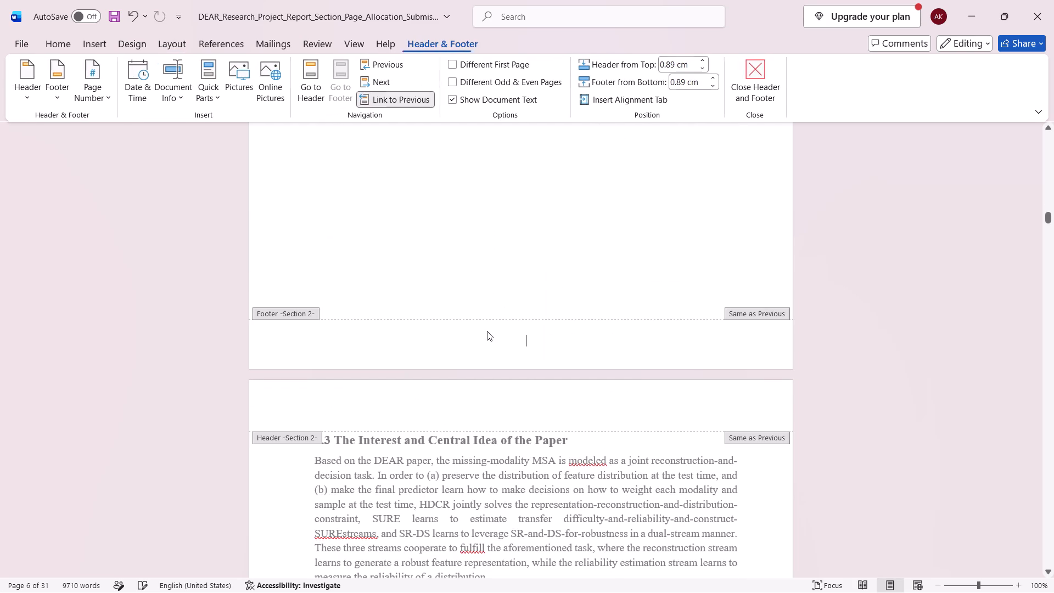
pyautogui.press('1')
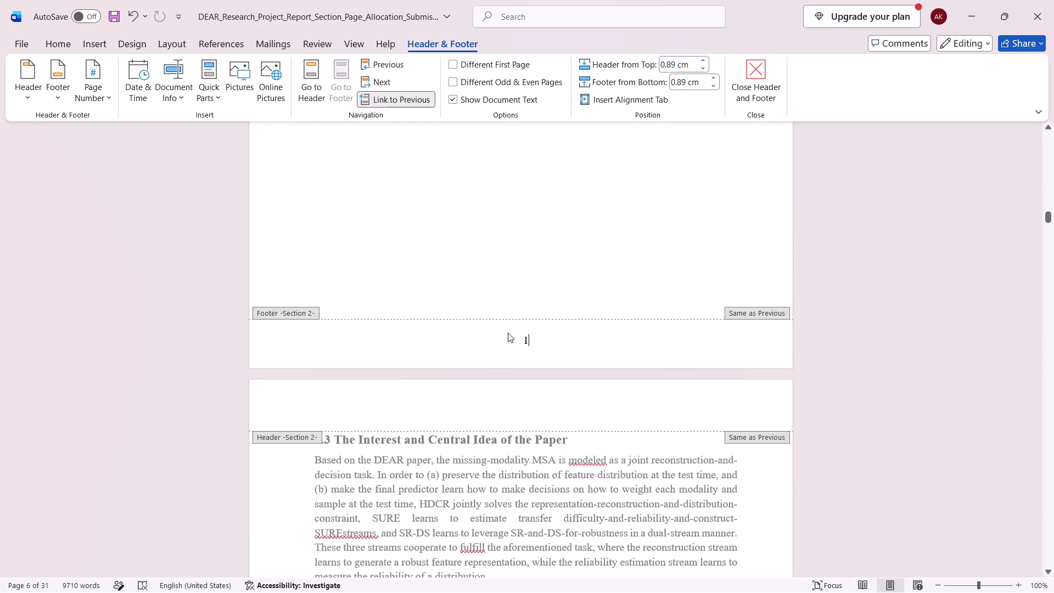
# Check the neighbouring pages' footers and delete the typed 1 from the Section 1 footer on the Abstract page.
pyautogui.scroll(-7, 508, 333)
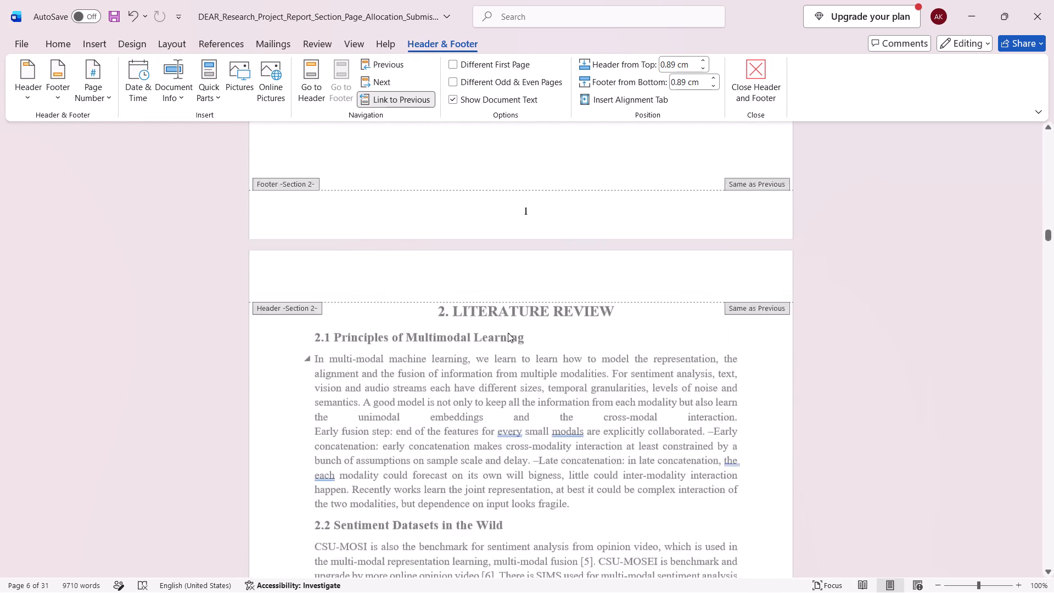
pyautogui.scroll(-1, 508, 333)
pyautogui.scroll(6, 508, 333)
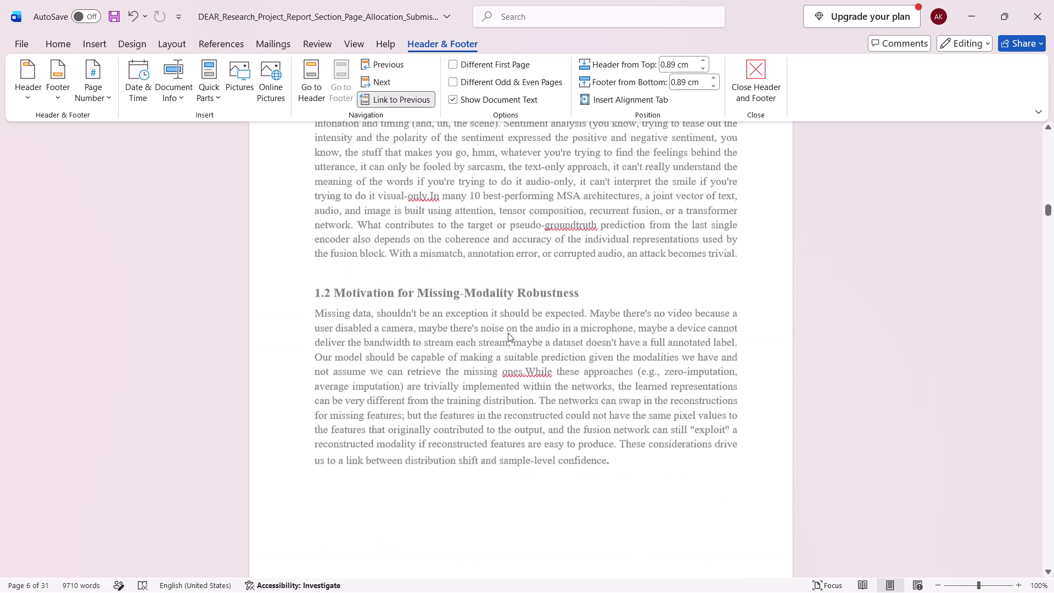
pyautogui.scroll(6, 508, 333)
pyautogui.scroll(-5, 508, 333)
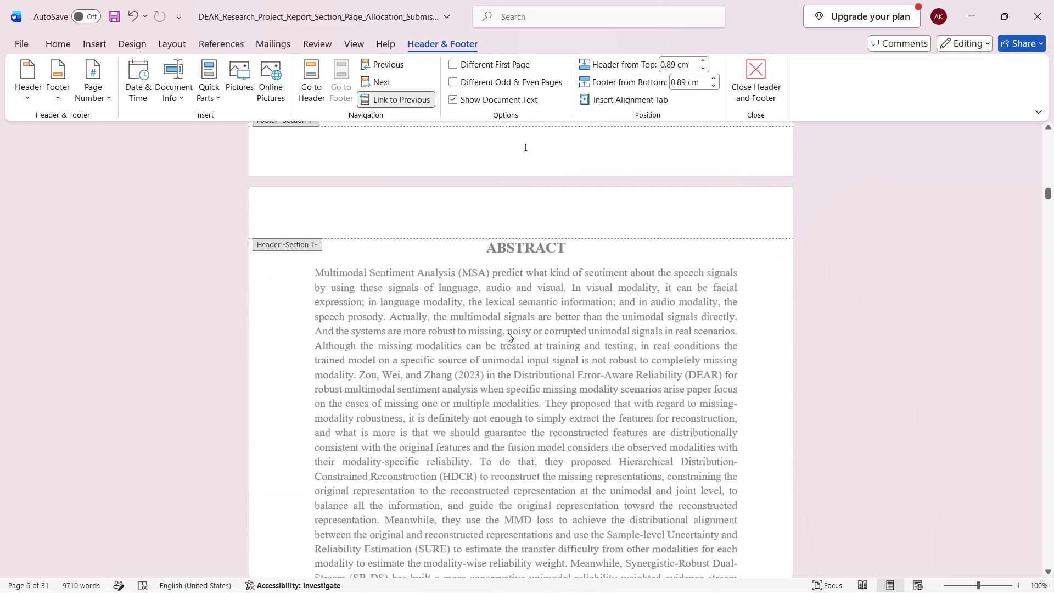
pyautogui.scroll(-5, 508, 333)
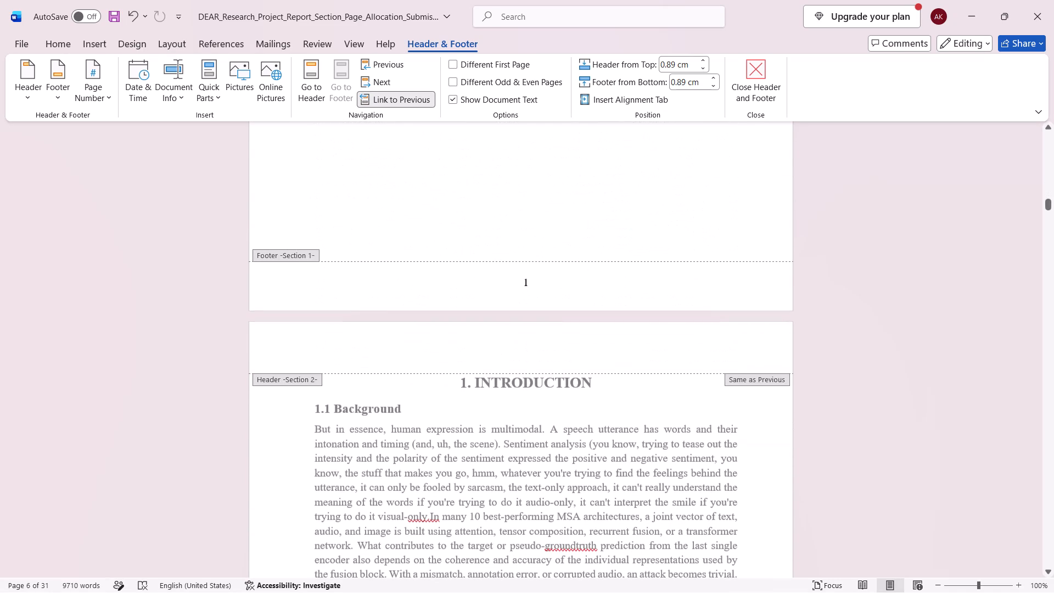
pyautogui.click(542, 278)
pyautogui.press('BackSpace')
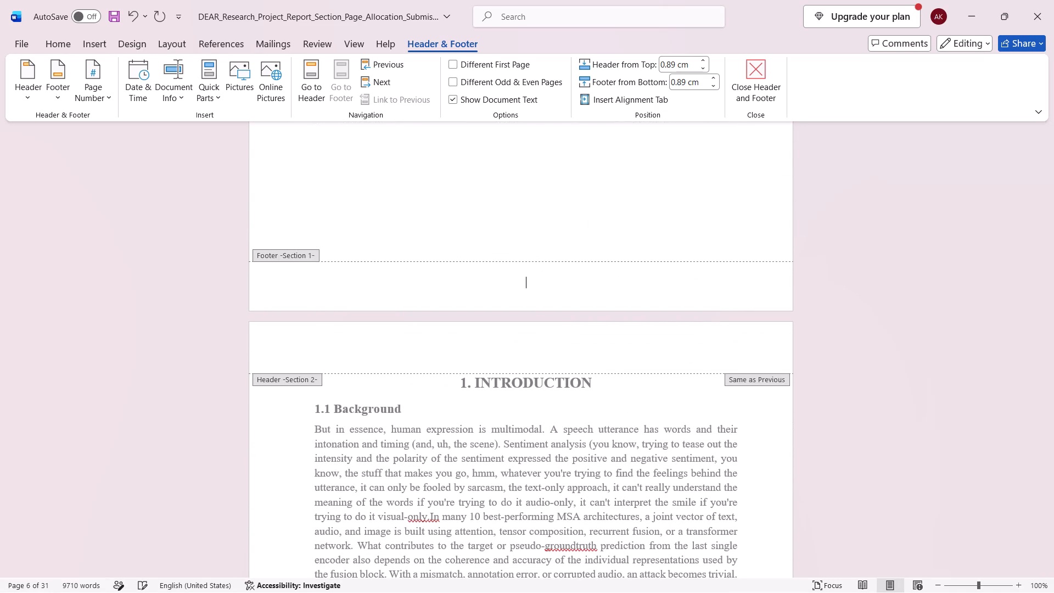
# Leave footer editing and insert a Next Page section break at the end of the List of Tables page, before the Abstract.
pyautogui.scroll(6, 542, 278)
pyautogui.click(542, 278)
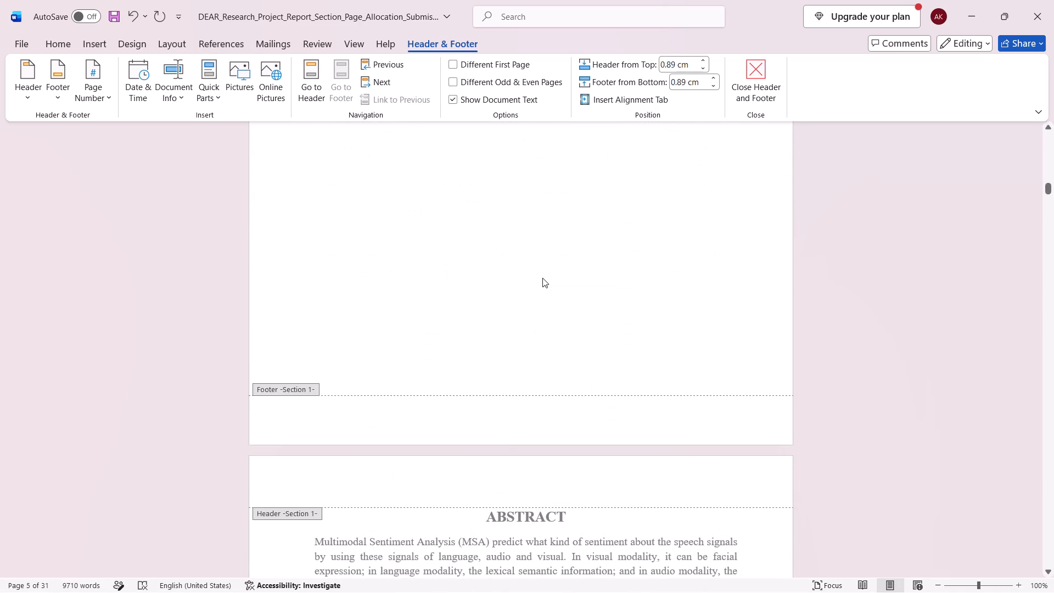
pyautogui.doubleClick(542, 278)
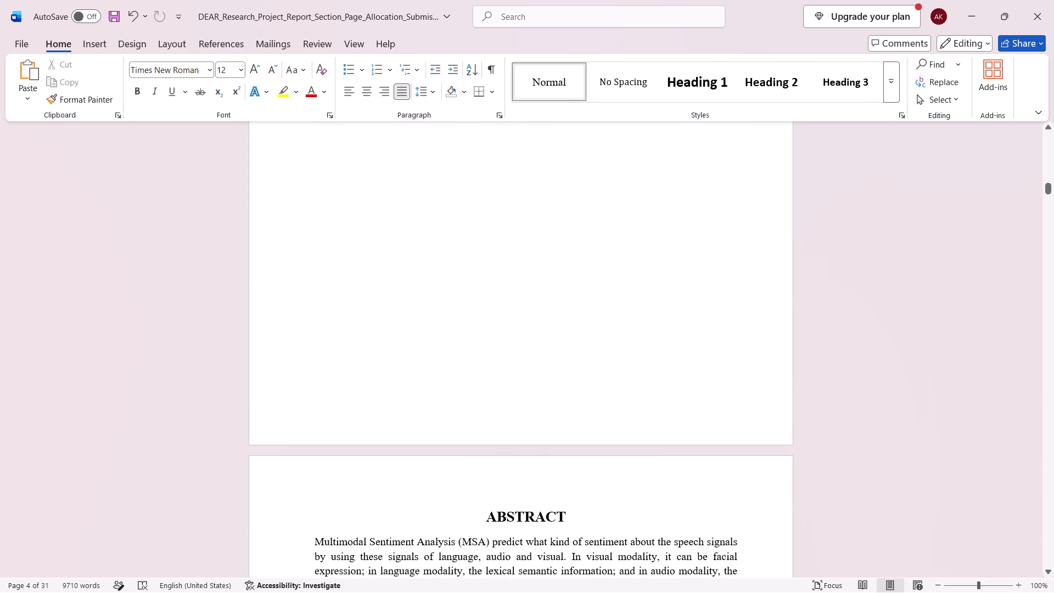
pyautogui.click(518, 359)
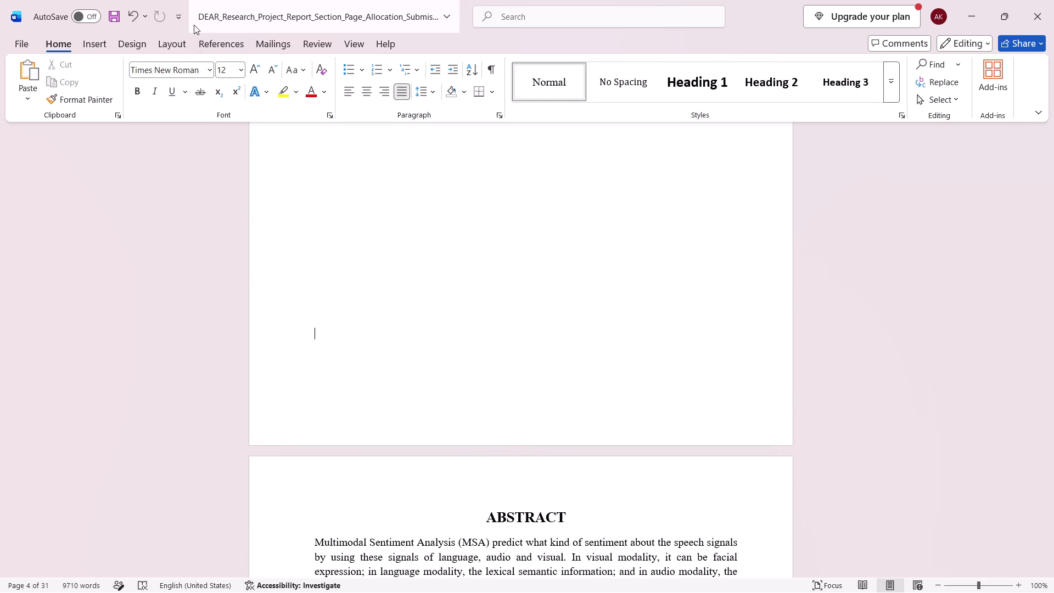
pyautogui.click(178, 42)
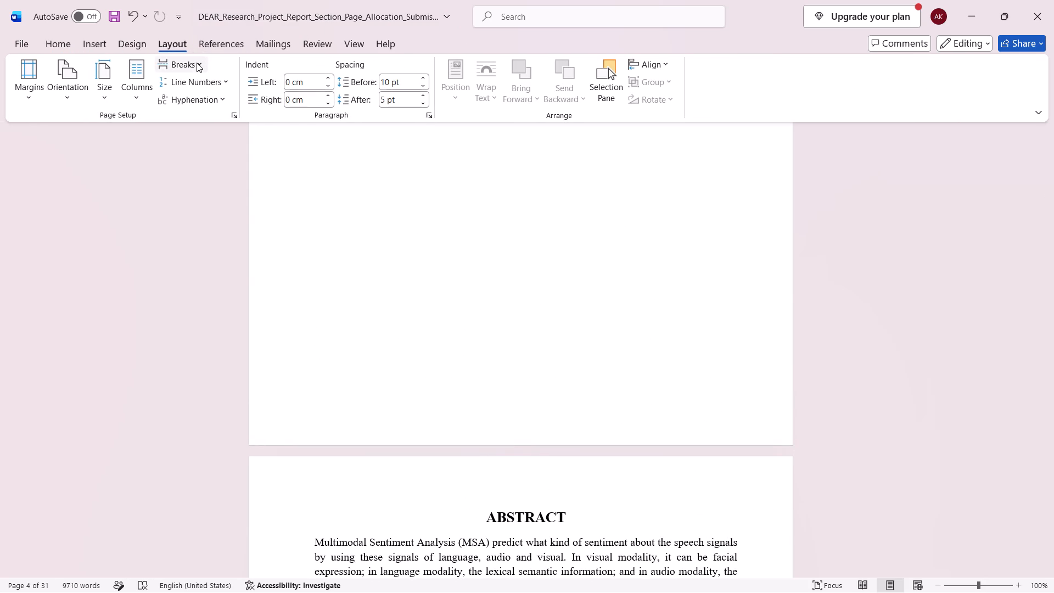
pyautogui.click(197, 63)
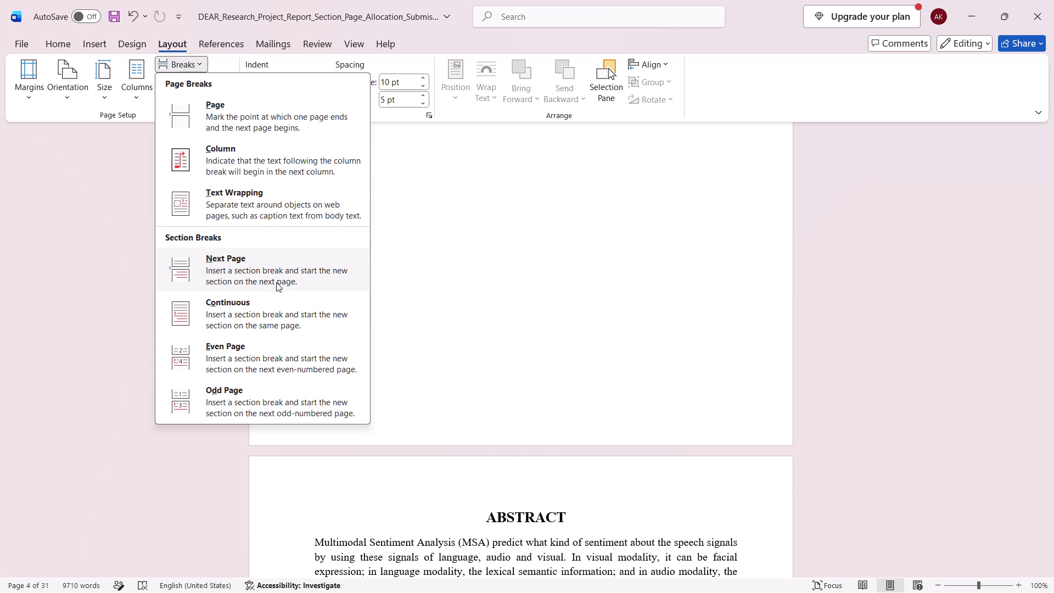
pyautogui.click(276, 282)
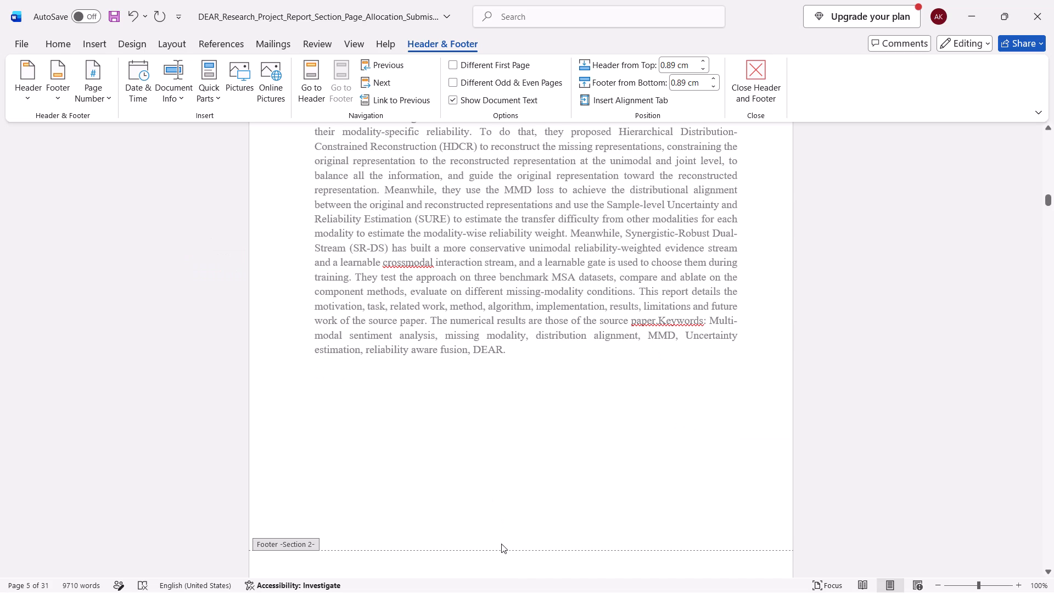
# Return to the Word report and format Section 2's page numbers as 1, 2, 3, … starting at 1.
pyautogui.click(113, 92)
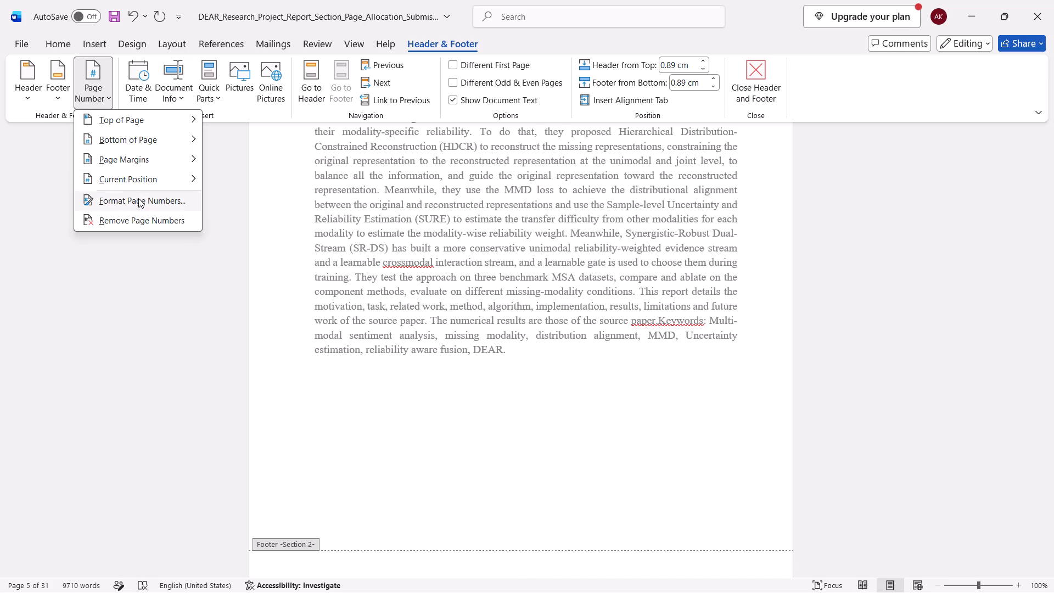
pyautogui.click(140, 198)
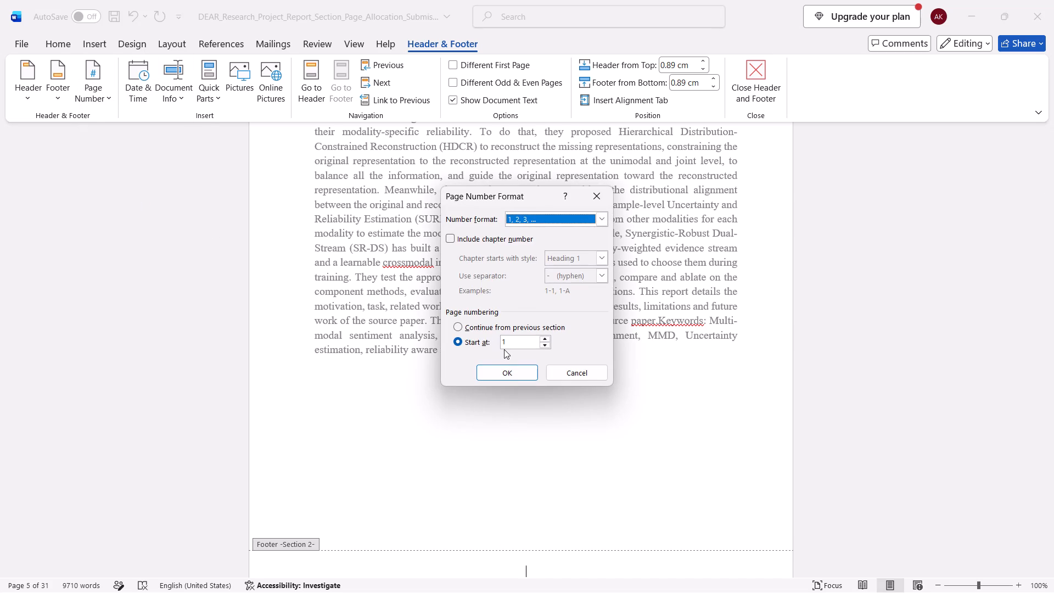
pyautogui.click(503, 373)
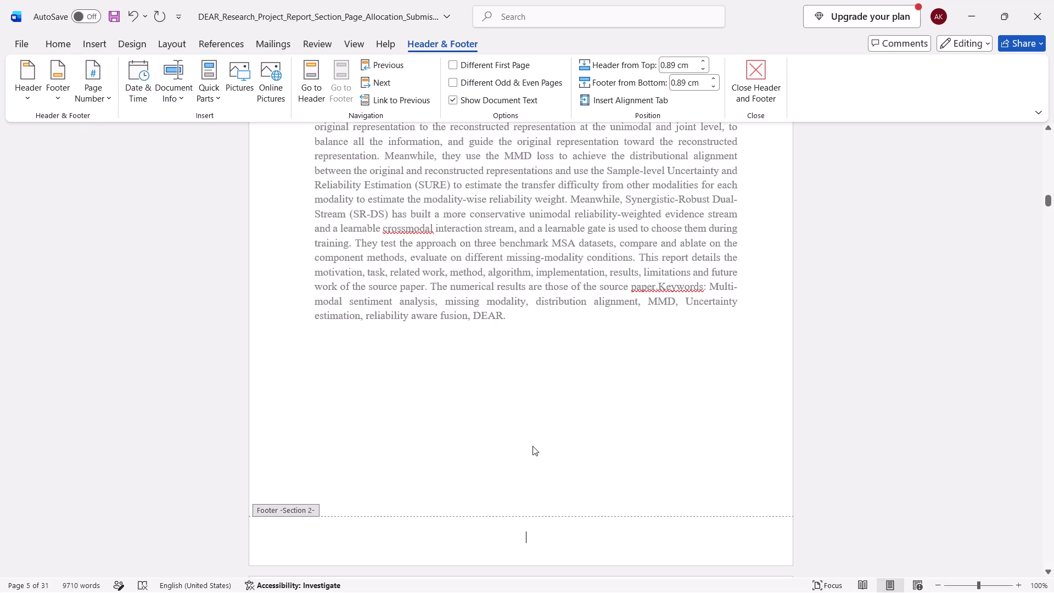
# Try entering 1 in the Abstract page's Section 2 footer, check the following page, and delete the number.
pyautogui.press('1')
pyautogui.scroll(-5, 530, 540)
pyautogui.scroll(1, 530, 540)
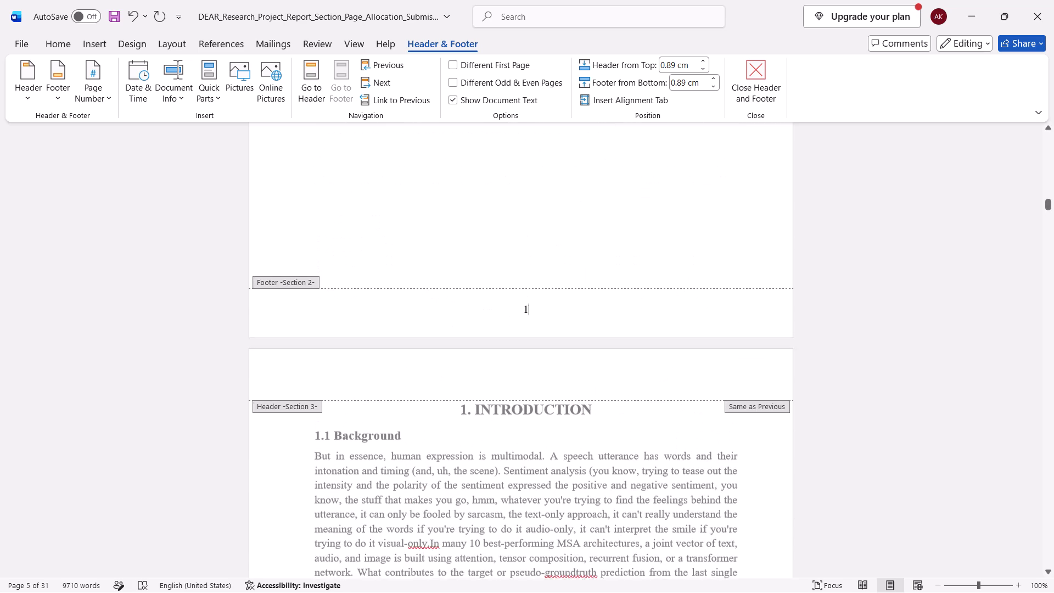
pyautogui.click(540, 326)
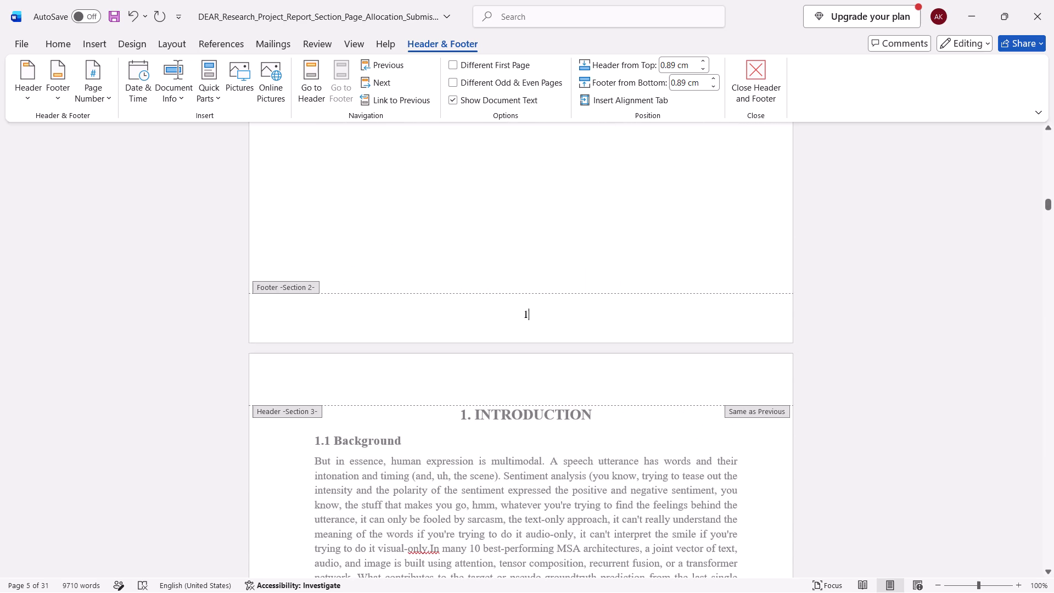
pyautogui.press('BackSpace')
# Format Section 2's page numbers to start at 1 instead of continuing from the previous section.
pyautogui.click(103, 89)
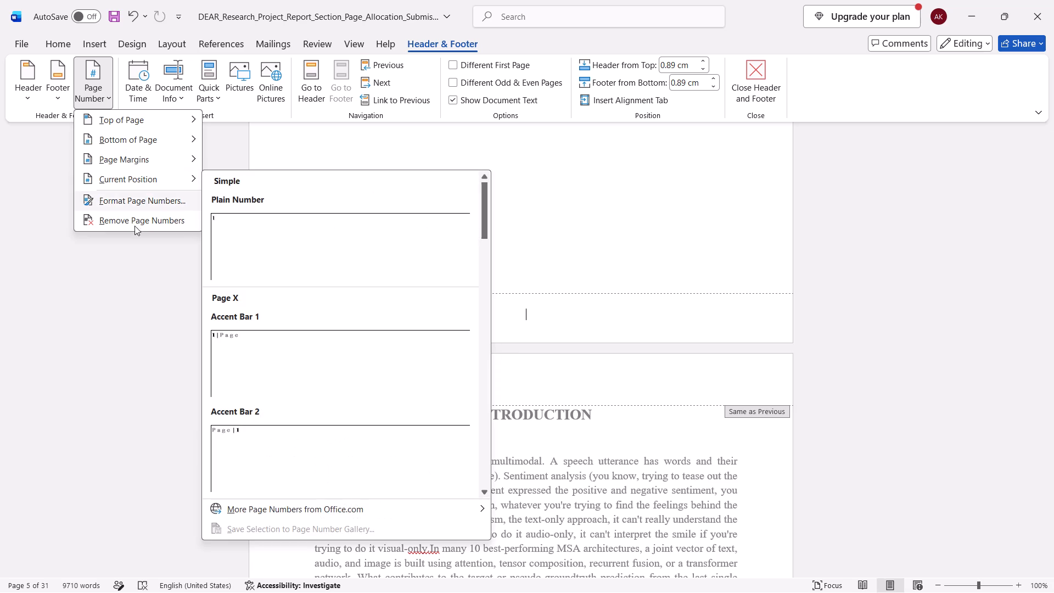
pyautogui.click(133, 205)
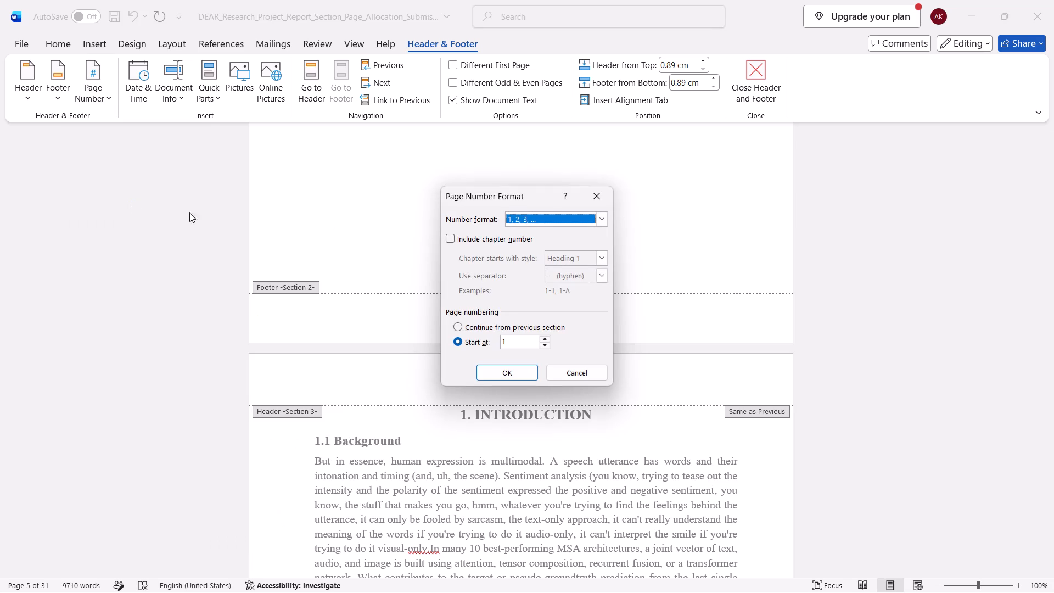
pyautogui.click(459, 327)
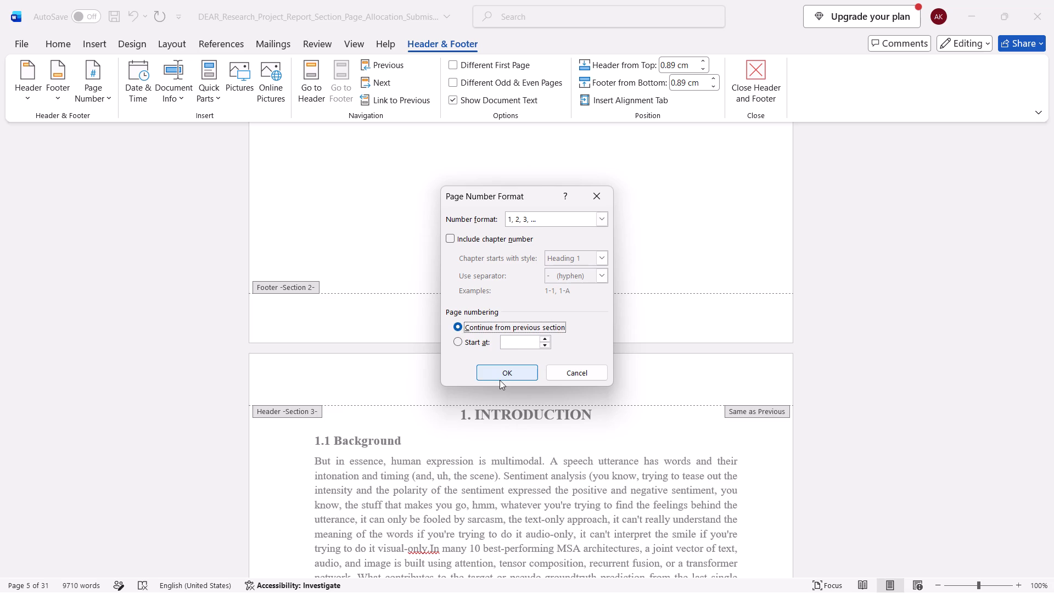
pyautogui.click(545, 335)
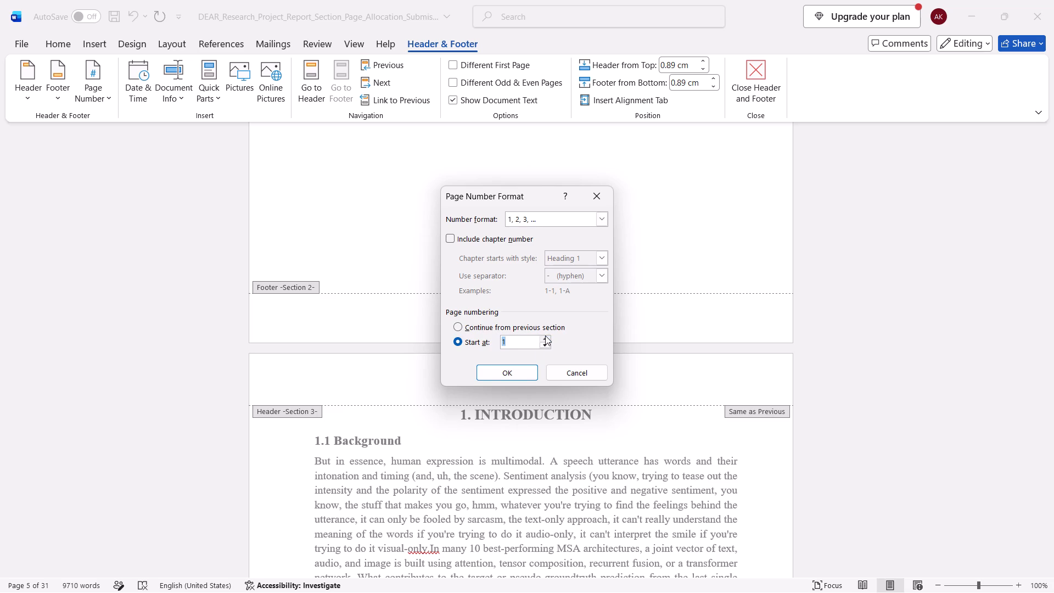
pyautogui.click(454, 322)
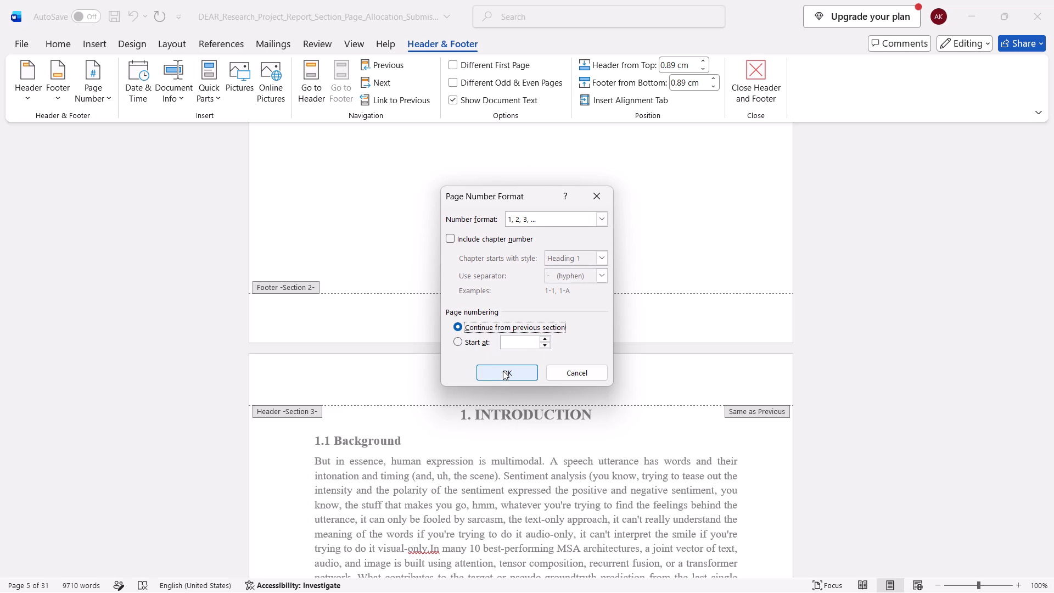
pyautogui.click(460, 343)
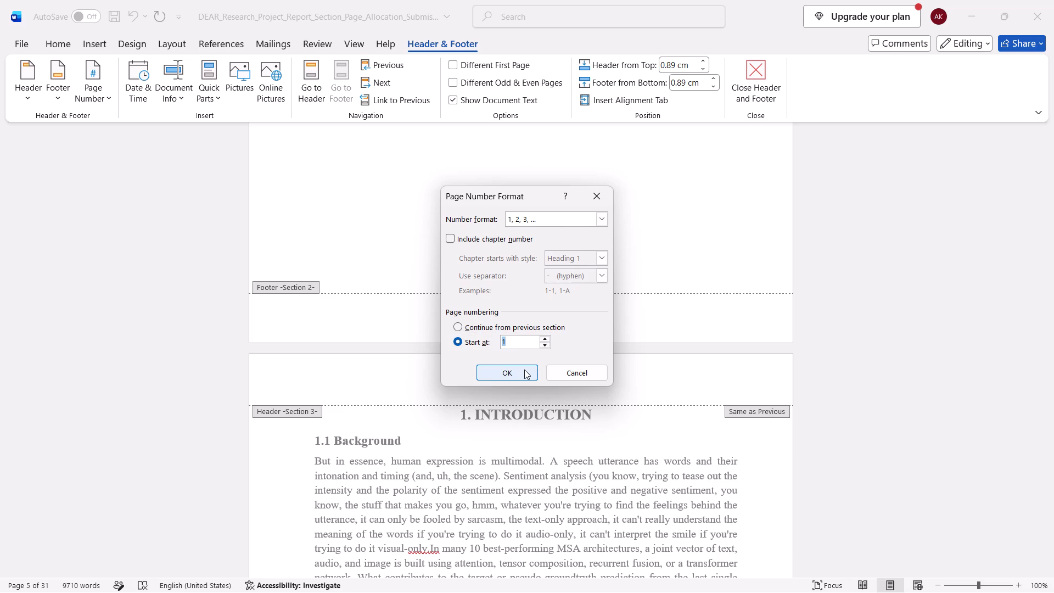
pyautogui.click(524, 370)
# Examine the Section 3 page footers in the Introduction and Literature Review, and return to the Abstract page's footer.
pyautogui.scroll(5, 524, 370)
pyautogui.scroll(-7, 524, 370)
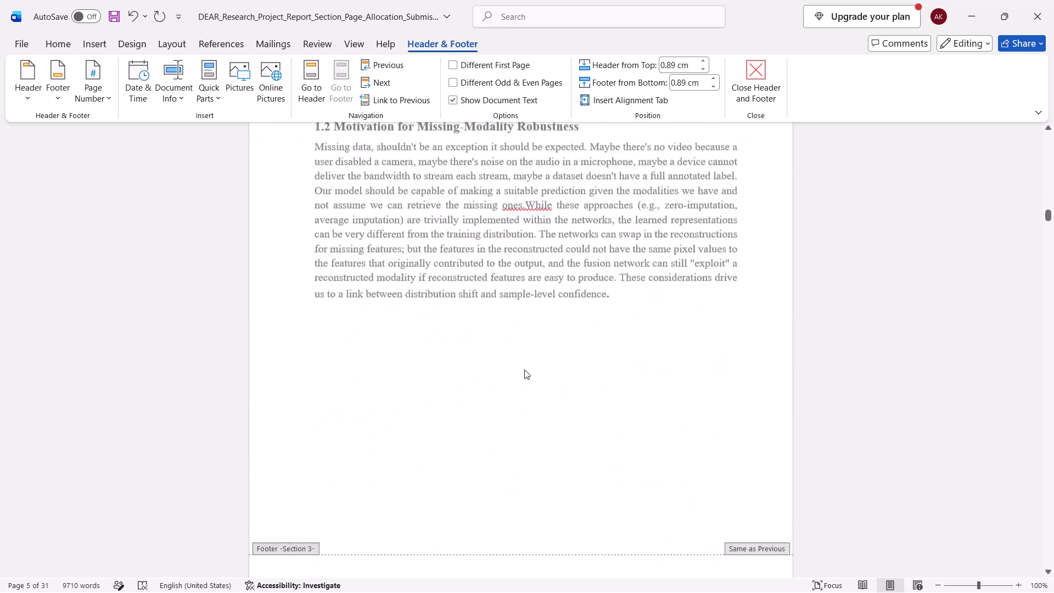
pyautogui.scroll(-6, 524, 370)
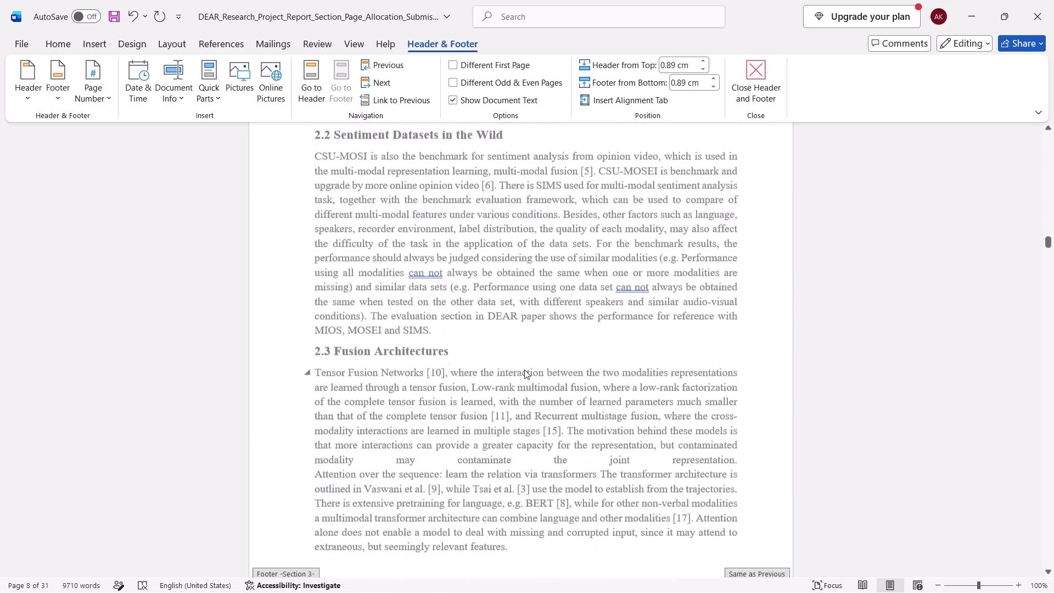
pyautogui.scroll(6, 524, 370)
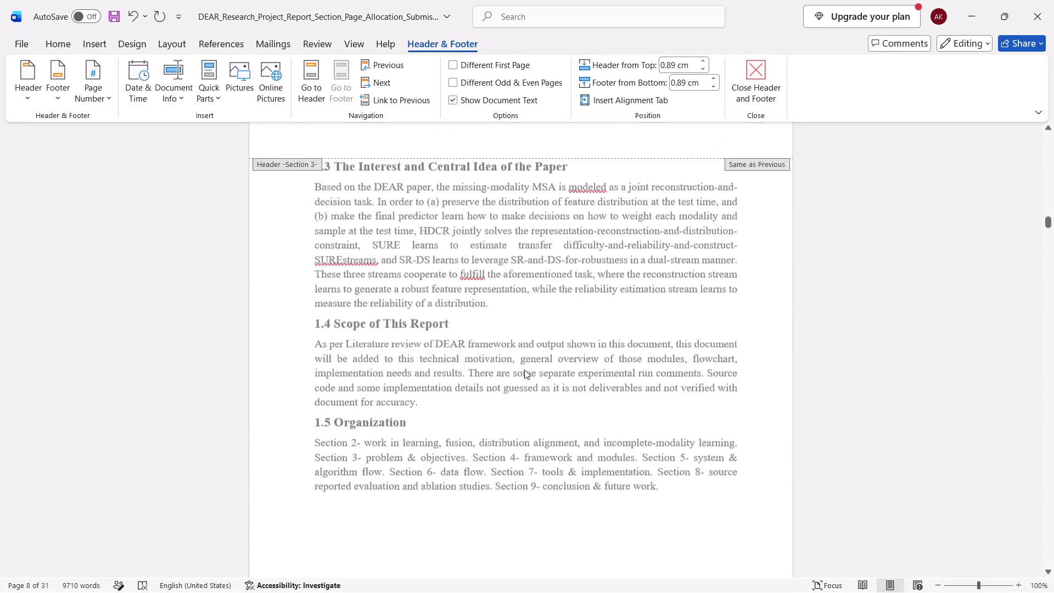
pyautogui.scroll(7, 524, 370)
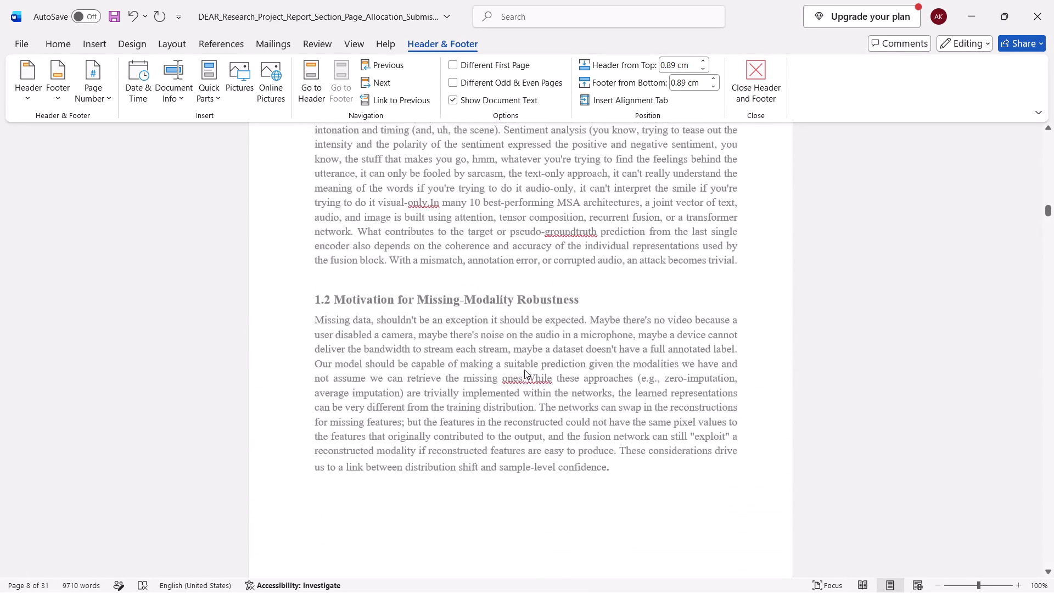
pyautogui.scroll(5, 524, 370)
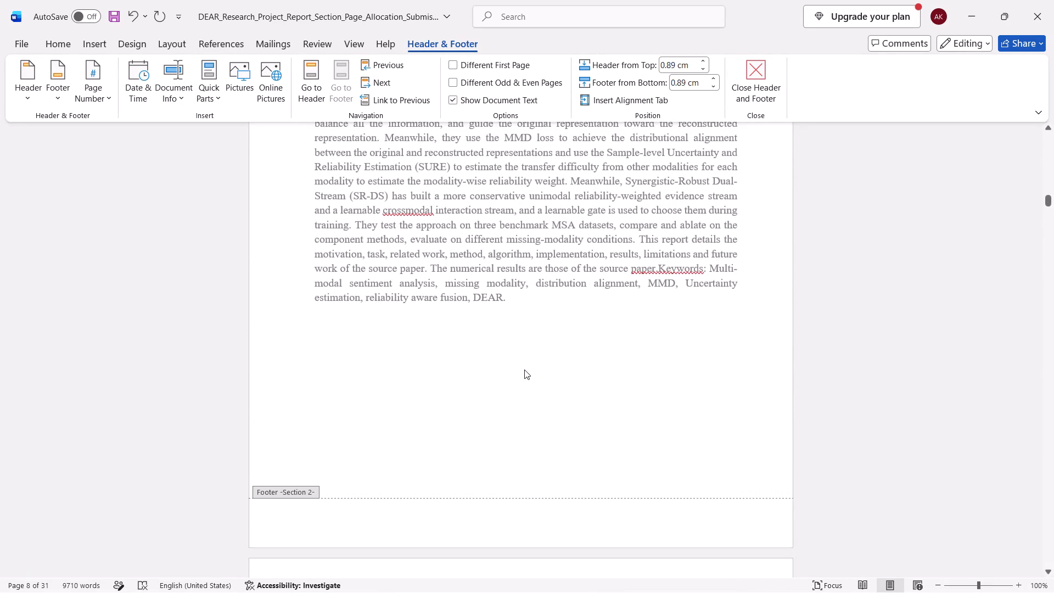
pyautogui.scroll(1, 524, 370)
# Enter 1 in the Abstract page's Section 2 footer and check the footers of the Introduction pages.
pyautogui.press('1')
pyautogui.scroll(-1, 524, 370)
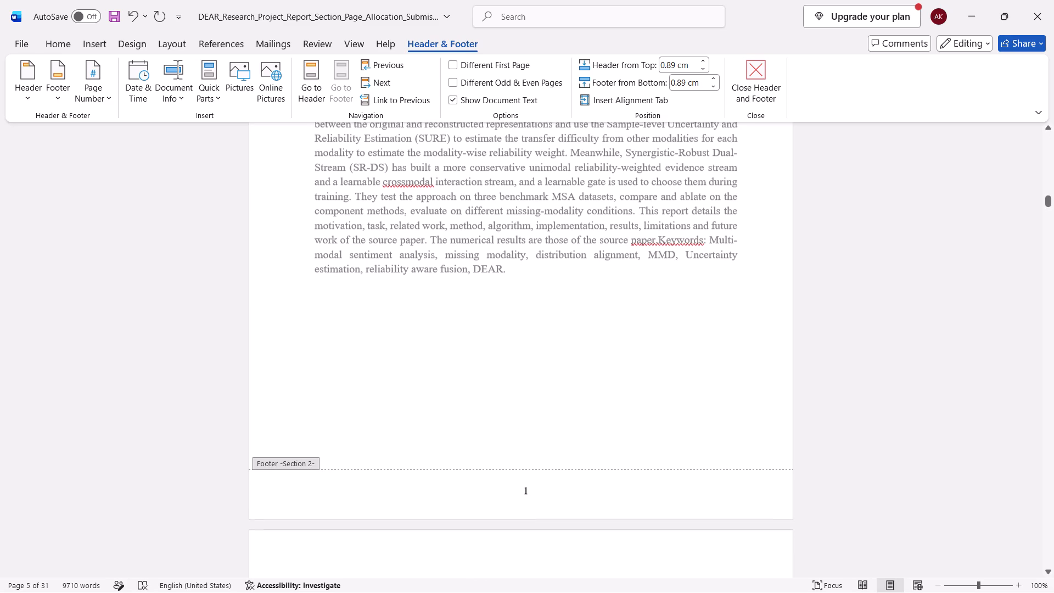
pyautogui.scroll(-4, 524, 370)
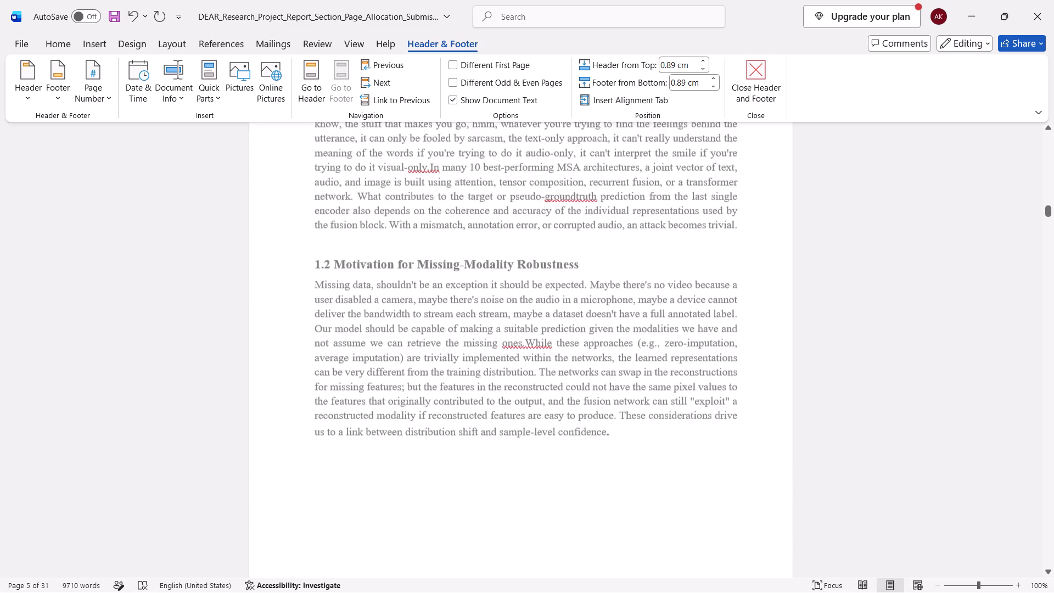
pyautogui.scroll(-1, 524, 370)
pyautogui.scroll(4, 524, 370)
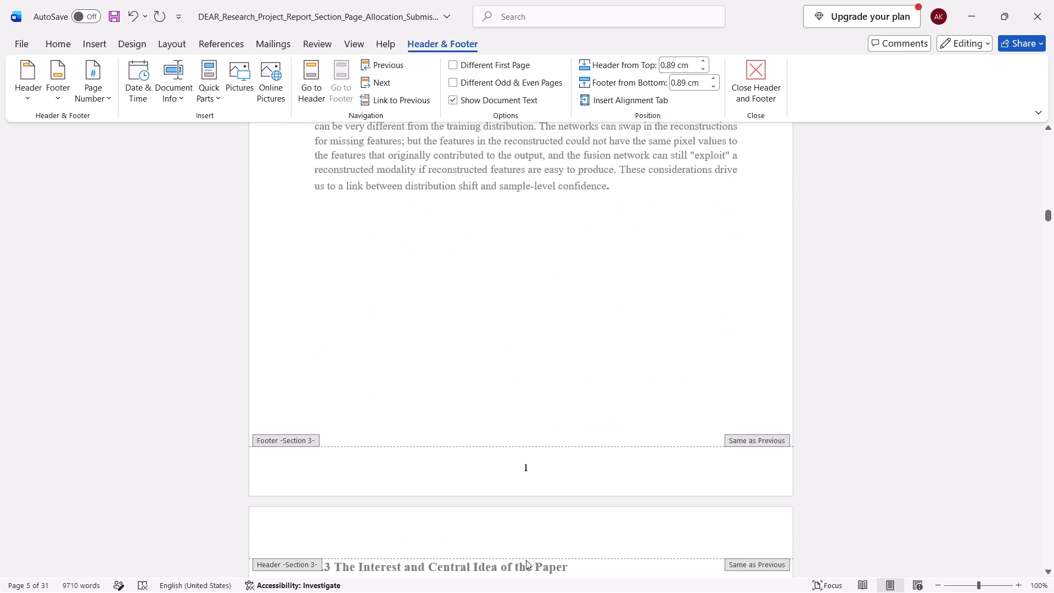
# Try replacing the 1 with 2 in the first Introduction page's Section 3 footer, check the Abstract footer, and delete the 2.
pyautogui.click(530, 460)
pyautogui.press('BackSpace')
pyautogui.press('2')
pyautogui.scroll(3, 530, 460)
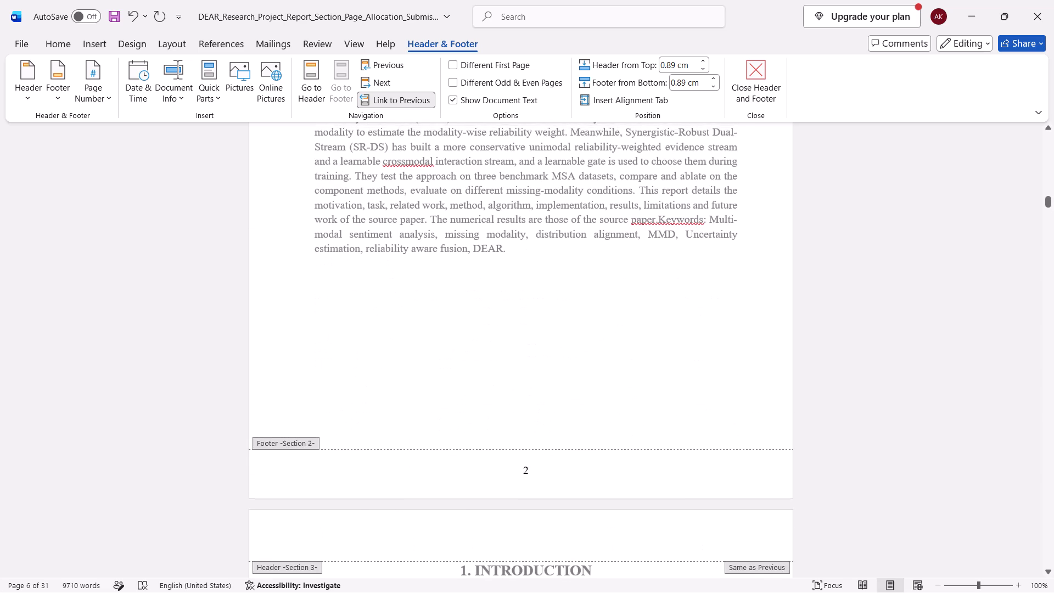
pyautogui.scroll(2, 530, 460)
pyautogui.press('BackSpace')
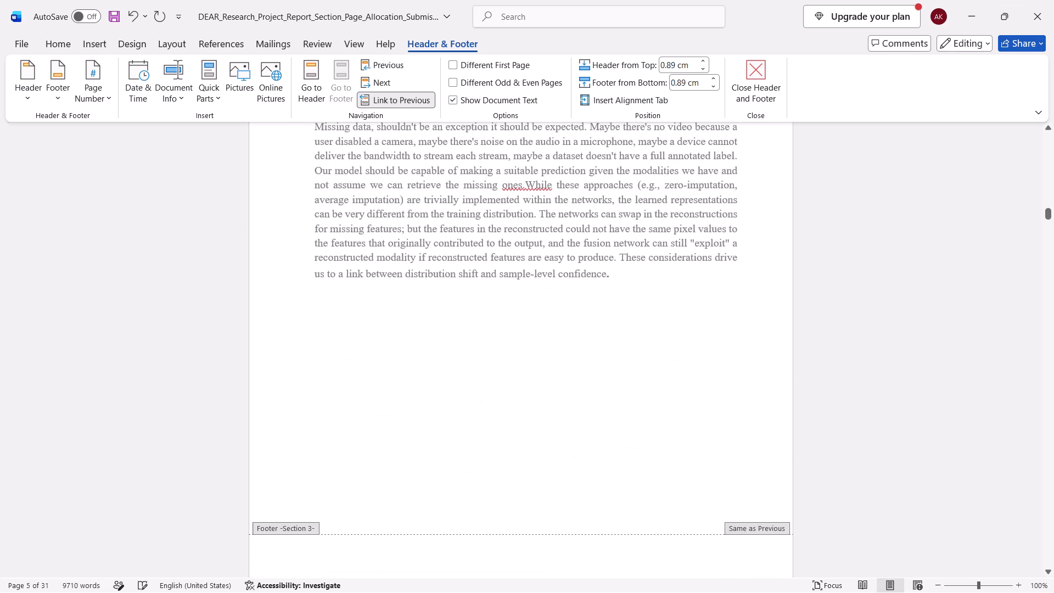
# Examine the page footers from the Introduction back through the Abstract and List of Tables to the Table of Contents.
pyautogui.scroll(5, 530, 460)
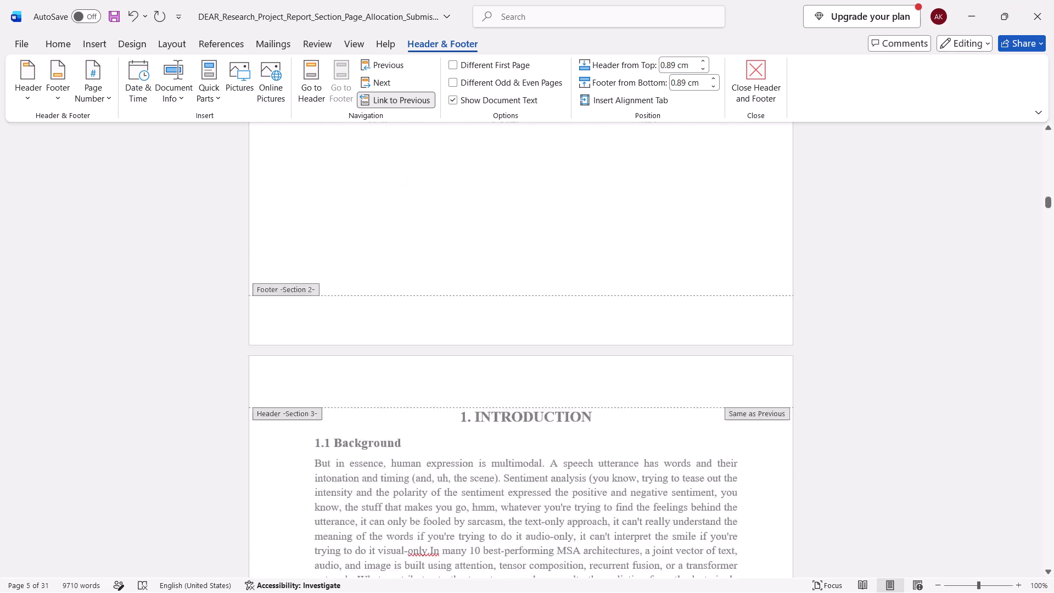
pyautogui.scroll(7, 530, 460)
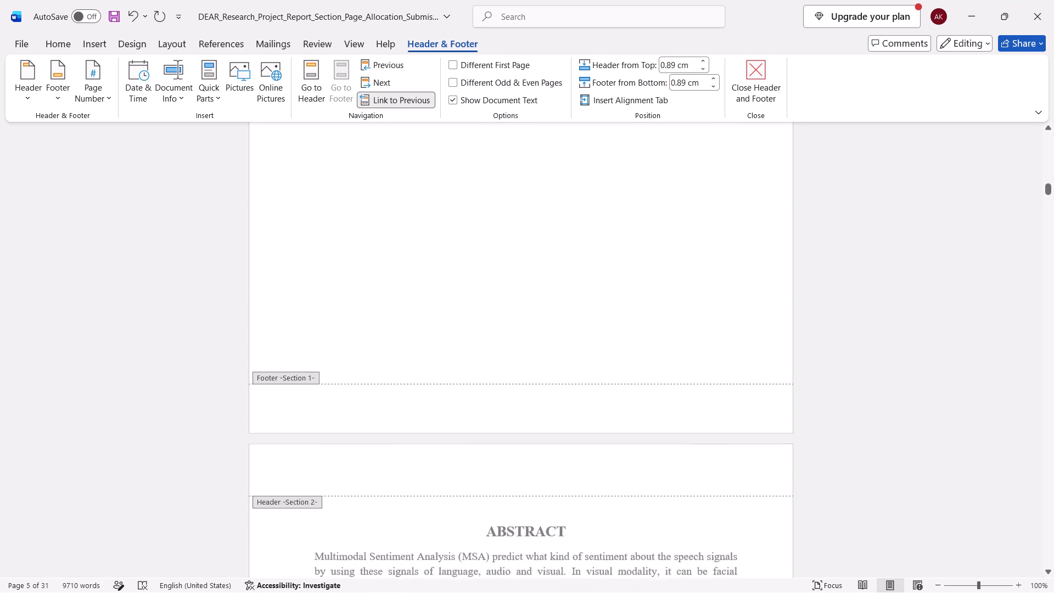
pyautogui.scroll(3, 530, 460)
pyautogui.scroll(-1, 530, 460)
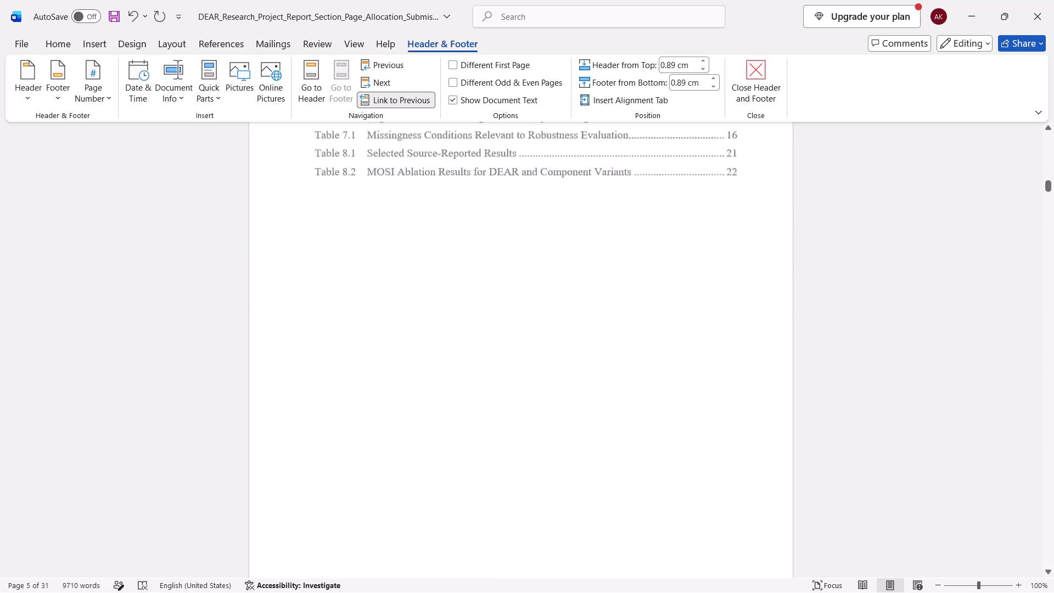
pyautogui.scroll(-2, 530, 460)
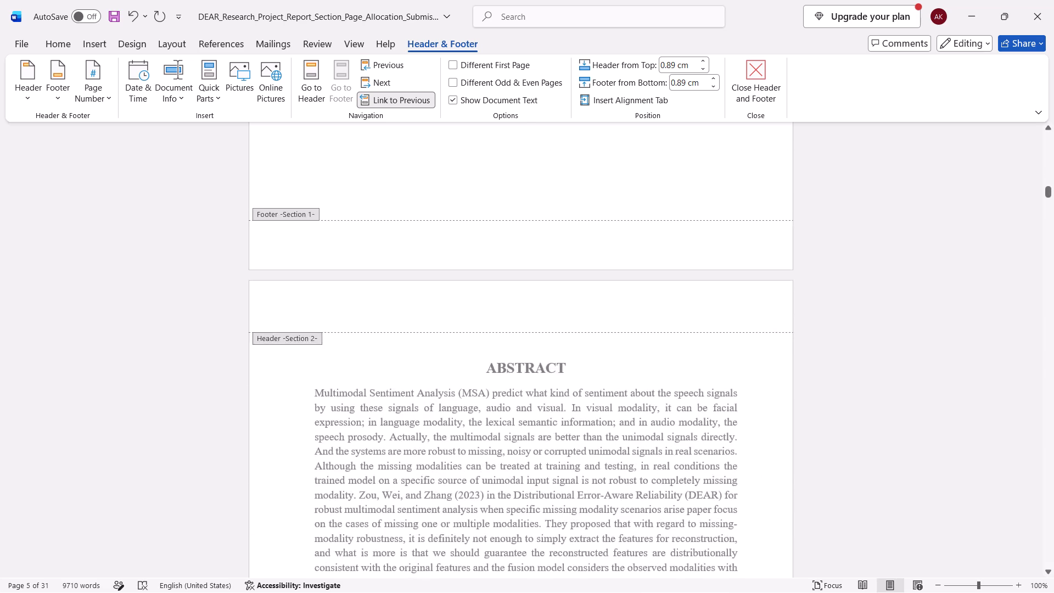
pyautogui.scroll(17, 530, 460)
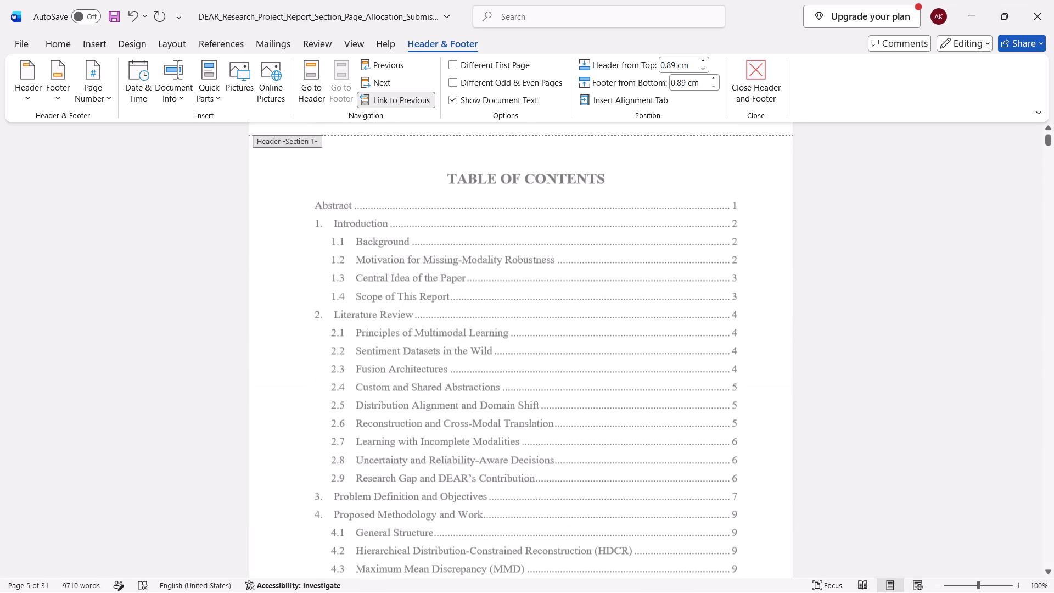
pyautogui.scroll(1, 530, 460)
pyautogui.scroll(-5, 504, 566)
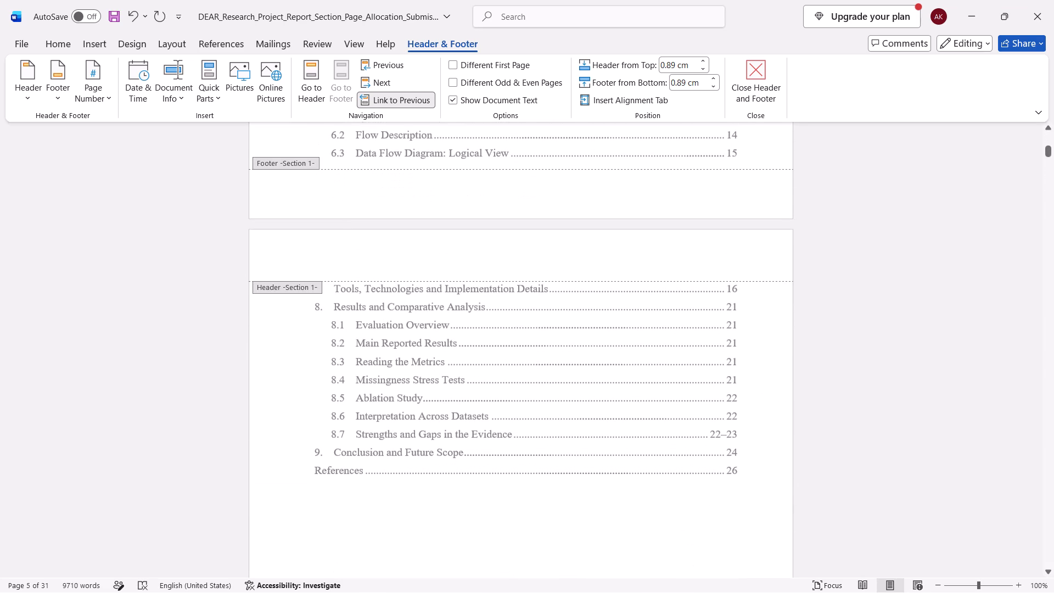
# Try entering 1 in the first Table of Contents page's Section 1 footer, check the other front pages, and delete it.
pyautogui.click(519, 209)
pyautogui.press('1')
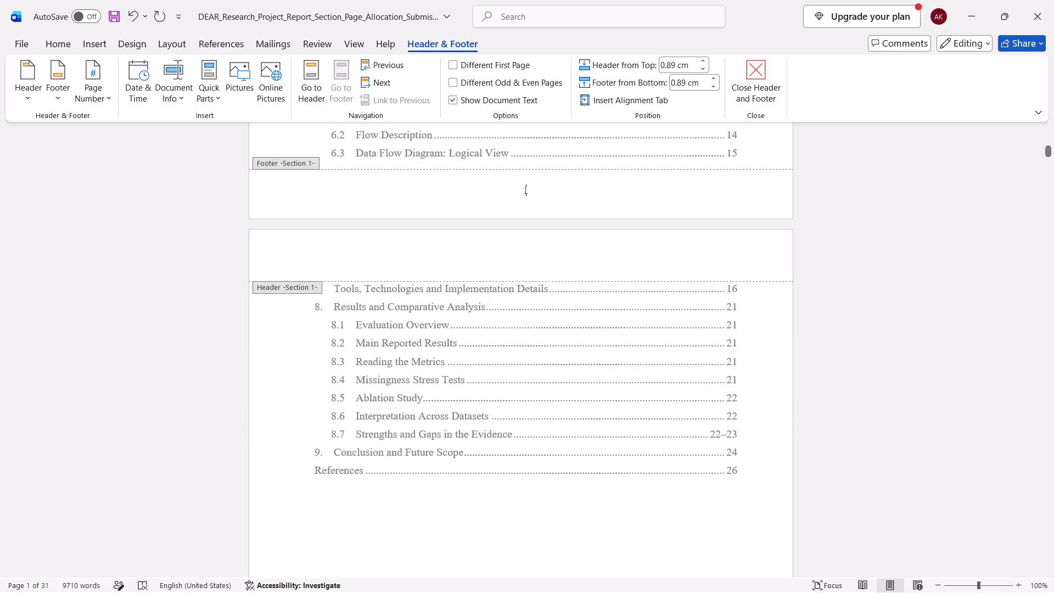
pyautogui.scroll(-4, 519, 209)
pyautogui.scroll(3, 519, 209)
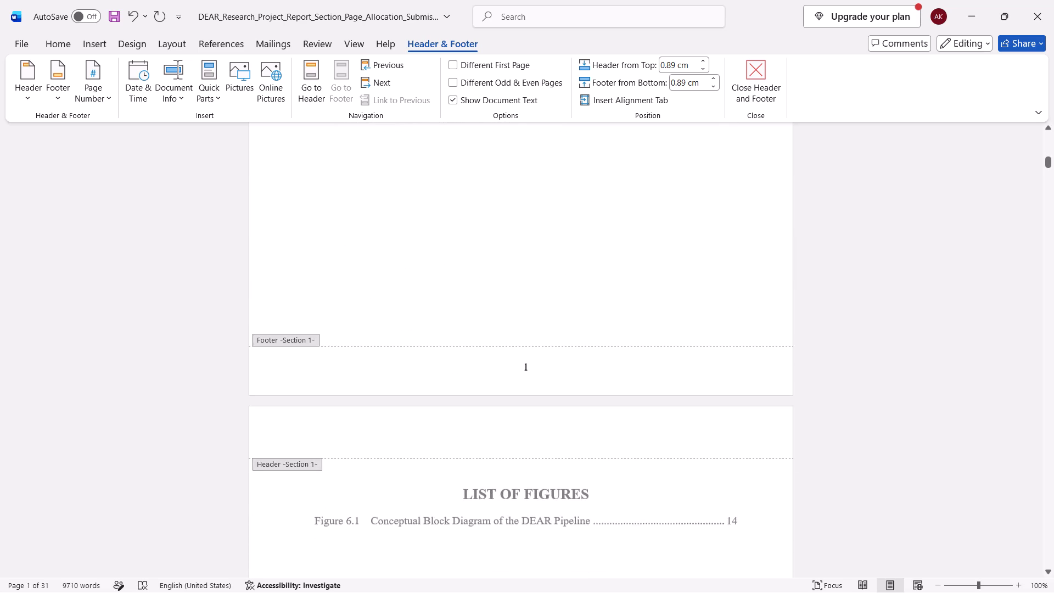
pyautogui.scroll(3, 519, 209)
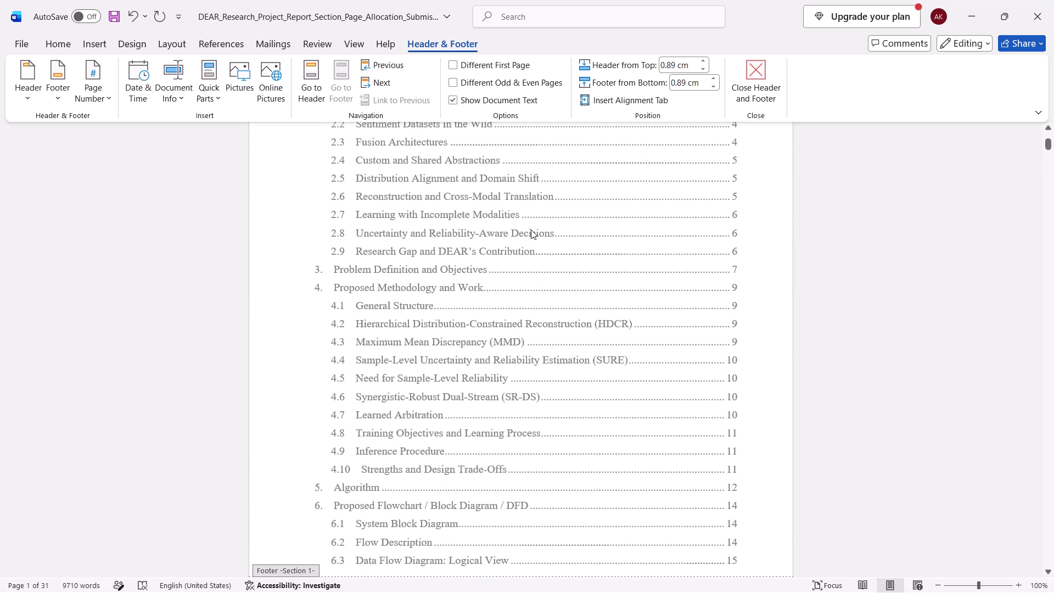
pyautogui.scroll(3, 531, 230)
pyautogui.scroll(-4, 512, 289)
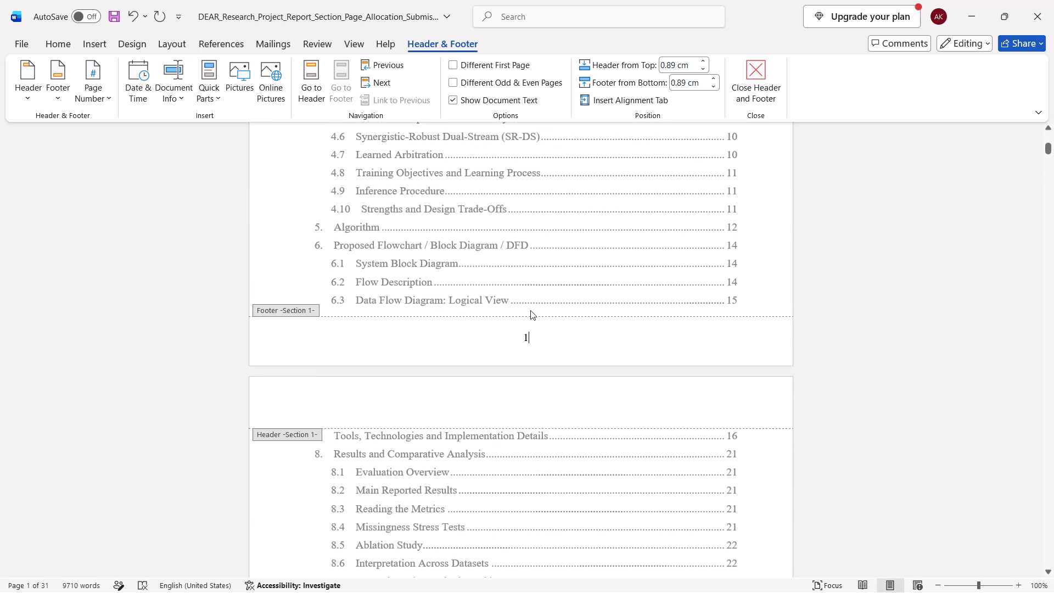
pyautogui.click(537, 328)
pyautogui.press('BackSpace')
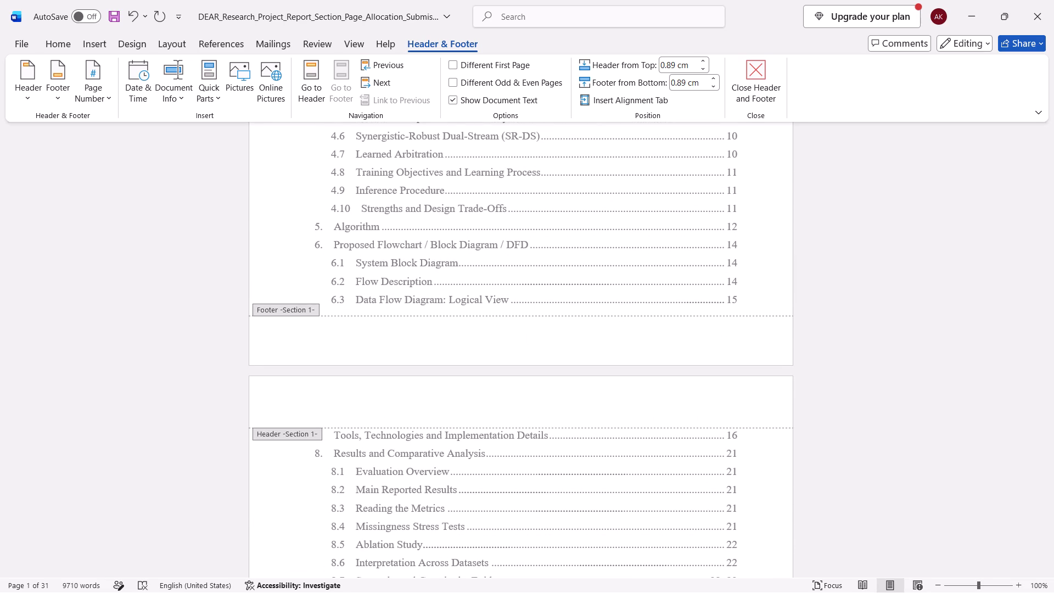
# Leave footer editing and delete two blank lines below the List of Tables, on the page before the Abstract.
pyautogui.scroll(-7, 727, 320)
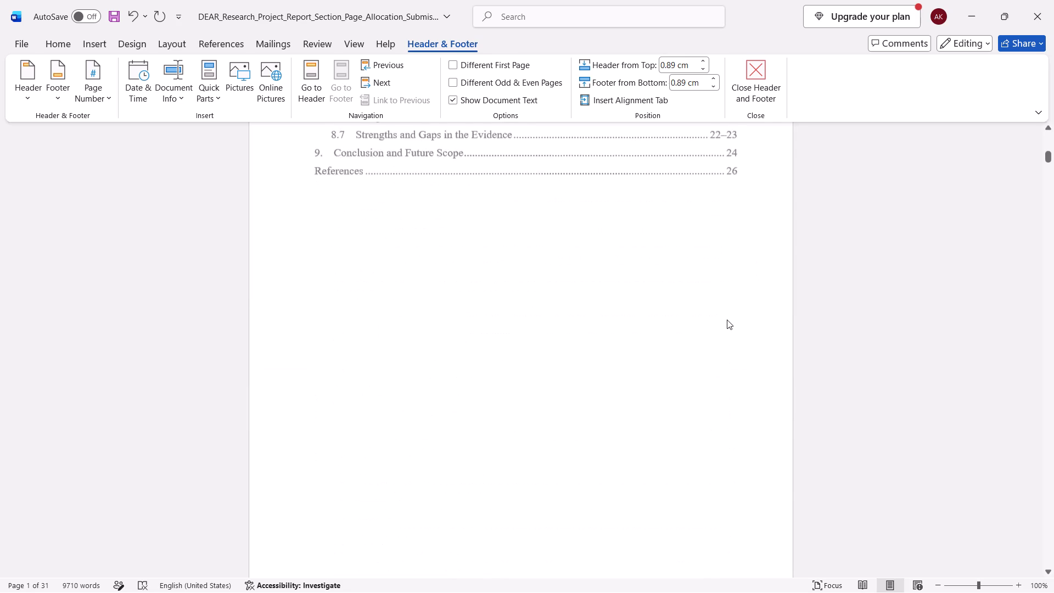
pyautogui.scroll(-7, 727, 320)
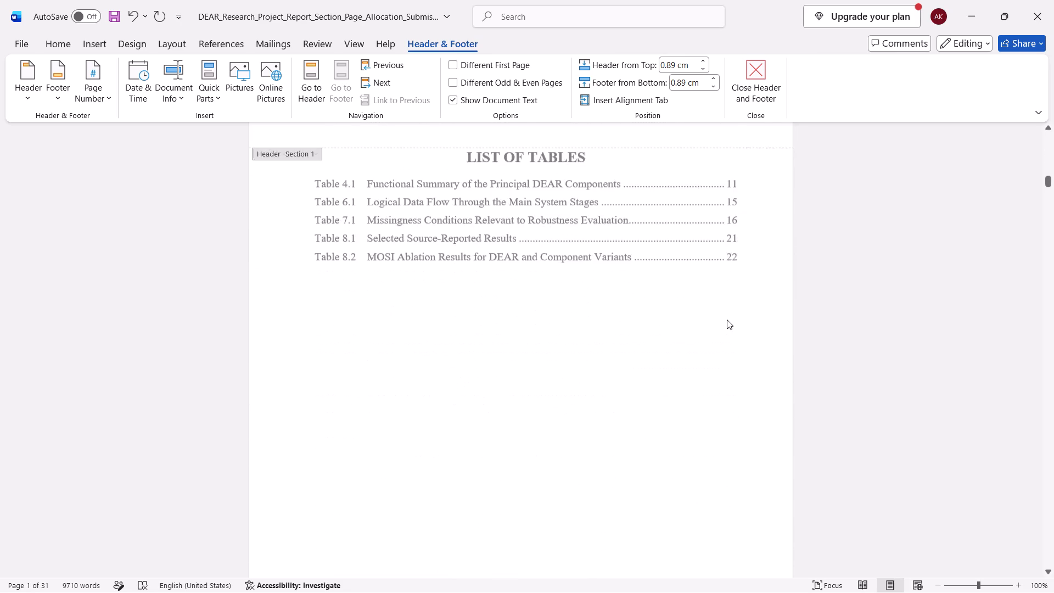
pyautogui.scroll(-2, 727, 320)
pyautogui.doubleClick(727, 320)
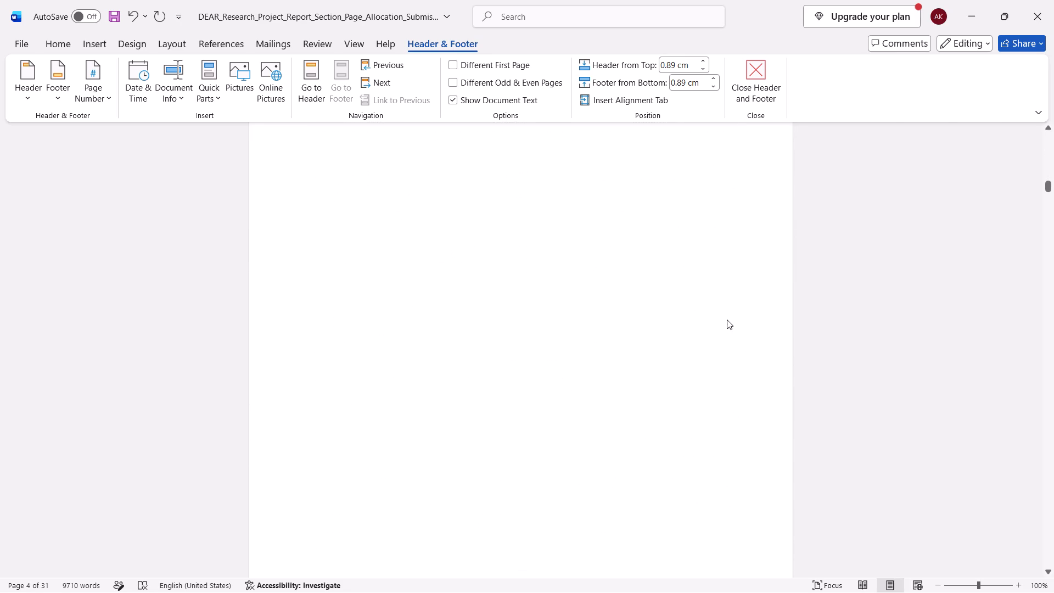
pyautogui.scroll(-1, 727, 320)
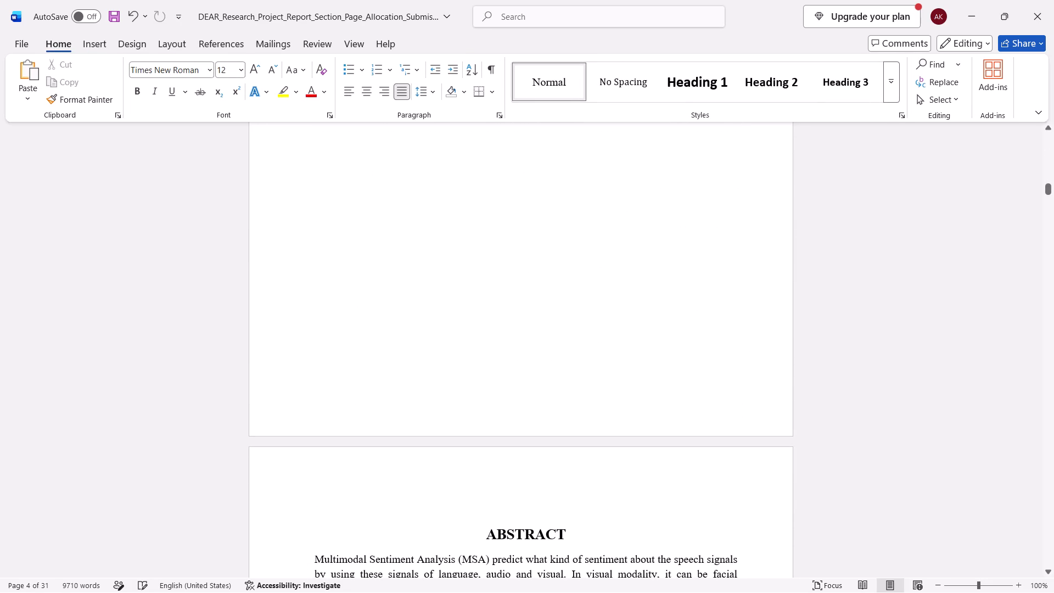
pyautogui.click(414, 493)
pyautogui.press('BackSpace')
pyautogui.press('BackSpace')
# Examine the page layout from the Abstract back through the List of Tables and List of Figures to the Table of Contents.
pyautogui.scroll(-2, 414, 493)
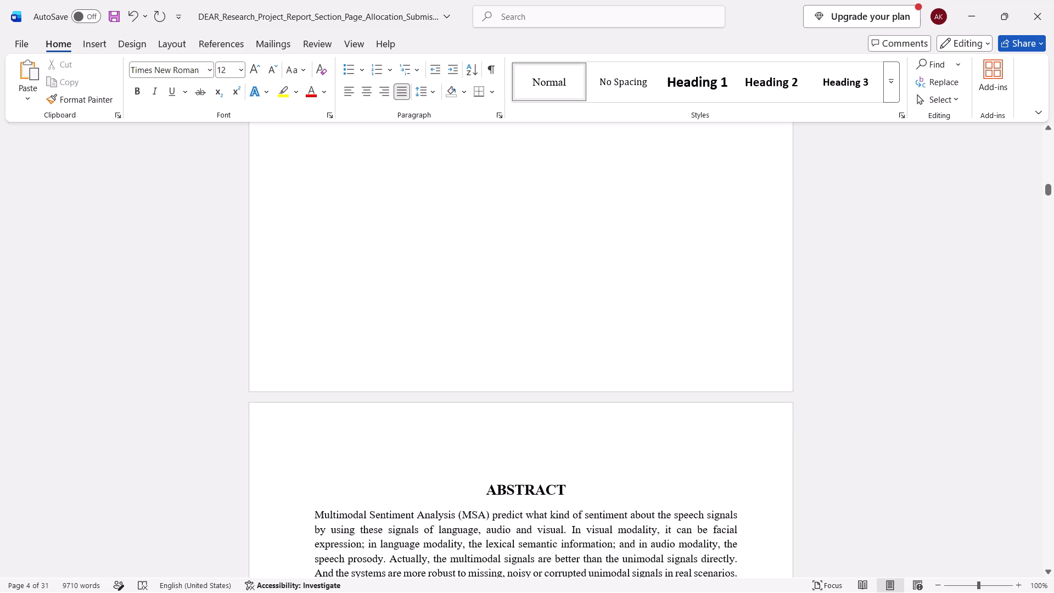
pyautogui.scroll(-2, 414, 493)
pyautogui.scroll(2, 414, 493)
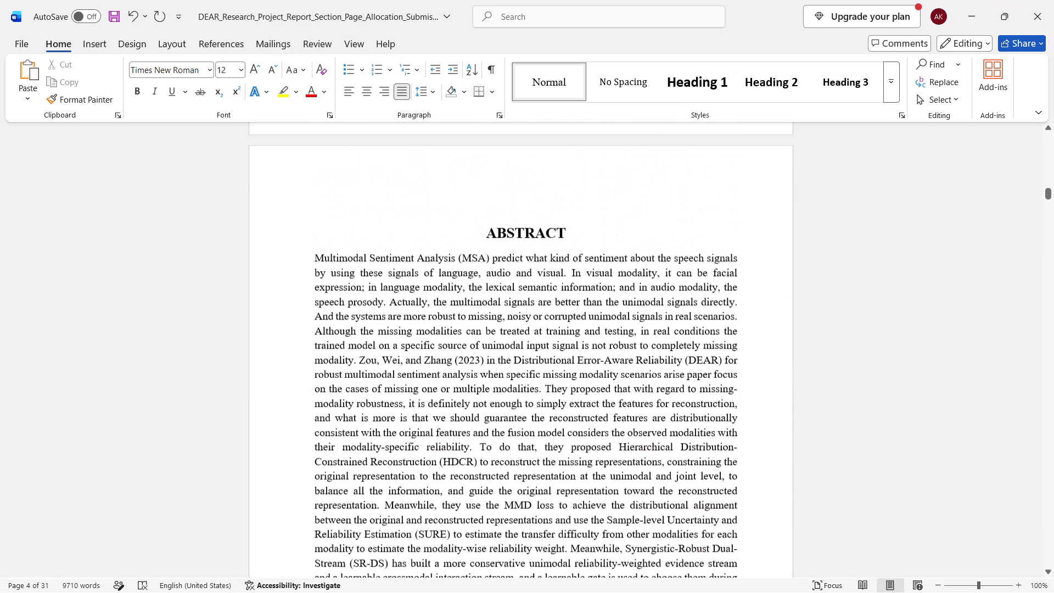
pyautogui.scroll(2, 414, 493)
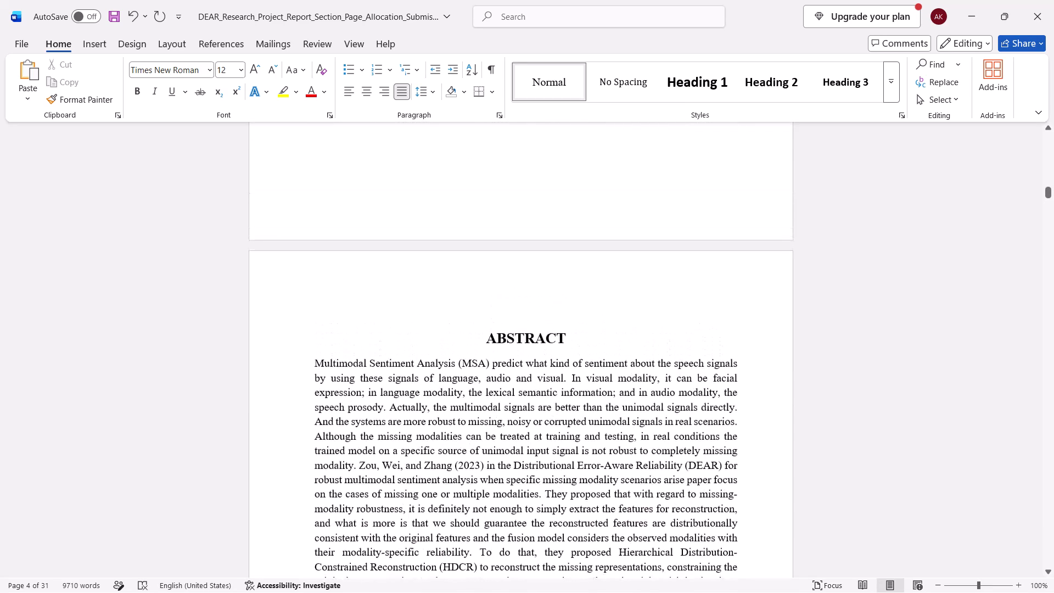
pyautogui.scroll(3, 414, 493)
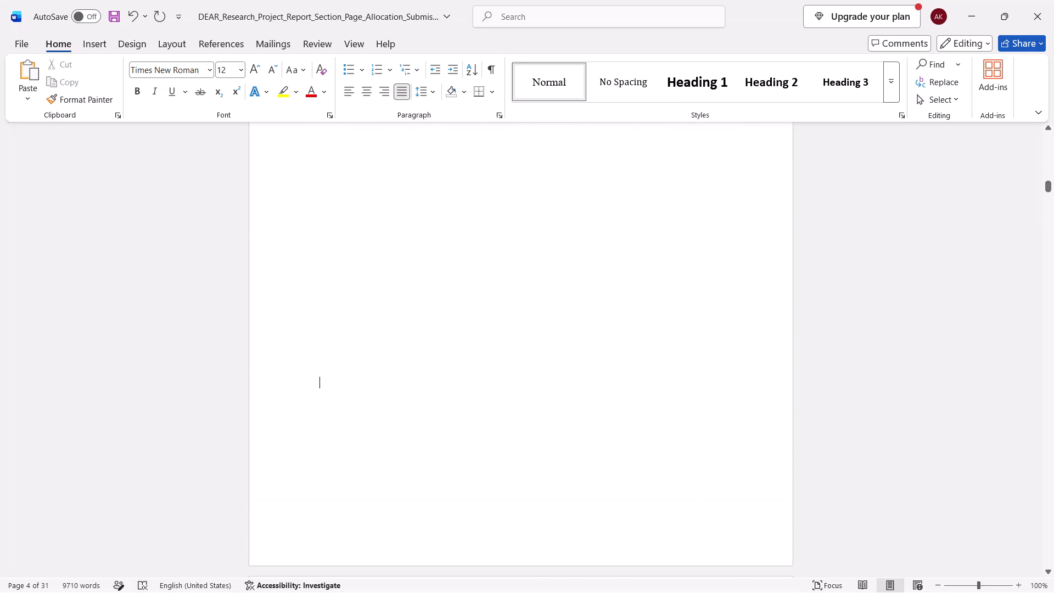
pyautogui.scroll(3, 414, 493)
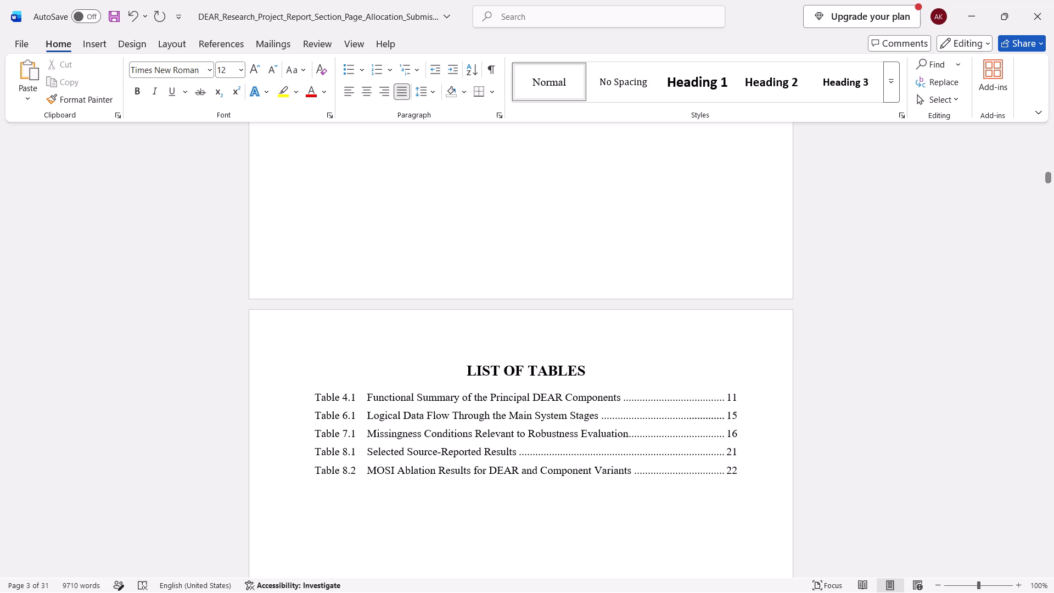
pyautogui.scroll(2, 414, 493)
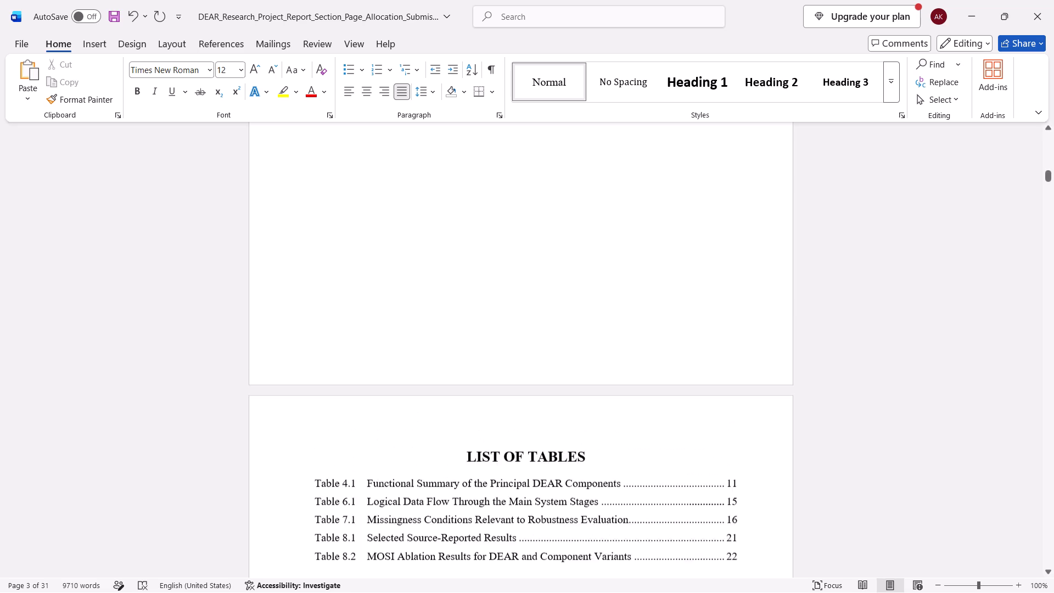
pyautogui.scroll(10, 414, 493)
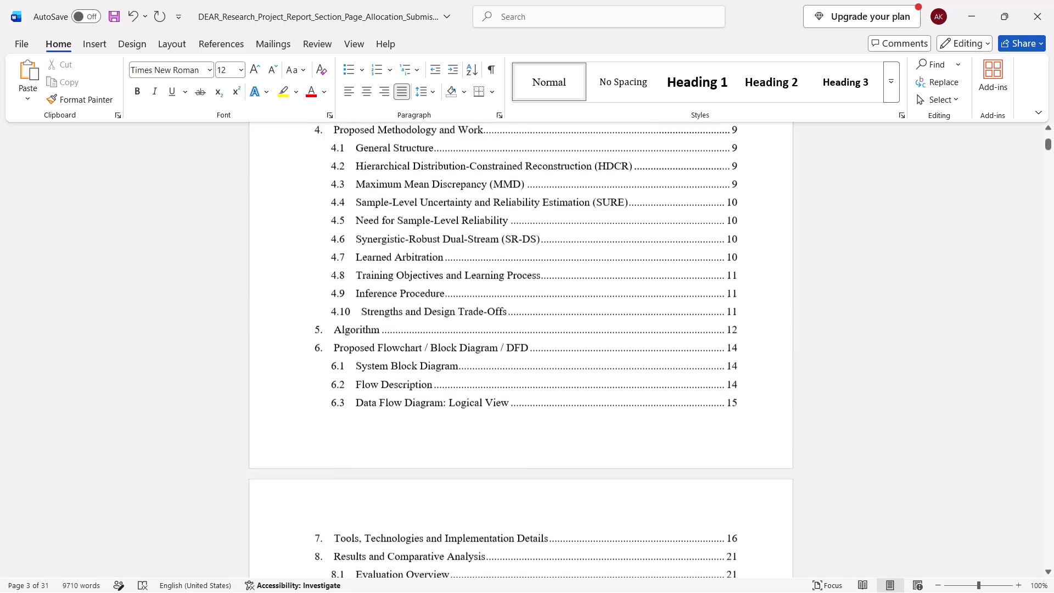
pyautogui.scroll(3, 414, 493)
pyautogui.scroll(-1, 414, 493)
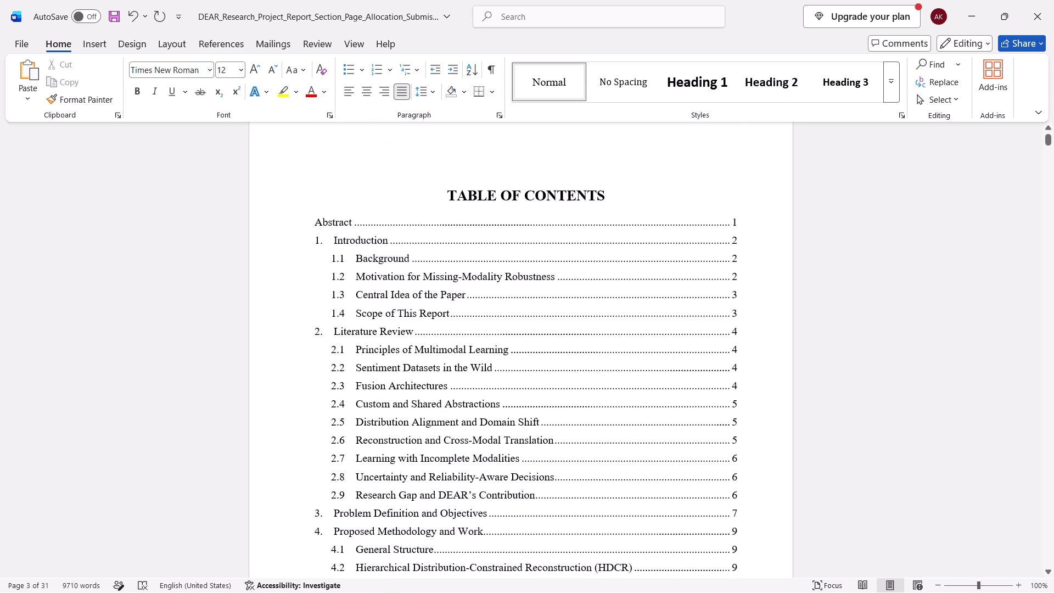
pyautogui.scroll(-10, 414, 493)
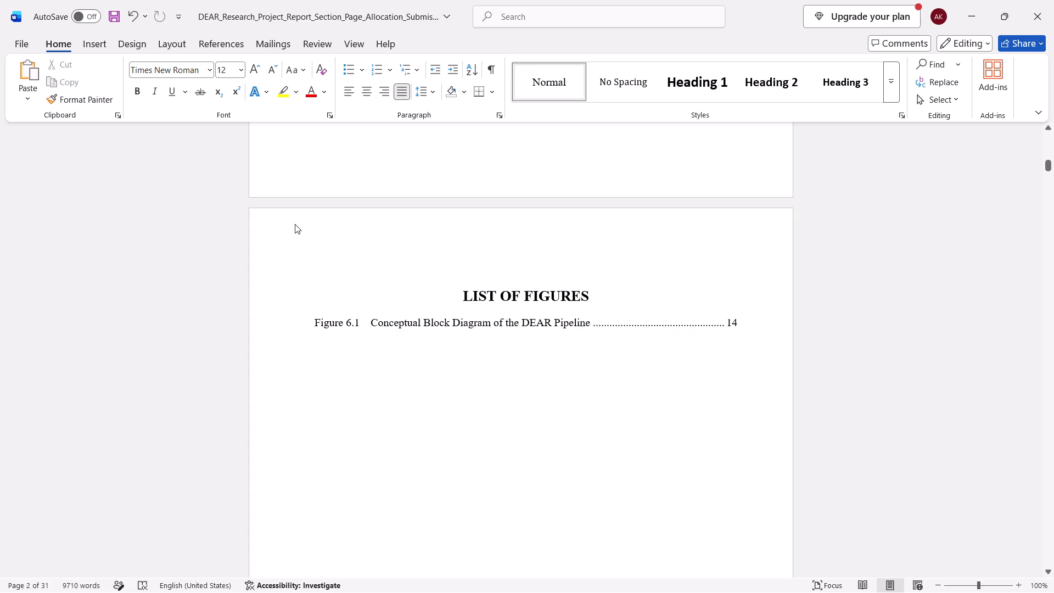
# Return to the Word report and insert a Next Page section break in the blank area below the List of Tables.
pyautogui.scroll(-10, 295, 224)
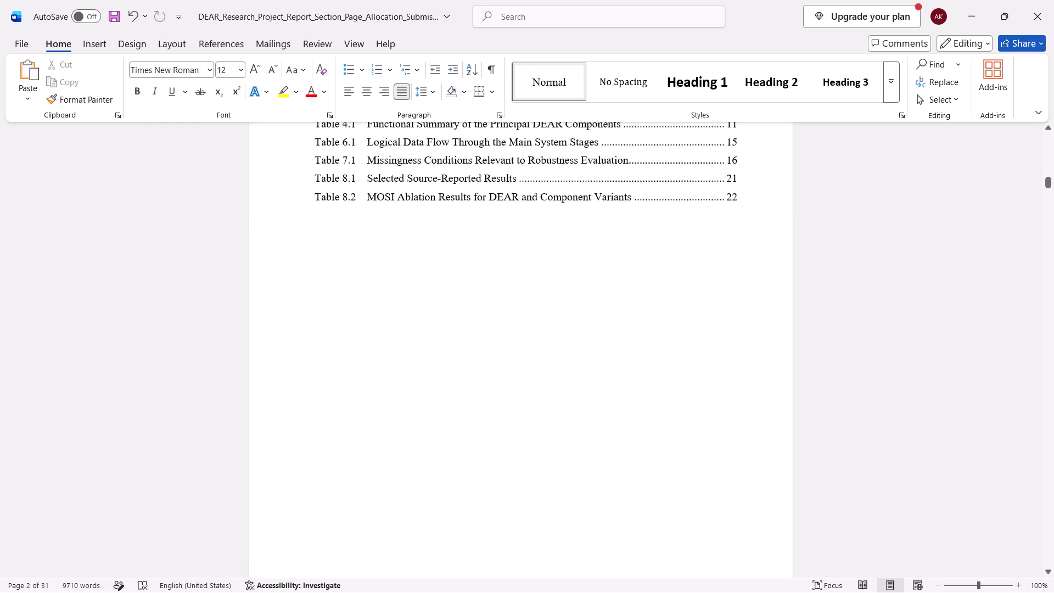
pyautogui.scroll(-3, 295, 224)
pyautogui.doubleClick(406, 348)
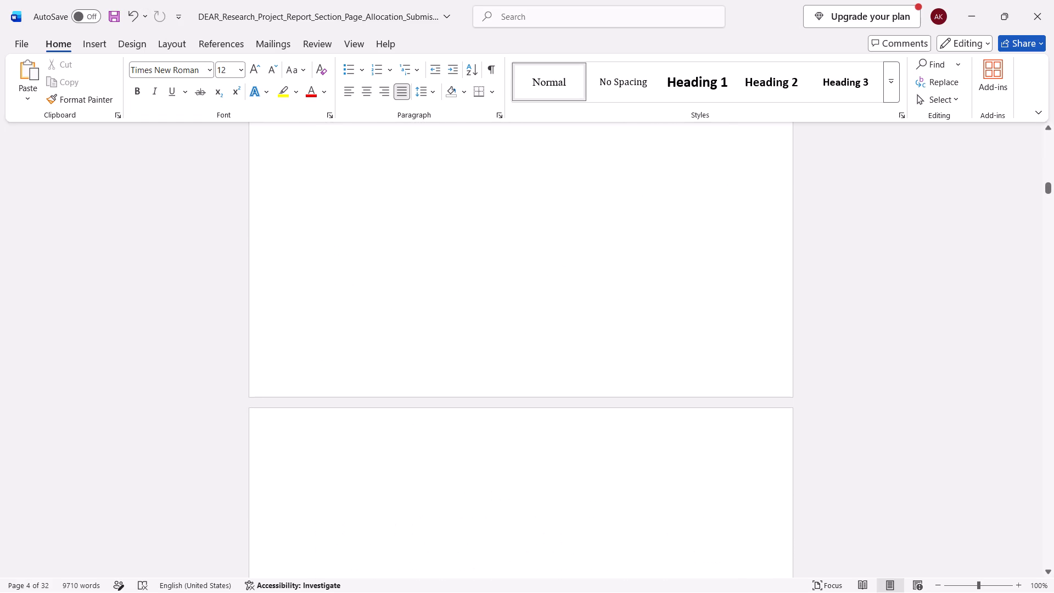
pyautogui.click(169, 40)
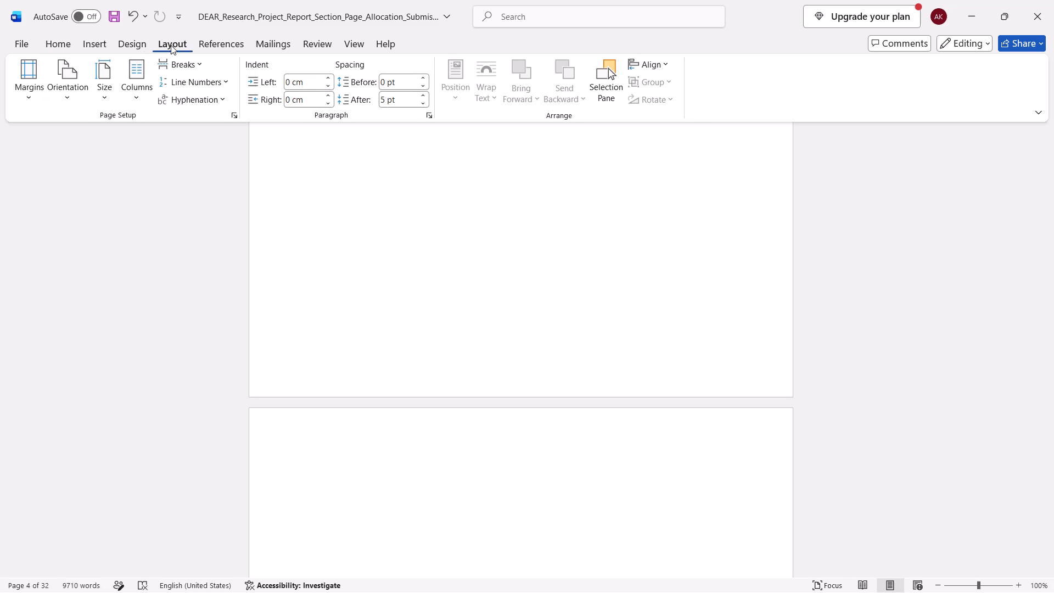
pyautogui.click(171, 64)
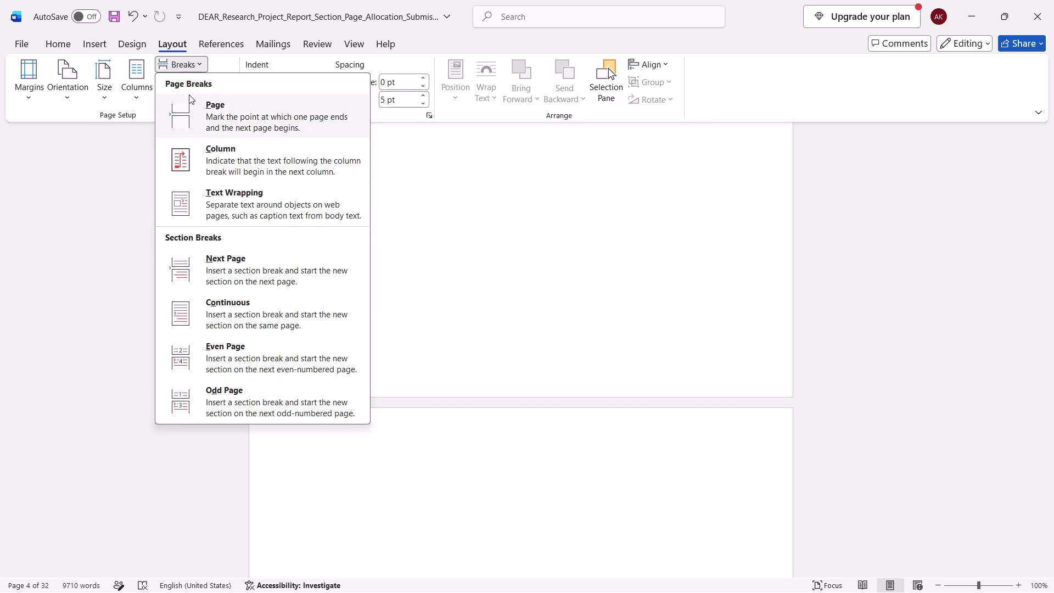
pyautogui.click(192, 272)
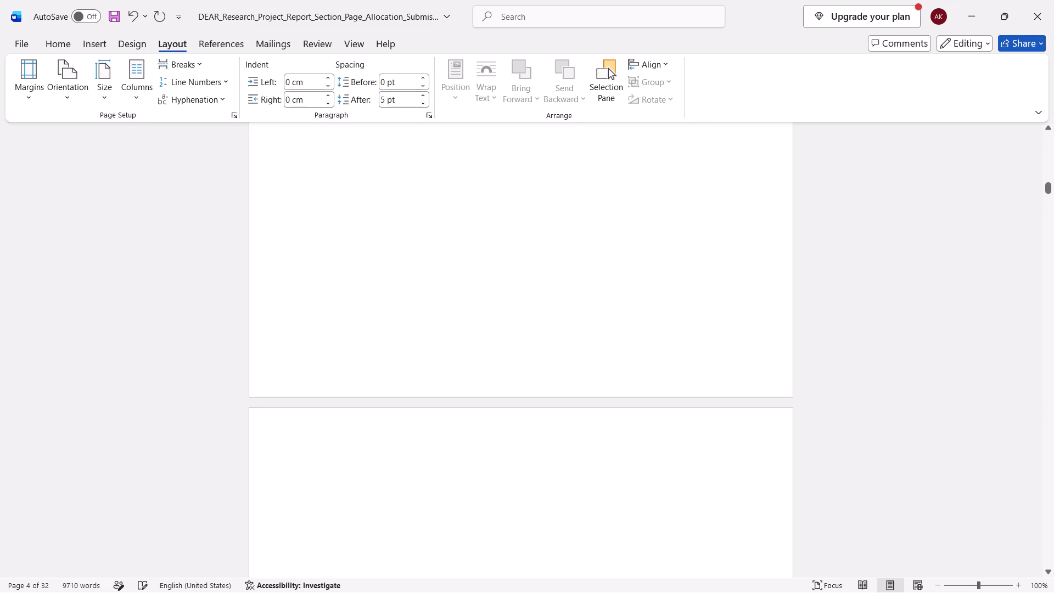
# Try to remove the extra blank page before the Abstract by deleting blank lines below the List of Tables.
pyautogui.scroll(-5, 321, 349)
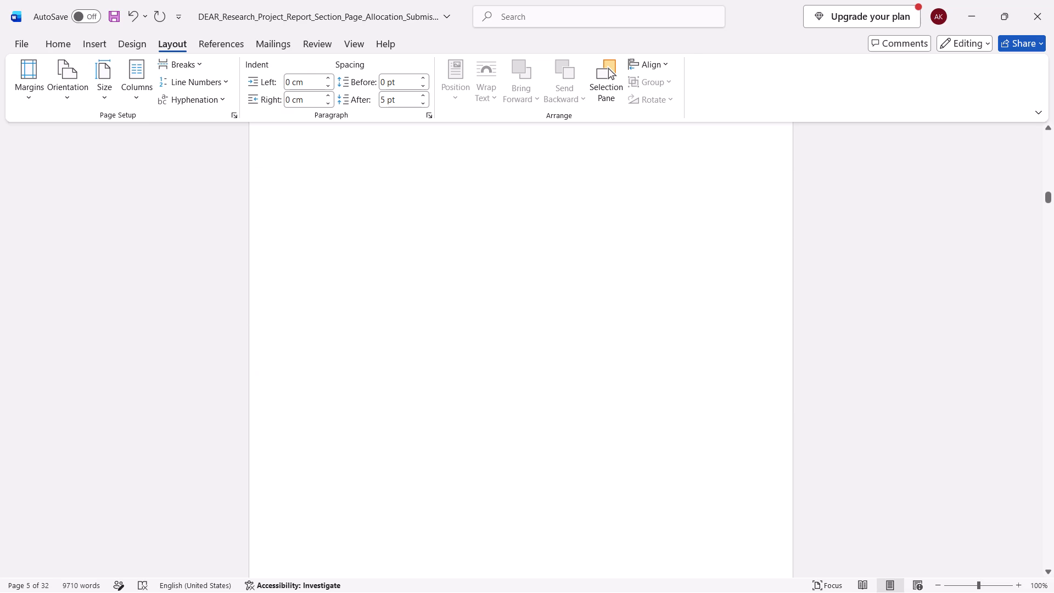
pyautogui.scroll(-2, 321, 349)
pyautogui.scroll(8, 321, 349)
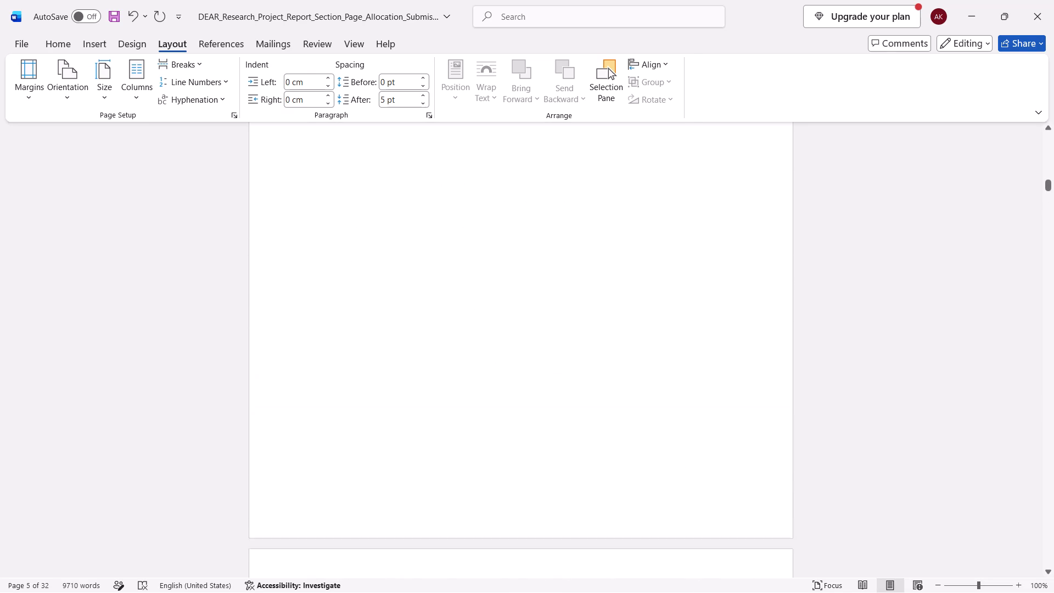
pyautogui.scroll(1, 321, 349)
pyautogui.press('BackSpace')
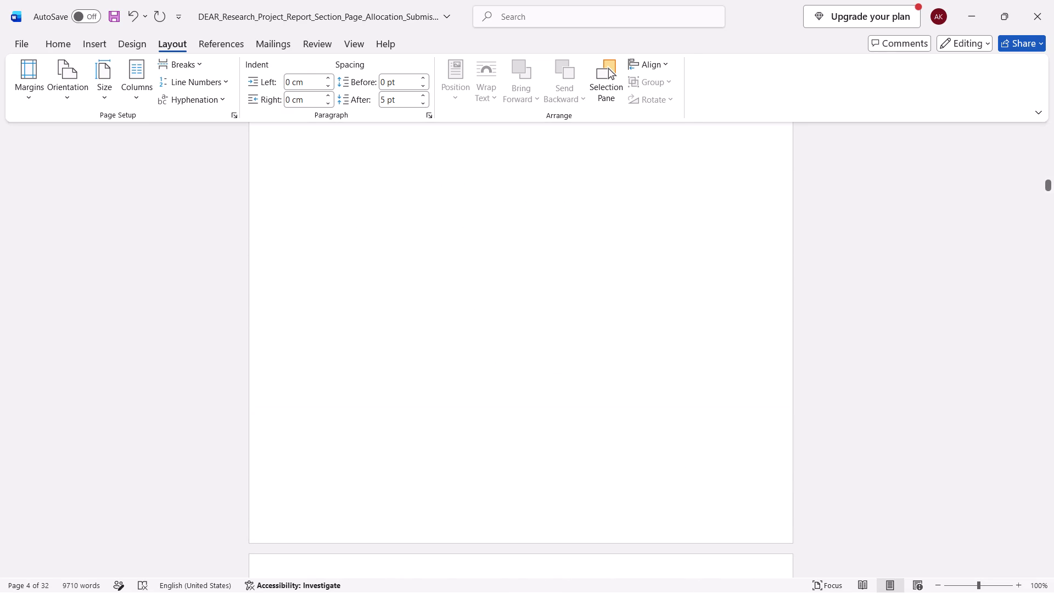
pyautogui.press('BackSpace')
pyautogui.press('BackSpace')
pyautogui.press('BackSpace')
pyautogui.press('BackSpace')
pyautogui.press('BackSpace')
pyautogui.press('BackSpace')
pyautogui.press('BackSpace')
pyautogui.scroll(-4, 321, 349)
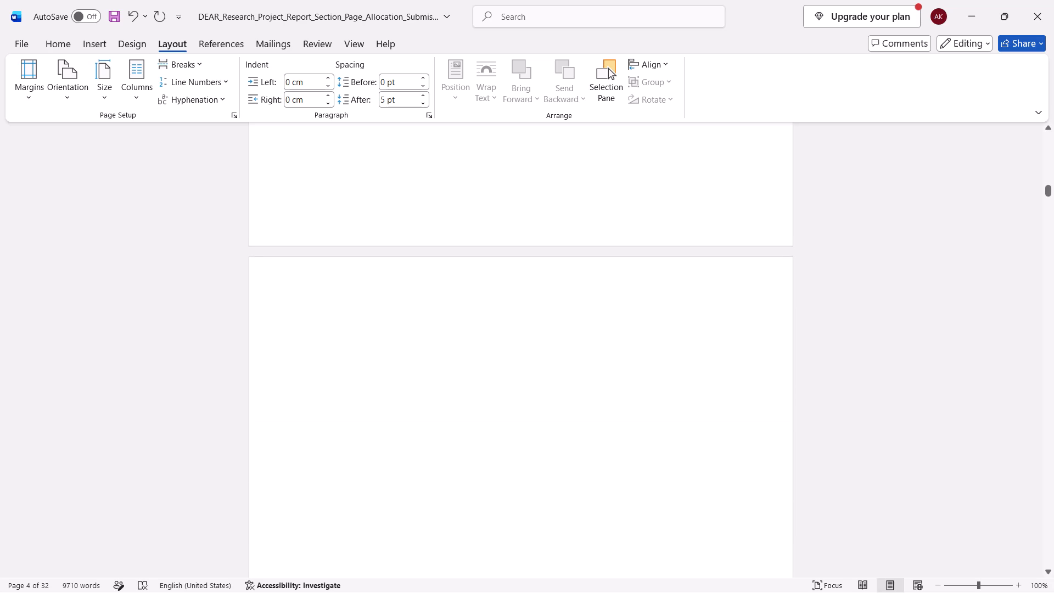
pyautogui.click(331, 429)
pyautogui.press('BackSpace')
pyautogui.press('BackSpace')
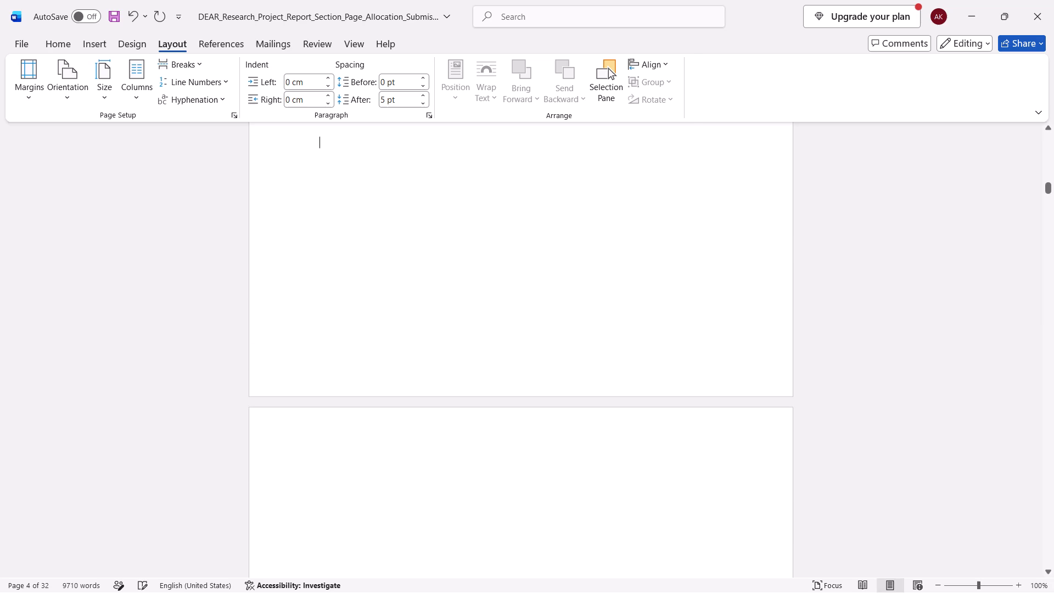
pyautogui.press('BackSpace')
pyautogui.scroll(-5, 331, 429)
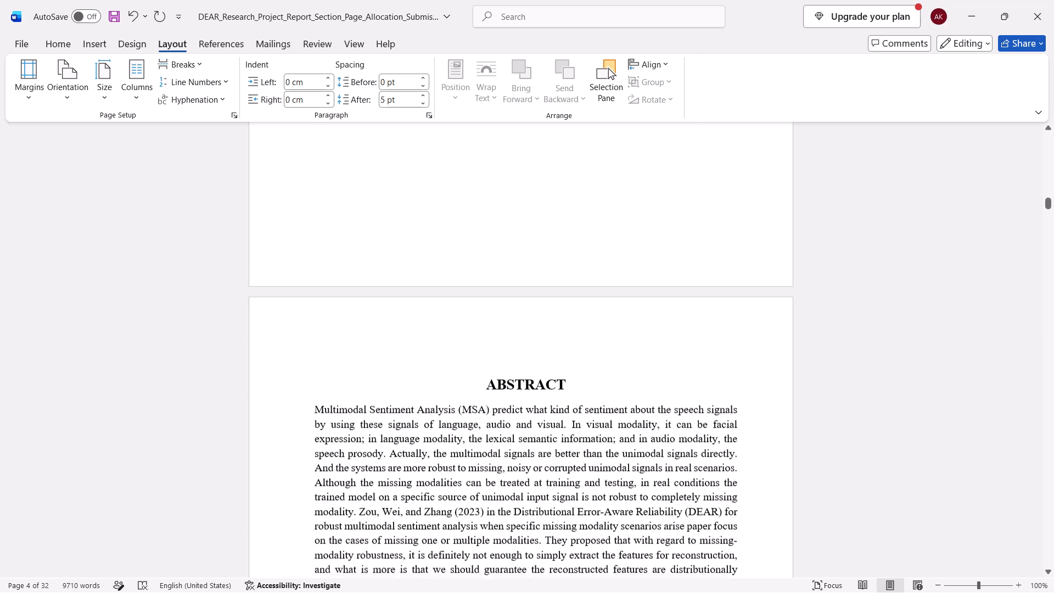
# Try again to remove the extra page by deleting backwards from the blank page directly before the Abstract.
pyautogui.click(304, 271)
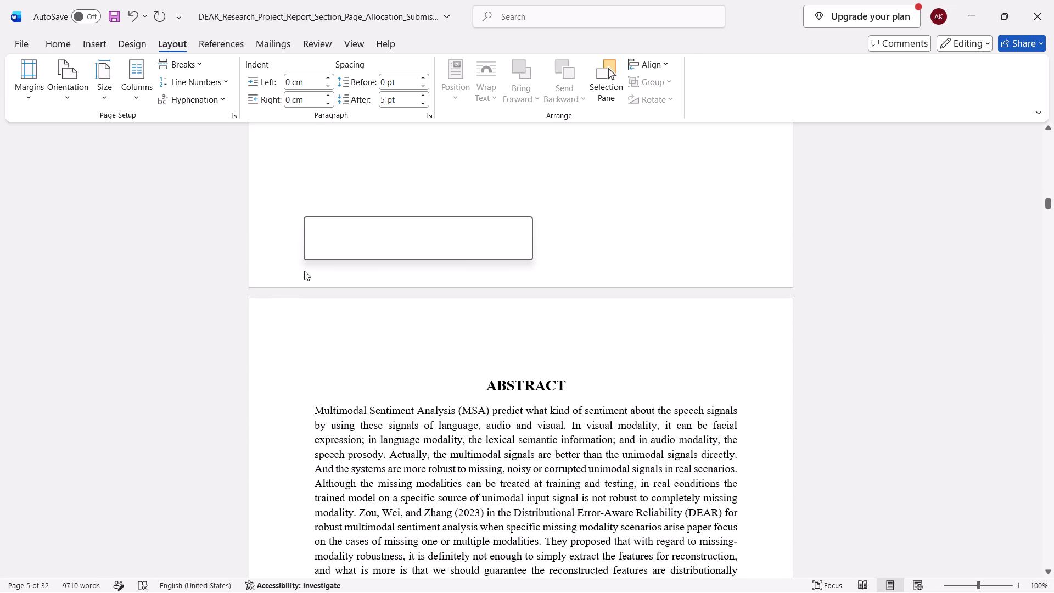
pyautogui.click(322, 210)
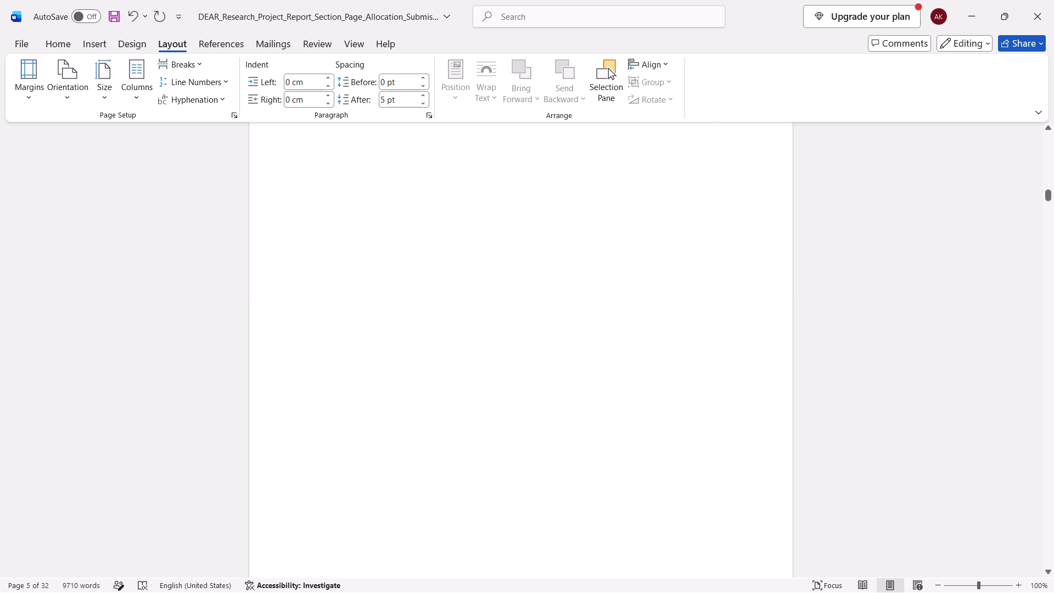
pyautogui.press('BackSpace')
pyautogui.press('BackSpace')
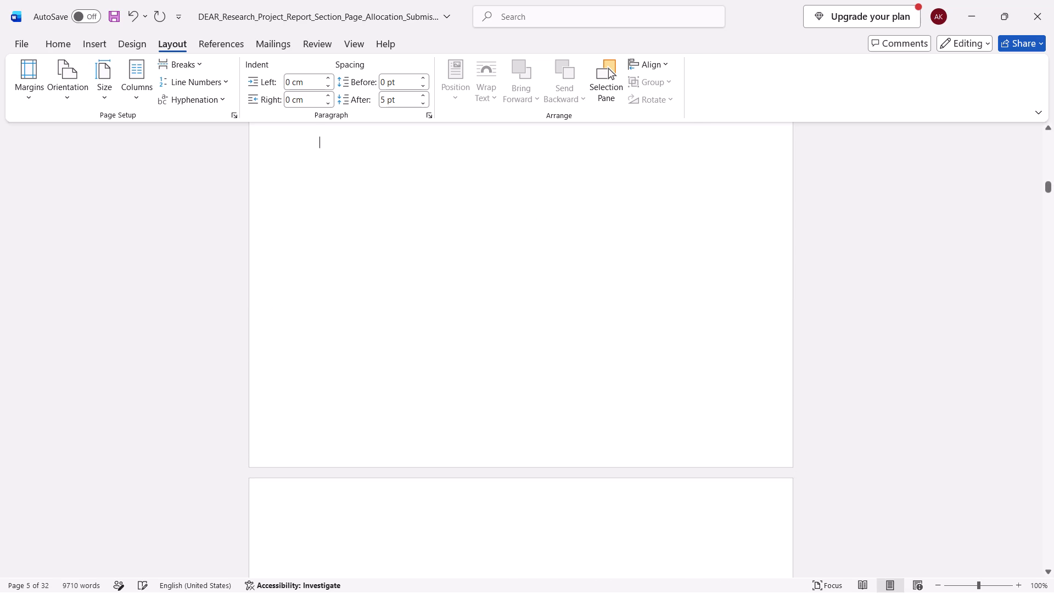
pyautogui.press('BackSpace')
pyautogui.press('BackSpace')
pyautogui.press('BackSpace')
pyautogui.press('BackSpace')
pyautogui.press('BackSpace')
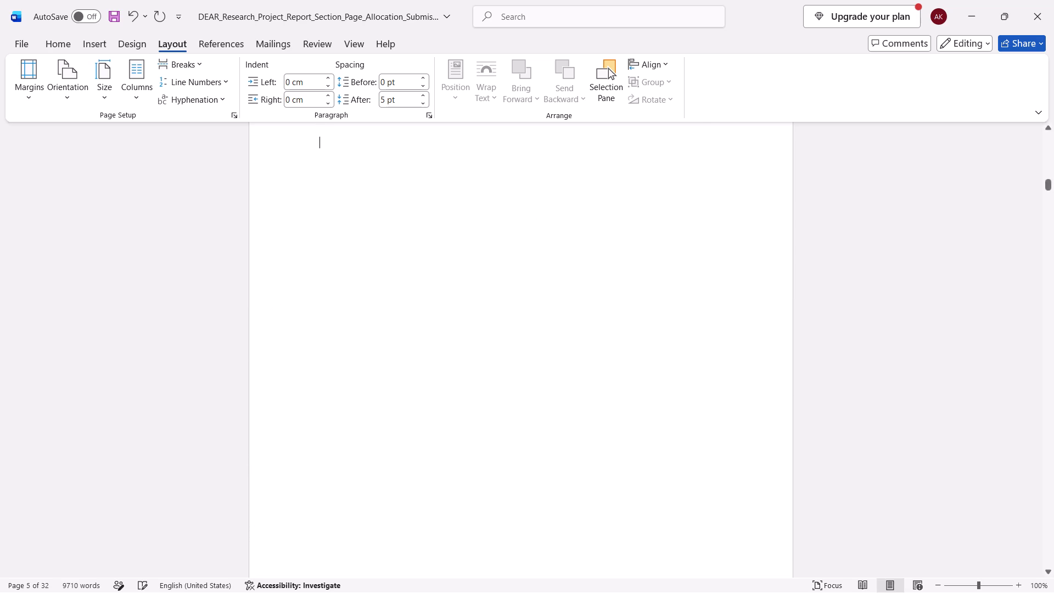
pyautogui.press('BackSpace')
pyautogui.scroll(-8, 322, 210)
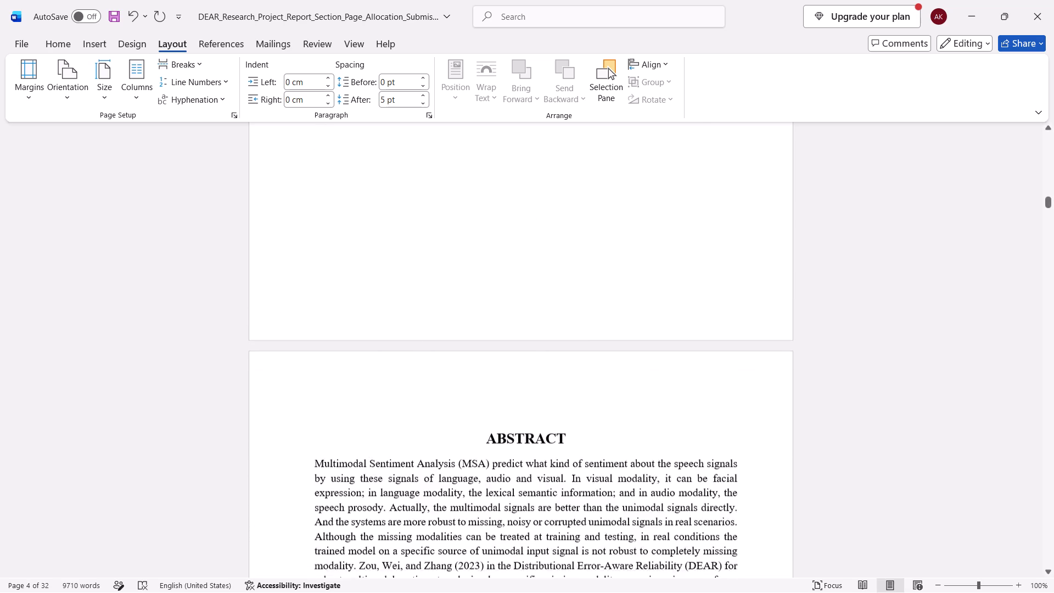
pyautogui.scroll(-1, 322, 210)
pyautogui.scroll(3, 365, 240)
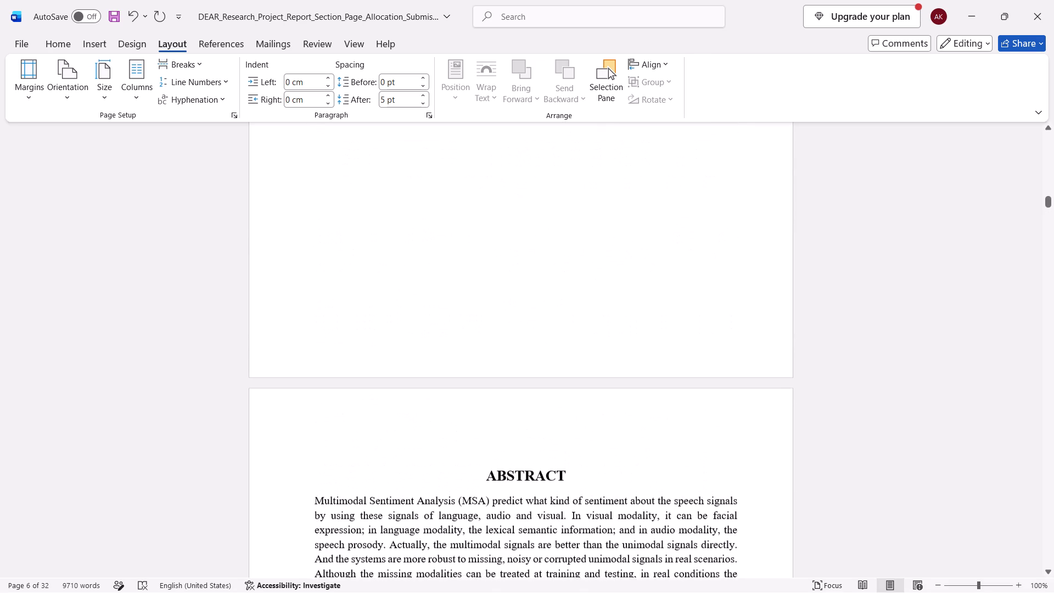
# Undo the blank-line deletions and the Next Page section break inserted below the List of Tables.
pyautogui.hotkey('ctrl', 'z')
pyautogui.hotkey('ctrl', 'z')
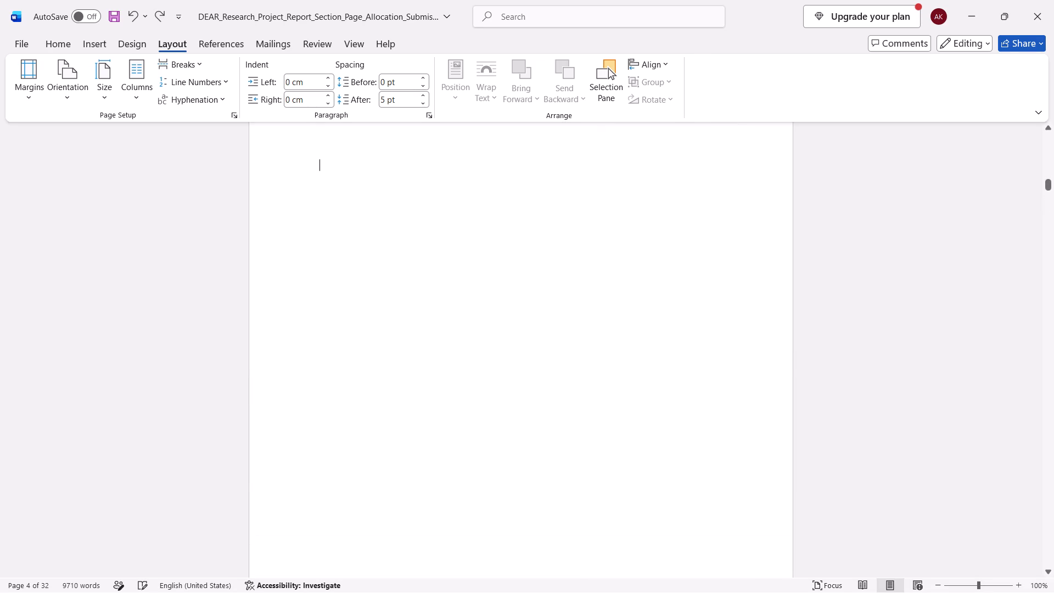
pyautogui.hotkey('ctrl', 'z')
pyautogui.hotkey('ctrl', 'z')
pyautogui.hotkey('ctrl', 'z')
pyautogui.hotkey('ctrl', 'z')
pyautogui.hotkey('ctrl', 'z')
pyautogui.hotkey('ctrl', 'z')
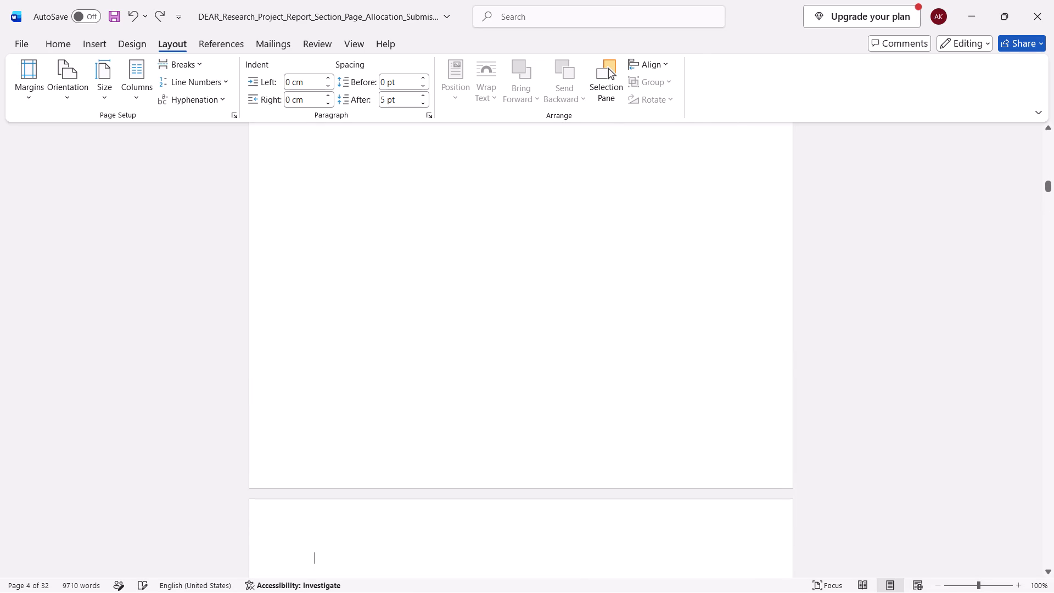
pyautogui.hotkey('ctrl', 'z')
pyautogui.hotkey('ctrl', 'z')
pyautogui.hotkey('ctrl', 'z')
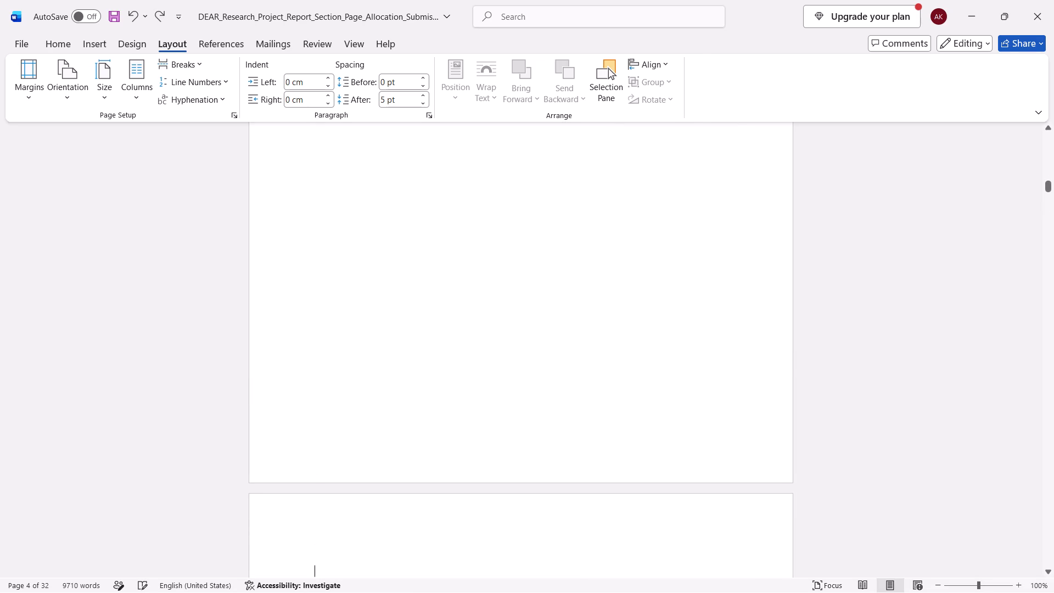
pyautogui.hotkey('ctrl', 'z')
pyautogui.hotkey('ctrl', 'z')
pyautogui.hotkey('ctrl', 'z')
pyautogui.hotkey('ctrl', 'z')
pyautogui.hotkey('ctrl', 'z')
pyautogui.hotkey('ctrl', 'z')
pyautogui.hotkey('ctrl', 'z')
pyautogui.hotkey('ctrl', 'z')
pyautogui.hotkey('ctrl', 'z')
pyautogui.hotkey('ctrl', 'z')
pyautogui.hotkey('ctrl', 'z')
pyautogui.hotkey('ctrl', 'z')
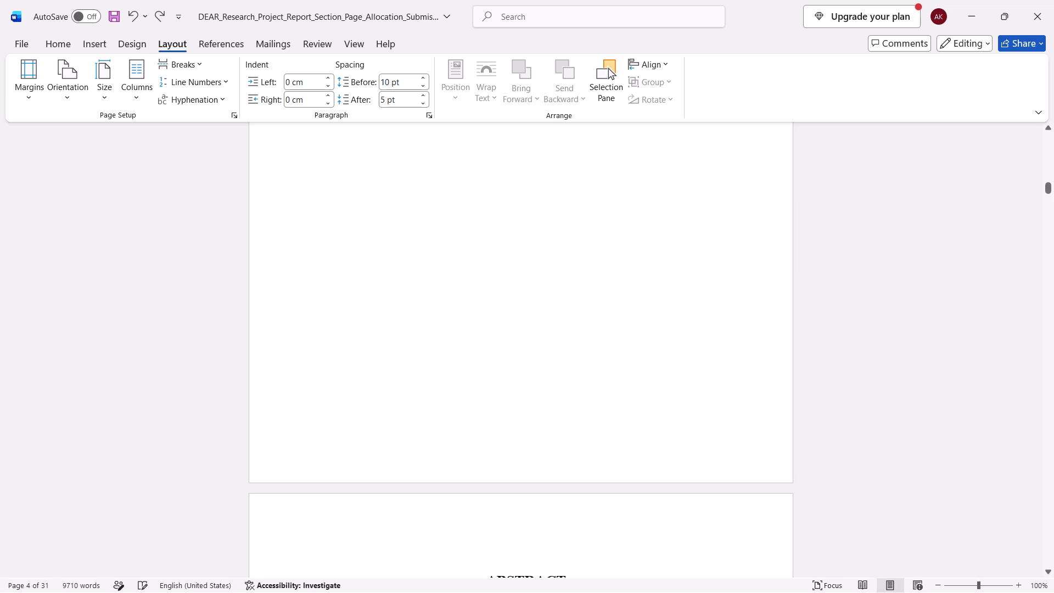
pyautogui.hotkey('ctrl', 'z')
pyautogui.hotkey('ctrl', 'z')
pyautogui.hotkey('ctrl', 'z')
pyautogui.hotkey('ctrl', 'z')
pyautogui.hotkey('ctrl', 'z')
# Examine the page layout and footer numbering from the List of Figures through the Abstract to the Introduction.
pyautogui.scroll(4, 365, 240)
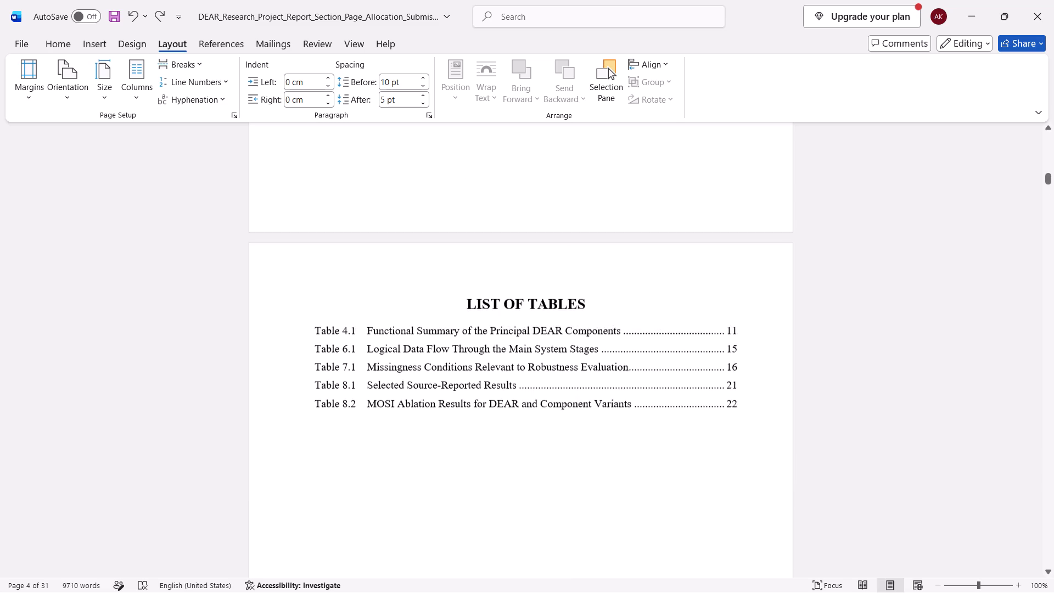
pyautogui.scroll(-7, 365, 240)
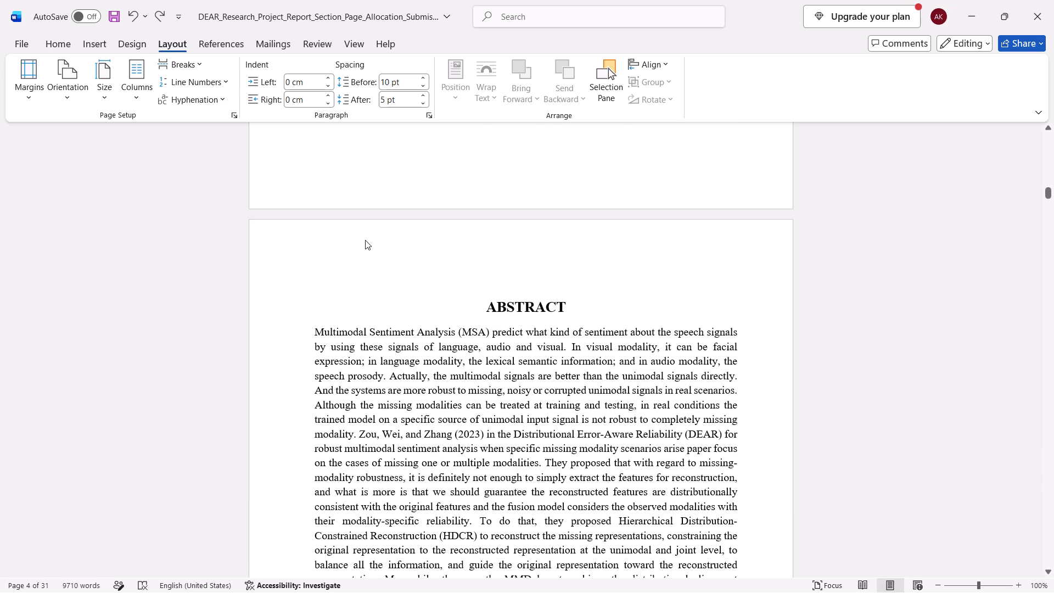
pyautogui.scroll(-5, 365, 240)
pyautogui.scroll(1, 365, 240)
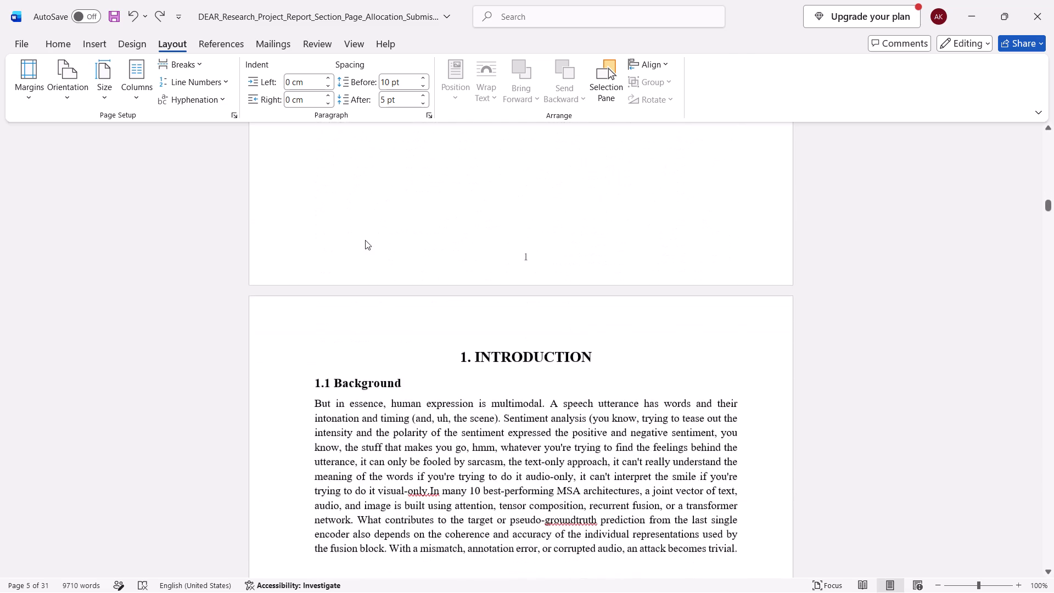
pyautogui.scroll(11, 365, 240)
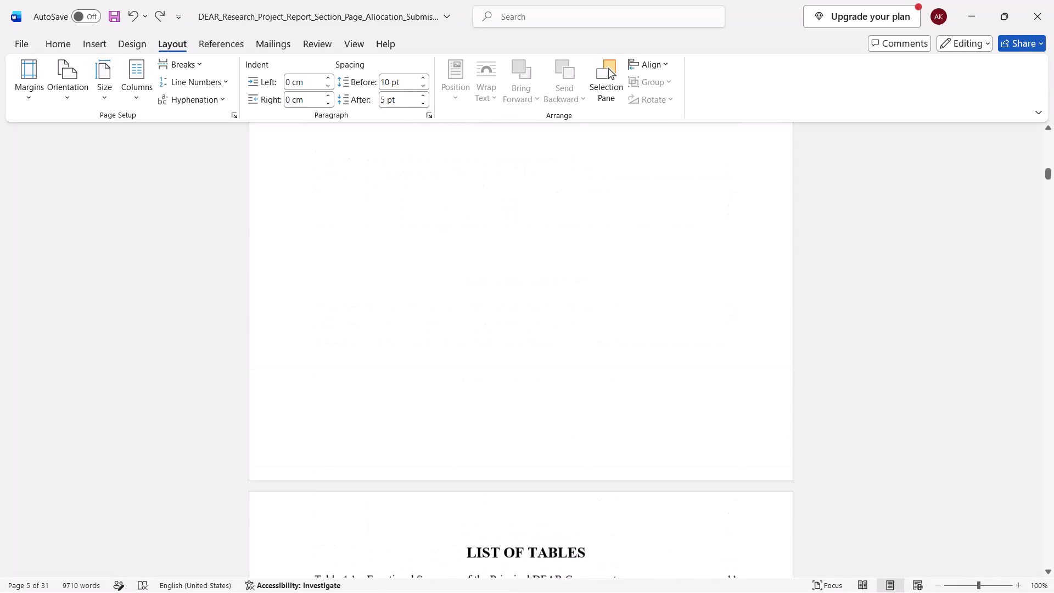
pyautogui.scroll(-2, 365, 240)
pyautogui.scroll(3, 365, 240)
pyautogui.scroll(-2, 365, 240)
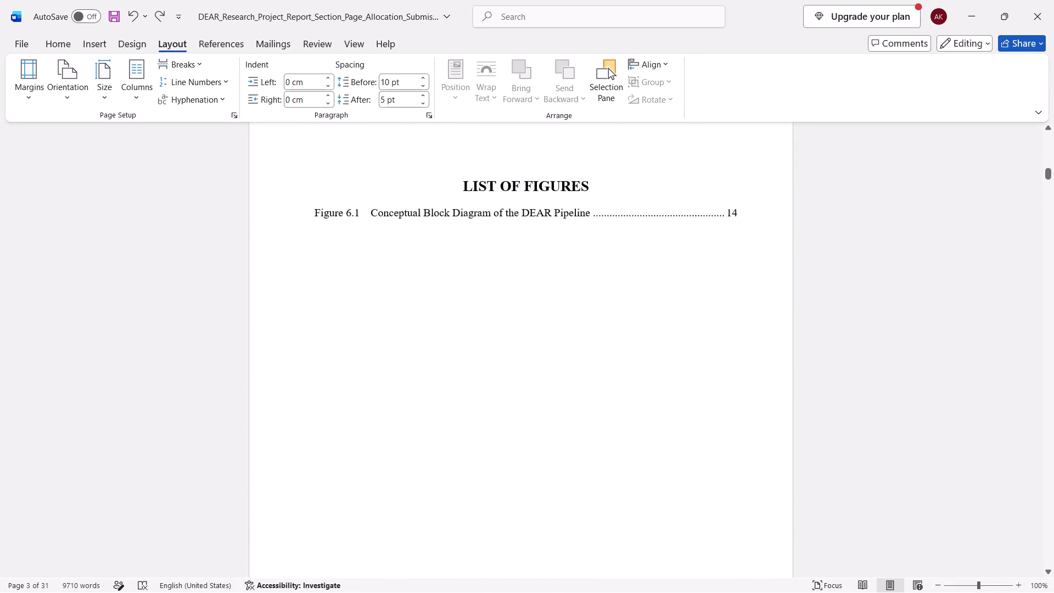
pyautogui.scroll(-5, 365, 240)
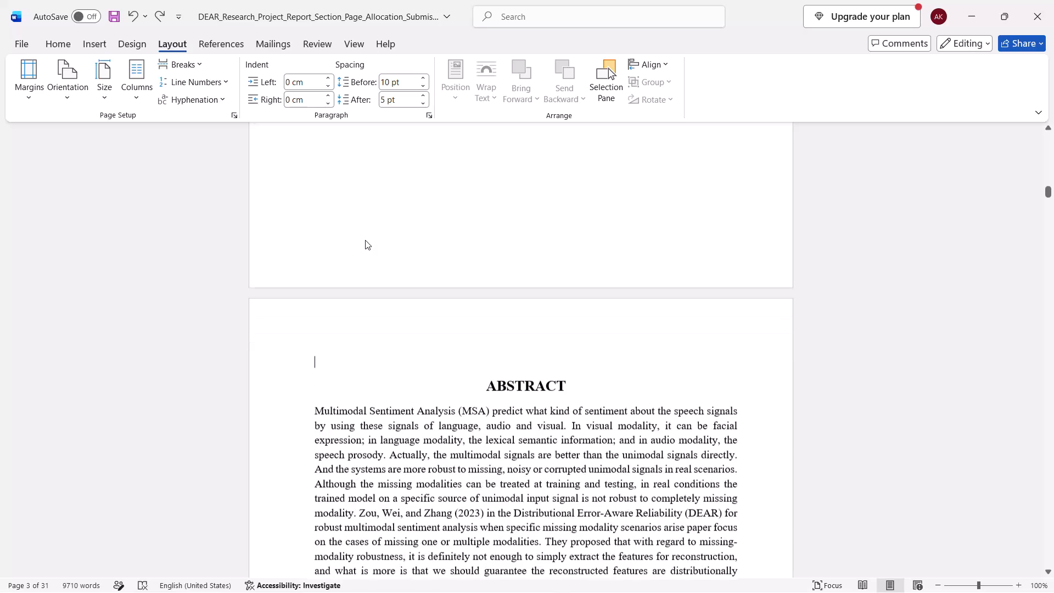
pyautogui.scroll(-1, 365, 240)
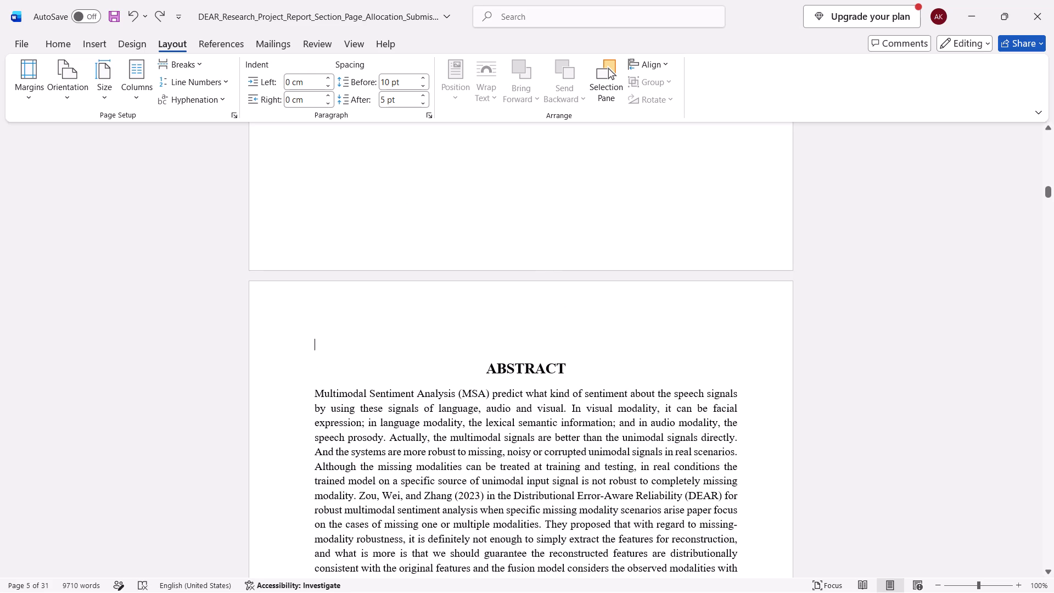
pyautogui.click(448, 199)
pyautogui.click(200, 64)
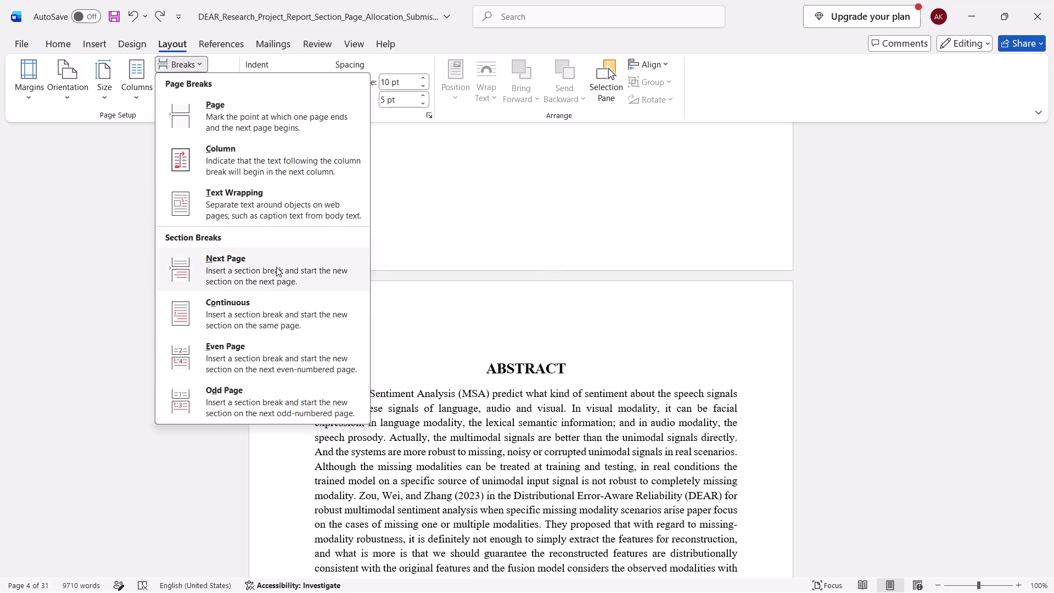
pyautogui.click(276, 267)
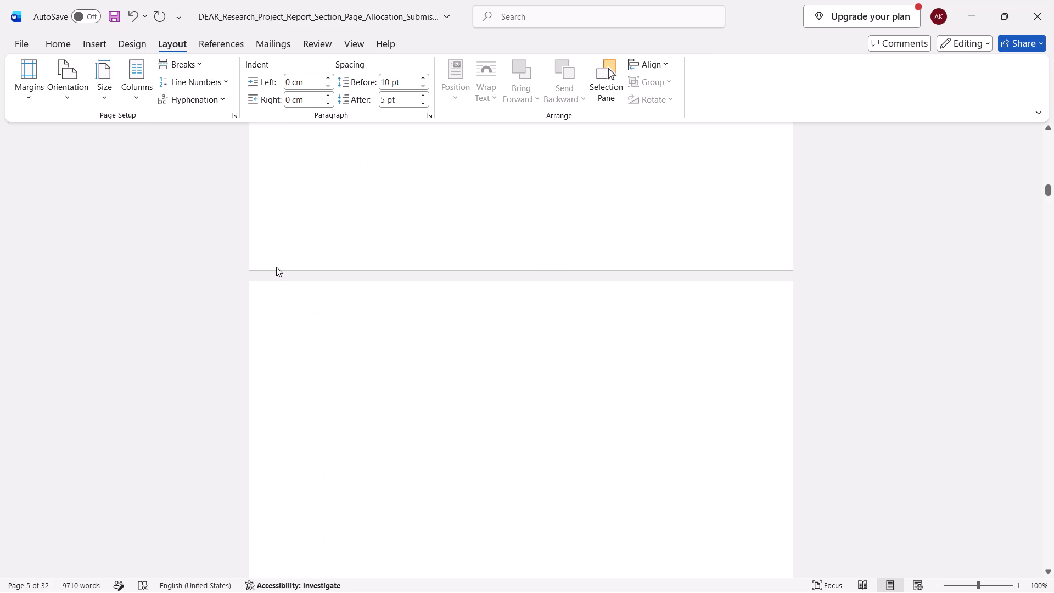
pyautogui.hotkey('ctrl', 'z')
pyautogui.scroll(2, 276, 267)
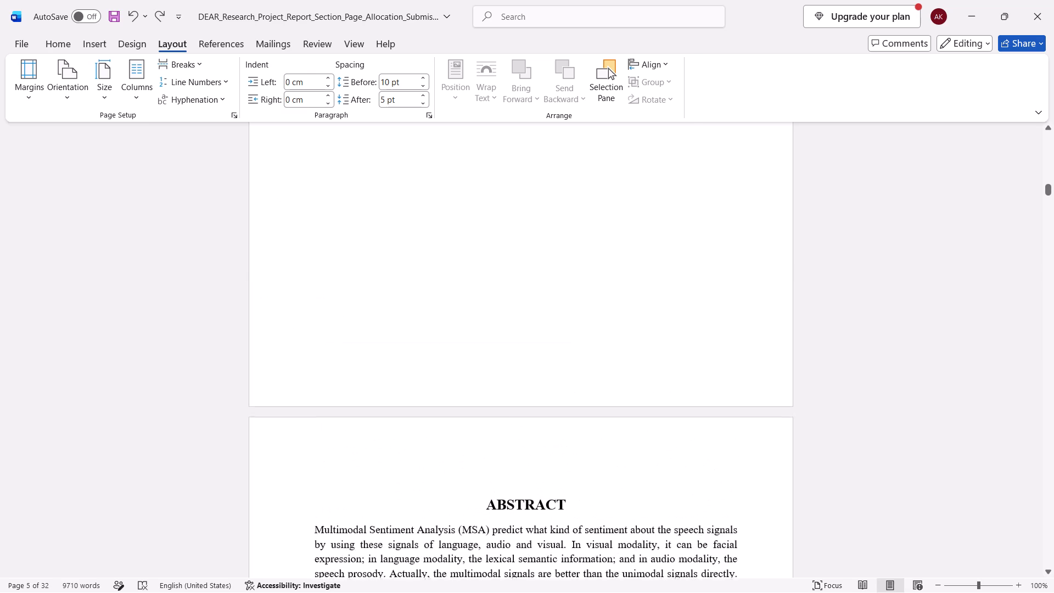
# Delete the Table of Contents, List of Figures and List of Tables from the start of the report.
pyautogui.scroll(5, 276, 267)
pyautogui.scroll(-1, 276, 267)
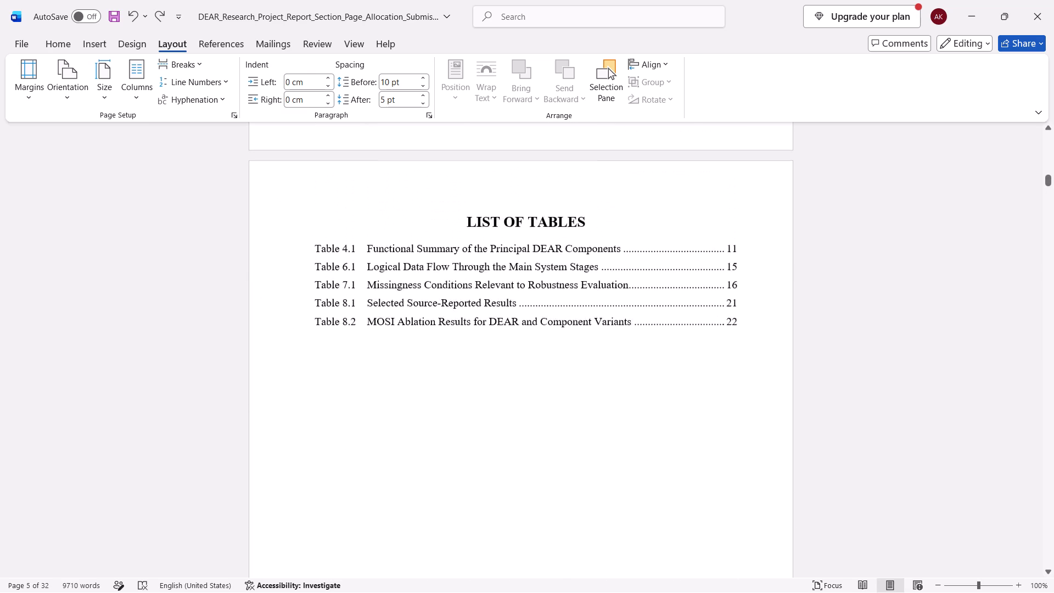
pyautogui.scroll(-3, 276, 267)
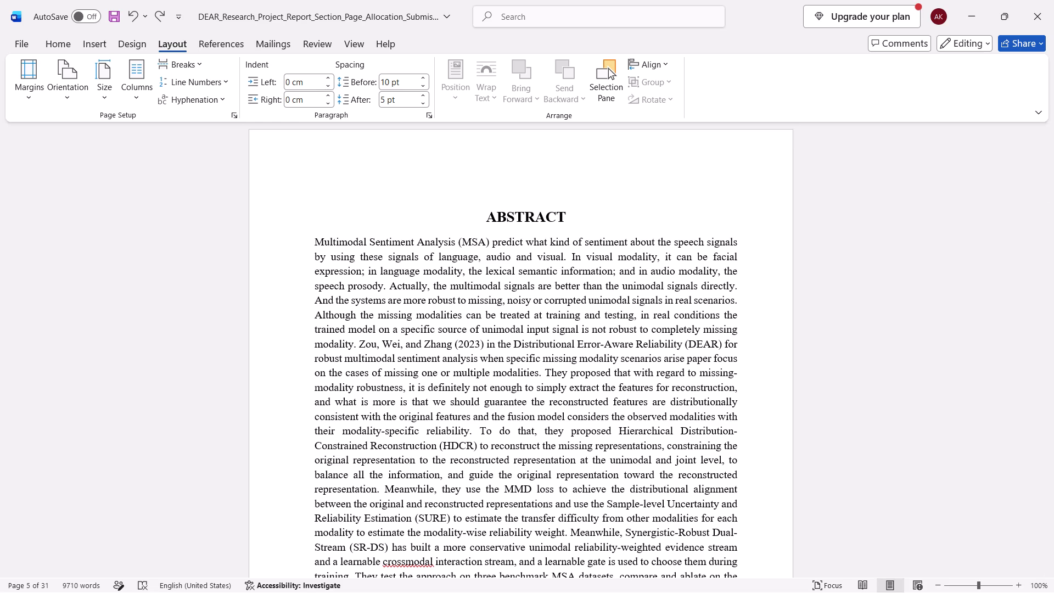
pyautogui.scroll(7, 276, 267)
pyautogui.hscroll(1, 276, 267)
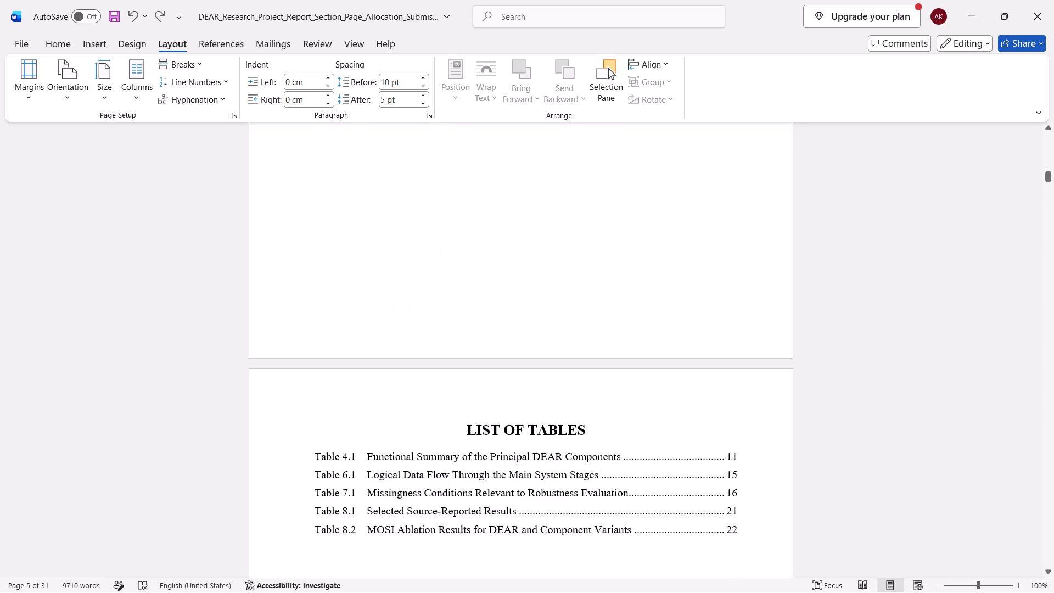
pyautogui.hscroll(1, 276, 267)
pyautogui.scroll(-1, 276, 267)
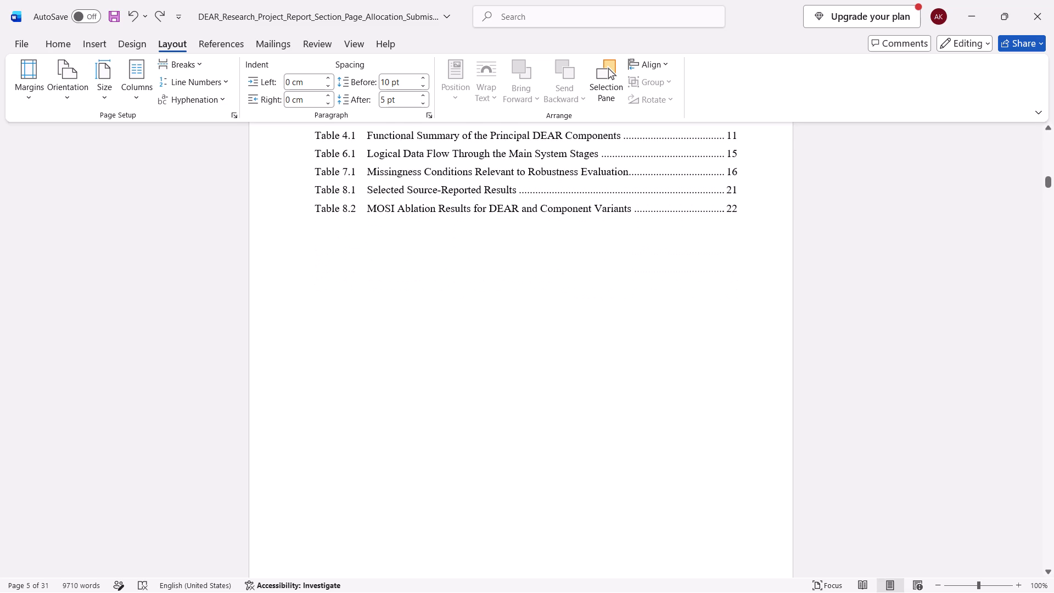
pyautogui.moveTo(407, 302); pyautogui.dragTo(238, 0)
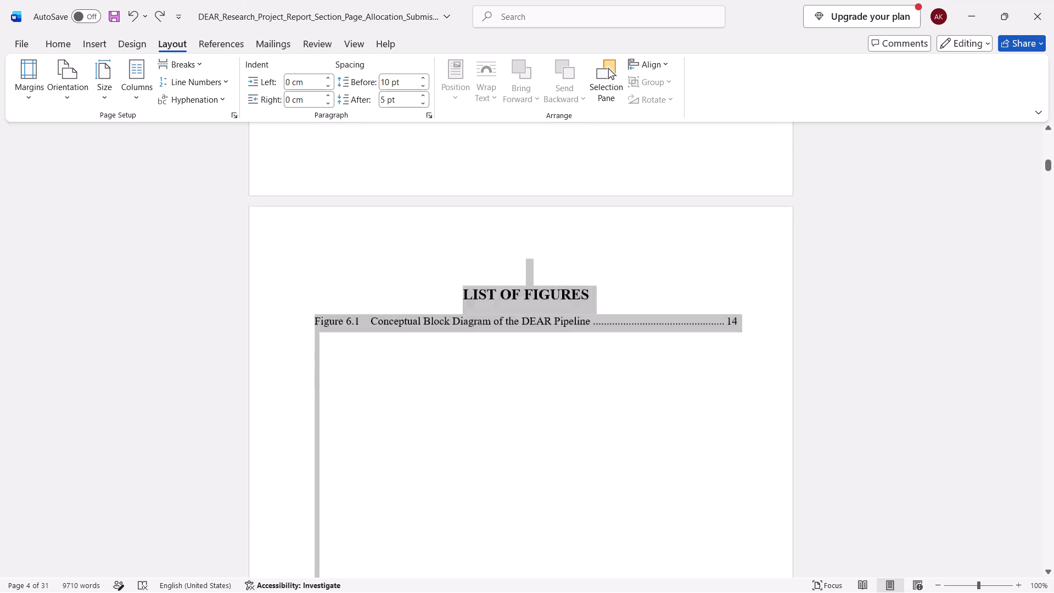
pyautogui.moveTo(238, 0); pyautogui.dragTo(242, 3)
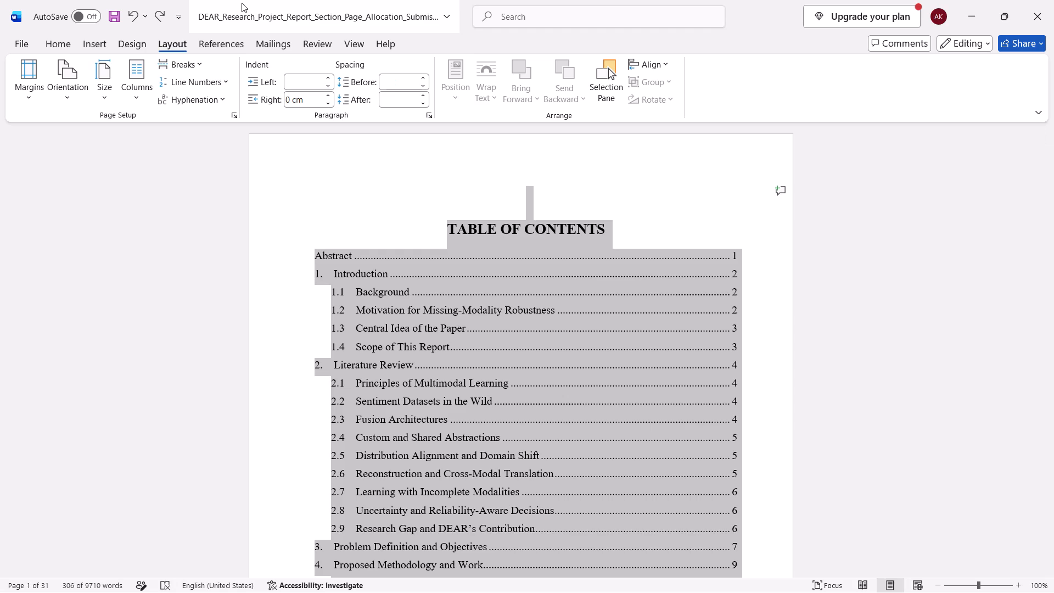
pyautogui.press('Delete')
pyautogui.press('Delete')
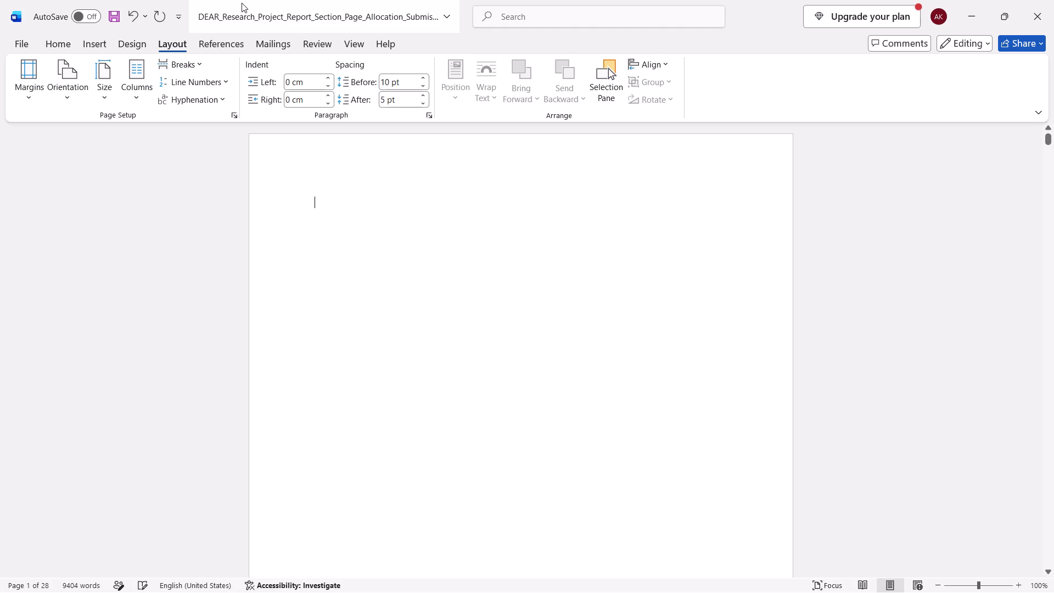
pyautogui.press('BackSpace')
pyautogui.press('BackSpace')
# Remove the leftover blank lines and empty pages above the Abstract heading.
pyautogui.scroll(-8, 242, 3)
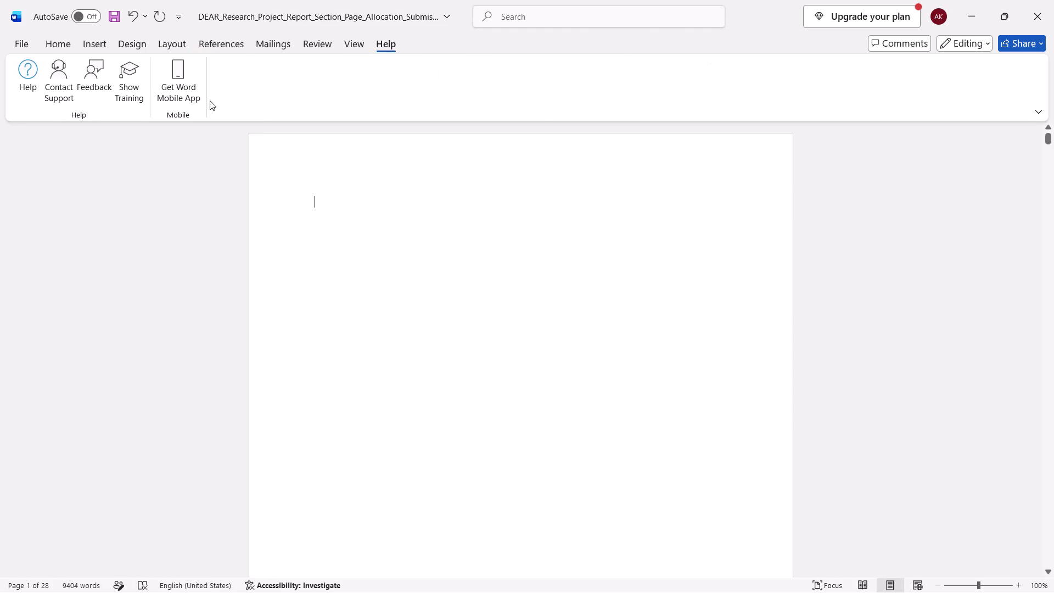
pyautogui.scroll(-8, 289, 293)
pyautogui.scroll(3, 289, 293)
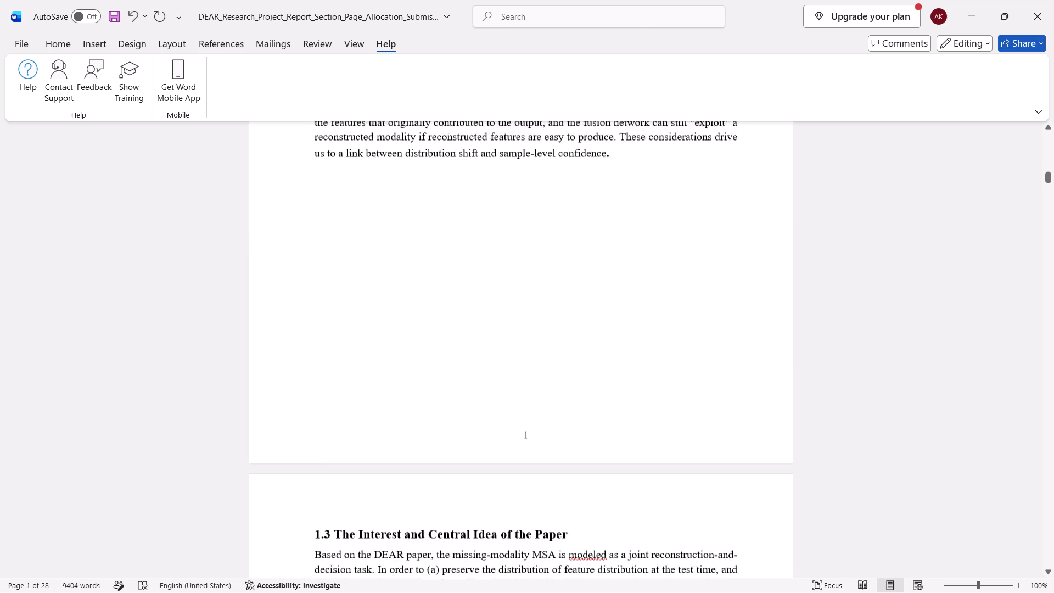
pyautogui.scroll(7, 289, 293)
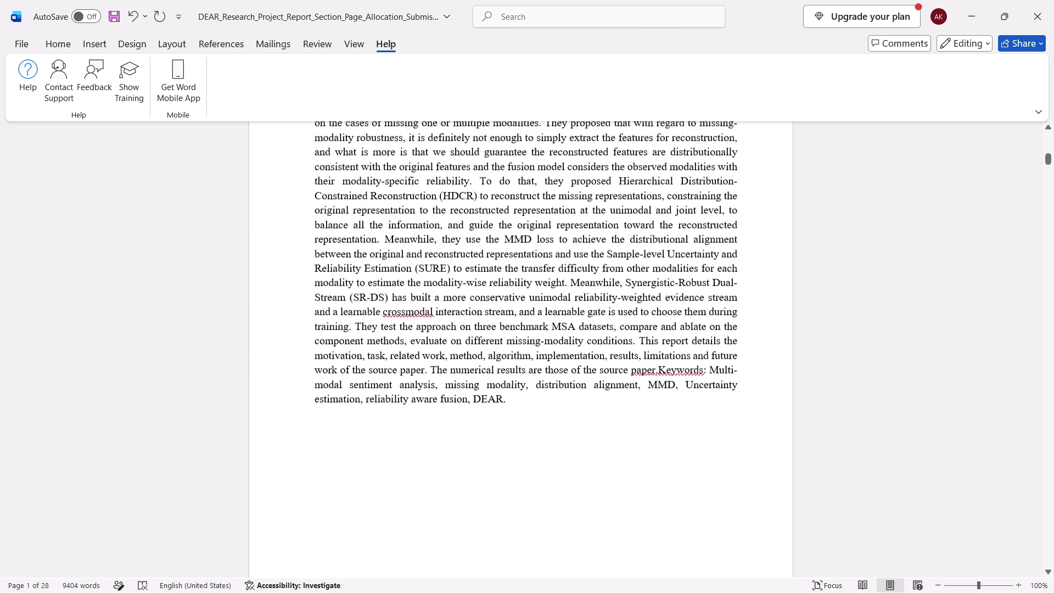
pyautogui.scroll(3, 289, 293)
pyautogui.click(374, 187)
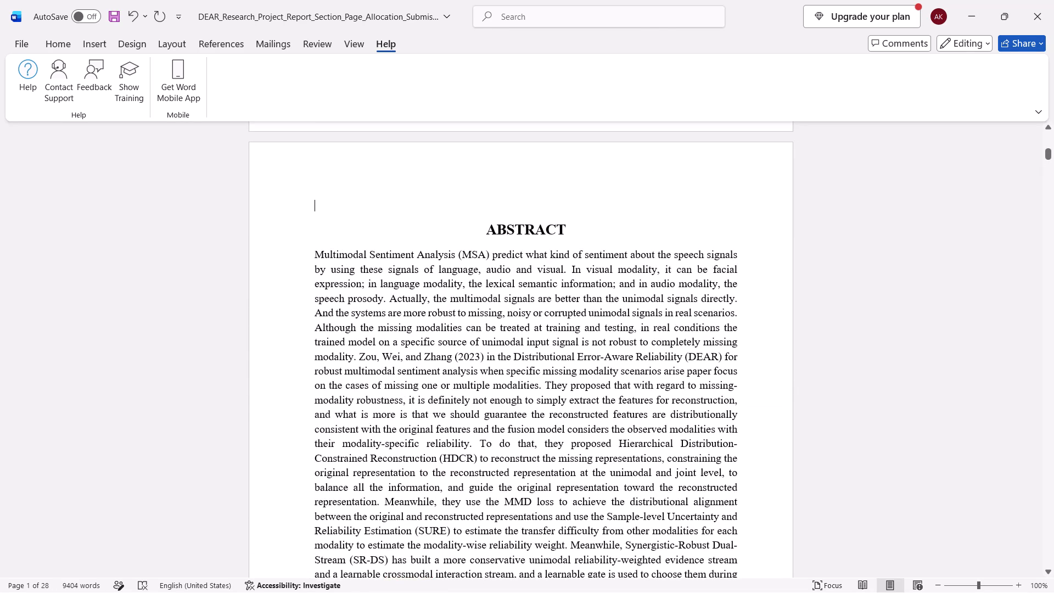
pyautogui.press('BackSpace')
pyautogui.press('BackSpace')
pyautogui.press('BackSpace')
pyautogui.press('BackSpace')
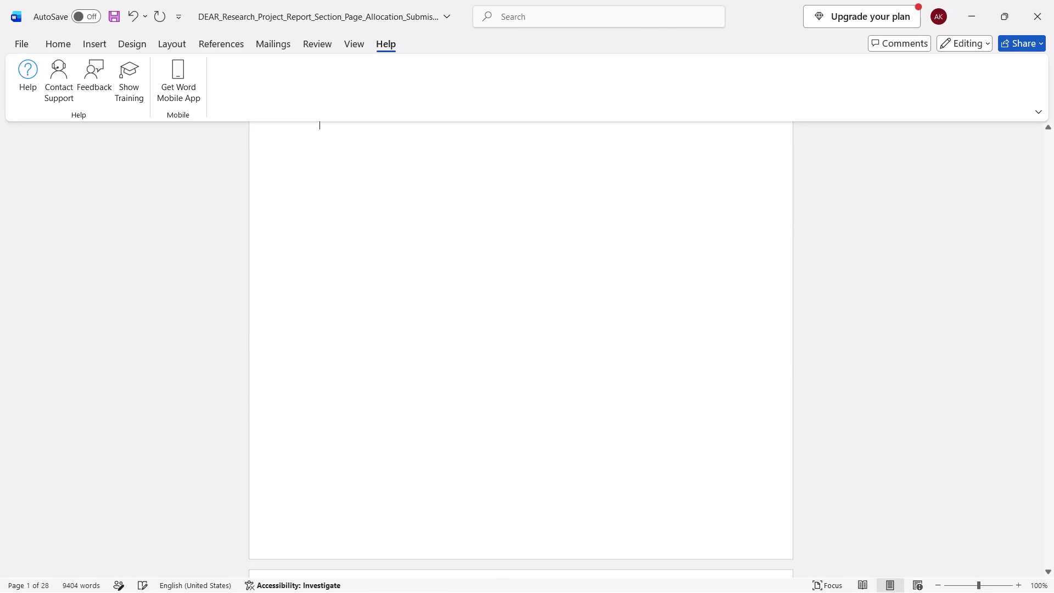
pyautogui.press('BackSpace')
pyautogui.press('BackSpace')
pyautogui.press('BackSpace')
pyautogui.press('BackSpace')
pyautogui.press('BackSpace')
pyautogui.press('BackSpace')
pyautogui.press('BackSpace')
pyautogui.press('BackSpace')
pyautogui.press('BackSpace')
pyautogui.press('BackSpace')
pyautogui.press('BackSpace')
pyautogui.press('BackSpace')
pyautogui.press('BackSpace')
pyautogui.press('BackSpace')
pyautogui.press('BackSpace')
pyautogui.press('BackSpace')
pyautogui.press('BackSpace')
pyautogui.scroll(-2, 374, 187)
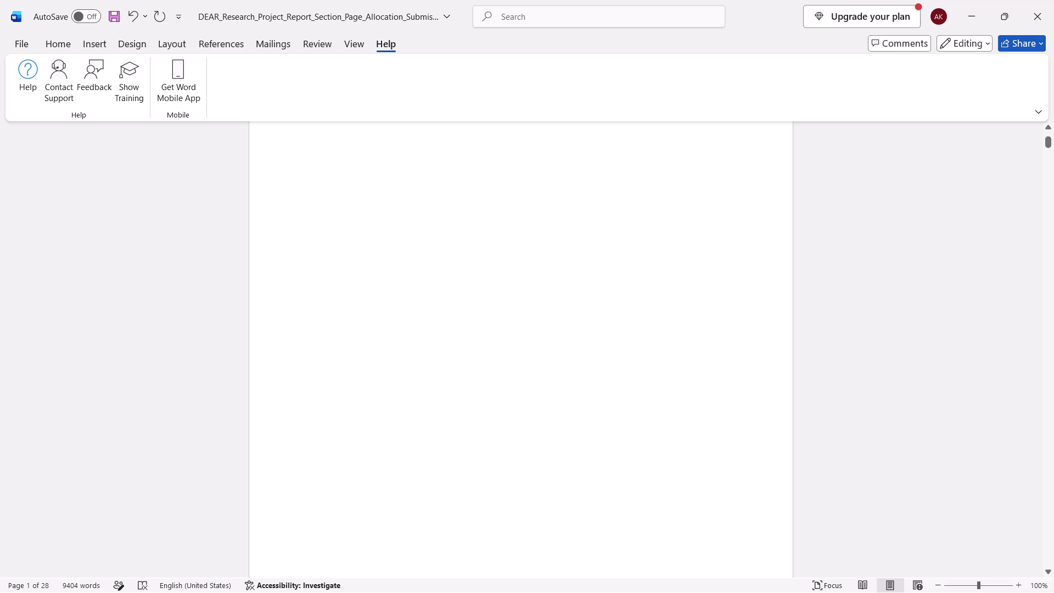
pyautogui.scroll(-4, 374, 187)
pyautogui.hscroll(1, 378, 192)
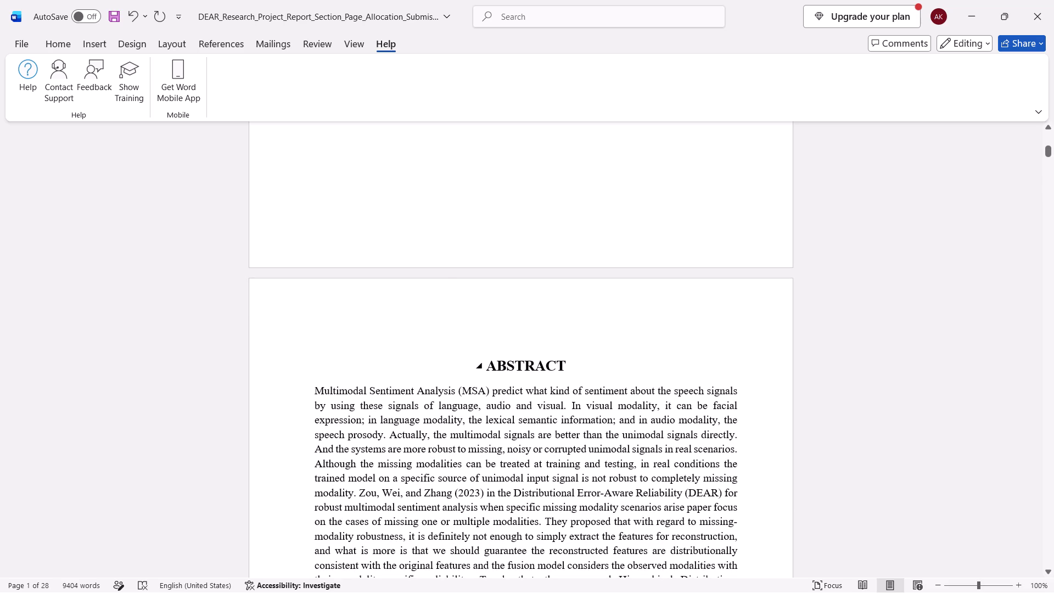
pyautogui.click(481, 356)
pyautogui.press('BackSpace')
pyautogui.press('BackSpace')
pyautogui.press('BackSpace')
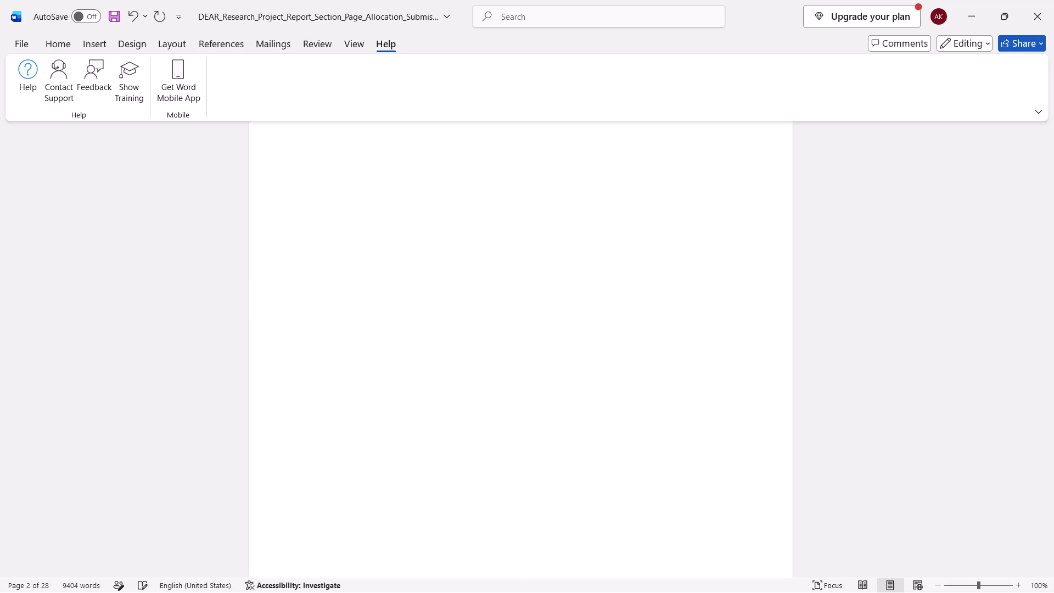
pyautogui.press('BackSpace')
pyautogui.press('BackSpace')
pyautogui.hotkey('ctrl', 'z')
pyautogui.hotkey('ctrl', 'z')
pyautogui.hotkey('ctrl', 'z')
pyautogui.hotkey('ctrl', 'z')
pyautogui.hotkey('ctrl', 'z')
pyautogui.hotkey('ctrl', 'z')
pyautogui.hotkey('ctrl', 'z')
pyautogui.hotkey('ctrl', 'z')
pyautogui.hotkey('ctrl', 'z')
pyautogui.hotkey('ctrl', 'z')
pyautogui.hotkey('ctrl', 'z')
pyautogui.hotkey('ctrl', 'z')
pyautogui.hotkey('ctrl', 'z')
pyautogui.hotkey('ctrl', 'z')
pyautogui.hotkey('ctrl', 'z')
pyautogui.hotkey('ctrl', 'z')
pyautogui.hotkey('ctrl', 'z')
pyautogui.hotkey('ctrl', 'z')
pyautogui.hotkey('ctrl', 'z')
pyautogui.hotkey('ctrl', 'z')
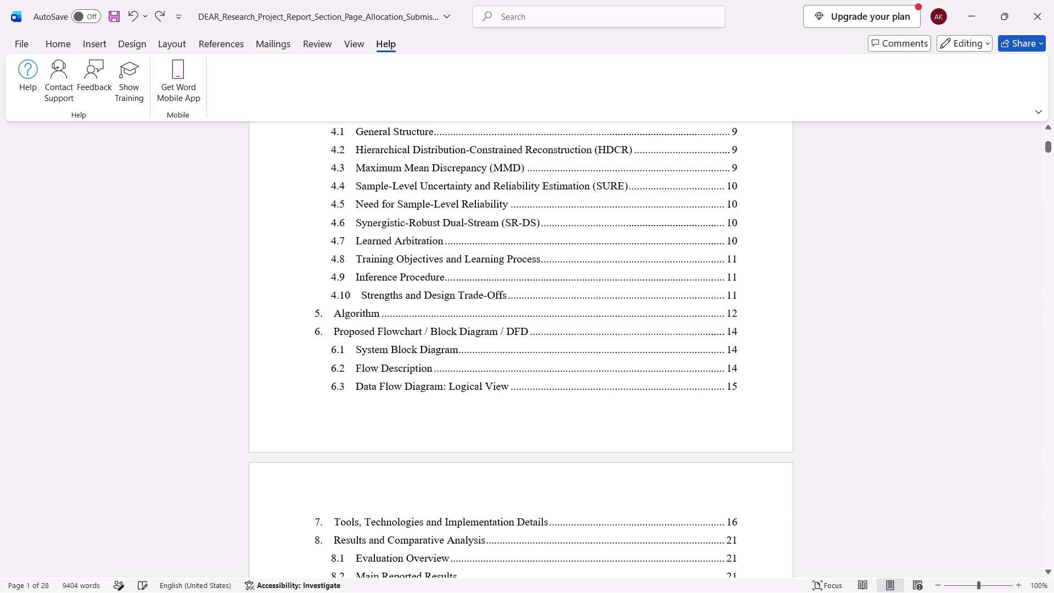
pyautogui.hotkey('ctrl', 'z')
pyautogui.hotkey('ctrl', 'z')
pyautogui.hotkey('ctrl', 'z')
pyautogui.hotkey('ctrl', 'z')
pyautogui.hotkey('ctrl', 'z')
pyautogui.hotkey('ctrl', 'z')
pyautogui.hotkey('ctrl', 'z')
pyautogui.hotkey('ctrl', 'z')
pyautogui.hotkey('ctrl', 'z')
pyautogui.hotkey('ctrl', 'z')
pyautogui.hotkey('ctrl', 'z')
pyautogui.hotkey('ctrl', 'z')
pyautogui.hotkey('ctrl', 'z')
pyautogui.hotkey('ctrl', 'z')
pyautogui.hotkey('ctrl', 'z')
pyautogui.hotkey('ctrl', 'z')
pyautogui.hotkey('ctrl', 'z')
pyautogui.hotkey('ctrl', 'z')
pyautogui.hotkey('ctrl', 'z')
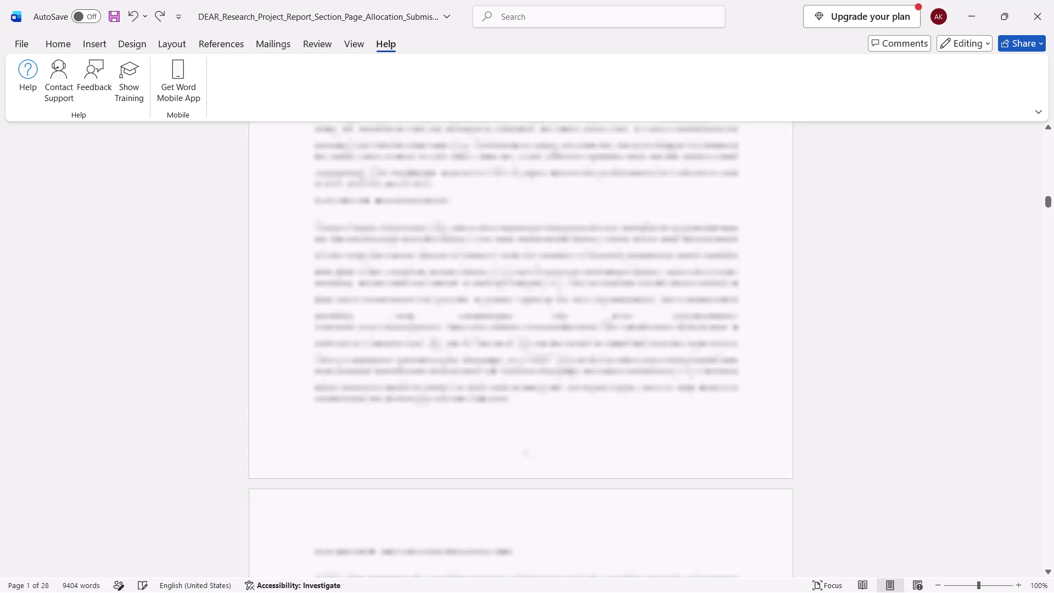
pyautogui.hotkey('ctrl', 'z')
pyautogui.hotkey('ctrl', 'z')
pyautogui.hotkey('ctrl', 'z')
pyautogui.hotkey('ctrl', 'z')
pyautogui.hotkey('ctrl', 'z')
pyautogui.hotkey('ctrl', 'z')
pyautogui.hotkey('ctrl', 'z')
pyautogui.hotkey('ctrl', 'z')
pyautogui.hotkey('ctrl', 'z')
pyautogui.hotkey('ctrl', 'z')
pyautogui.hotkey('ctrl', 'z')
pyautogui.hotkey('ctrl', 'z')
pyautogui.hotkey('ctrl', 'z')
pyautogui.hotkey('ctrl', 'z')
pyautogui.hotkey('ctrl', 'z')
pyautogui.hotkey('ctrl', 'z')
pyautogui.hotkey('ctrl', 'z')
pyautogui.hotkey('ctrl', 'z')
pyautogui.hotkey('ctrl', 'z')
pyautogui.hotkey('ctrl', 'z')
pyautogui.hotkey('ctrl', 'z')
pyautogui.hotkey('ctrl', 'z')
pyautogui.hotkey('ctrl', 'z')
pyautogui.hotkey('ctrl', 'z')
pyautogui.hotkey('ctrl', 'z')
pyautogui.hotkey('ctrl', 'z')
pyautogui.hotkey('ctrl', 'z')
pyautogui.hotkey('ctrl', 'z')
pyautogui.hotkey('ctrl', 'z')
pyautogui.hotkey('ctrl', 'z')
pyautogui.hotkey('ctrl', 'z')
pyautogui.hotkey('ctrl', 'z')
pyautogui.hotkey('ctrl', 'z')
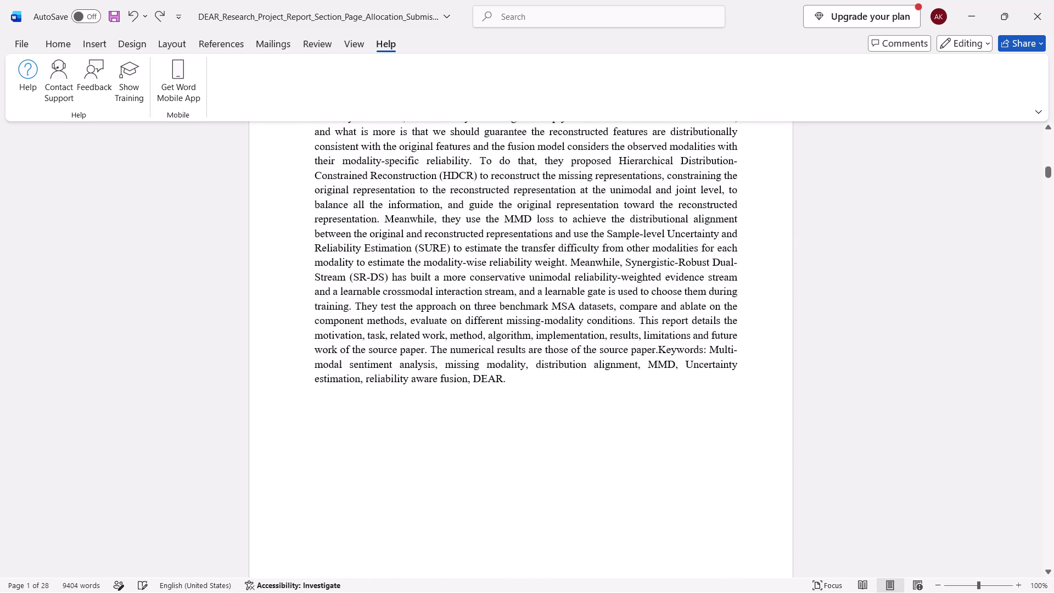
pyautogui.scroll(3, 481, 356)
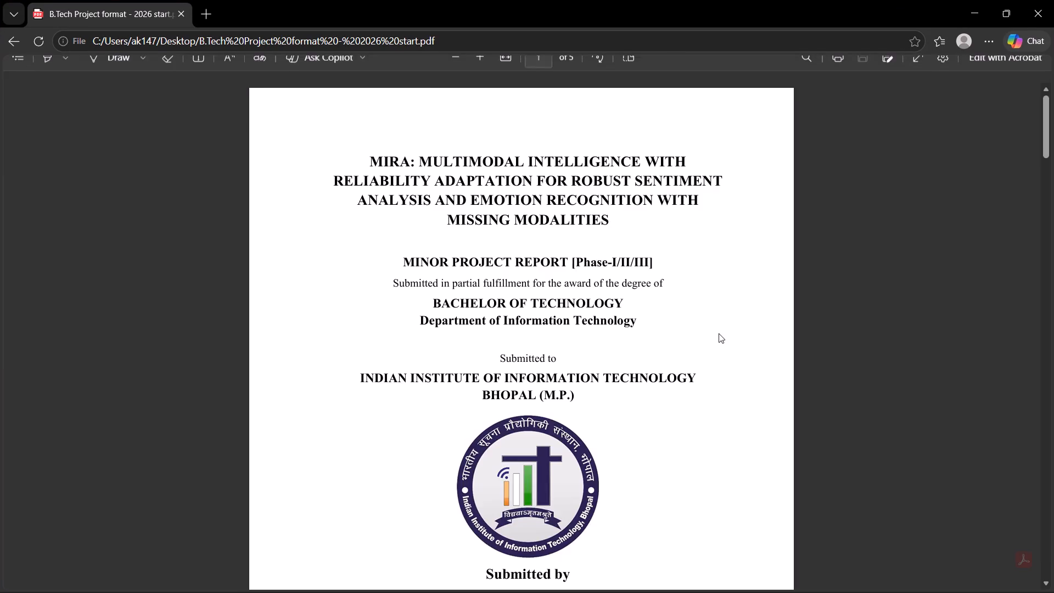
pyautogui.scroll(-20, 719, 333)
pyautogui.scroll(-6, 719, 333)
pyautogui.scroll(1, 719, 333)
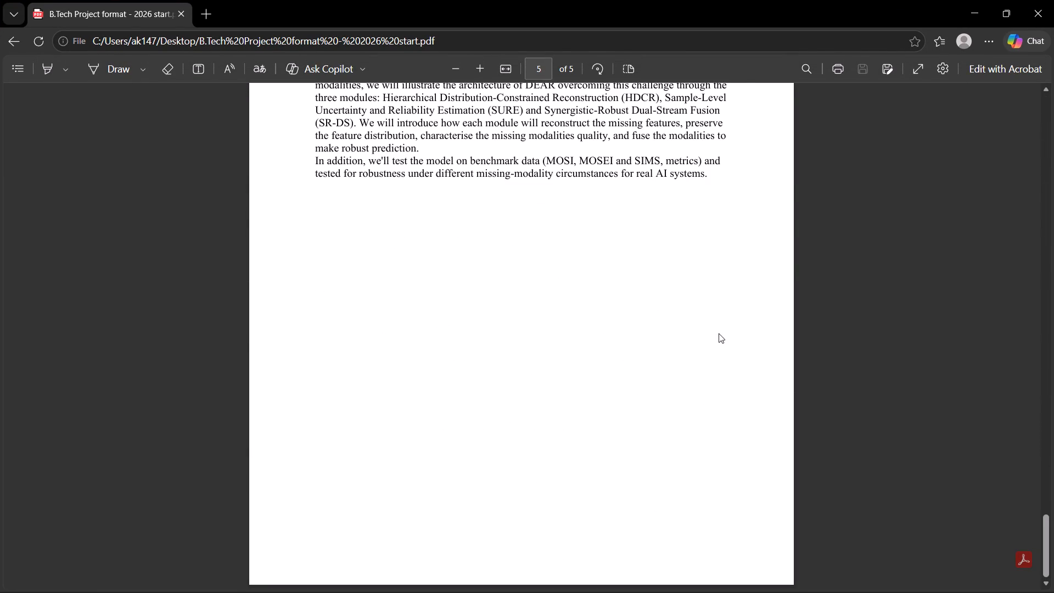
pyautogui.scroll(13, 719, 333)
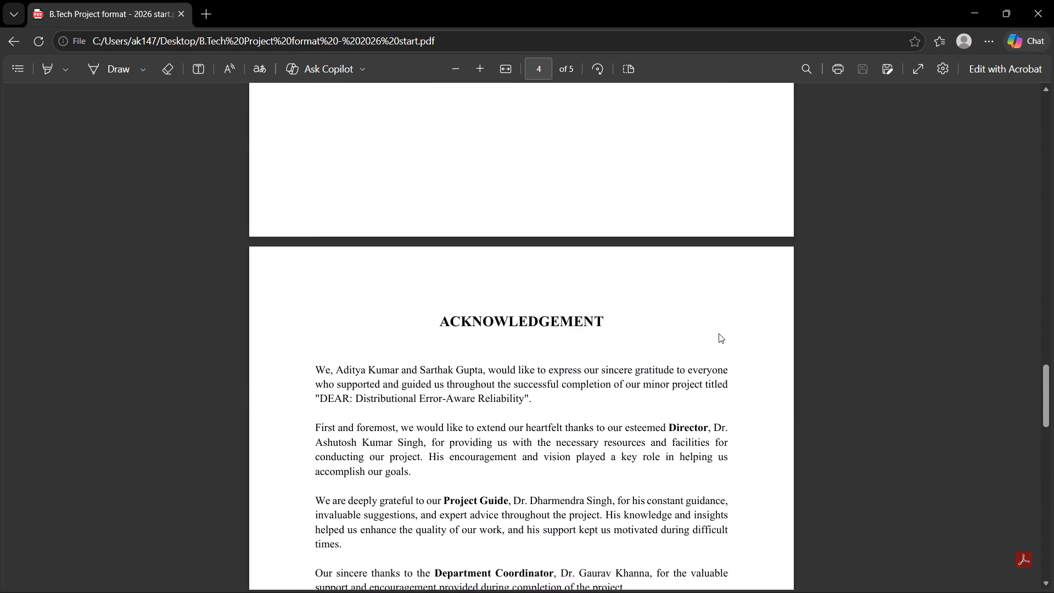
pyautogui.scroll(4, 719, 333)
pyautogui.click(1052, 0)
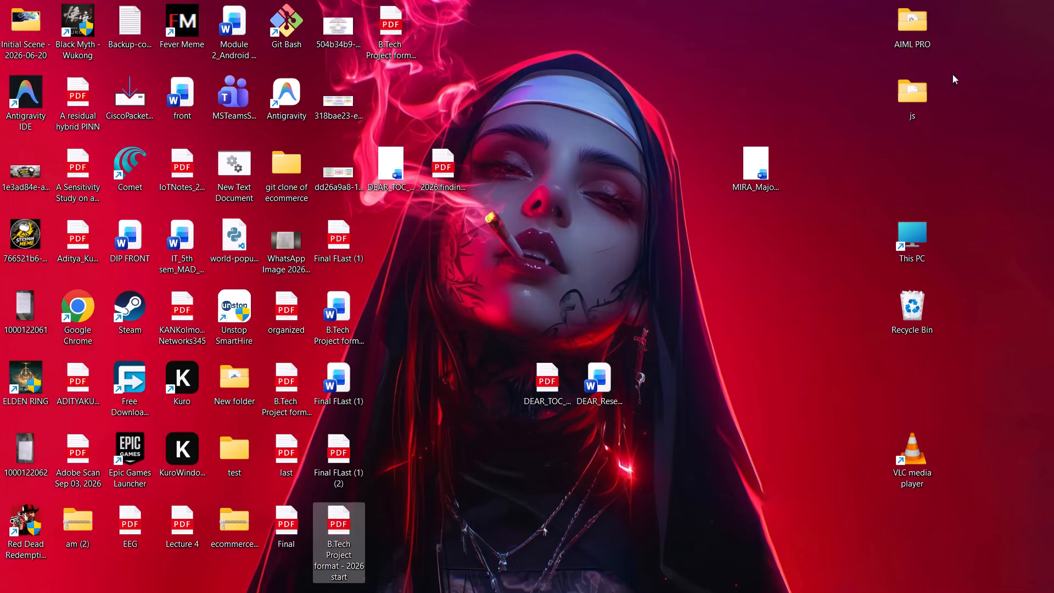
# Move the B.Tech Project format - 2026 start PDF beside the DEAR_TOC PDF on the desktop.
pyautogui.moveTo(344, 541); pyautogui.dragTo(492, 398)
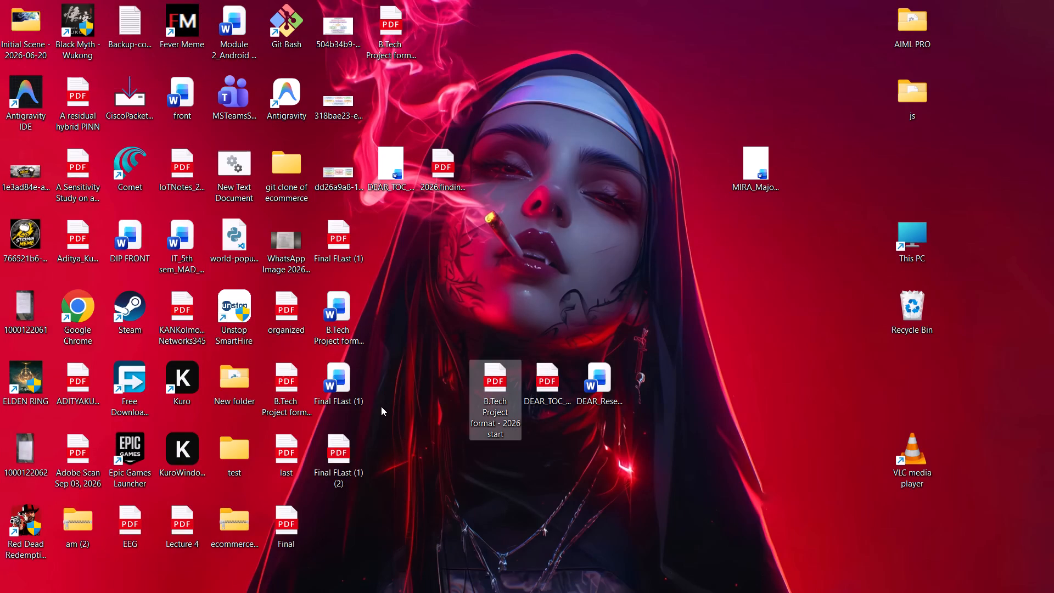
# Delete the Final FLast (1) Word file and the B.Tech Project format - 2026 Front PDF from the desktop.
pyautogui.moveTo(381, 406); pyautogui.dragTo(337, 359)
pyautogui.press('Delete')
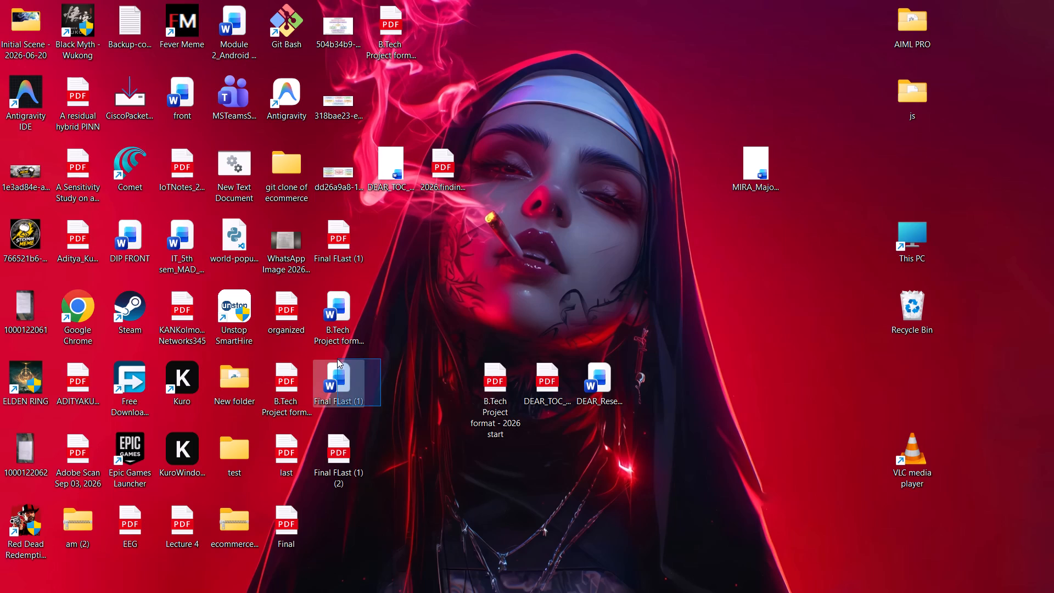
pyautogui.doubleClick(428, 177)
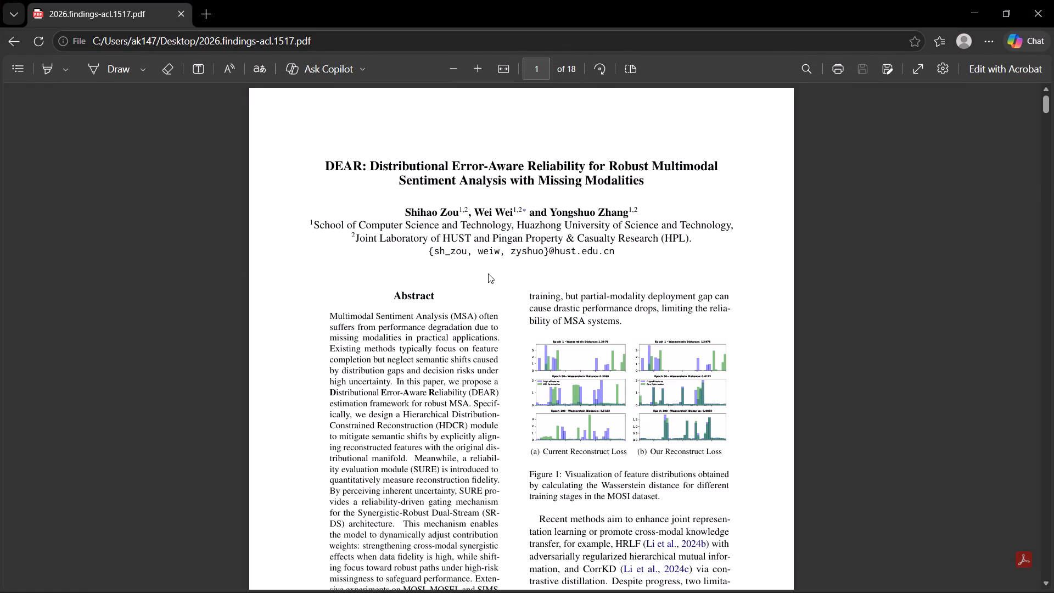
pyautogui.click(1053, 0)
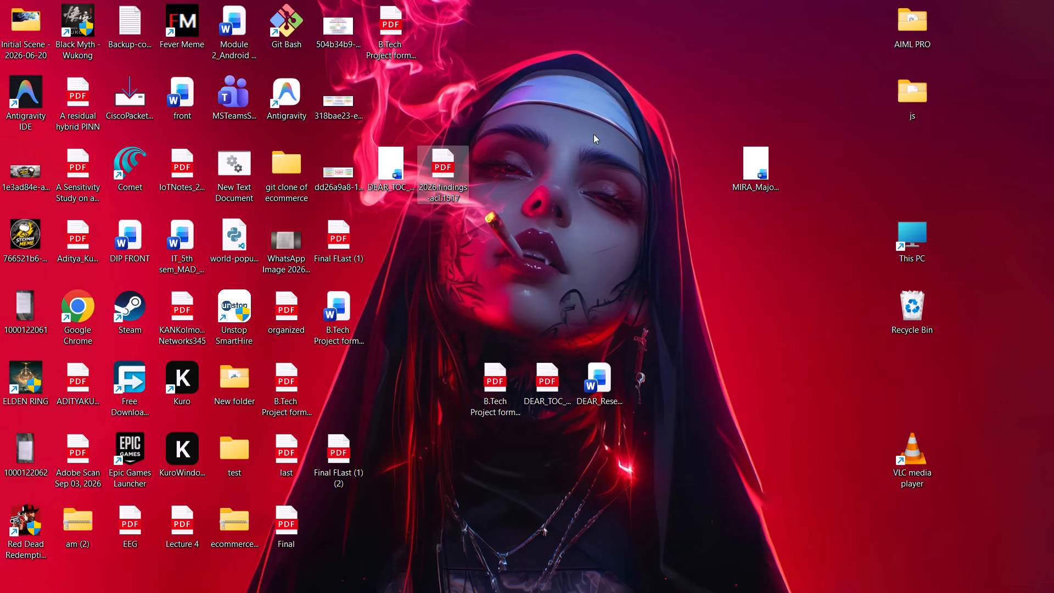
pyautogui.click(390, 16)
pyautogui.press('Delete')
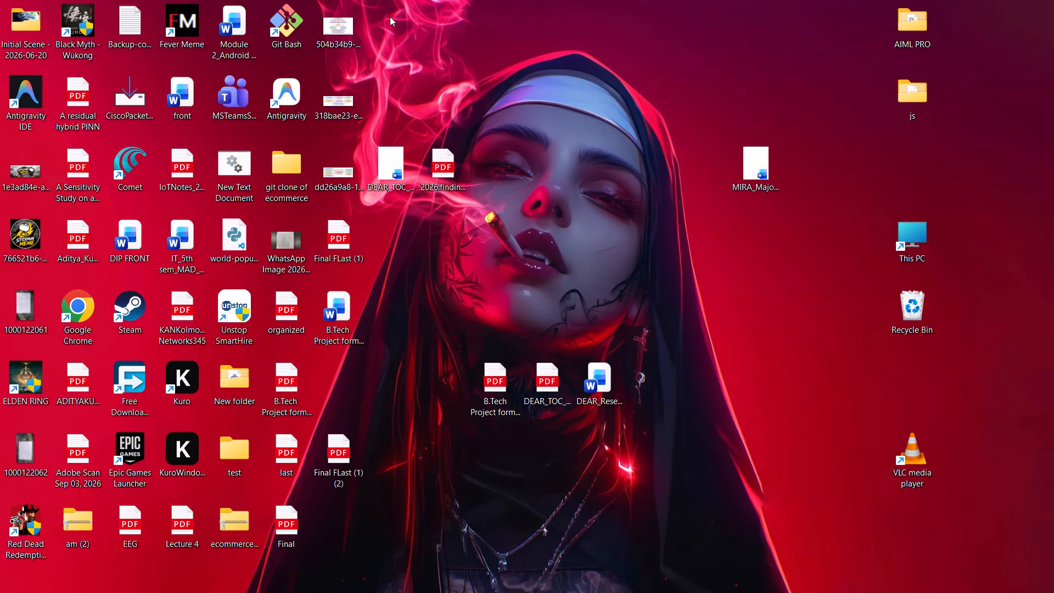
# Move the MIRA_Major_Project_Report_EDITABLE file into the spot vacated by the deleted Final FLast (1) Word file.
pyautogui.moveTo(742, 165); pyautogui.dragTo(330, 396)
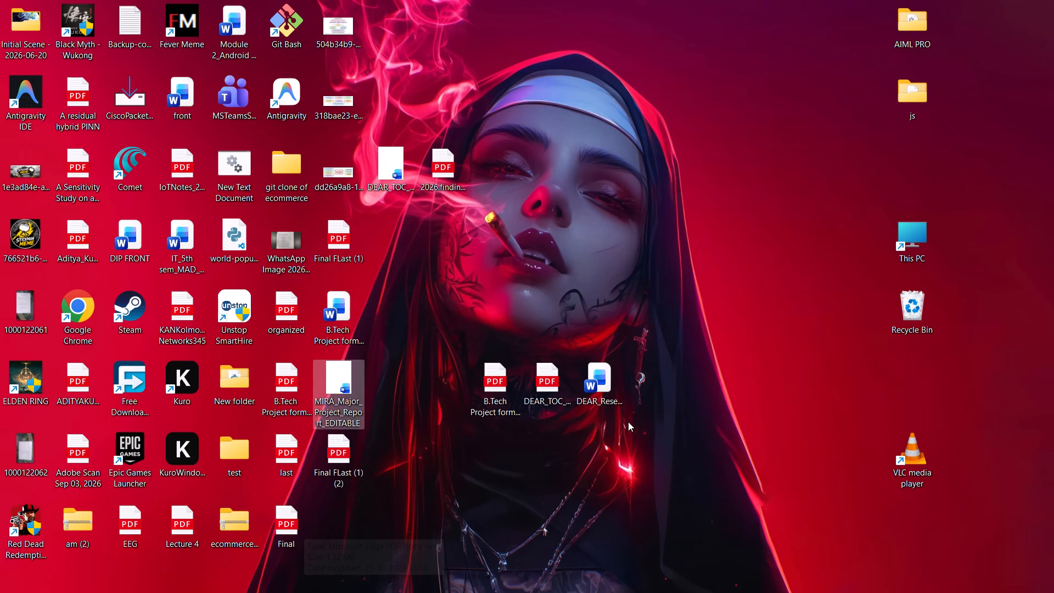
# Save the DEAR_Research_Project_Report_Section_Page_Allocation_Submission Word document as a PDF on the desktop under the same name.
pyautogui.click(614, 385)
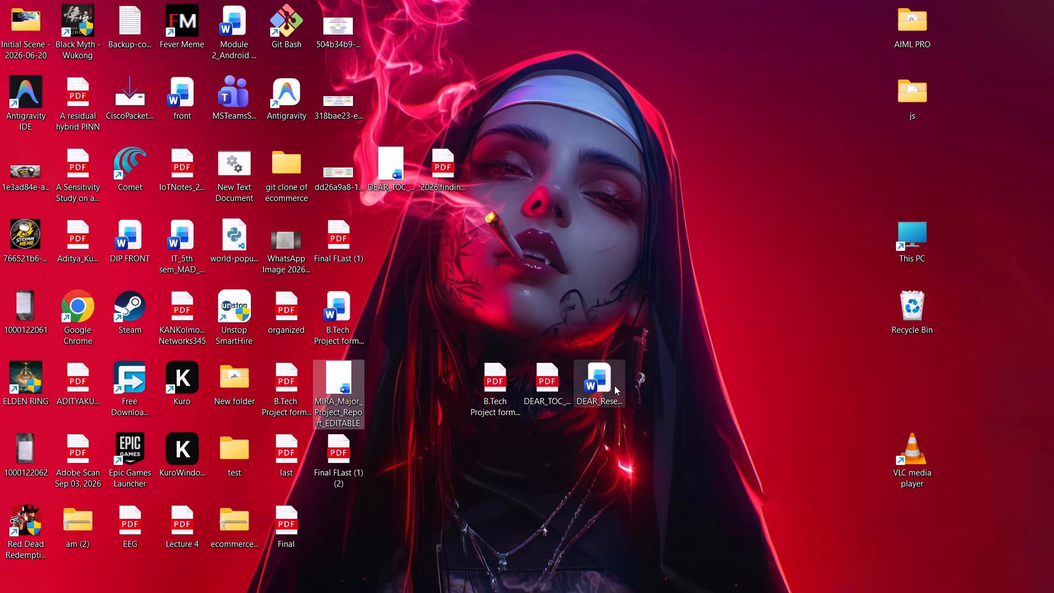
pyautogui.doubleClick(609, 378)
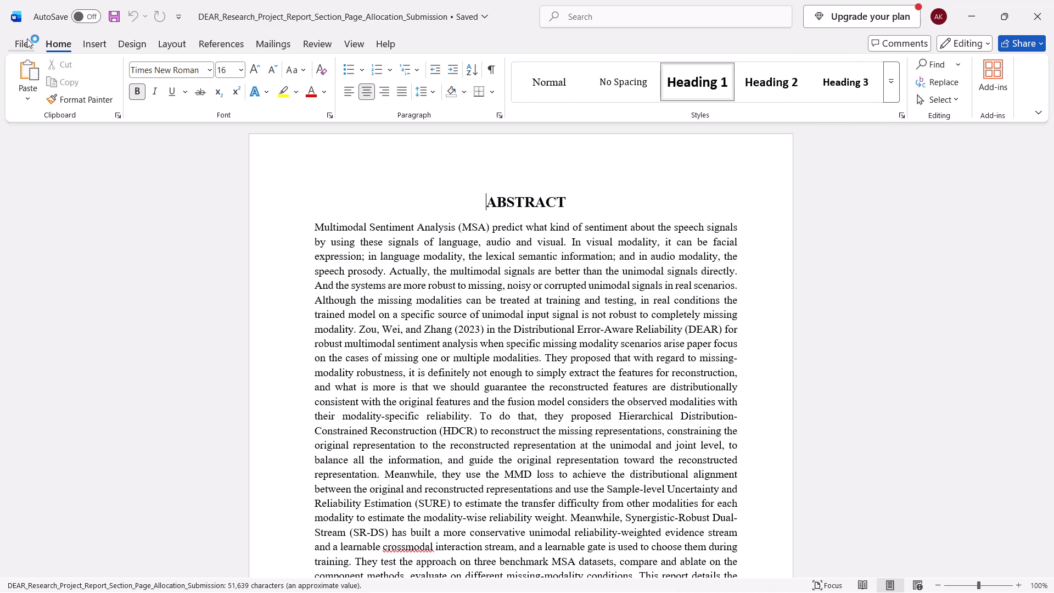
pyautogui.click(27, 38)
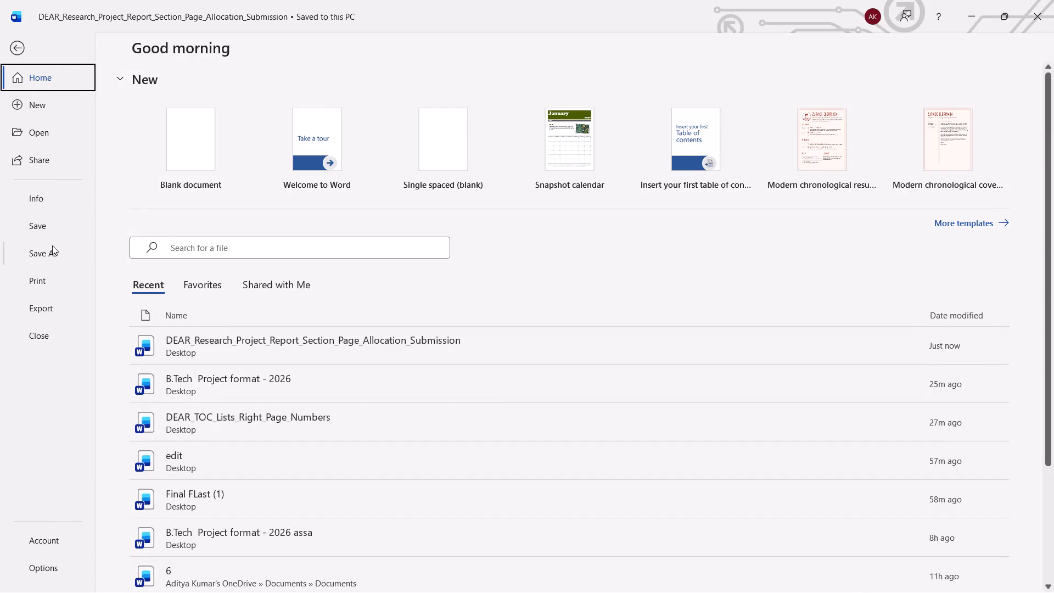
pyautogui.click(52, 245)
pyautogui.click(434, 145)
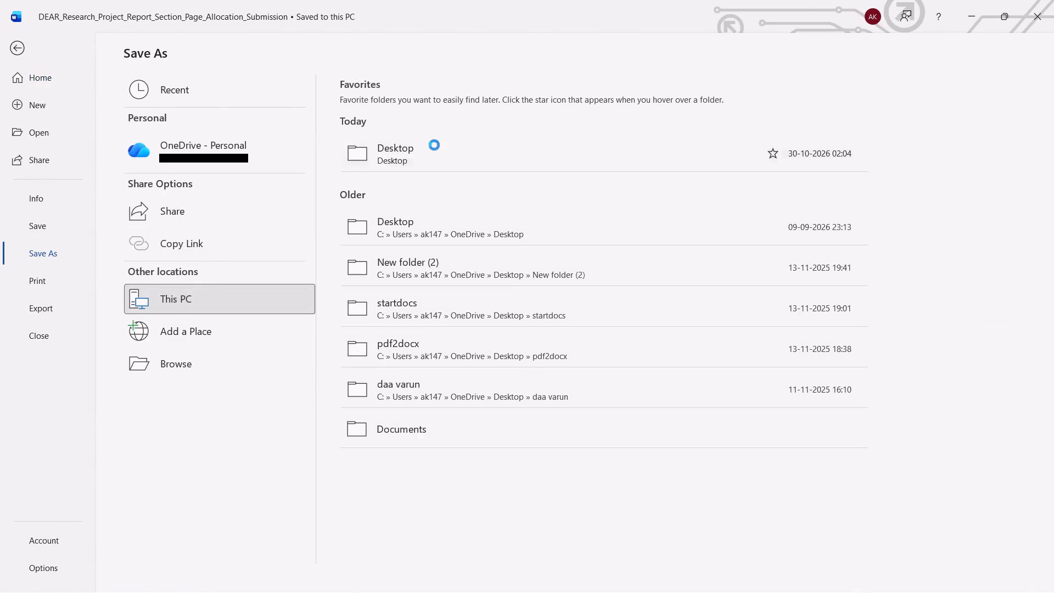
pyautogui.click(344, 245)
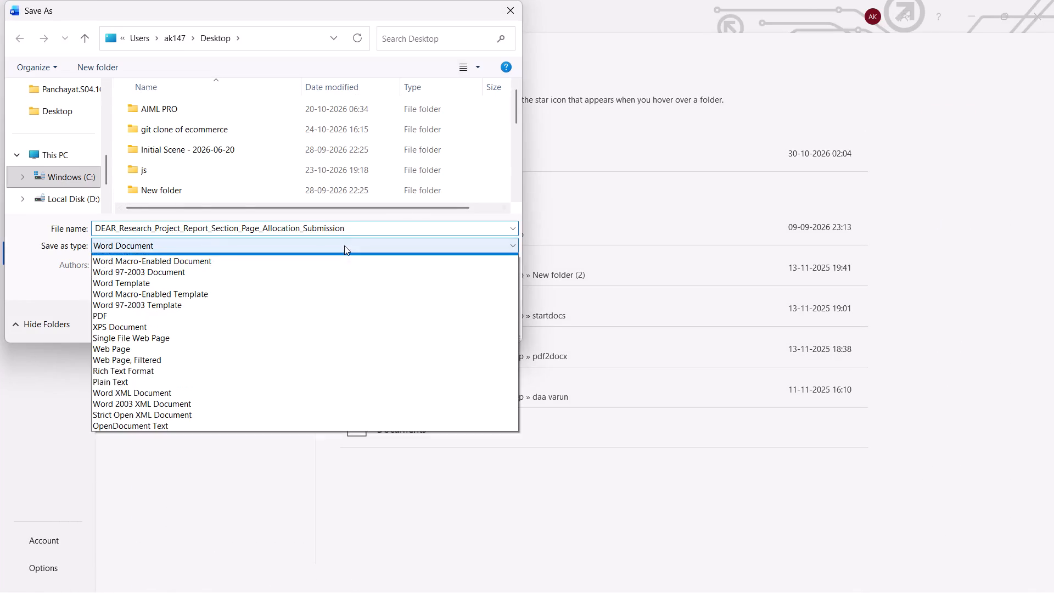
pyautogui.click(235, 322)
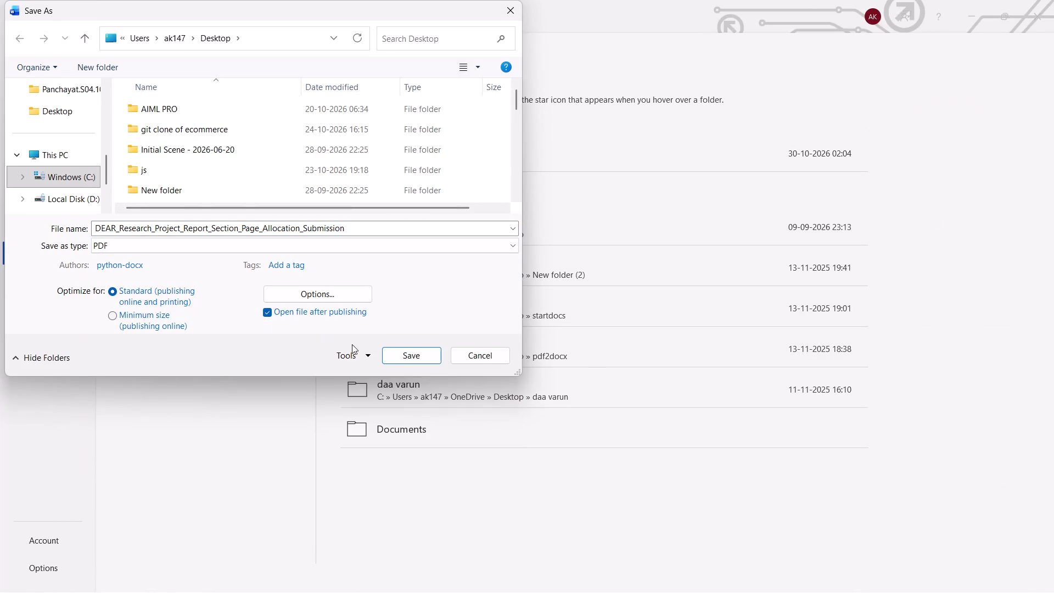
pyautogui.click(406, 354)
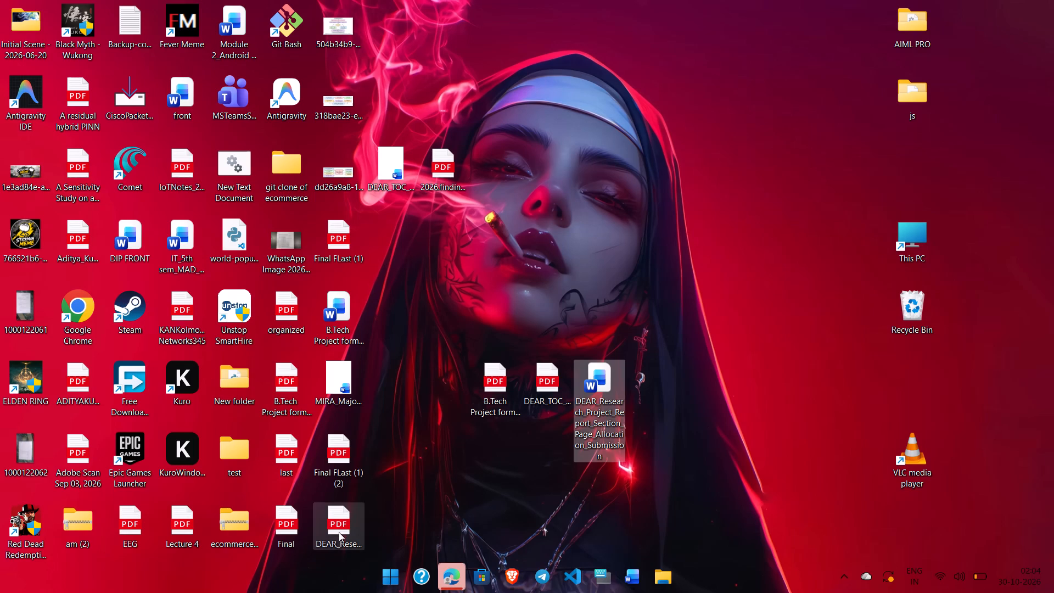
# Line up the start, DEAR_TOC and DEAR research report PDFs on the desktop, swapping the report's Word file into its PDF's old spot.
pyautogui.moveTo(494, 379); pyautogui.dragTo(459, 321)
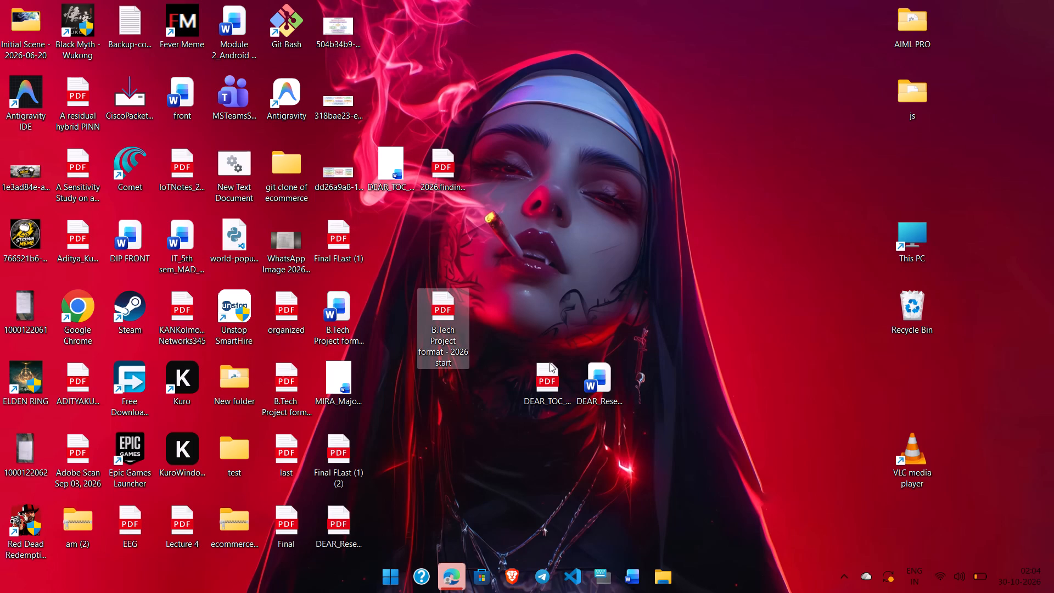
pyautogui.moveTo(550, 363); pyautogui.dragTo(489, 304)
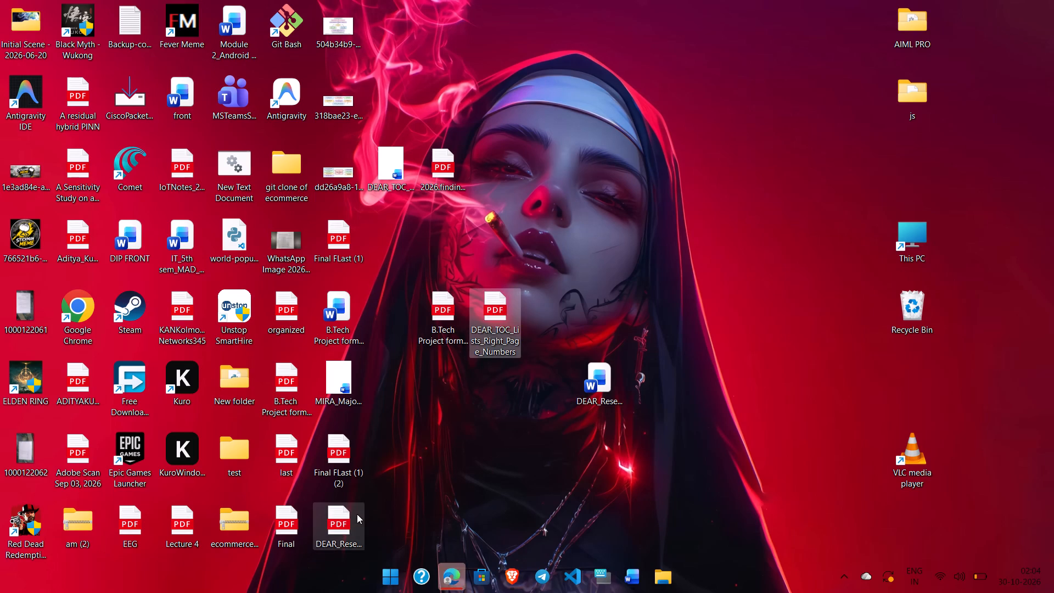
pyautogui.moveTo(357, 514); pyautogui.dragTo(562, 301)
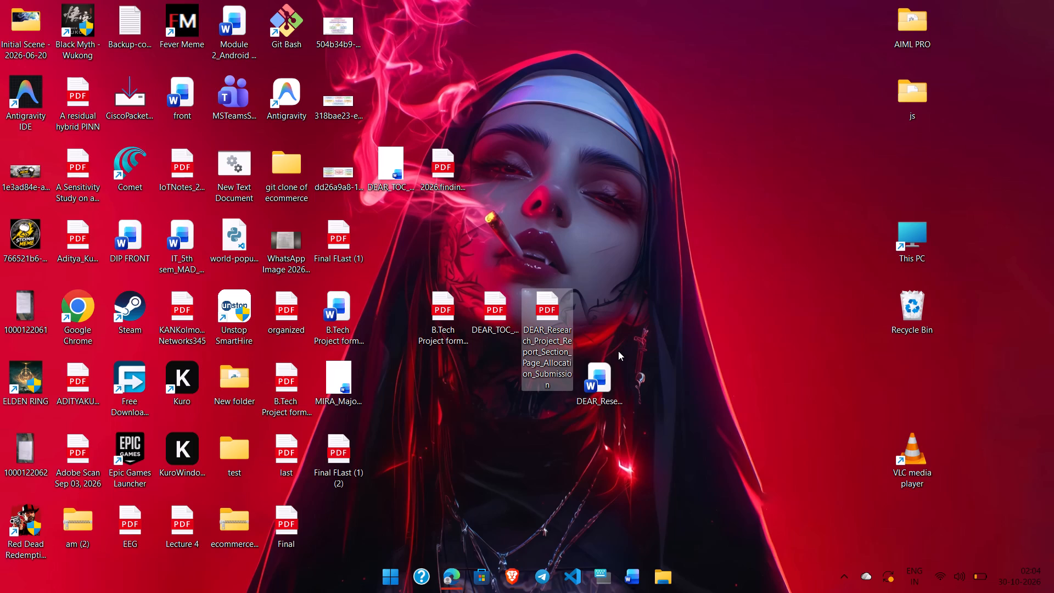
pyautogui.moveTo(602, 388); pyautogui.dragTo(354, 512)
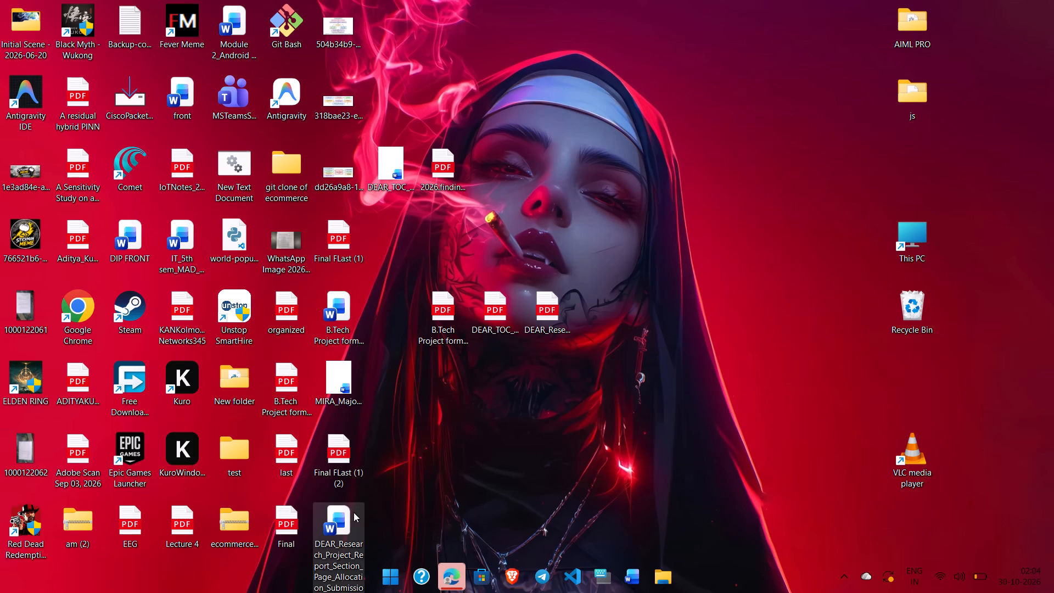
pyautogui.click(516, 451)
pyautogui.click(569, 301)
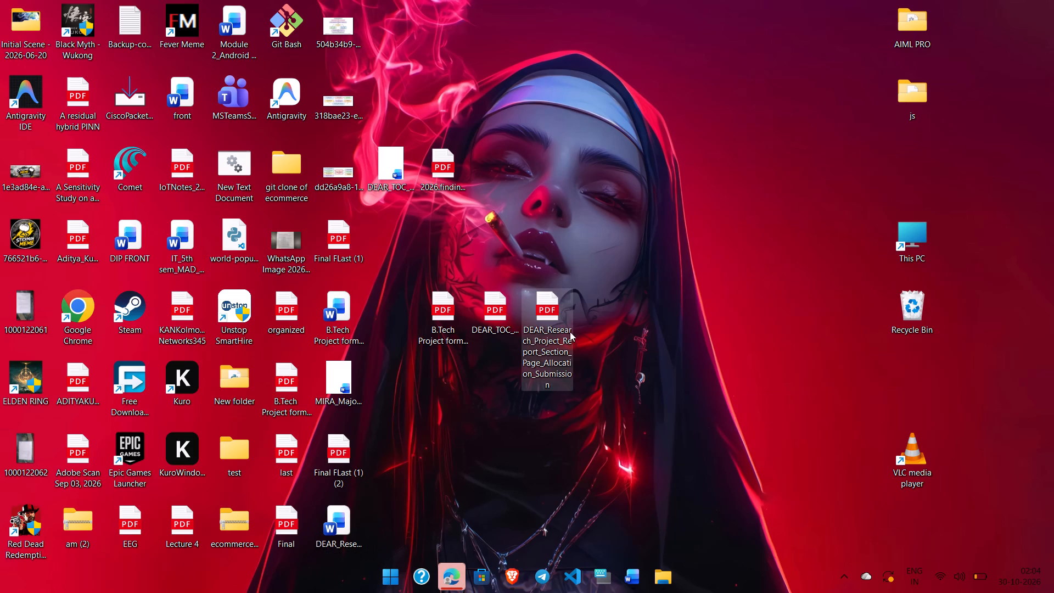
pyautogui.click(631, 439)
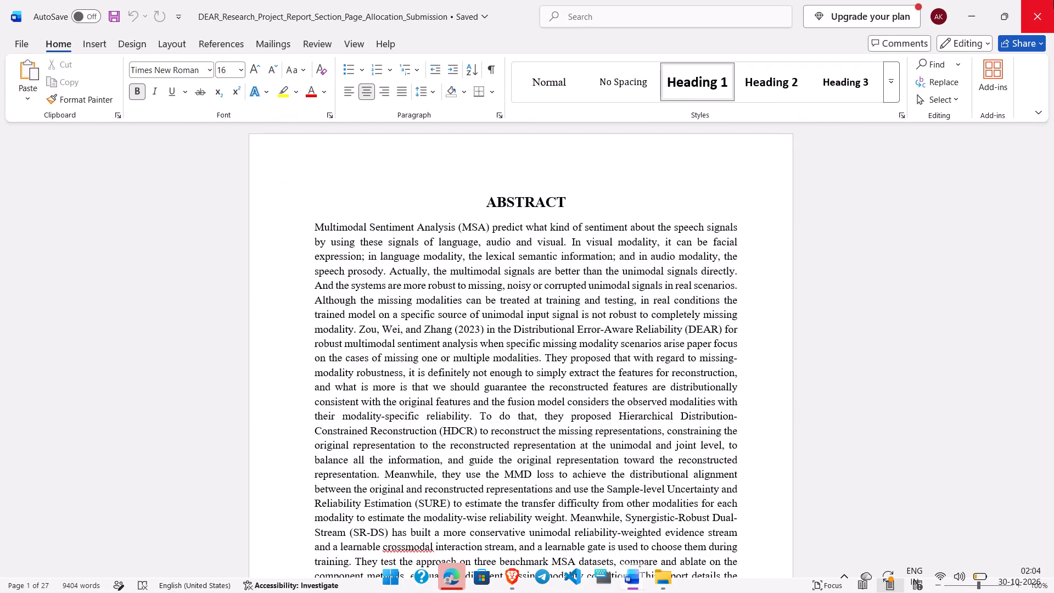
# Close the DEAR research report in Word, its PDF in Edge, and the Downloads folder window.
pyautogui.click(1053, 0)
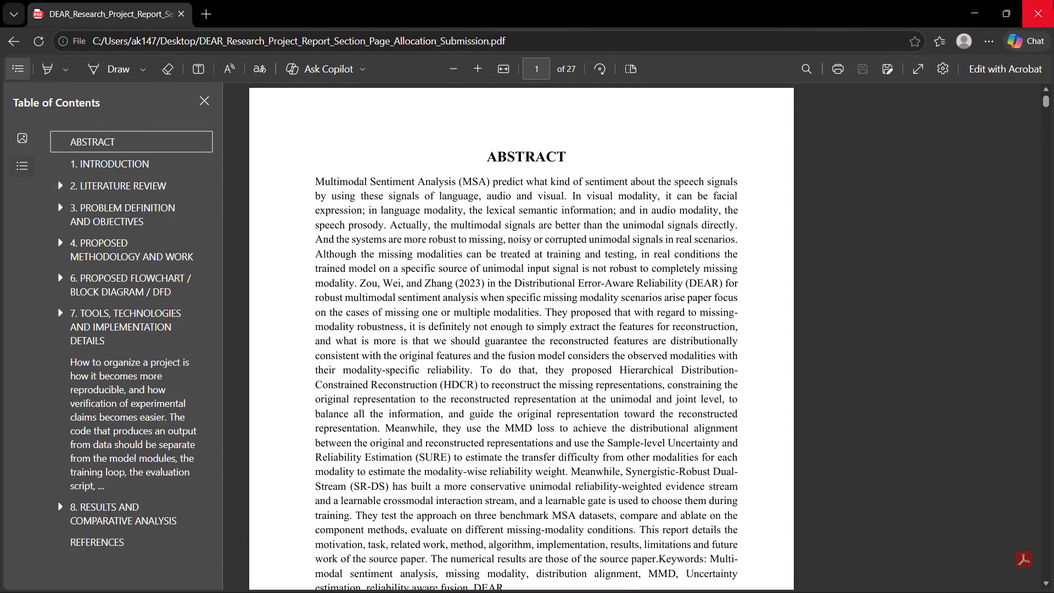
pyautogui.click(1053, 1)
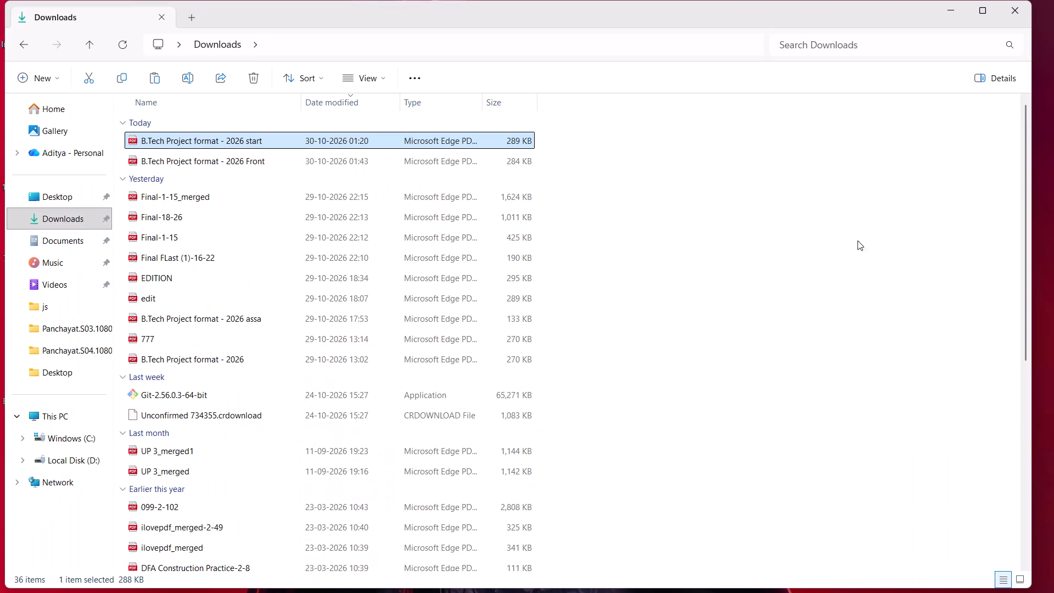
pyautogui.click(1008, 17)
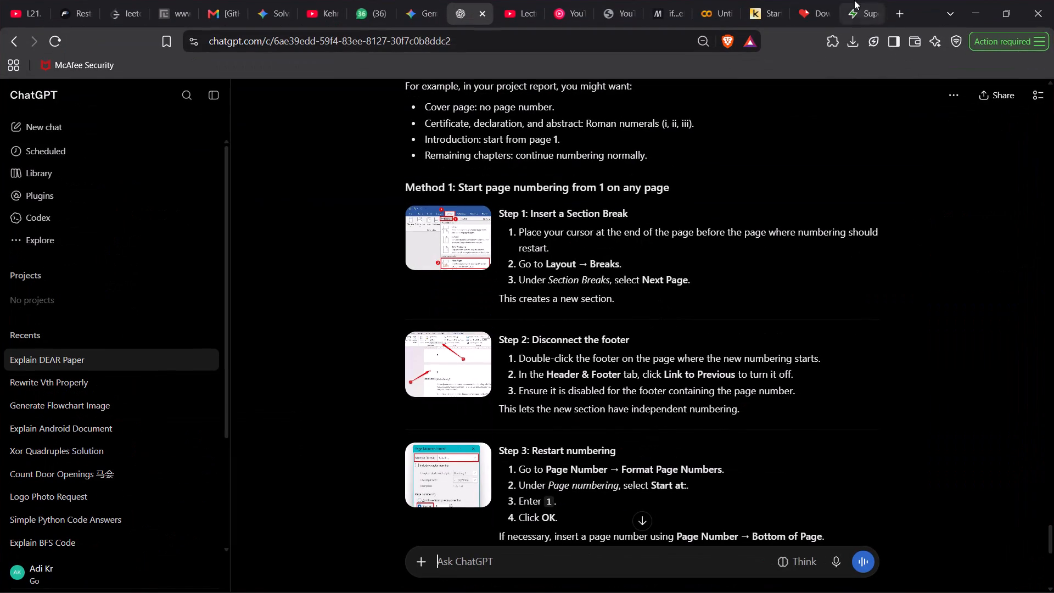
# Search for pdf organizers in a new Brave tab and open iLovePDF's Organize PDF tool.
pyautogui.click(812, 0)
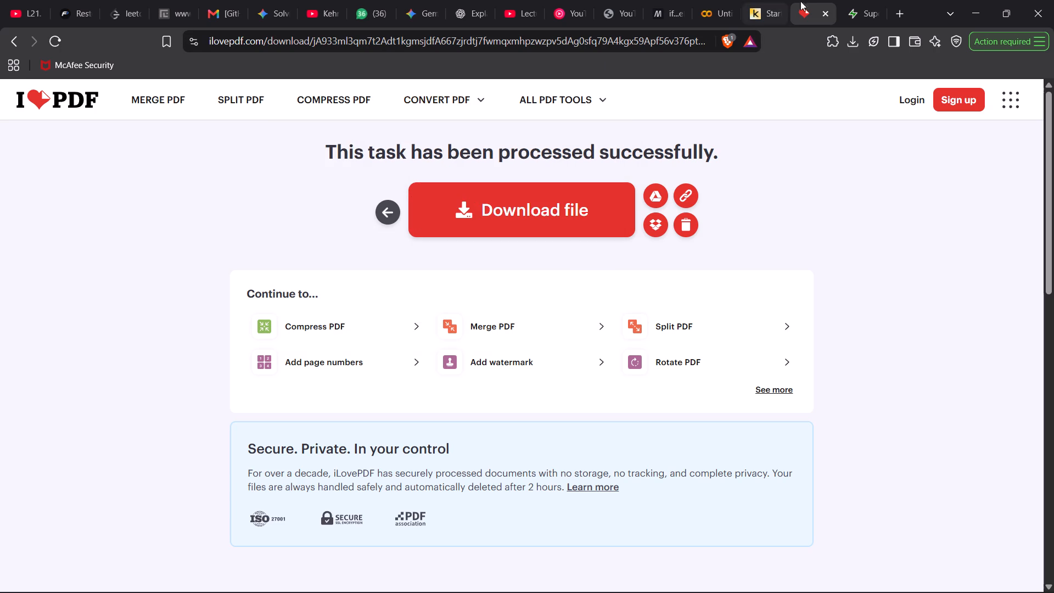
pyautogui.click(896, 6)
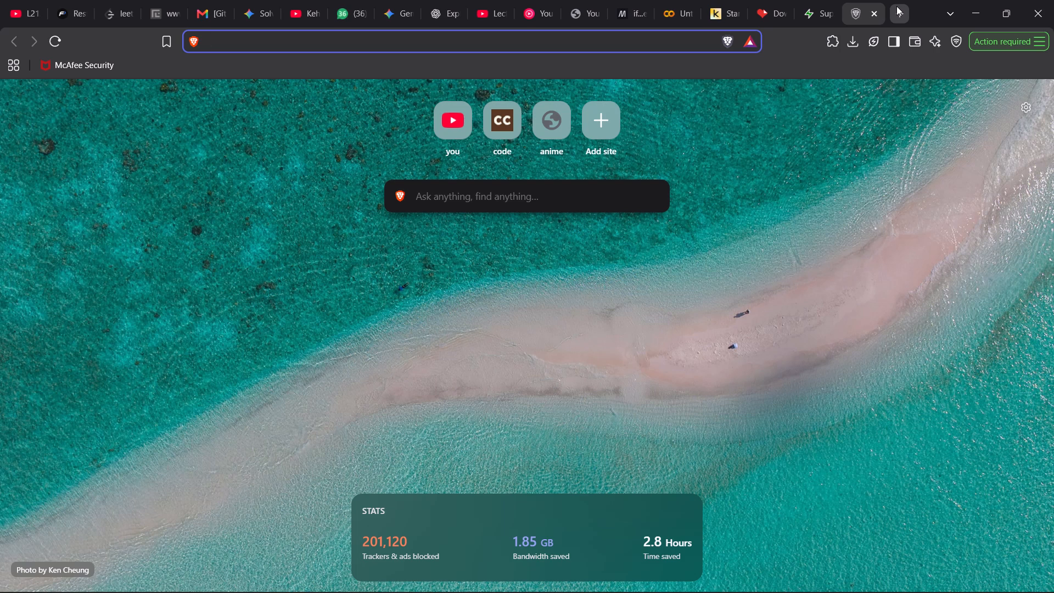
pyautogui.write('pdf')
pyautogui.press('space')
pyautogui.press('o')
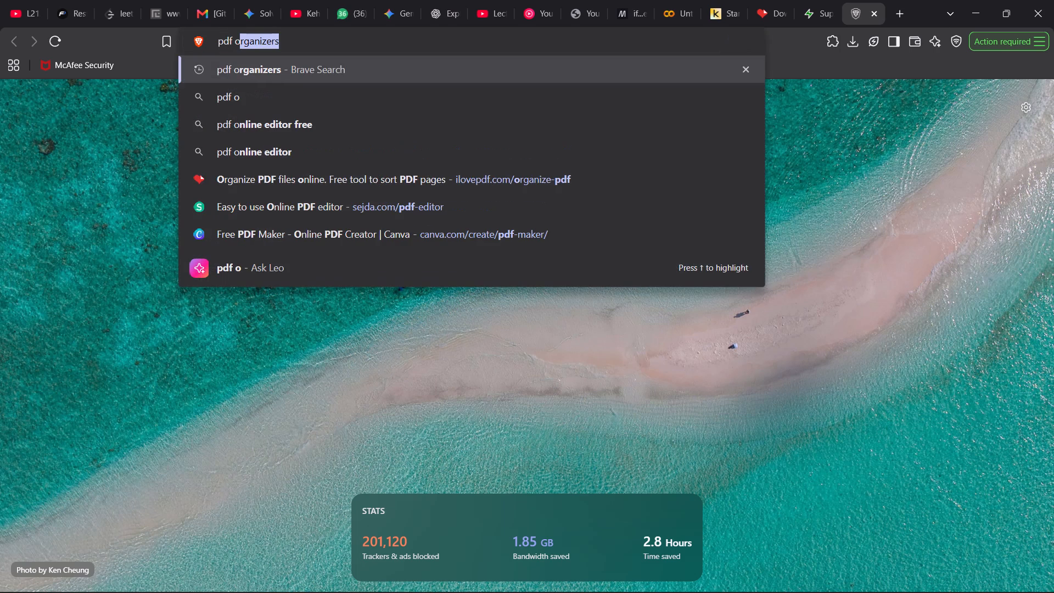
pyautogui.press('Return')
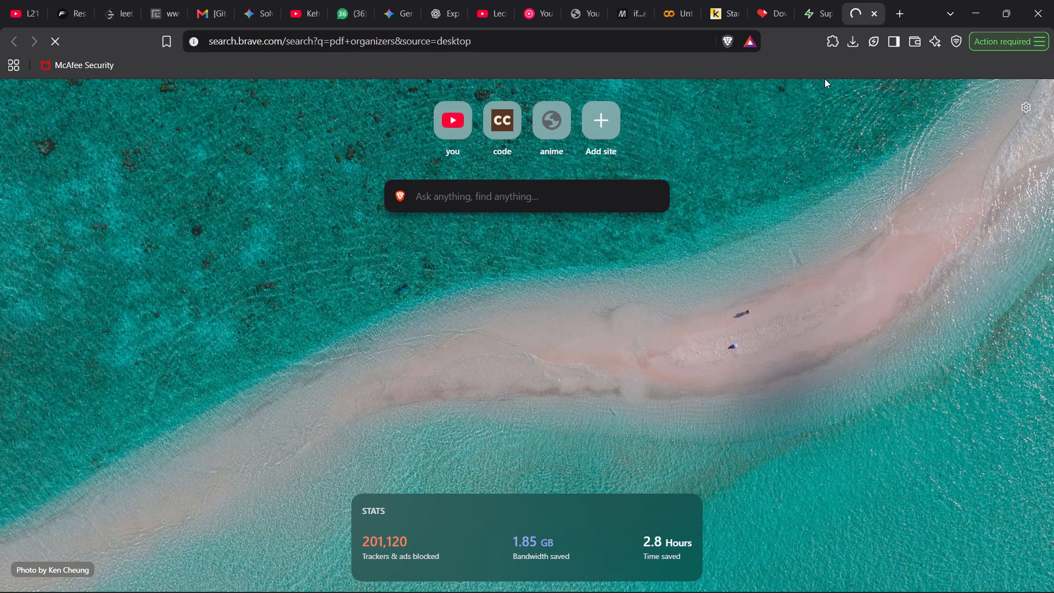
pyautogui.click(263, 487)
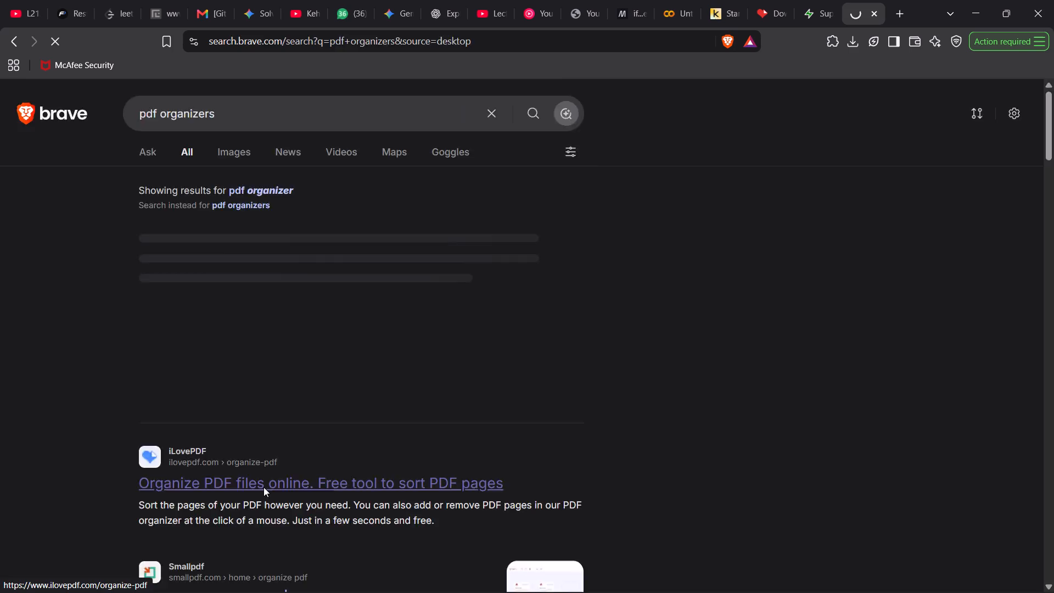
# Load the B.Tech Project format - 2026 start, DEAR_TOC_Lists_Right_Page_Numbers and DEAR_Research_Project_Report PDFs from the desktop into Organize PDF.
pyautogui.click(597, 293)
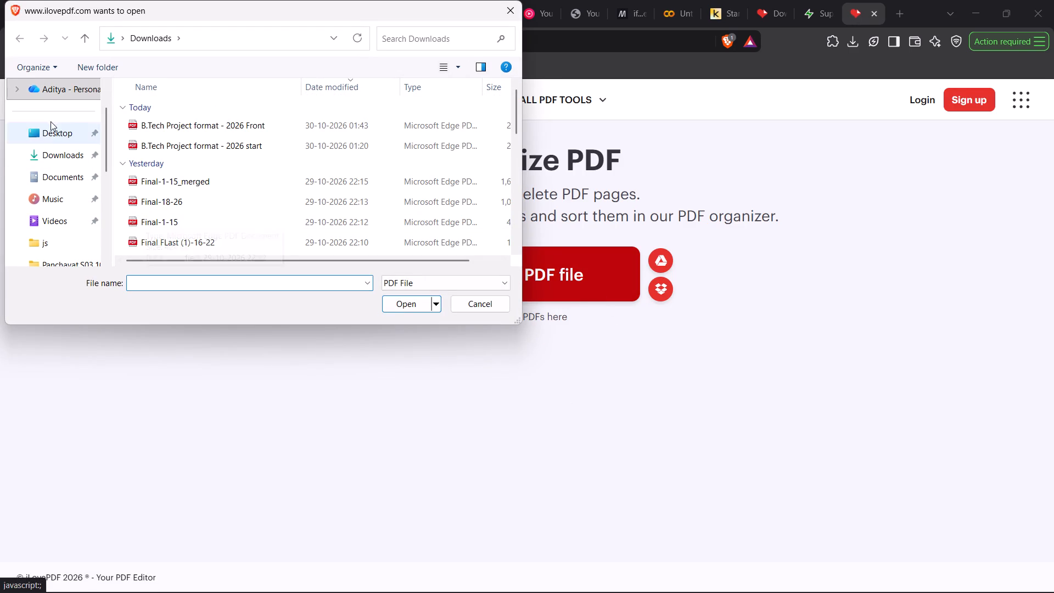
pyautogui.click(51, 142)
pyautogui.scroll(-1, 208, 153)
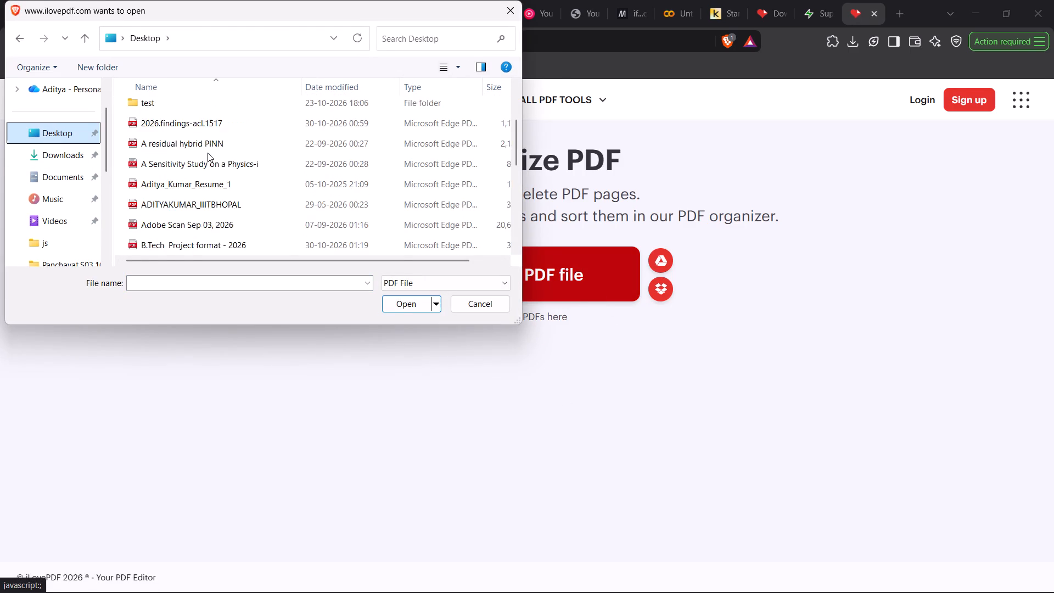
pyautogui.scroll(-2, 208, 153)
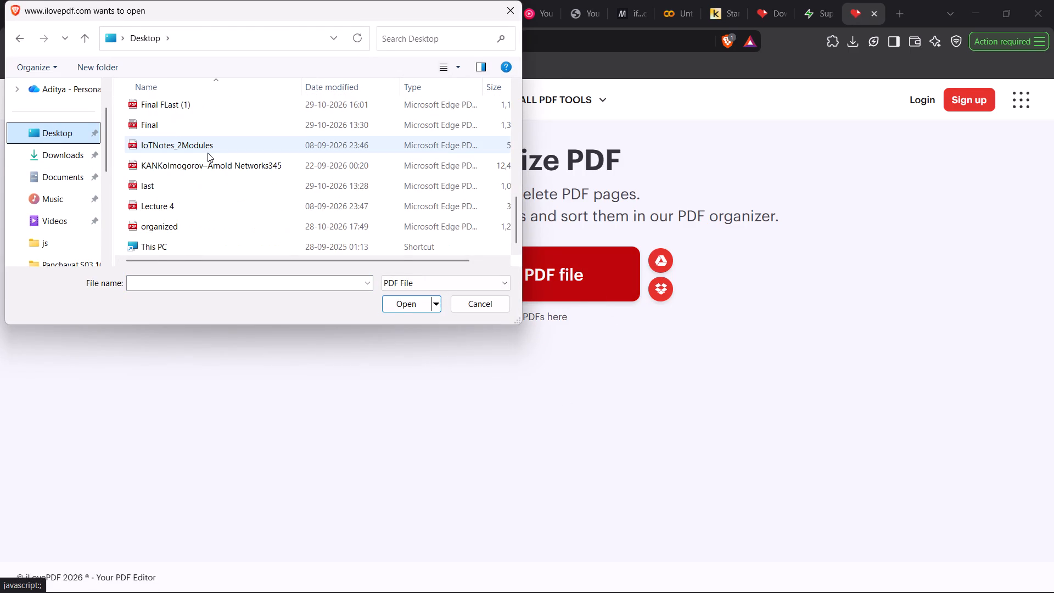
pyautogui.scroll(-2, 208, 153)
pyautogui.scroll(2, 198, 151)
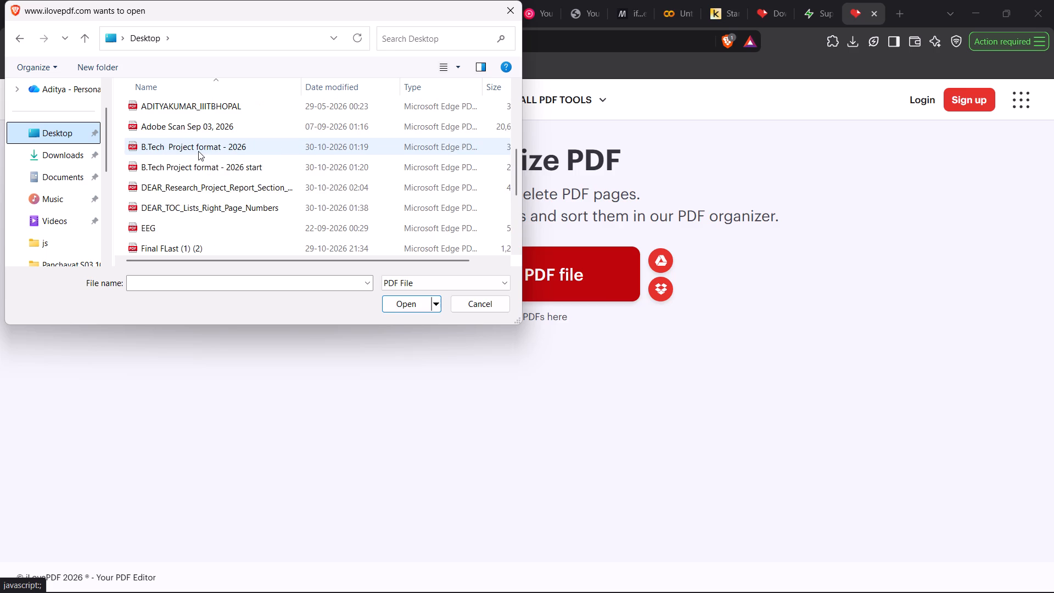
pyautogui.scroll(1, 198, 151)
pyautogui.click(205, 167)
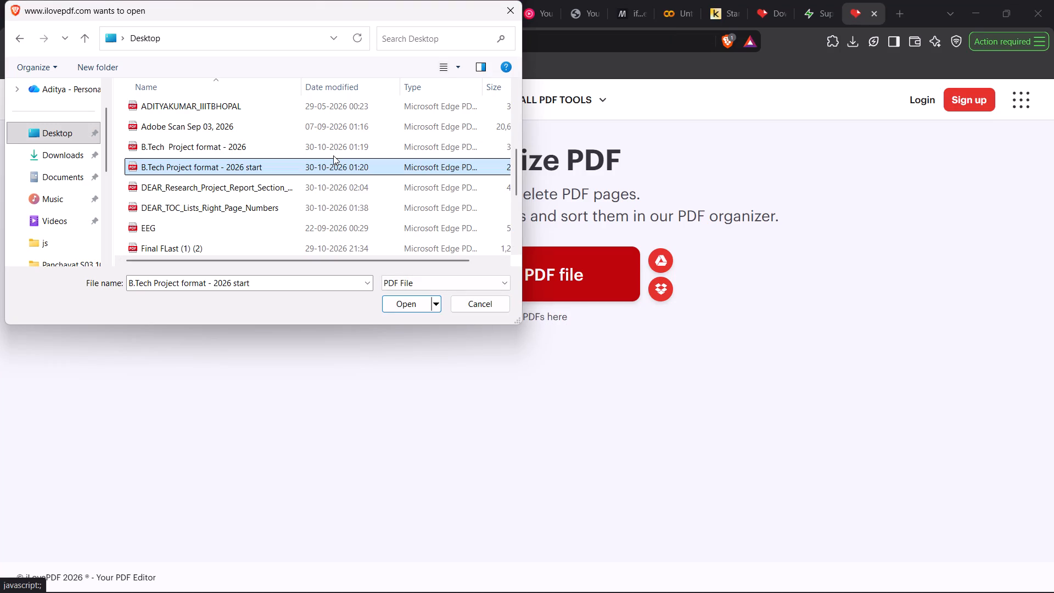
pyautogui.keyDown('ctrl'); pyautogui.click(266, 205); pyautogui.keyUp('ctrl')
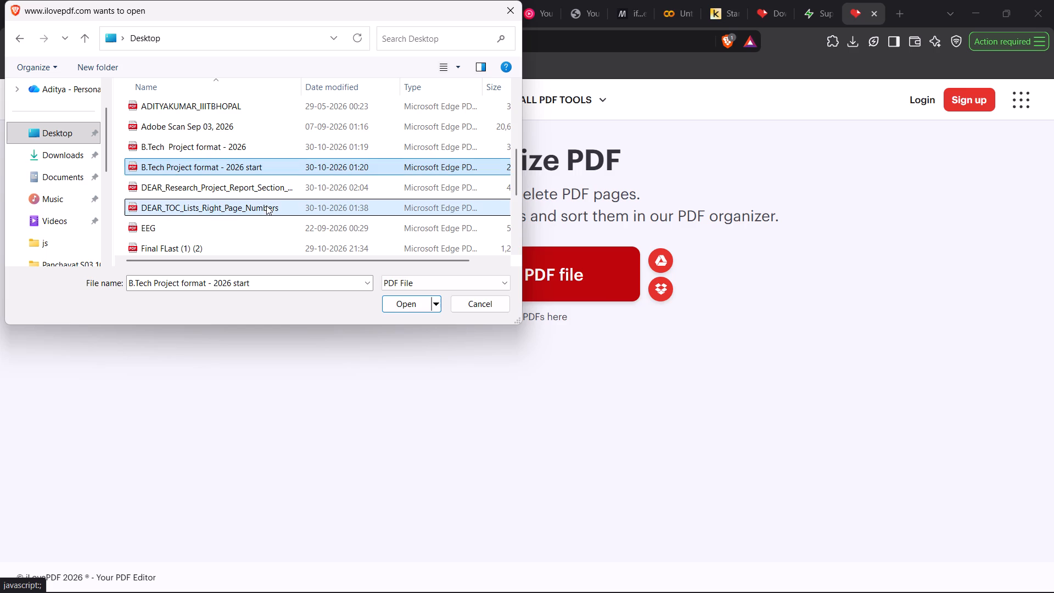
pyautogui.keyDown('ctrl'); pyautogui.click(241, 191); pyautogui.keyUp('ctrl')
pyautogui.click(406, 297)
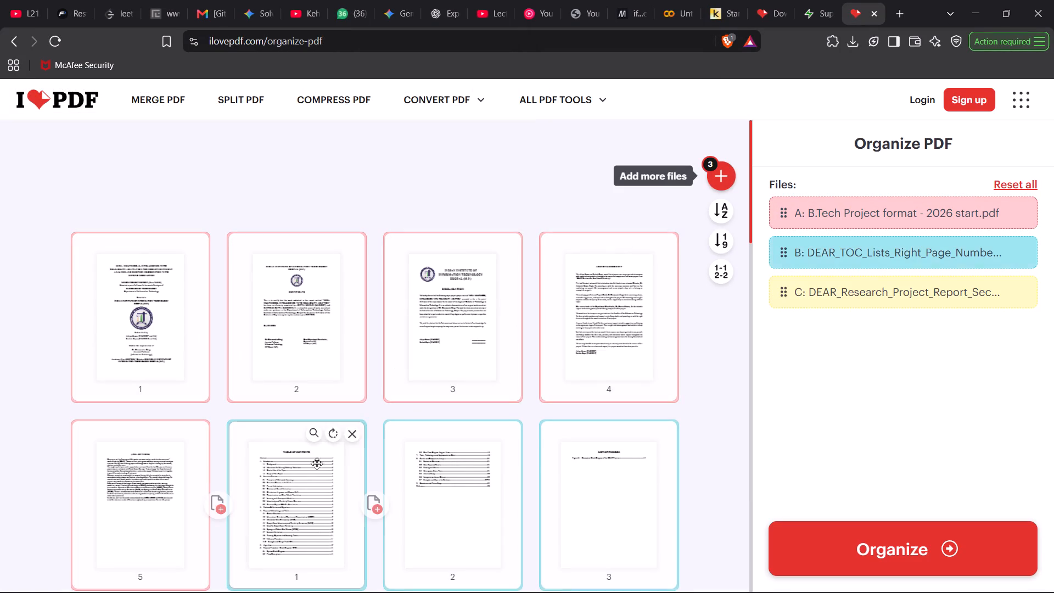
# Check the combined page order, previewing the Abstract page, and organize the three PDFs into one file.
pyautogui.scroll(-5, 413, 499)
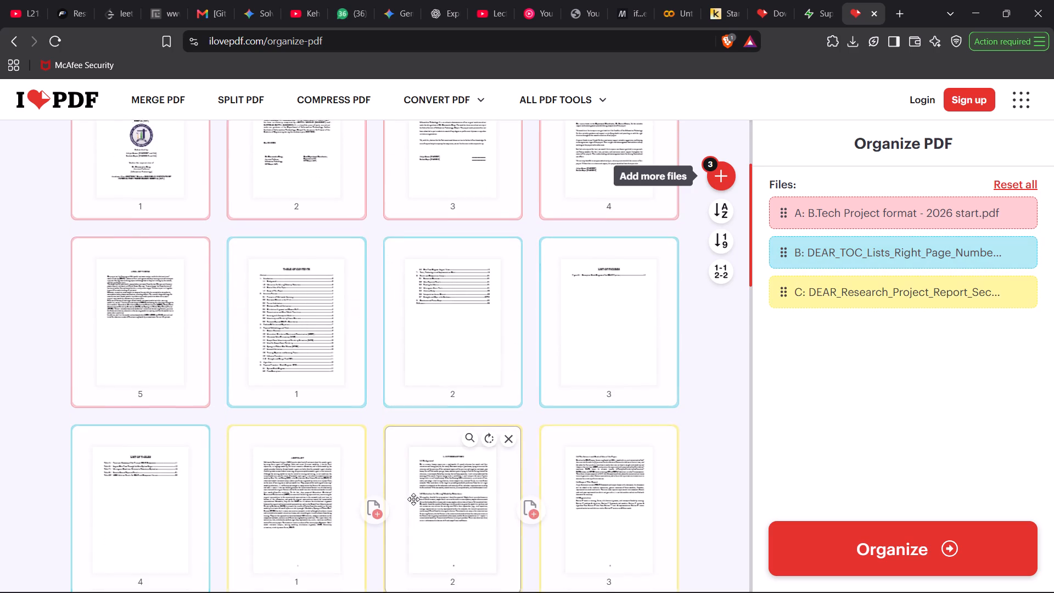
pyautogui.scroll(-2, 413, 499)
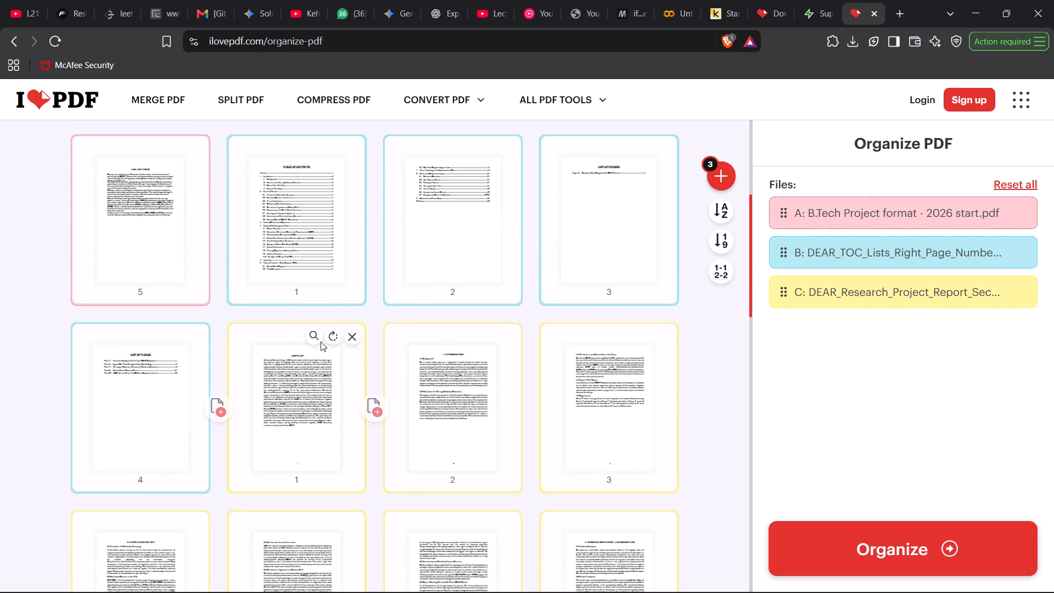
pyautogui.click(318, 340)
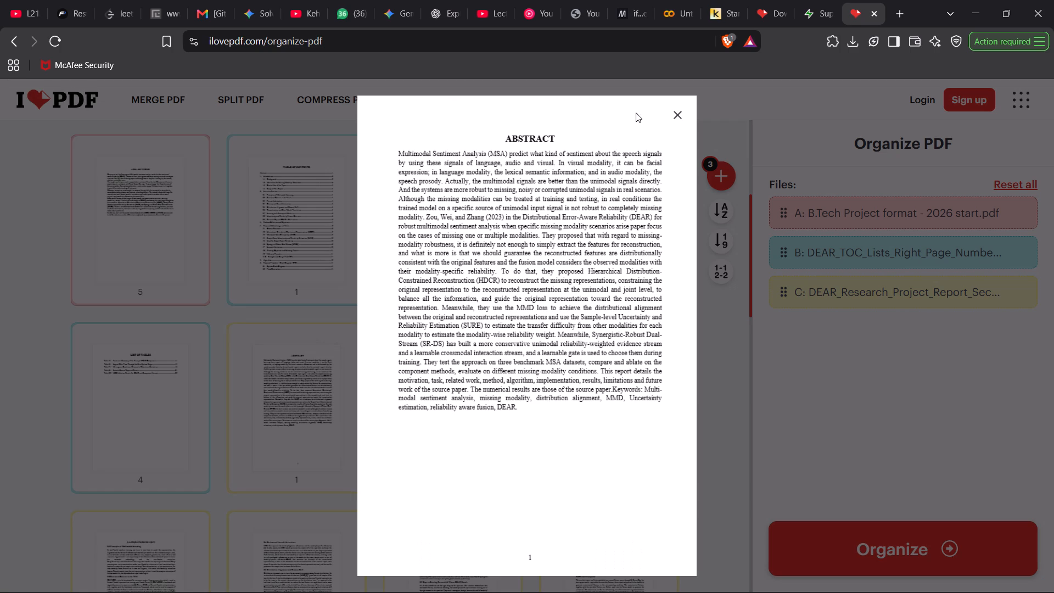
pyautogui.click(674, 119)
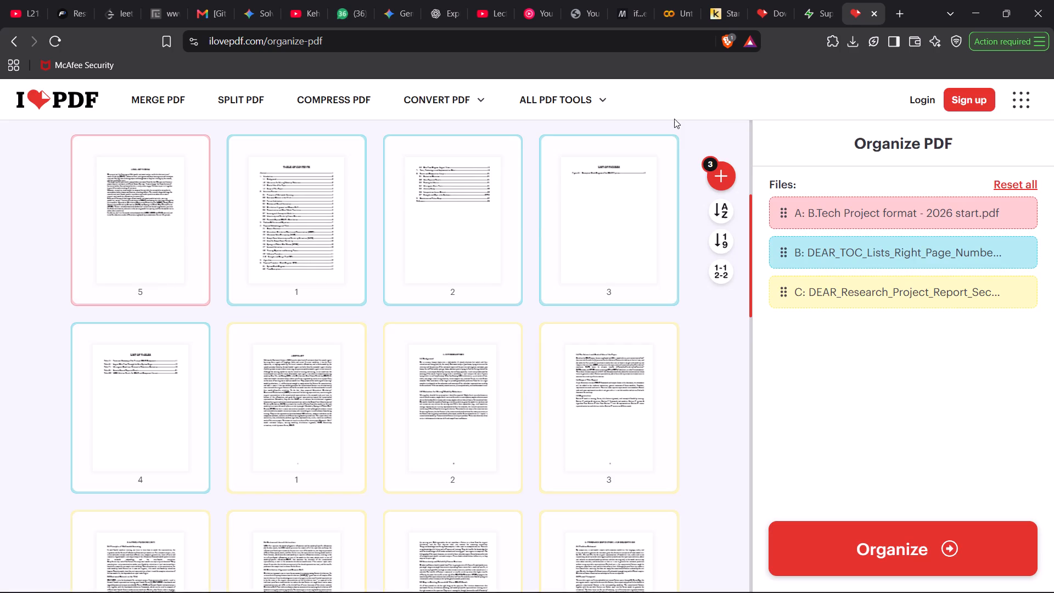
pyautogui.scroll(-6, 517, 363)
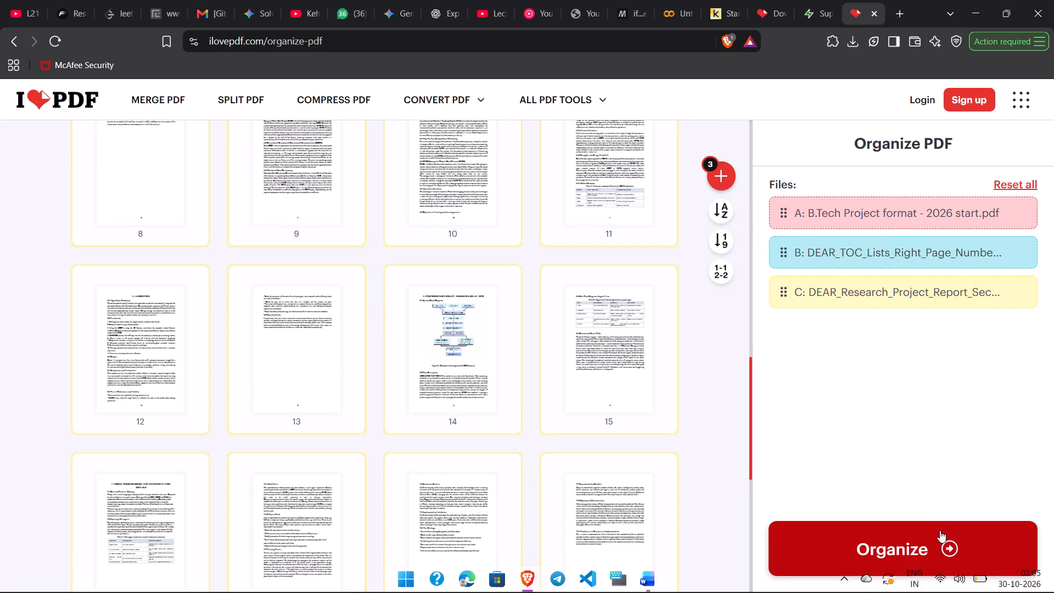
pyautogui.click(945, 524)
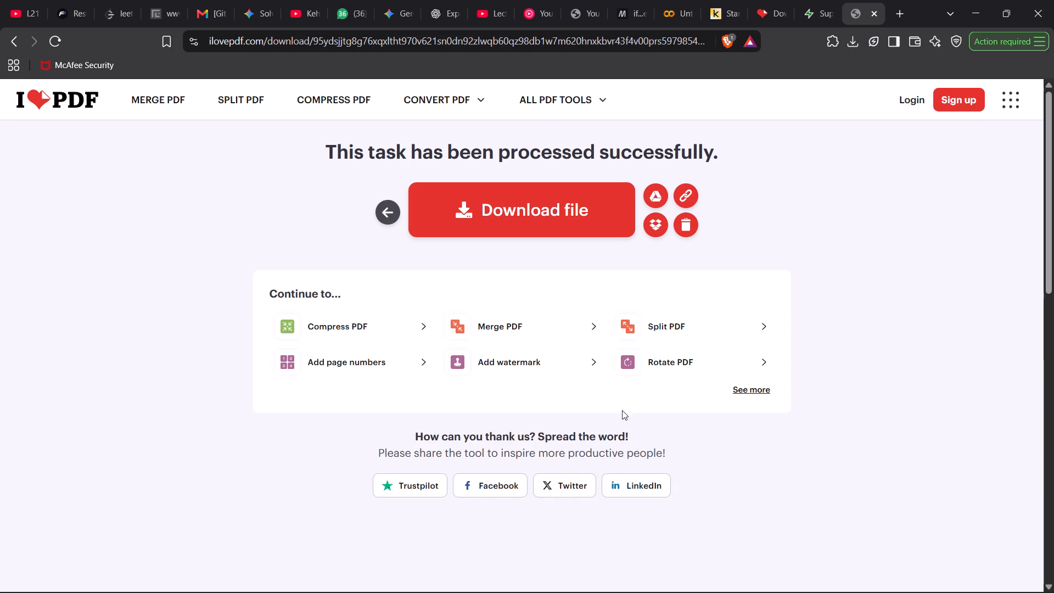
pyautogui.click(509, 221)
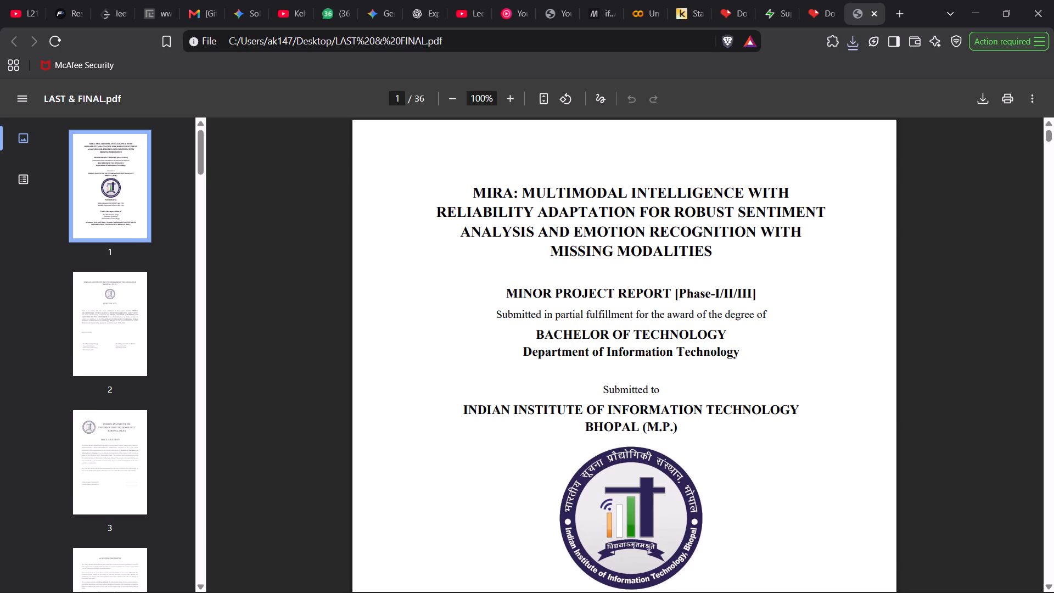
pyautogui.scroll(-7, 757, 283)
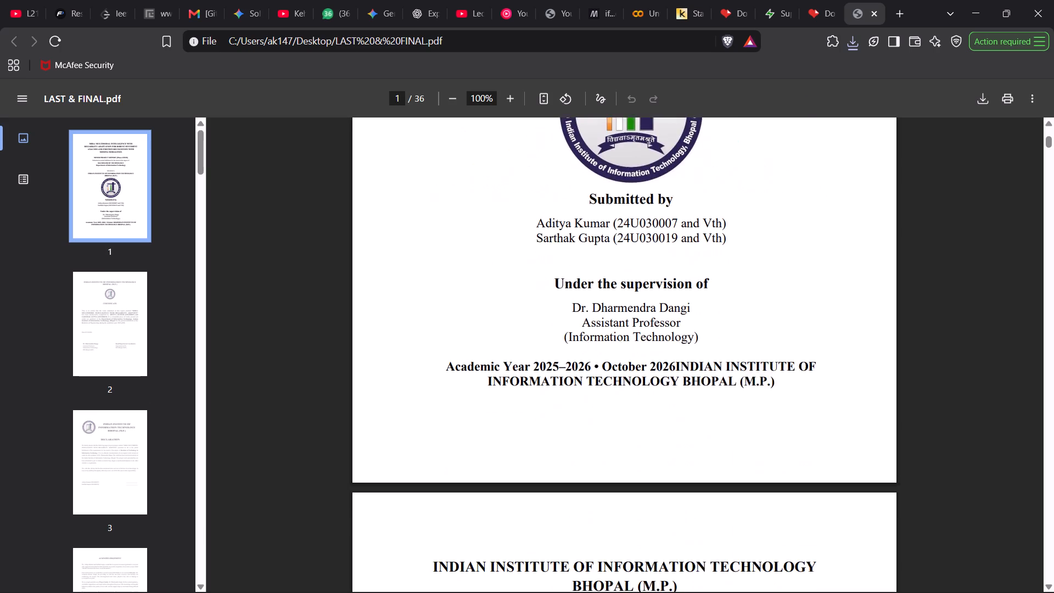
pyautogui.scroll(-5, 757, 283)
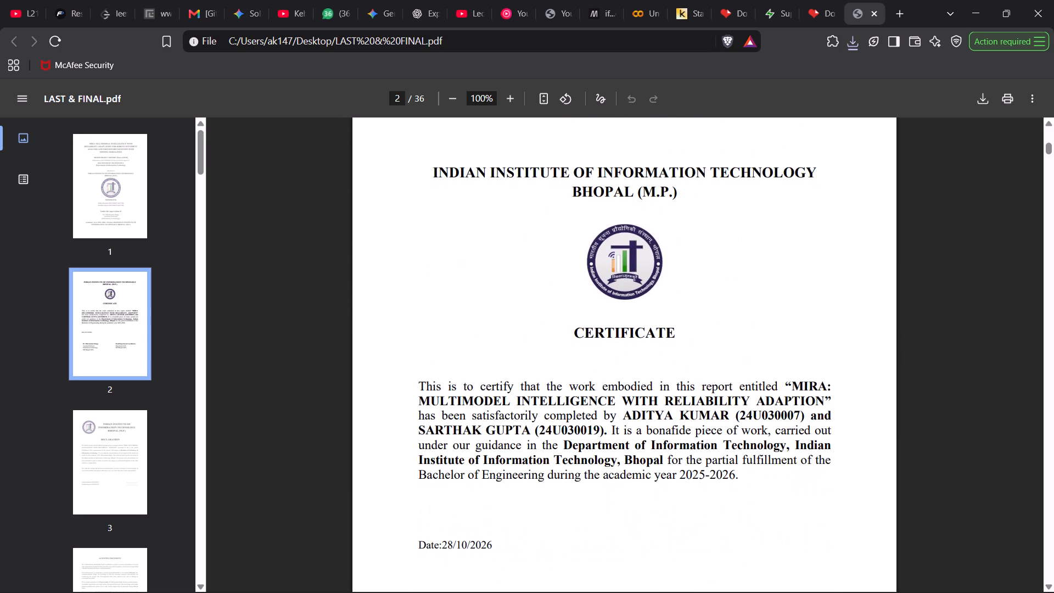
pyautogui.scroll(-7, 757, 283)
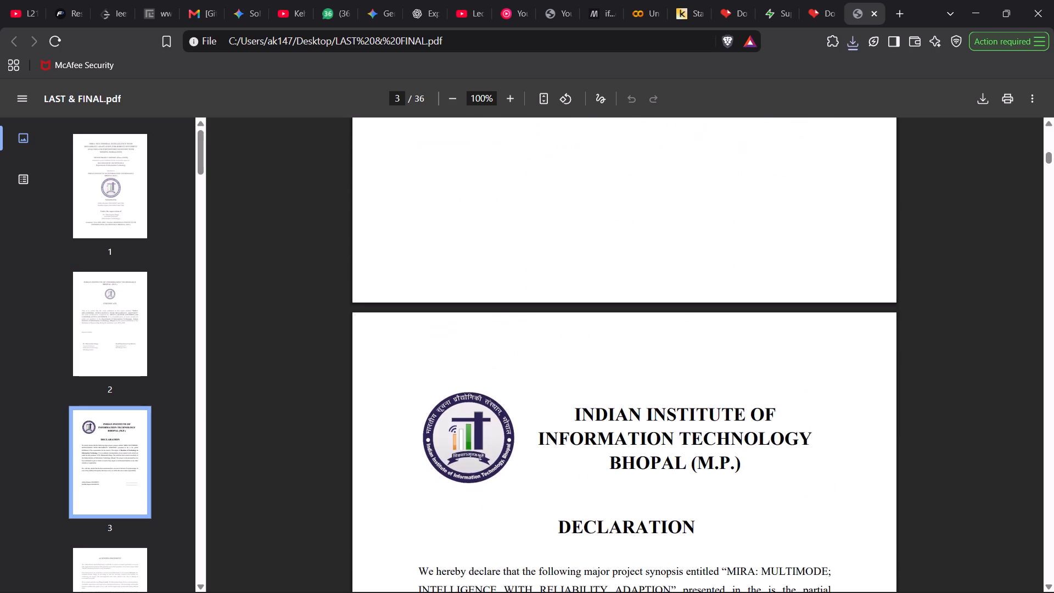
pyautogui.scroll(-7, 757, 283)
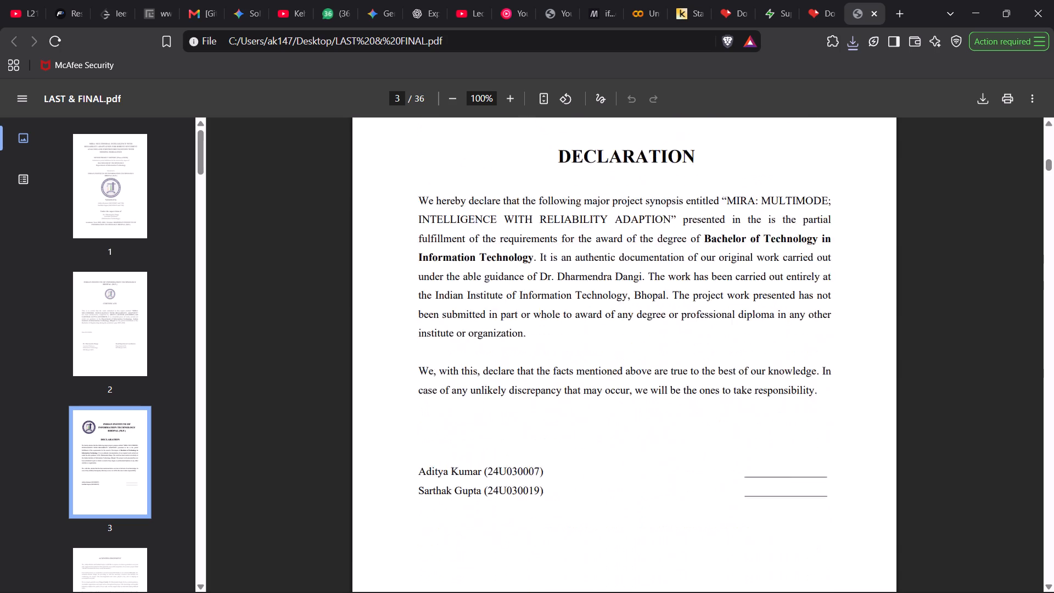
pyautogui.scroll(-5, 757, 283)
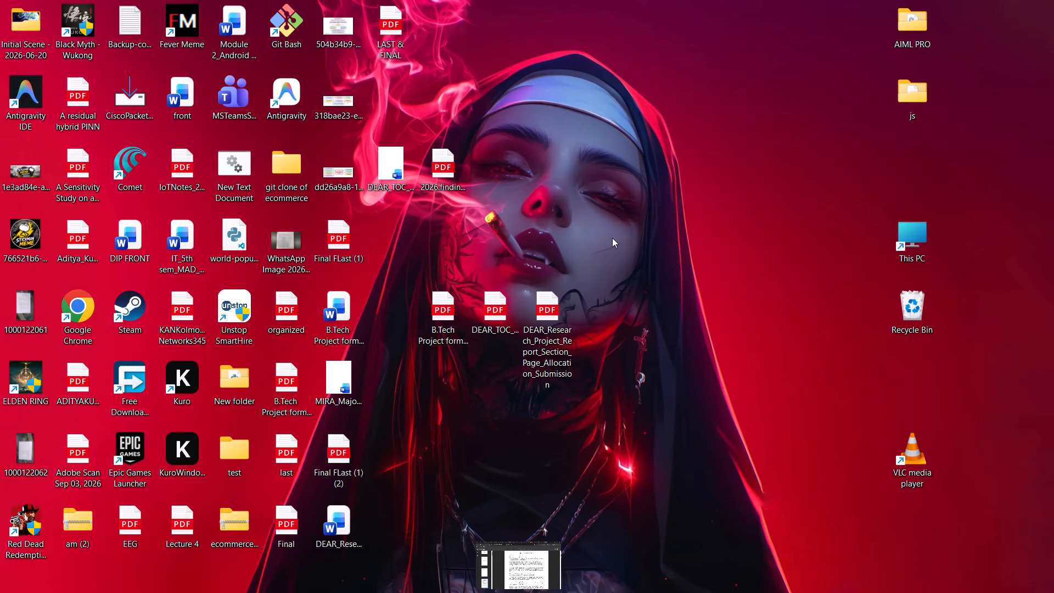
# Open the B.Tech Project format - 2026 start PDF and check the project title on its cover page.
pyautogui.doubleClick(441, 298)
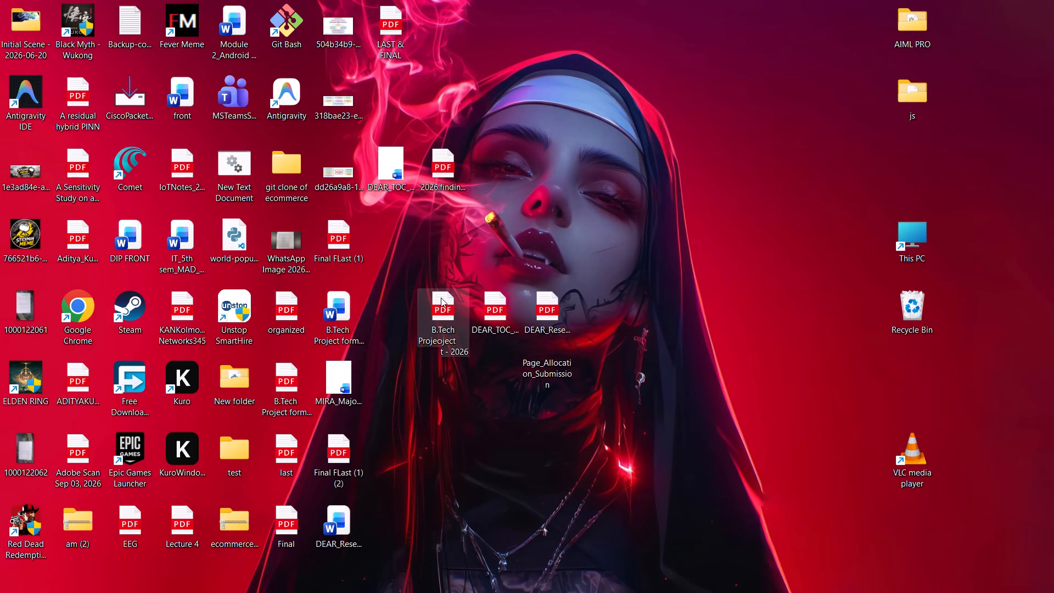
pyautogui.scroll(5, 453, 346)
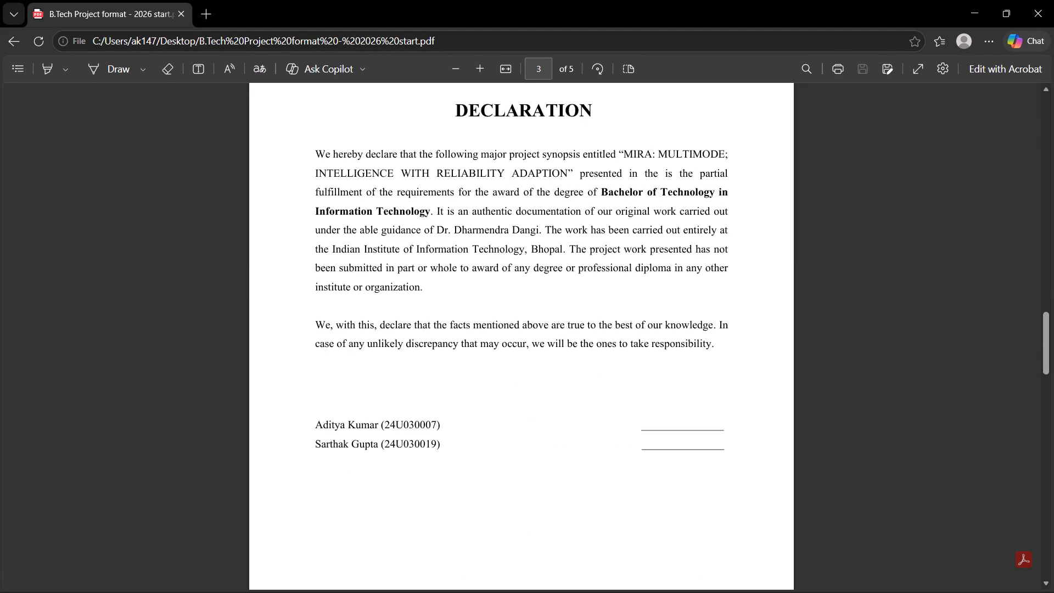
pyautogui.scroll(16, 453, 346)
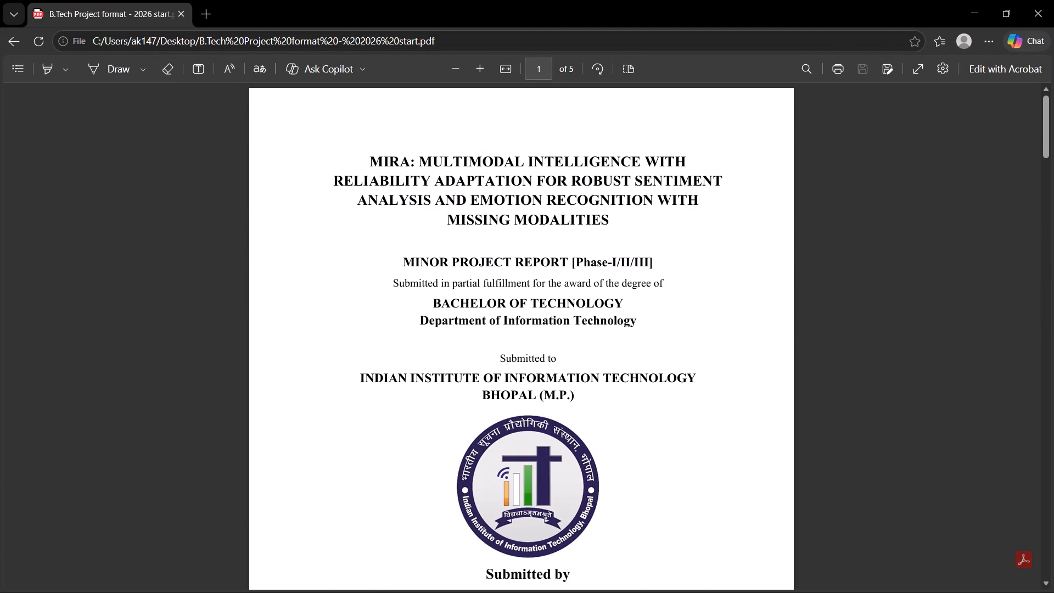
pyautogui.click(1053, 0)
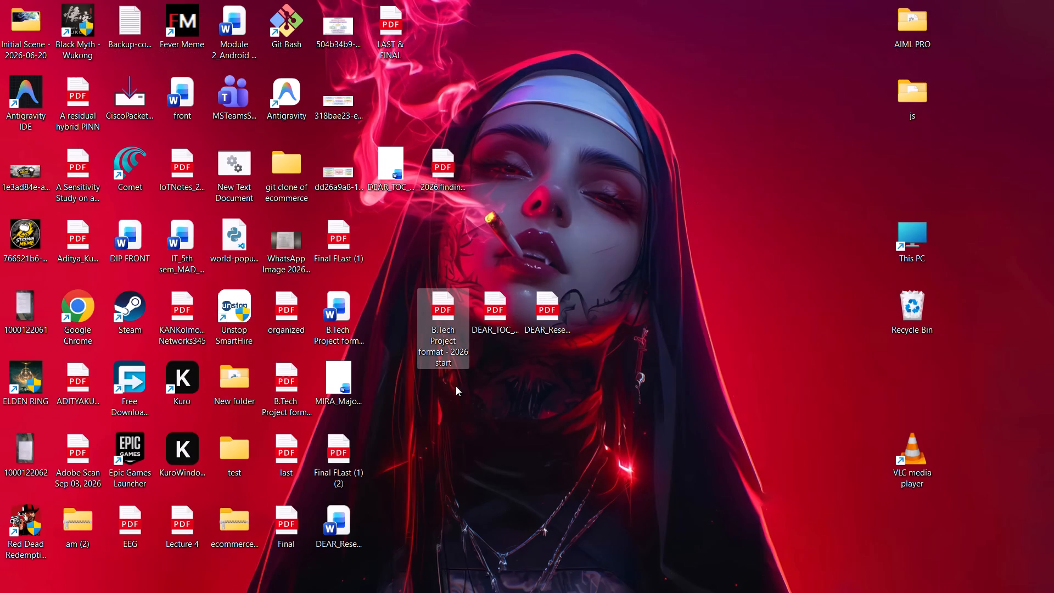
# Open the B.Tech Project format - 2026 Word document and check the project title on its cover page.
pyautogui.click(346, 288)
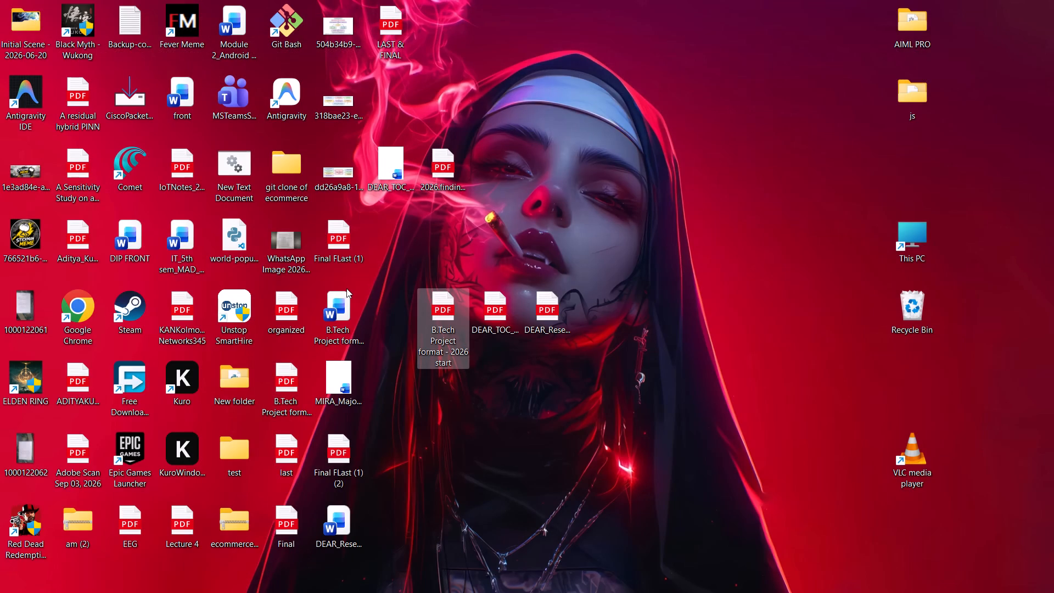
pyautogui.doubleClick(347, 291)
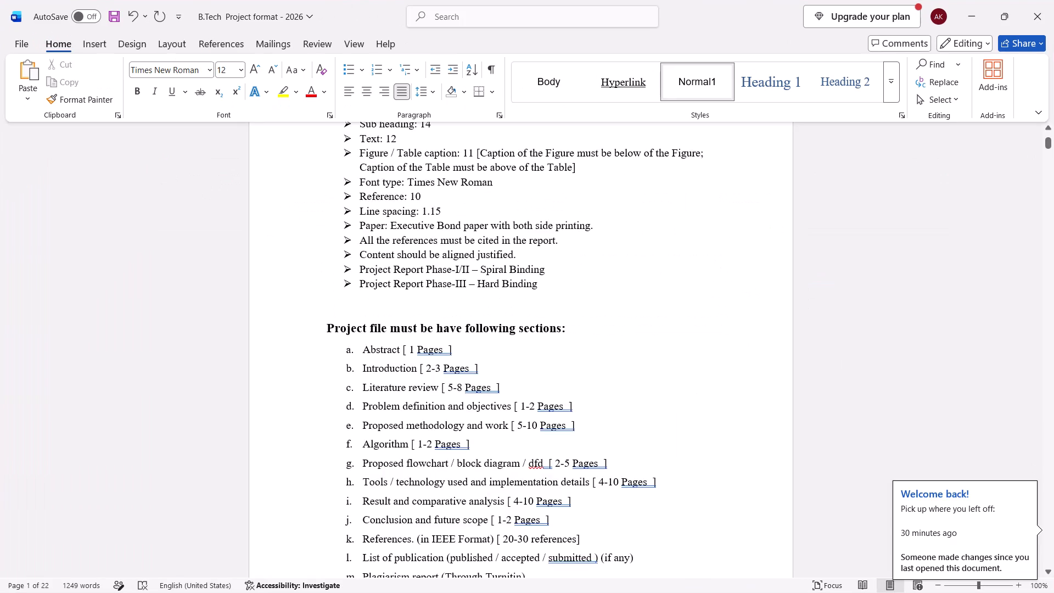
pyautogui.hscroll(2, 429, 296)
pyautogui.scroll(-1, 429, 296)
pyautogui.scroll(1, 429, 296)
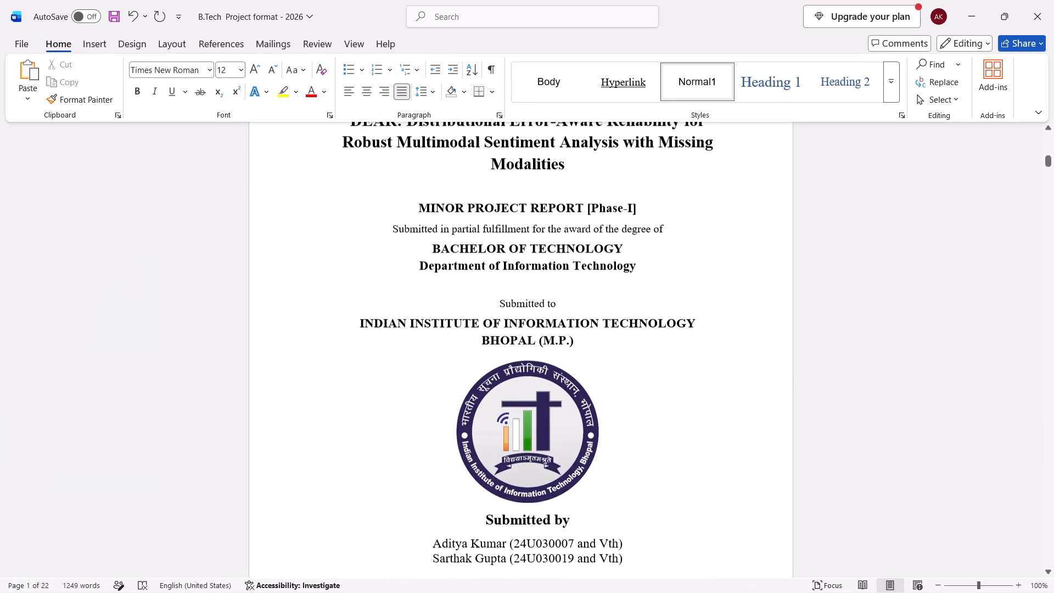
pyautogui.scroll(1, 429, 296)
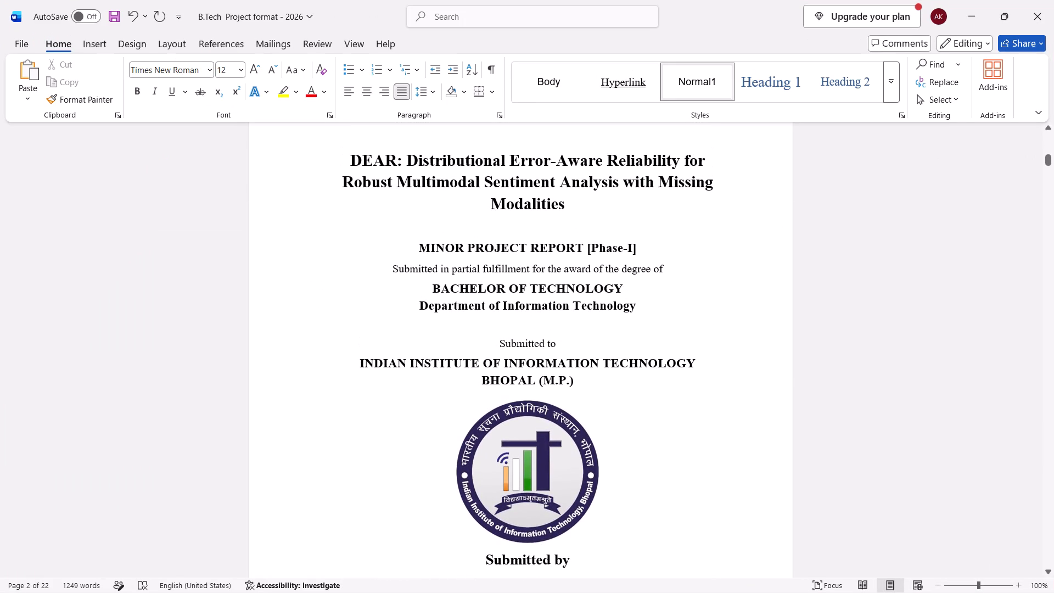
pyautogui.click(1053, 0)
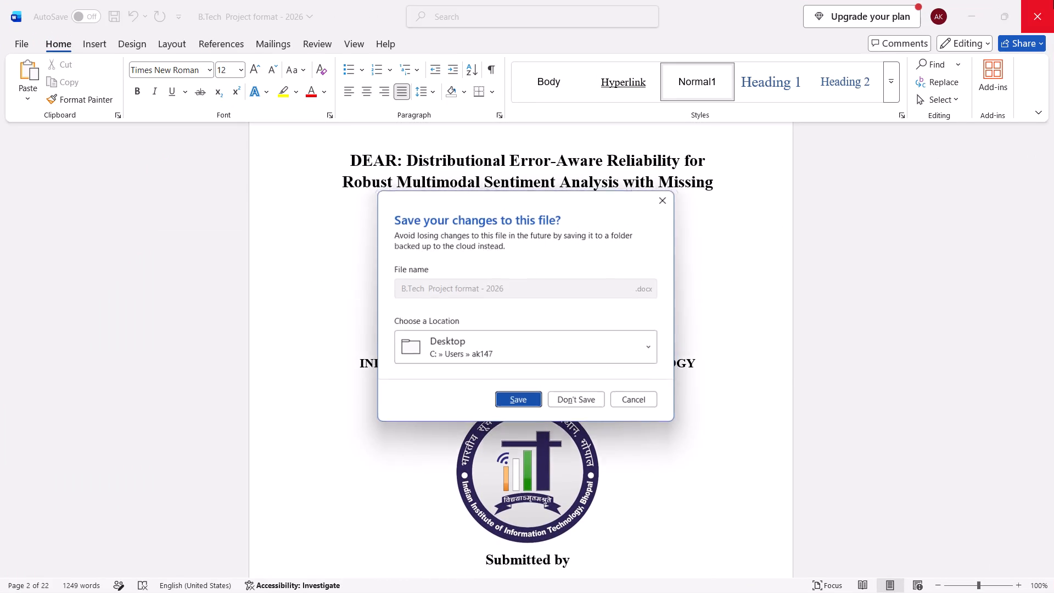
pyautogui.click(666, 196)
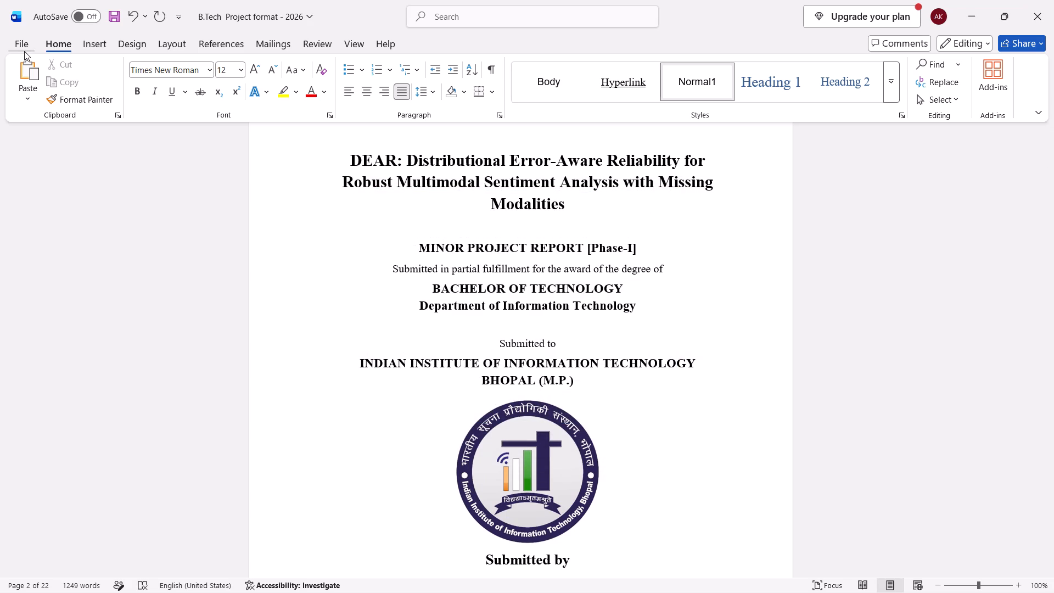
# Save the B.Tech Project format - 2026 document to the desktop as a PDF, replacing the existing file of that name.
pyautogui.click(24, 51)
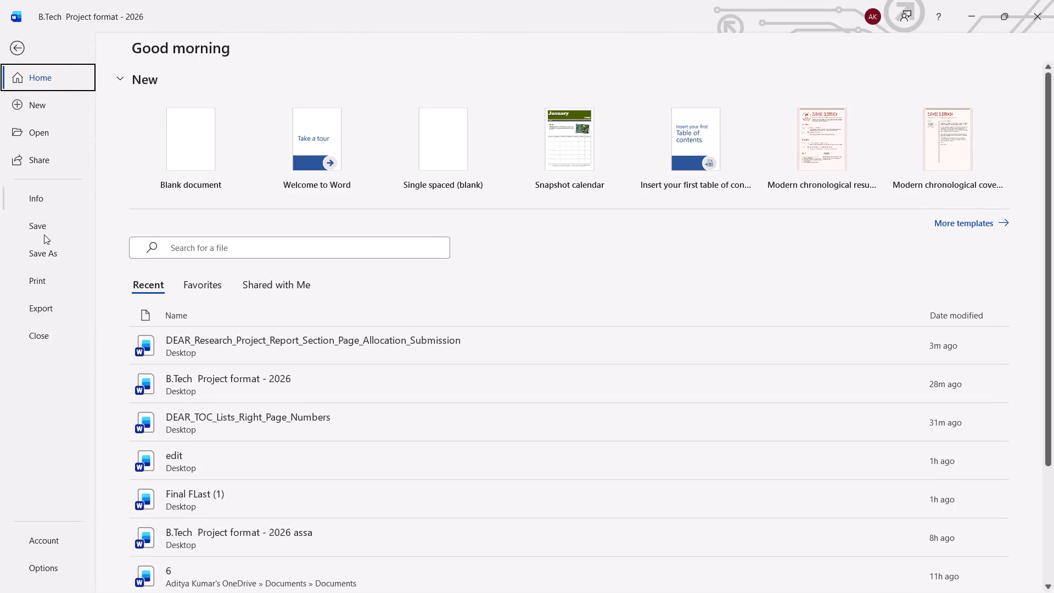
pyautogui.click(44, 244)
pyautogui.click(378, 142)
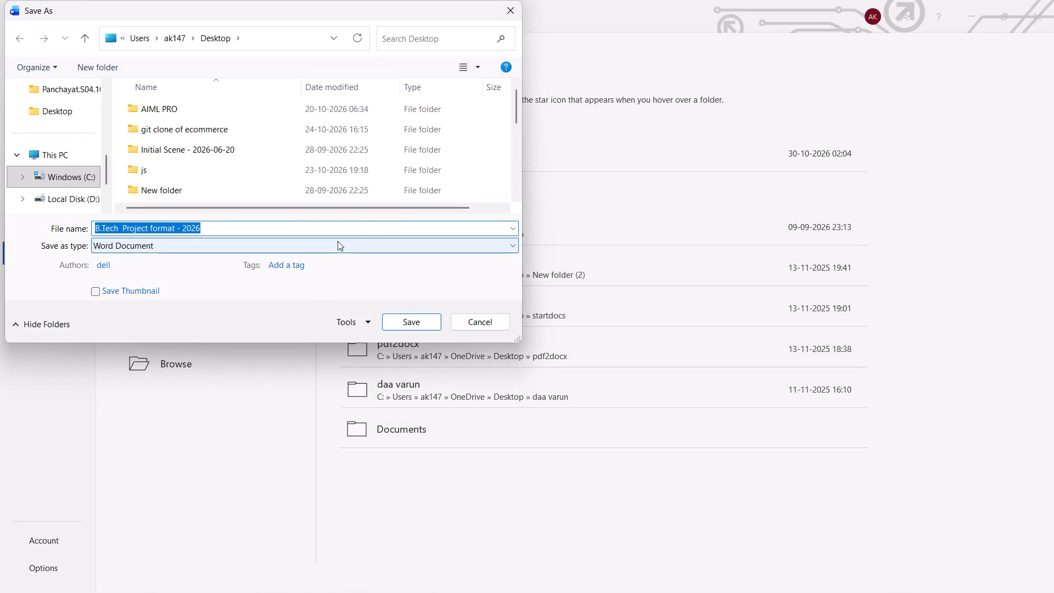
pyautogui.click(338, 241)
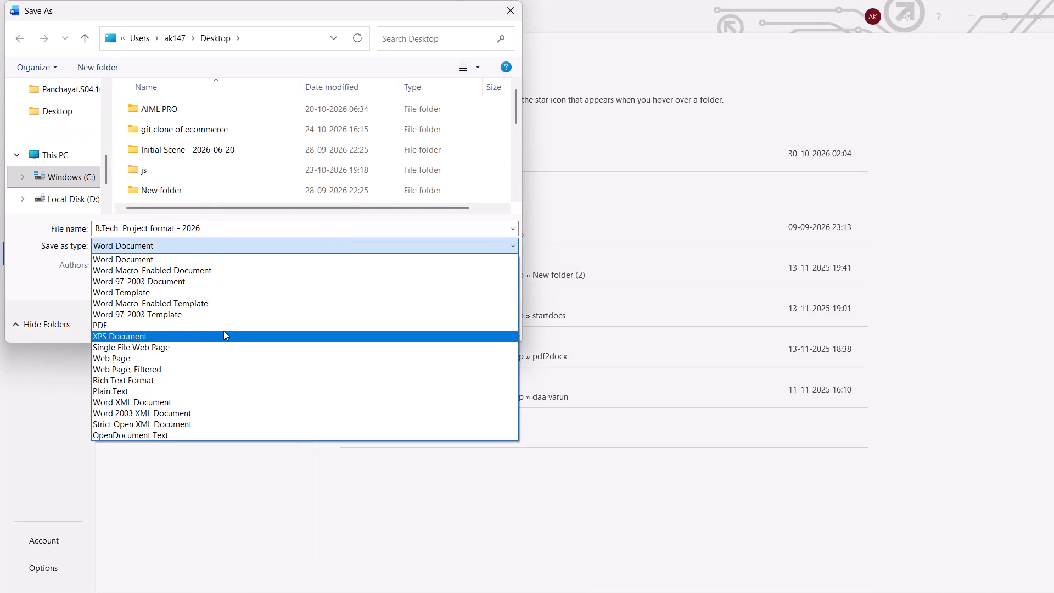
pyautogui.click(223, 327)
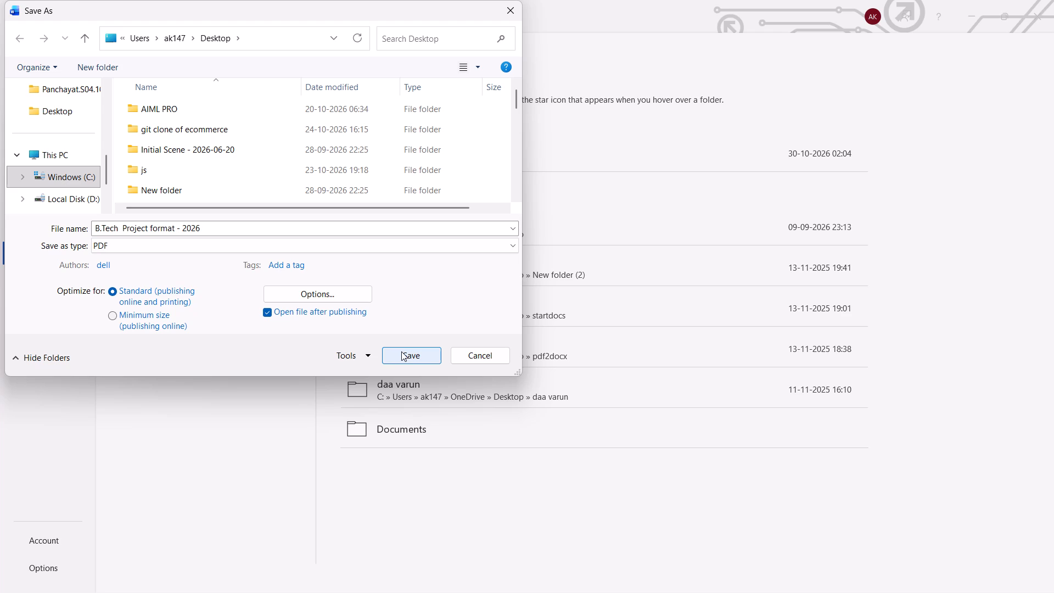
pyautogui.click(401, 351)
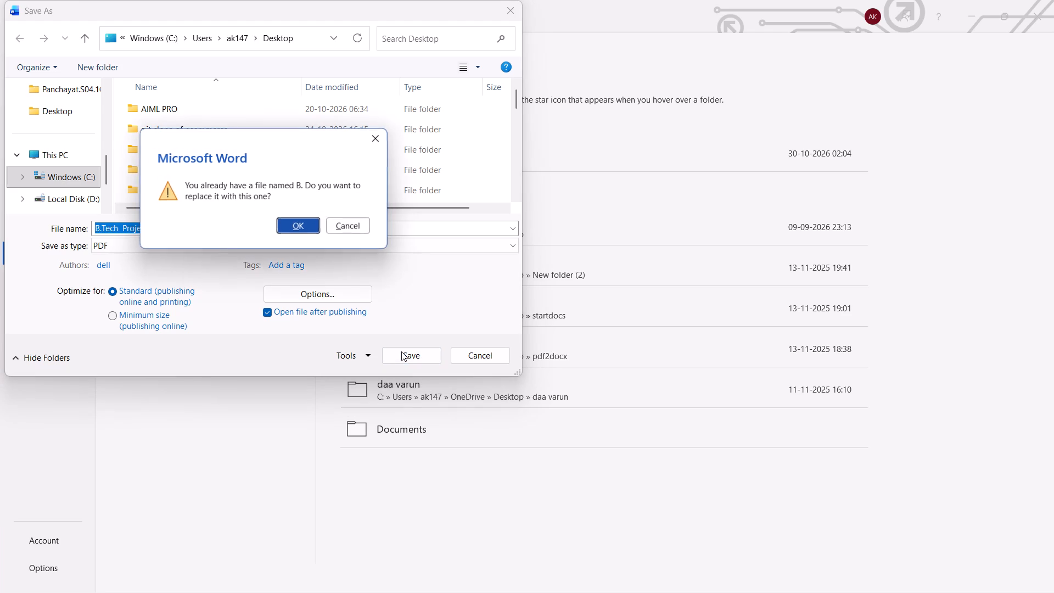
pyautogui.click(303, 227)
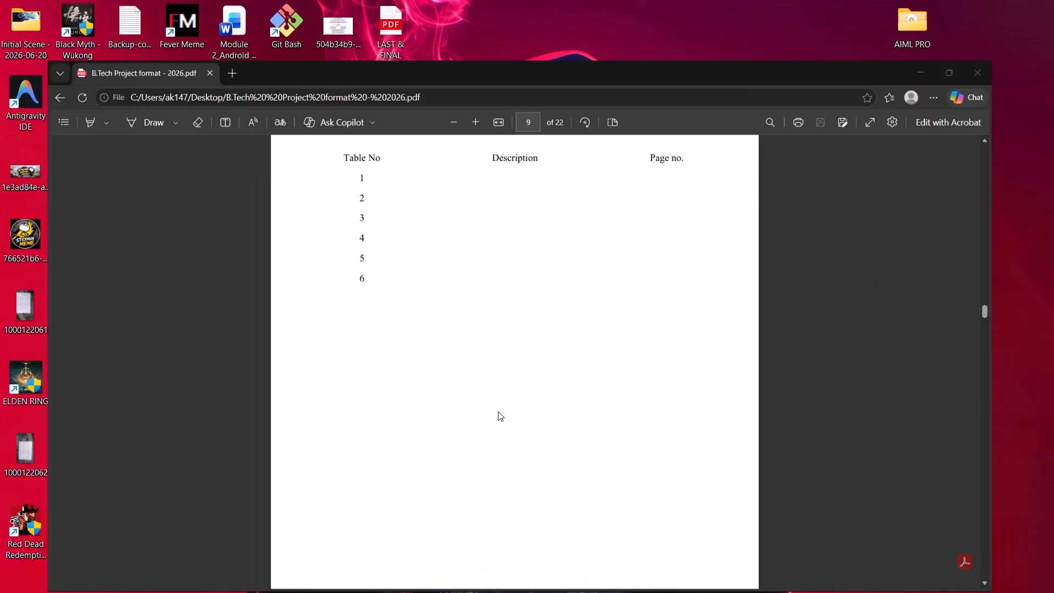
# Review the exported B.Tech Project format - 2026 PDF from the guidelines page through the cover and Certificate.
pyautogui.scroll(10, 498, 411)
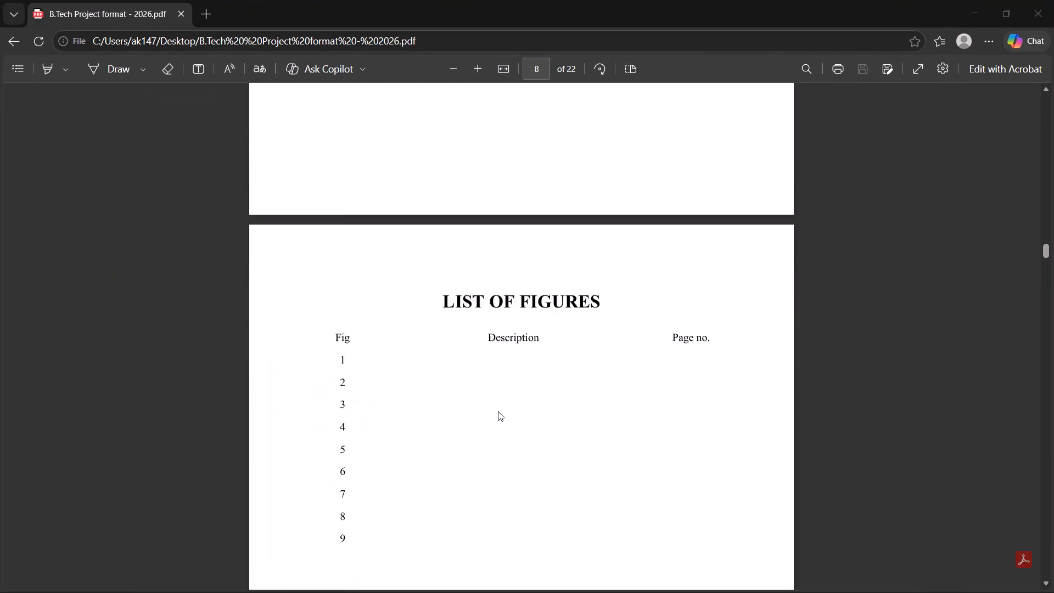
pyautogui.scroll(11, 498, 411)
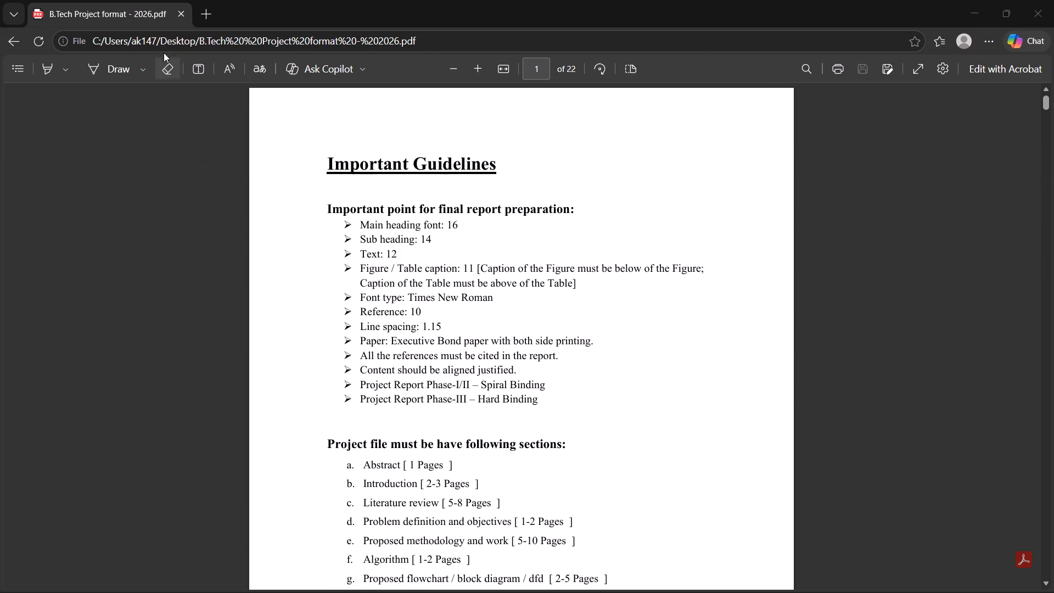
pyautogui.scroll(-8, 382, 304)
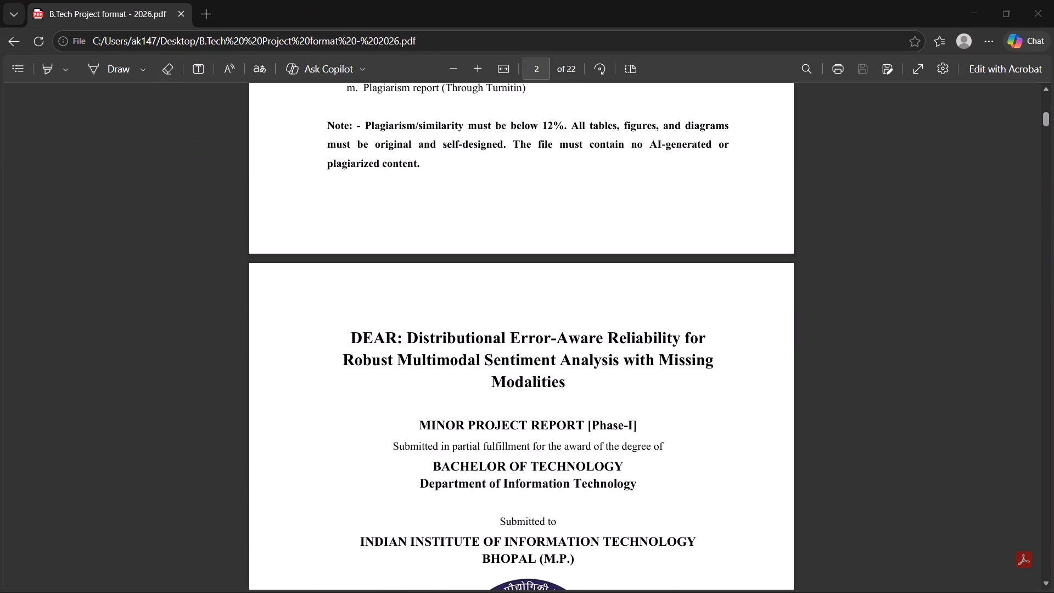
pyautogui.scroll(-11, 382, 304)
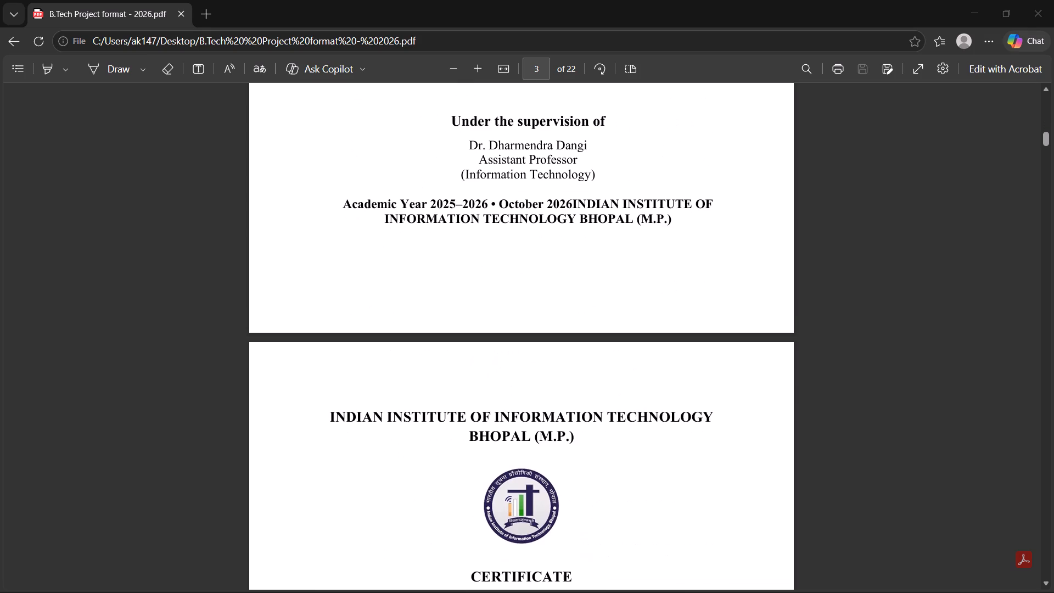
pyautogui.scroll(-3, 382, 304)
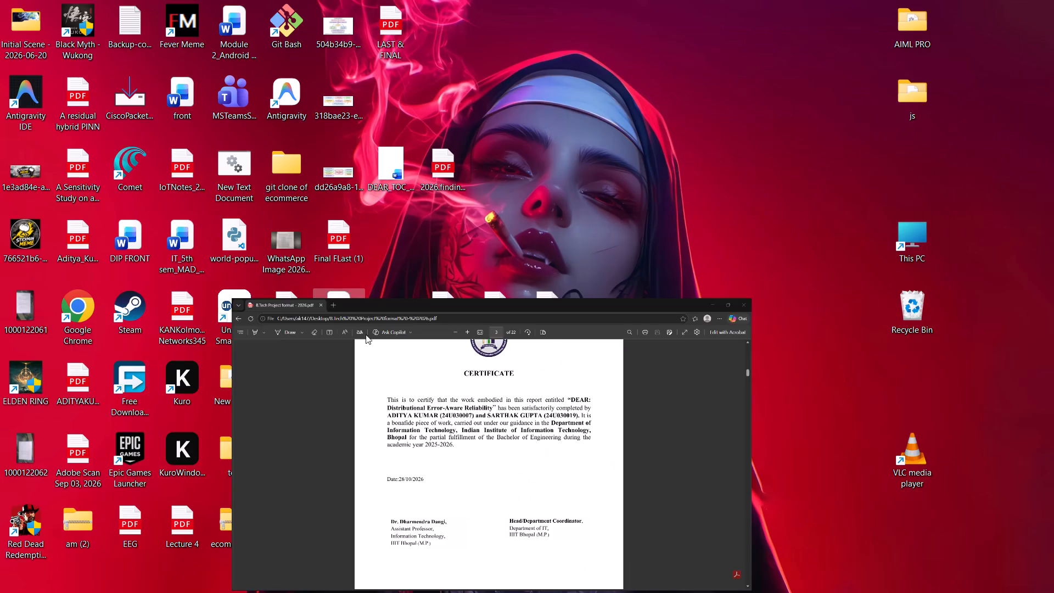
# Open the DEAR_TOC_Lists_Right_Page_Numbers PDF and check its table of contents.
pyautogui.doubleClick(506, 313)
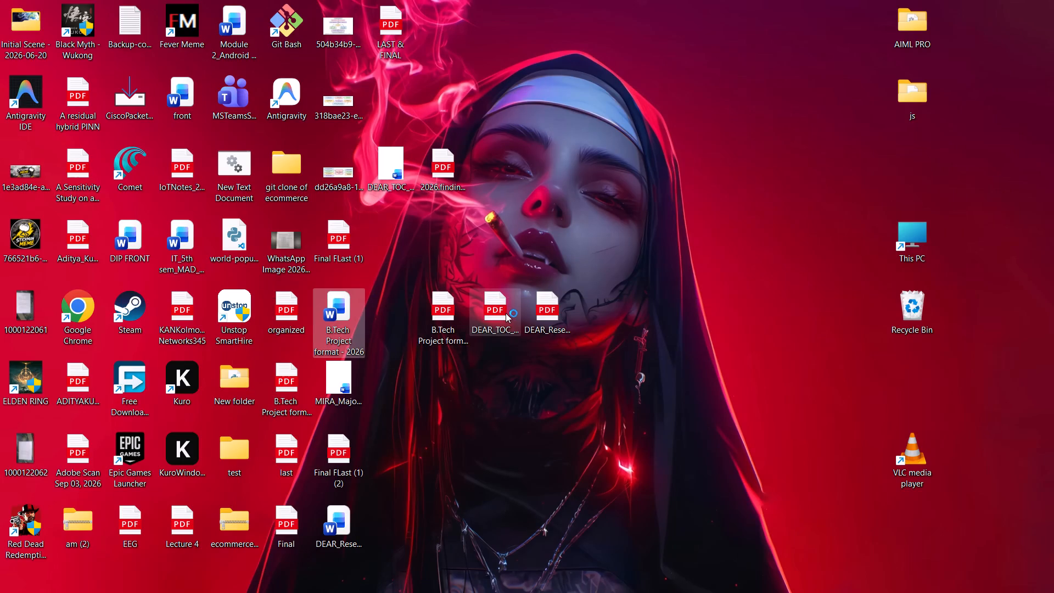
pyautogui.scroll(-6, 506, 313)
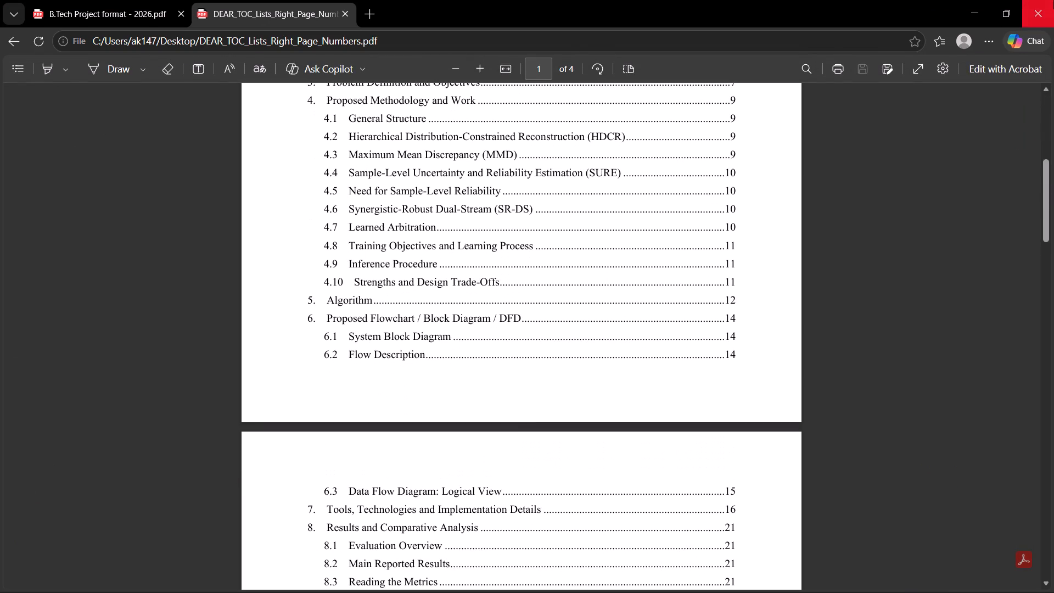
pyautogui.click(1053, 0)
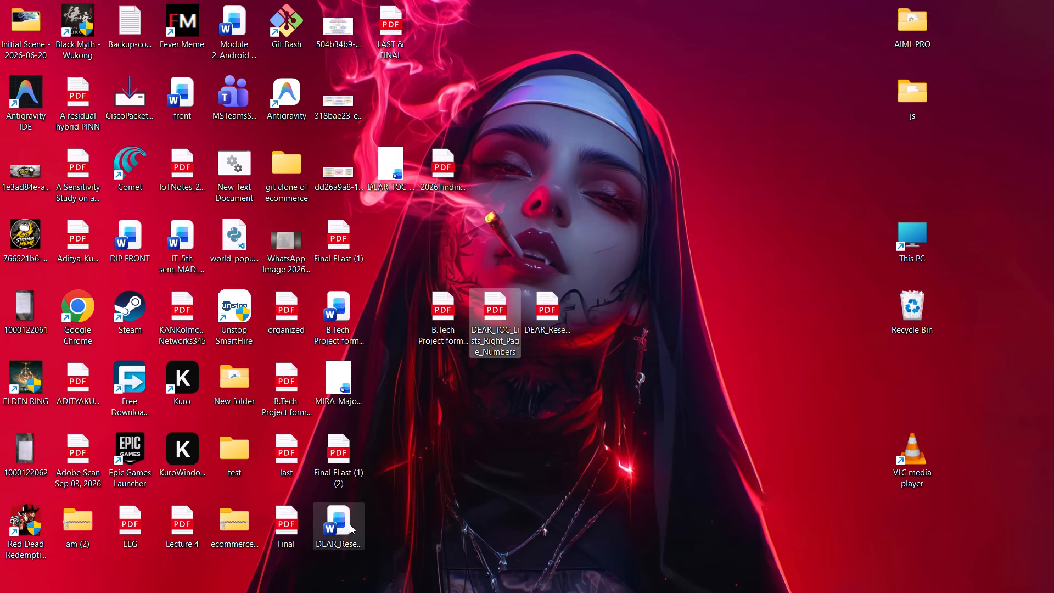
# Delete the organized, B.Tech Project format, last and Final PDFs stacked in one column on the desktop.
pyautogui.click(836, 276)
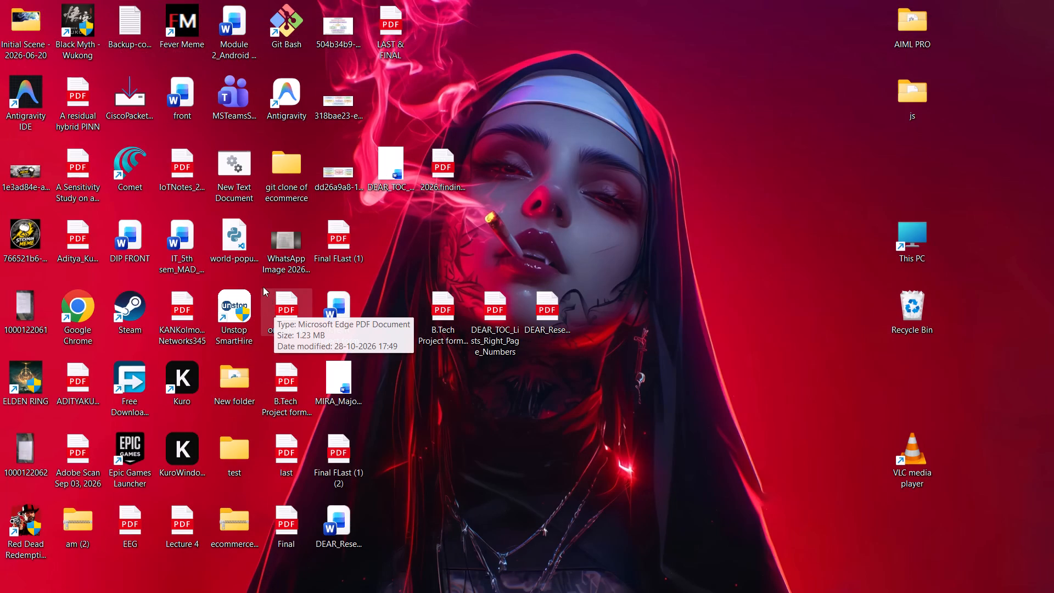
pyautogui.moveTo(260, 281); pyautogui.dragTo(313, 543)
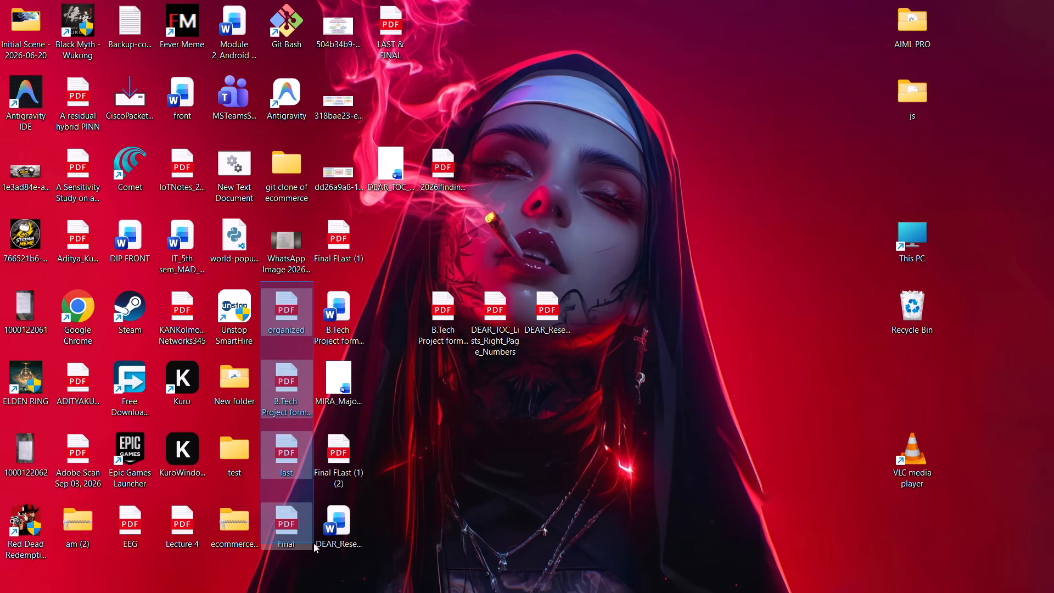
pyautogui.moveTo(313, 543); pyautogui.dragTo(313, 541)
pyautogui.press('Delete')
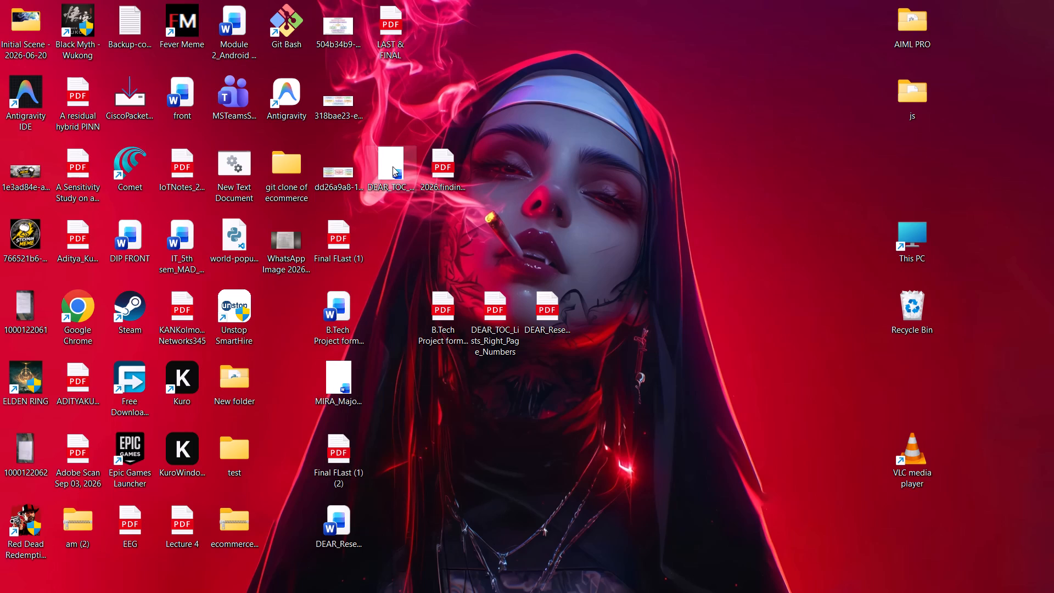
# Move the DEAR_TOC_Lists_Right_Page_Numbers Word document to an empty area of the desktop, away from the other files.
pyautogui.moveTo(393, 166); pyautogui.dragTo(665, 138)
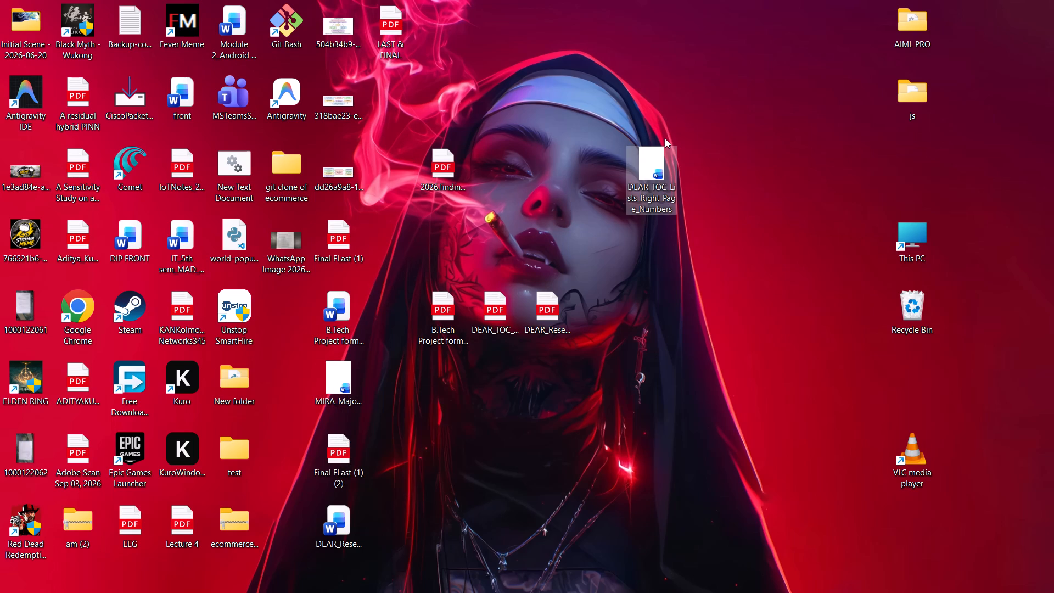
# Check the cover of the B.Tech Project format - 2026 start PDF and delete that file from the desktop.
pyautogui.doubleClick(440, 336)
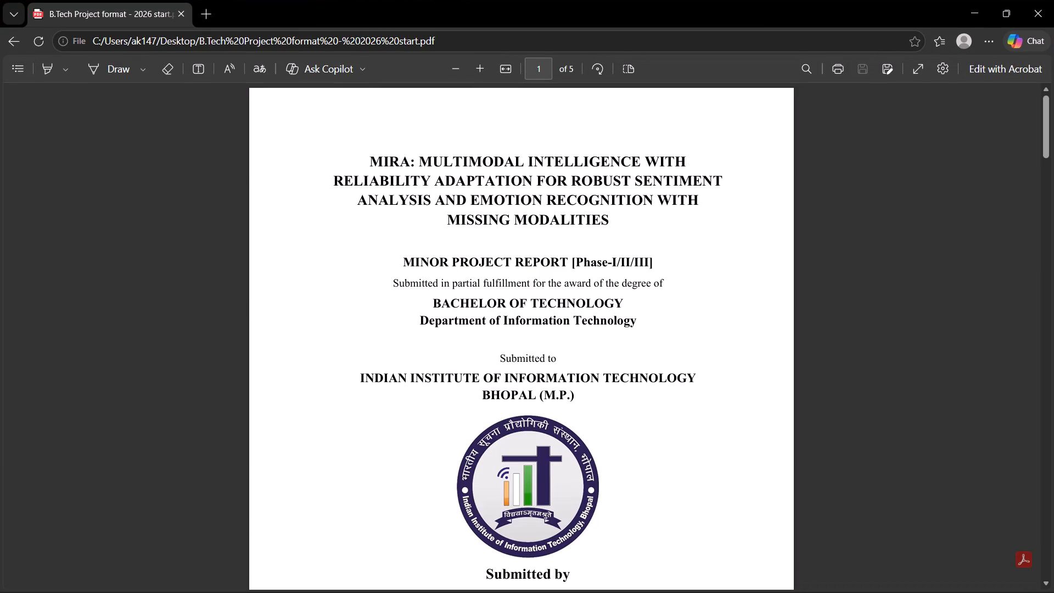
pyautogui.click(1046, 6)
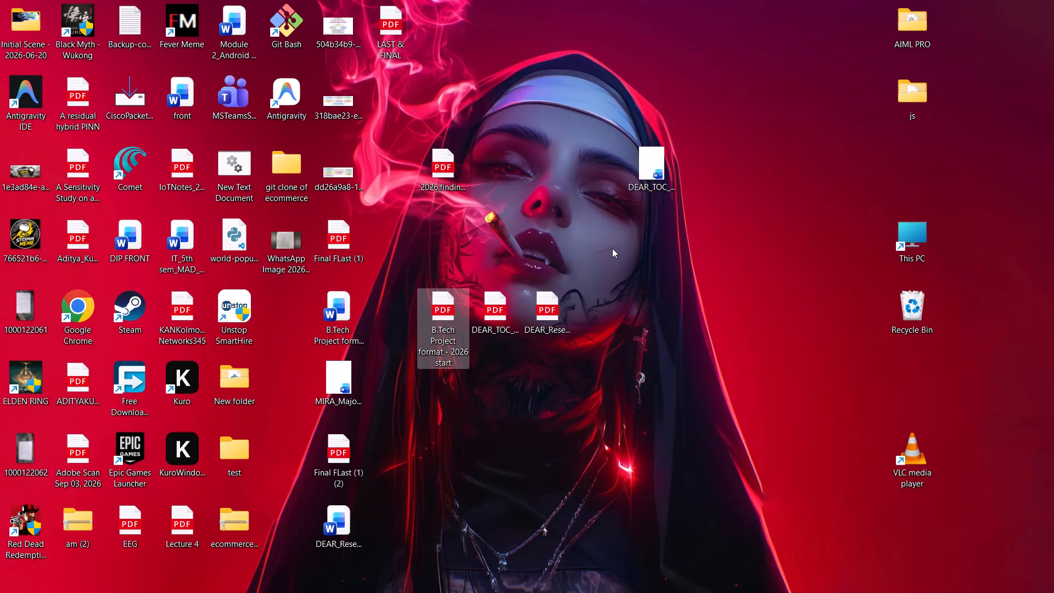
pyautogui.press('Delete')
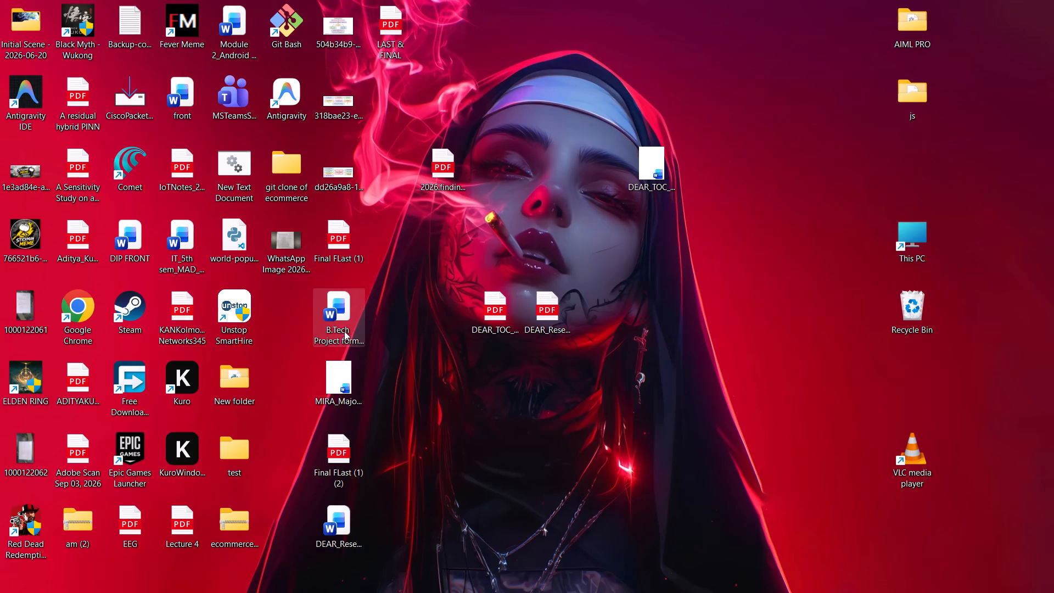
# Open the DEAR_Research_Project_Report_Section_Page_Allocation_Submission Word document to check its Abstract page, and close it.
pyautogui.doubleClick(342, 541)
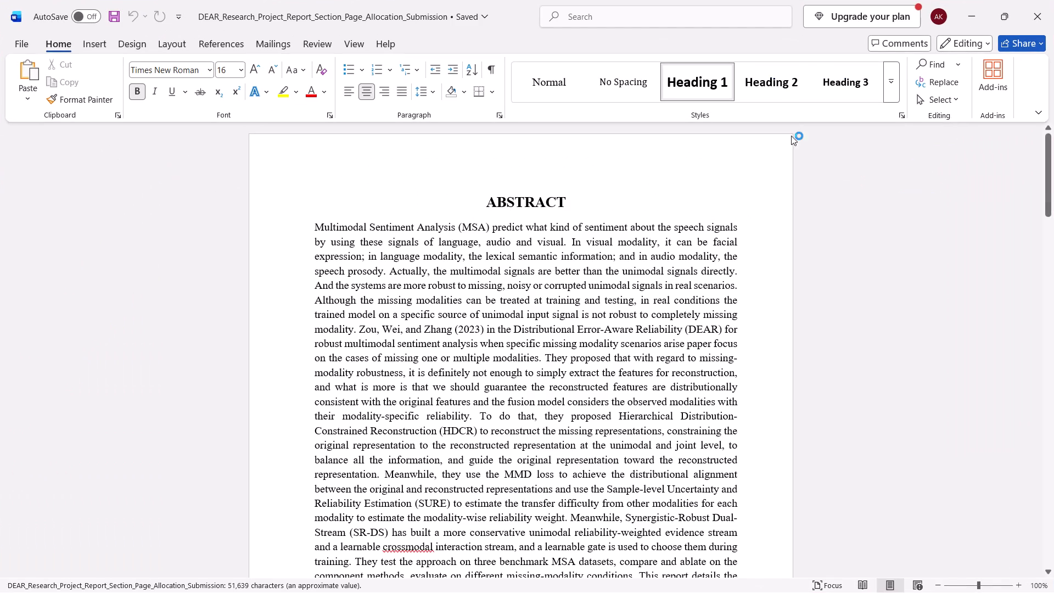
pyautogui.click(1053, 0)
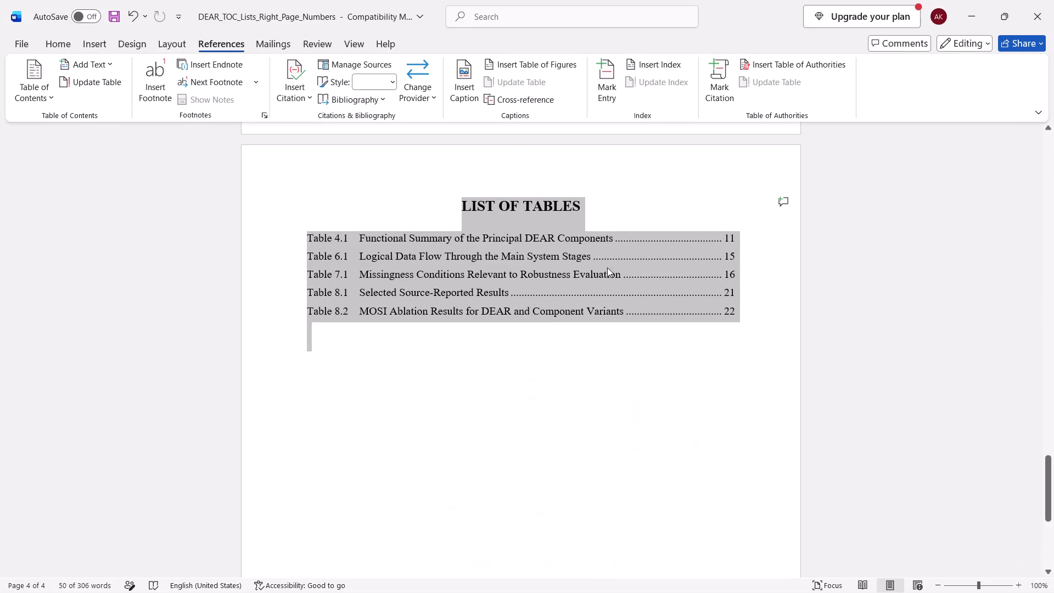
# Close the DEAR_TOC_Lists_Right_Page_Numbers document without saving its changes.
pyautogui.click(1053, 0)
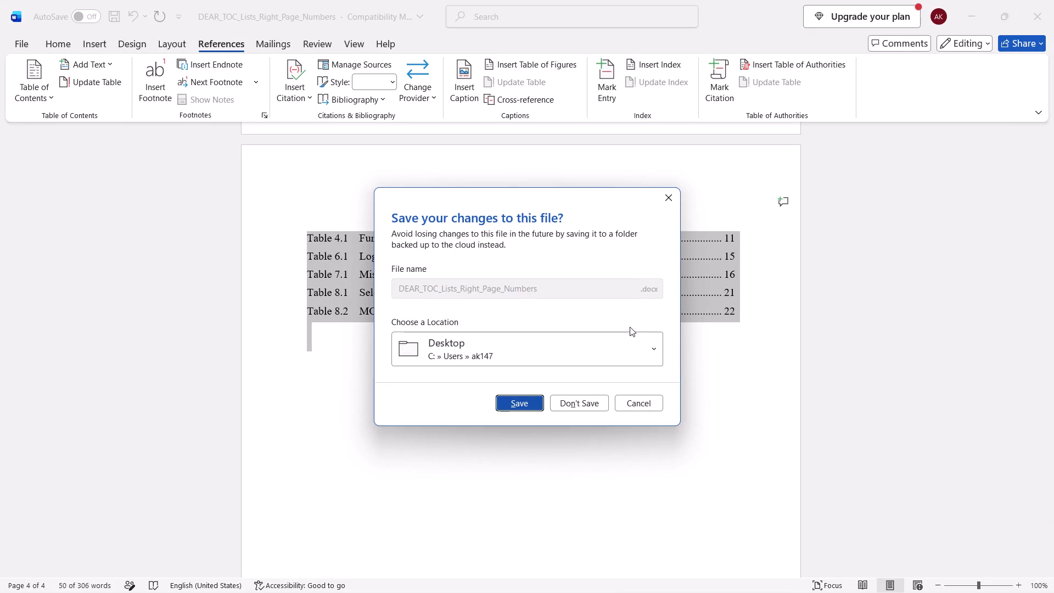
pyautogui.click(564, 409)
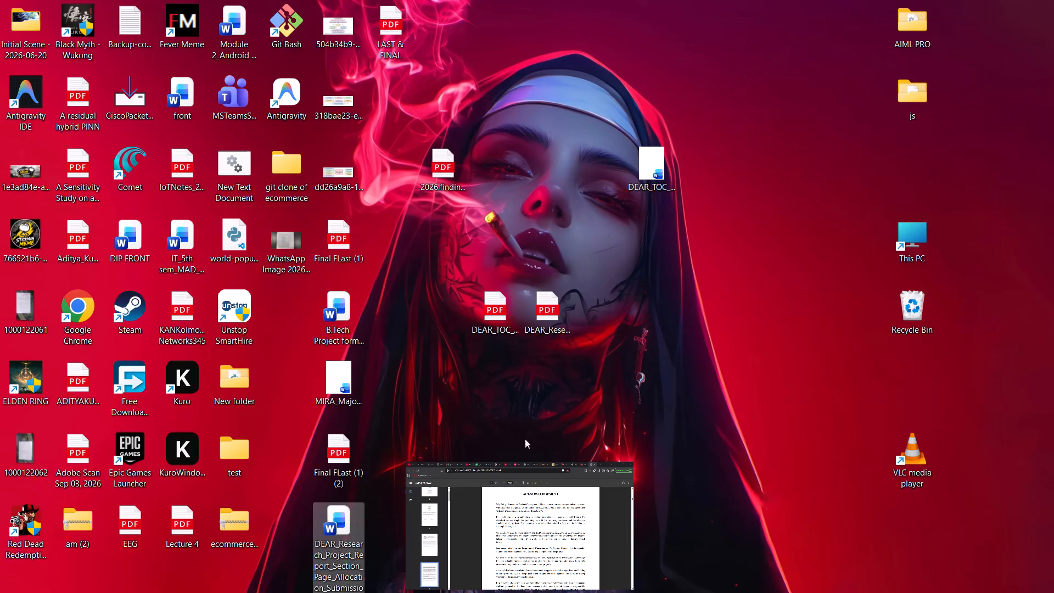
# Move the DEAR_Research_Project_Report document, MIRA_Major_Project_Report_EDITABLE and the Final FLast (1) (2) PDF into the adjacent desktop column beside Unstop SmartHire, New folder and test.
pyautogui.click(332, 325)
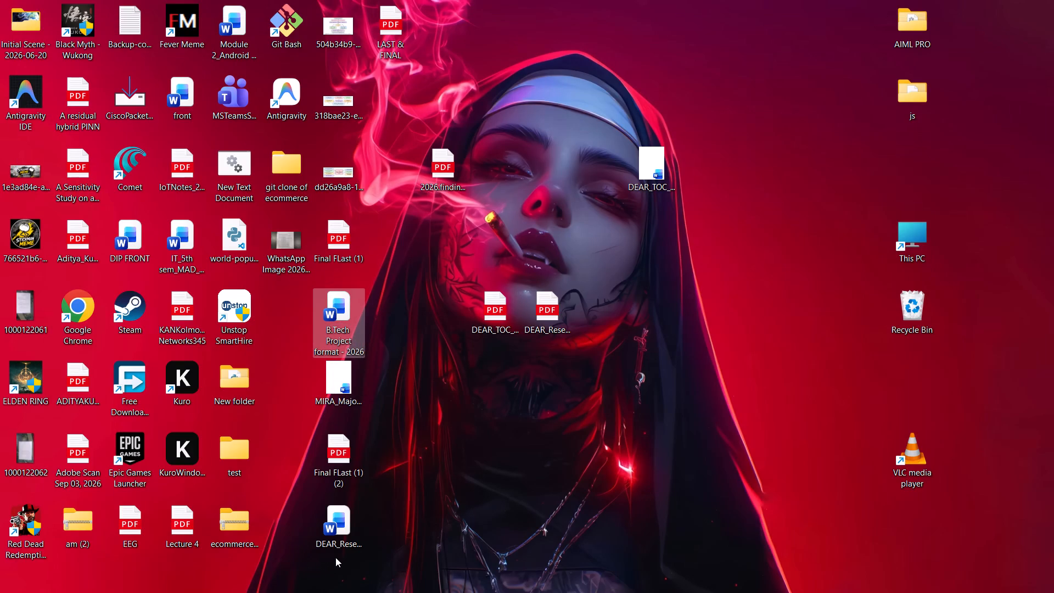
pyautogui.moveTo(337, 541); pyautogui.dragTo(290, 334)
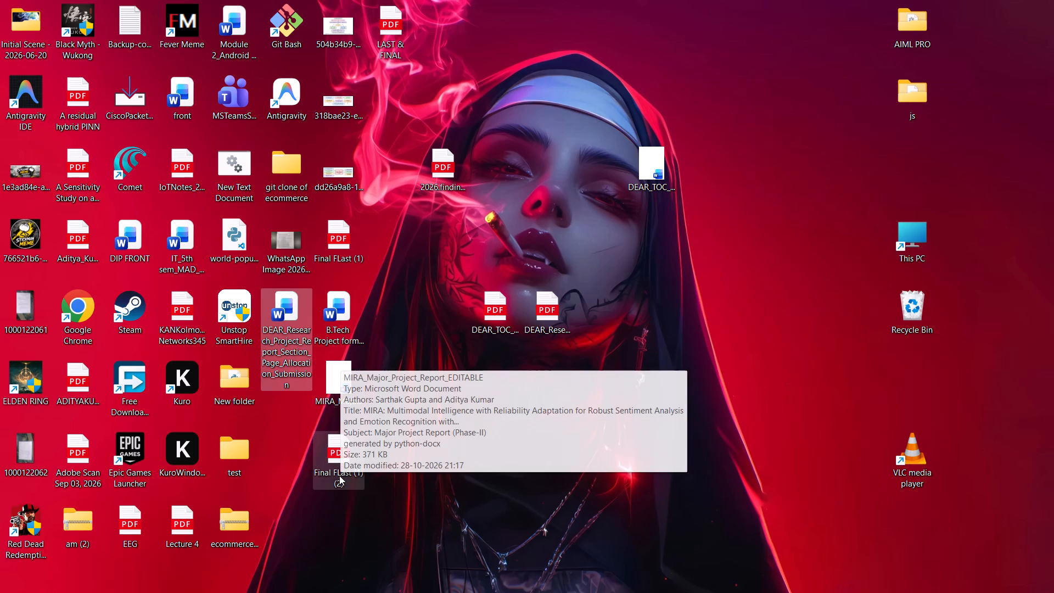
pyautogui.moveTo(350, 377); pyautogui.dragTo(296, 383)
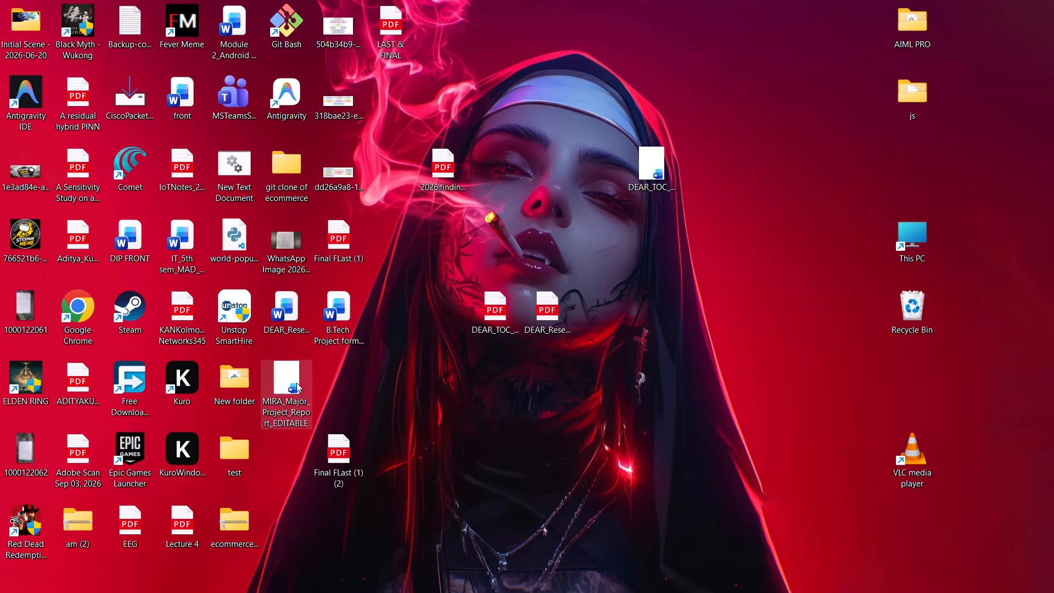
pyautogui.moveTo(351, 473); pyautogui.dragTo(295, 473)
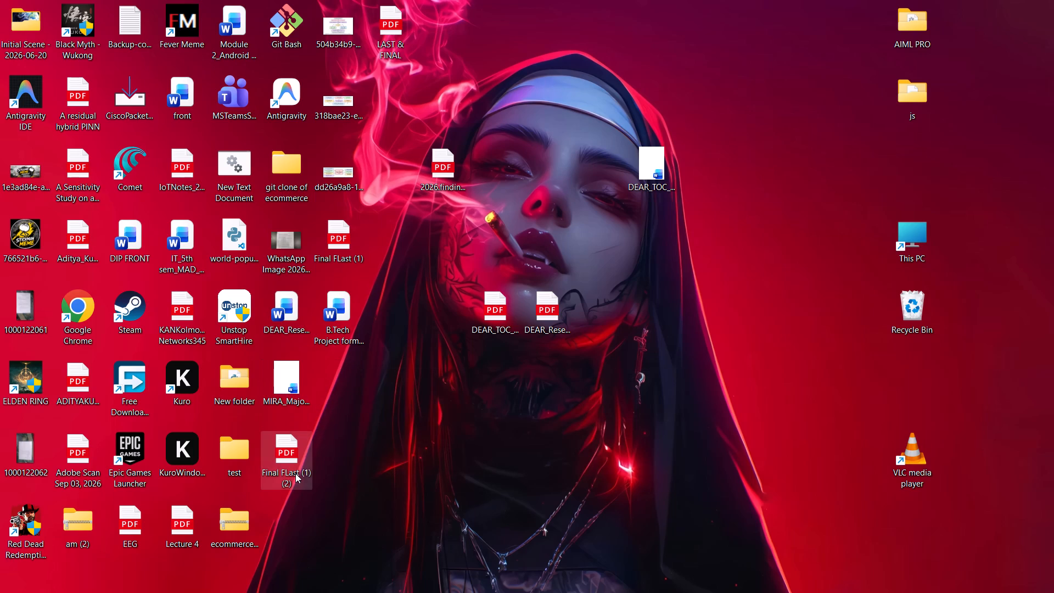
# Check the 2026.findings-acl.1517 PDF and move it to the desktop spot below Final FLast (1) (2).
pyautogui.doubleClick(447, 158)
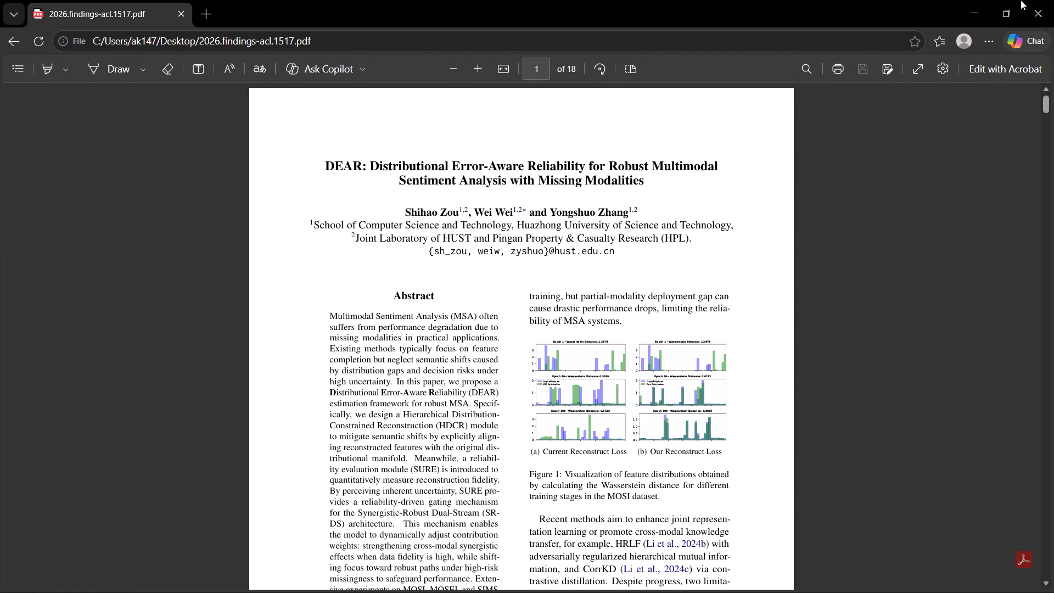
pyautogui.click(1053, 0)
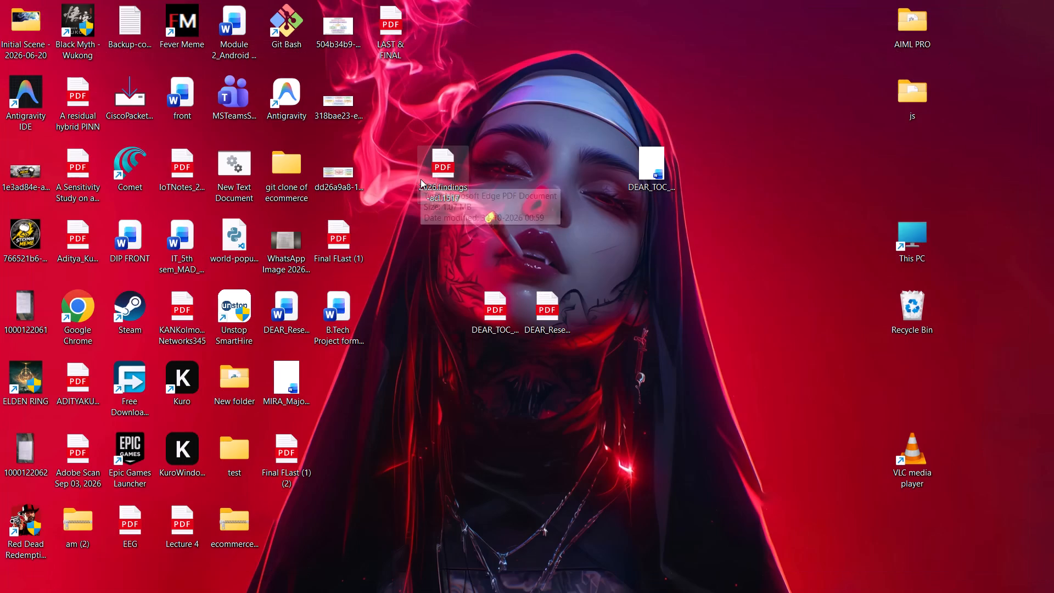
pyautogui.moveTo(440, 178); pyautogui.dragTo(294, 531)
# Delete the LAST & FINAL PDF from the desktop.
pyautogui.click(384, 37)
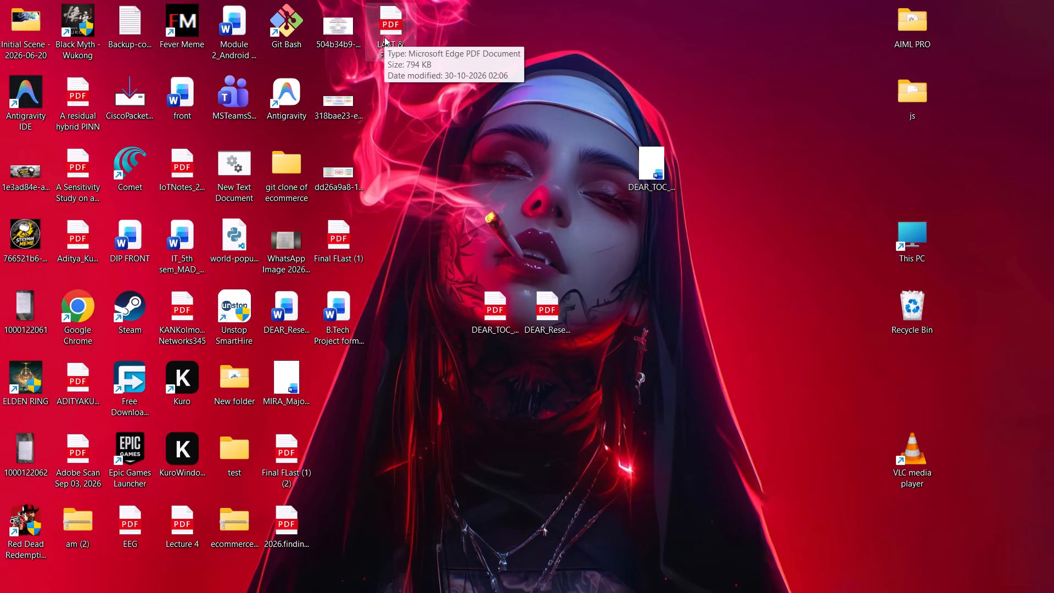
pyautogui.press('Delete')
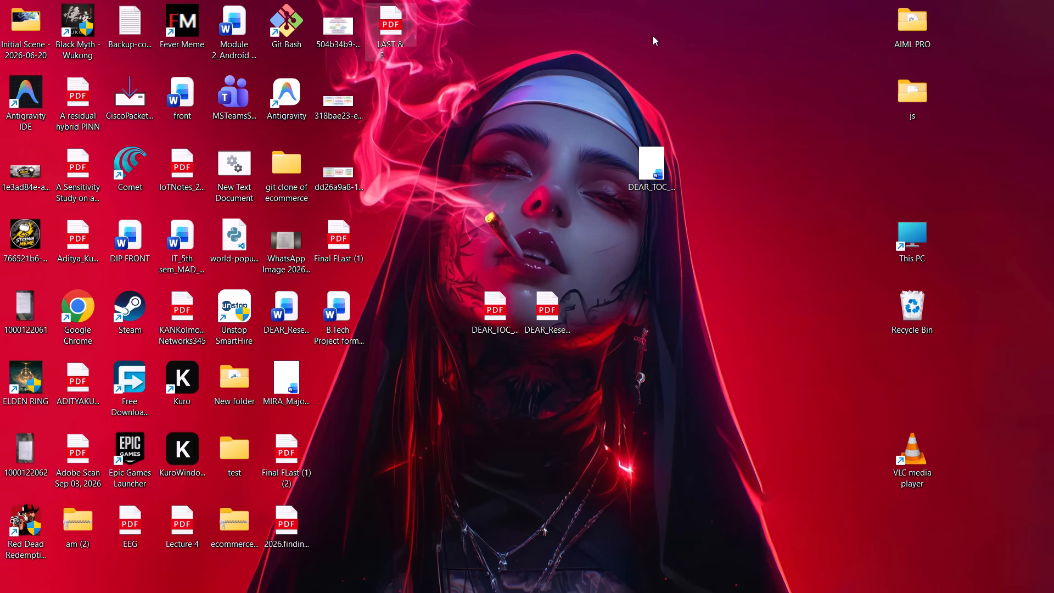
# Check the table of contents in the DEAR_TOC_Lists_Right_Page_Numbers Word document and move the file below the B.Tech Project format document.
pyautogui.doubleClick(647, 156)
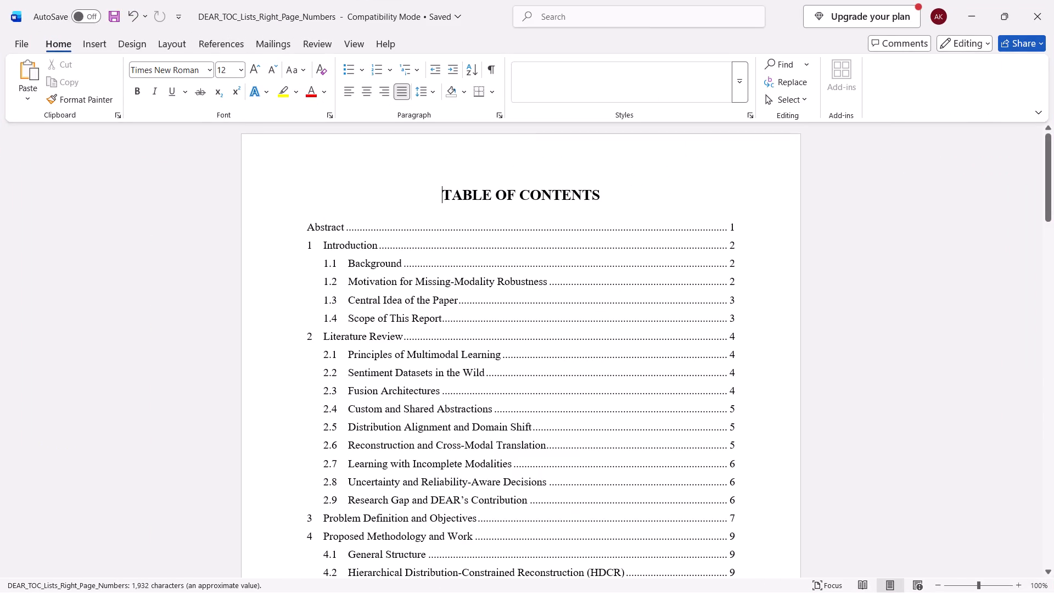
pyautogui.scroll(3, 642, 195)
pyautogui.scroll(-7, 642, 195)
pyautogui.scroll(3, 642, 195)
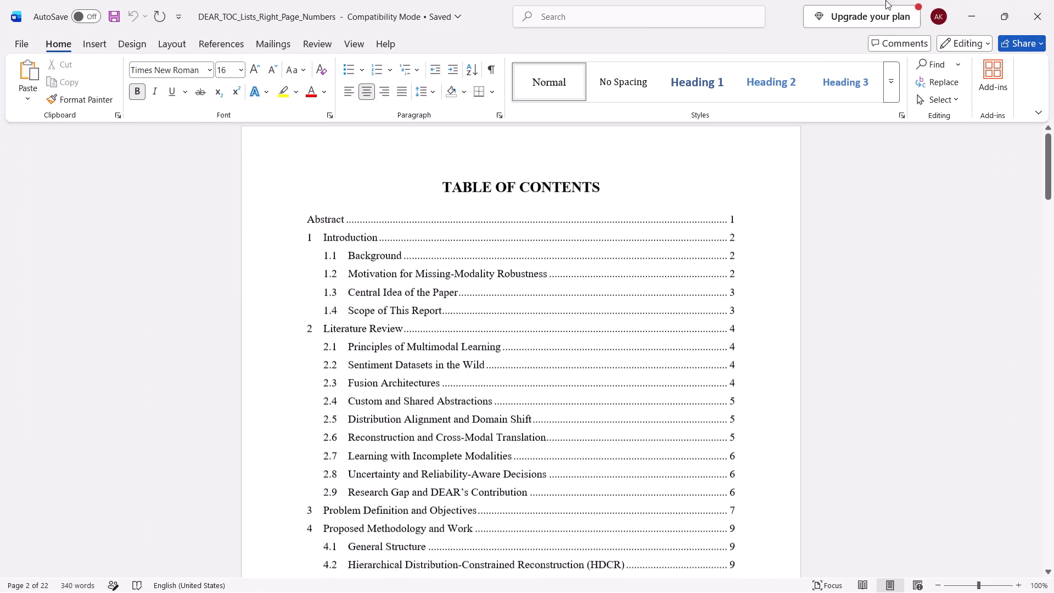
pyautogui.click(1053, 0)
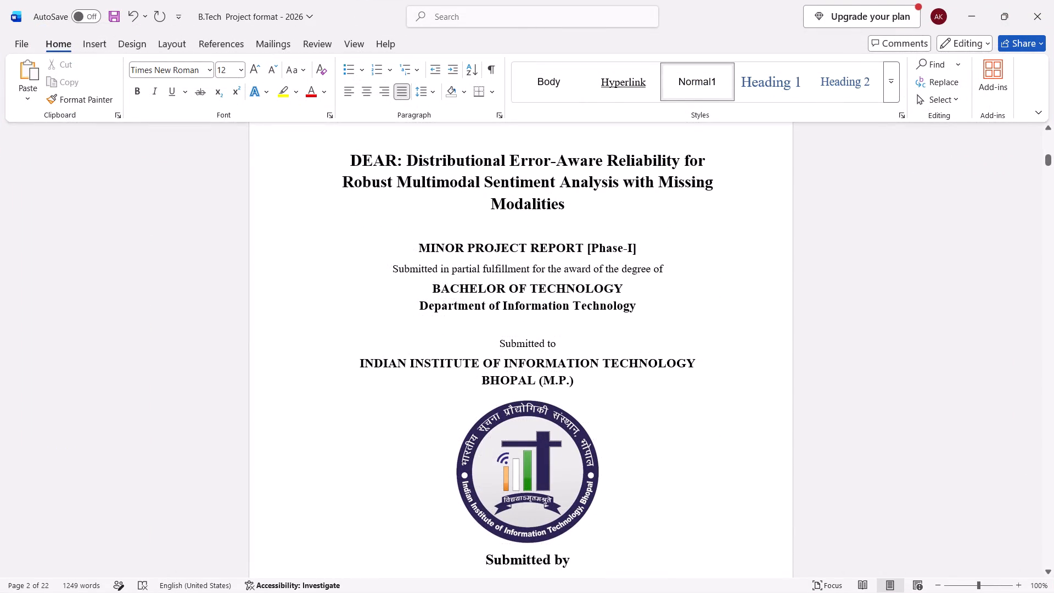
pyautogui.moveTo(669, 155); pyautogui.dragTo(375, 369)
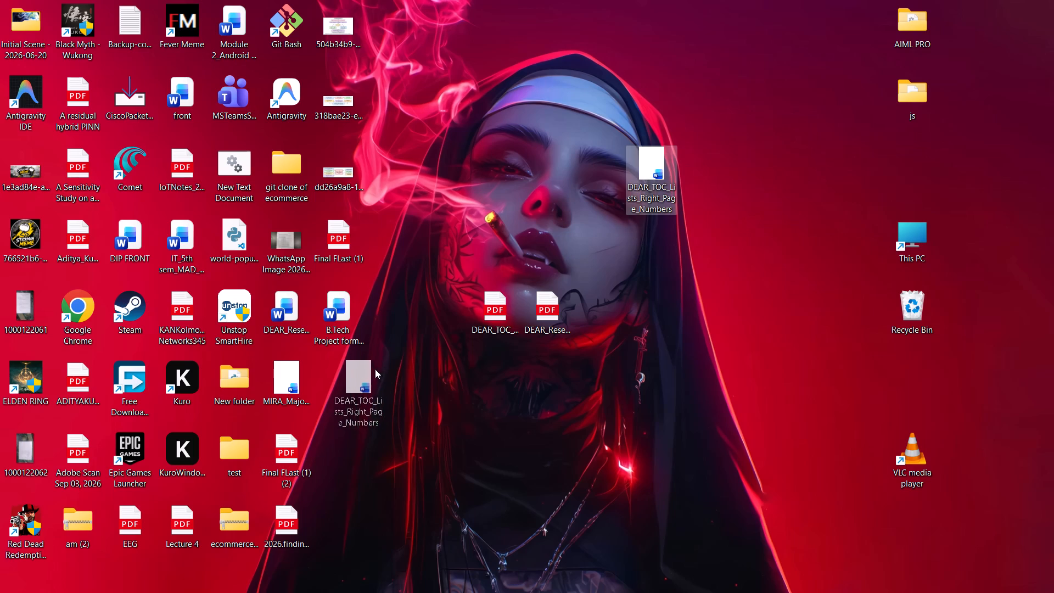
pyautogui.moveTo(375, 369); pyautogui.dragTo(366, 368)
# Open the B.Tech Project format - 2026 Word document to check its DEAR cover page, and close it.
pyautogui.doubleClick(335, 322)
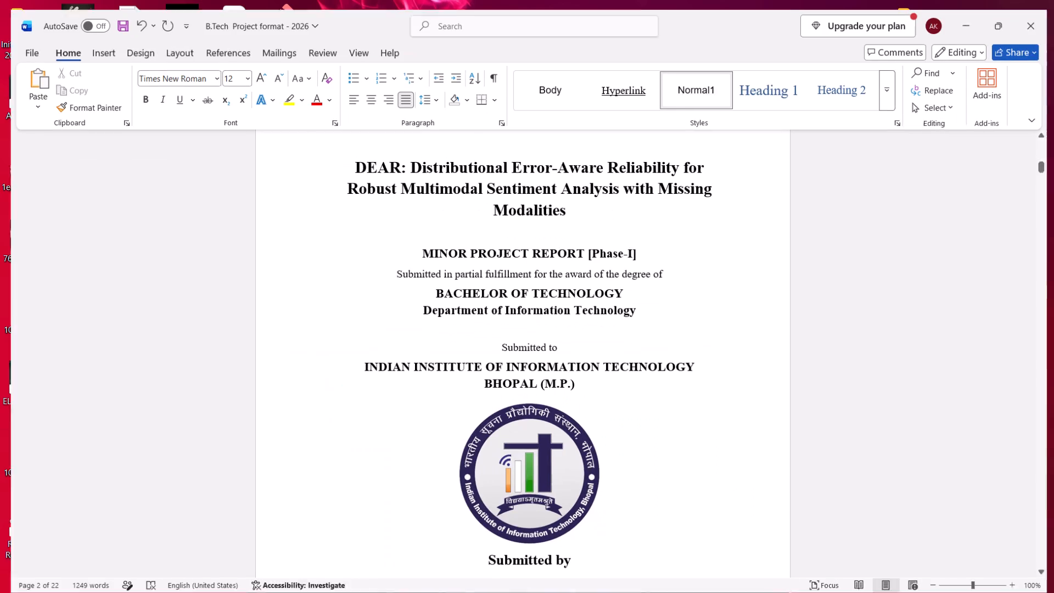
pyautogui.hscroll(1, 335, 322)
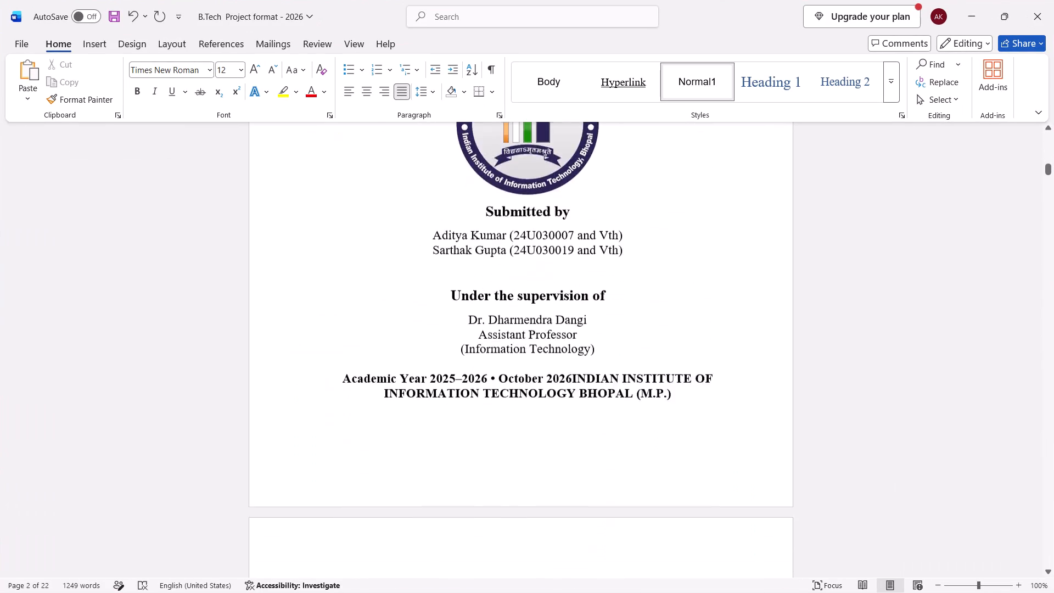
pyautogui.hscroll(1, 335, 322)
pyautogui.scroll(3, 335, 322)
pyautogui.scroll(-1, 335, 322)
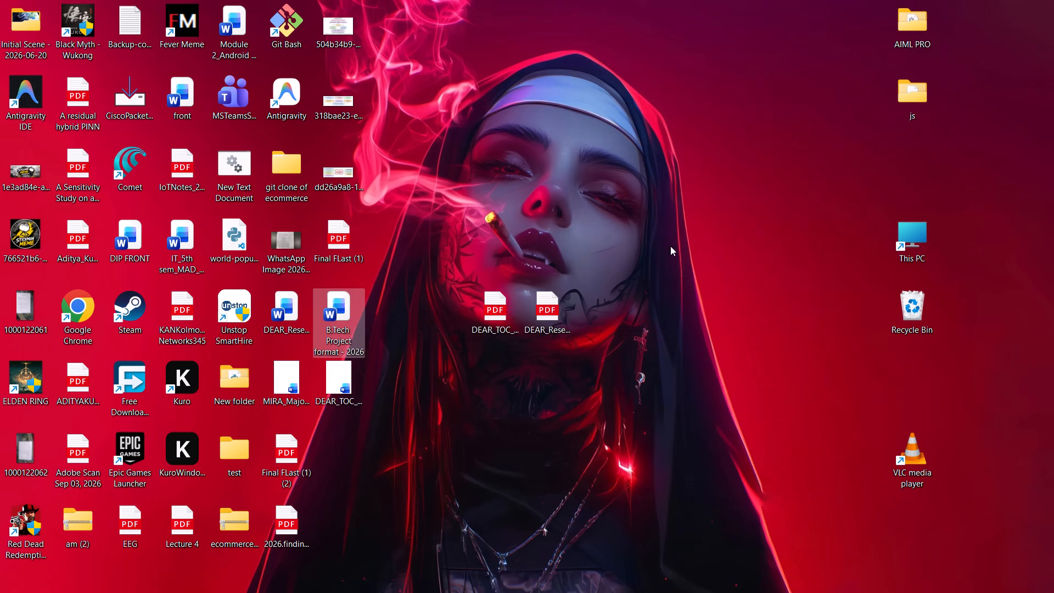
# Open the B.Tech Project format - 2026 Front PDF from Downloads and review its cover, certificate, declaration and acknowledgement pages.
pyautogui.doubleClick(904, 237)
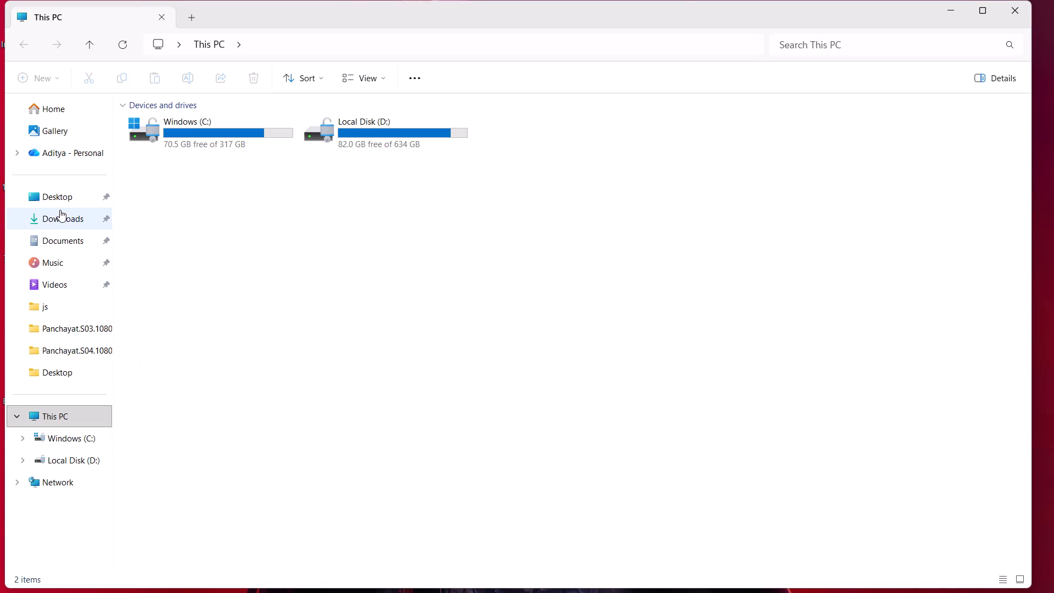
pyautogui.click(60, 210)
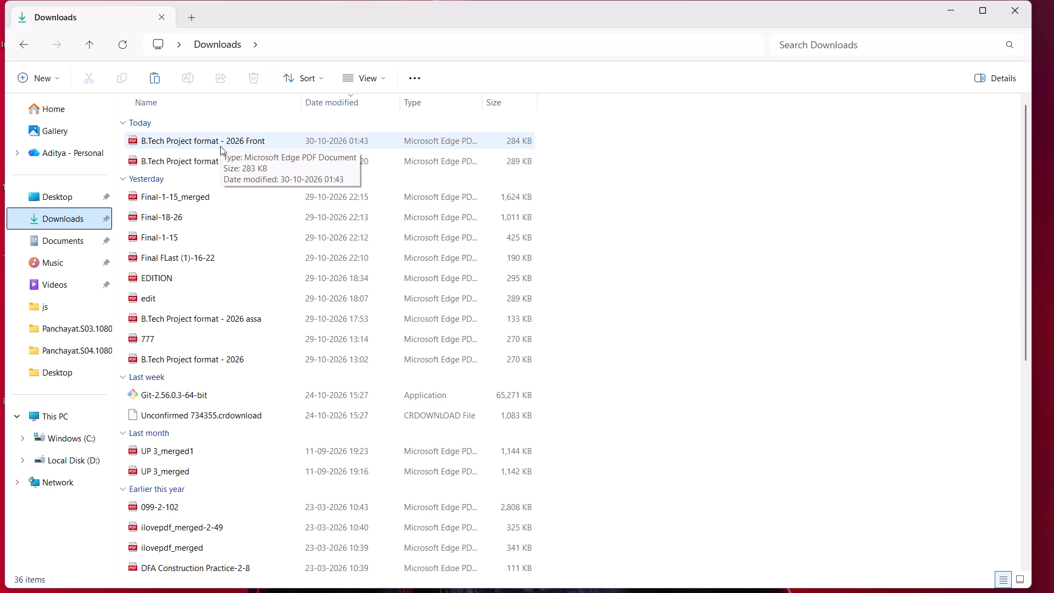
pyautogui.doubleClick(221, 143)
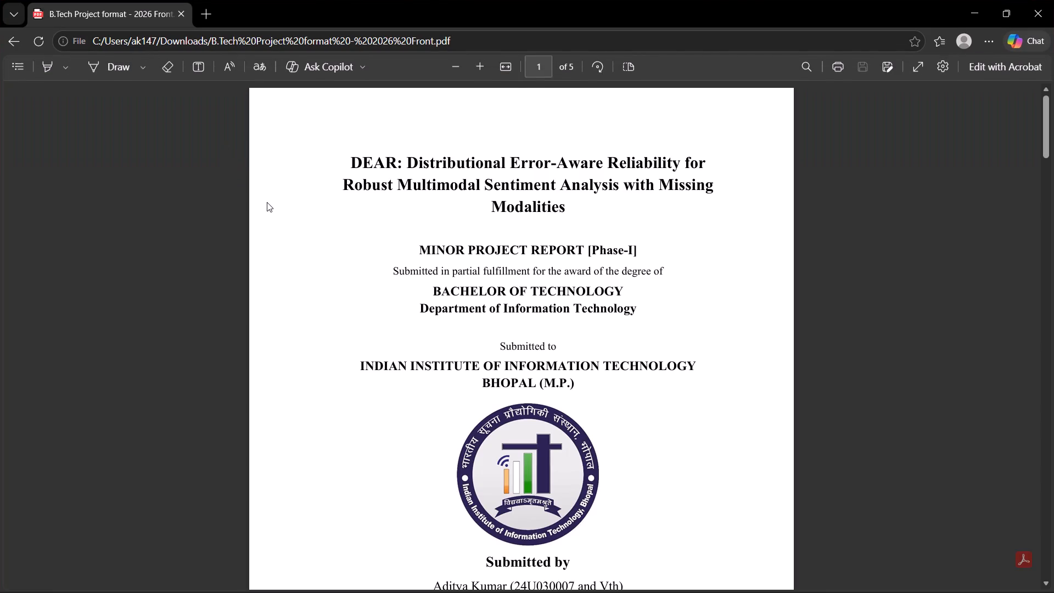
pyautogui.scroll(-10, 267, 202)
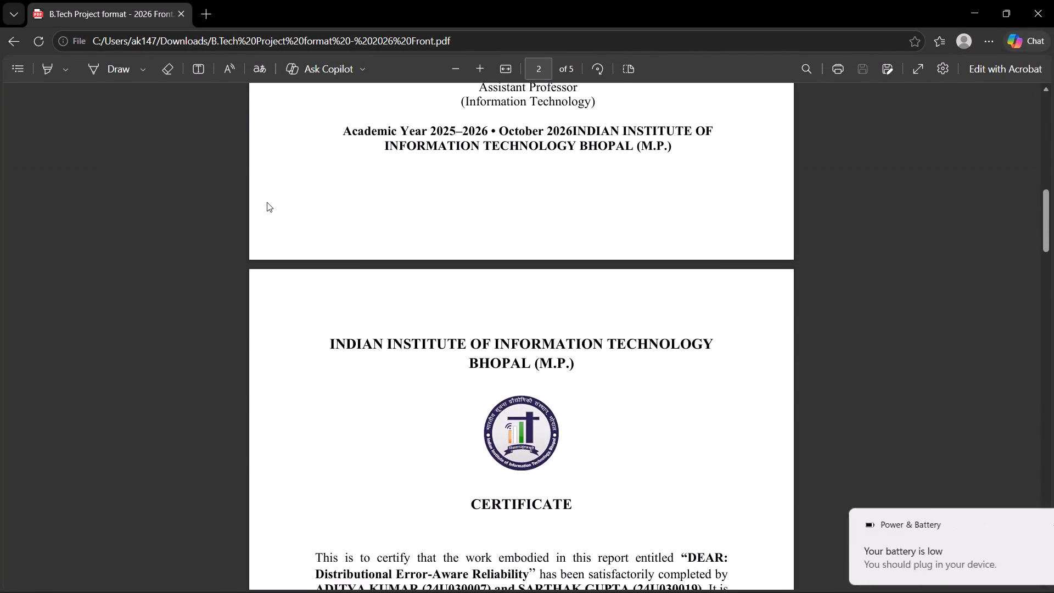
pyautogui.scroll(-6, 267, 202)
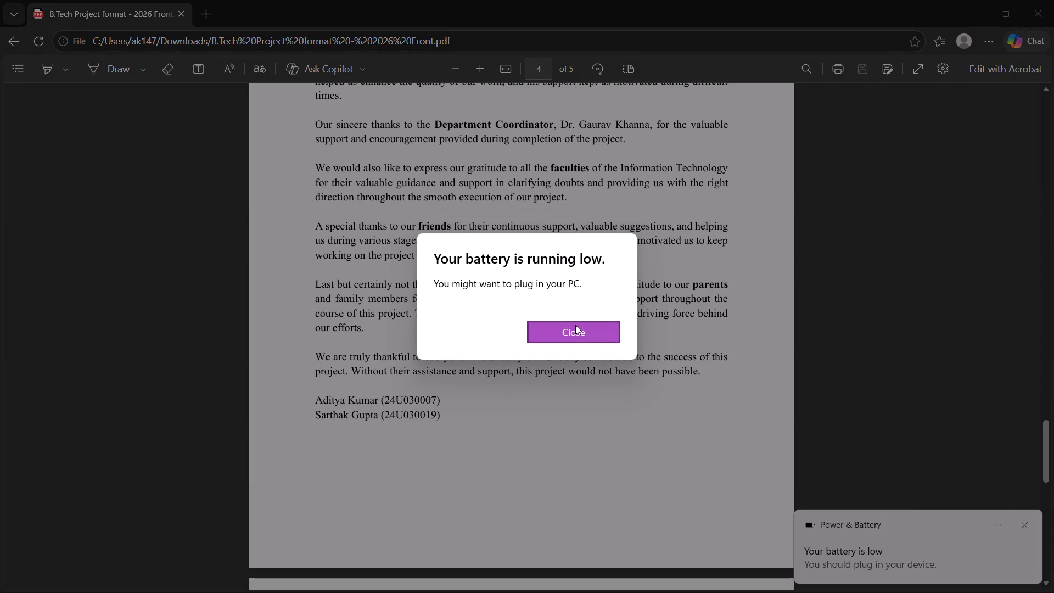
pyautogui.click(575, 325)
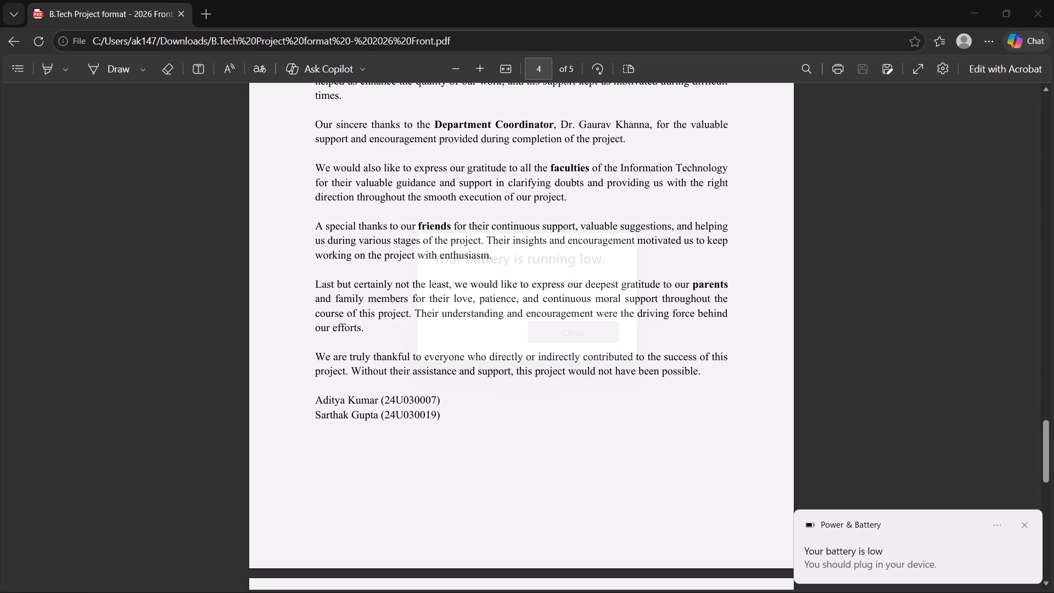
pyautogui.scroll(7, 575, 325)
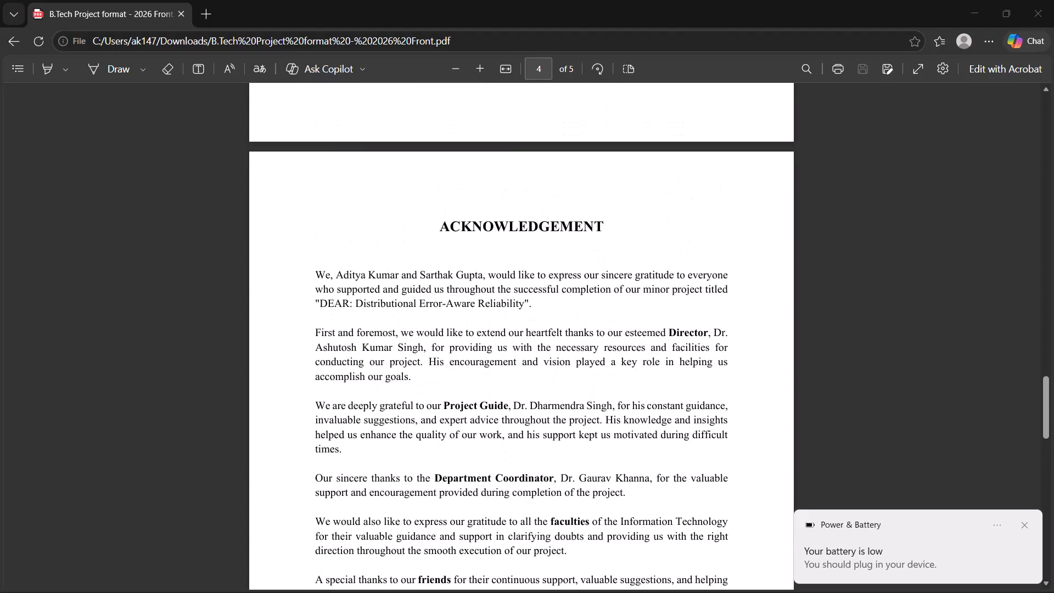
pyautogui.scroll(8, 575, 325)
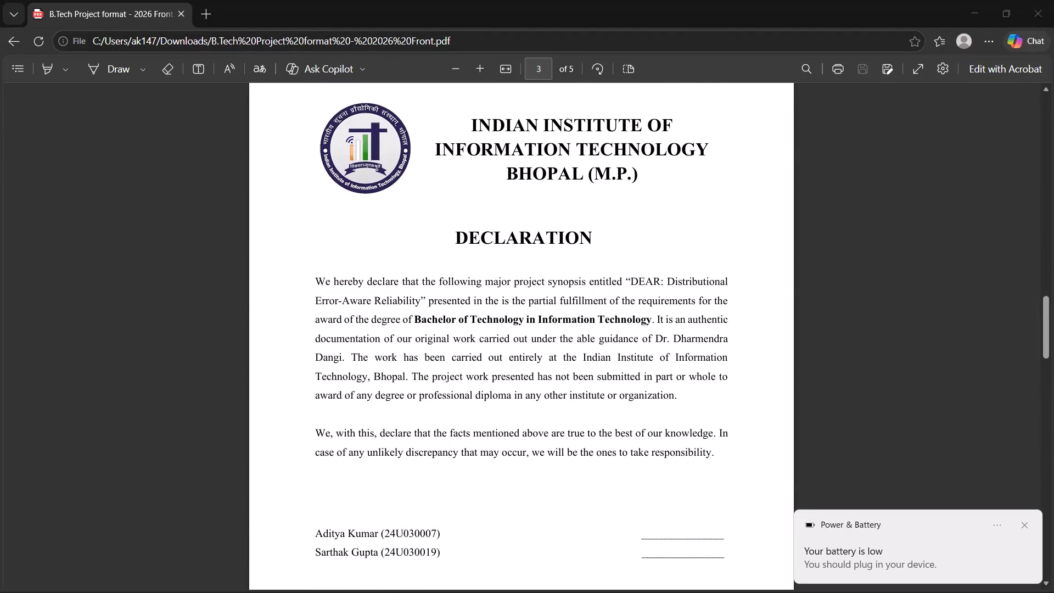
pyautogui.scroll(16, 575, 325)
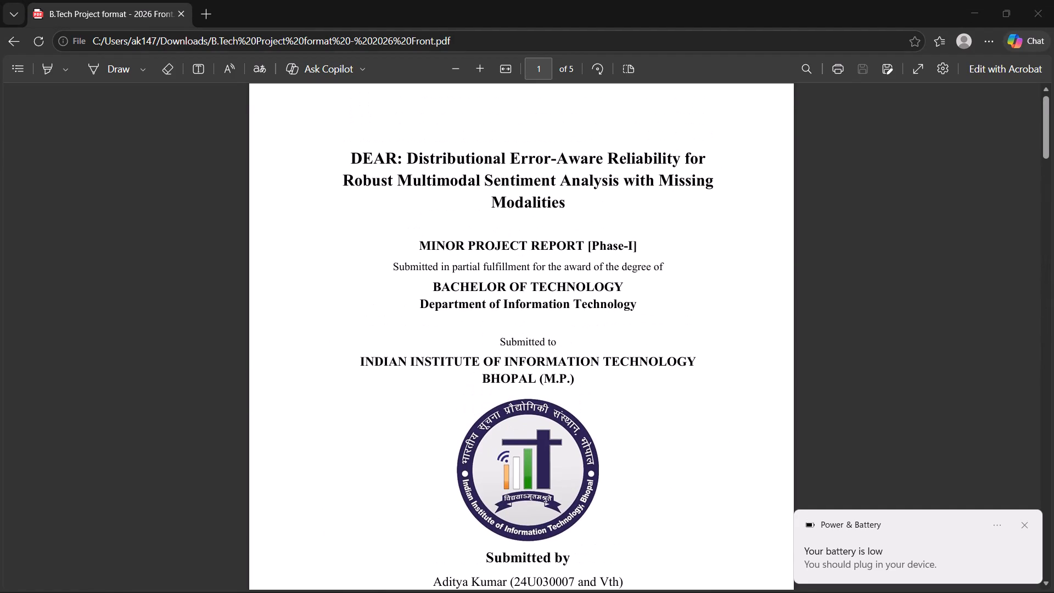
pyautogui.click(1053, 0)
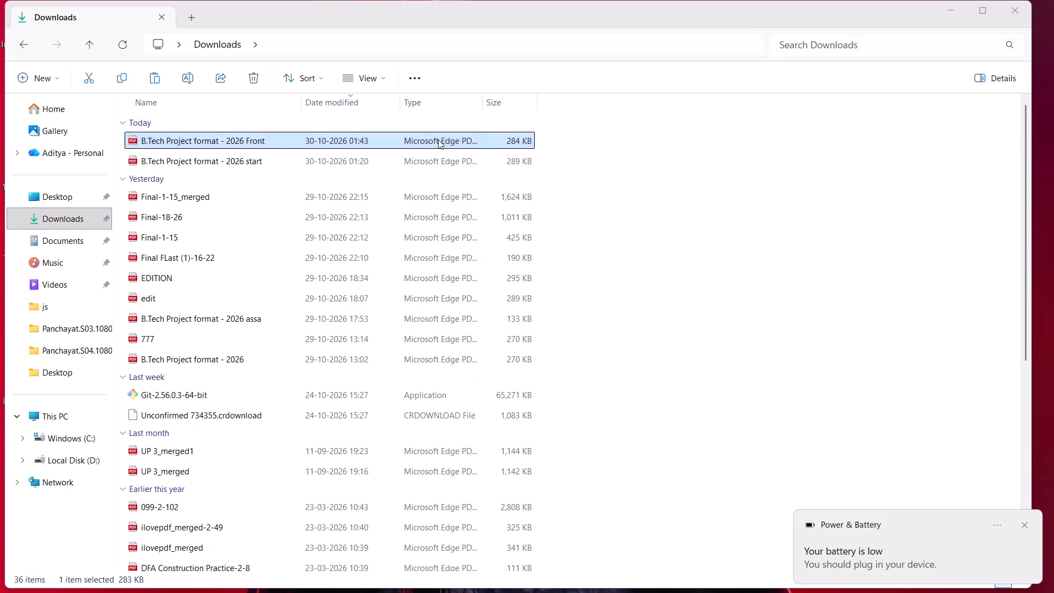
# Check the cover of the B.Tech Project format - 2026 start PDF in Downloads and delete that file.
pyautogui.doubleClick(318, 159)
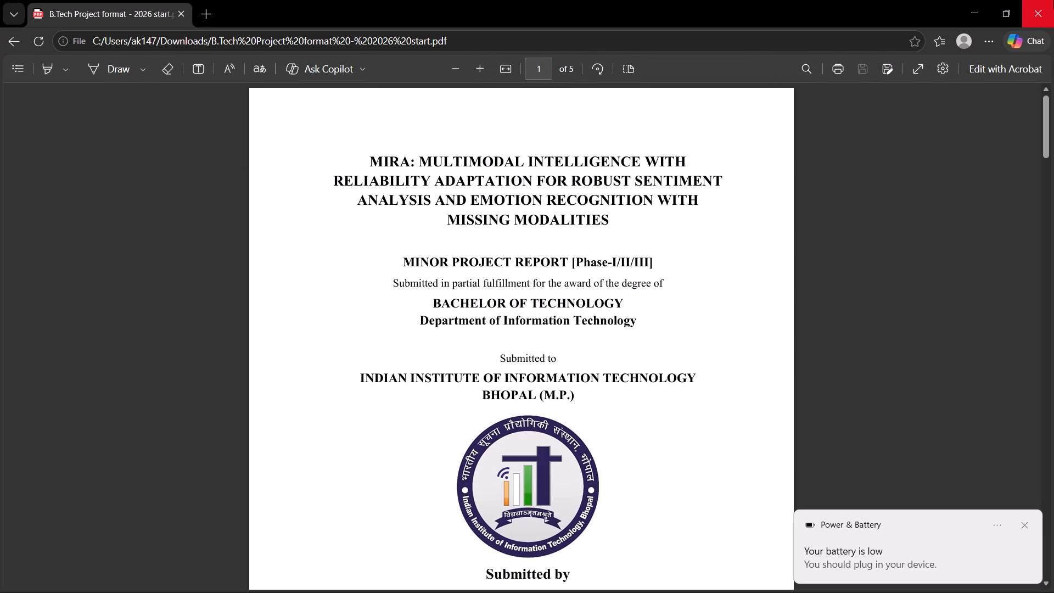
pyautogui.click(1053, 0)
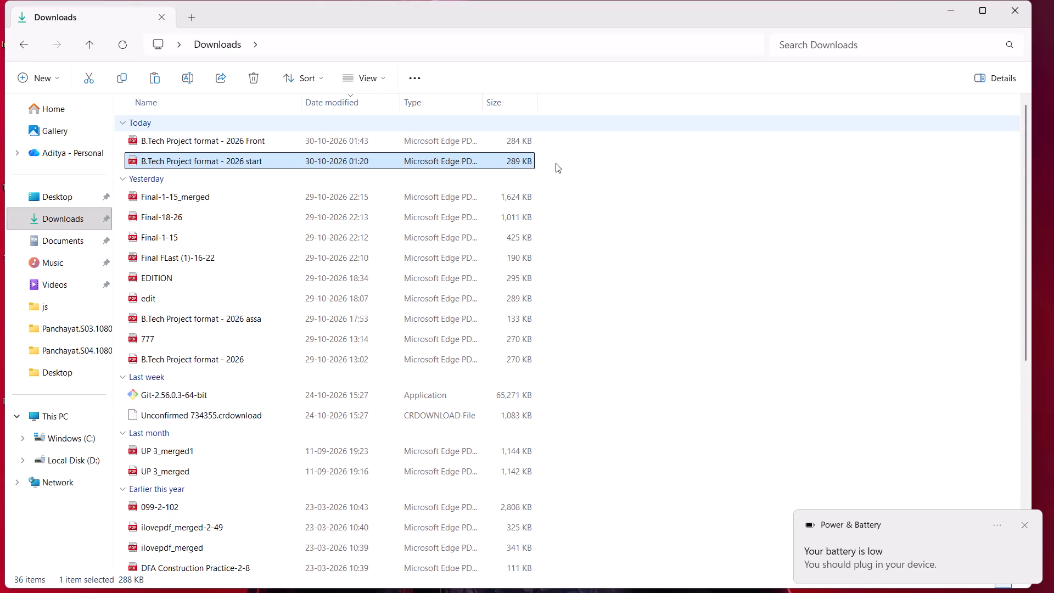
pyautogui.press('Delete')
# Copy the B.Tech Project format - 2026 Front PDF from Downloads to the desktop and place it beside the DEAR_TOC PDF.
pyautogui.click(397, 144)
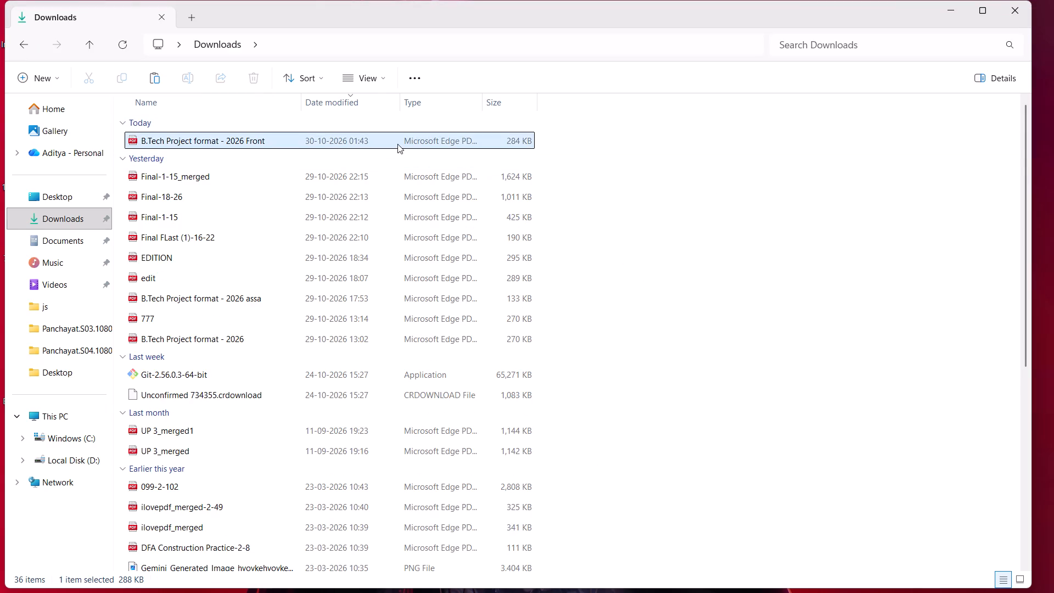
pyautogui.hotkey('ctrl', 'c')
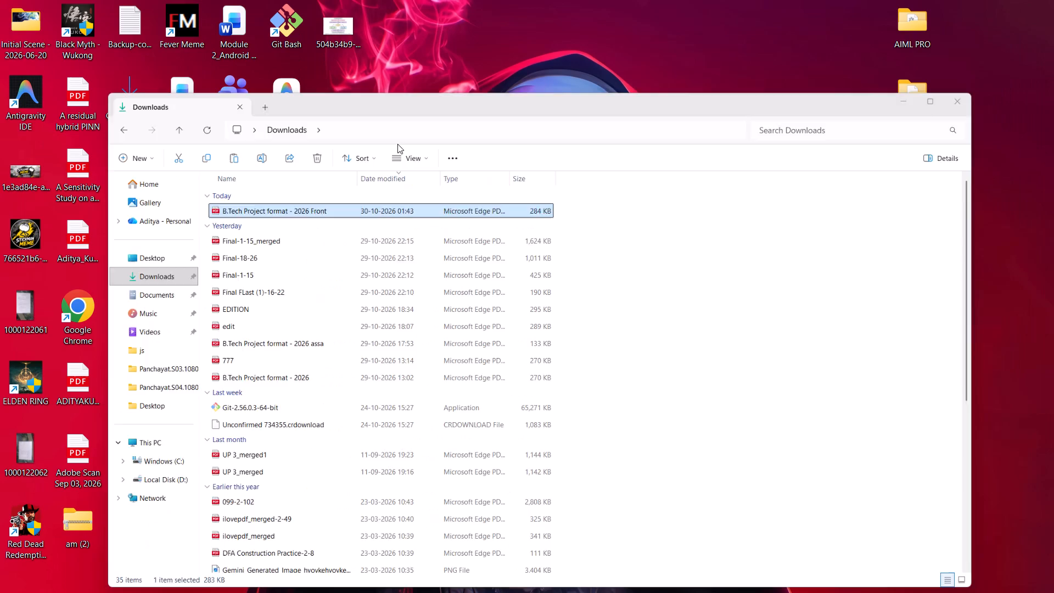
pyautogui.click(442, 317)
pyautogui.hotkey('ctrl', 'v')
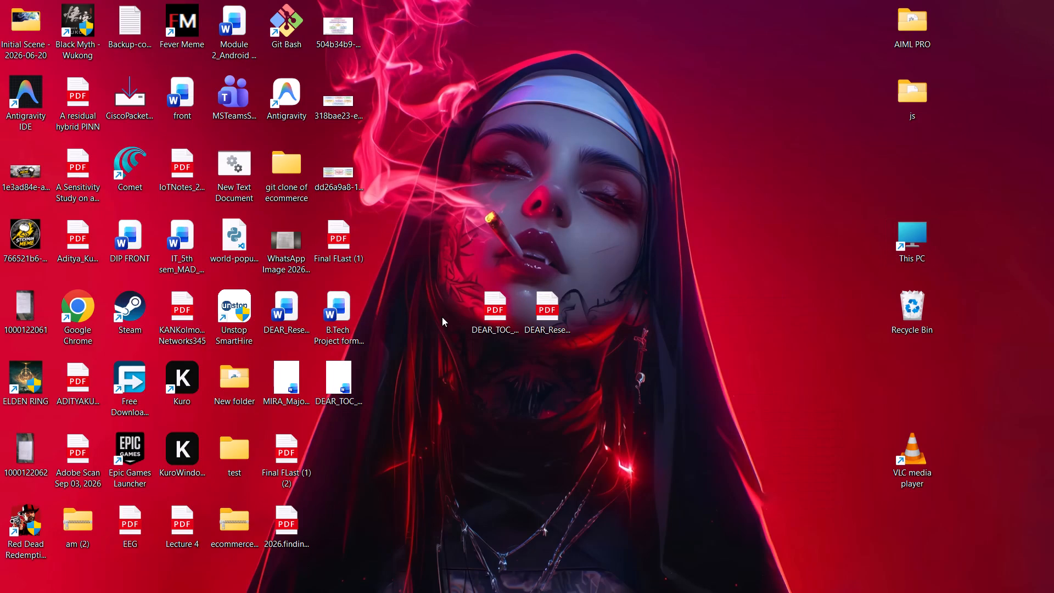
pyautogui.moveTo(321, 471); pyautogui.dragTo(435, 325)
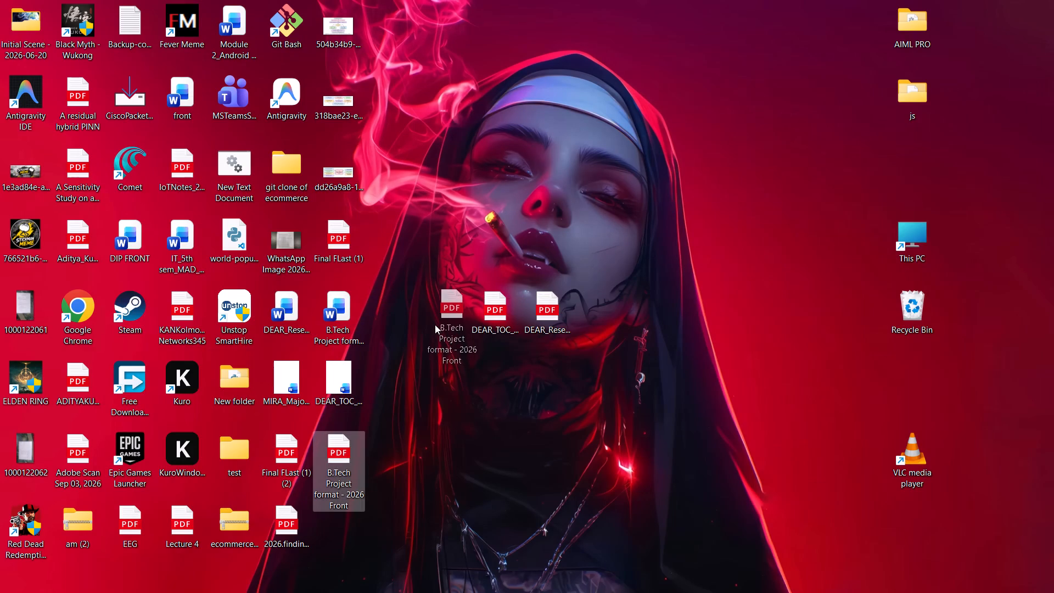
pyautogui.moveTo(435, 325); pyautogui.dragTo(436, 319)
pyautogui.click(517, 398)
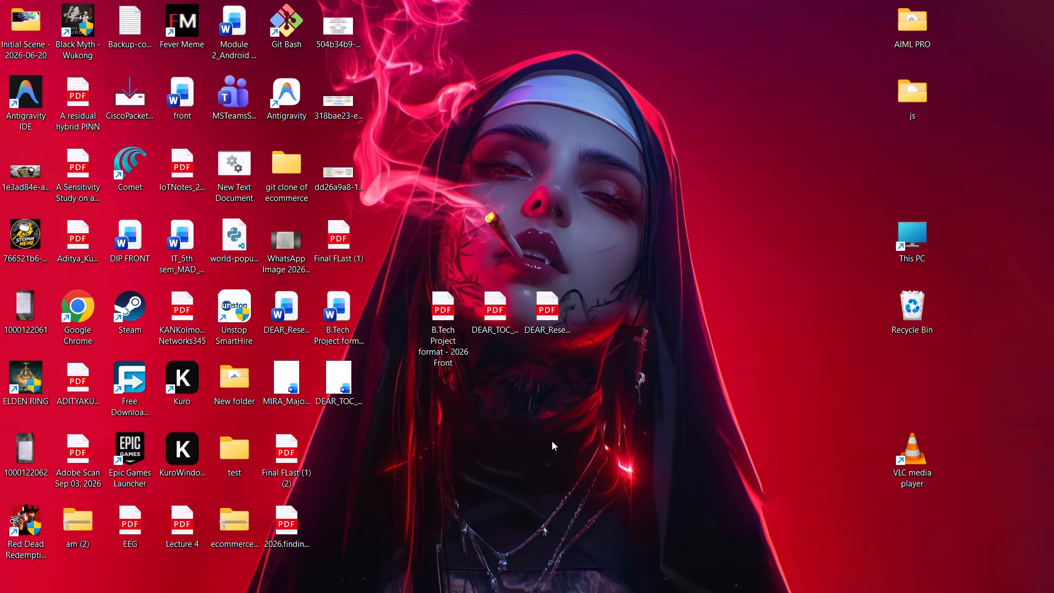
# In iLovePDF's Organize PDF tool in the browser, load the B.Tech Project format - 2026 Front, DEAR_TOC and DEAR_Research_Project_Report PDFs from the desktop.
pyautogui.click(498, 579)
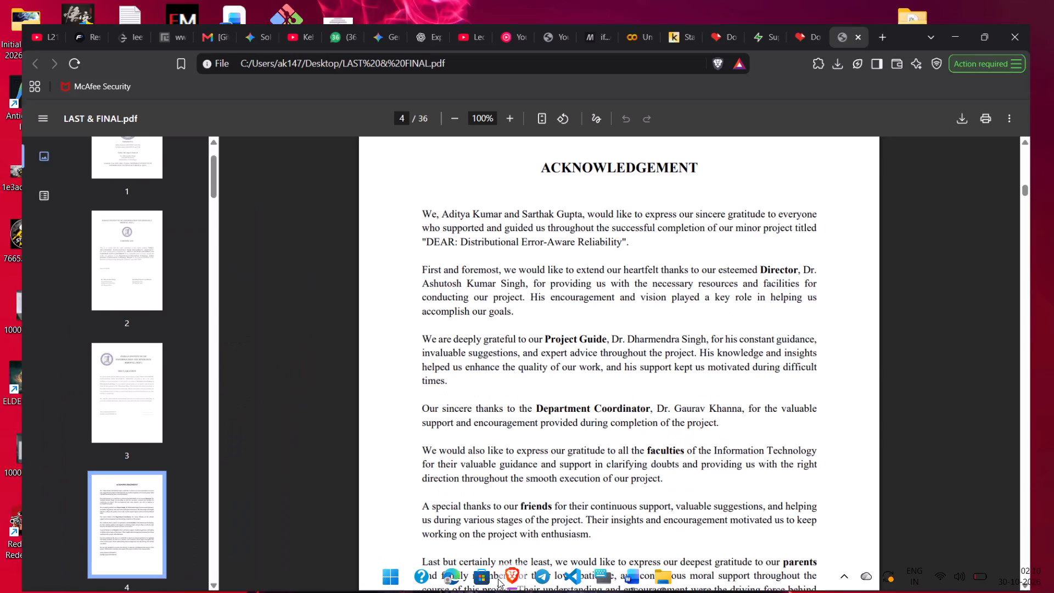
pyautogui.click(811, 6)
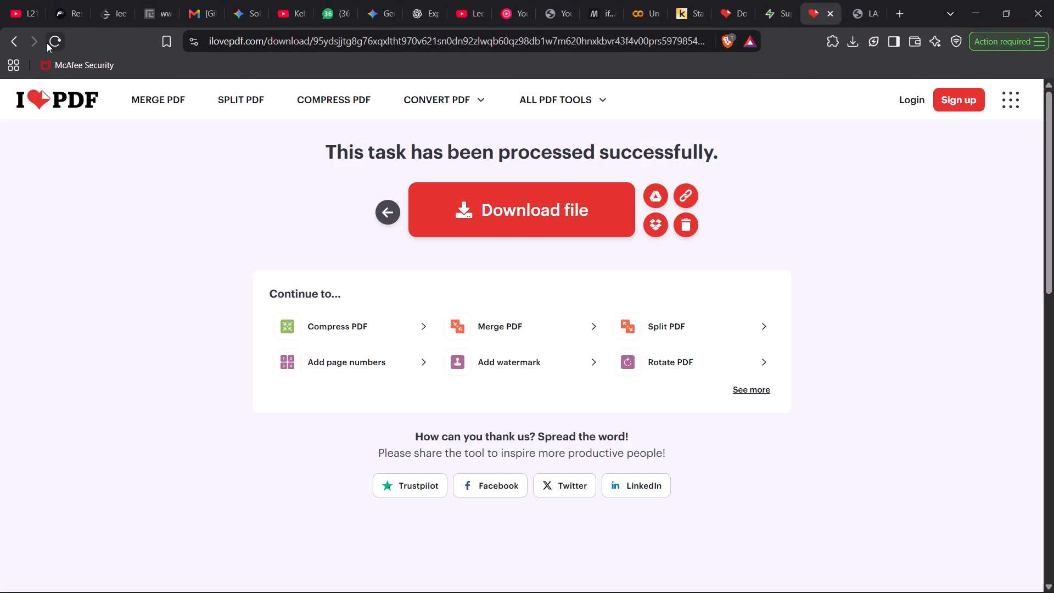
pyautogui.click(18, 42)
pyautogui.click(476, 266)
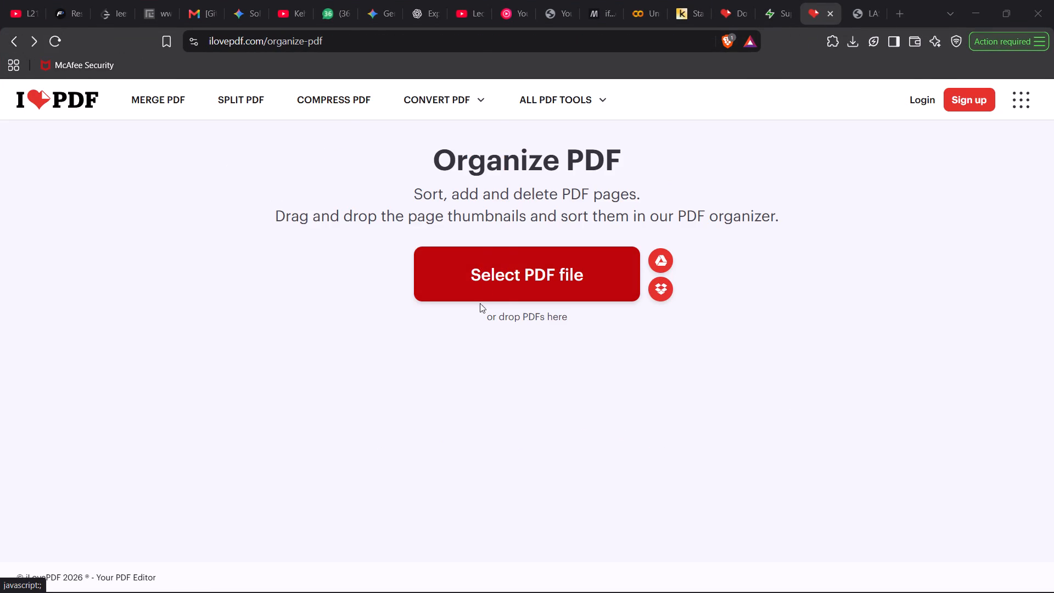
pyautogui.click(71, 138)
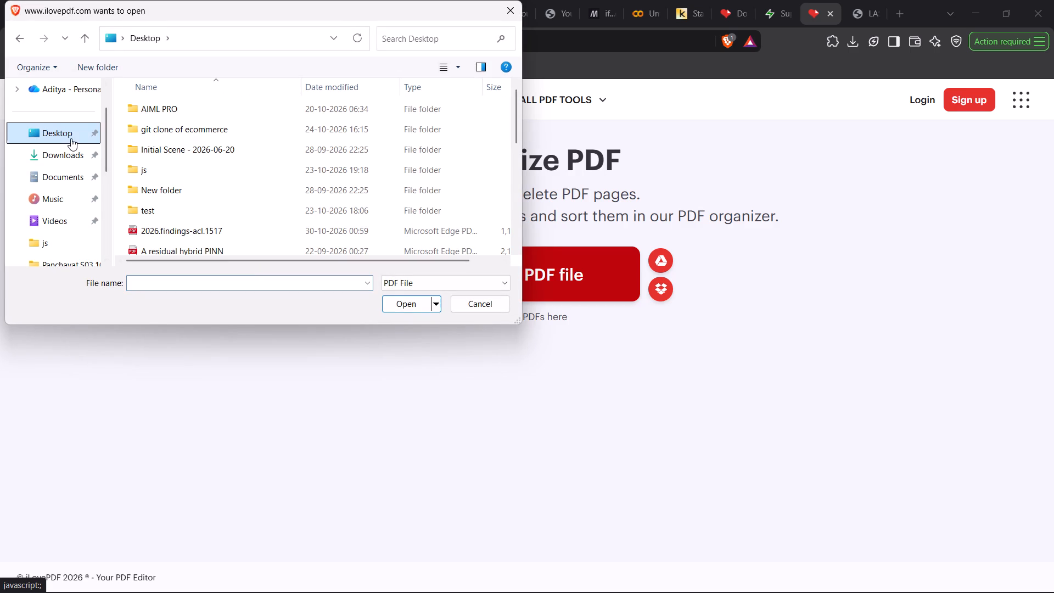
pyautogui.scroll(-1, 266, 188)
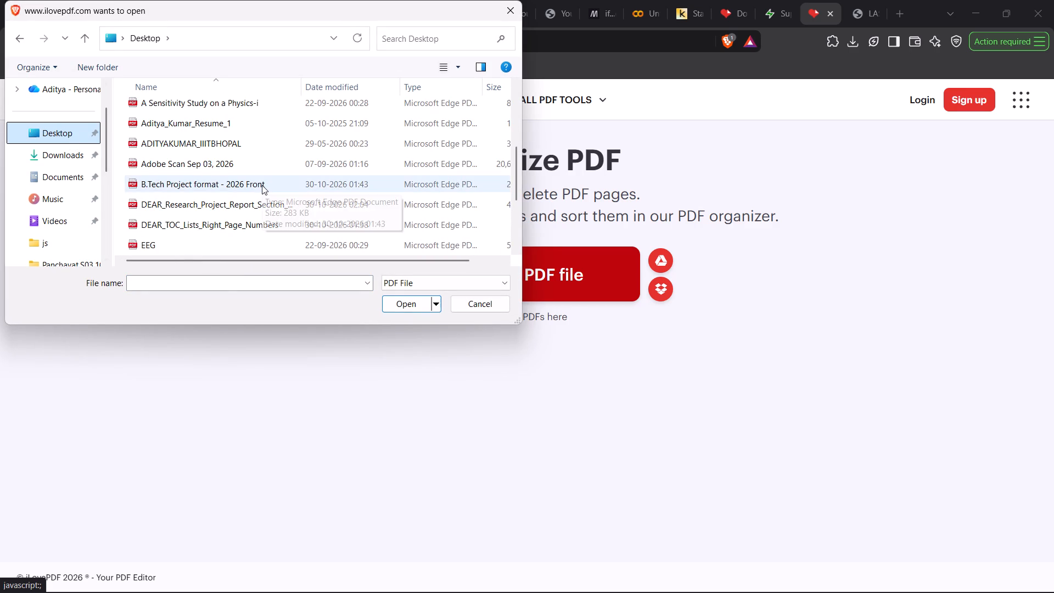
pyautogui.keyDown('ctrl'); pyautogui.click(262, 185); pyautogui.keyUp('ctrl')
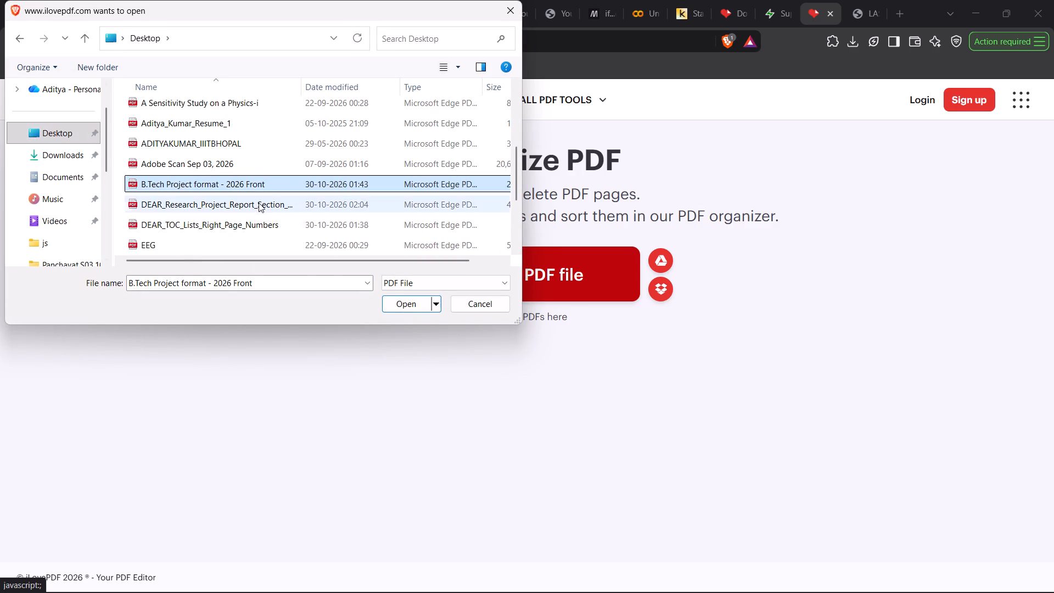
pyautogui.keyDown('ctrl'); pyautogui.click(254, 216); pyautogui.keyUp('ctrl')
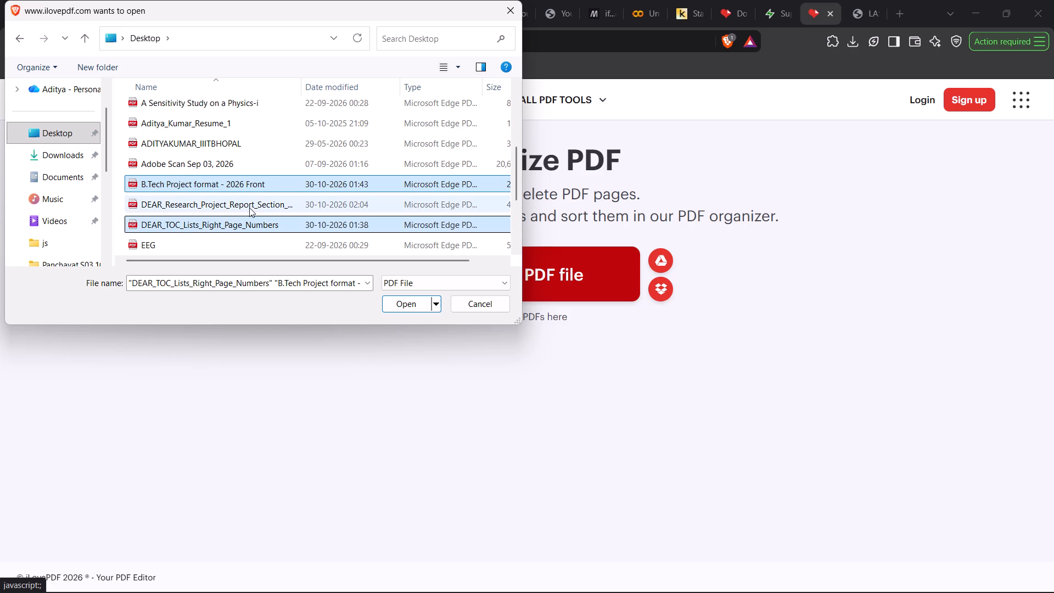
pyautogui.keyDown('ctrl'); pyautogui.click(249, 208); pyautogui.keyUp('ctrl')
pyautogui.click(396, 306)
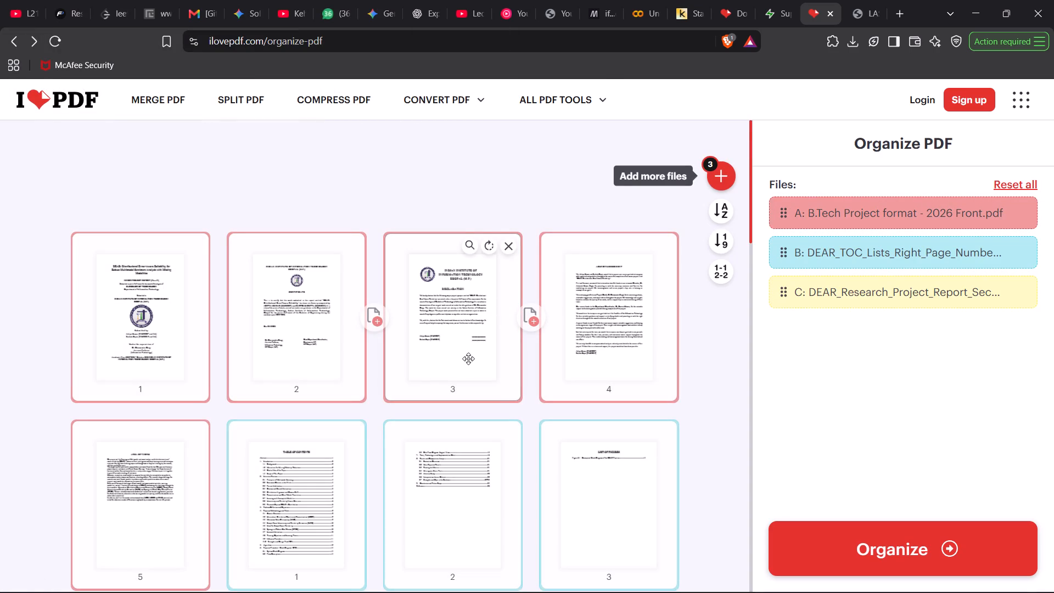
pyautogui.scroll(-5, 468, 359)
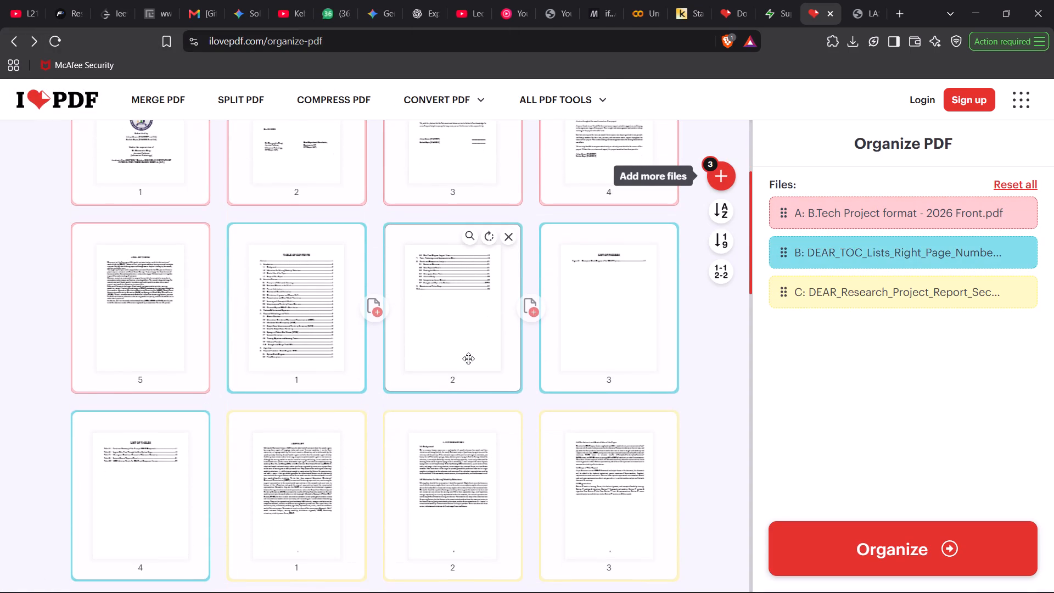
pyautogui.click(864, 536)
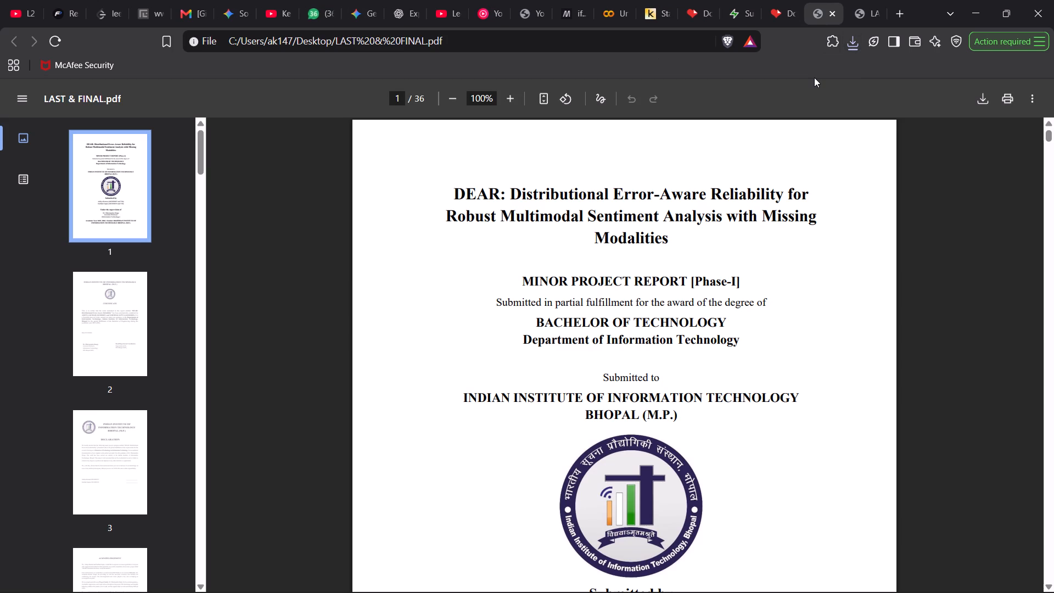
pyautogui.scroll(-2, 814, 77)
pyautogui.scroll(-6, 765, 276)
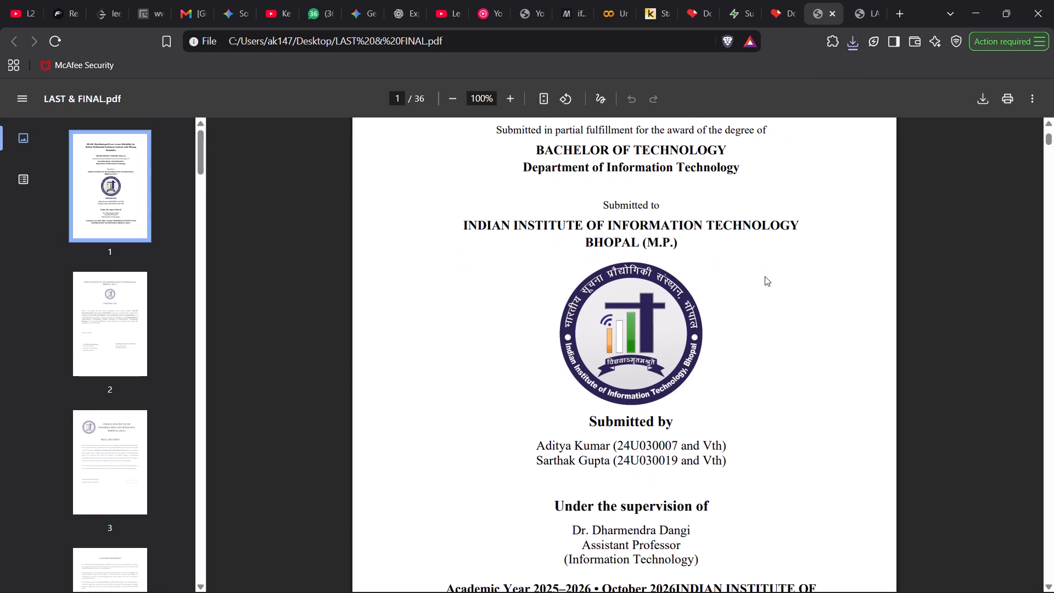
pyautogui.scroll(-9, 765, 276)
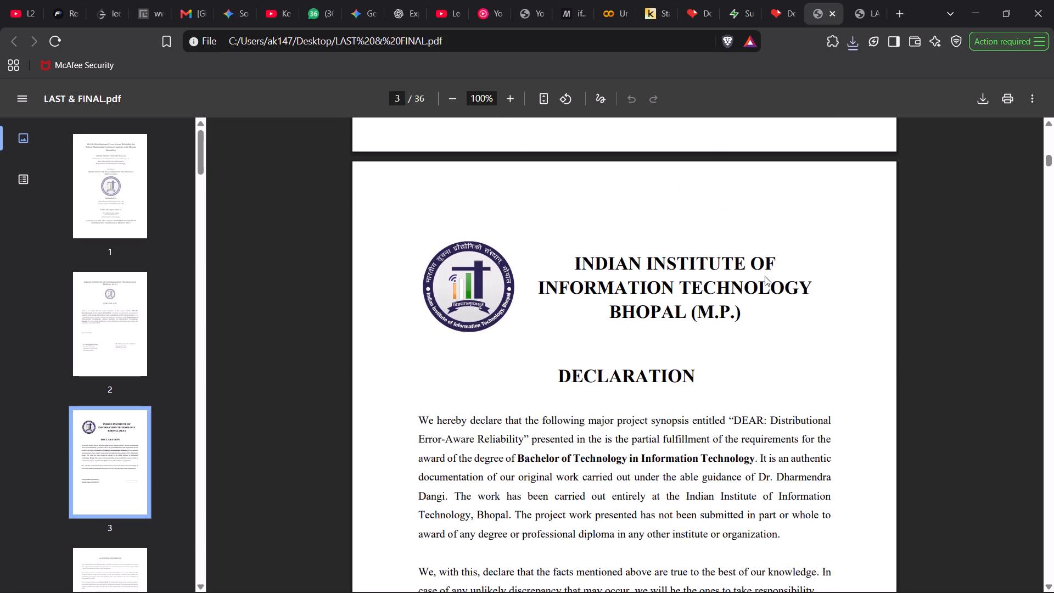
pyautogui.scroll(-9, 765, 276)
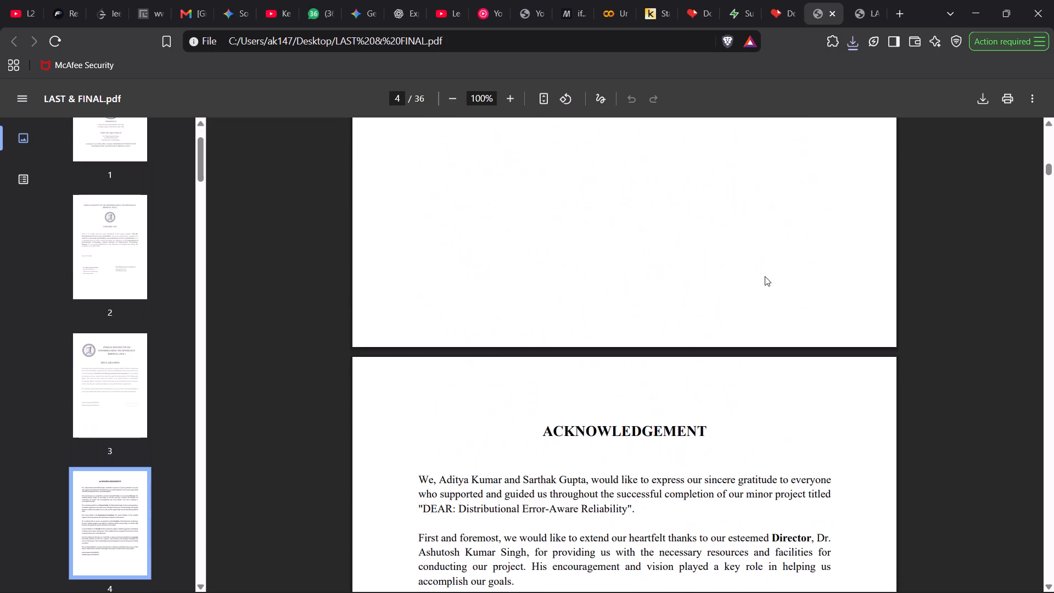
pyautogui.scroll(-13, 765, 276)
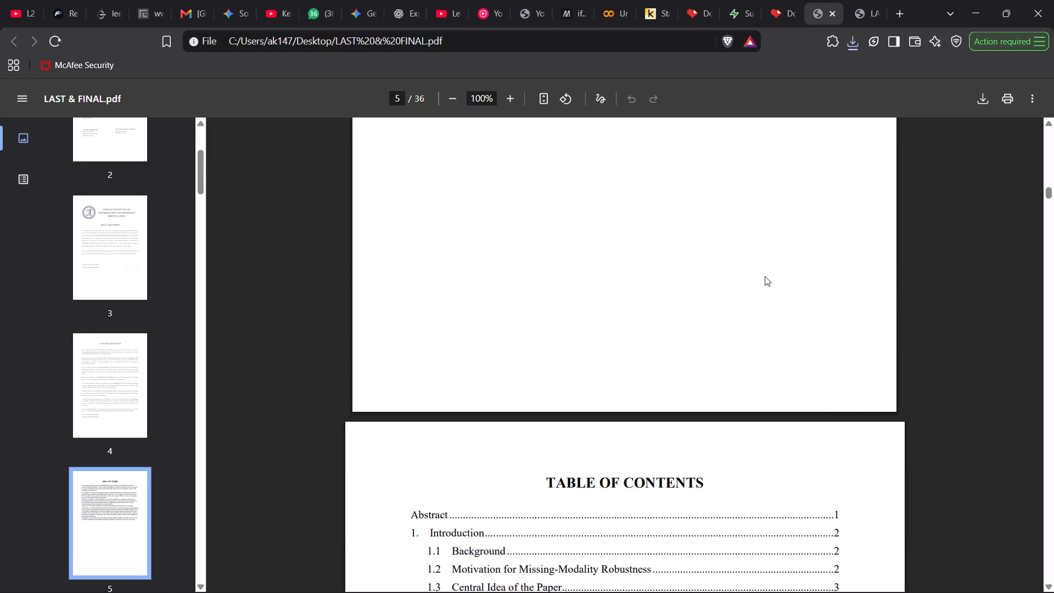
pyautogui.scroll(-7, 765, 276)
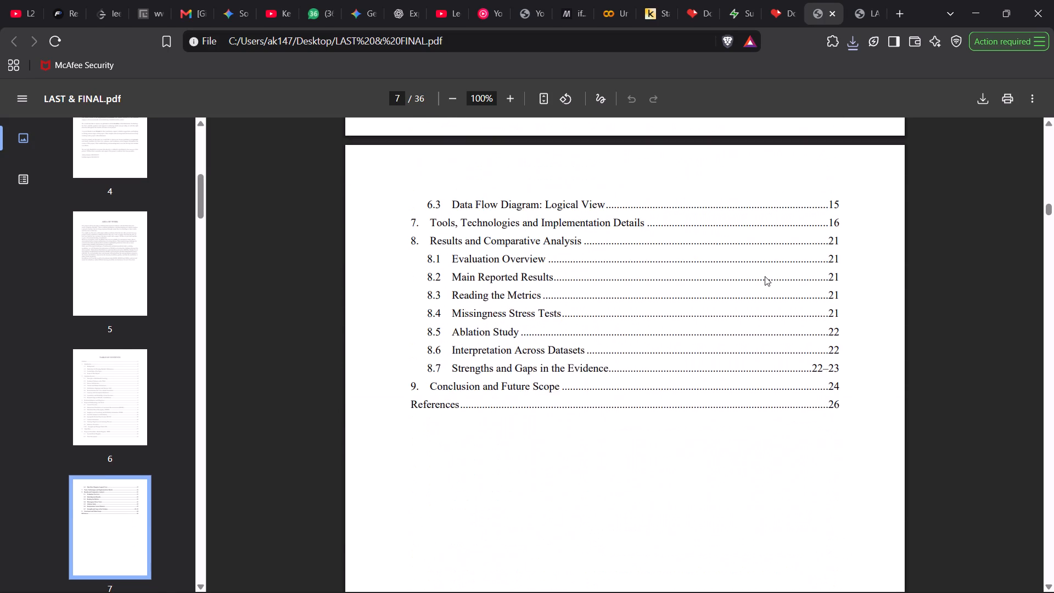
pyautogui.scroll(-12, 765, 276)
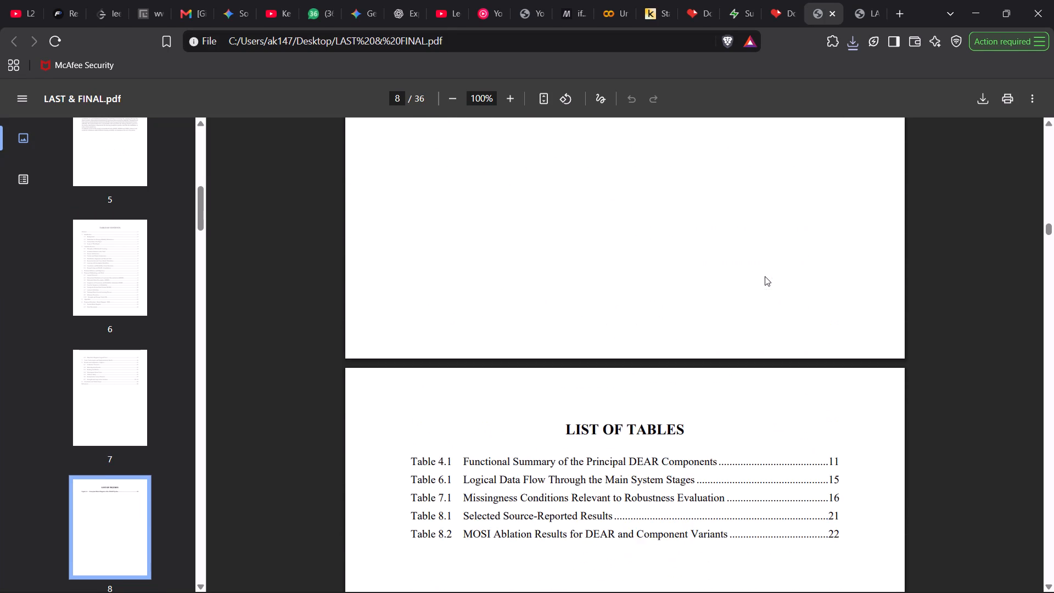
# Review the report chapters of the LAST & FINAL PDF from the introduction through to the references, and close the browser.
pyautogui.scroll(-9, 765, 276)
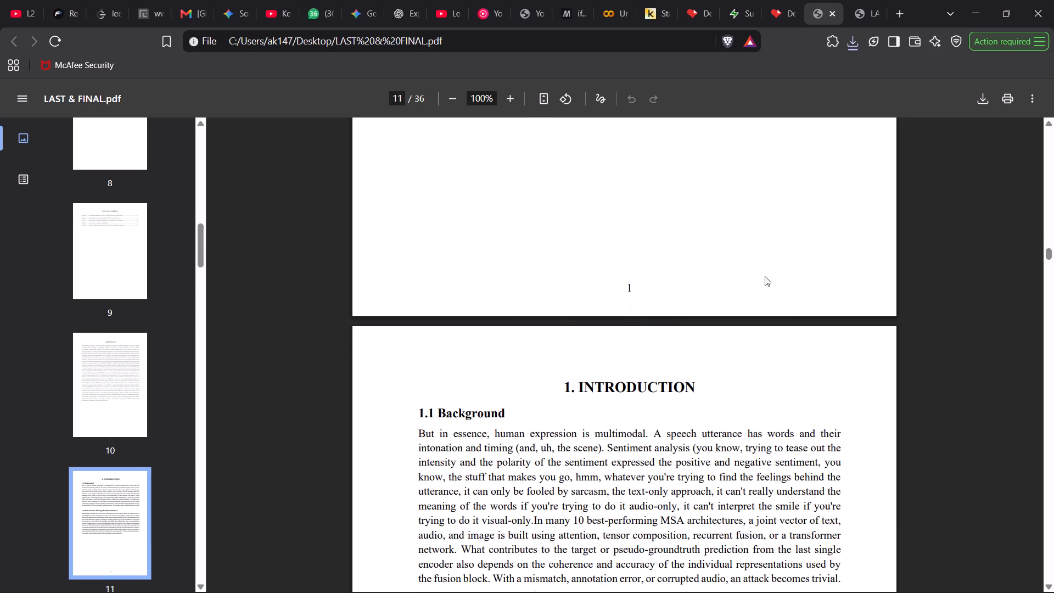
pyautogui.scroll(-8, 636, 305)
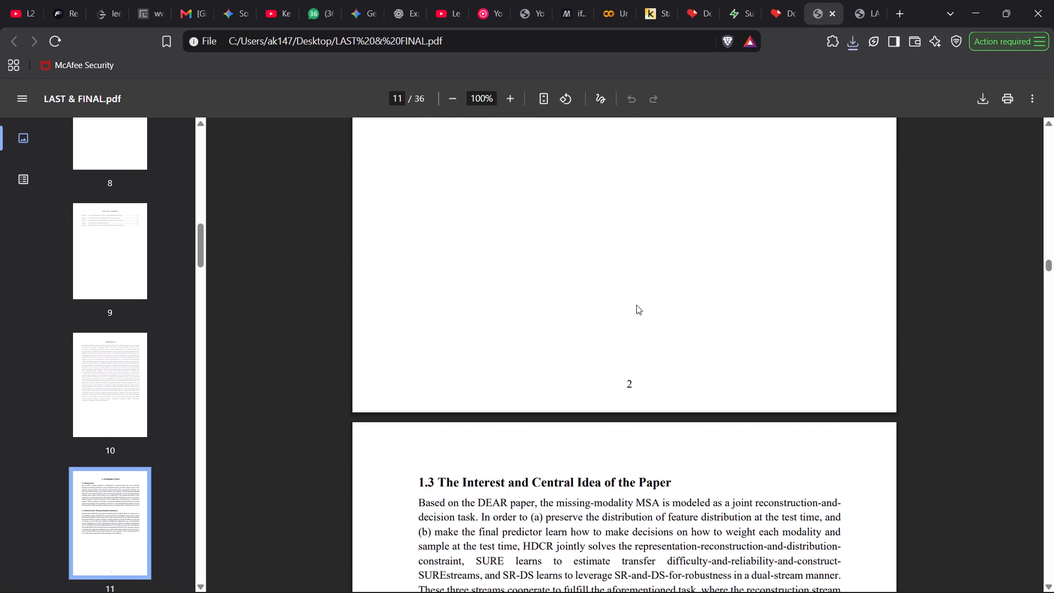
pyautogui.scroll(-13, 636, 305)
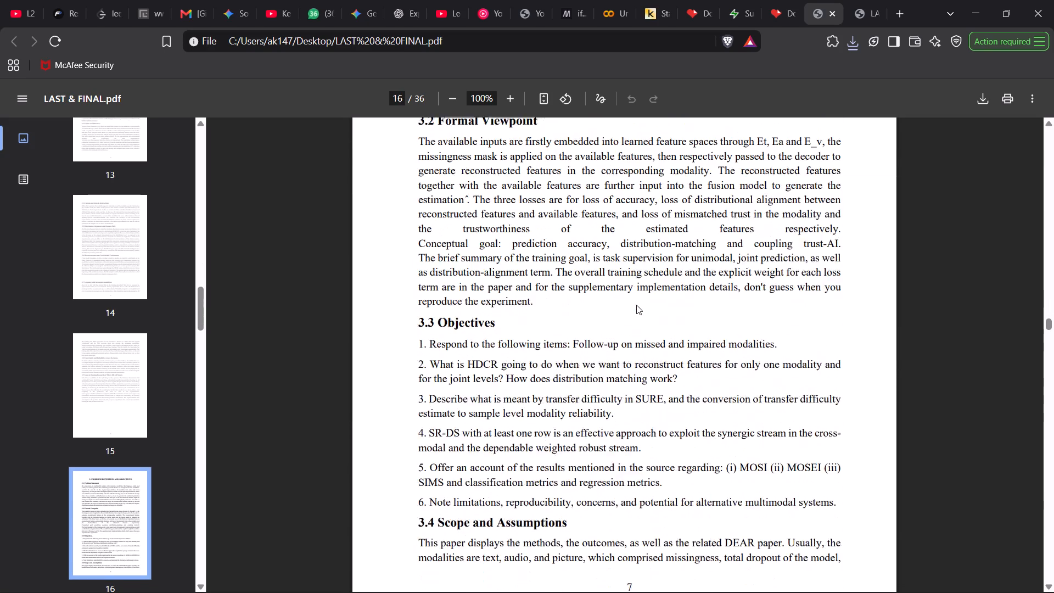
pyautogui.scroll(-19, 636, 305)
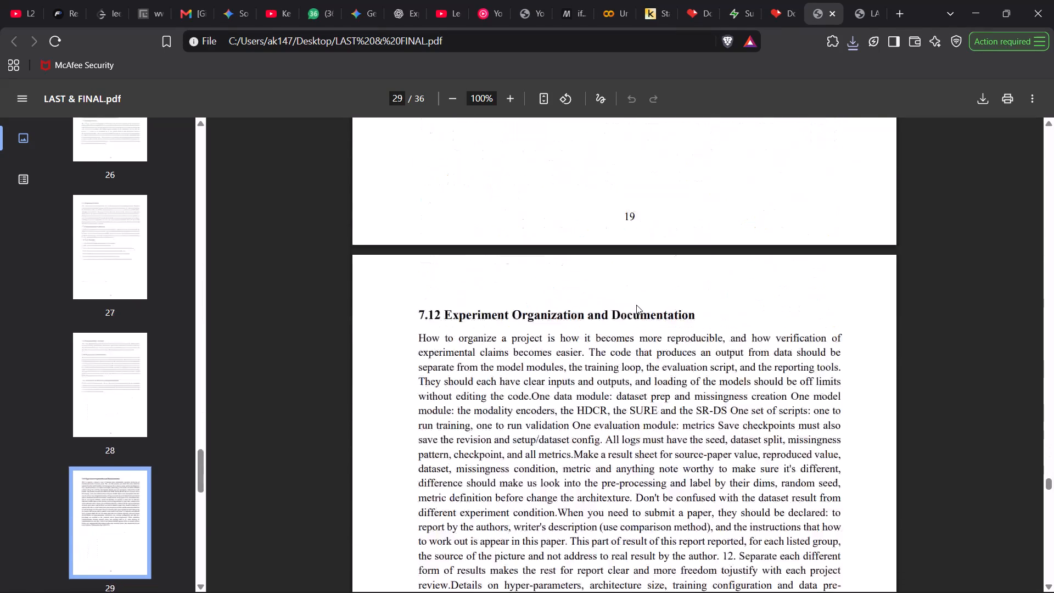
pyautogui.scroll(-14, 636, 305)
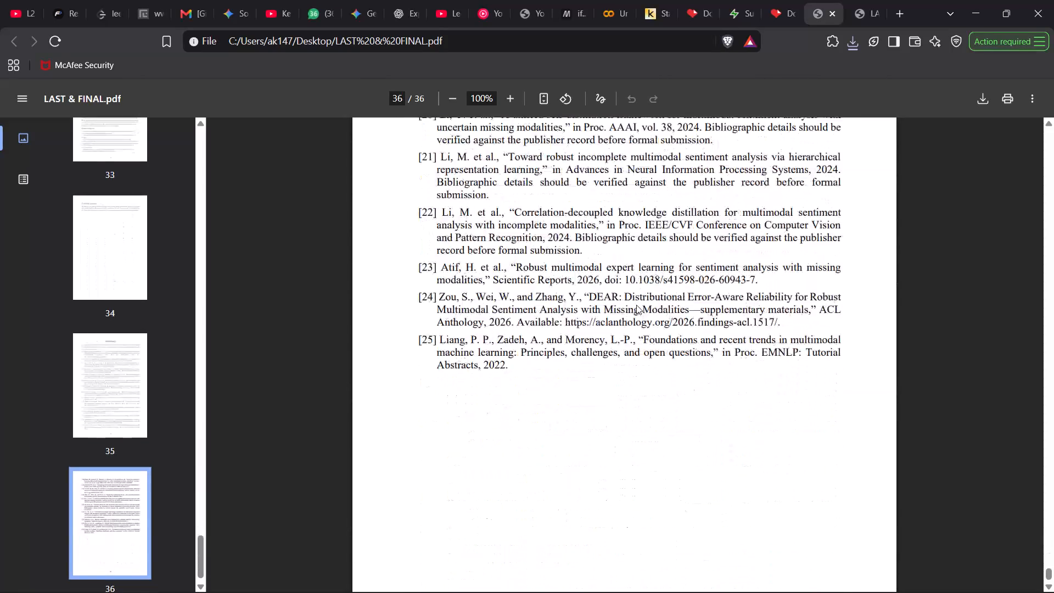
pyautogui.scroll(-5, 636, 305)
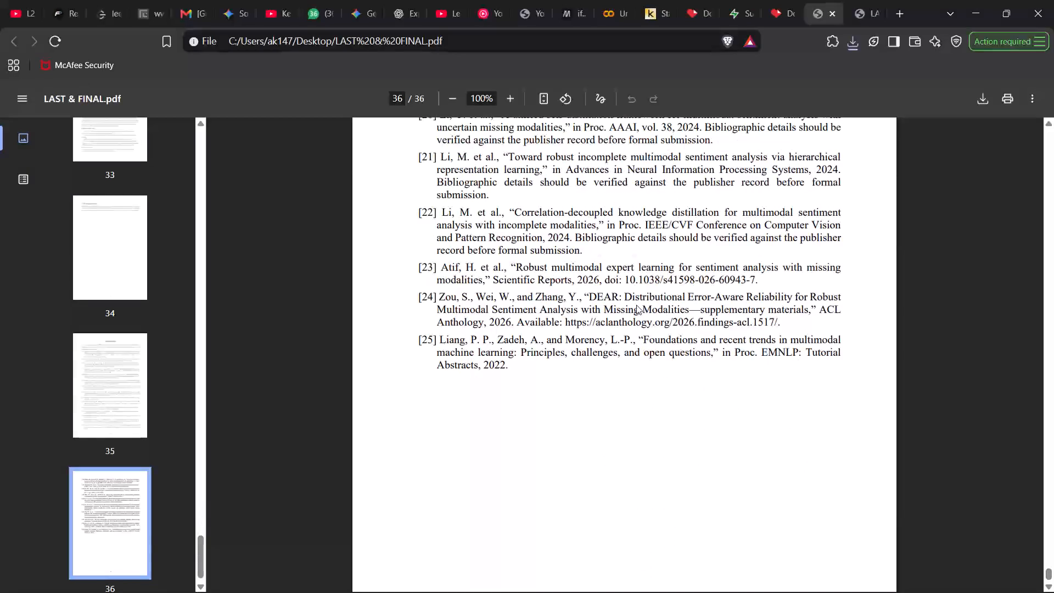
pyautogui.scroll(3, 636, 305)
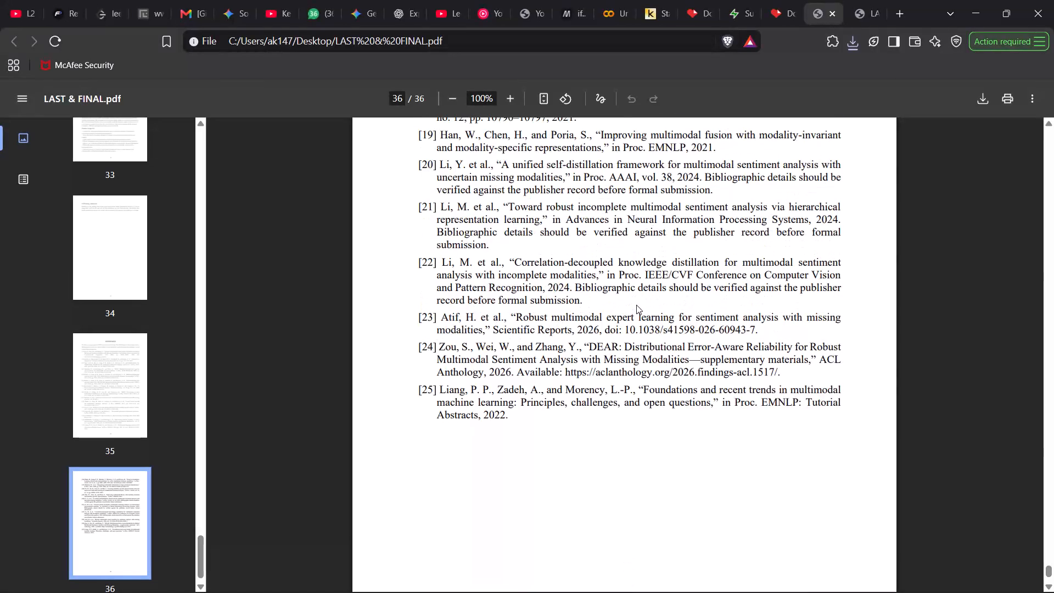
pyautogui.scroll(1, 636, 305)
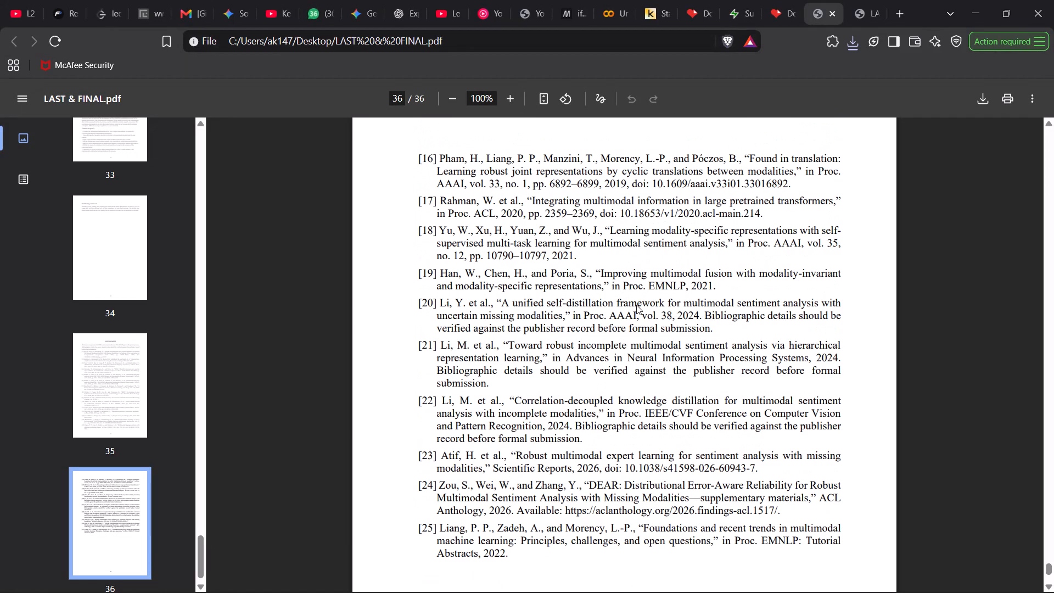
pyautogui.click(1046, 18)
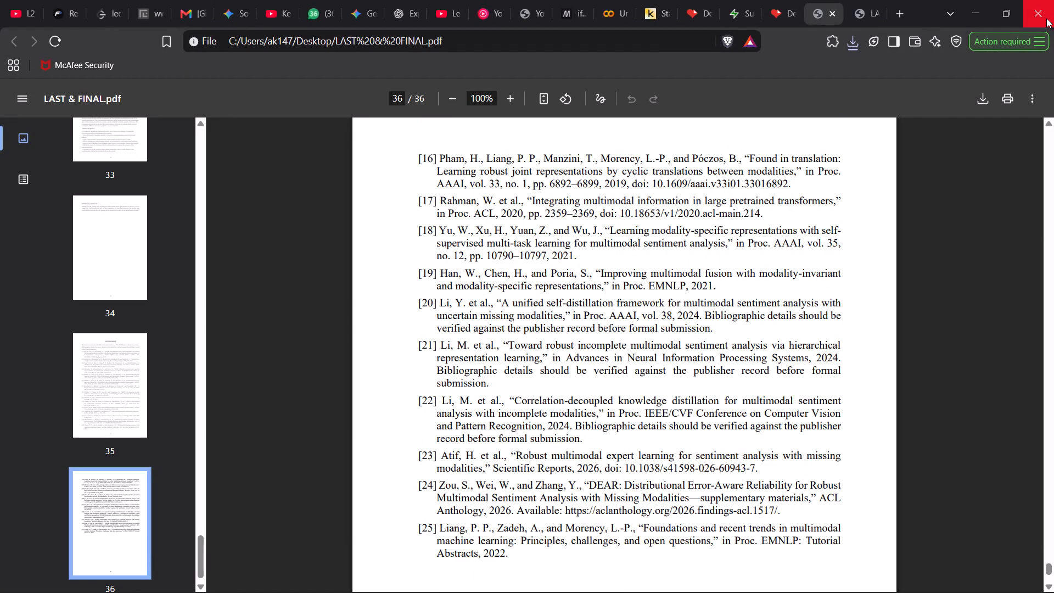
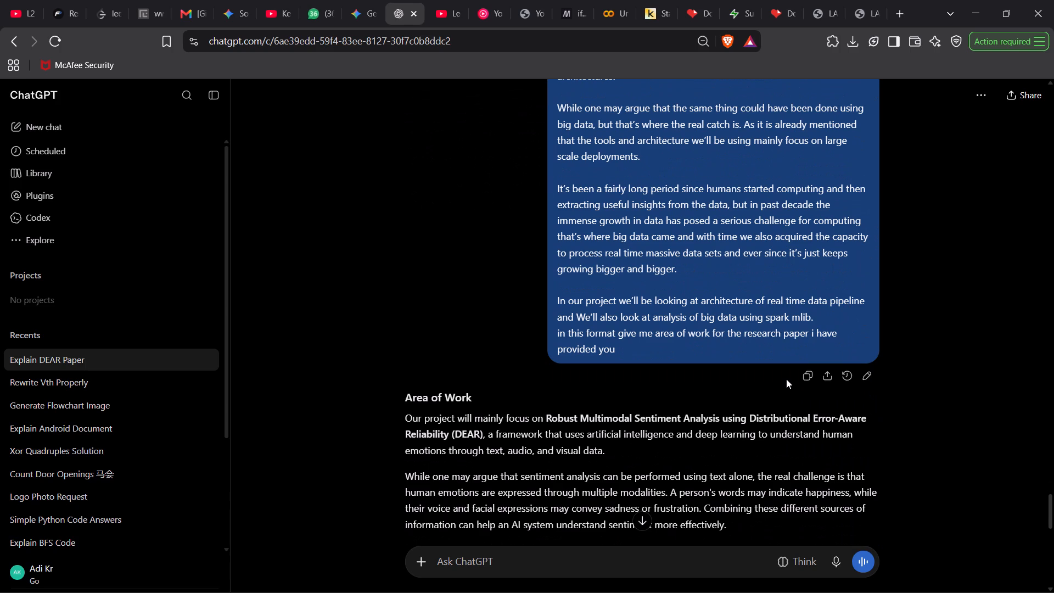
# Look back from the area-of-work request to the section on questions the professor may ask.
pyautogui.scroll(6, 786, 379)
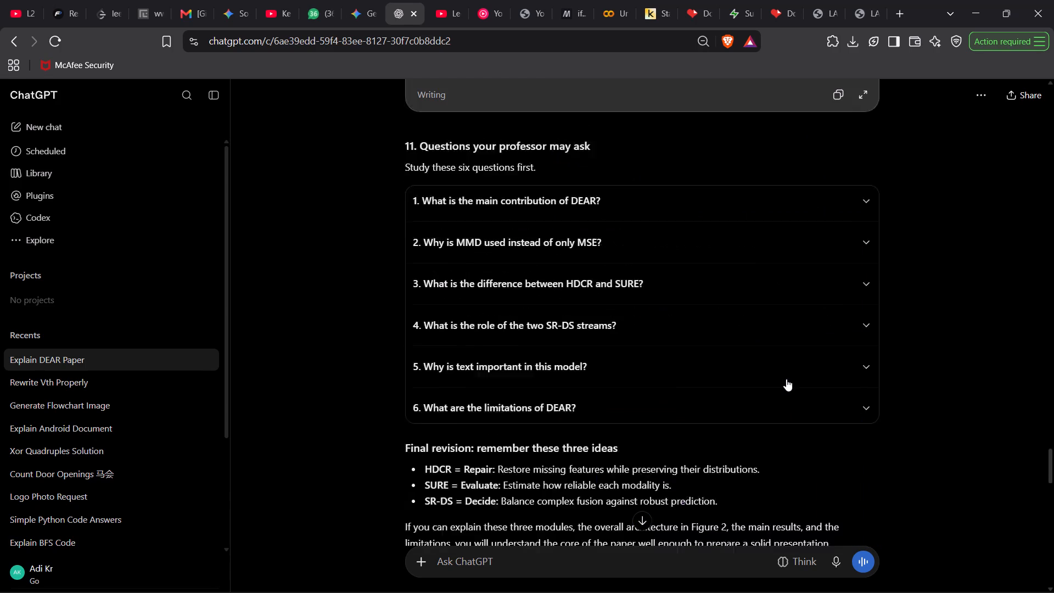